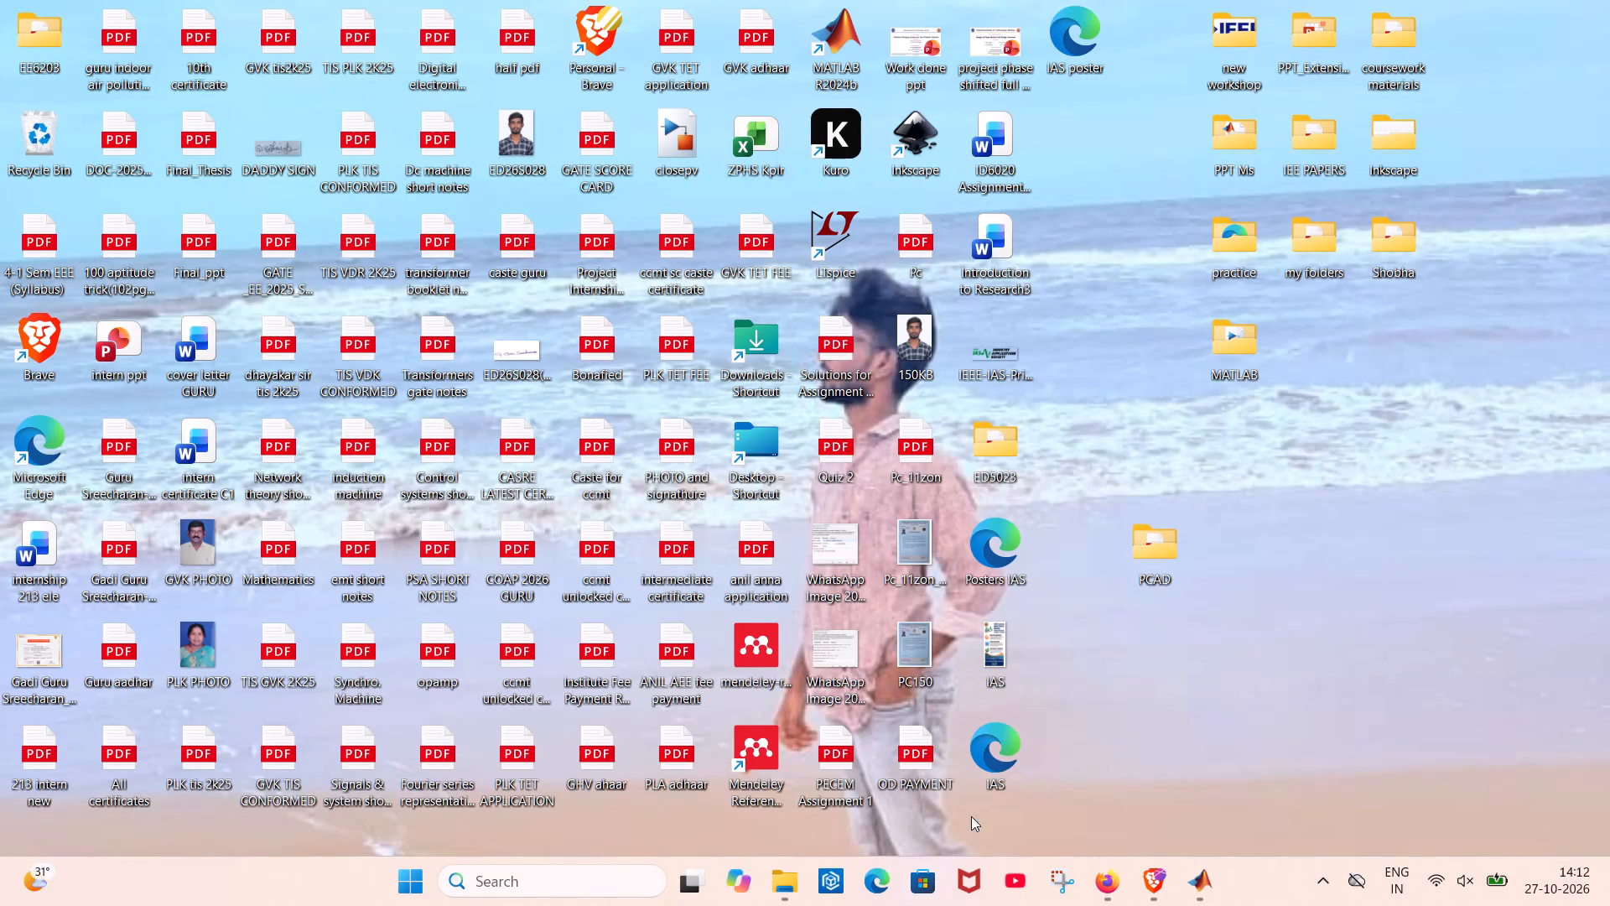
Open the IAS poster file from the desktop, look over the whole poster, and close it.
double_click(1056, 42)
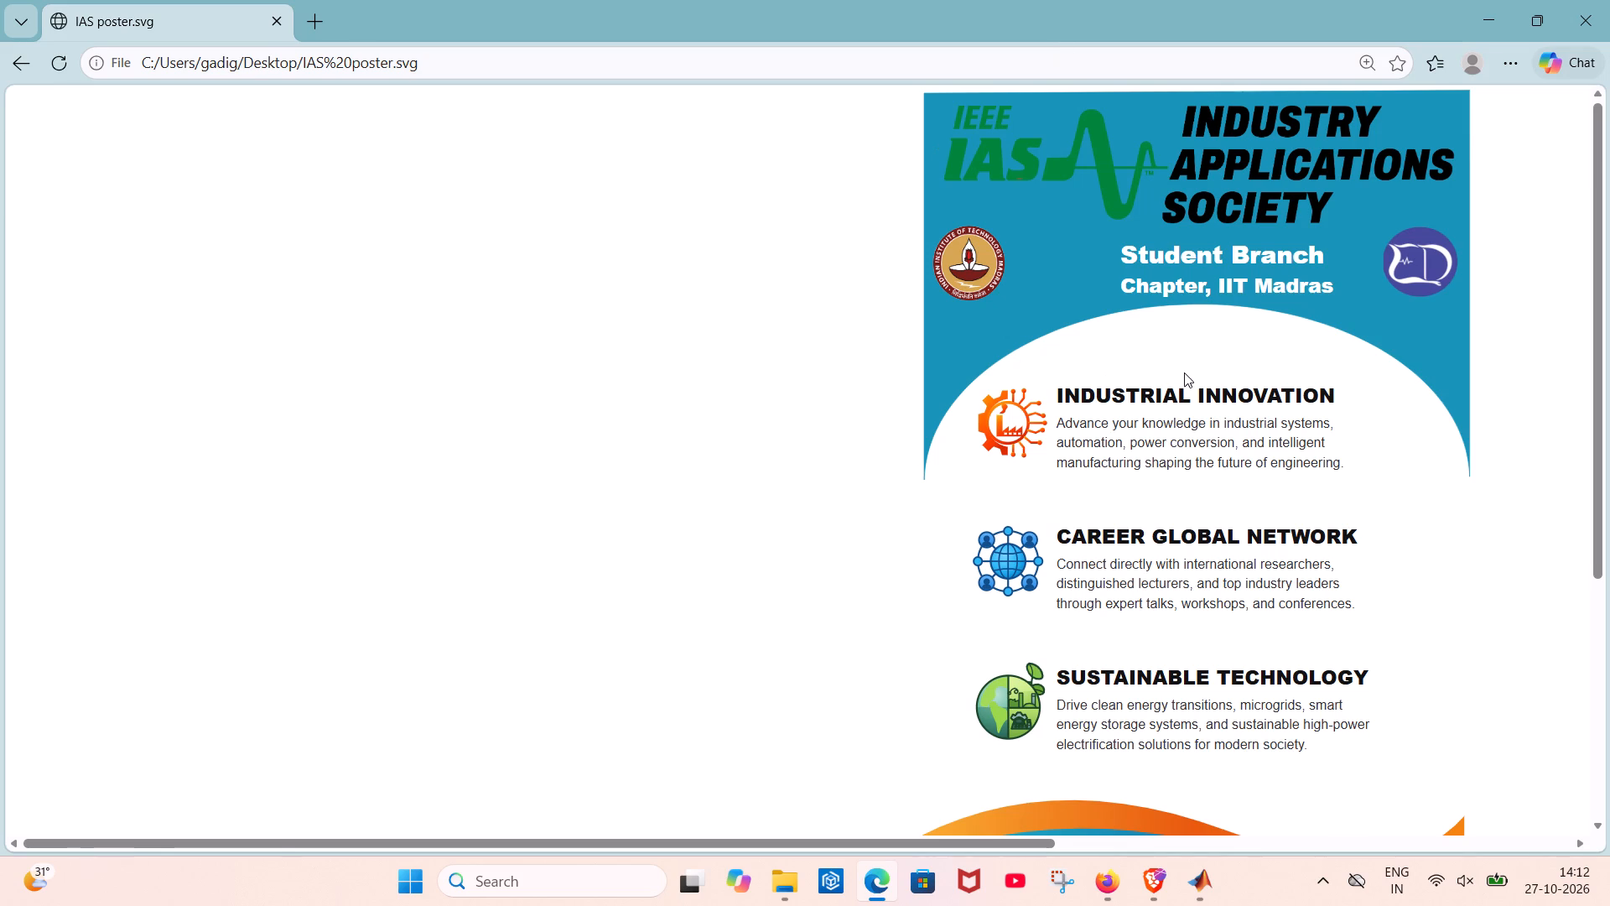
scroll(1184, 372, "left", 5)
scroll(1184, 372, "right", 1)
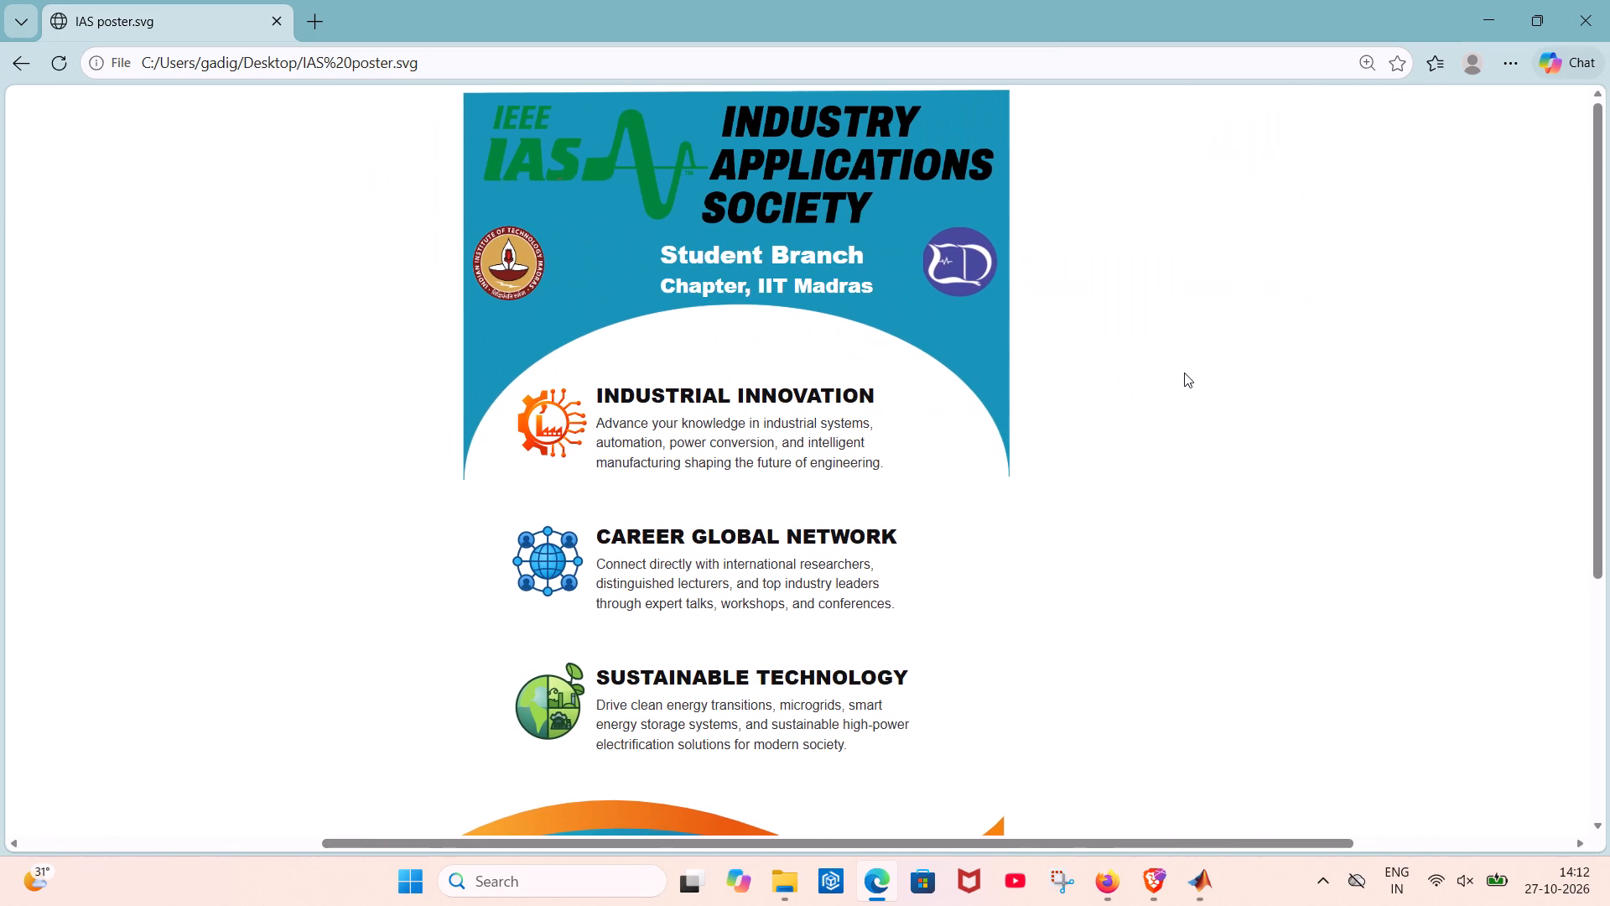
scroll(1184, 372, "right", 1)
scroll(891, 475, "down", 1)
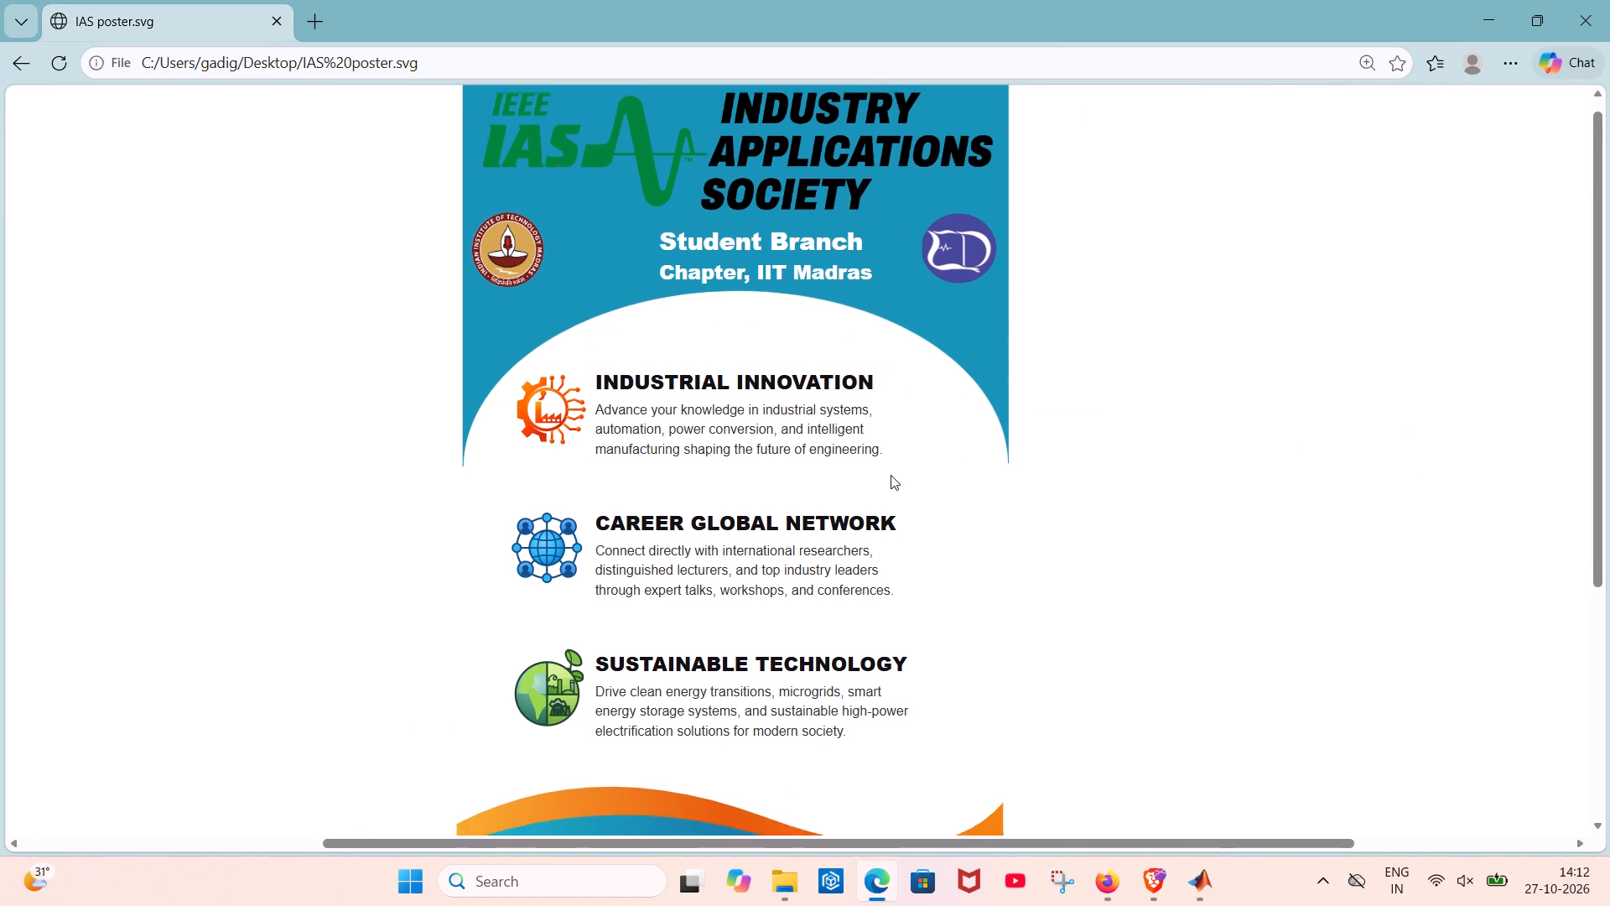
scroll(891, 475, "down", 3)
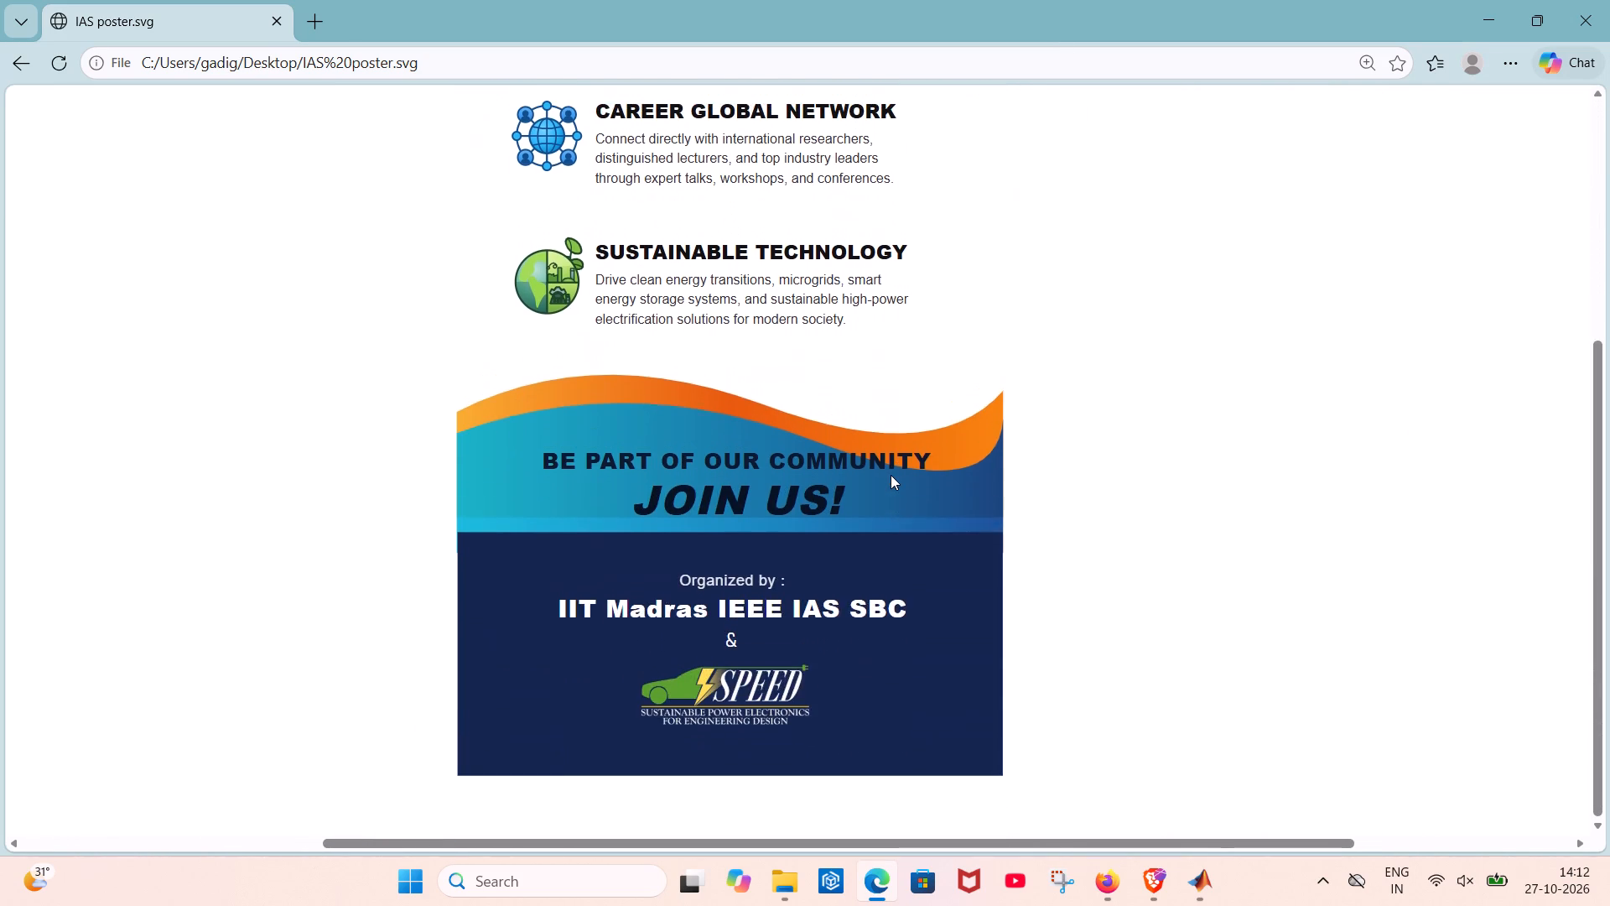
scroll(891, 475, "up", 1)
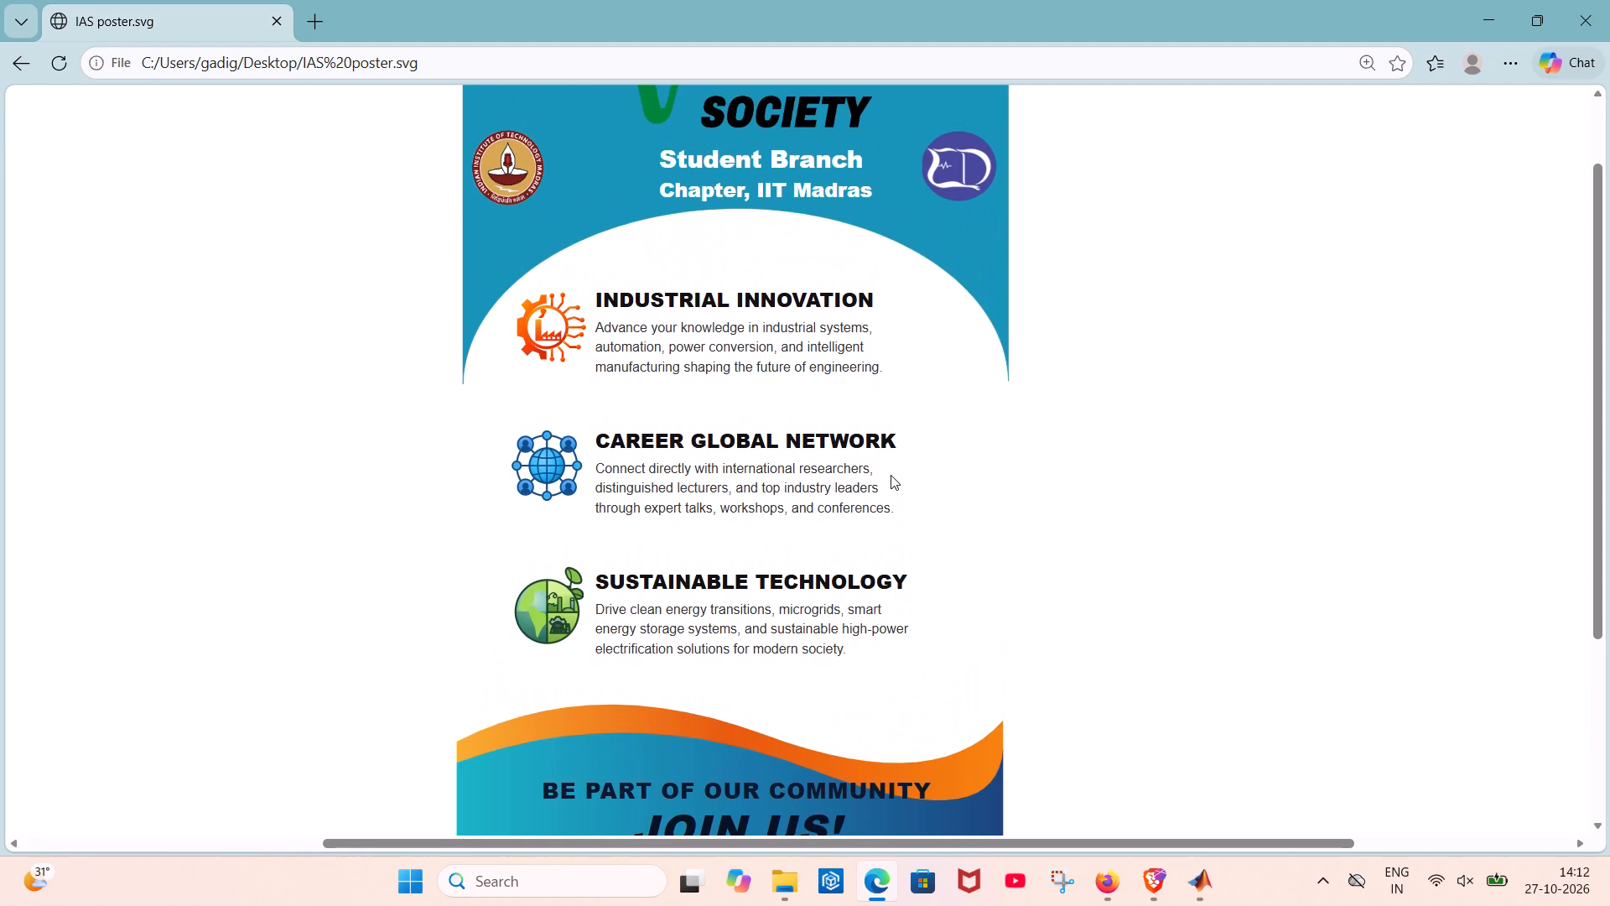
scroll(891, 475, "up", 2)
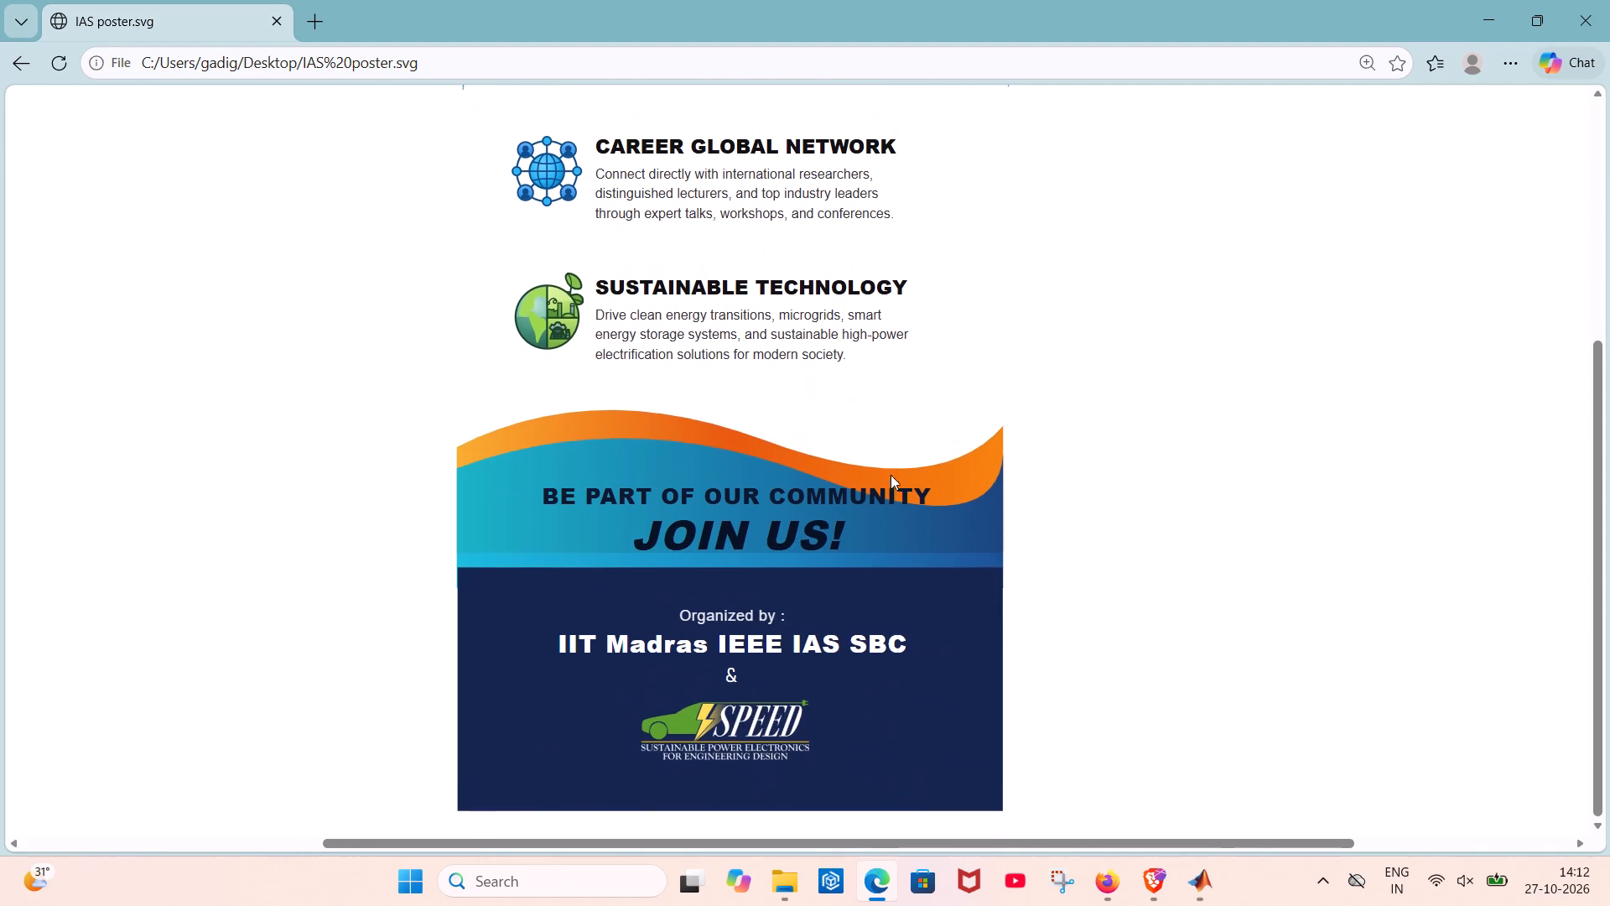
left_click(1609, 0)
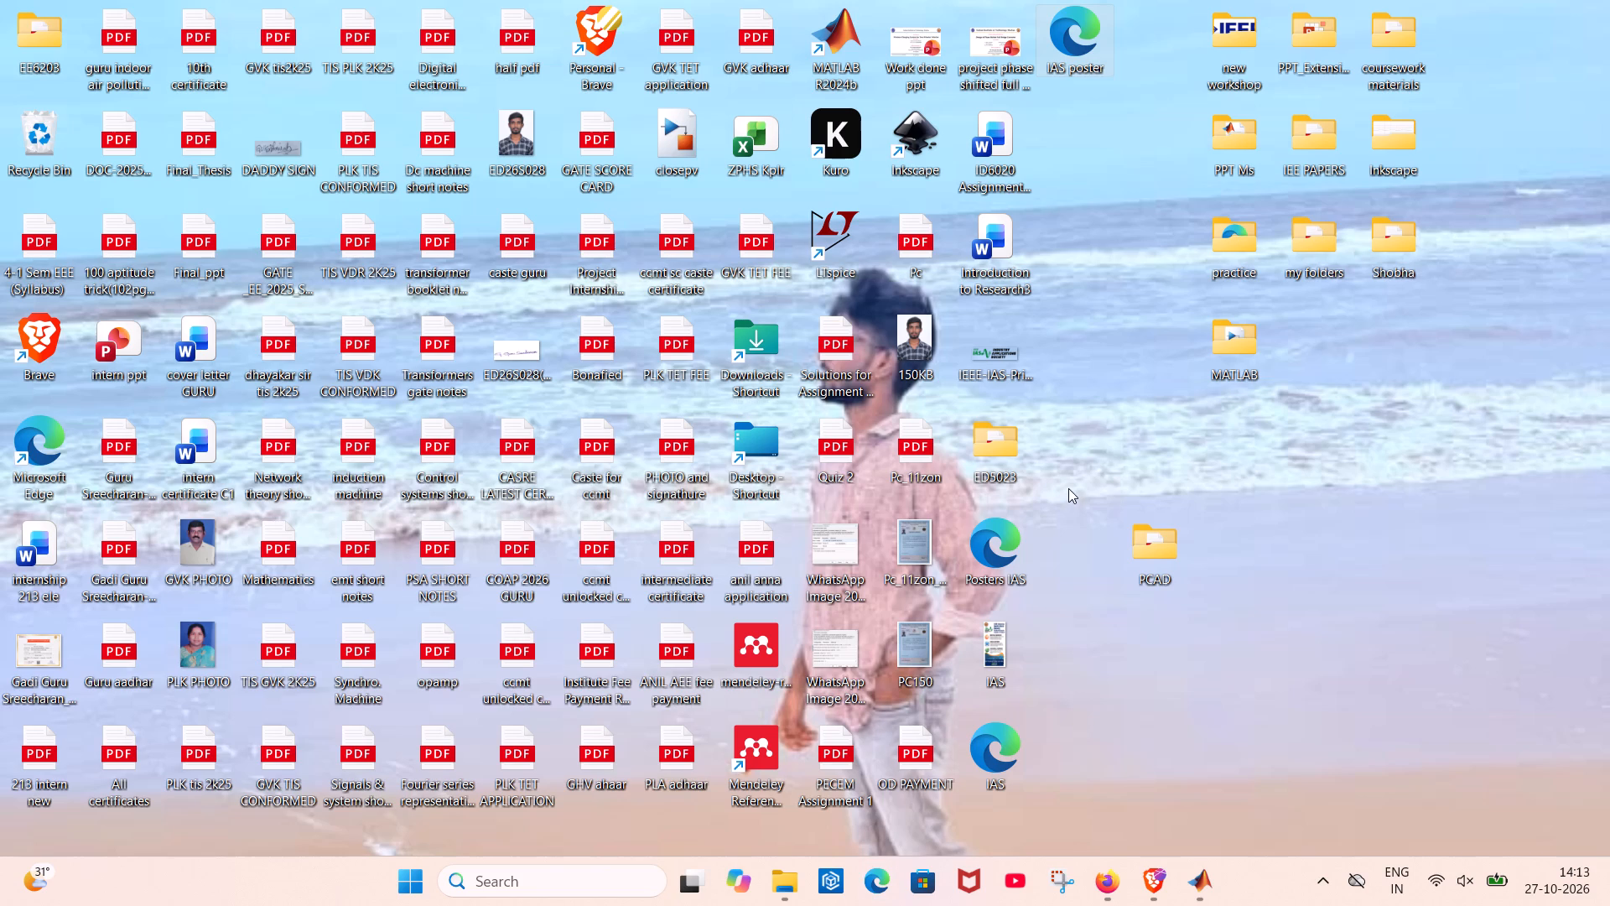
Open the ED5023 desktop folder to check its files, and close it.
double_click(997, 470)
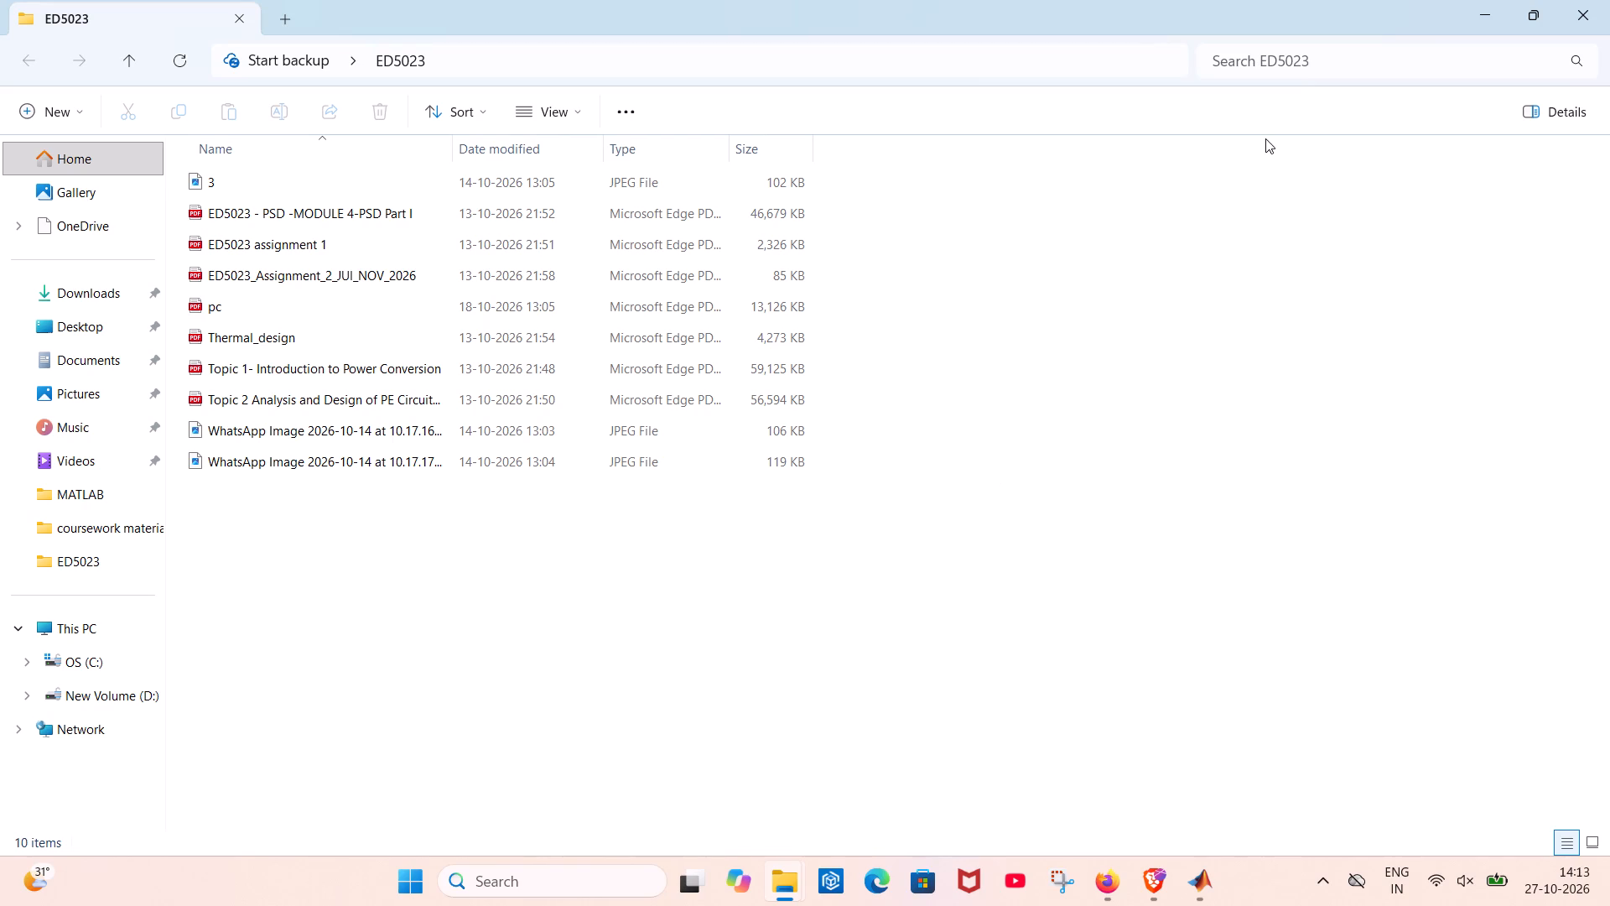
left_click(1606, 0)
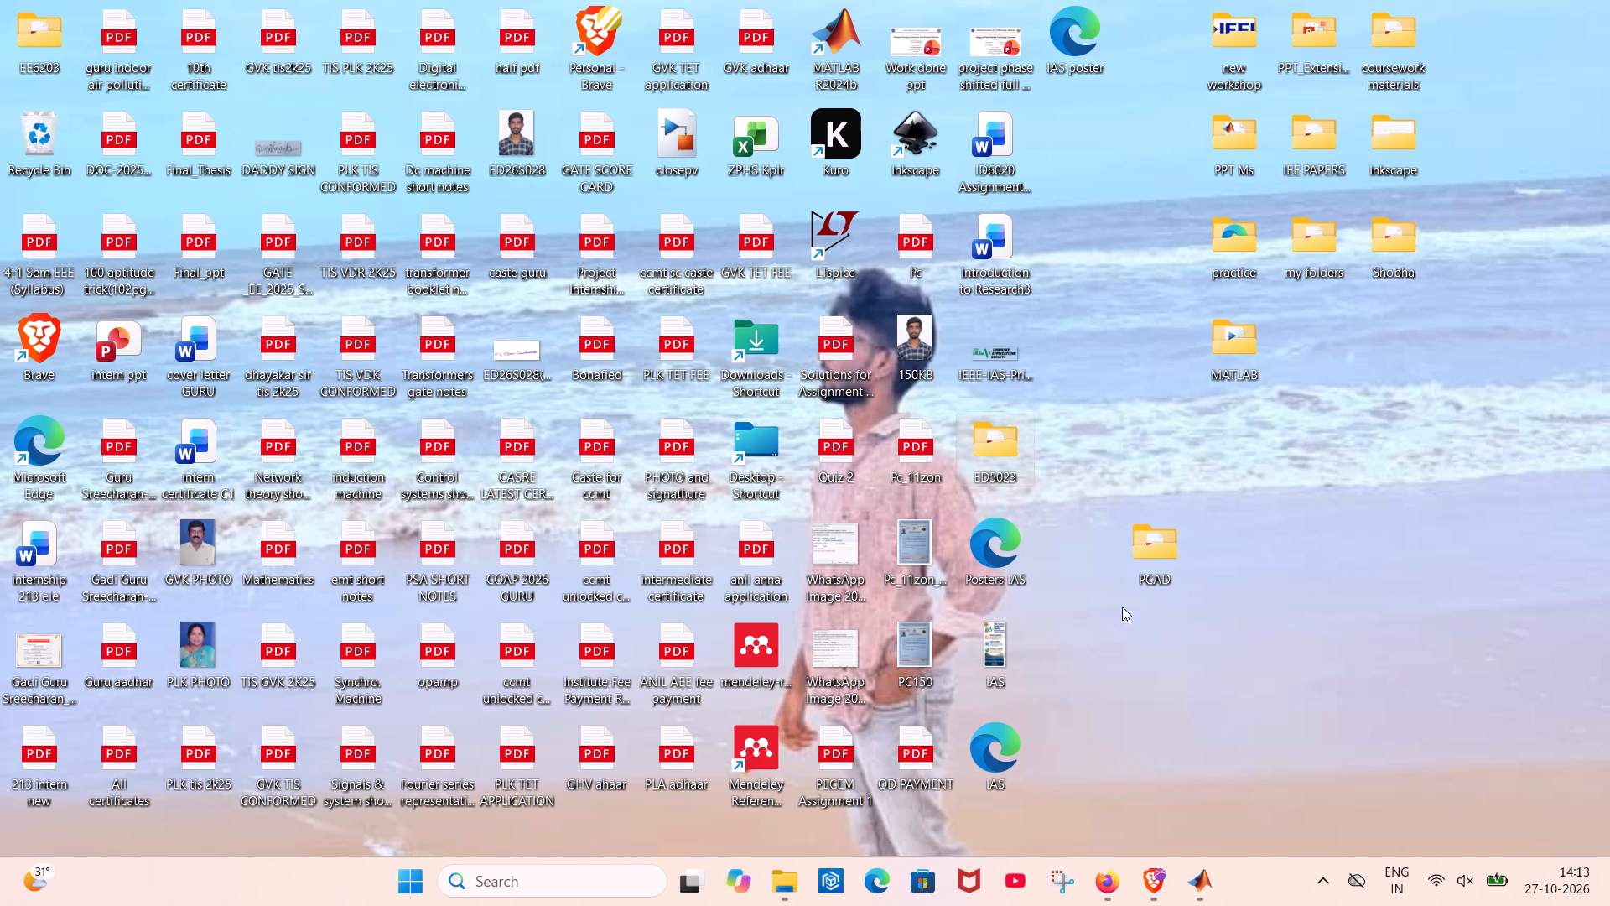
Switch to Firefox and load the EE6203:JUL-NOV 2026 course page from the course site, reloading it if needed.
left_click(1107, 883)
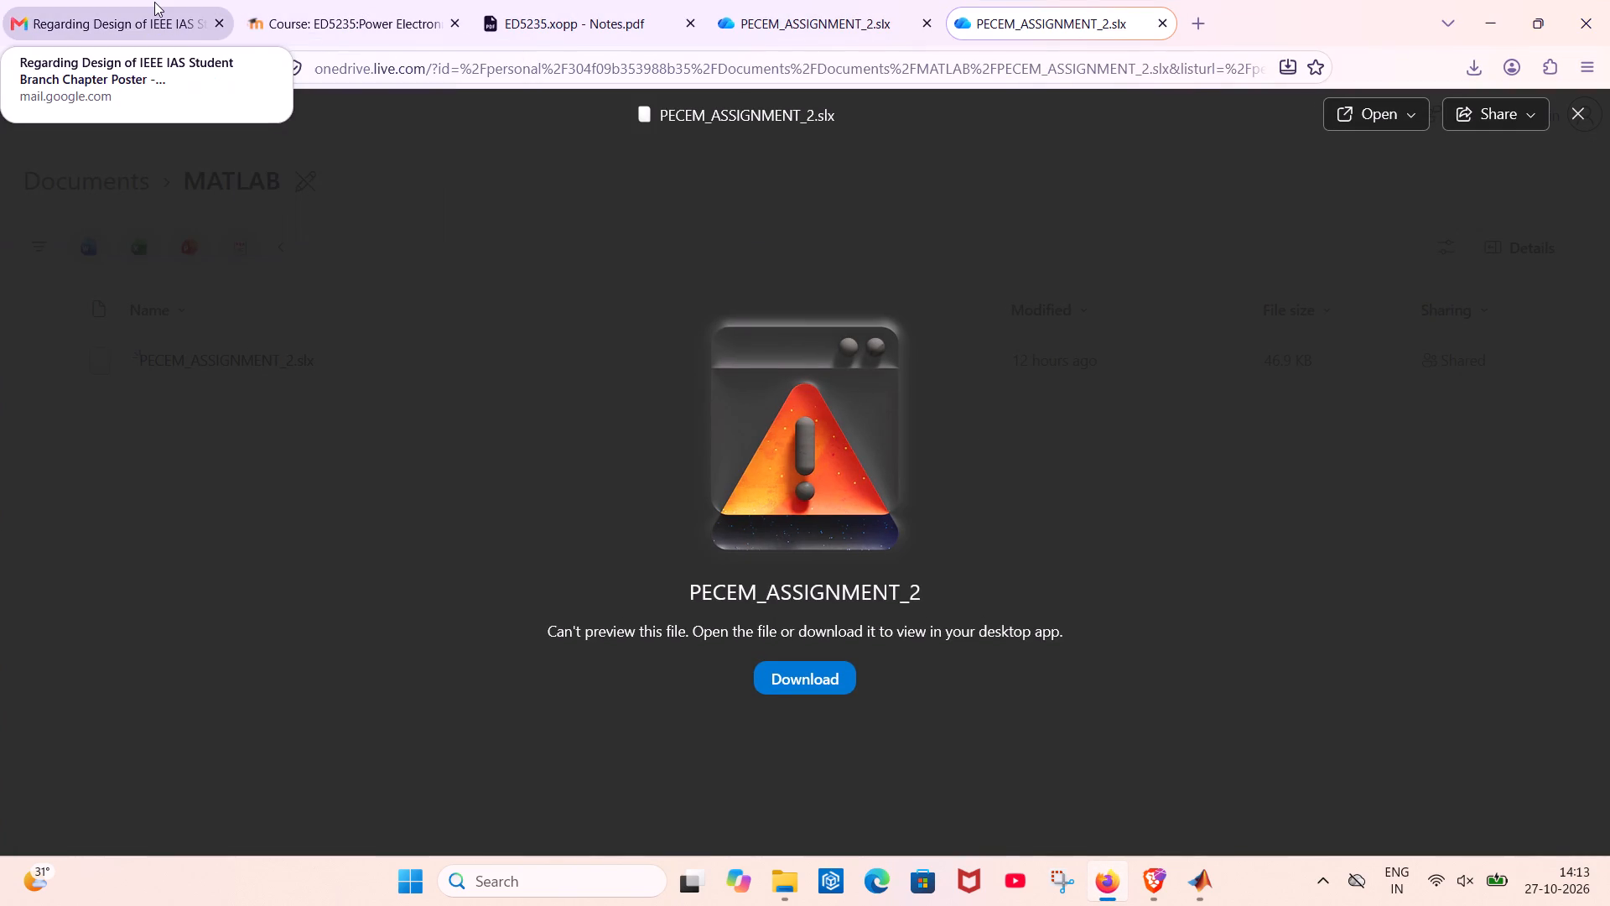
left_click(154, 2)
left_click(321, 0)
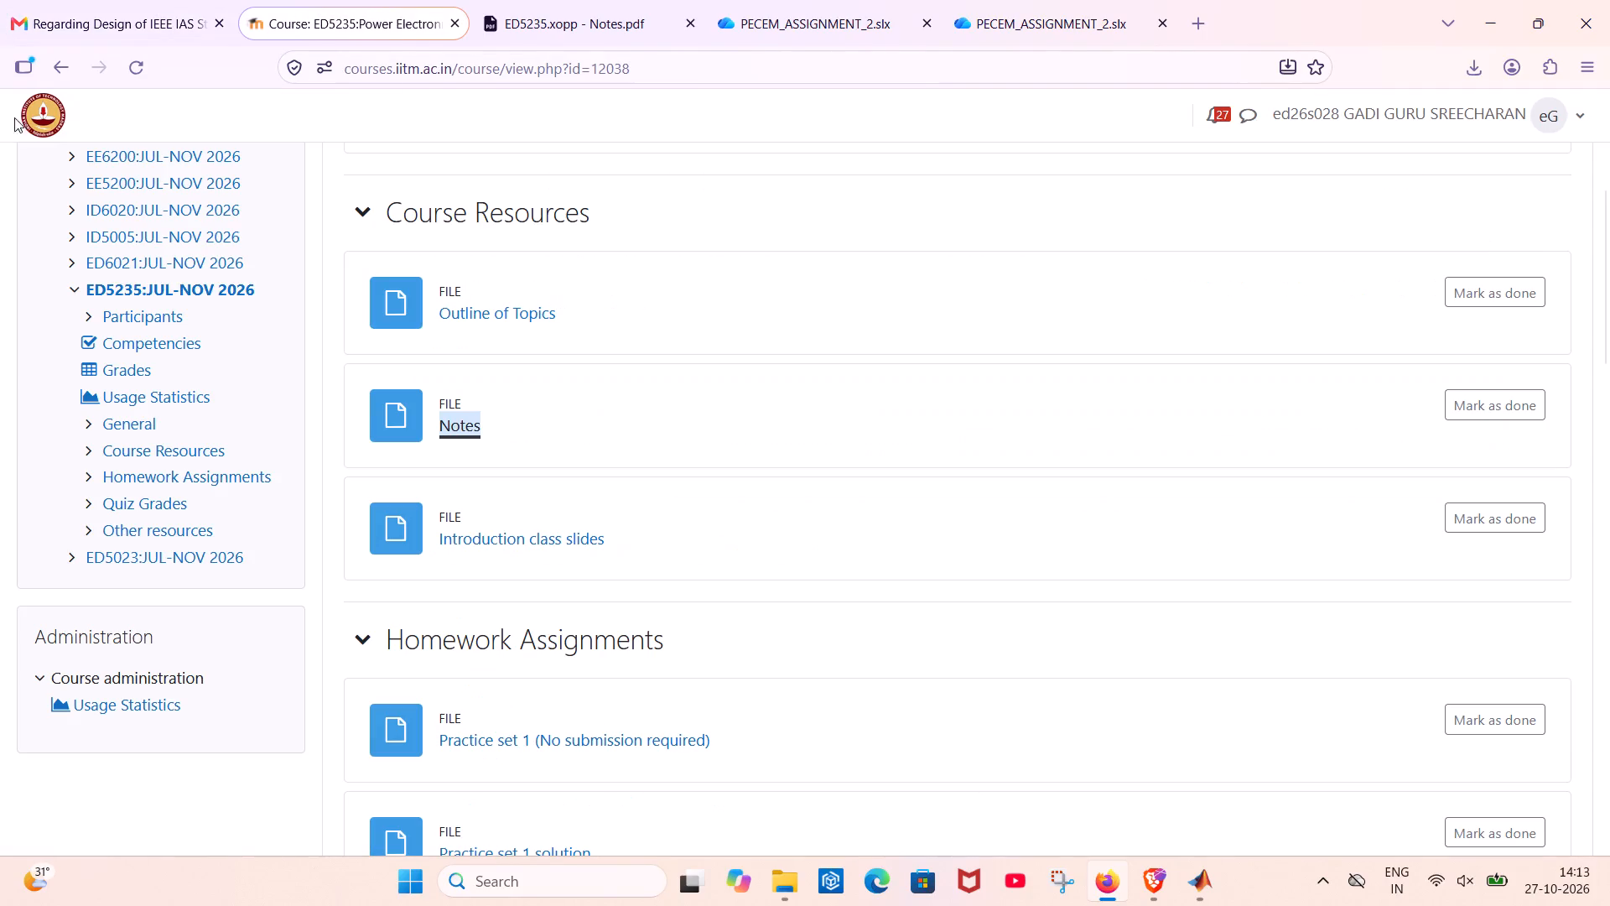
scroll(192, 328, "up", 1)
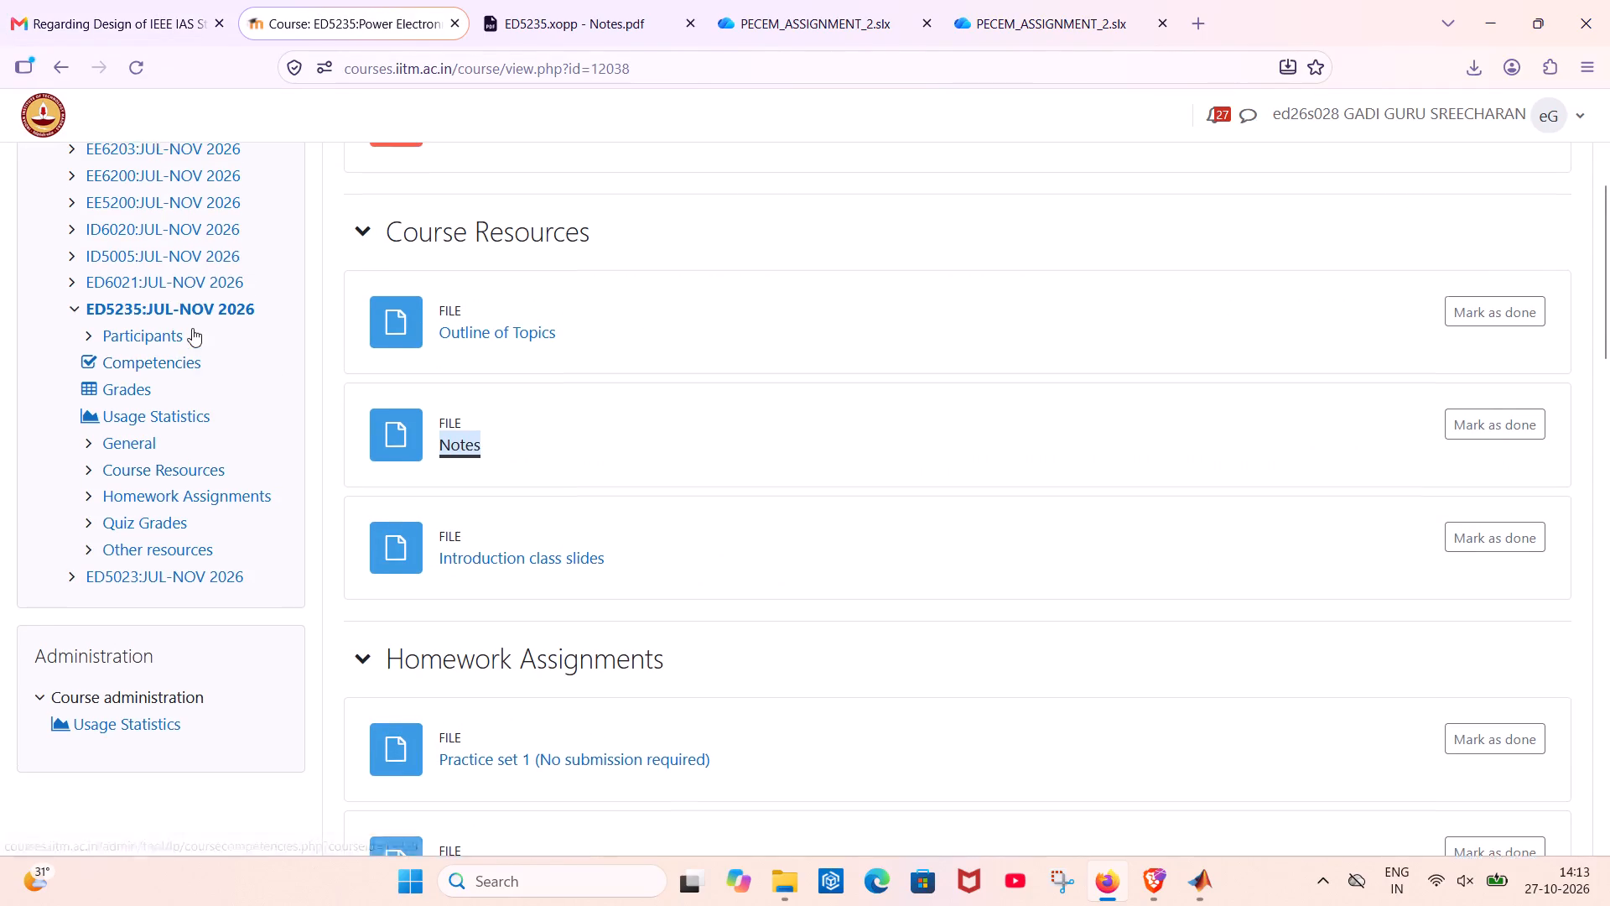
scroll(192, 328, "up", 1)
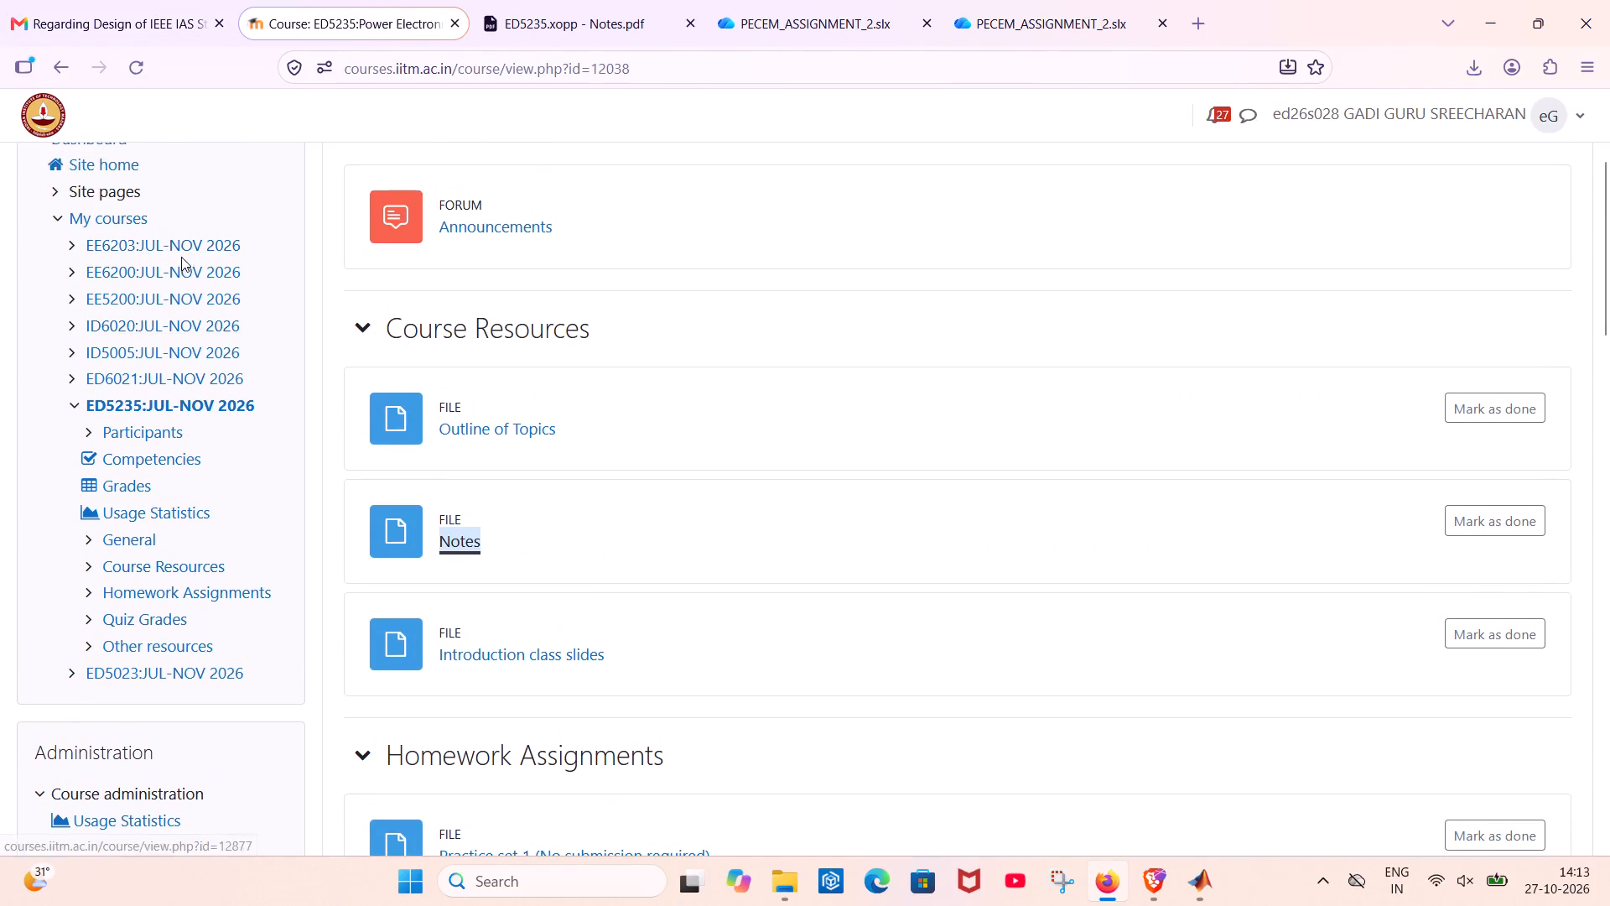
left_click(188, 241)
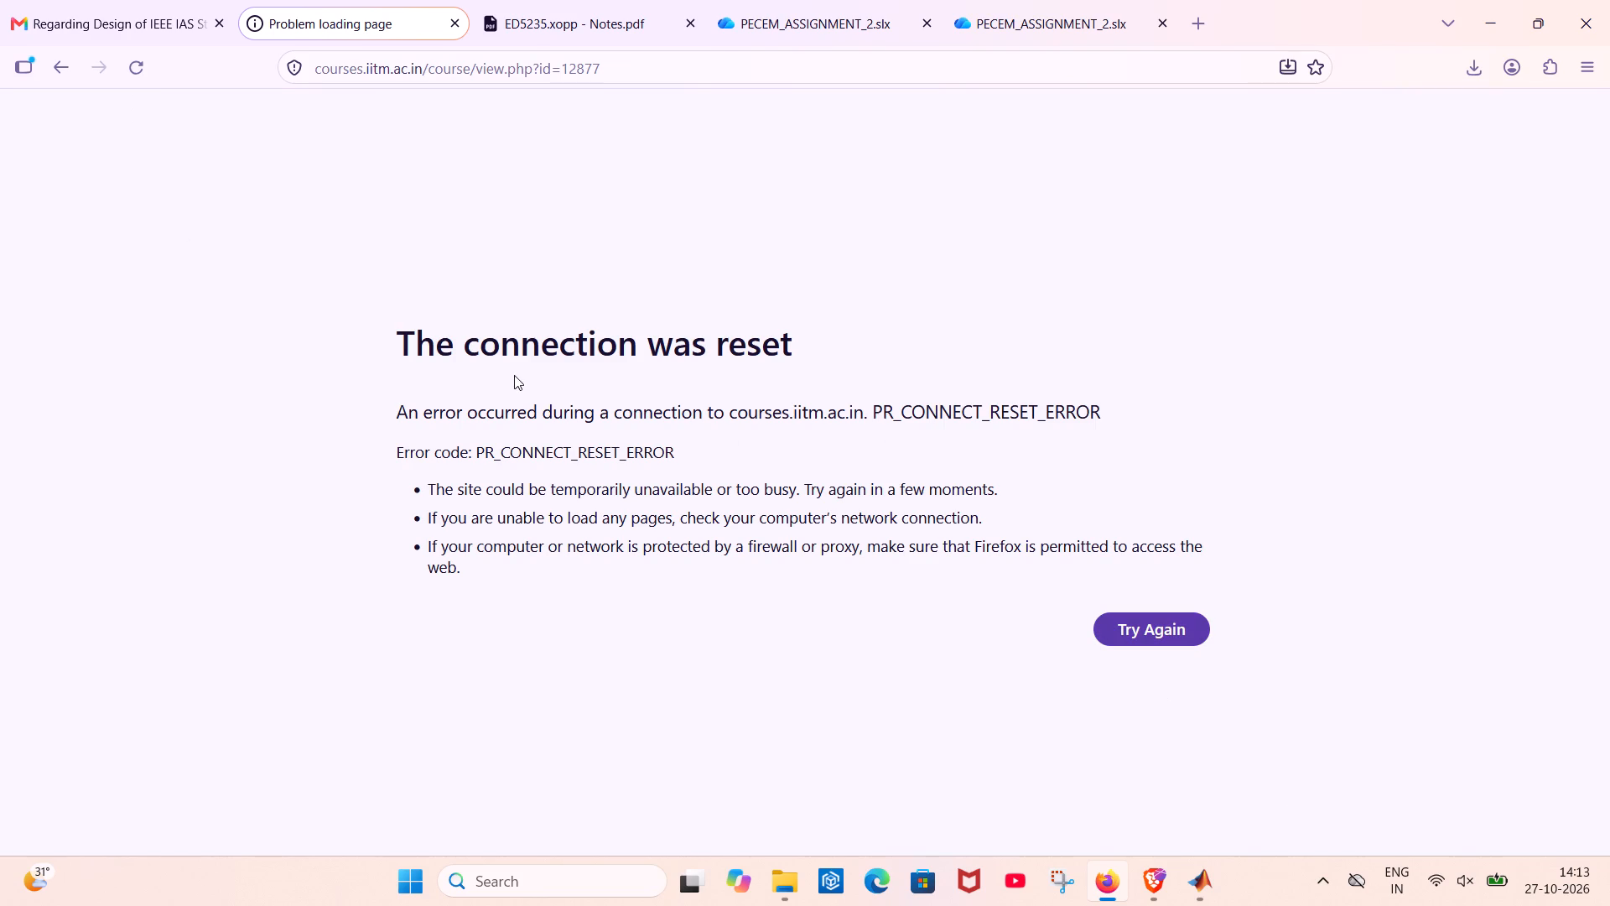
left_click(130, 66)
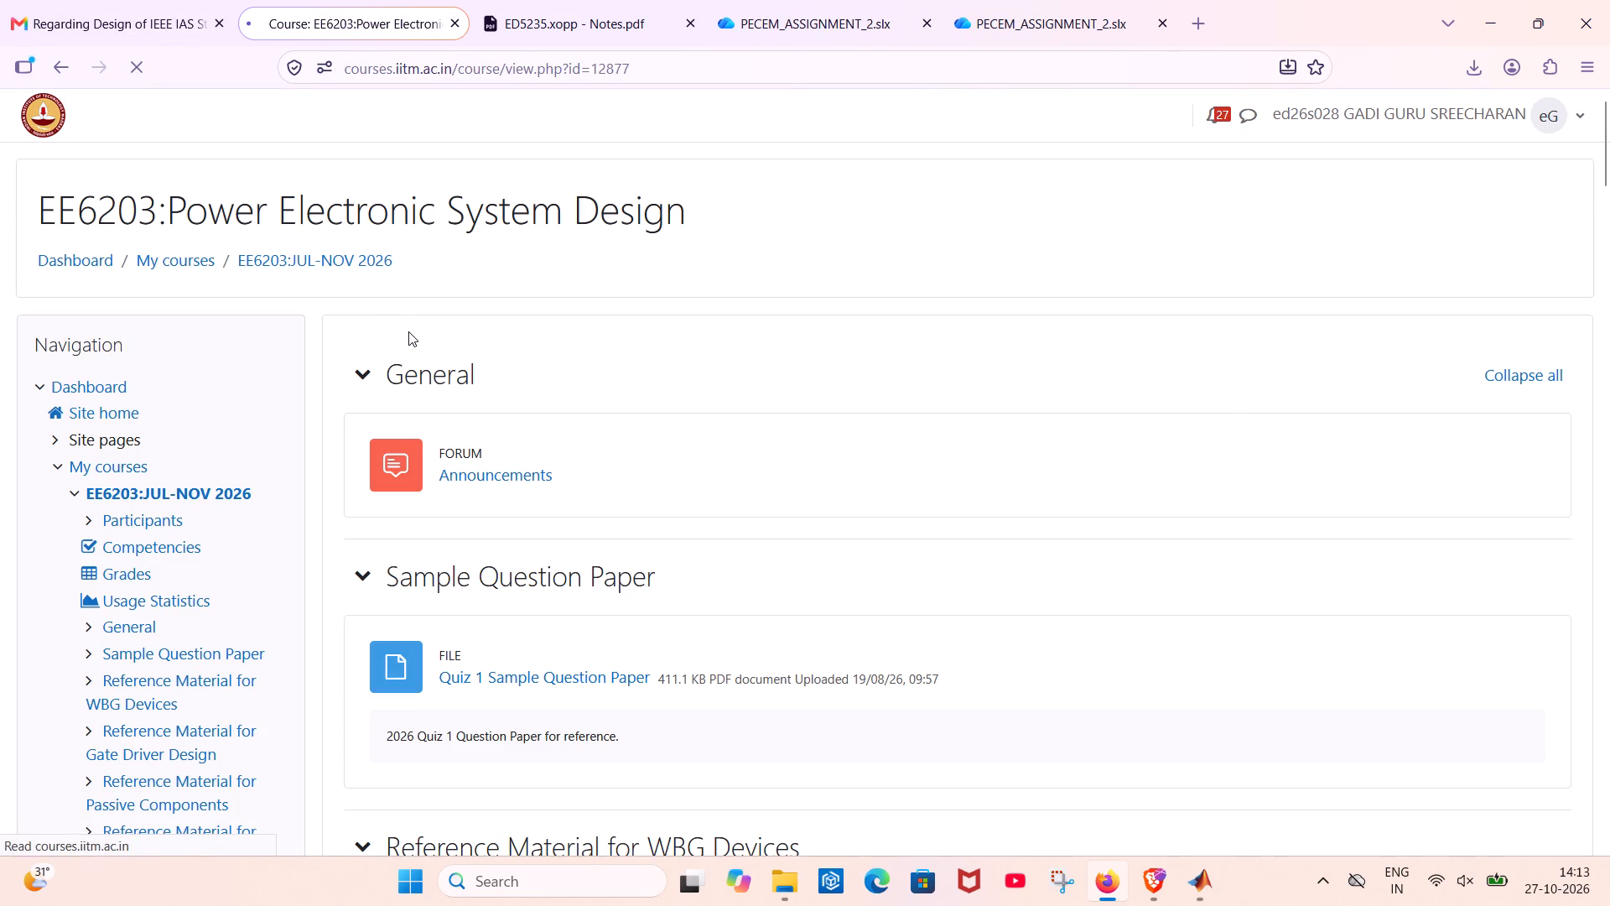
Open the available Assignment-1 under DC Motor Drives in the EE6200:JUL-NOV 2026 course and examine its submission details.
scroll(156, 450, "down", 2)
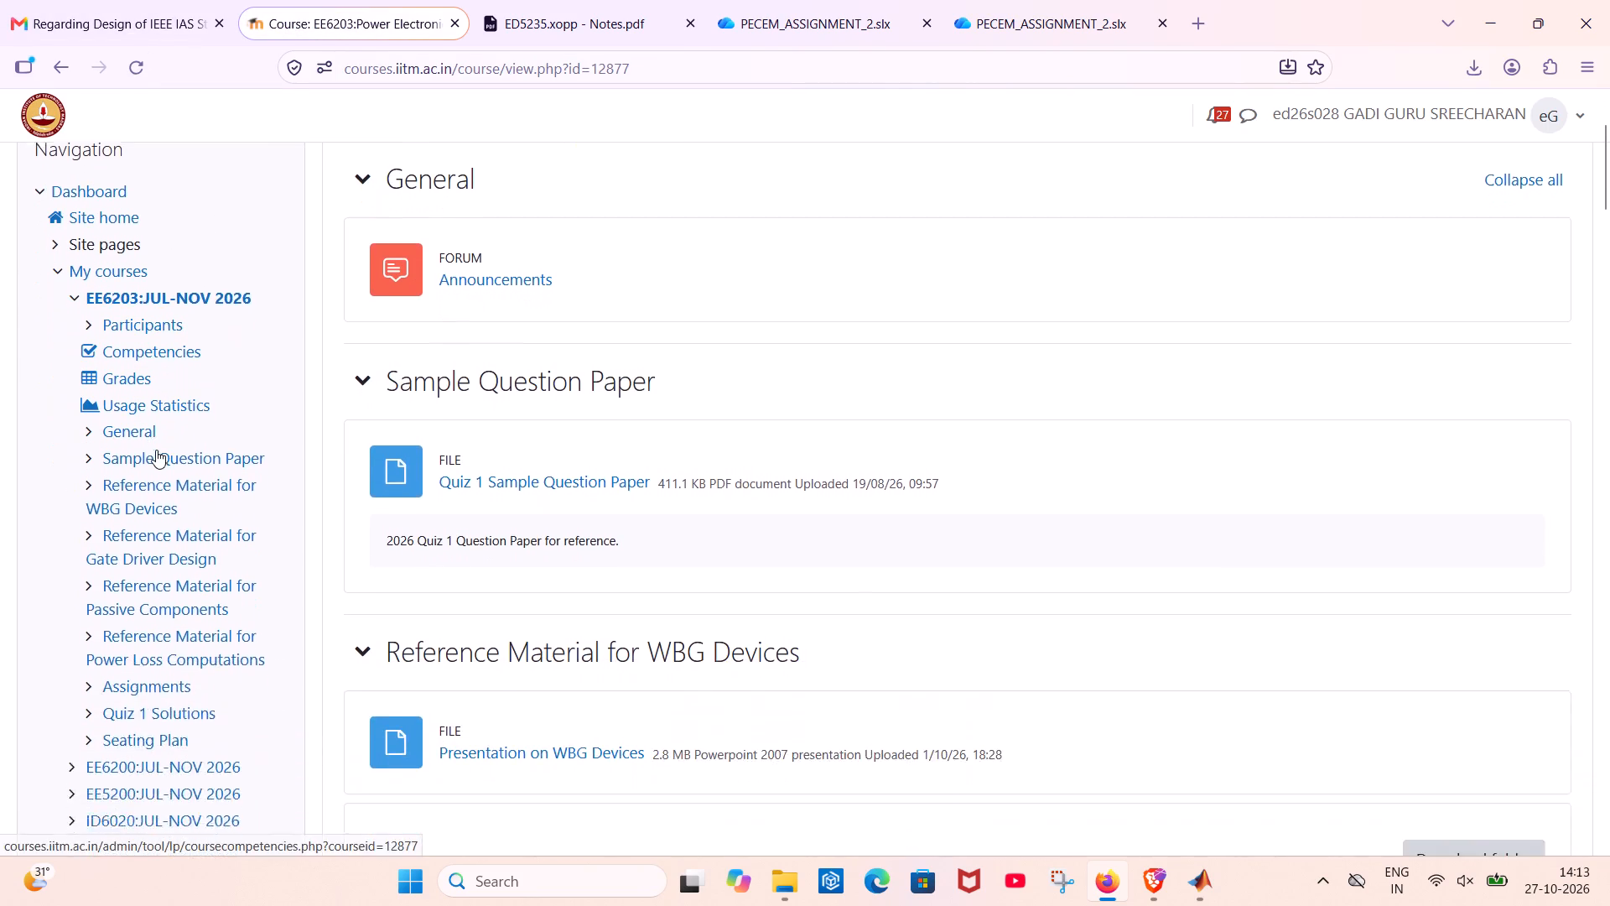
scroll(156, 450, "down", 3)
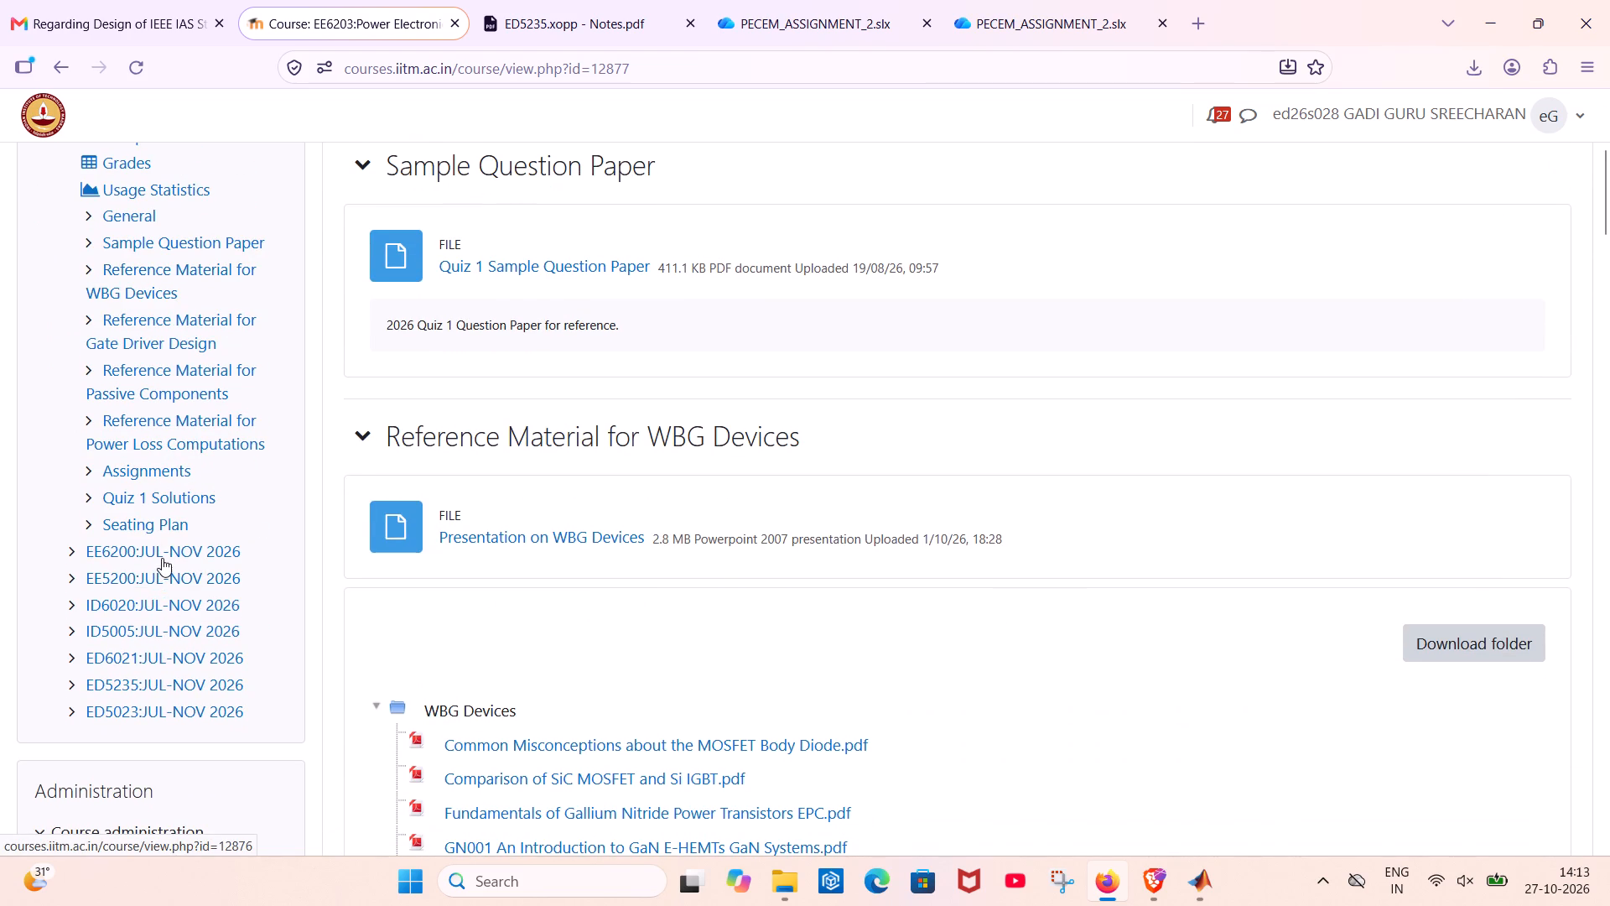
left_click(162, 558)
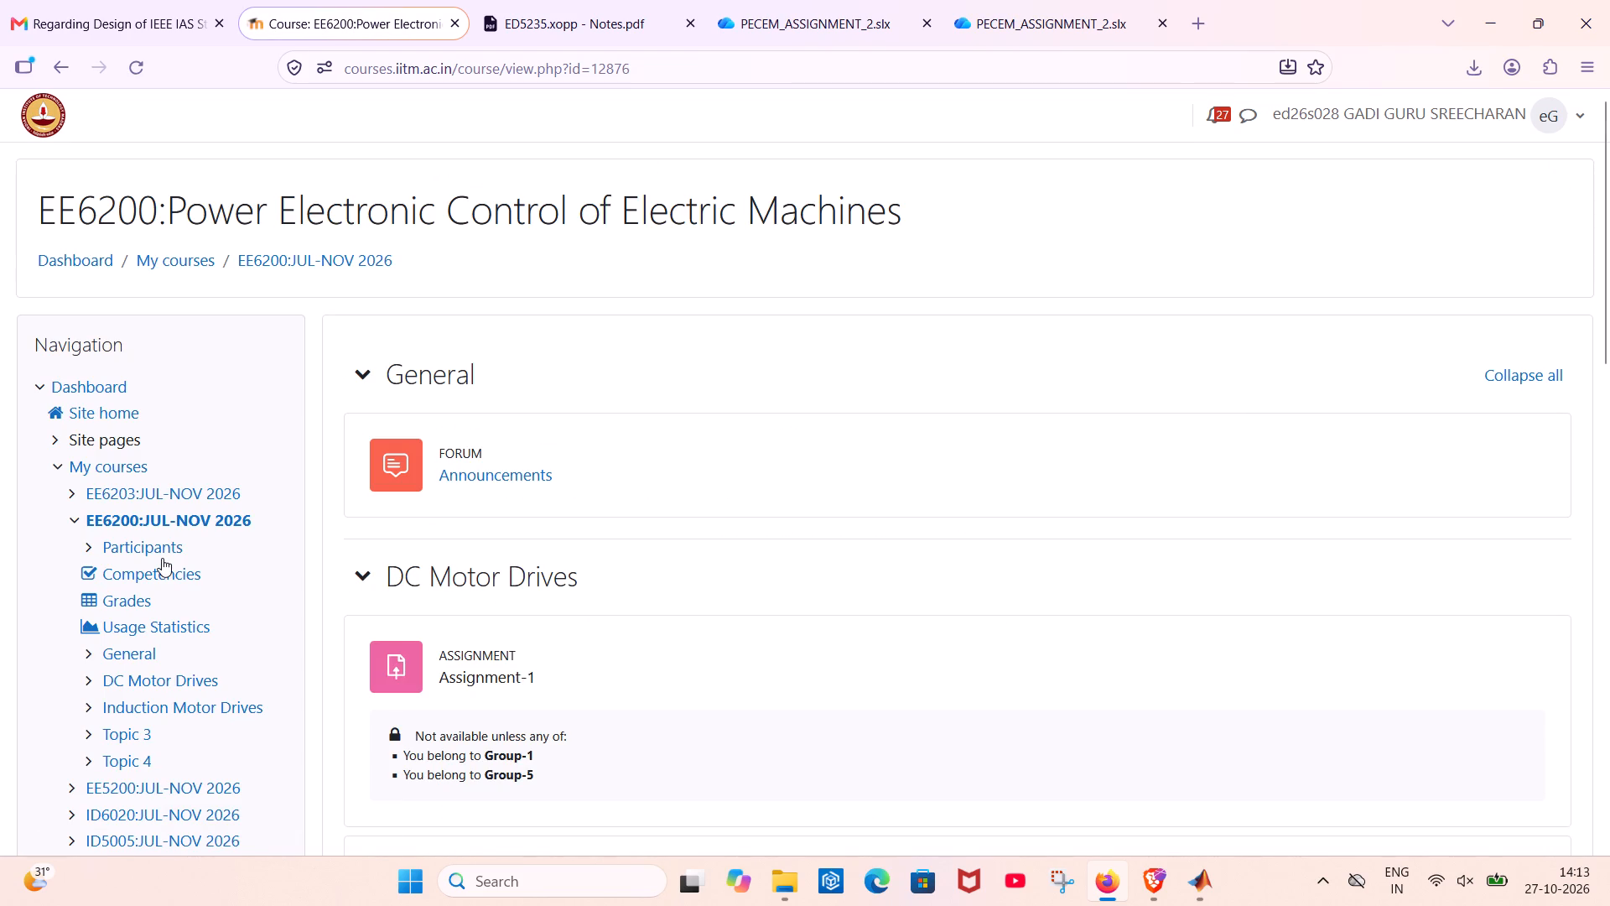
scroll(434, 491, "down", 5)
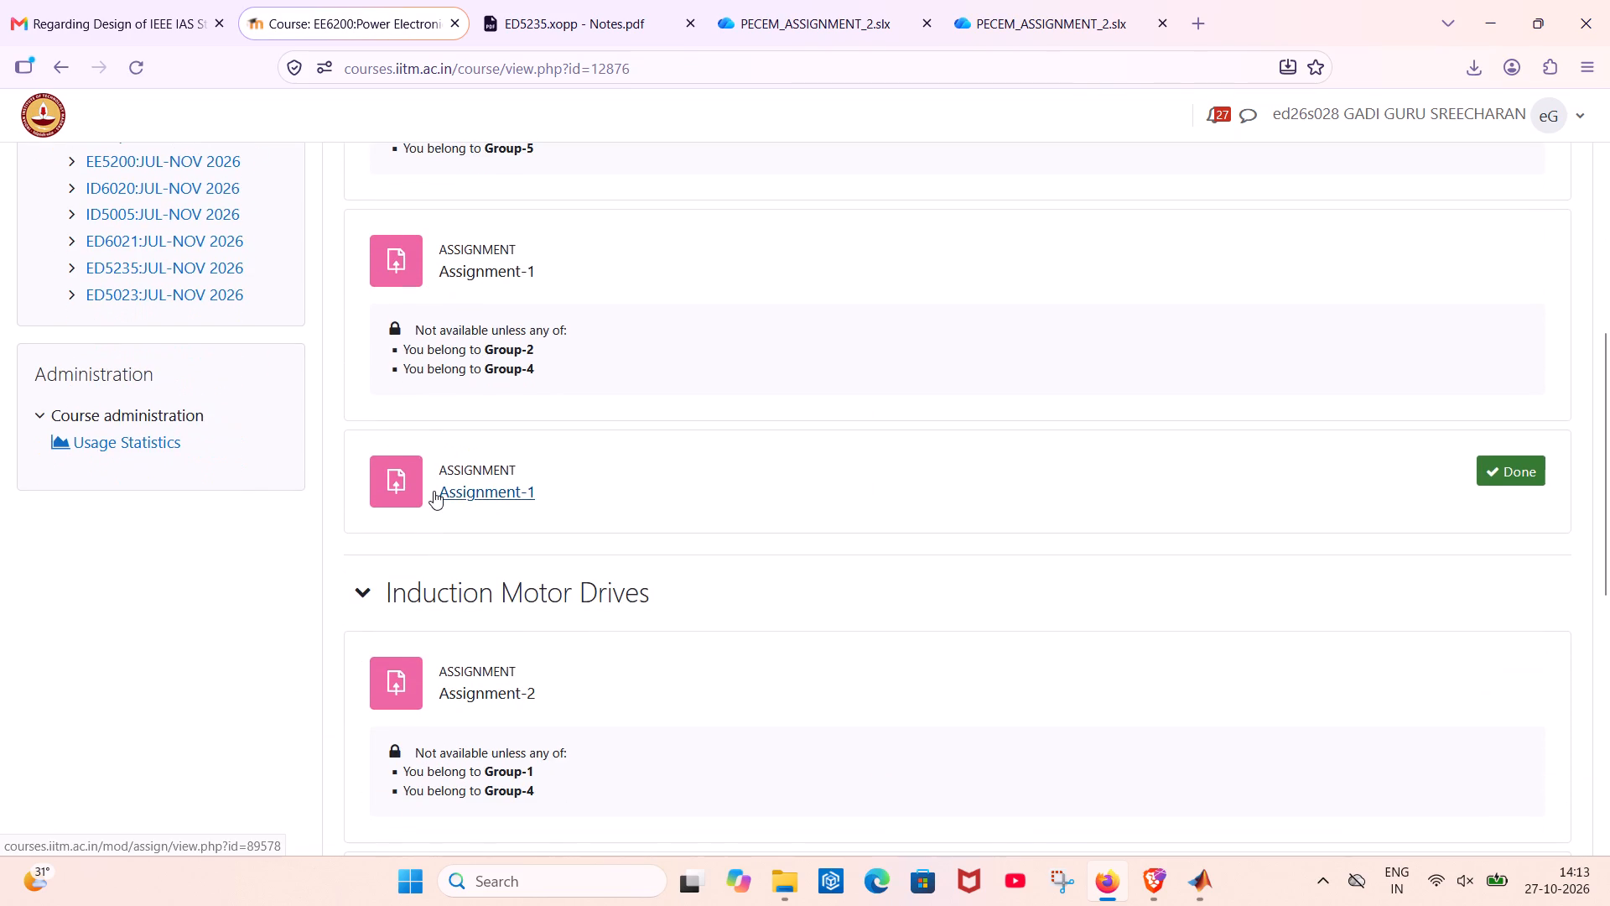
left_click(434, 491)
scroll(434, 491, "down", 3)
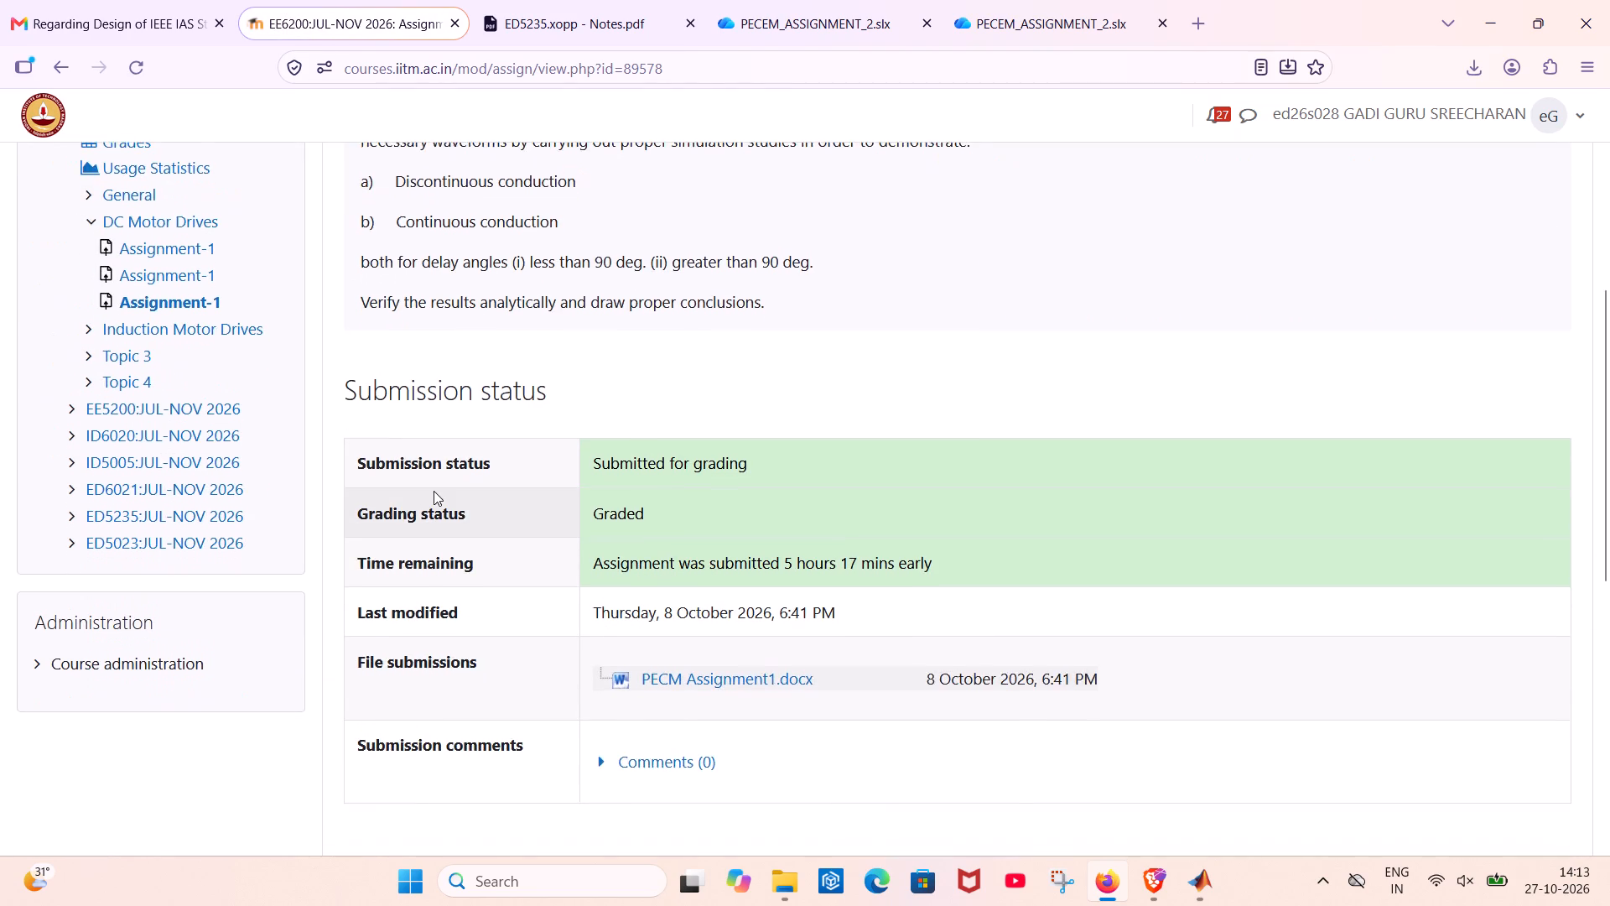
scroll(434, 491, "down", 1)
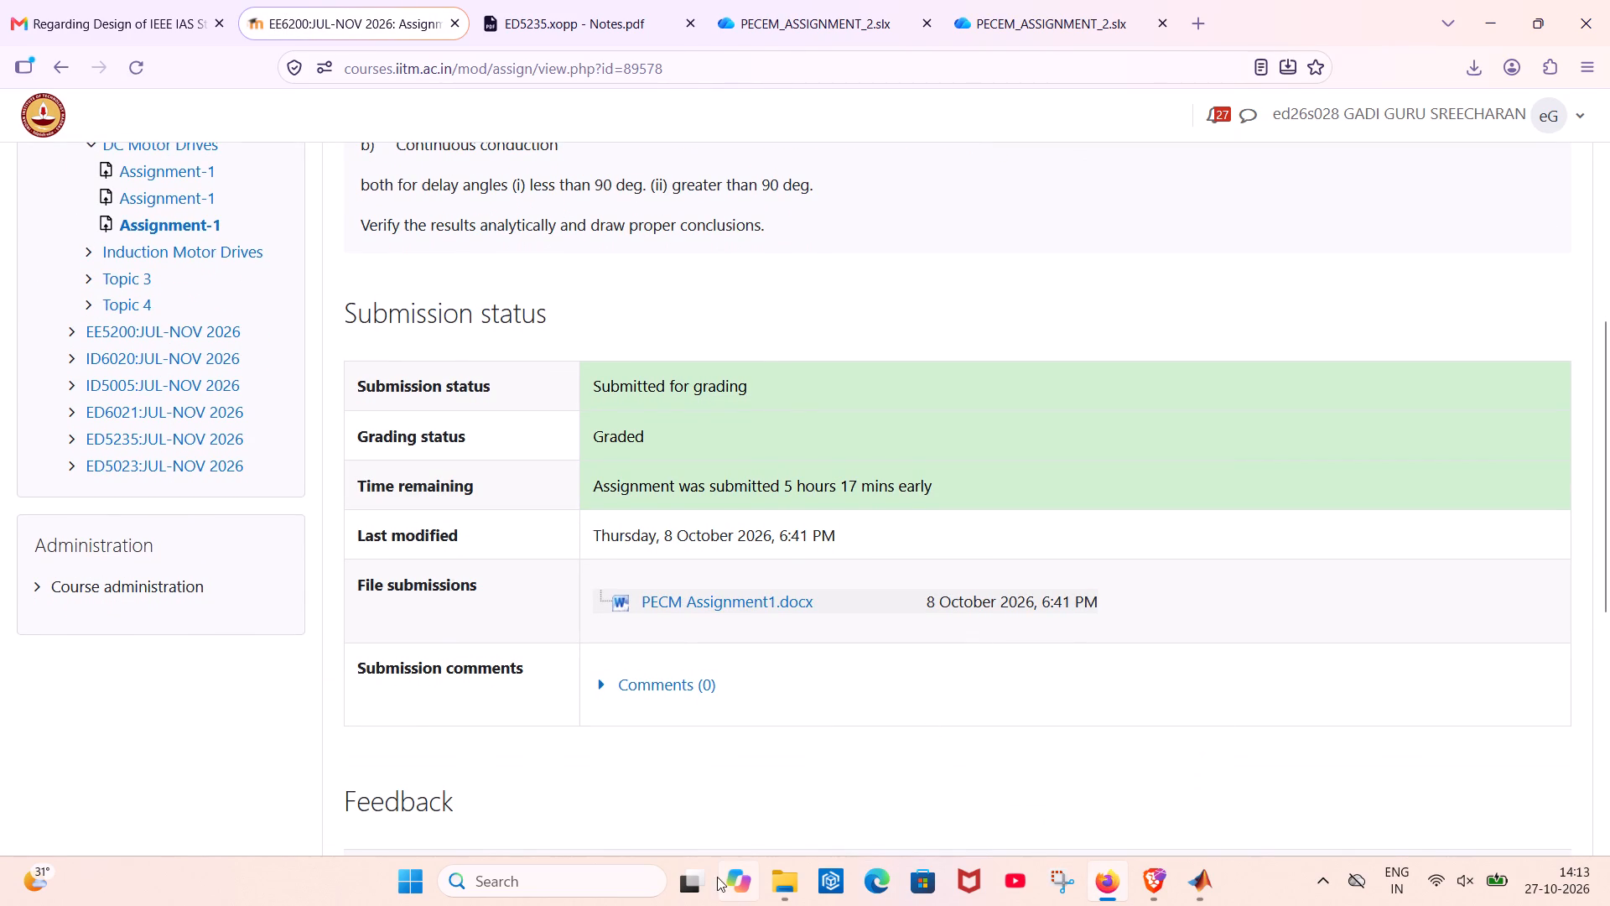
Search File Explorer for pecm and open the Word document PECM Assignment1(1) from Downloads.
left_click(744, 798)
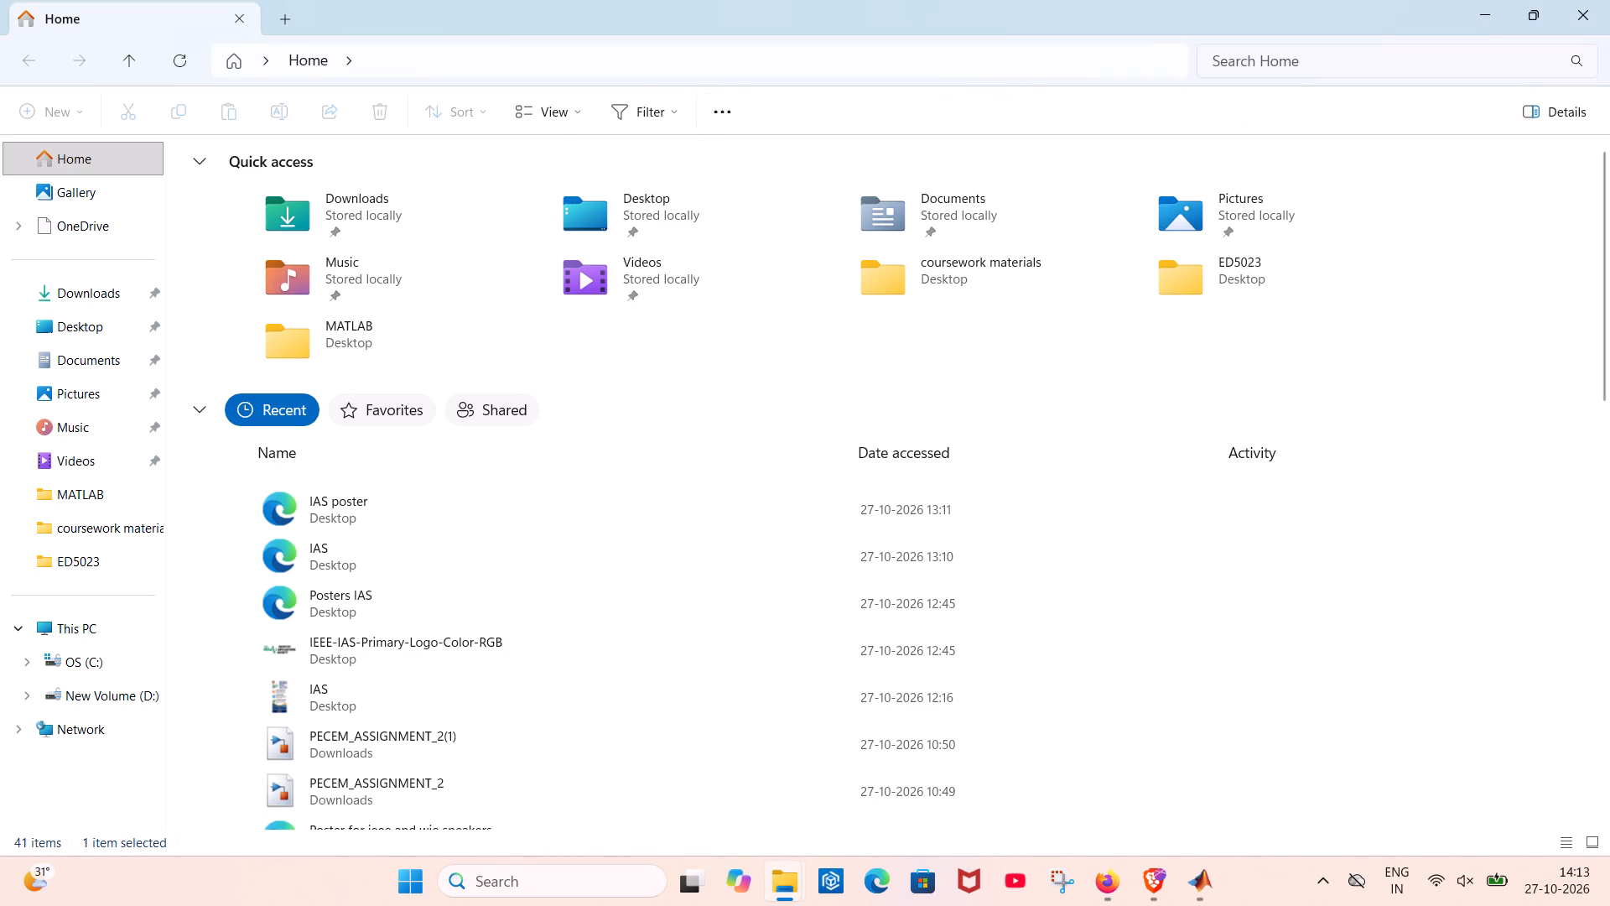
left_click(1343, 65)
type("pe")
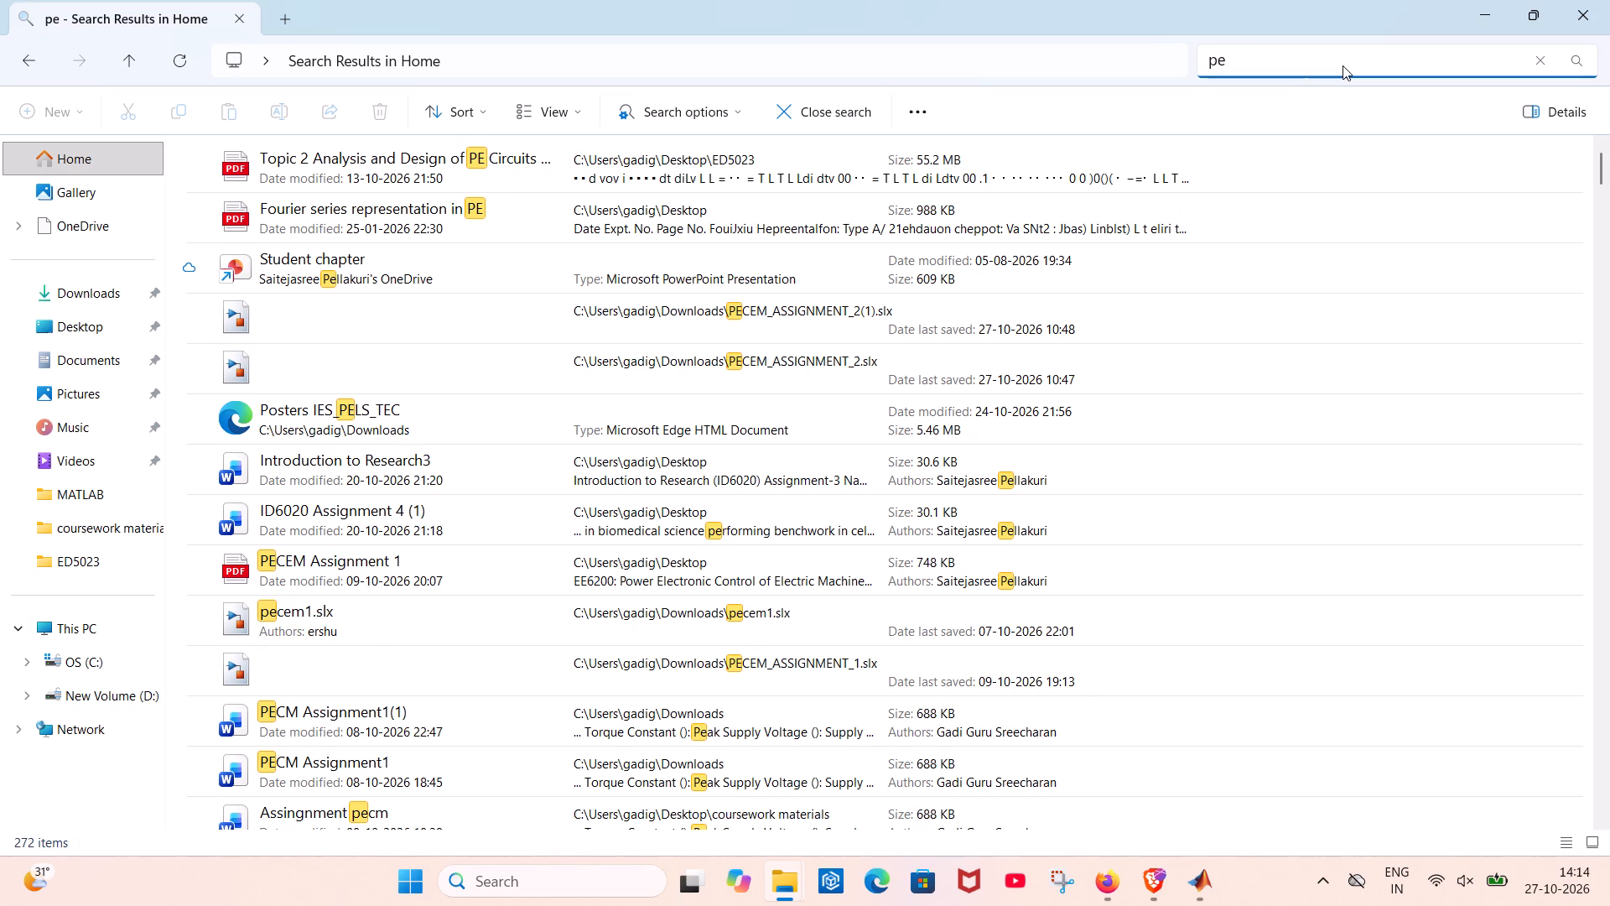
type("cm")
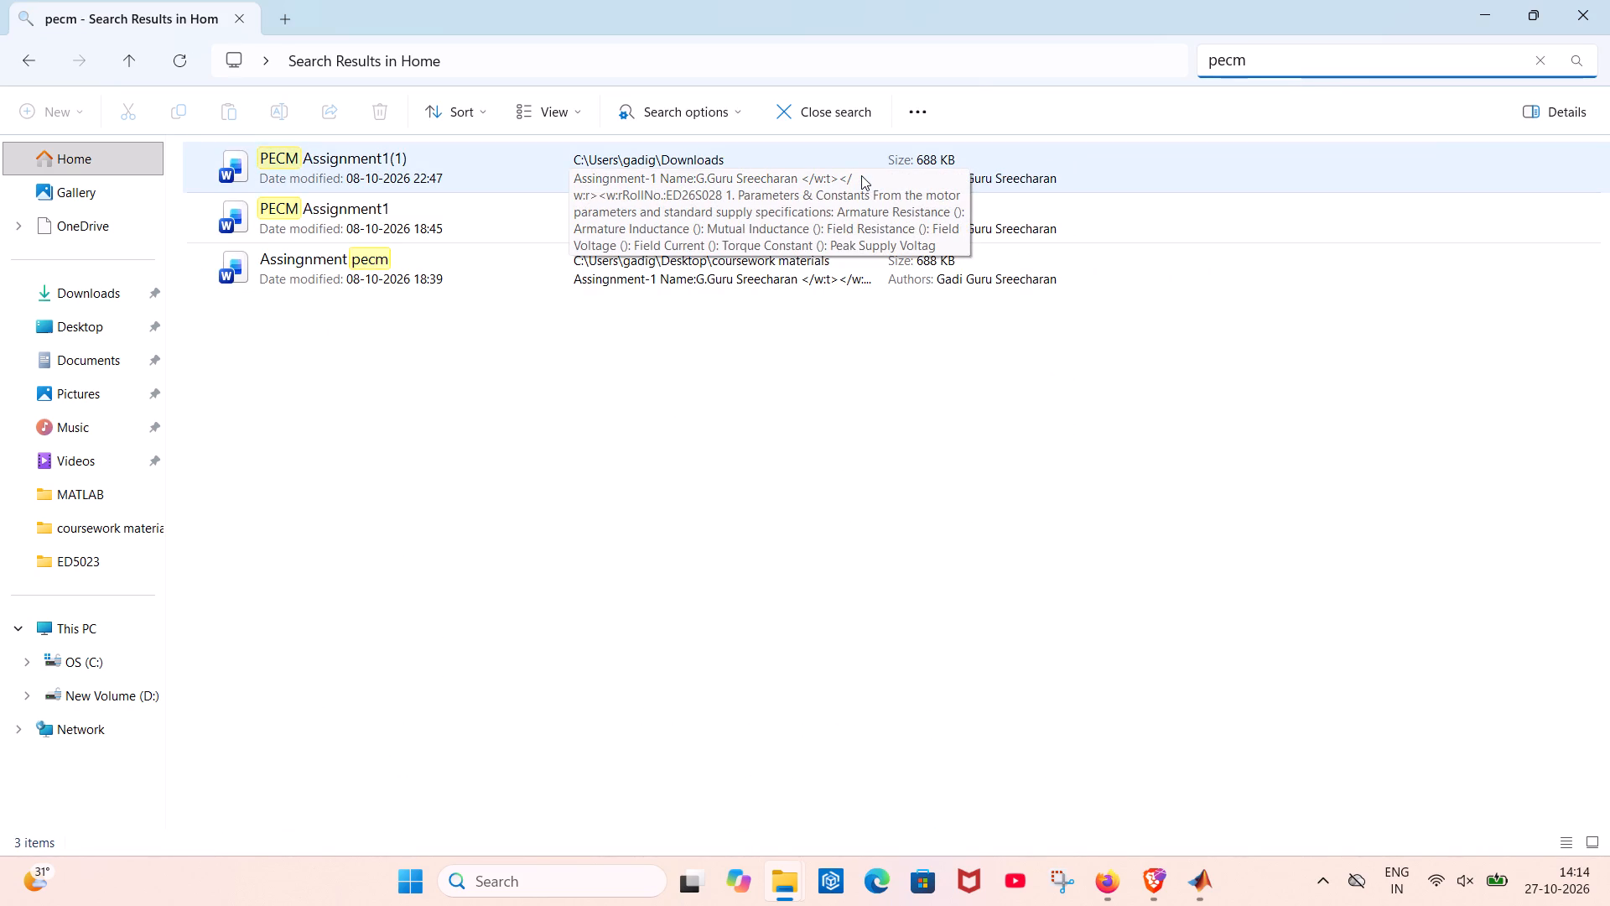
double_click(861, 175)
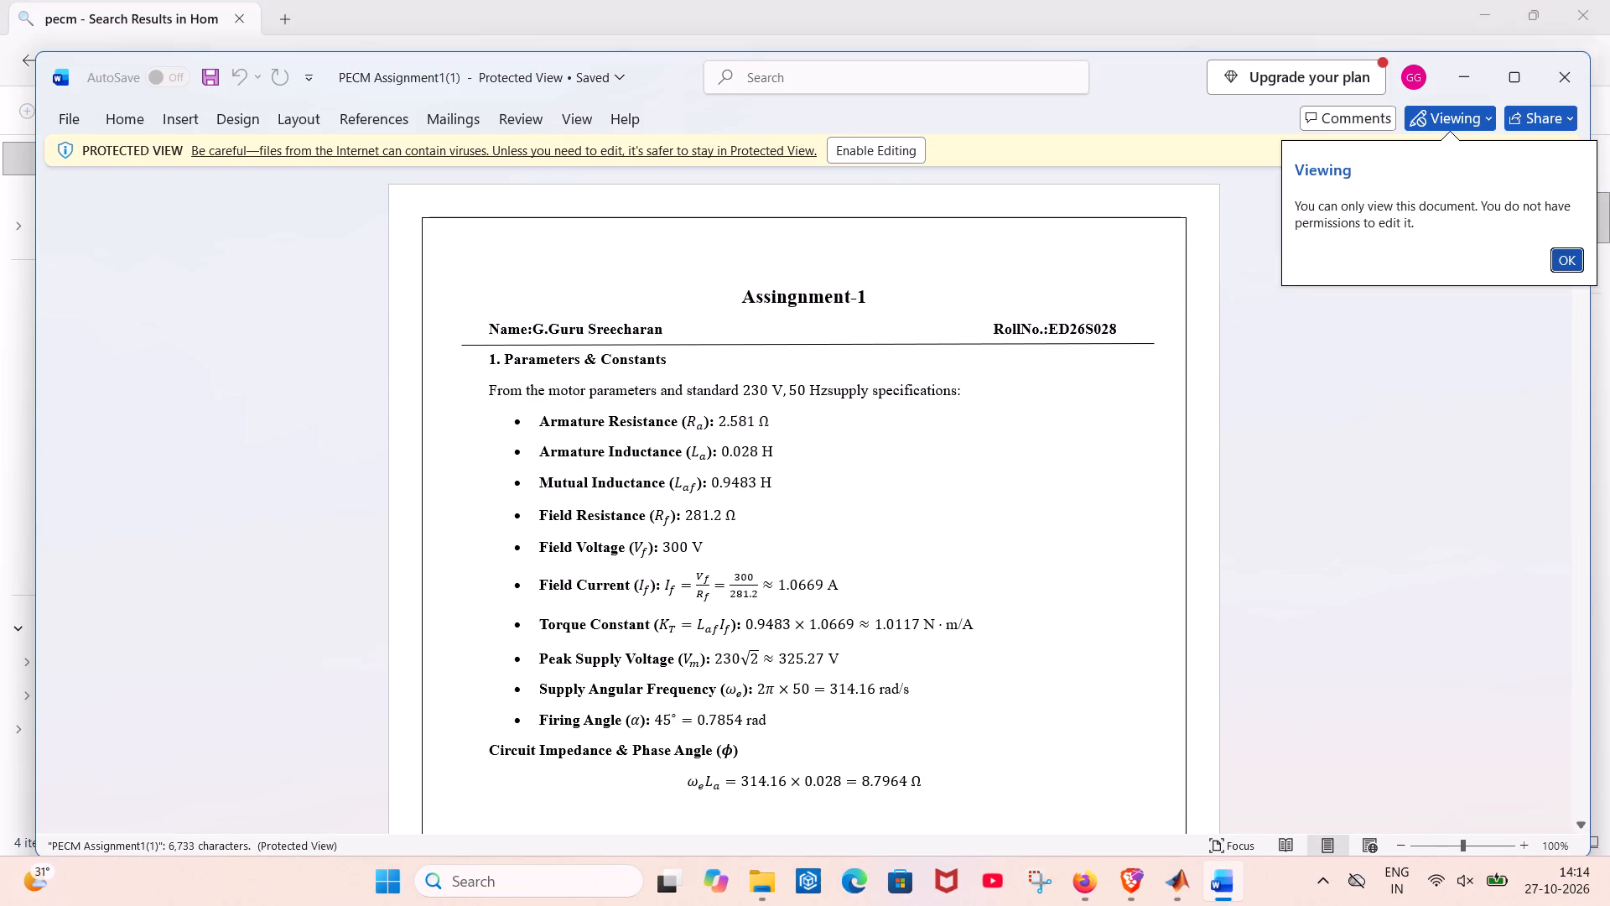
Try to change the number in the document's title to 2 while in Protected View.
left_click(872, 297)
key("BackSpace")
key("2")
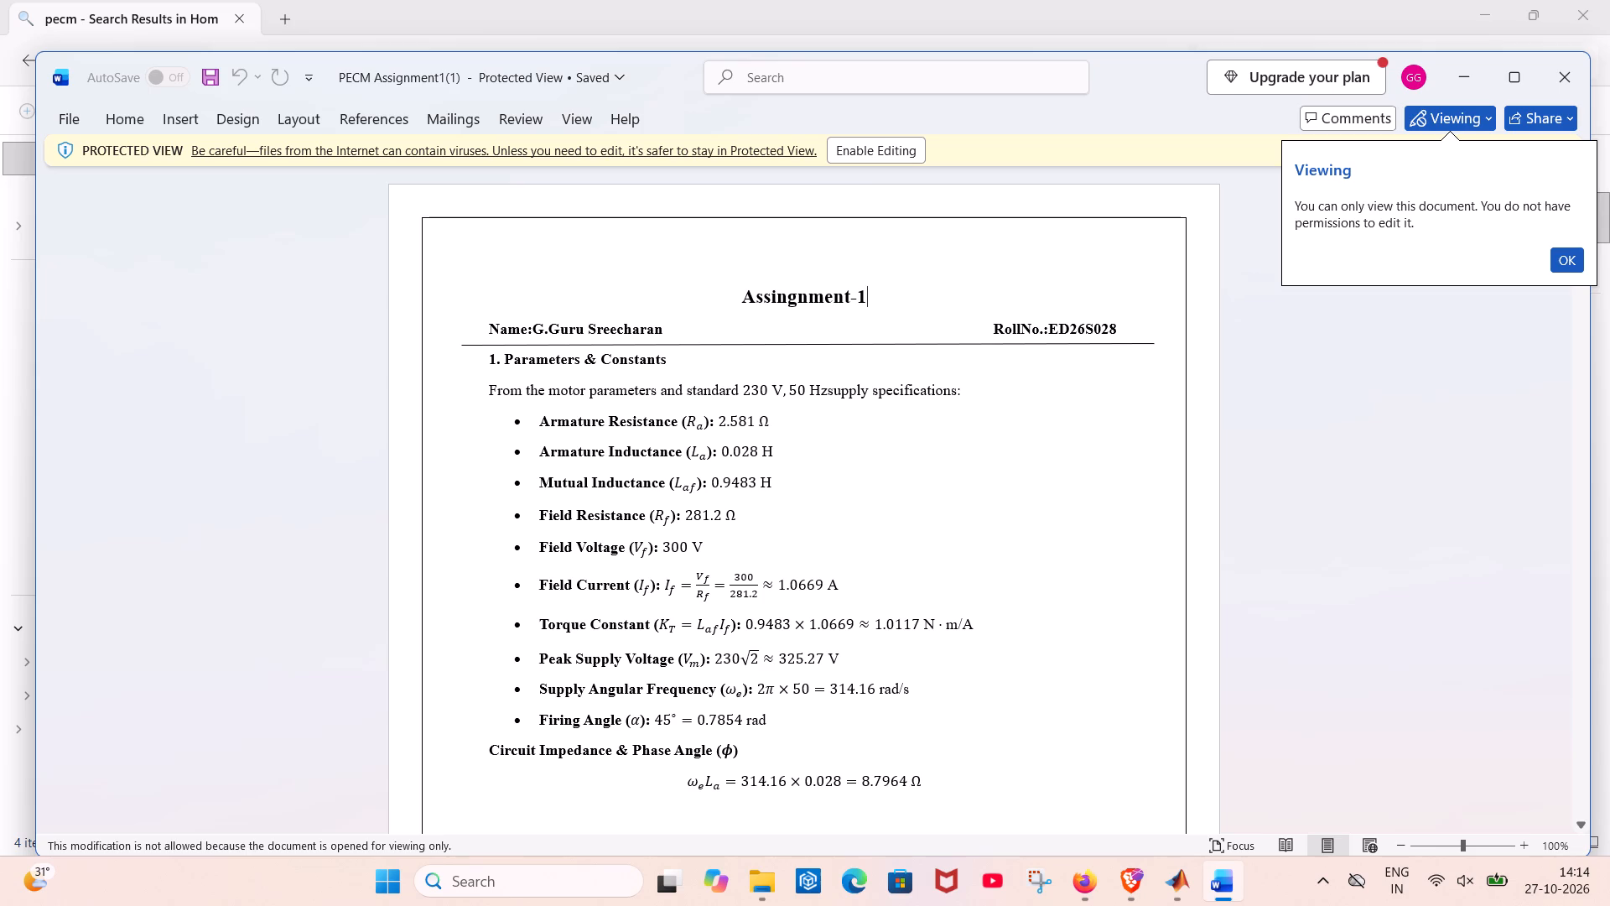
Enable editing of the document and undo the accidental No Spacing style applied to the title.
left_click(874, 166)
double_click(878, 151)
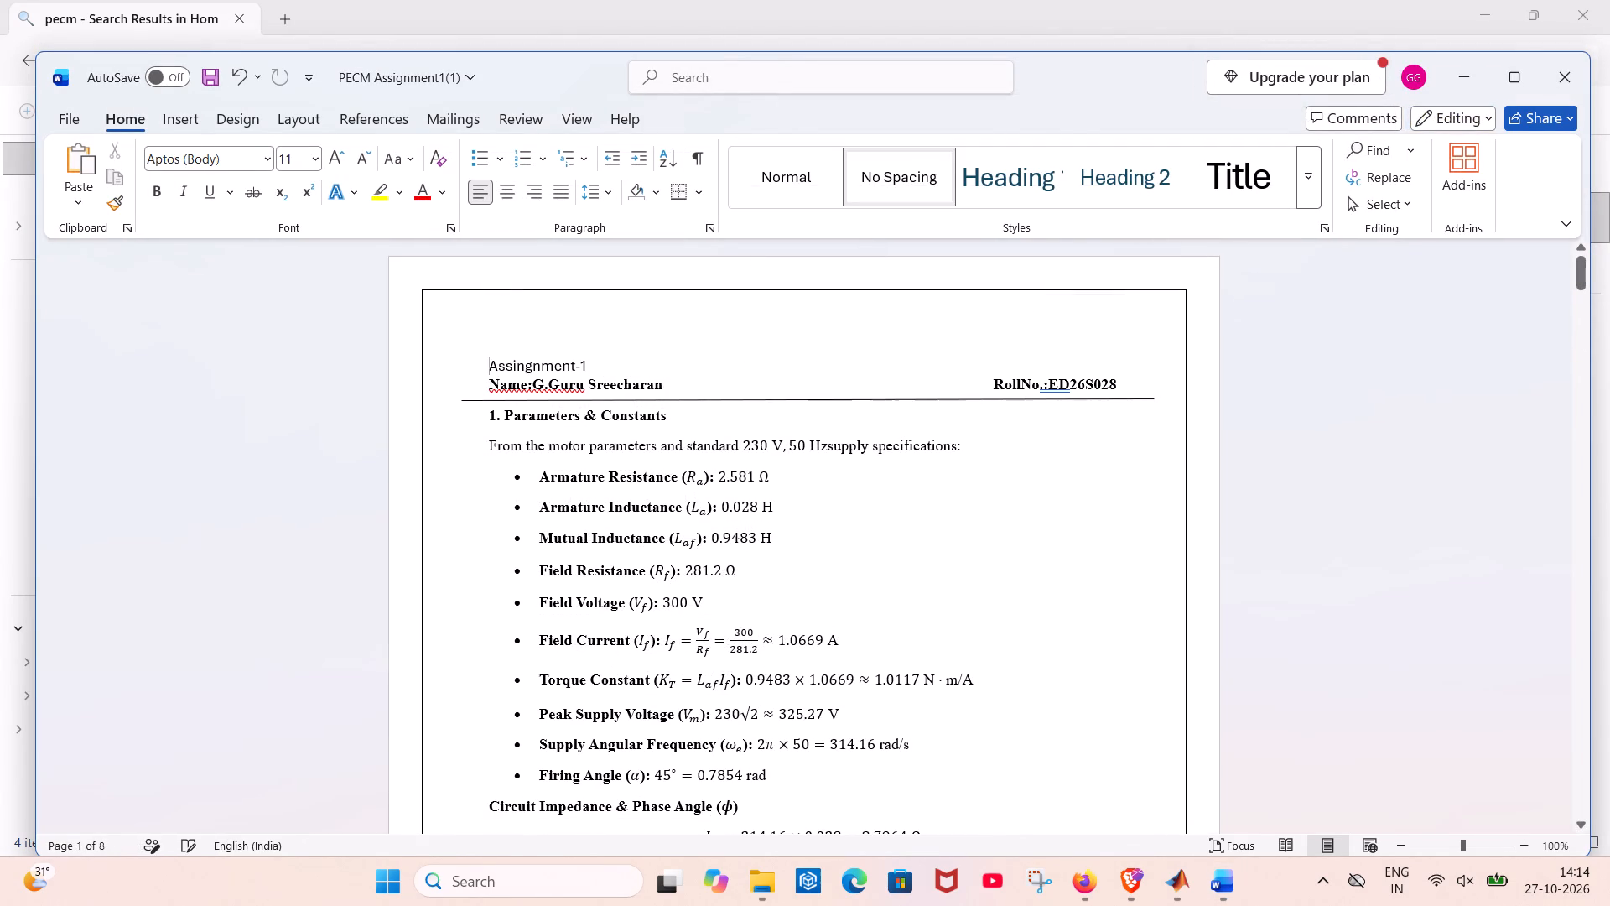
key("ctrl+z")
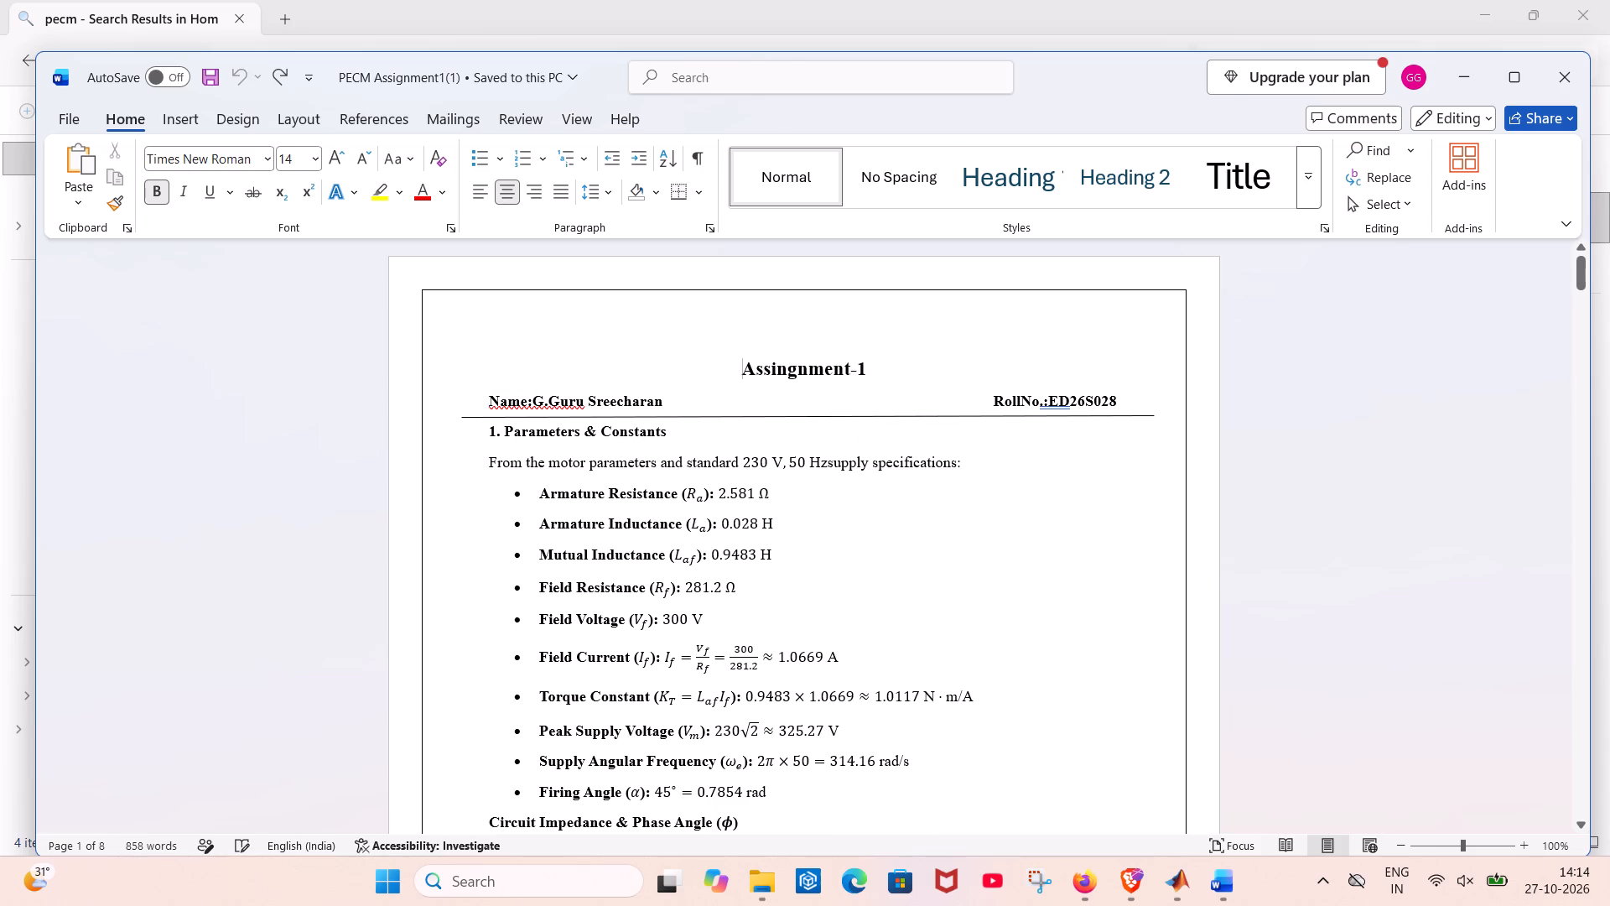
Change the number in the document's "Assingnment" title to 2.
left_click(864, 362)
key("BackSpace")
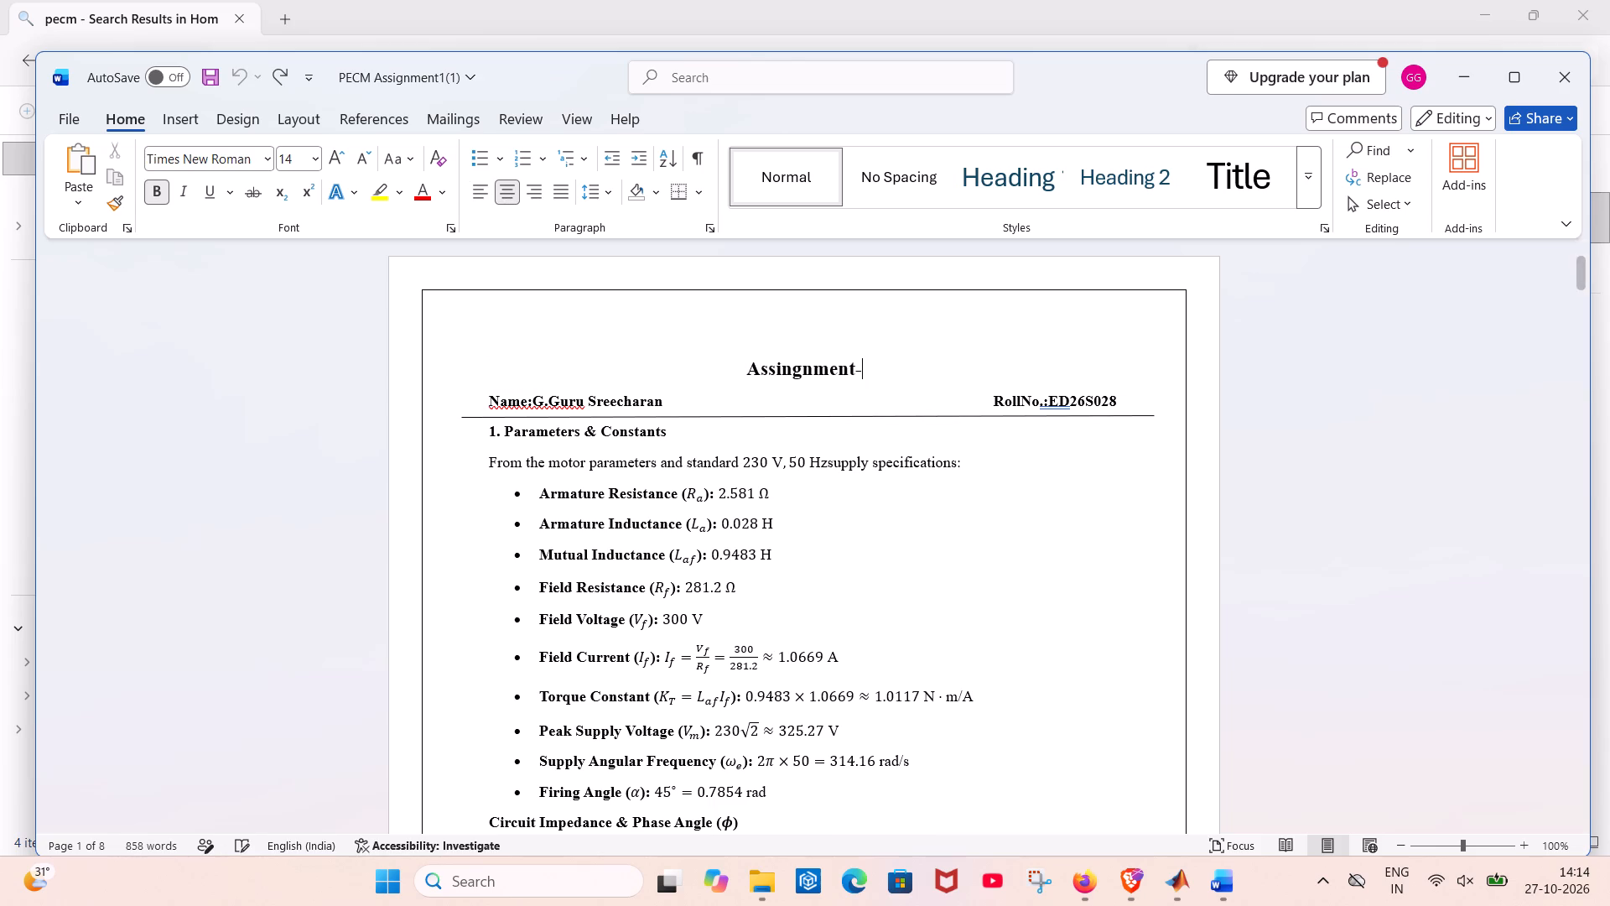
key("2")
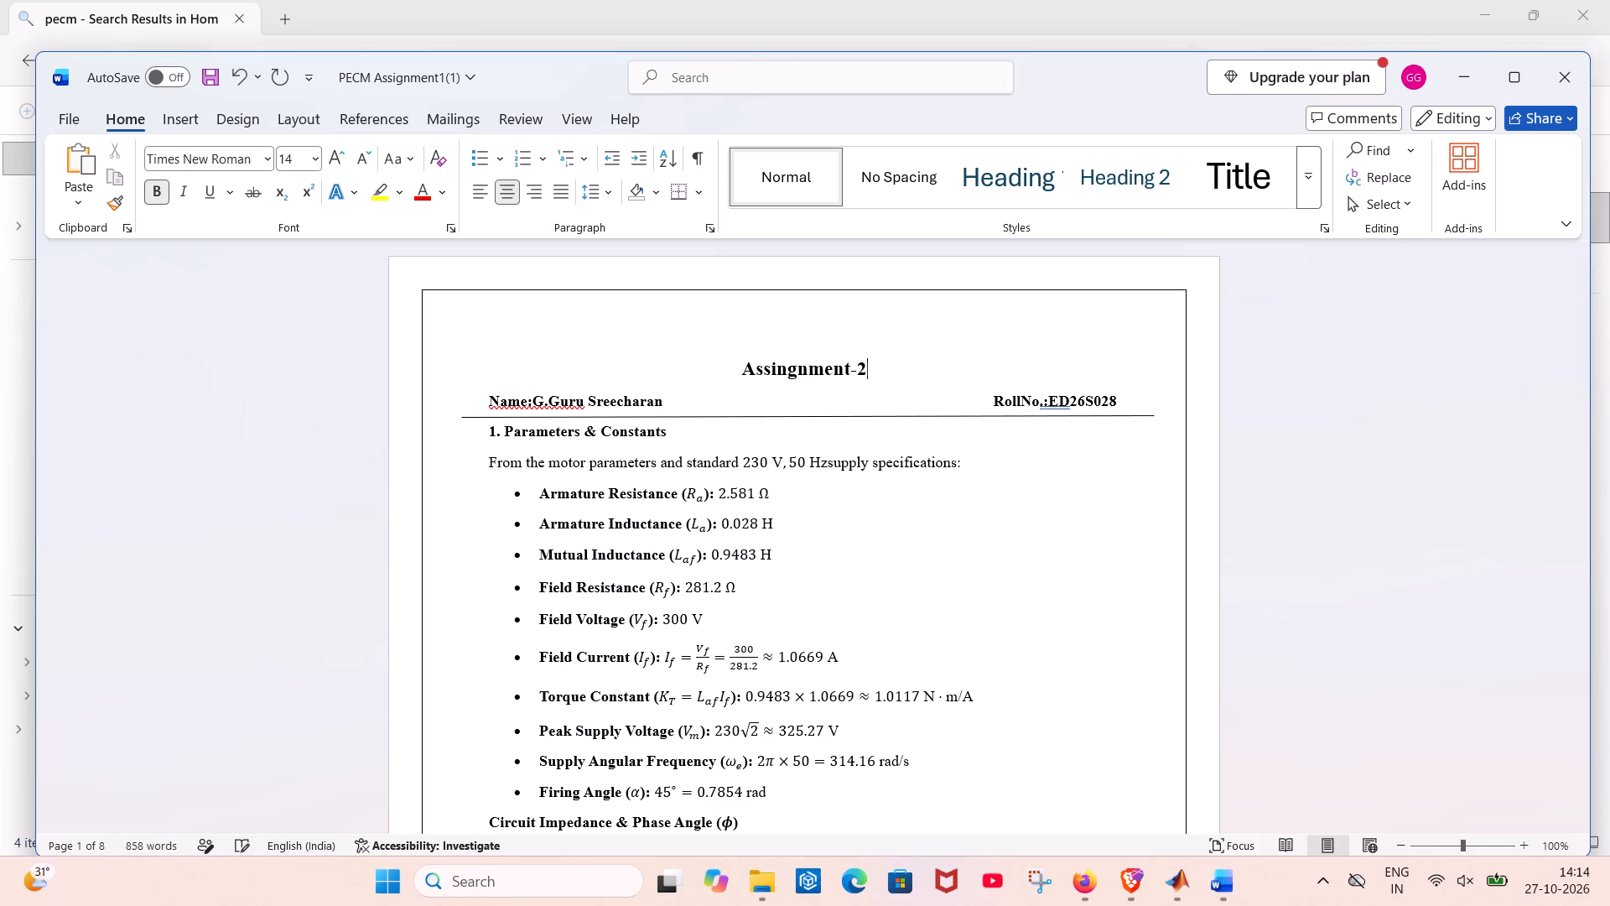
Look through the assignment's calculation sections and return to the title page.
scroll(826, 437, "down", 3)
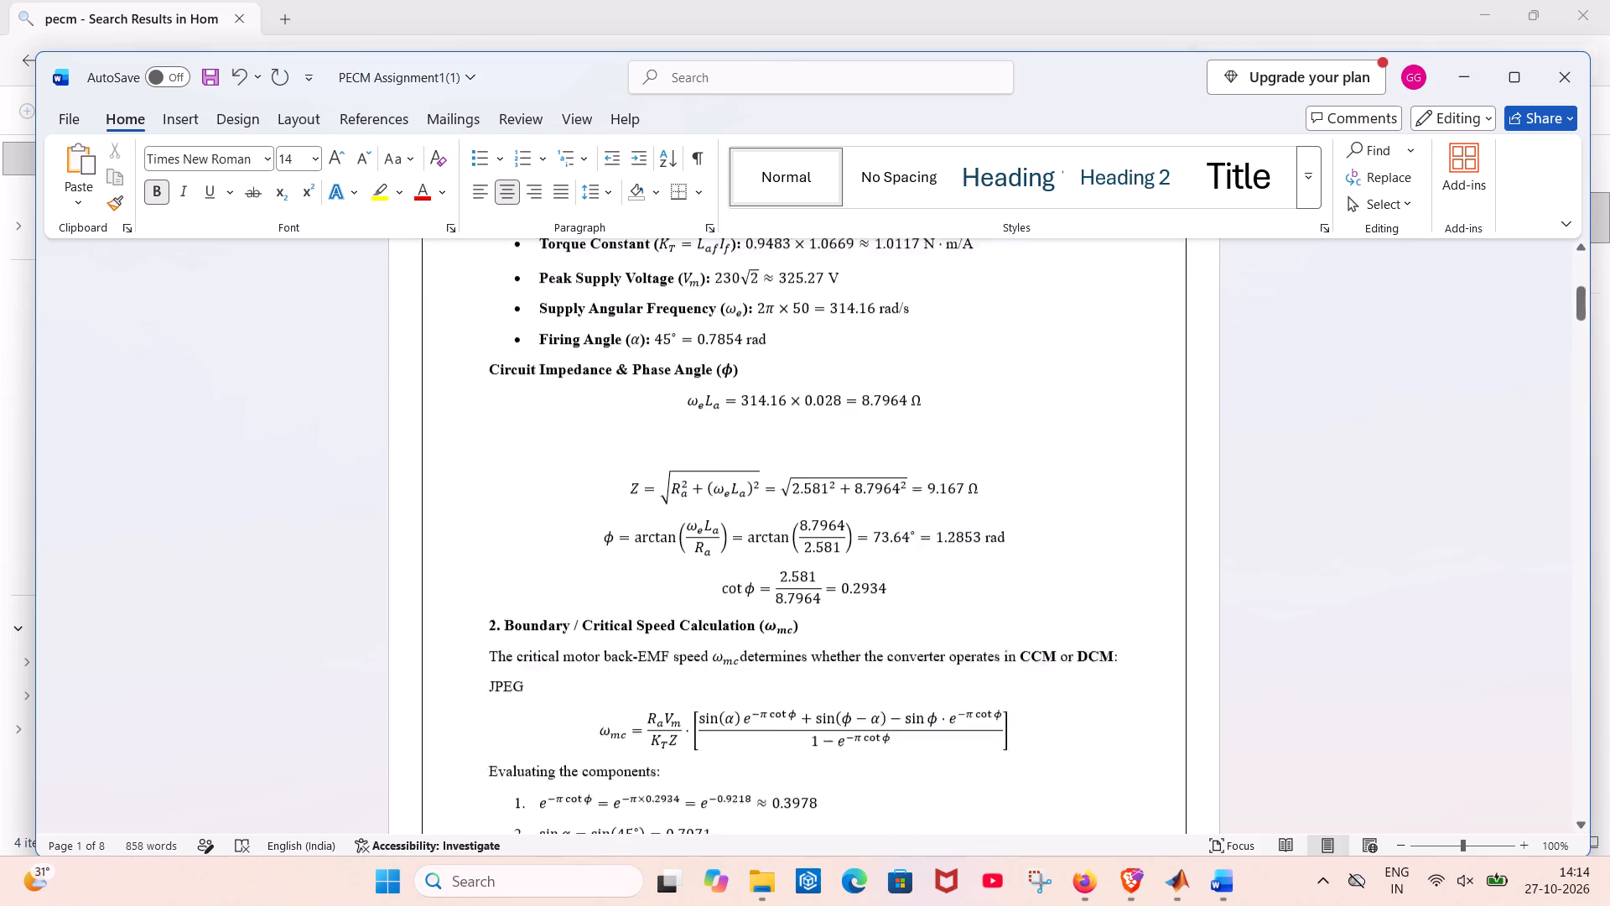
scroll(826, 437, "down", 15)
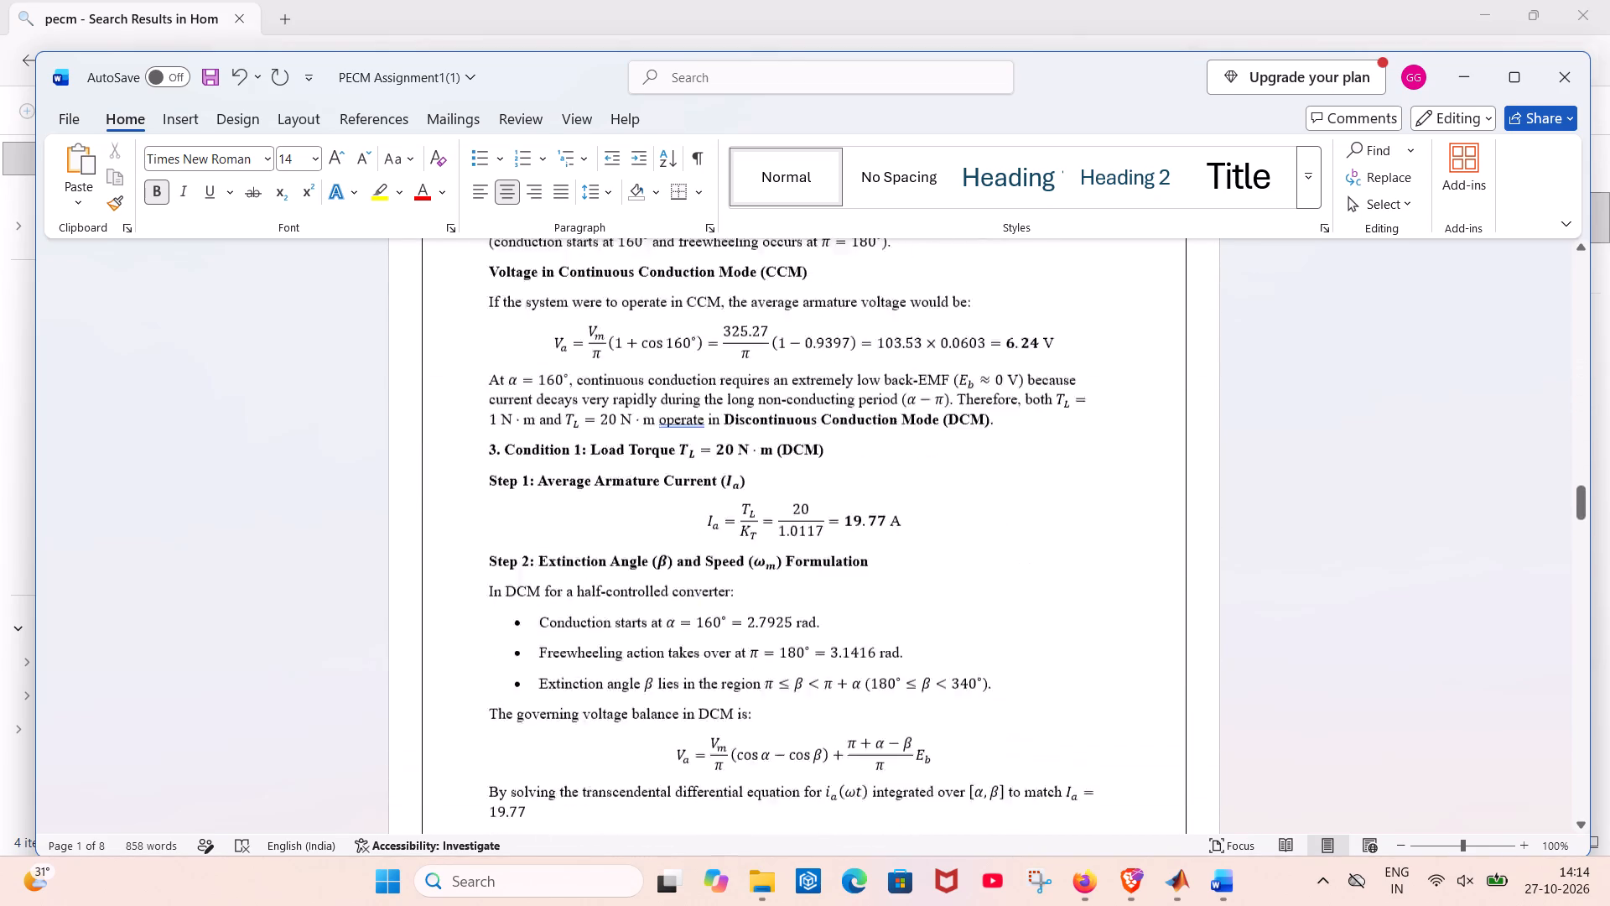
scroll(826, 437, "down", 6)
scroll(826, 437, "up", 6)
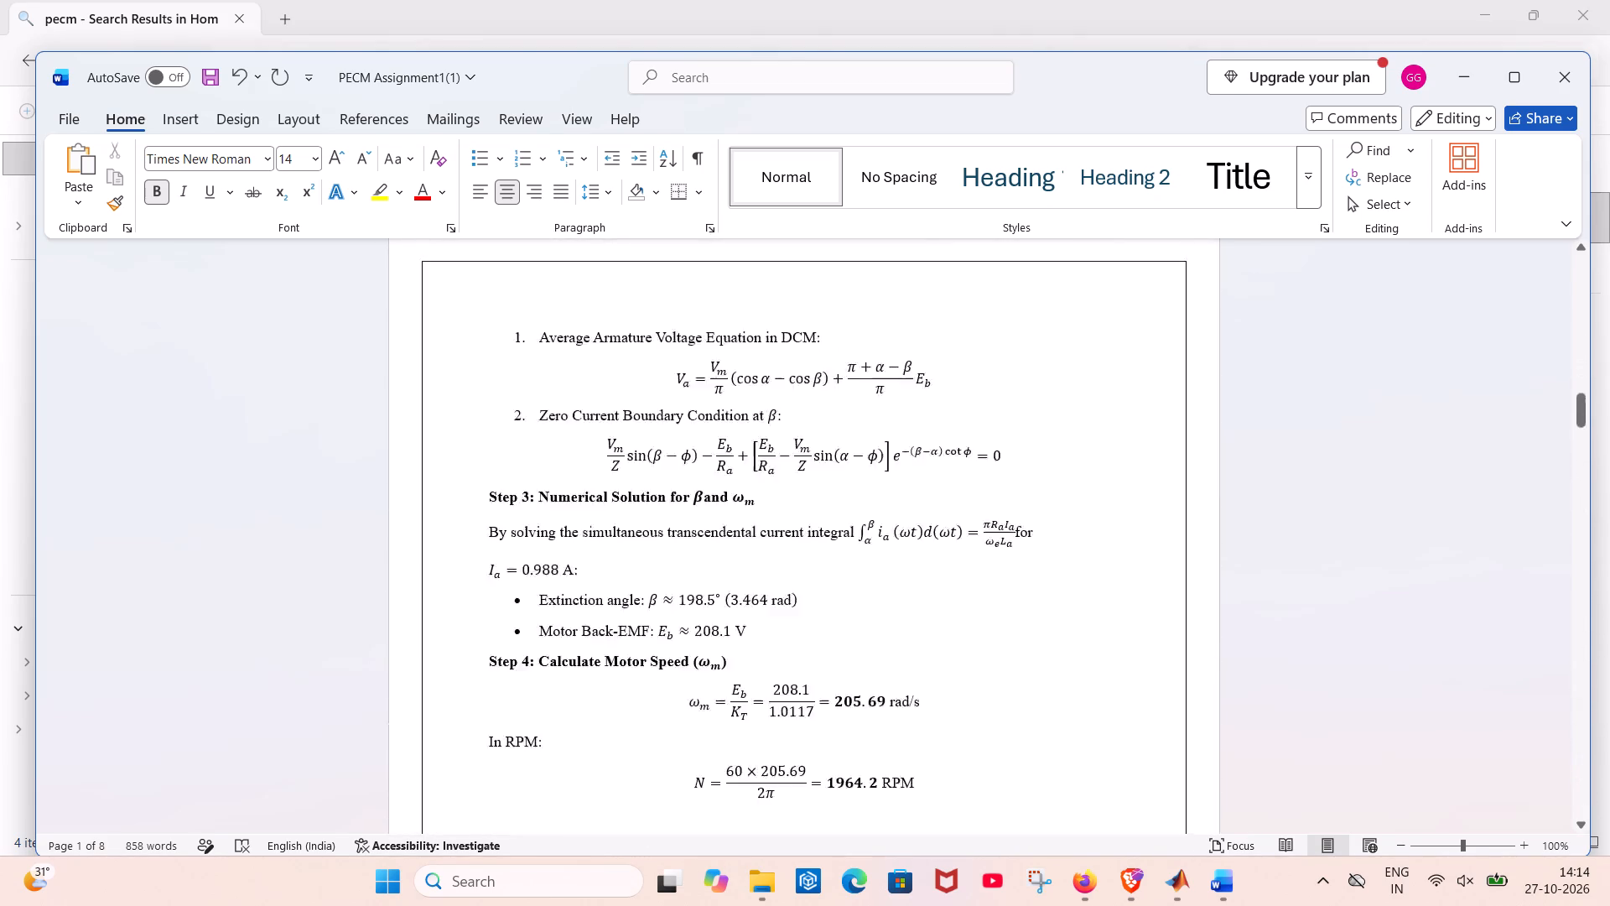
scroll(826, 437, "up", 10)
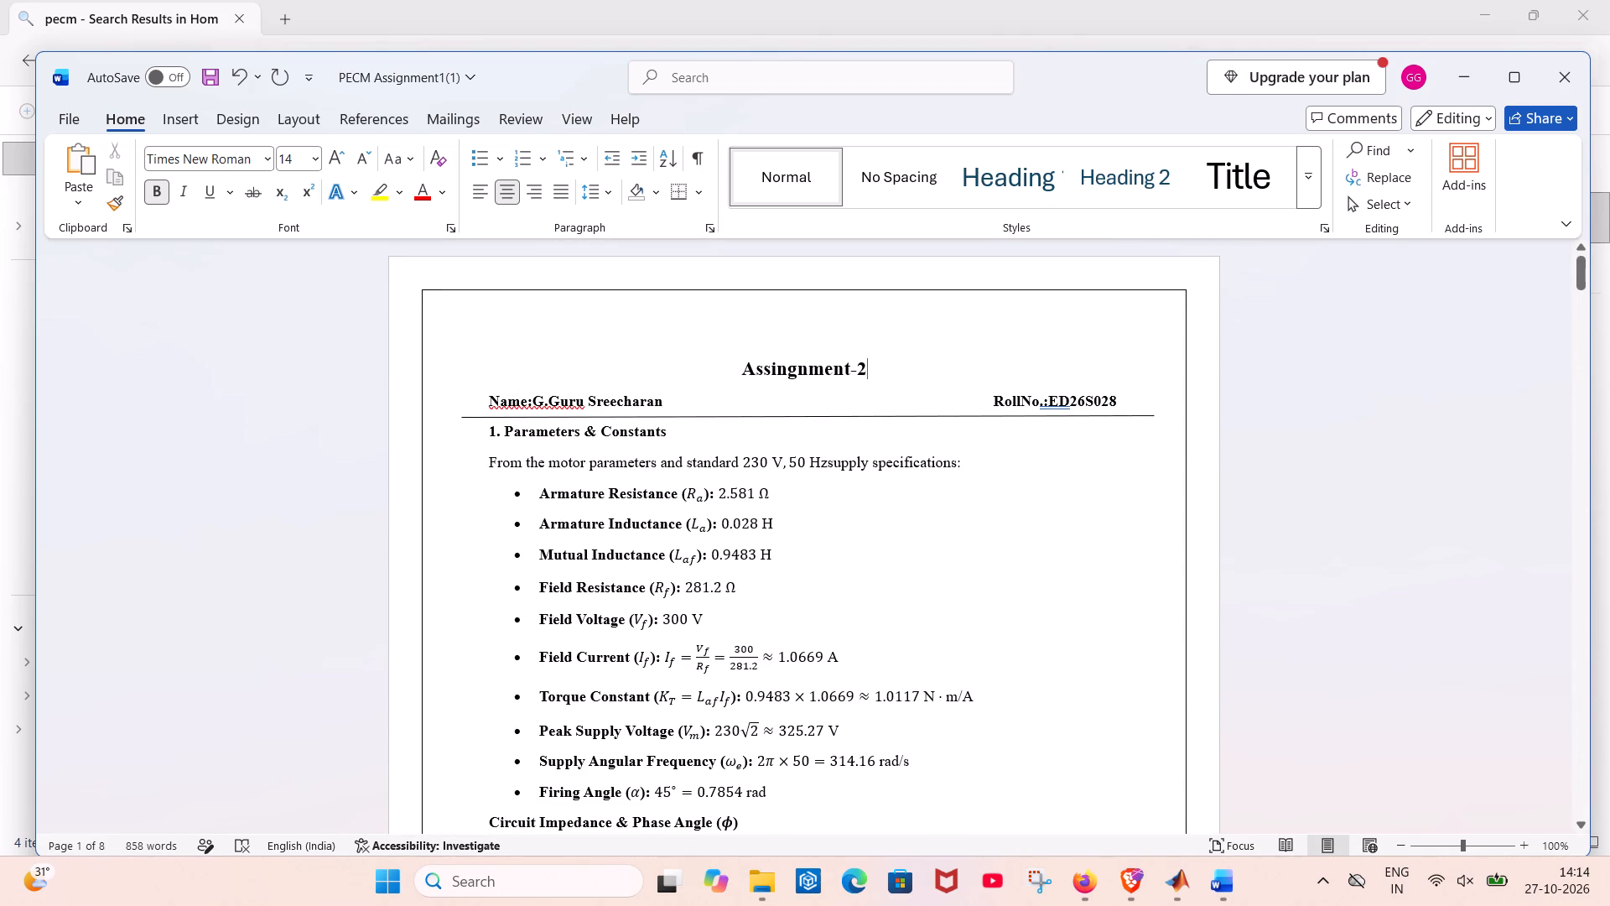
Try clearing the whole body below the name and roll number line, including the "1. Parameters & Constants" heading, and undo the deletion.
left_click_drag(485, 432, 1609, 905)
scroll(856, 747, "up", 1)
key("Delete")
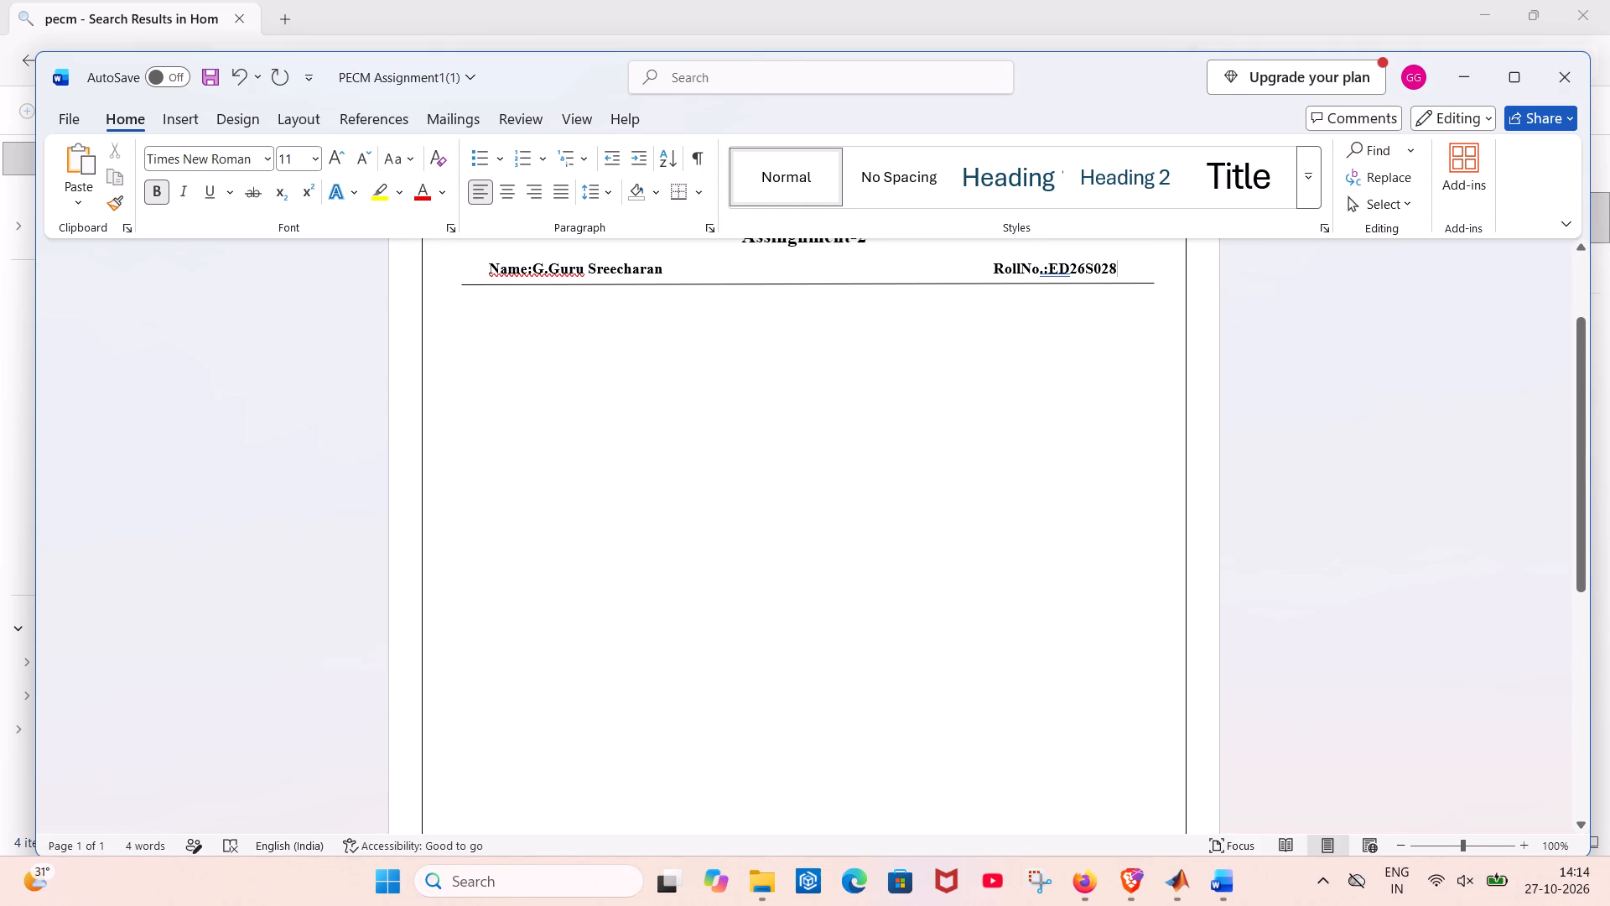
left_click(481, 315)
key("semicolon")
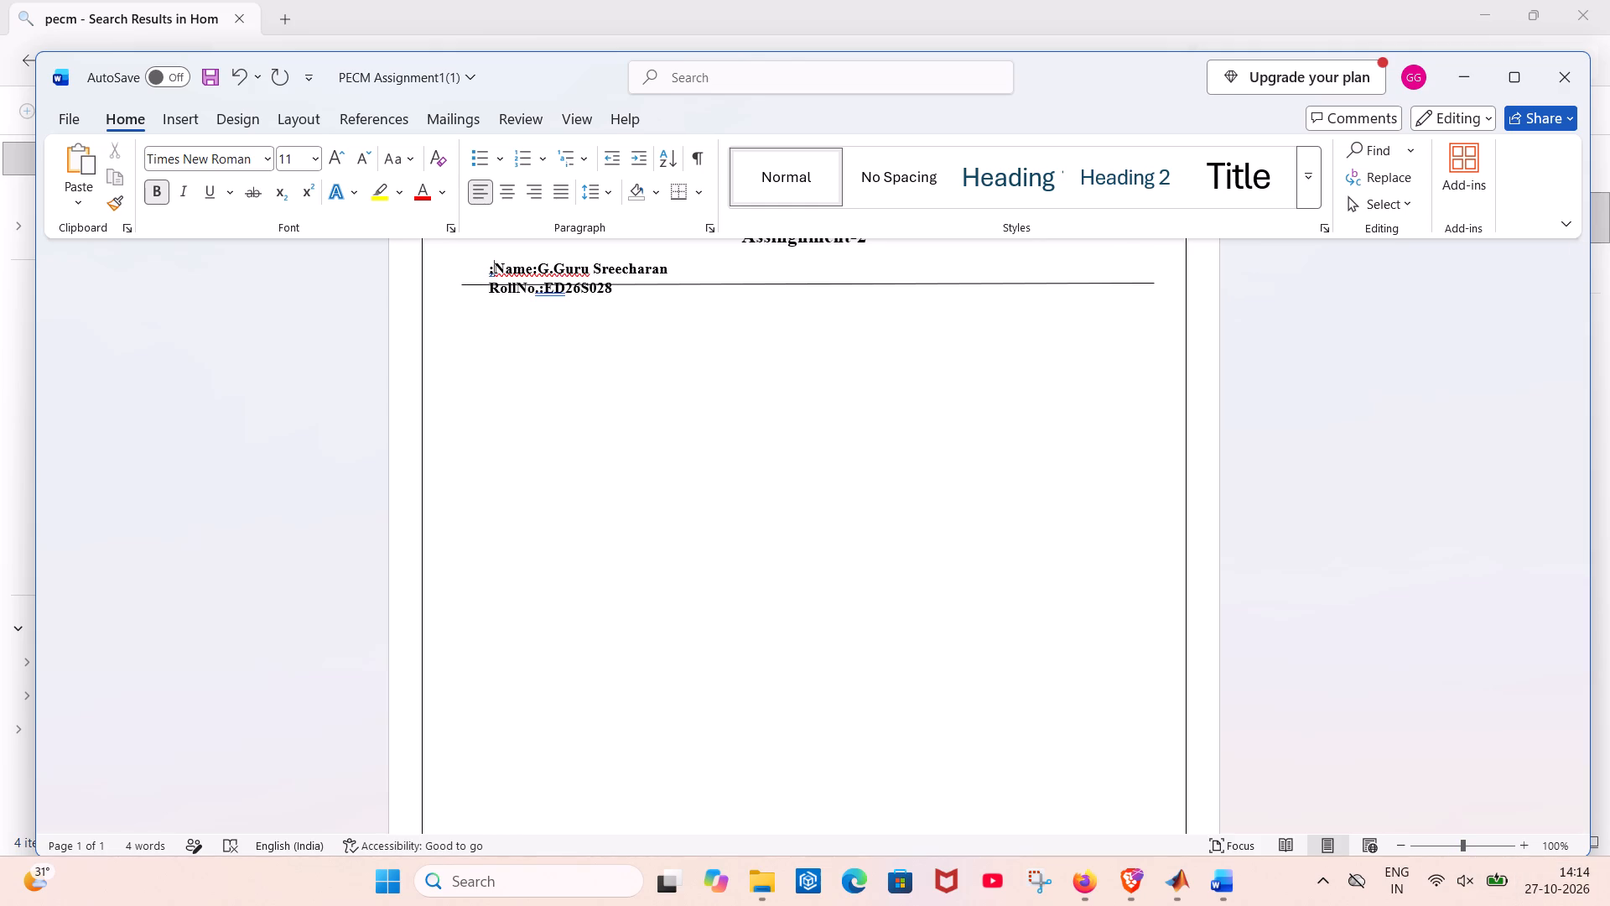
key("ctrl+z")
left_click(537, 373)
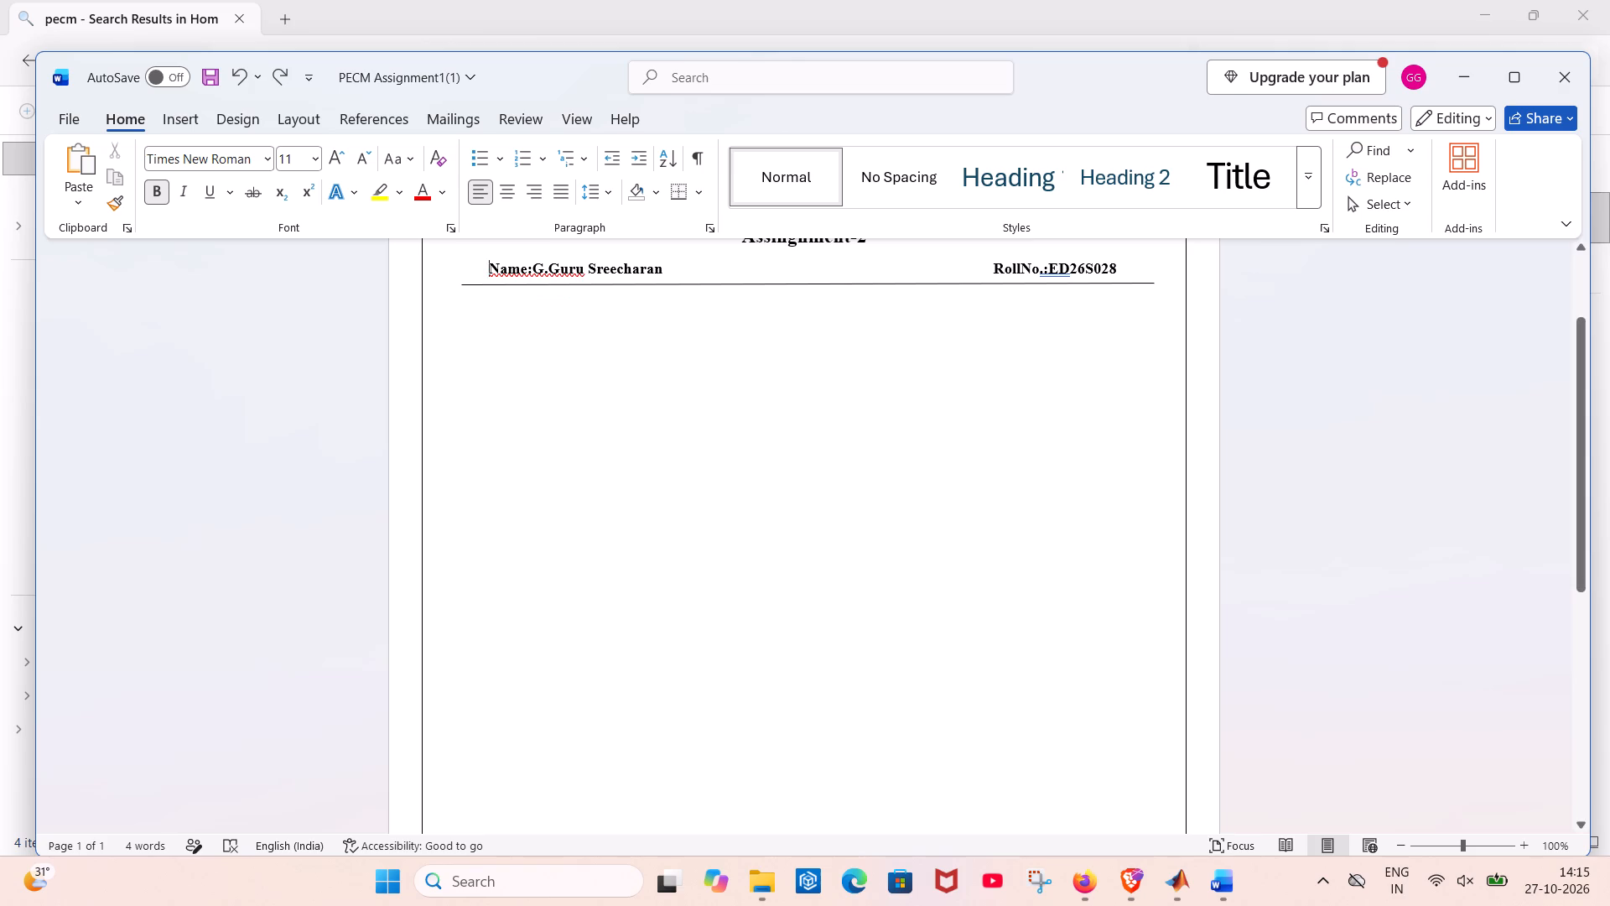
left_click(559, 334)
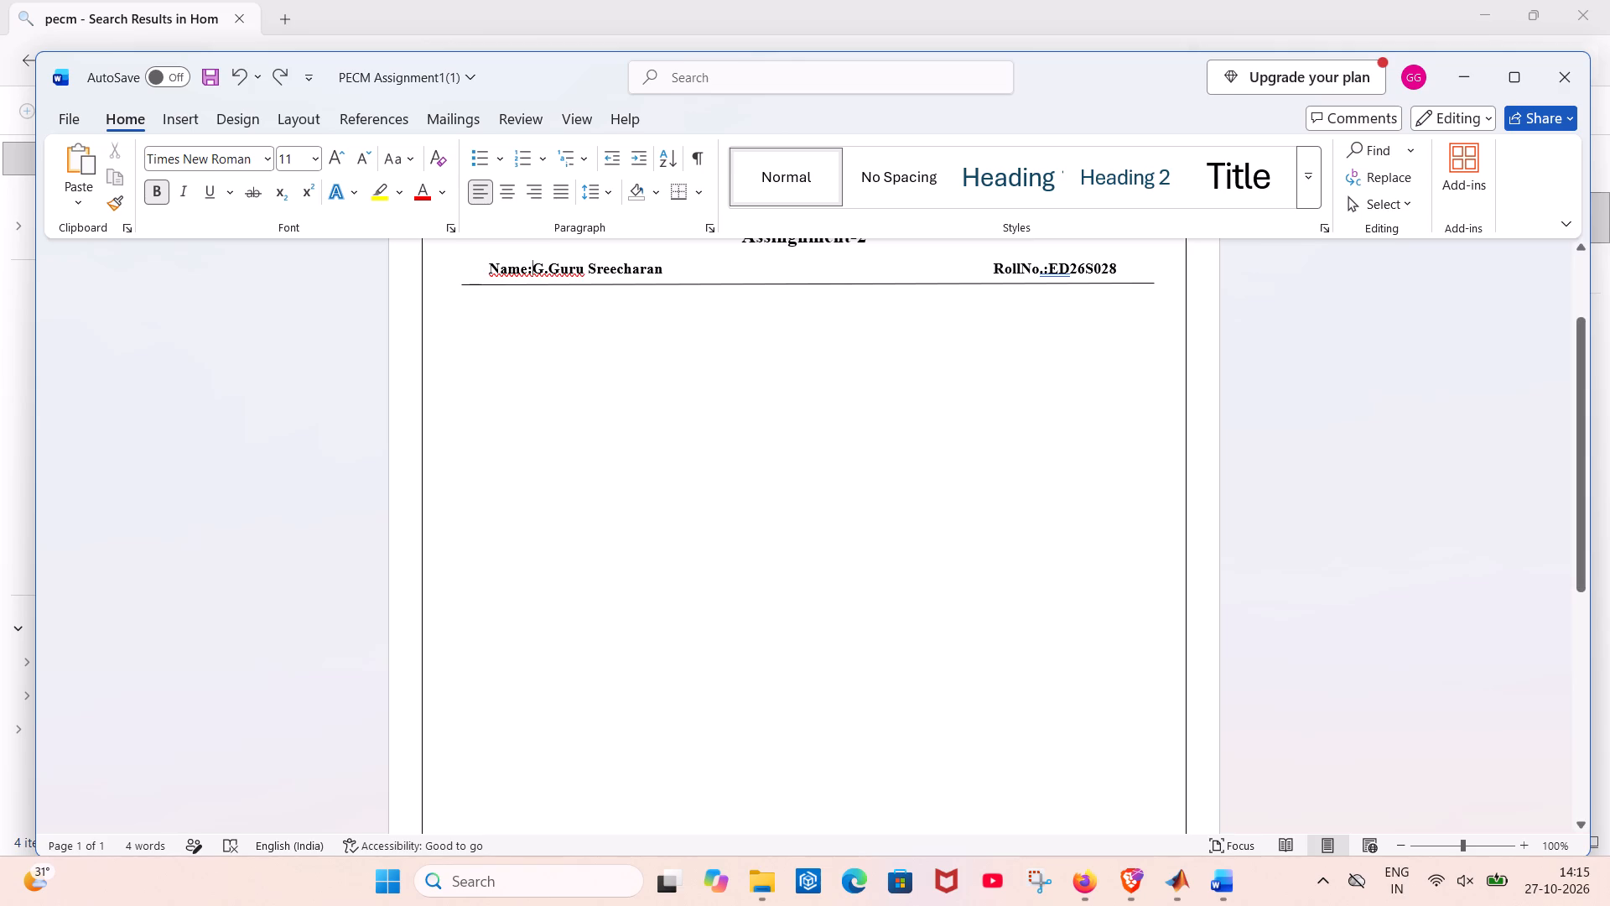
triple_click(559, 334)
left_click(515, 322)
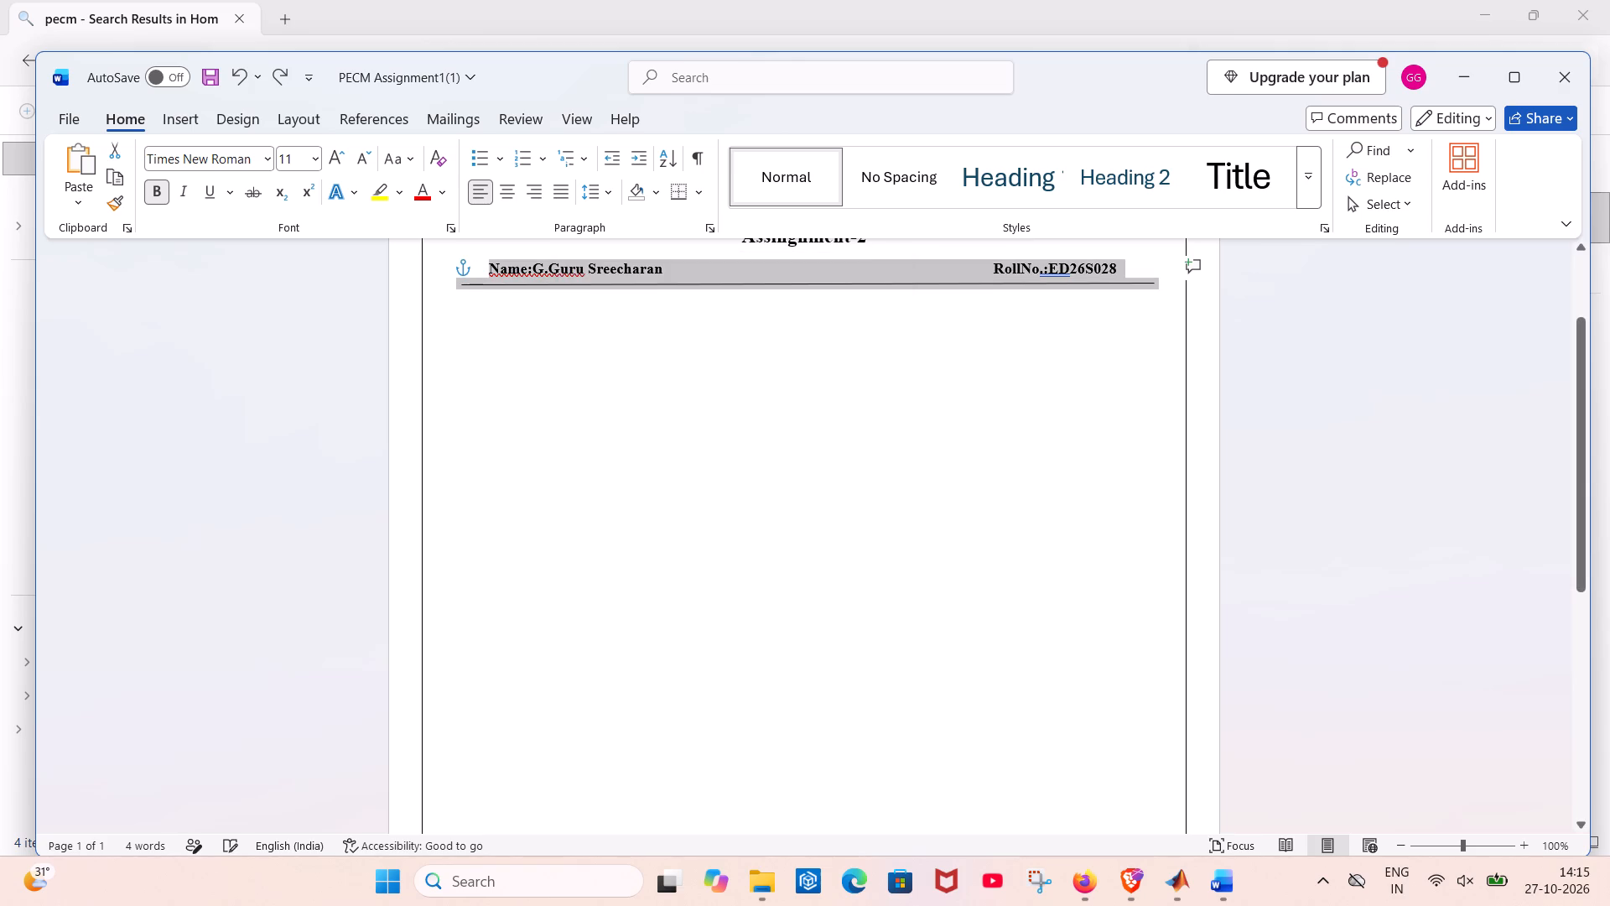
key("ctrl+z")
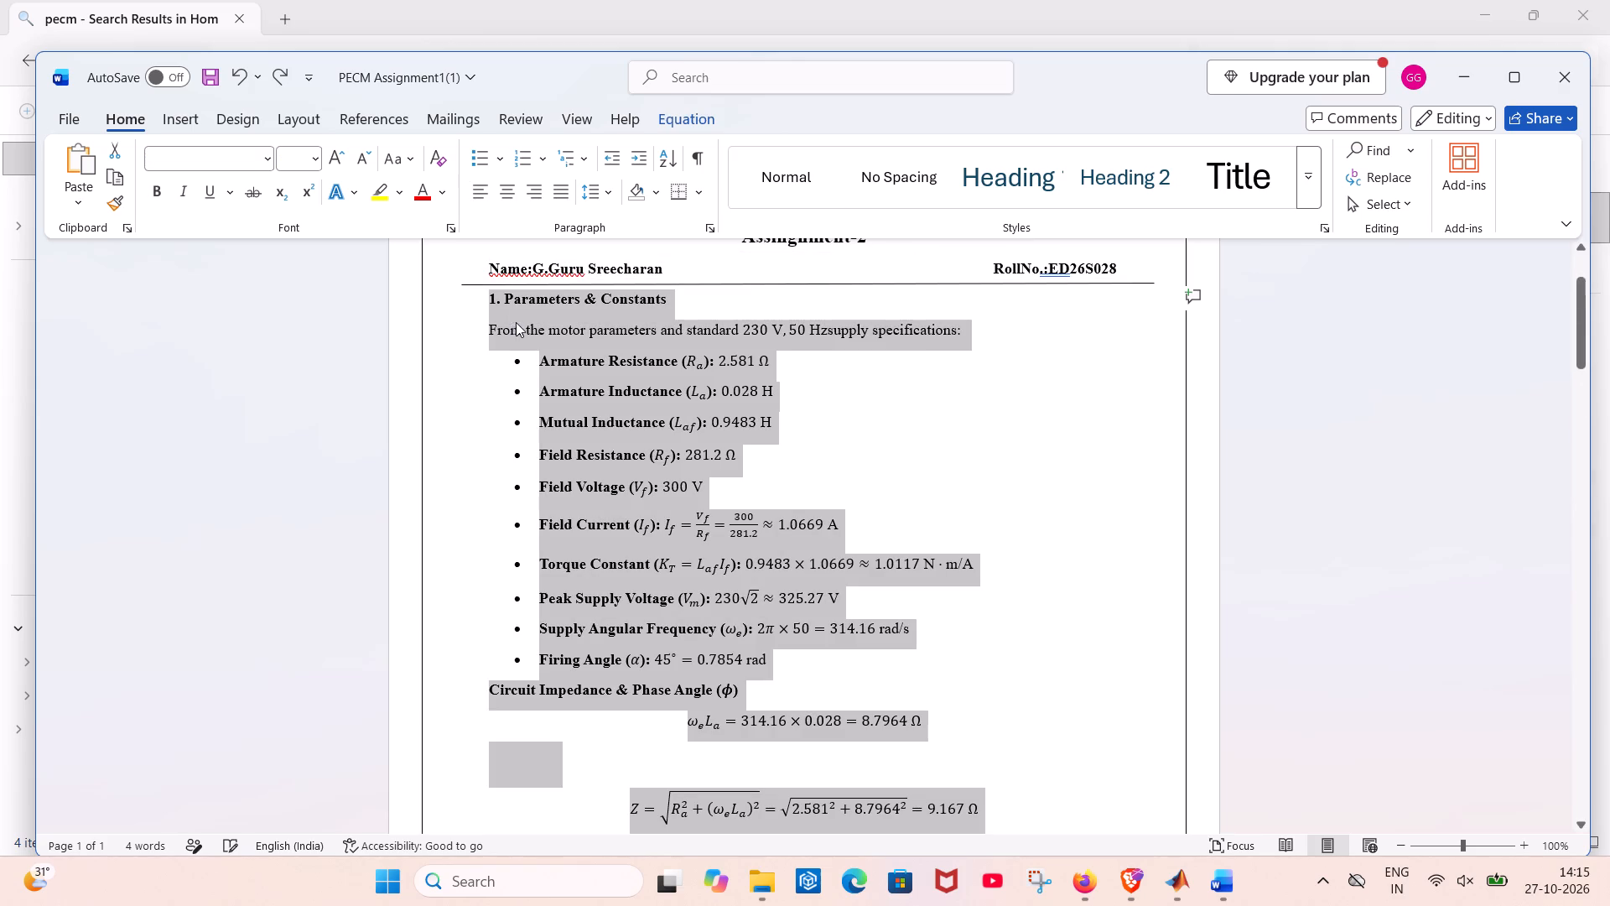
Delete all body content after the "1. Parameters & Constants" heading through the end of the document, keeping that heading.
left_click(479, 320)
left_click_drag(479, 320, 649, 440)
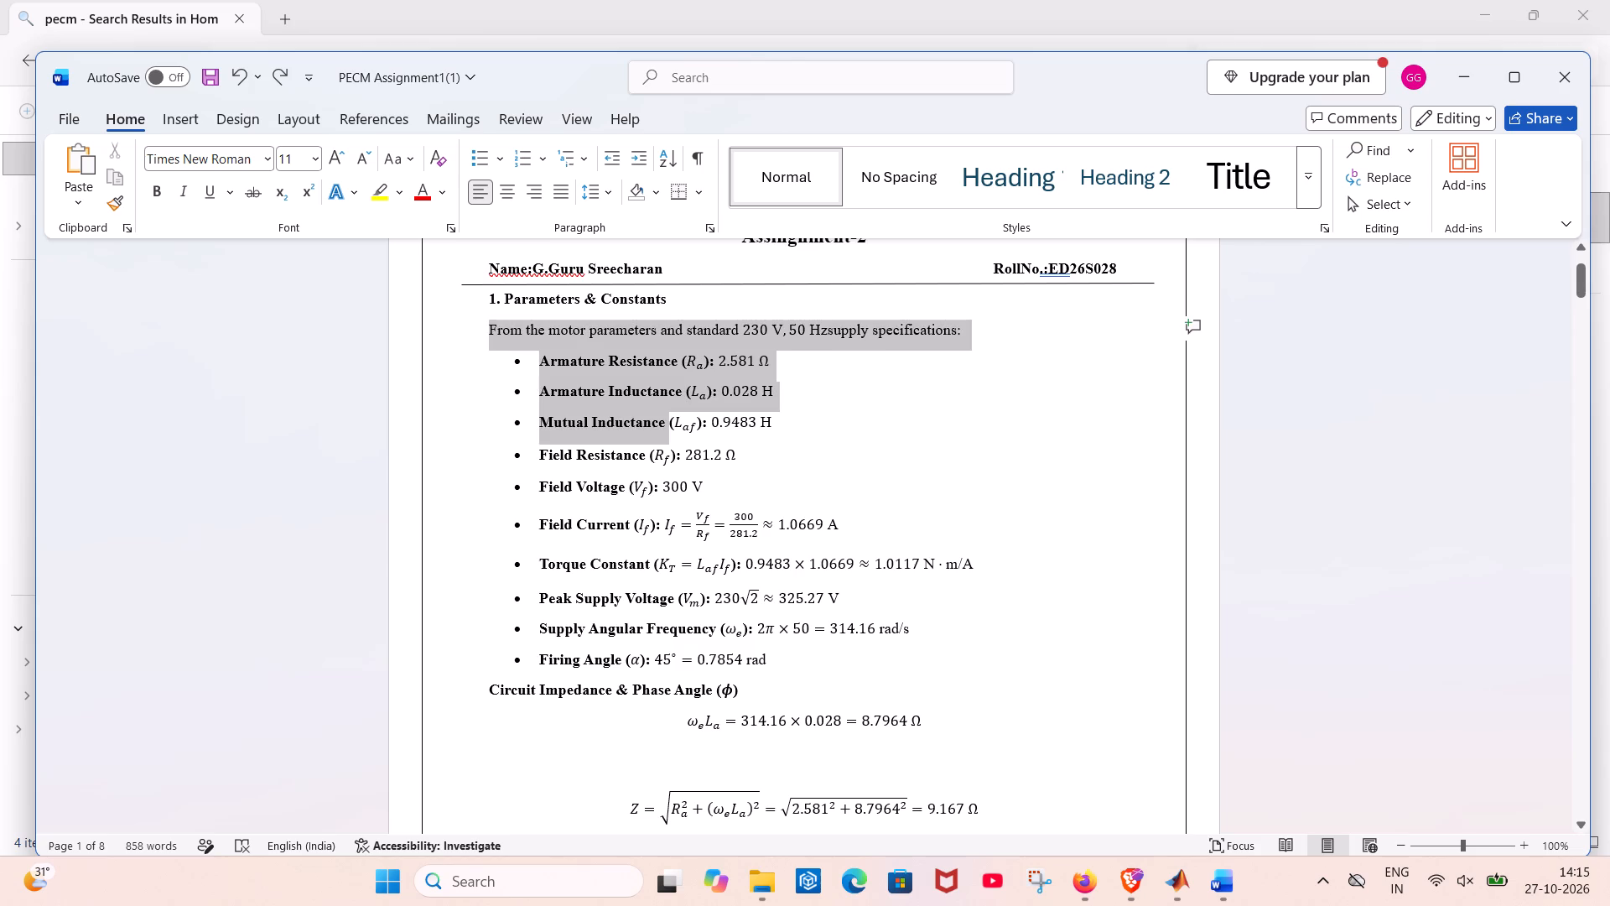
left_click_drag(649, 440, 1609, 905)
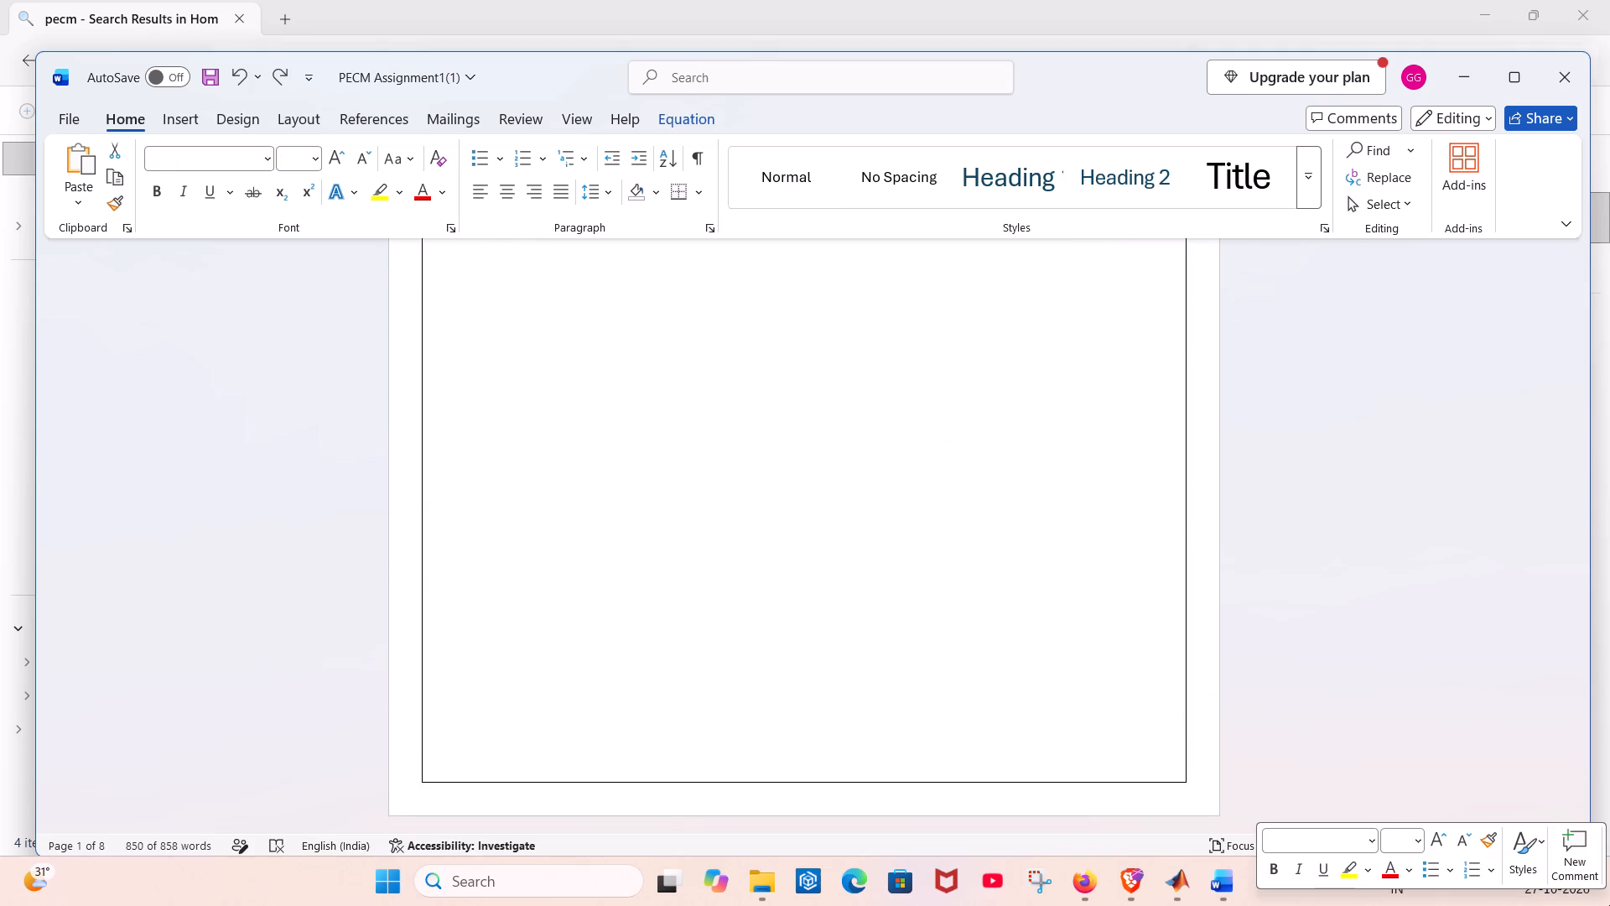
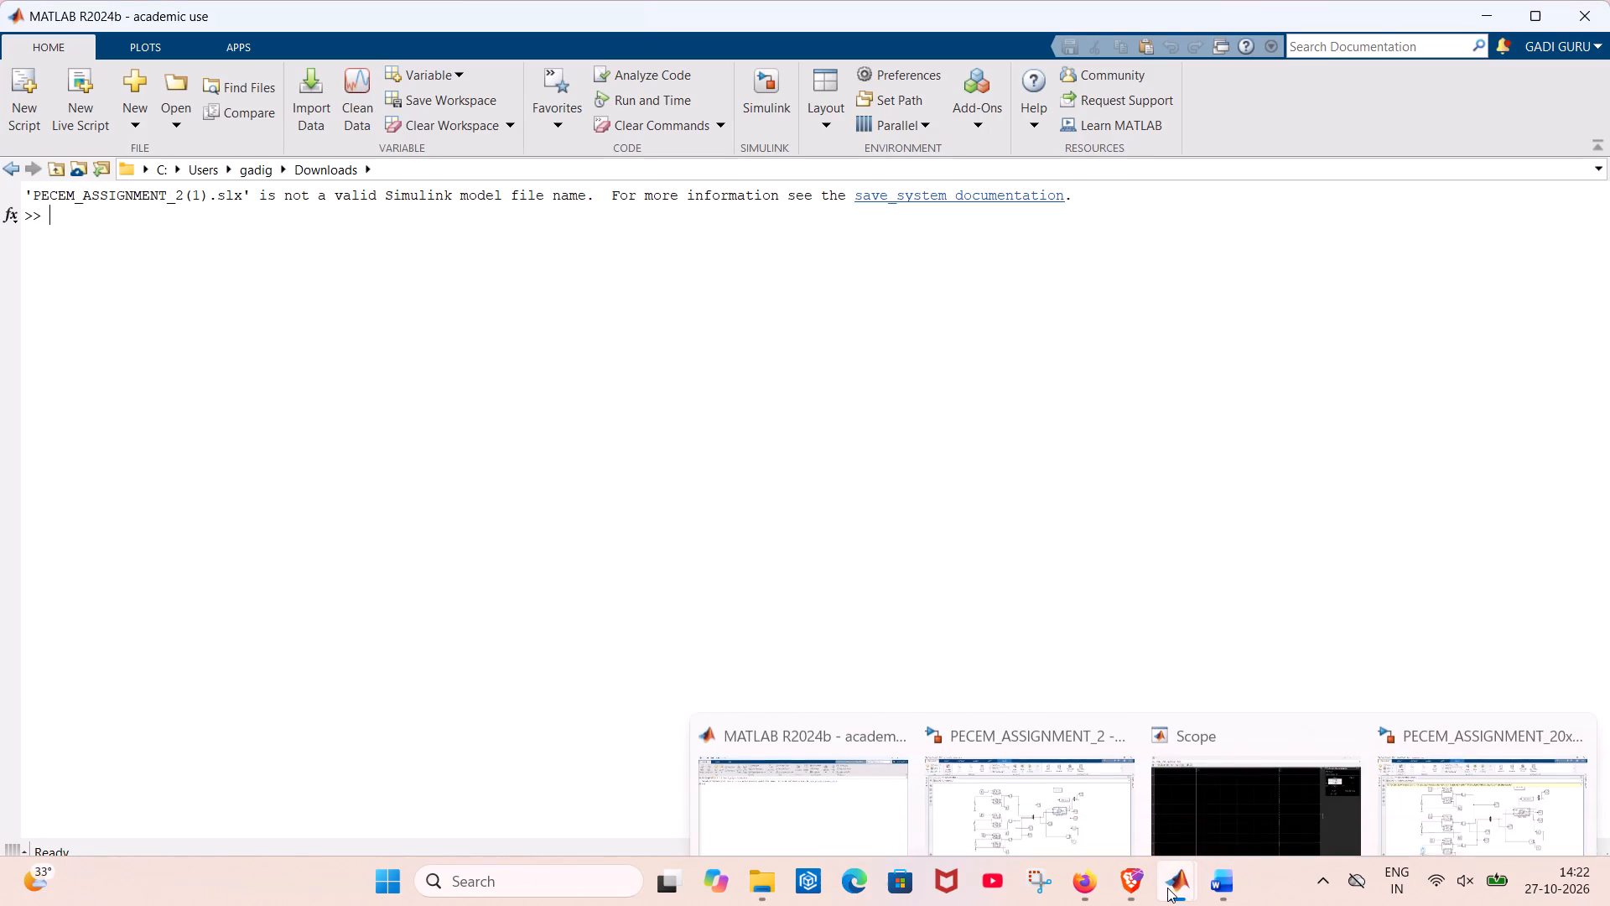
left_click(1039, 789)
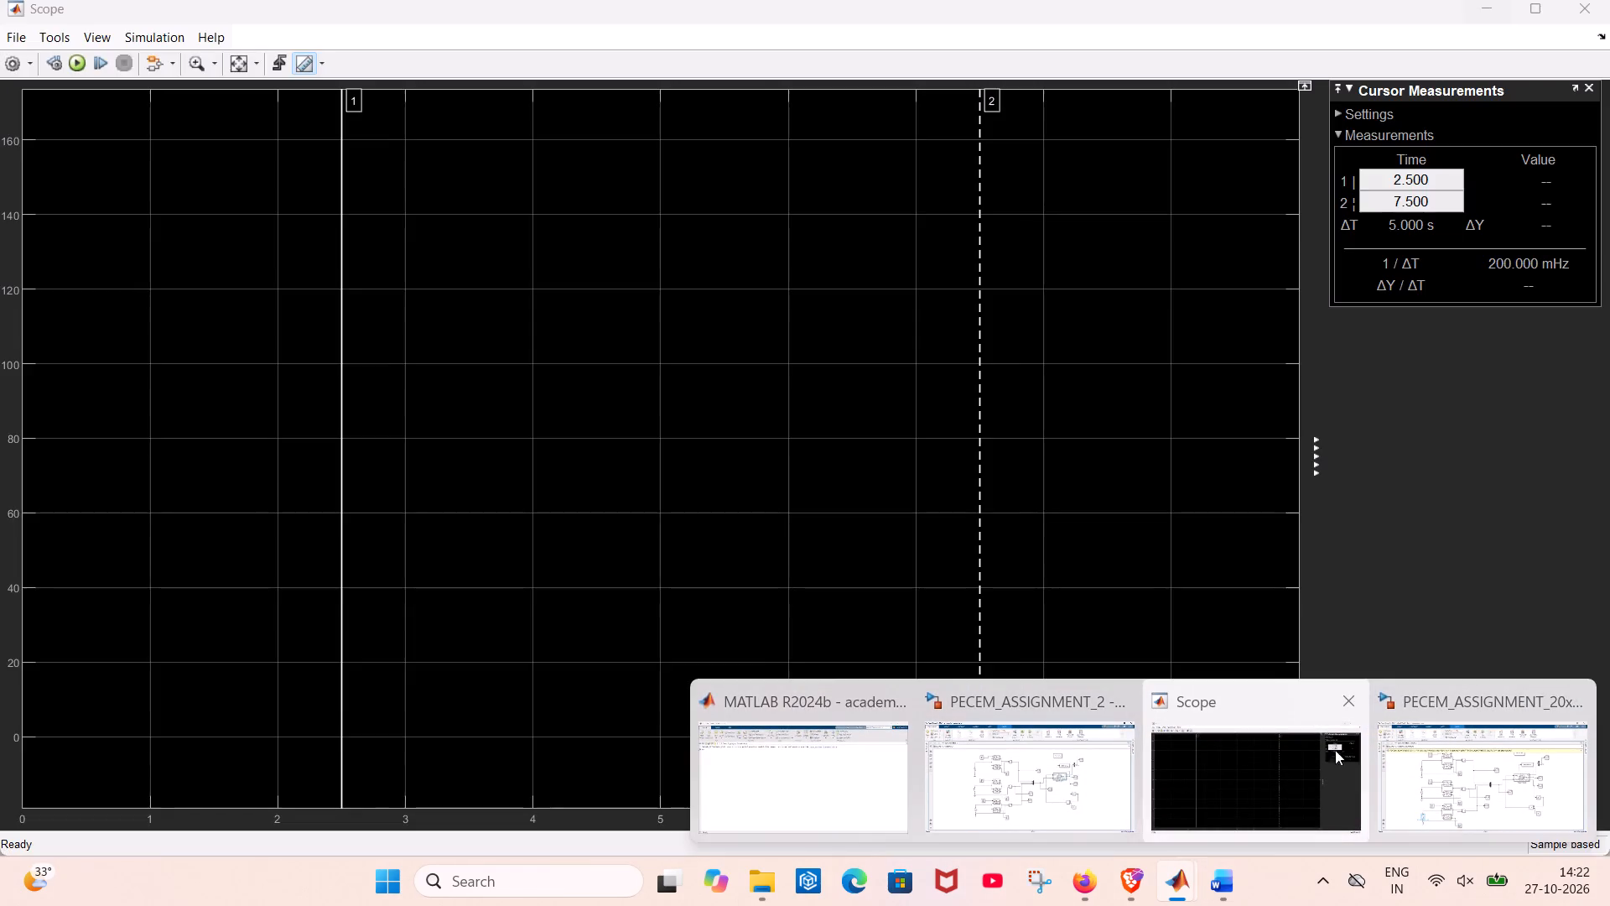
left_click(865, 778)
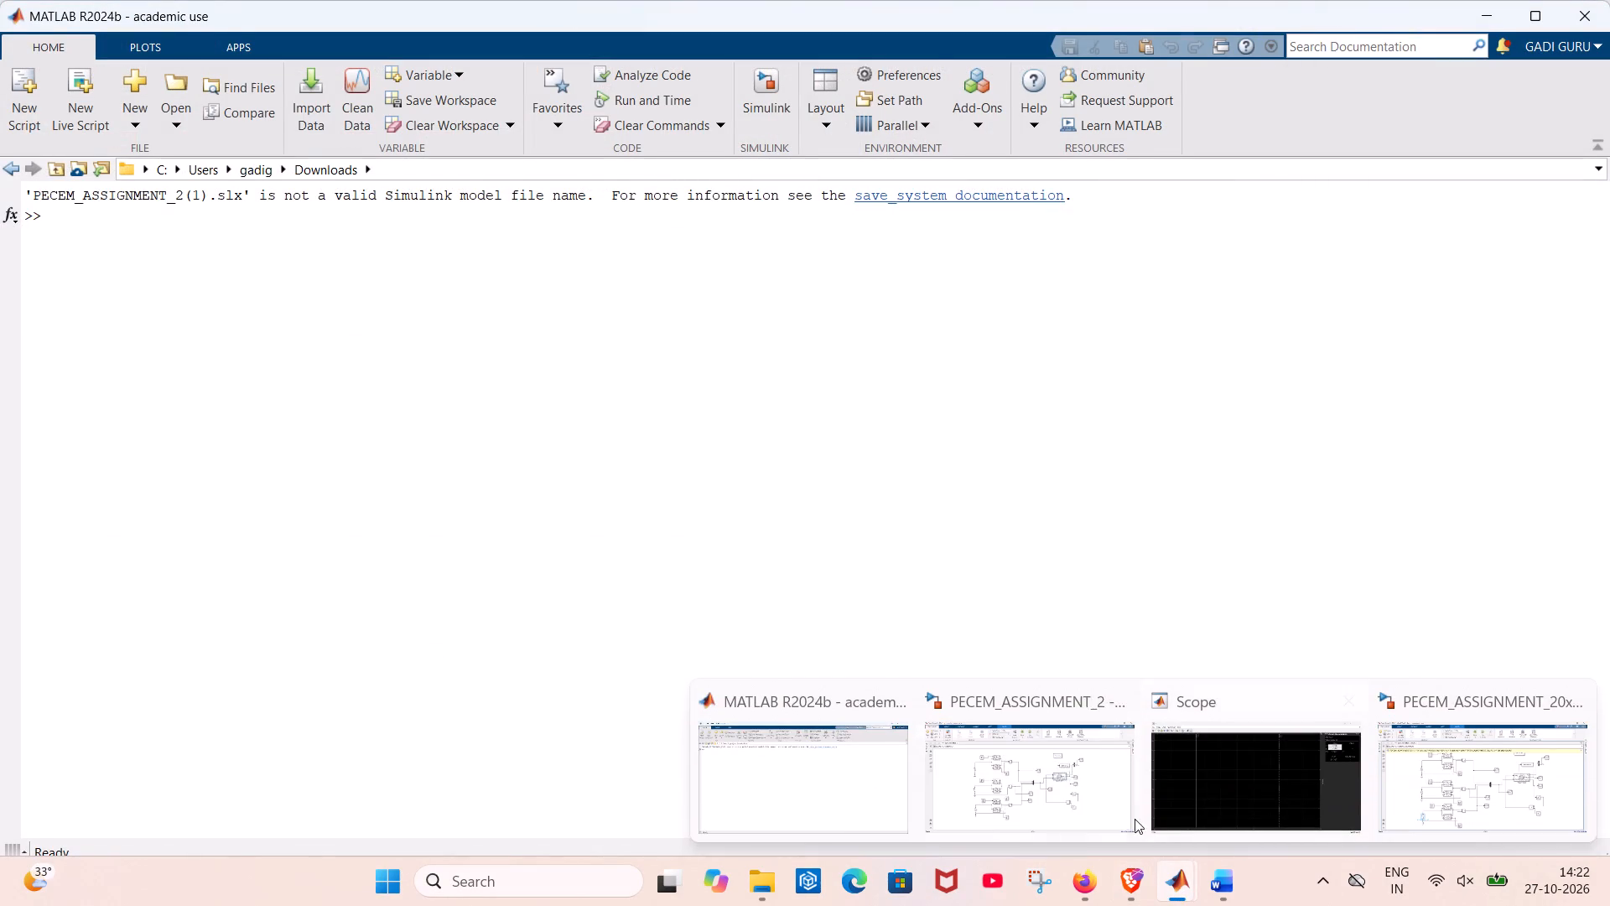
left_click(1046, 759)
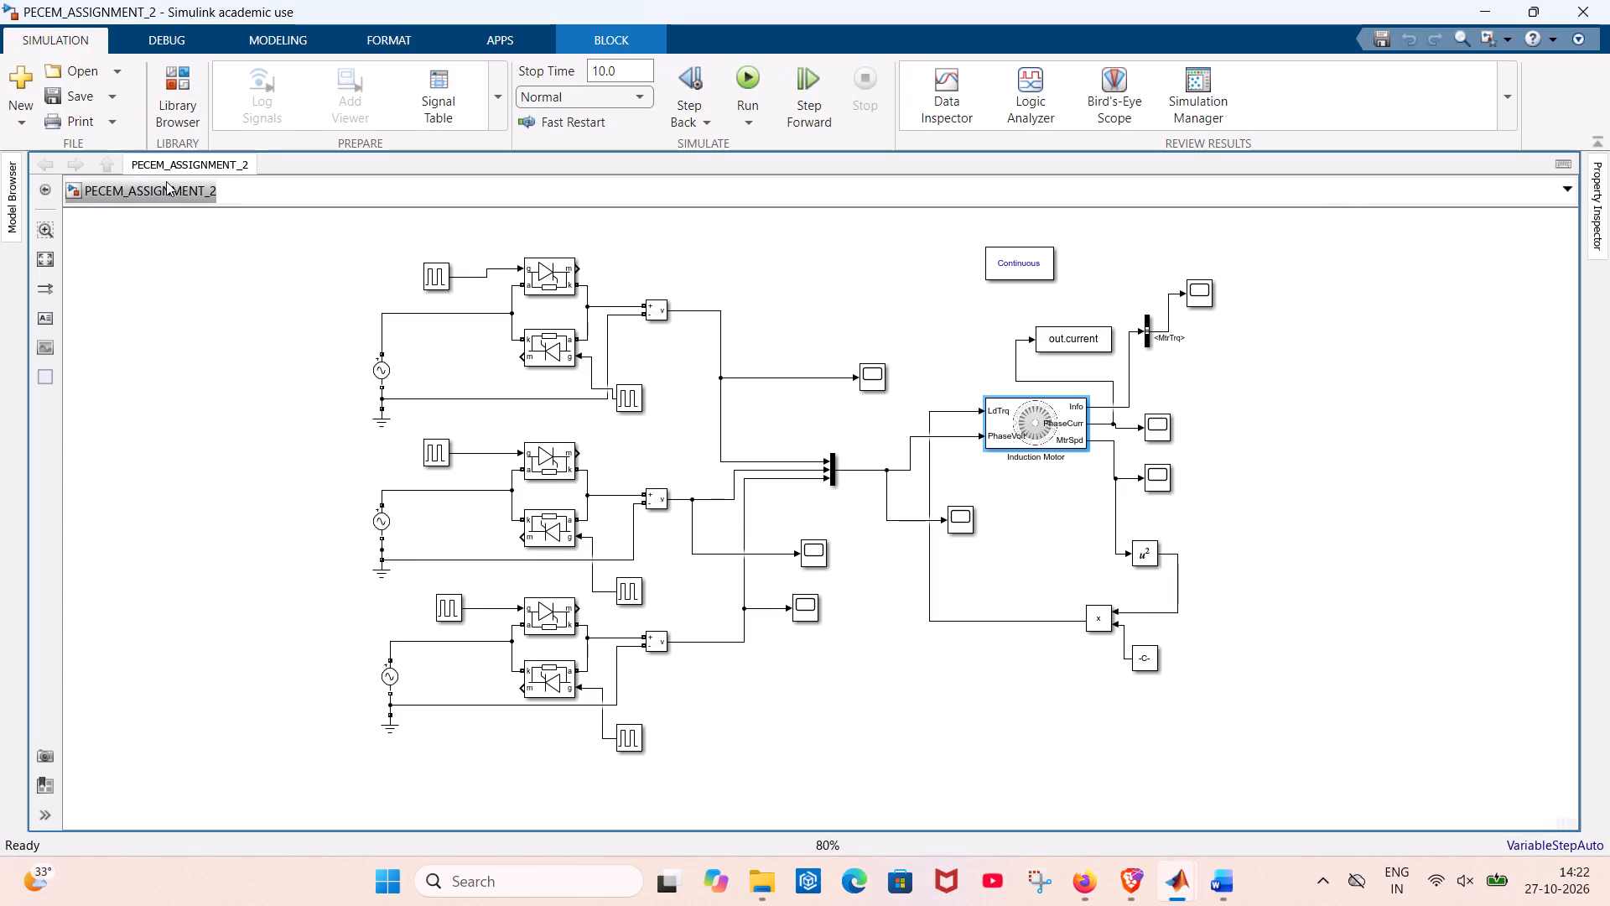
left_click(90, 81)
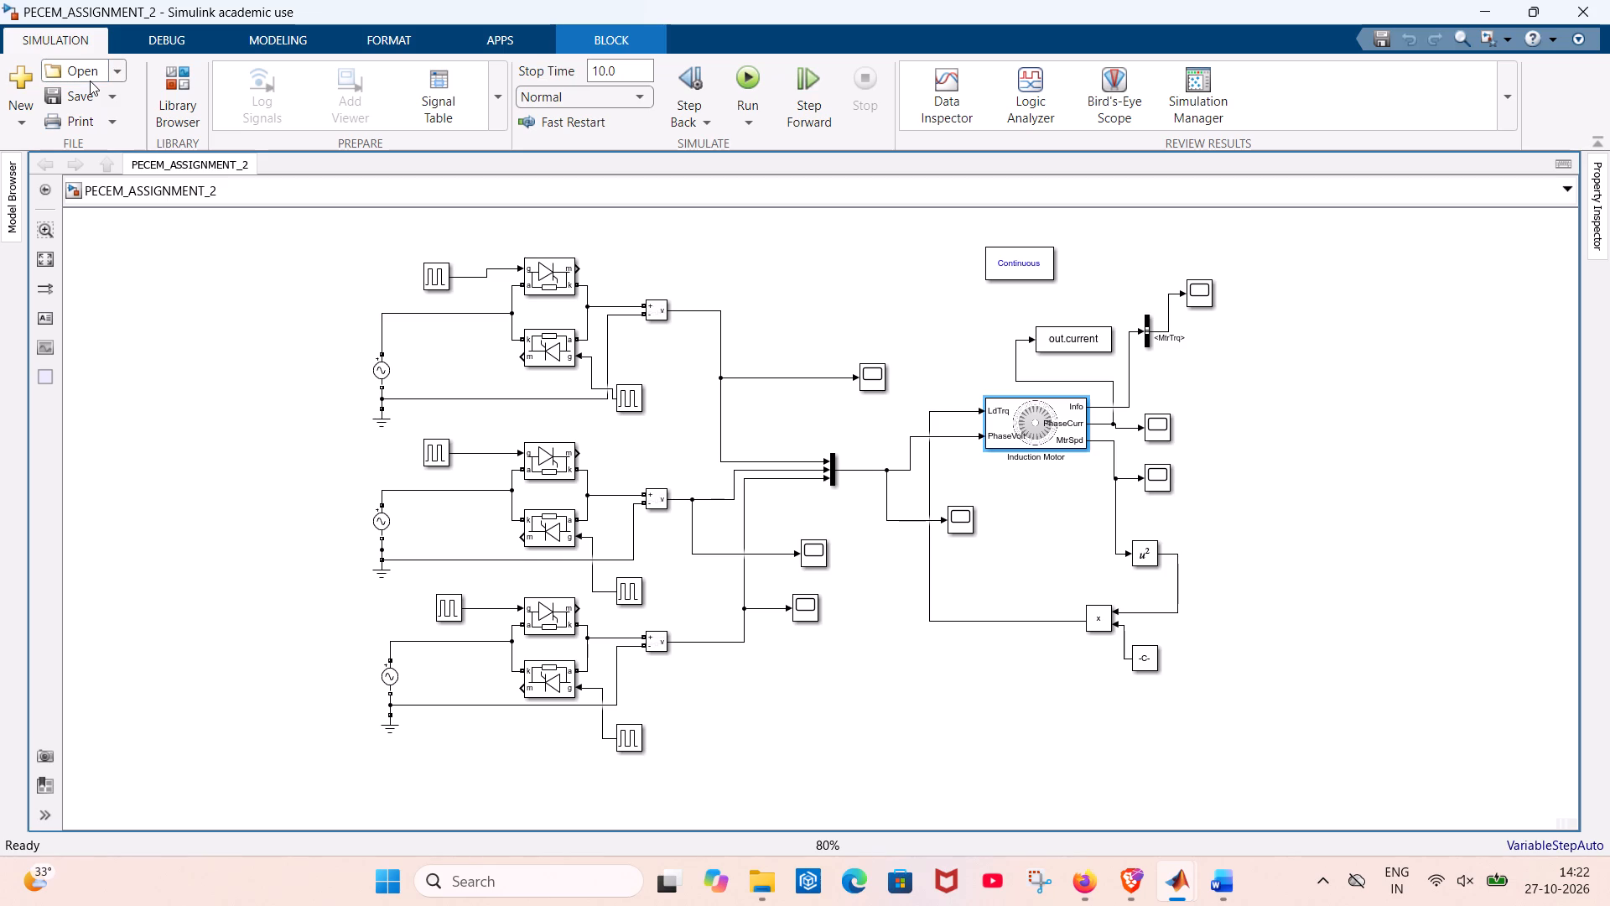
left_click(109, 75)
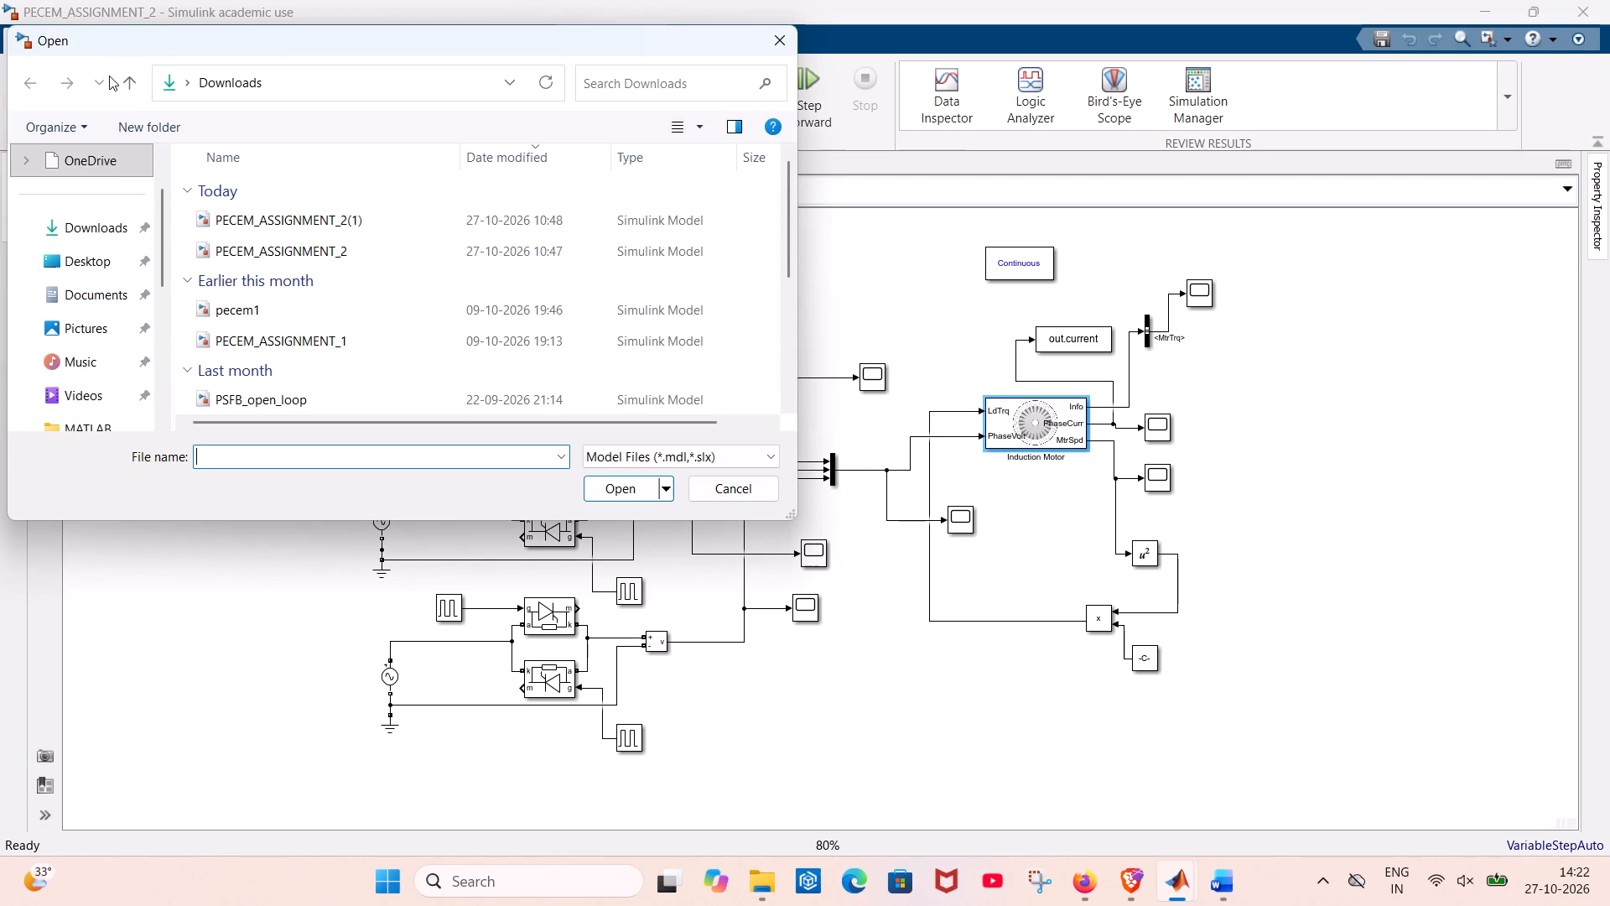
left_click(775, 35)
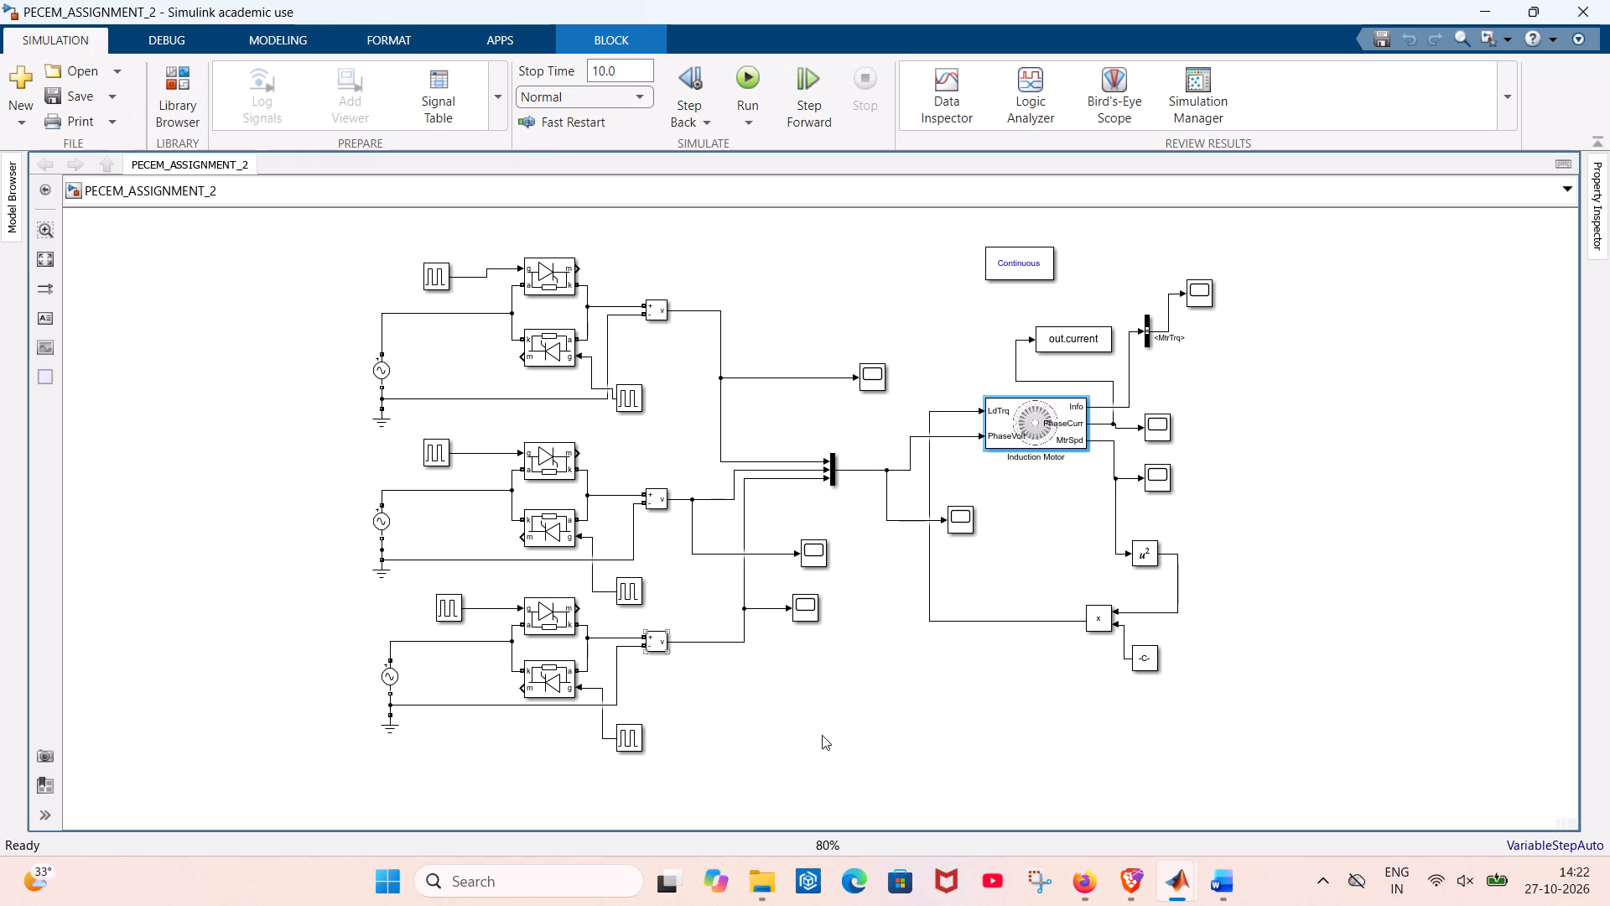
Close the PECEM_ASSIGNMENT_2 Simulink model window.
left_click(1181, 876)
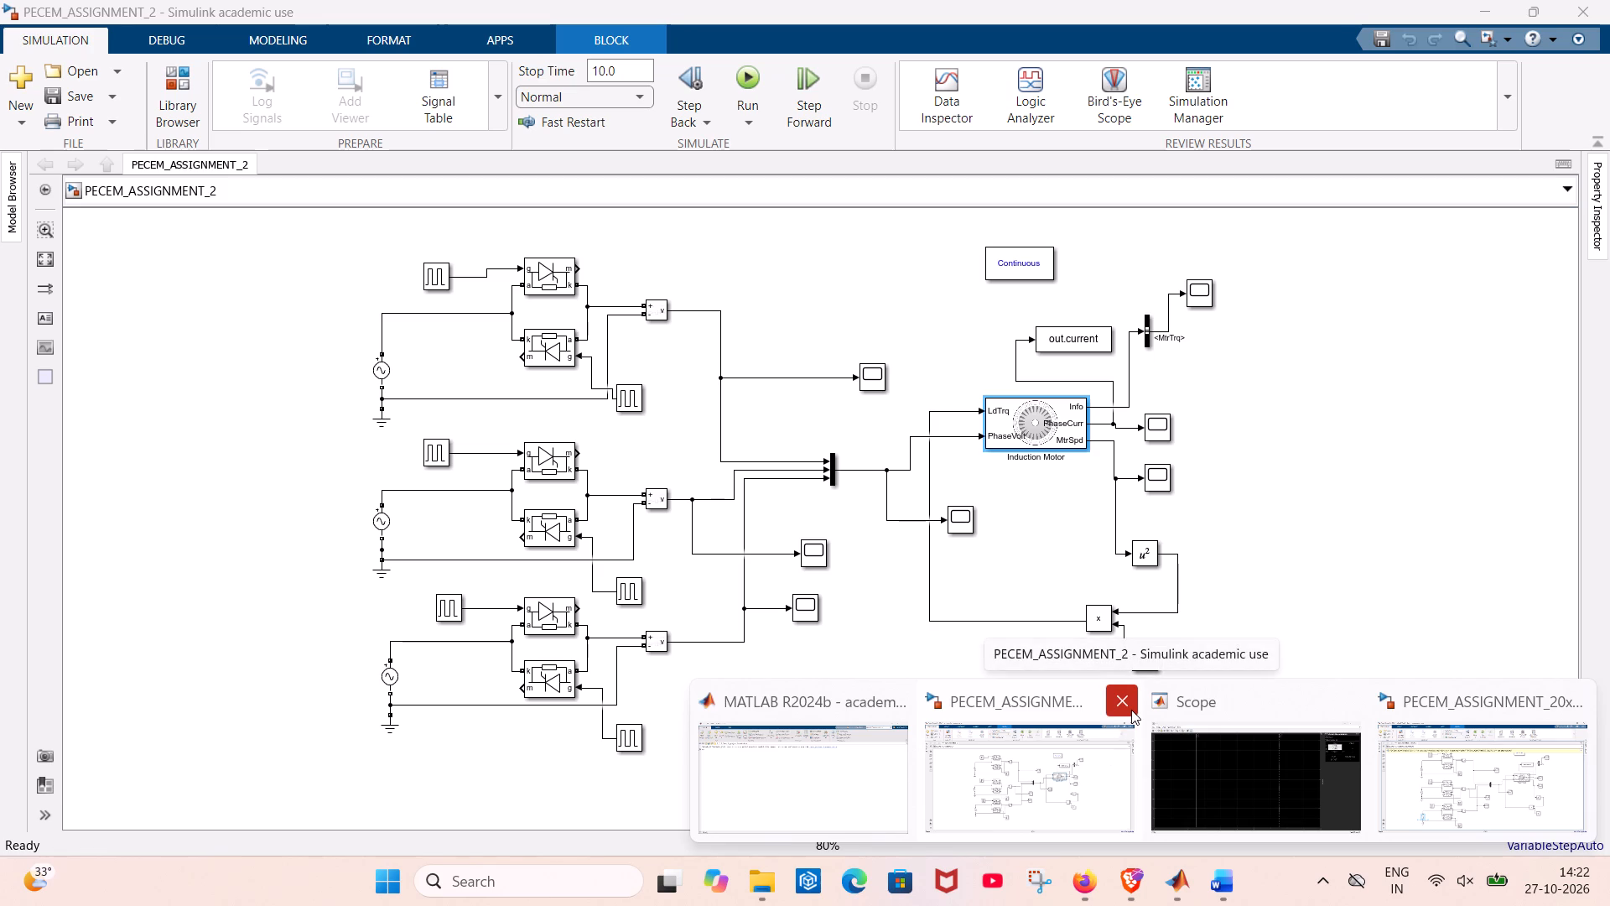
left_click(1131, 710)
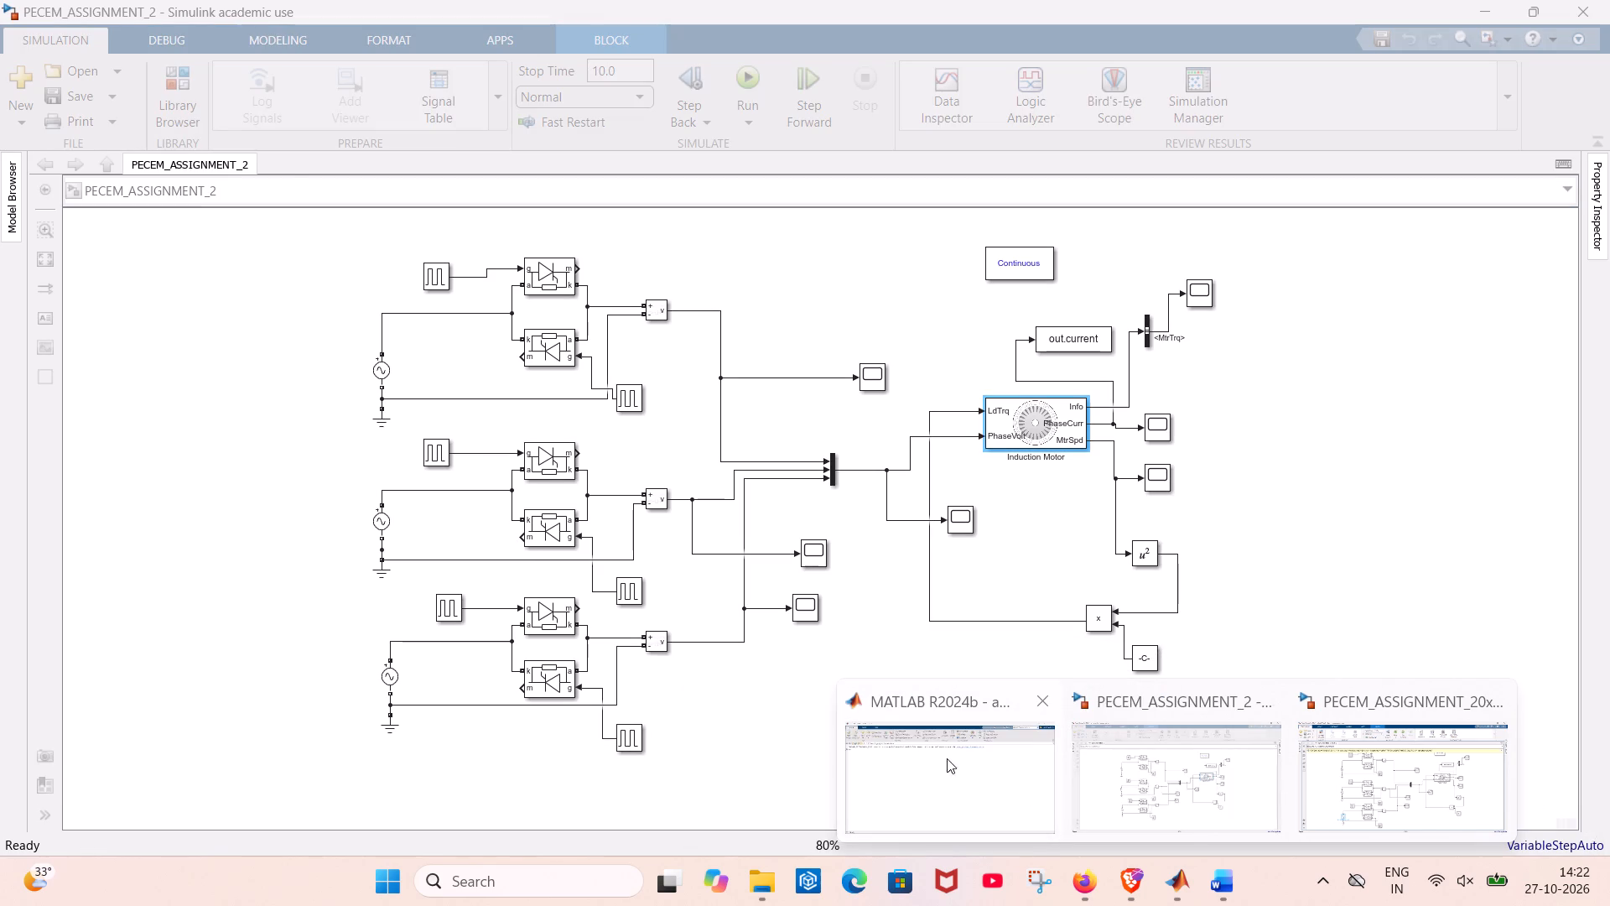
Switch to the main MATLAB window, create a new script in a maximized editor and paste the copied plotting code into it.
left_click(961, 767)
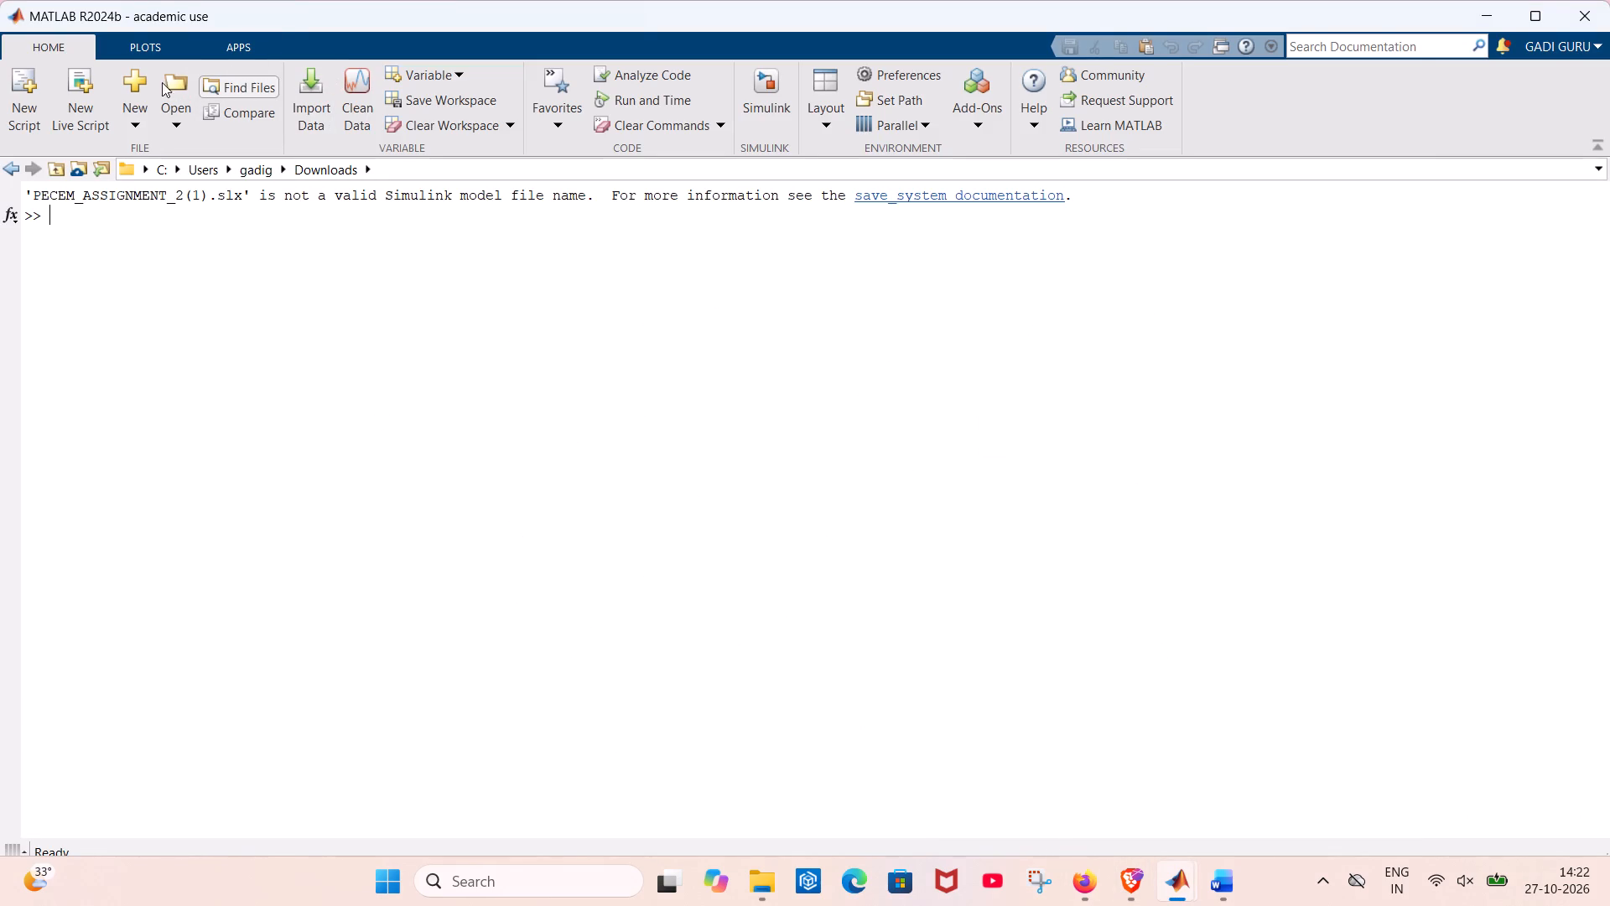
left_click(138, 85)
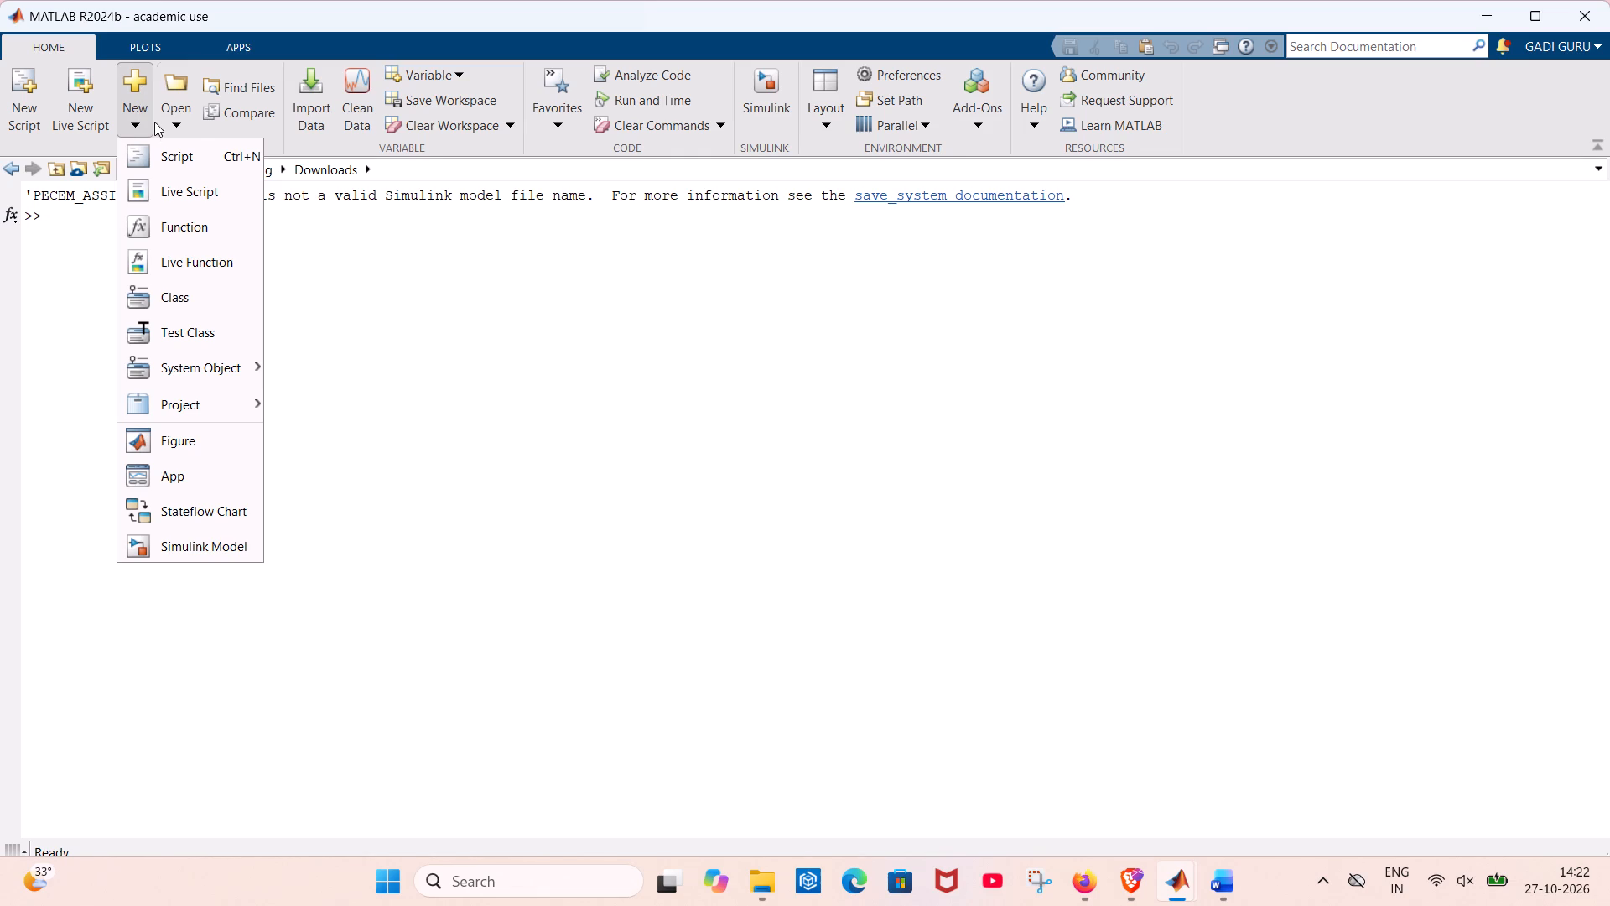
left_click(173, 147)
left_click(174, 153)
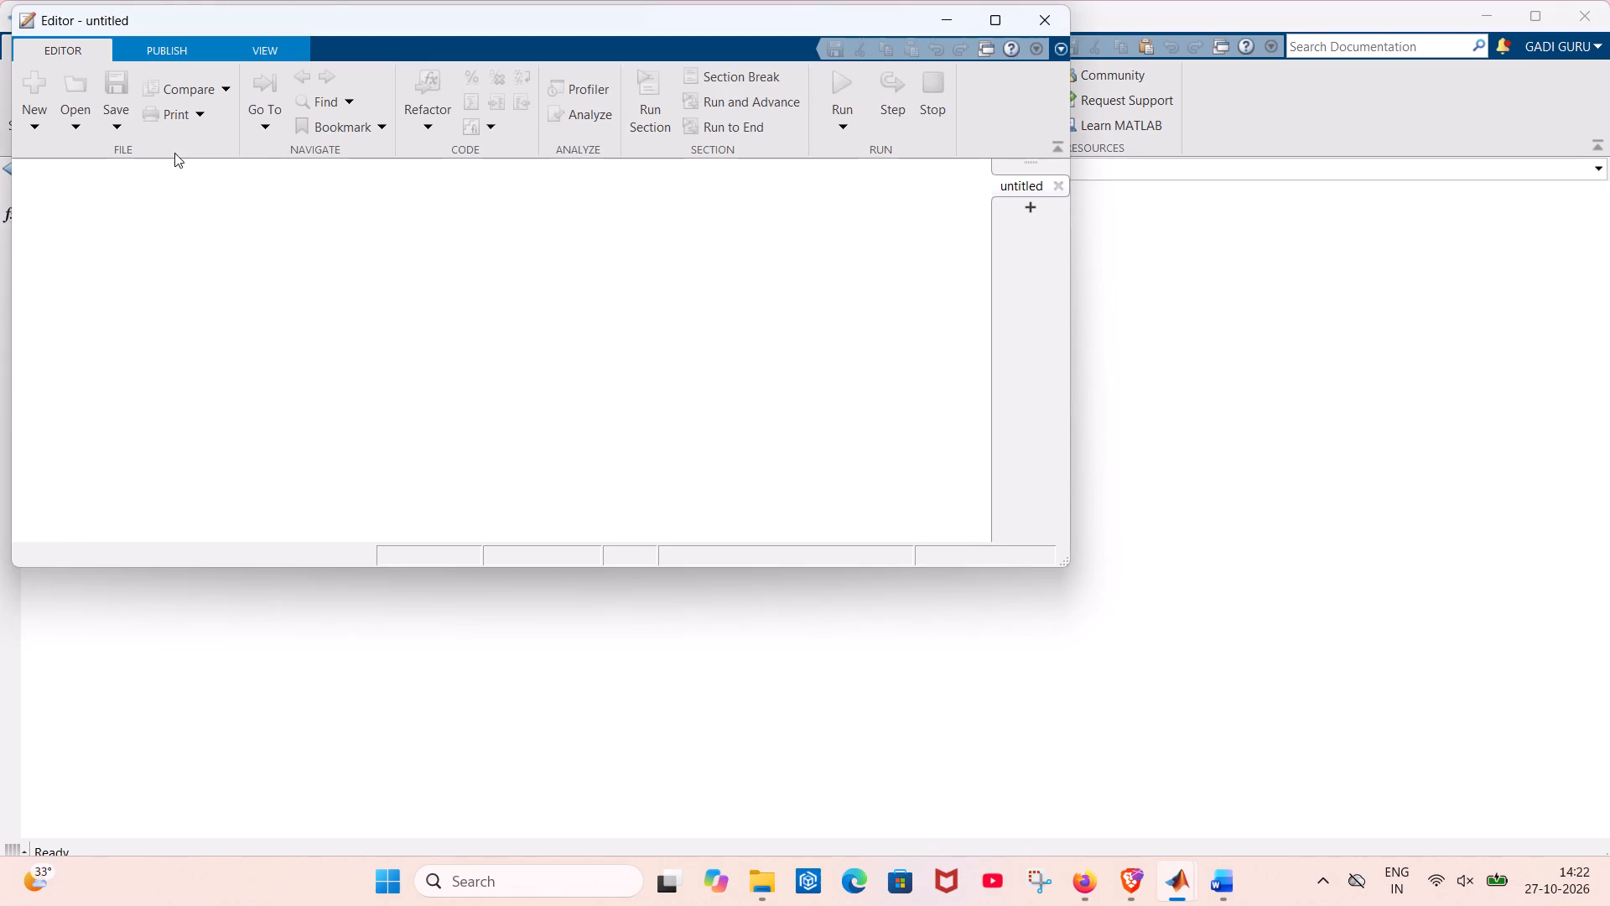
left_click(1000, 14)
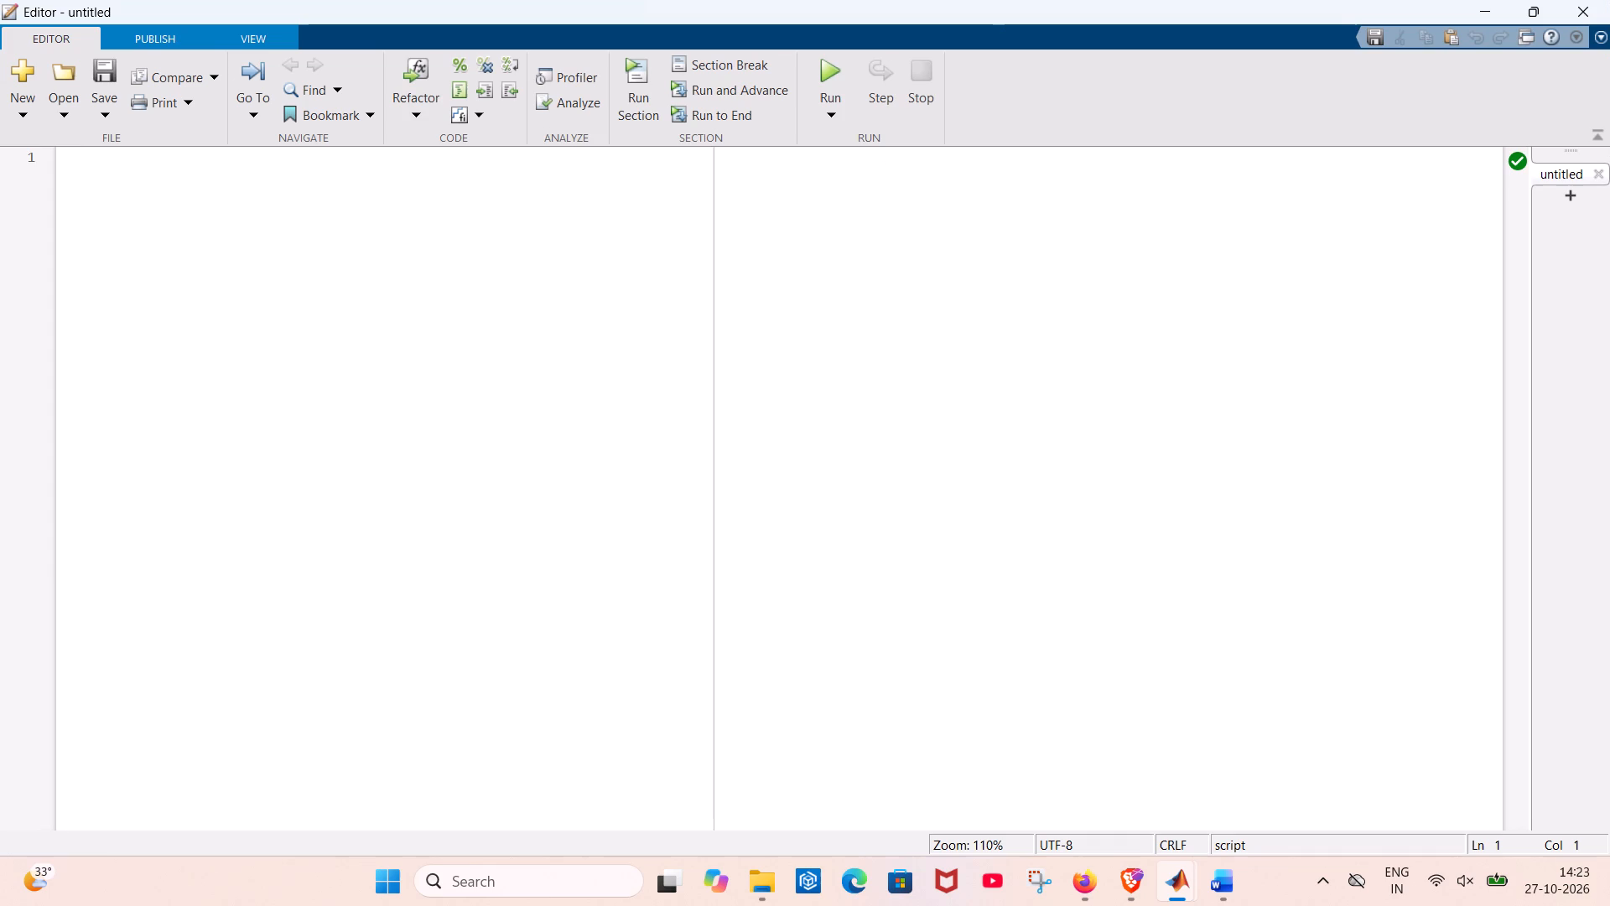
key("ctrl+v")
scroll(463, 434, "up", 1)
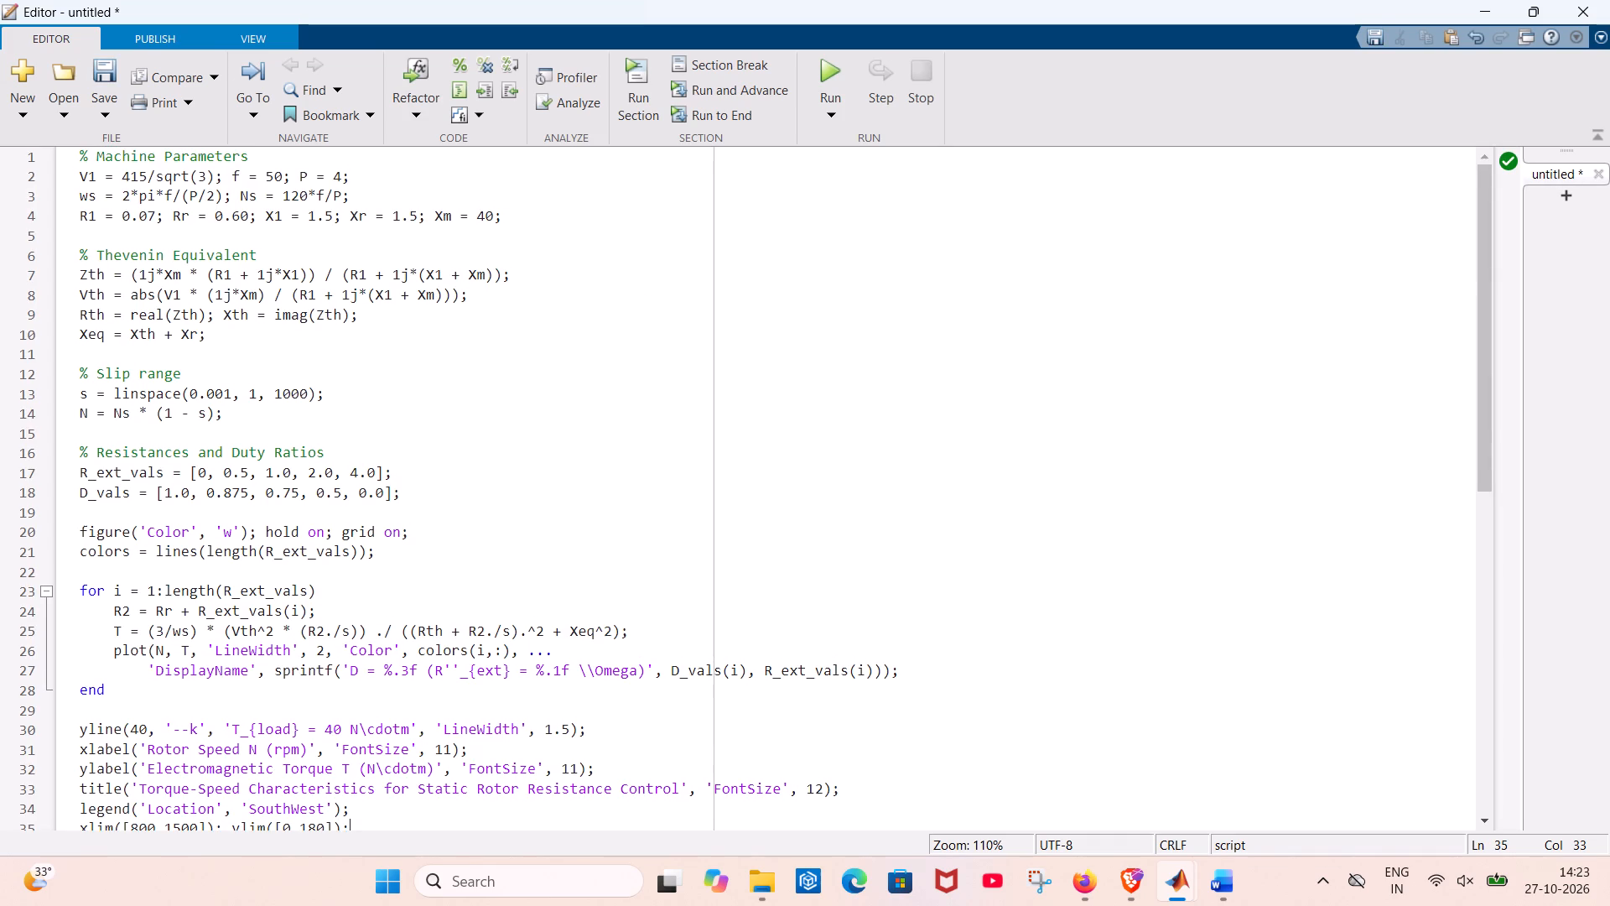
scroll(463, 434, "up", 2)
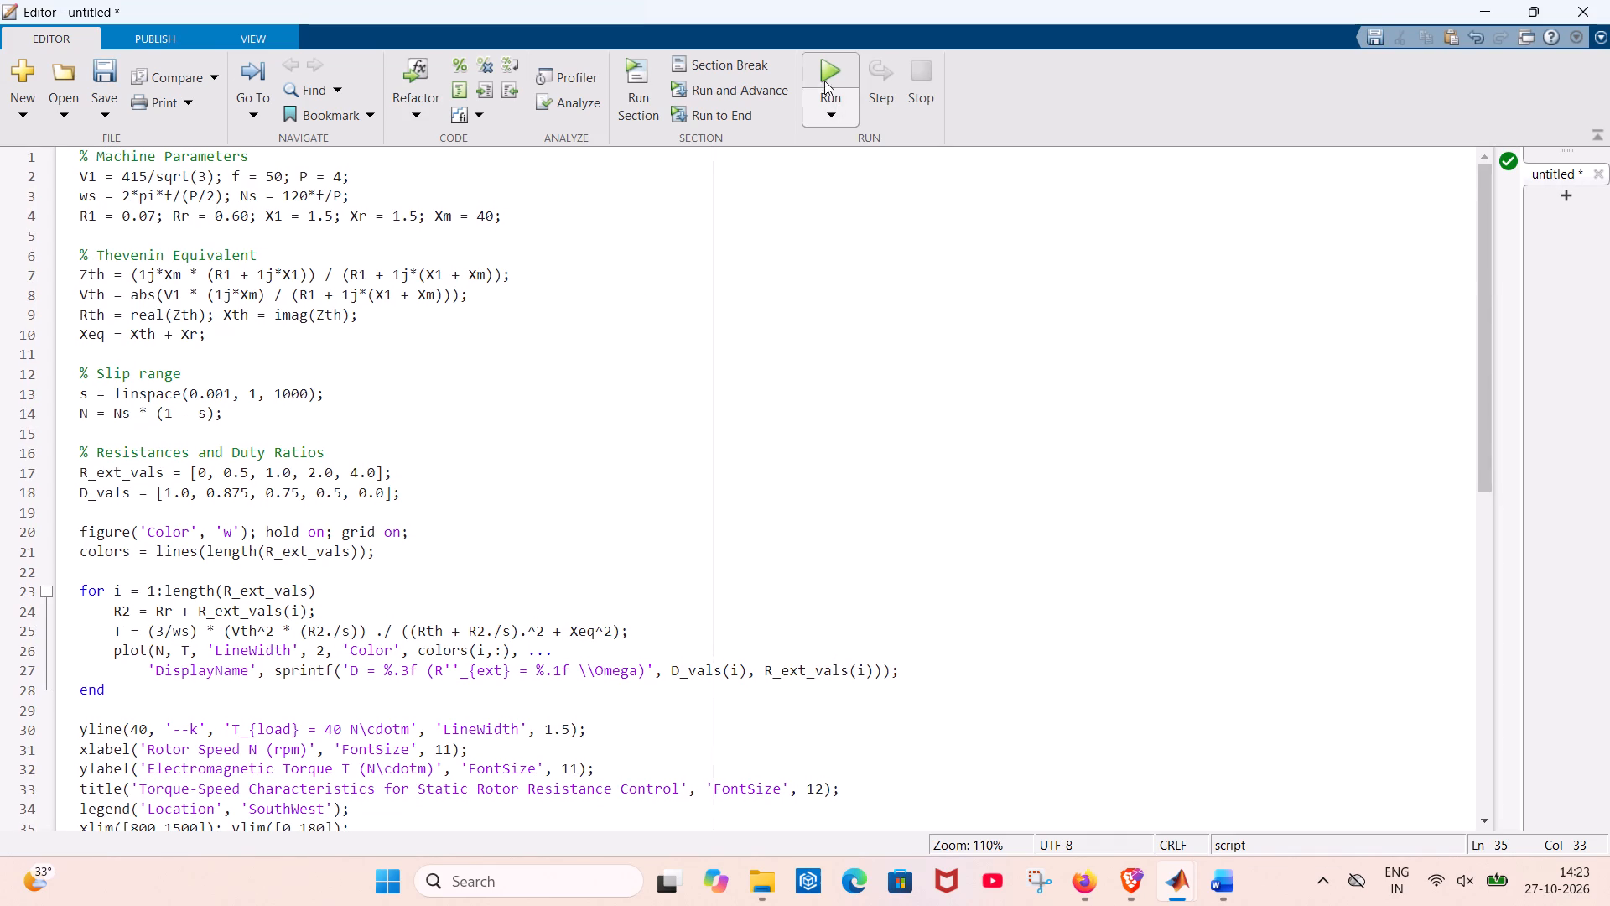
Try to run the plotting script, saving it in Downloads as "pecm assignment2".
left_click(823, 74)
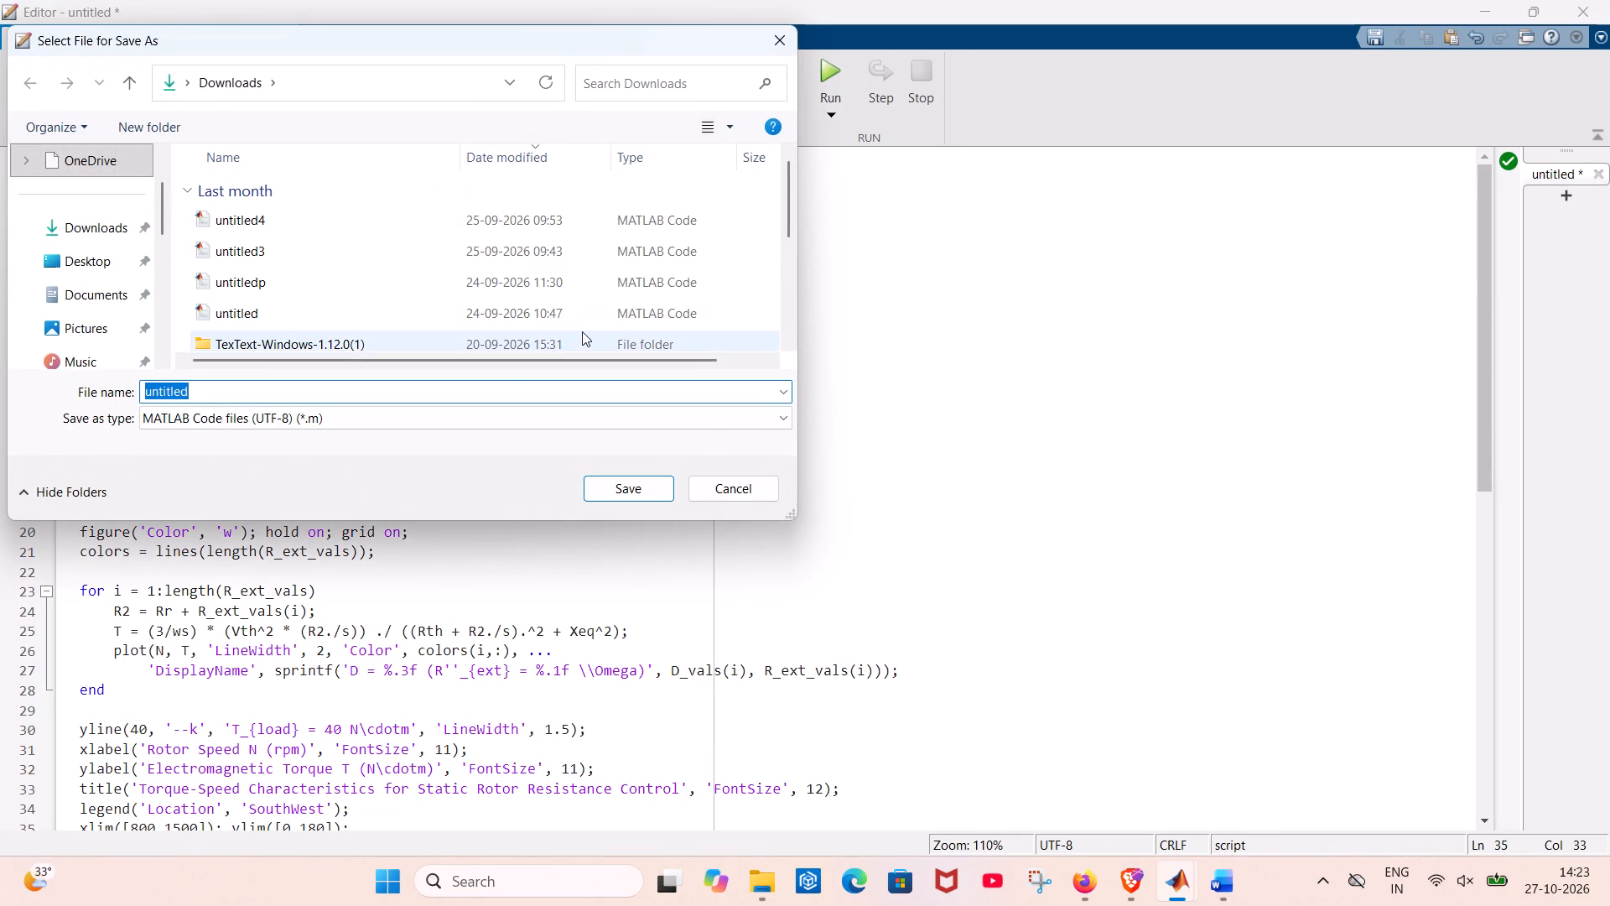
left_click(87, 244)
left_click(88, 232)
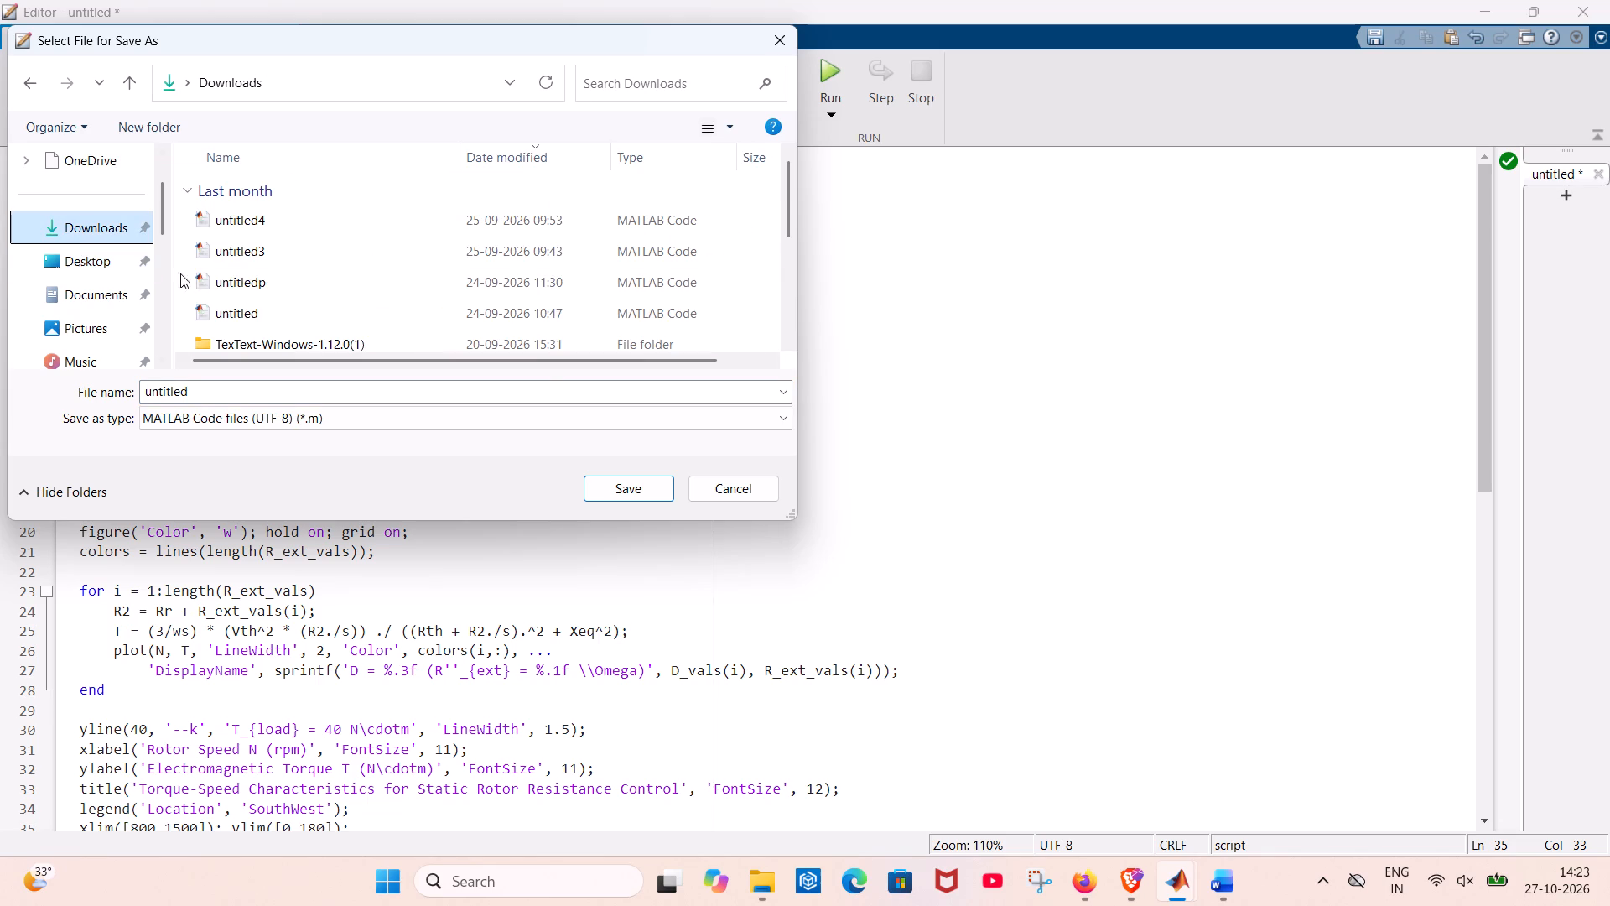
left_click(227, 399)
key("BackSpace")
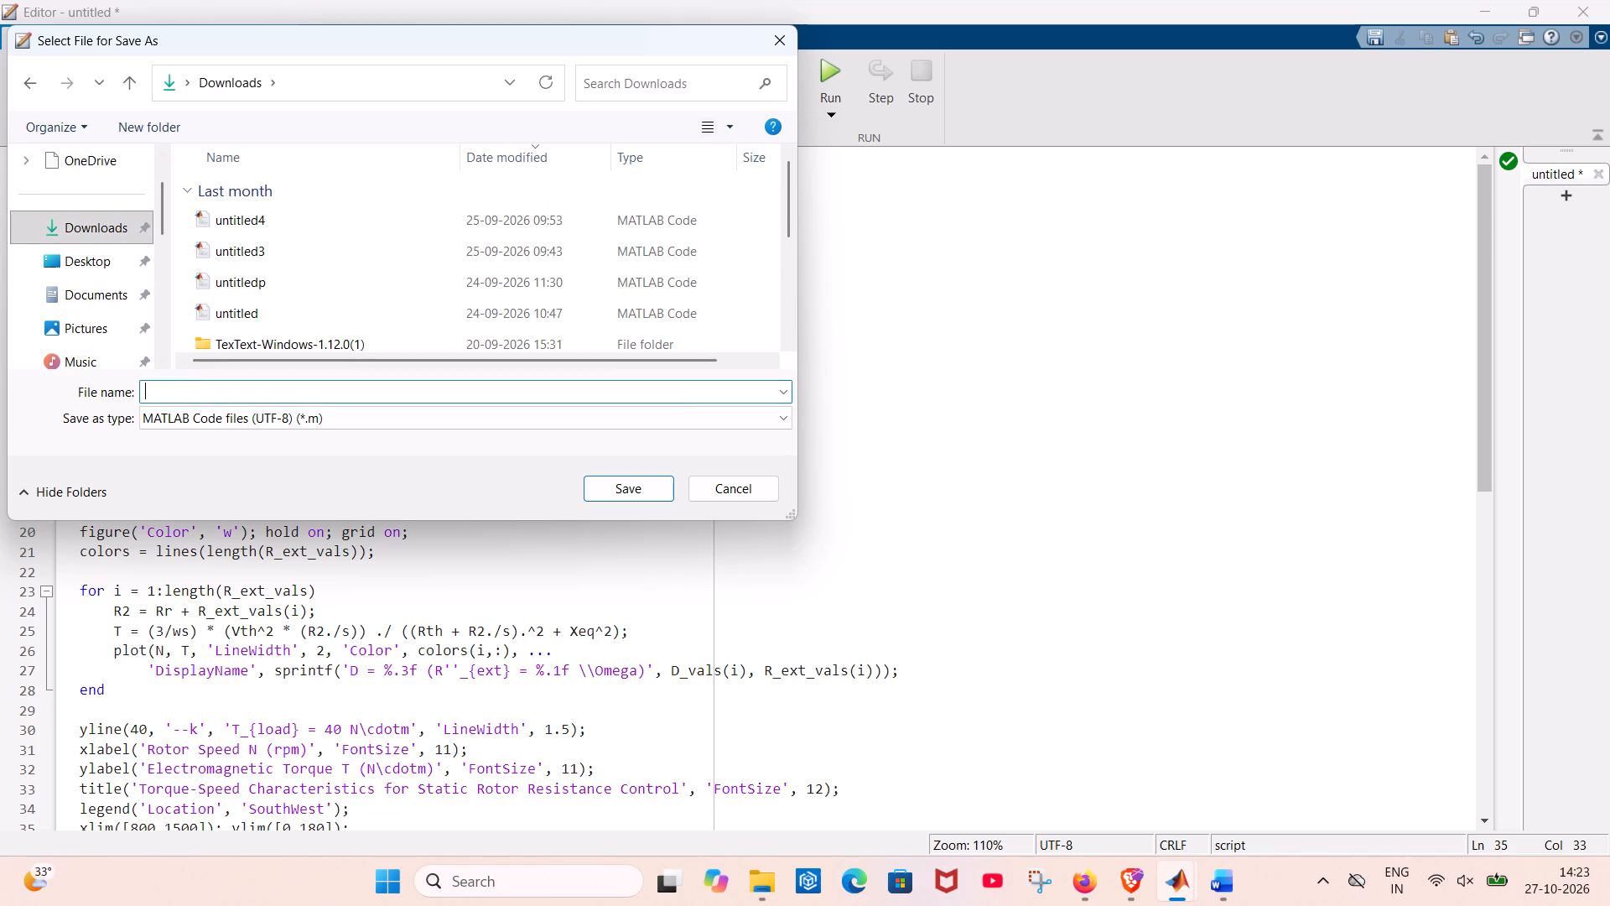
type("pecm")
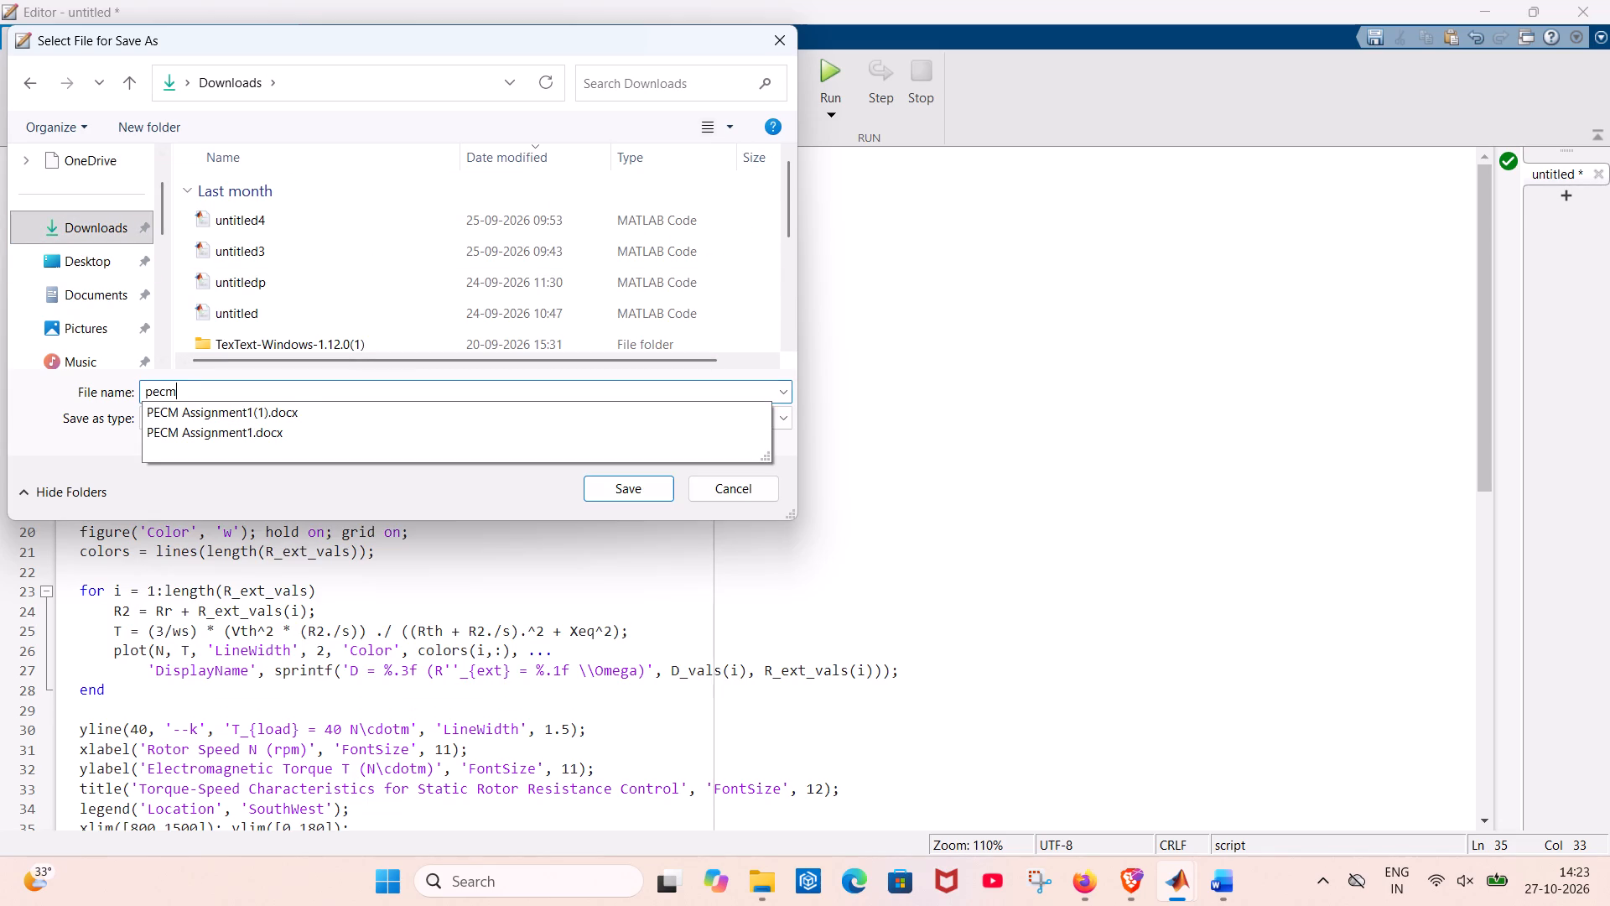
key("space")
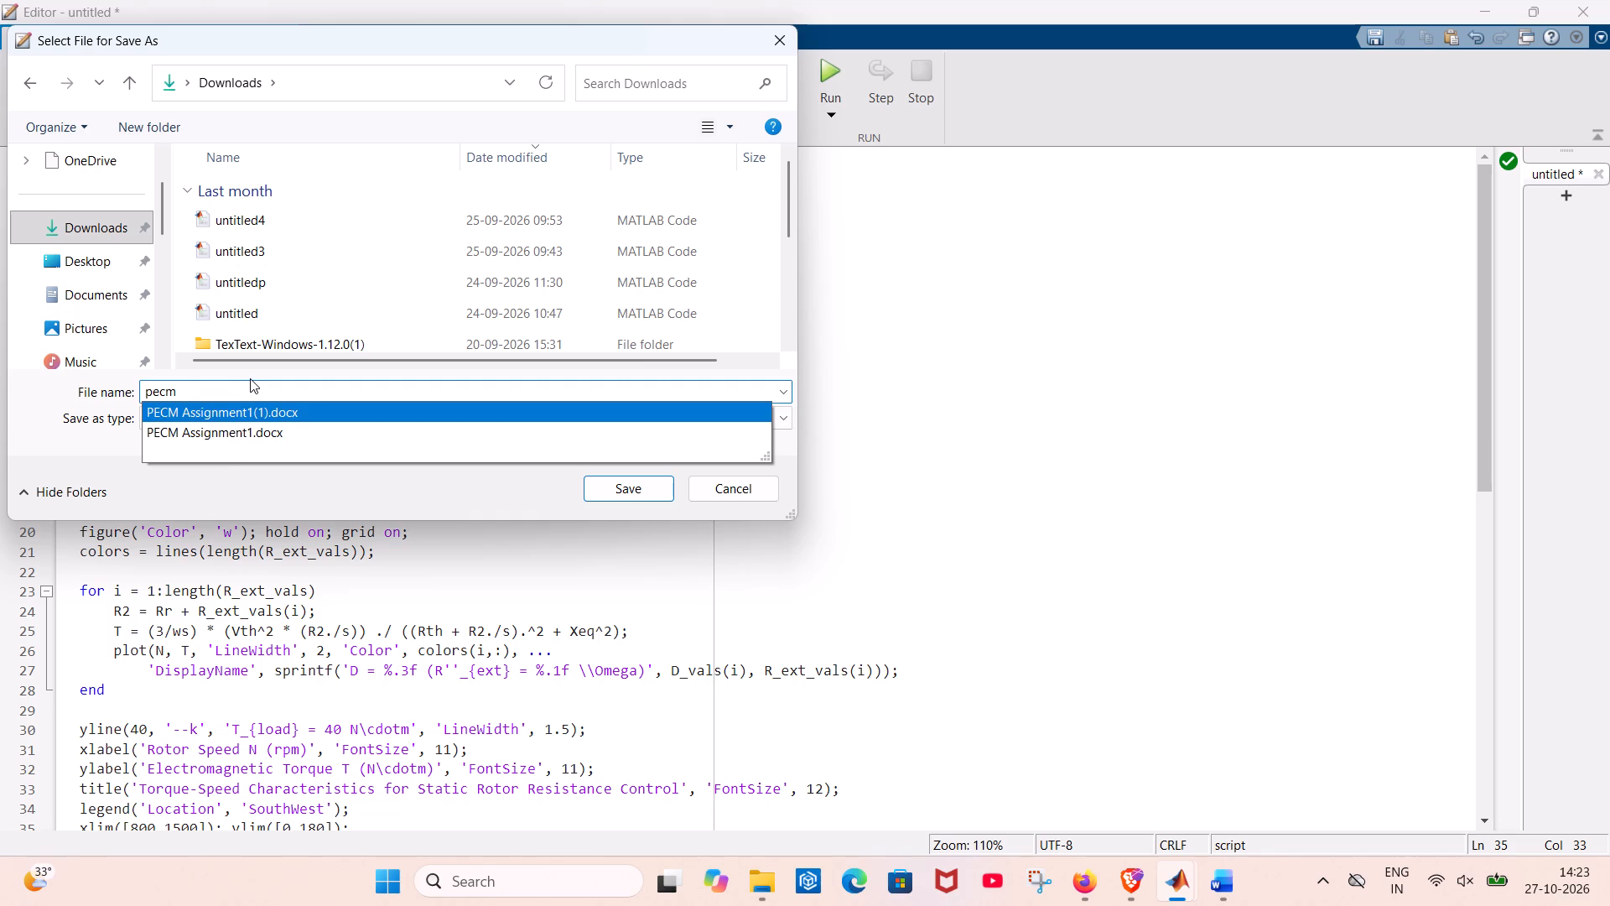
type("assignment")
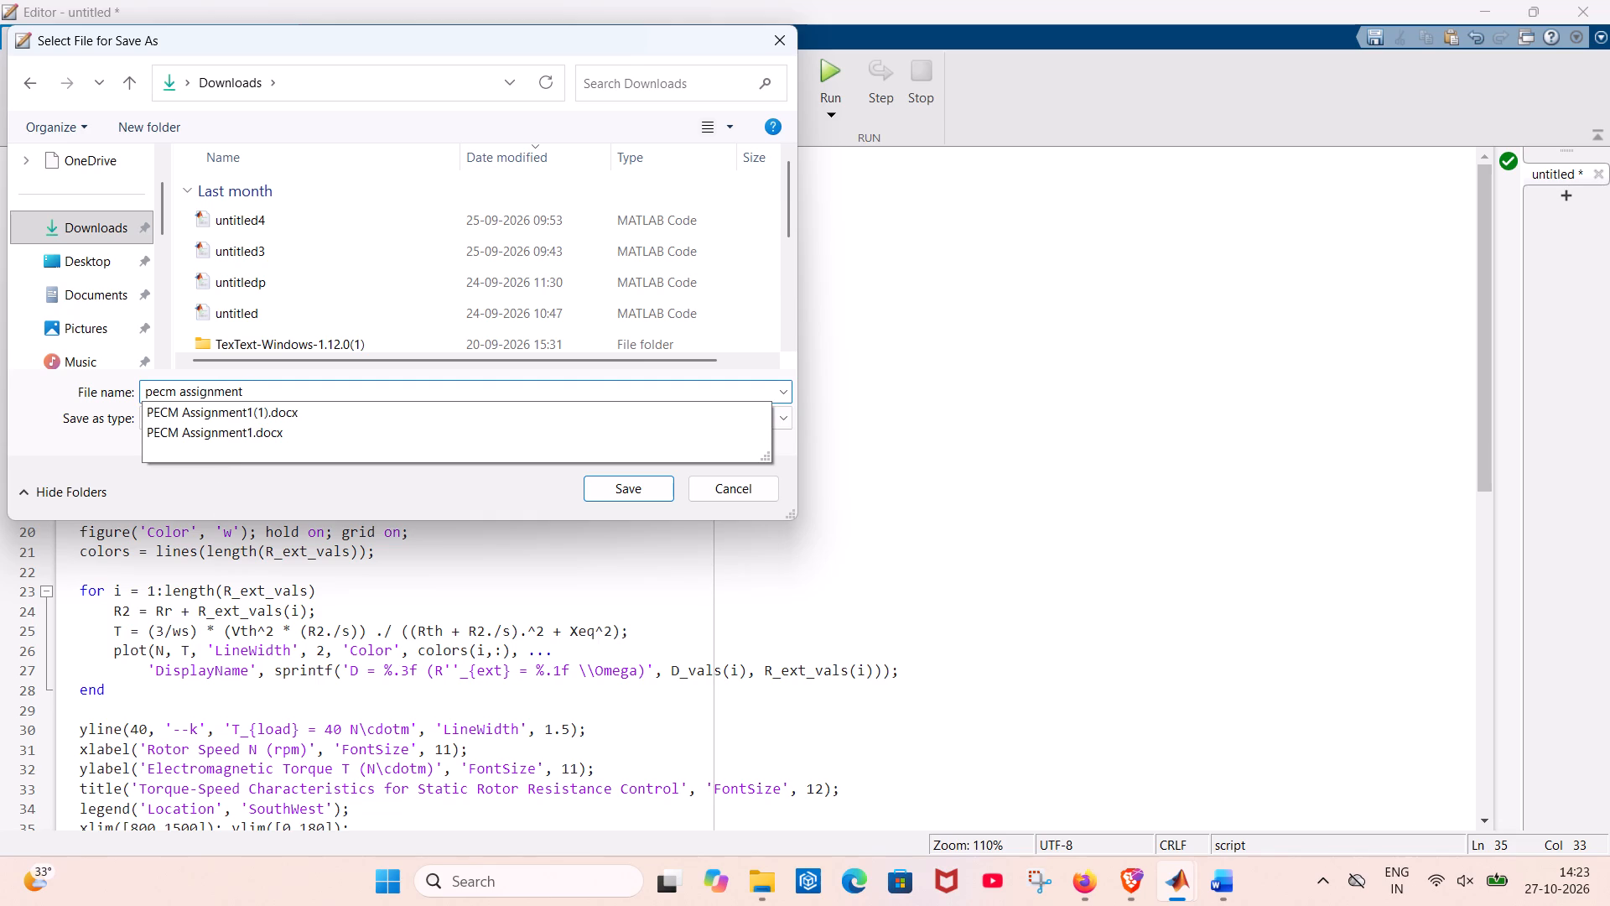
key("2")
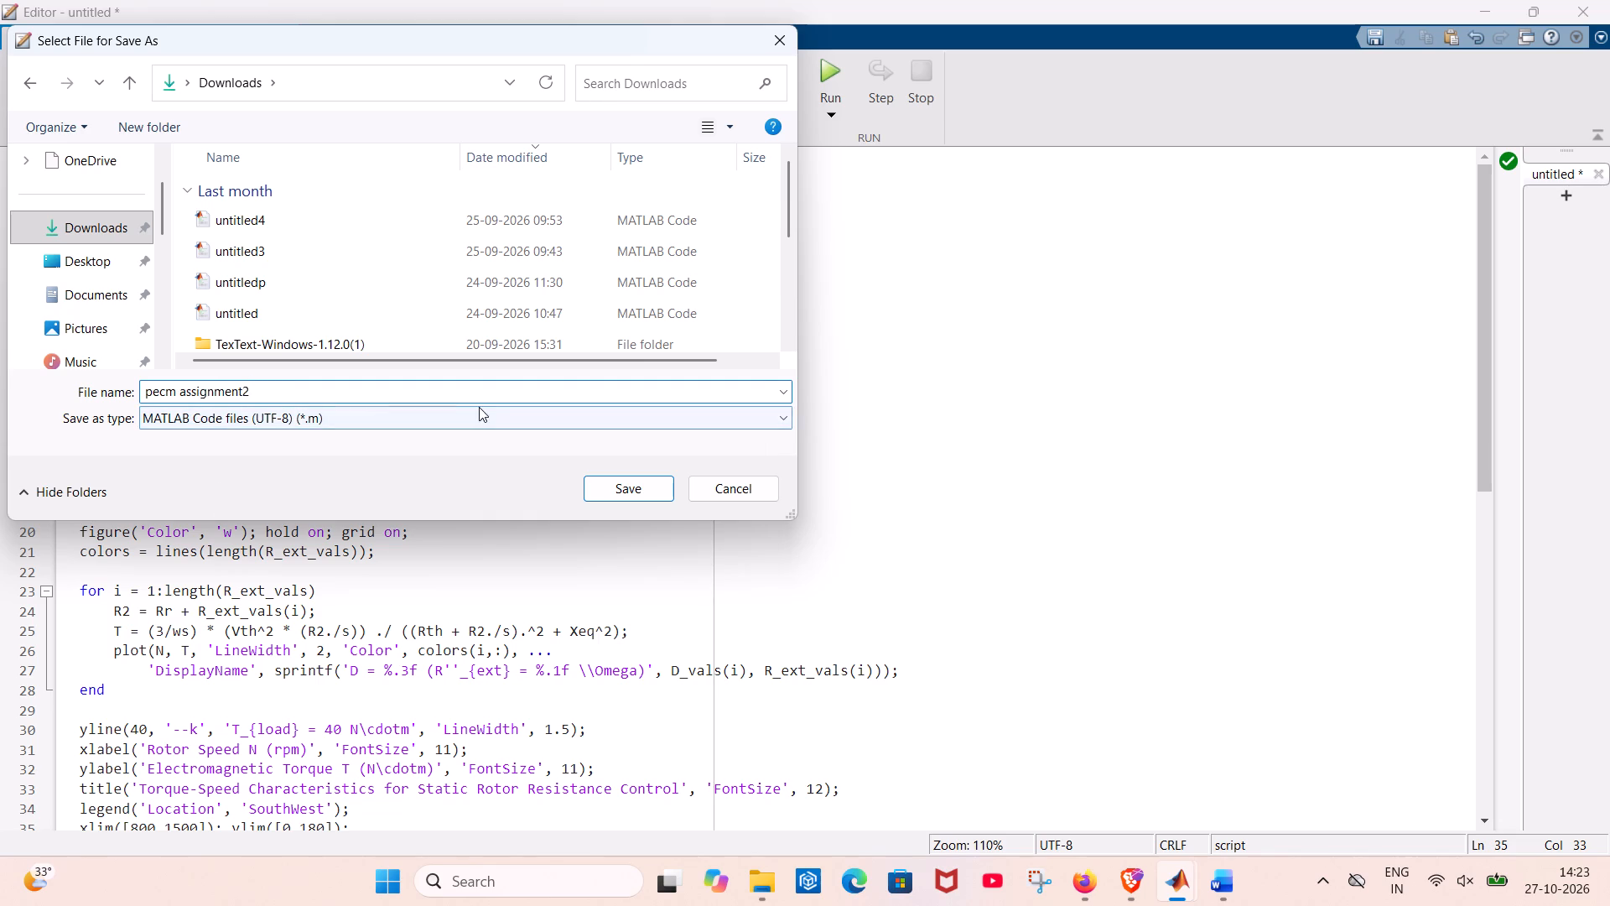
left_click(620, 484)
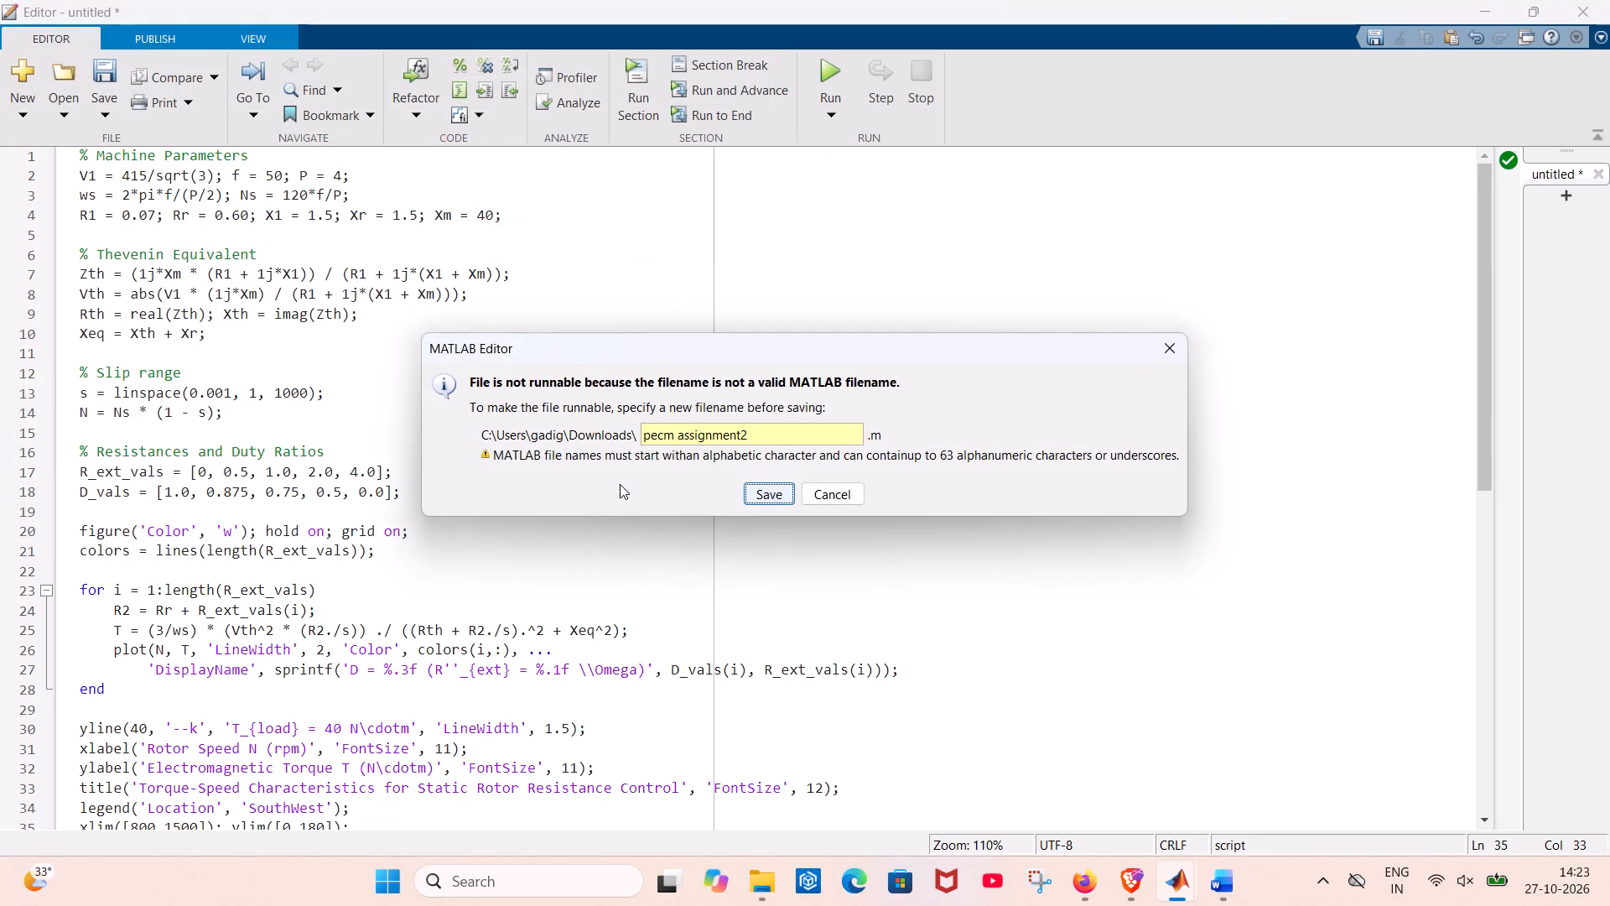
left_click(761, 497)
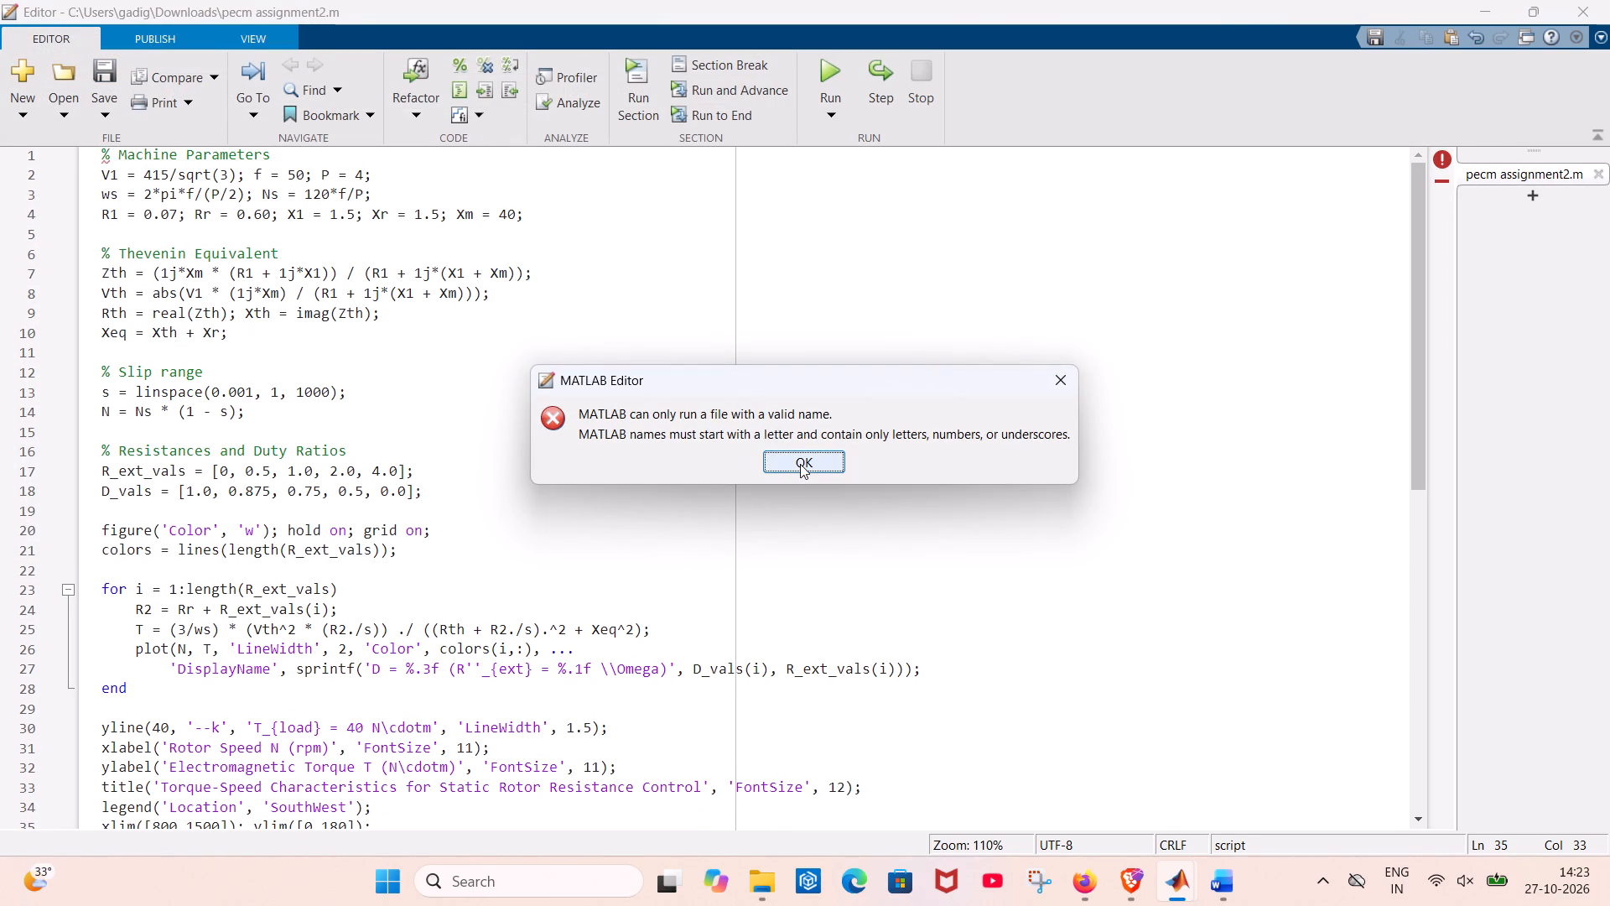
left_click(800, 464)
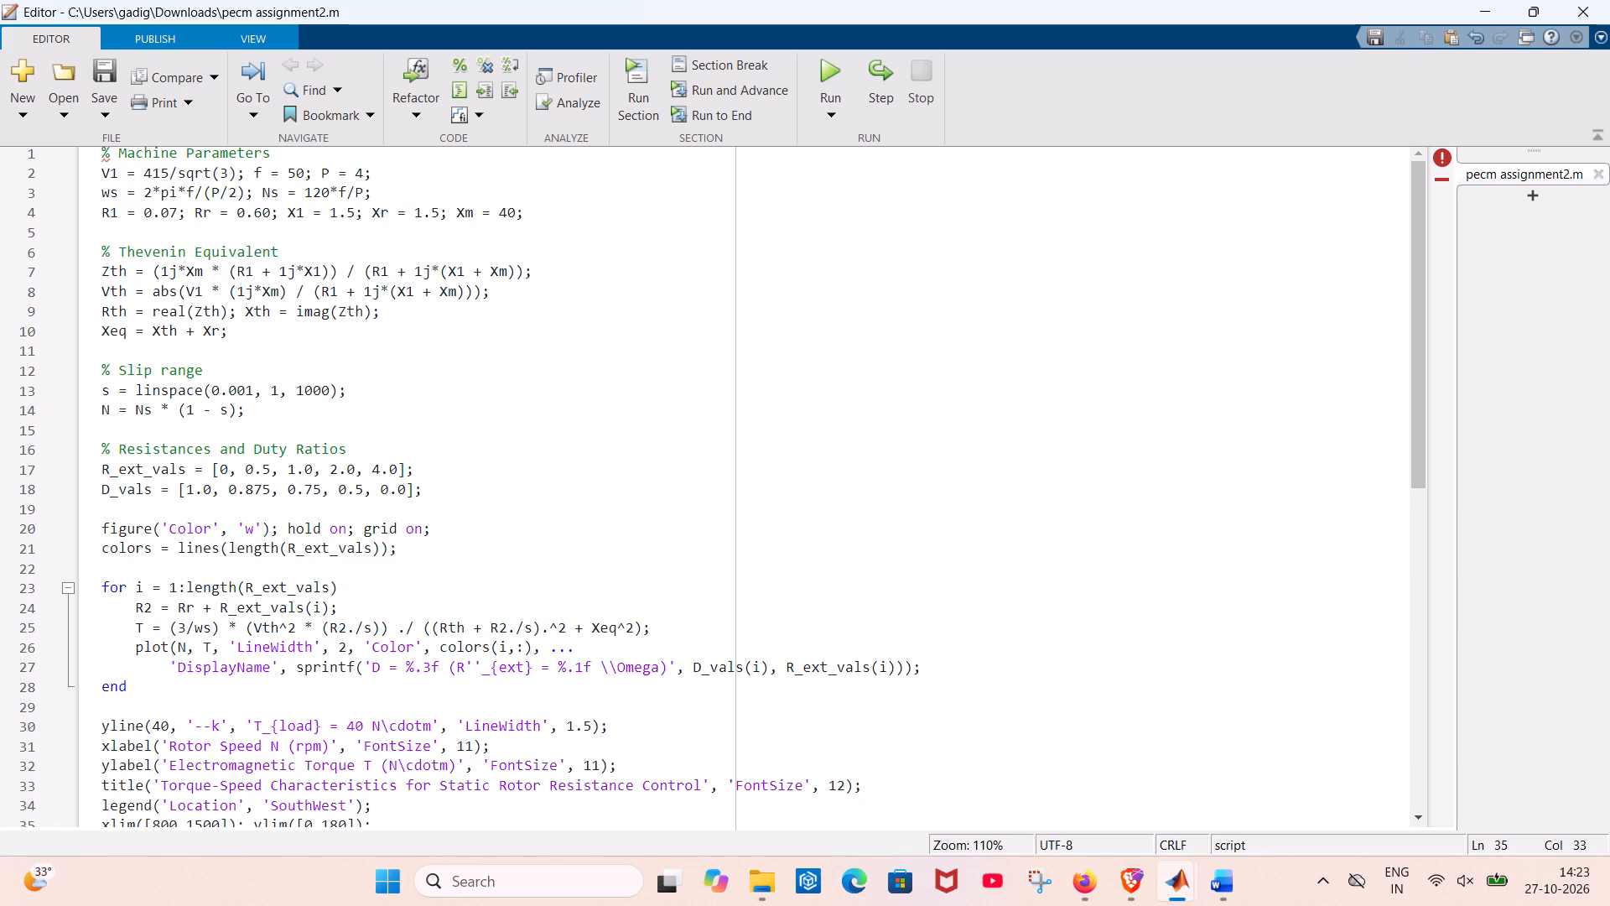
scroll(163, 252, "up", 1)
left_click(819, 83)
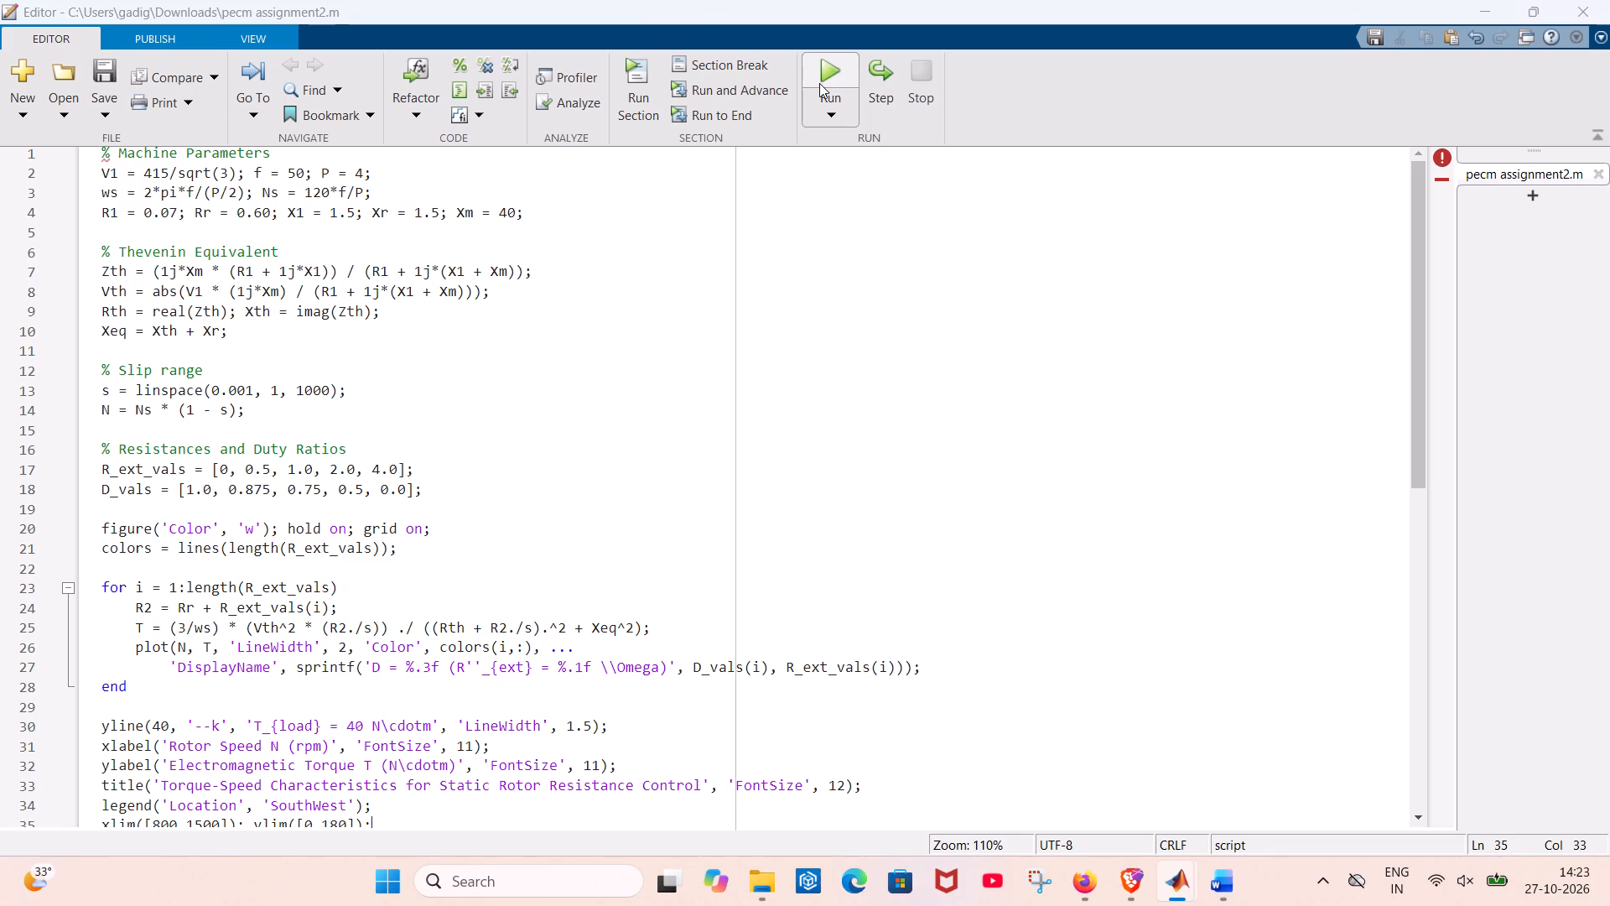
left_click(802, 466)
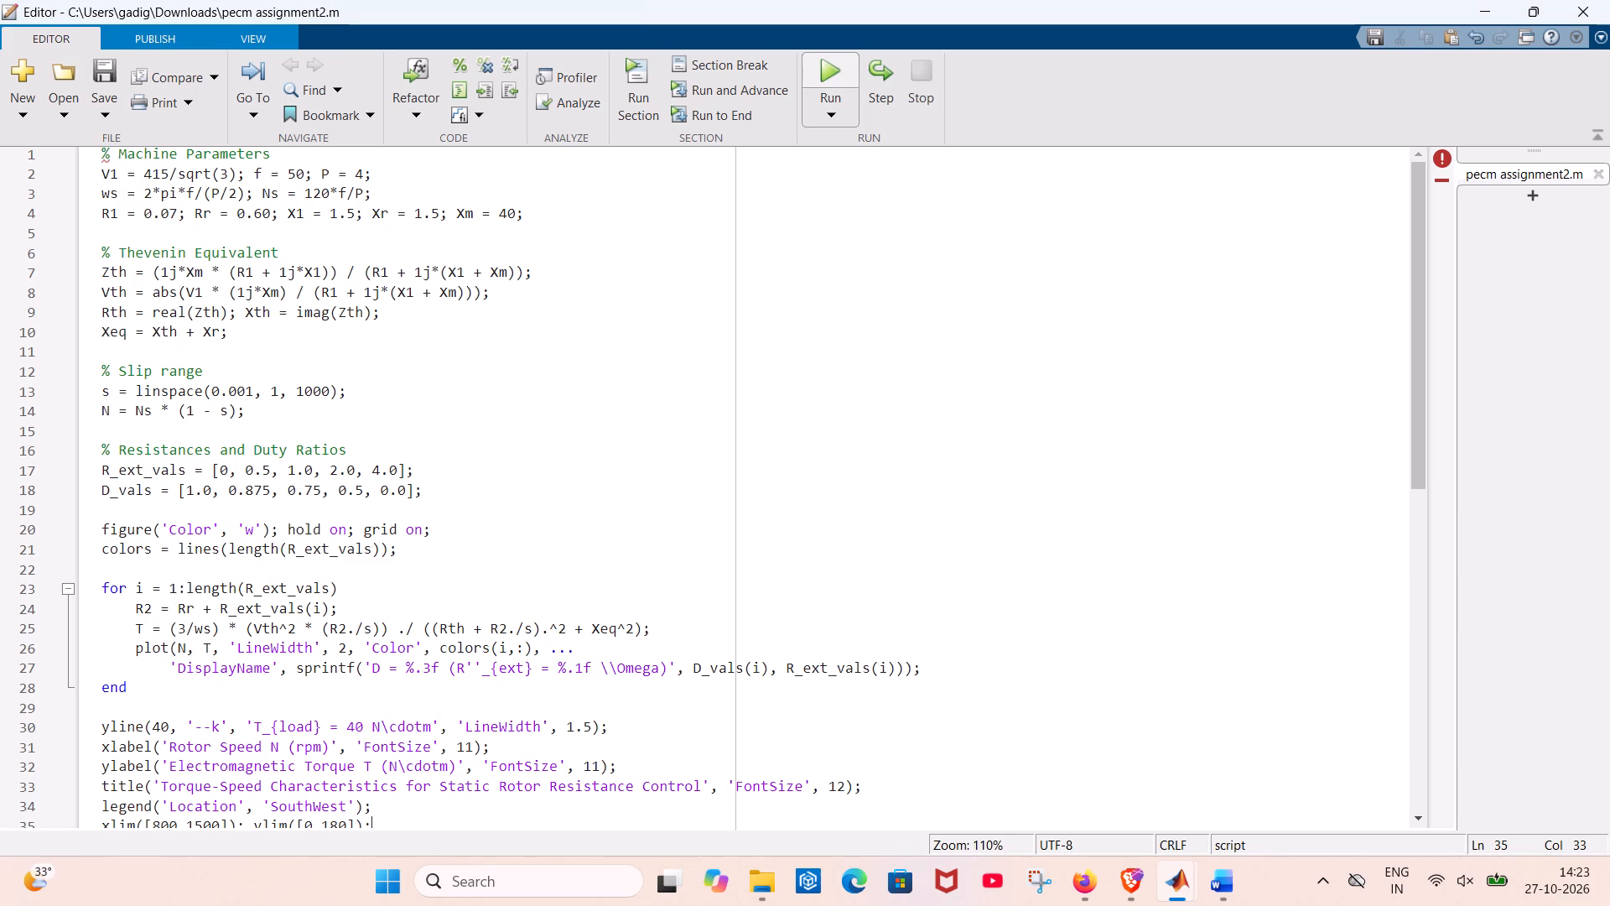
Save the script in Downloads under the new name pecmassignment2, without a space.
scroll(308, 327, "up", 2)
scroll(308, 327, "down", 3)
scroll(308, 327, "up", 3)
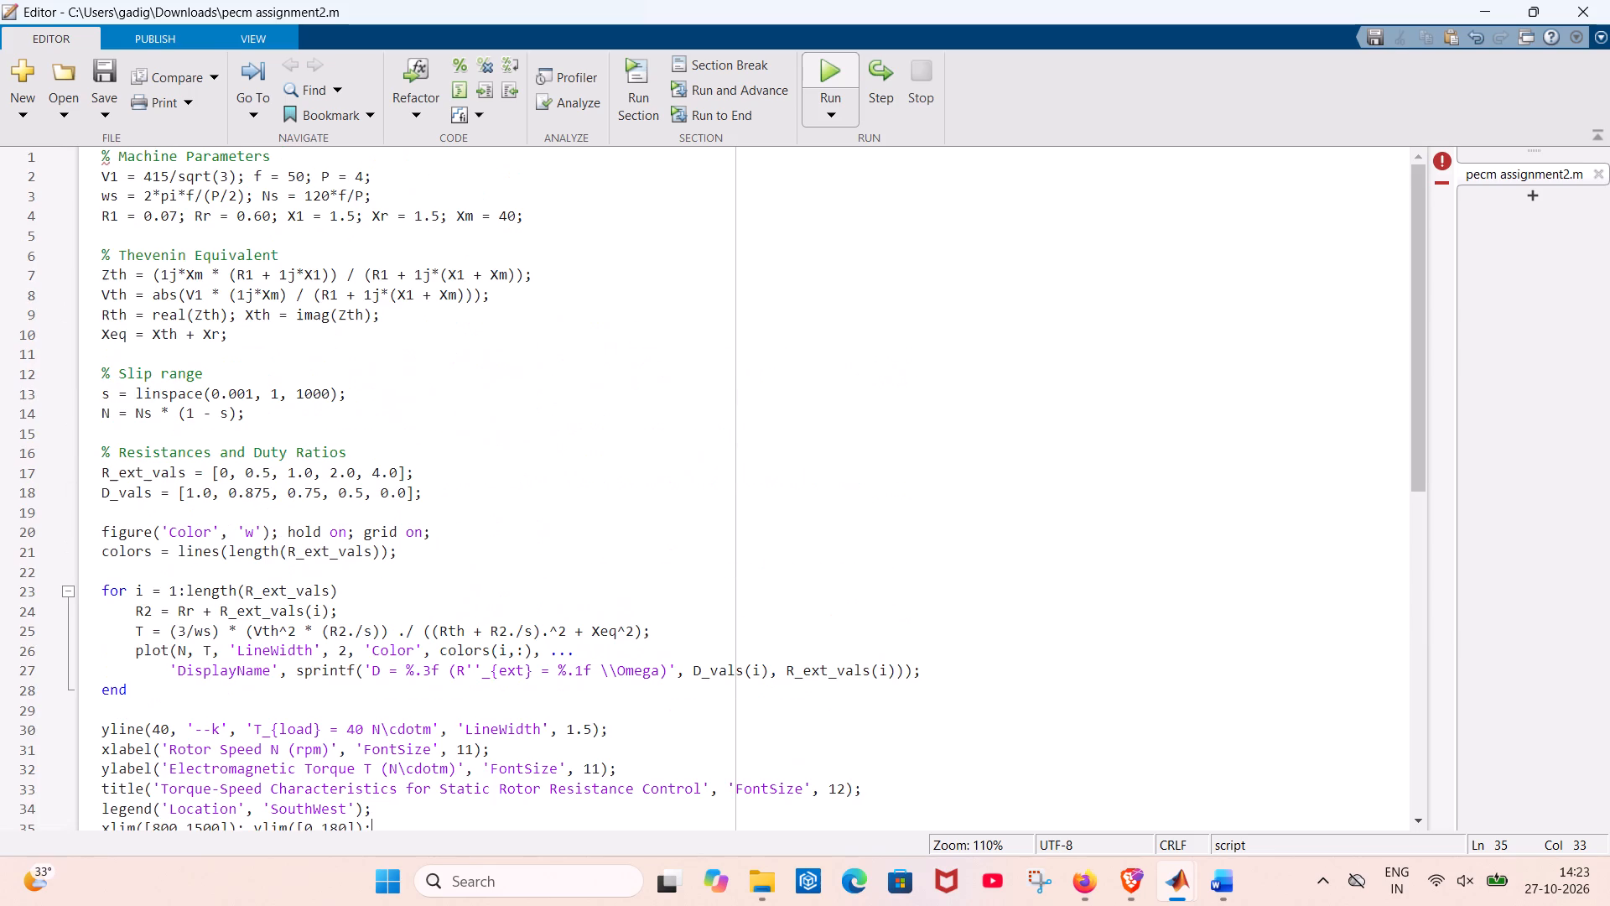
scroll(308, 327, "up", 3)
left_click(110, 106)
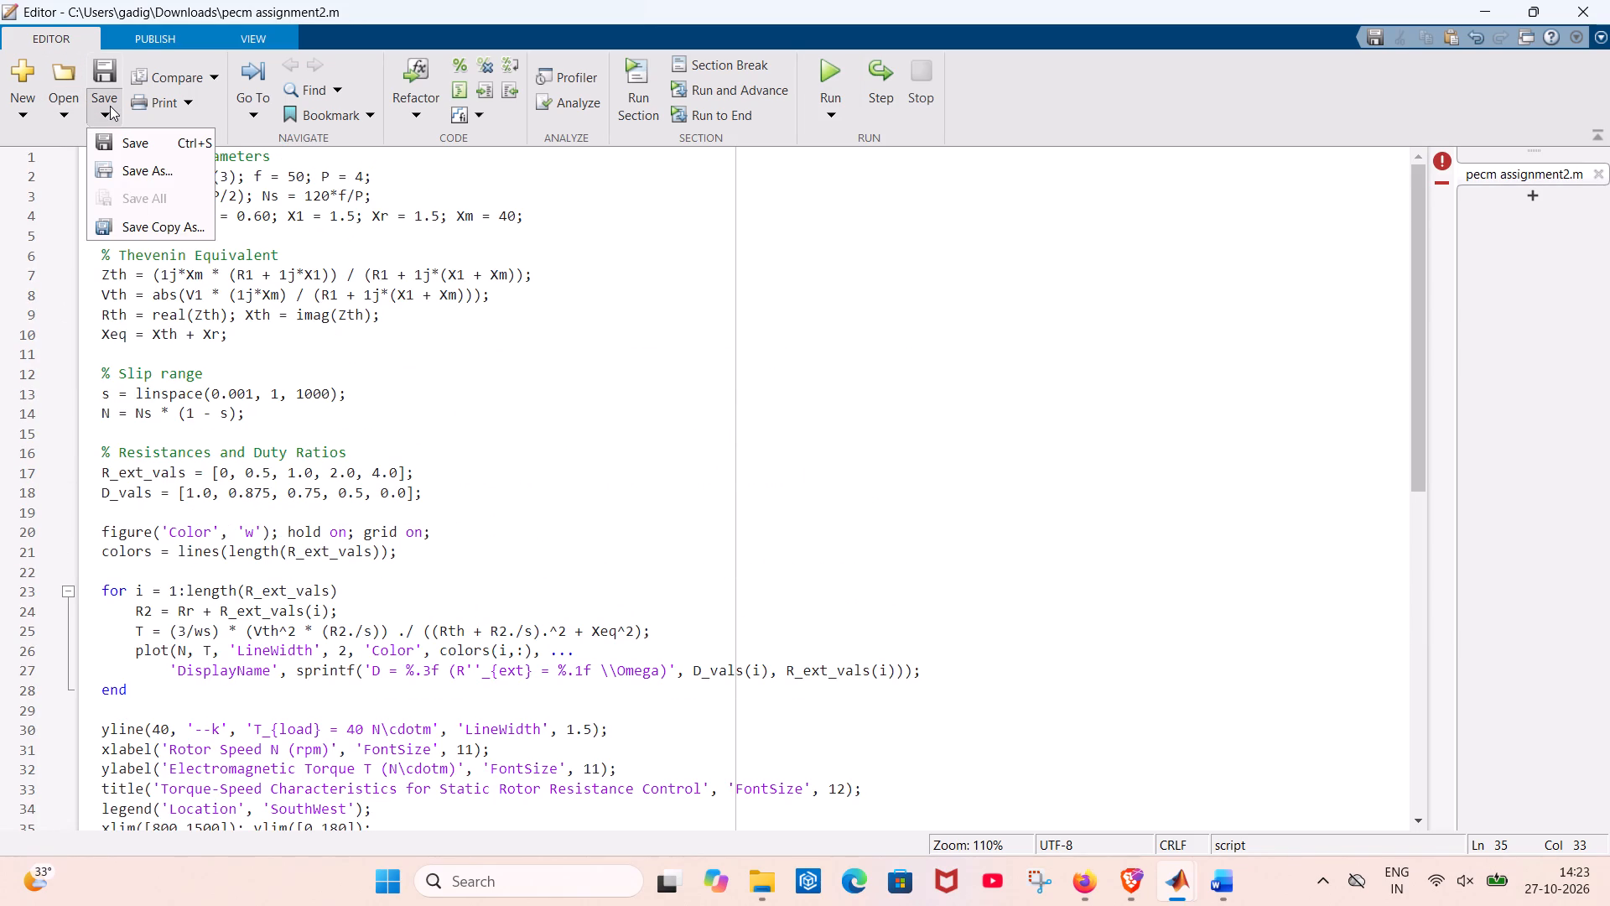
left_click(156, 170)
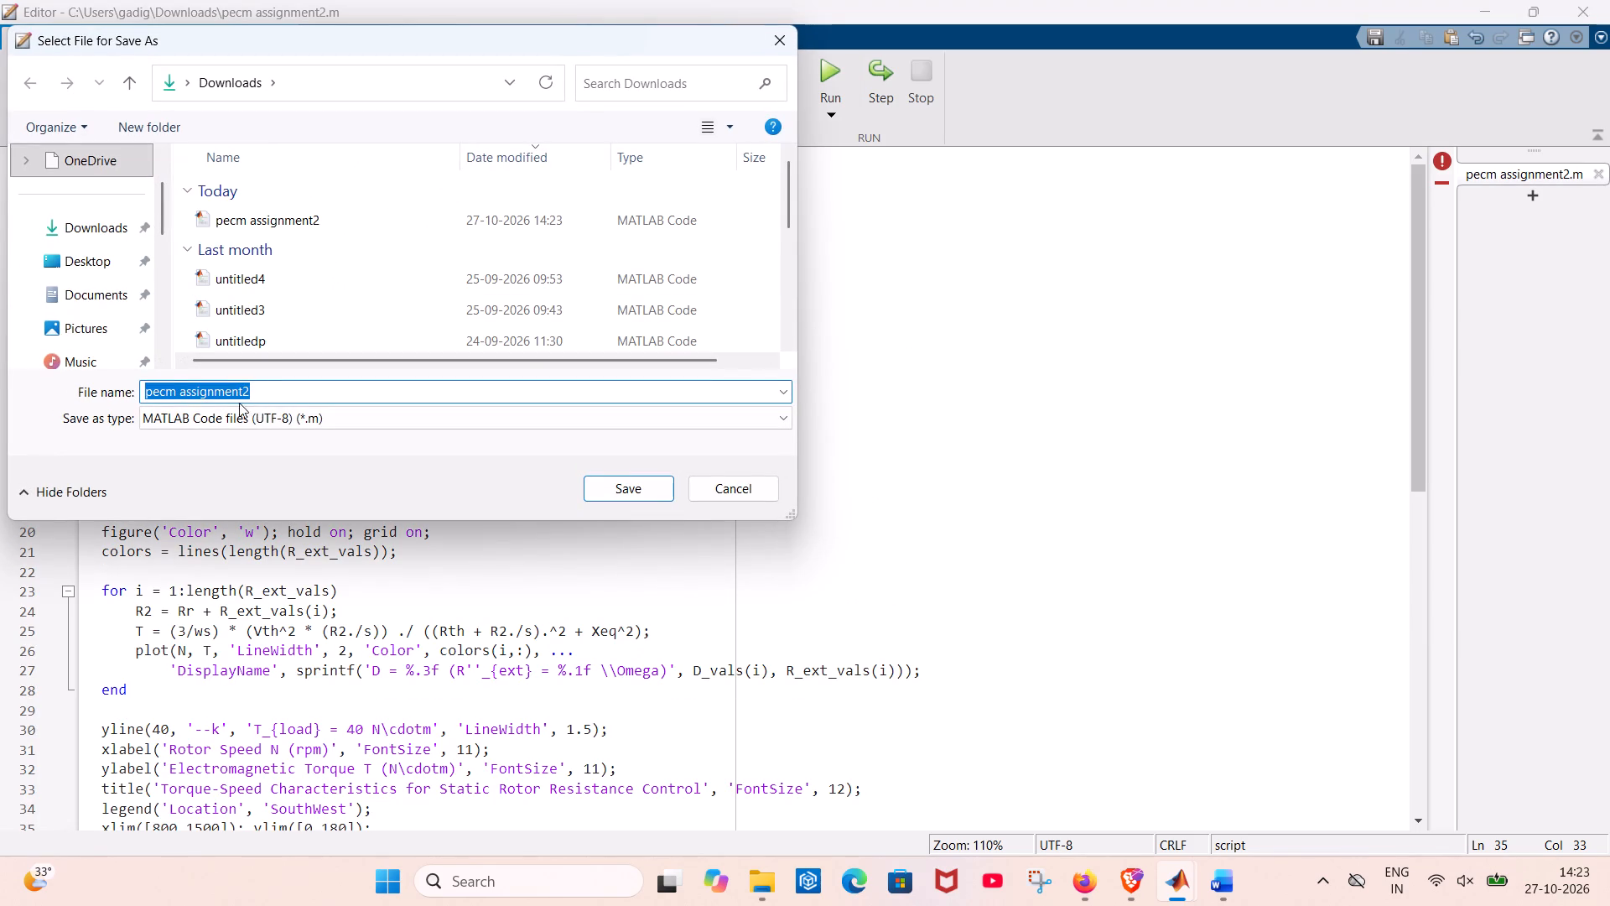
left_click(178, 394)
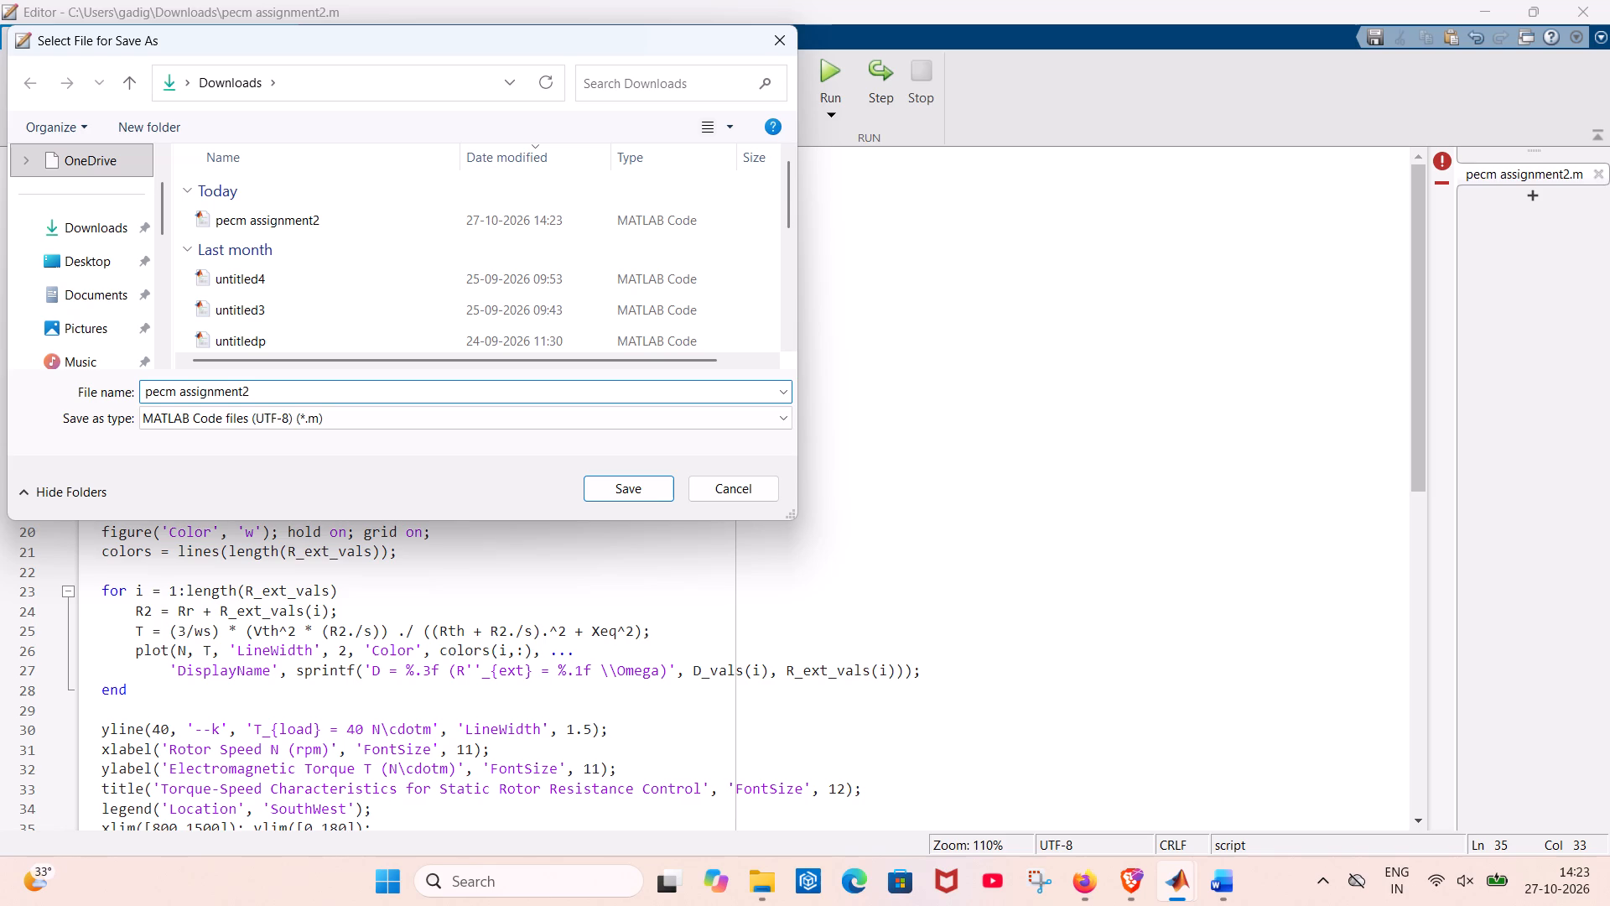
key("BackSpace")
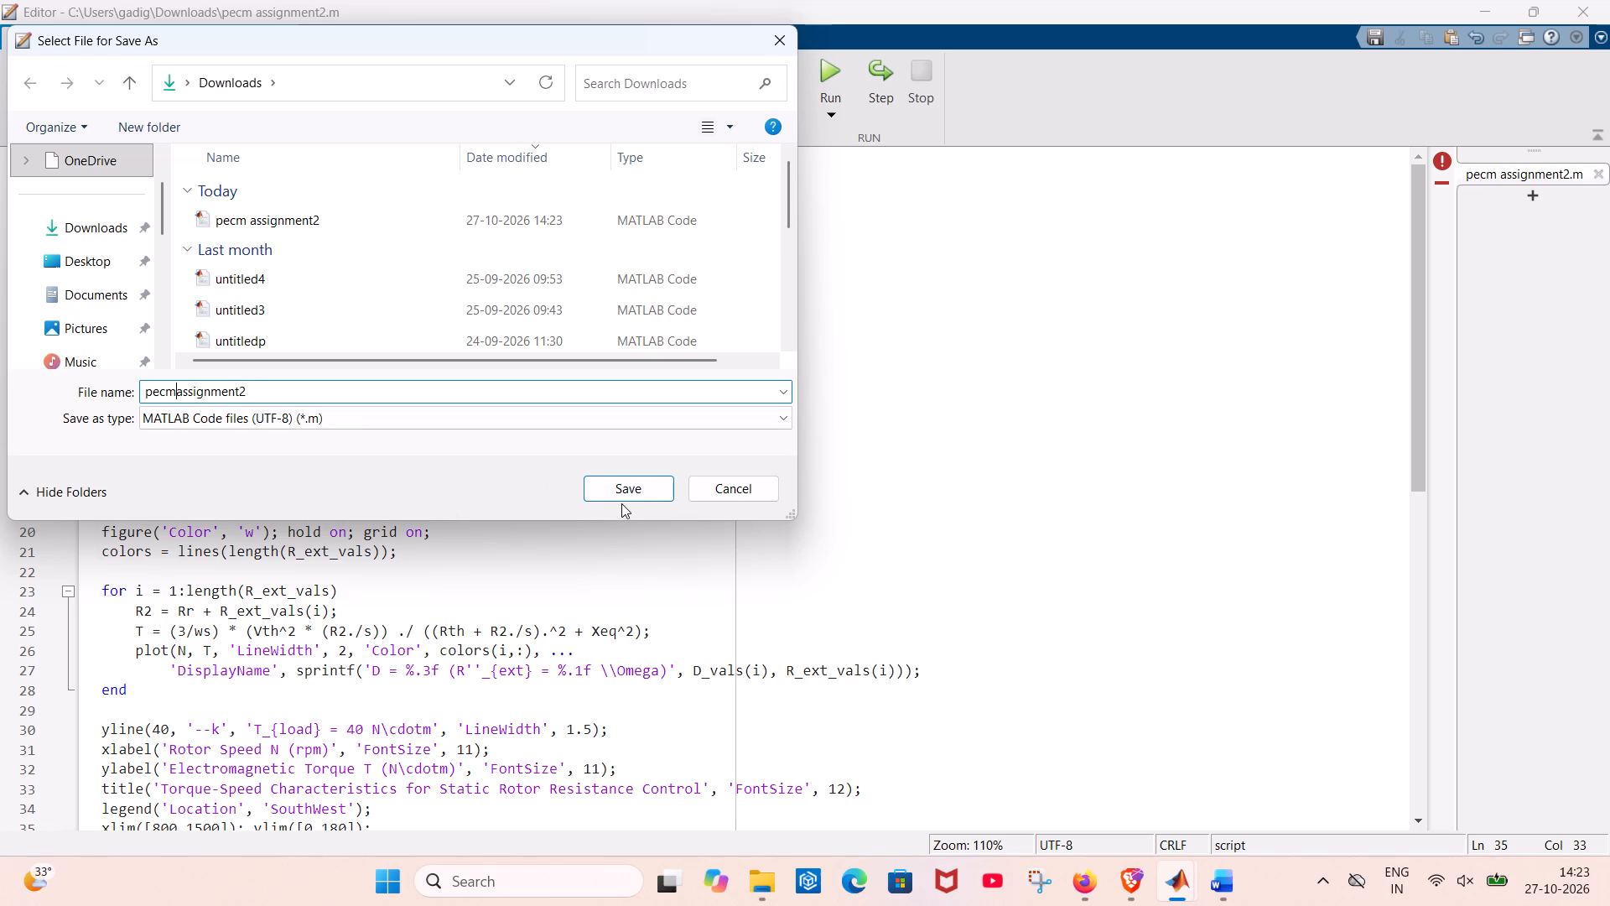
left_click(625, 492)
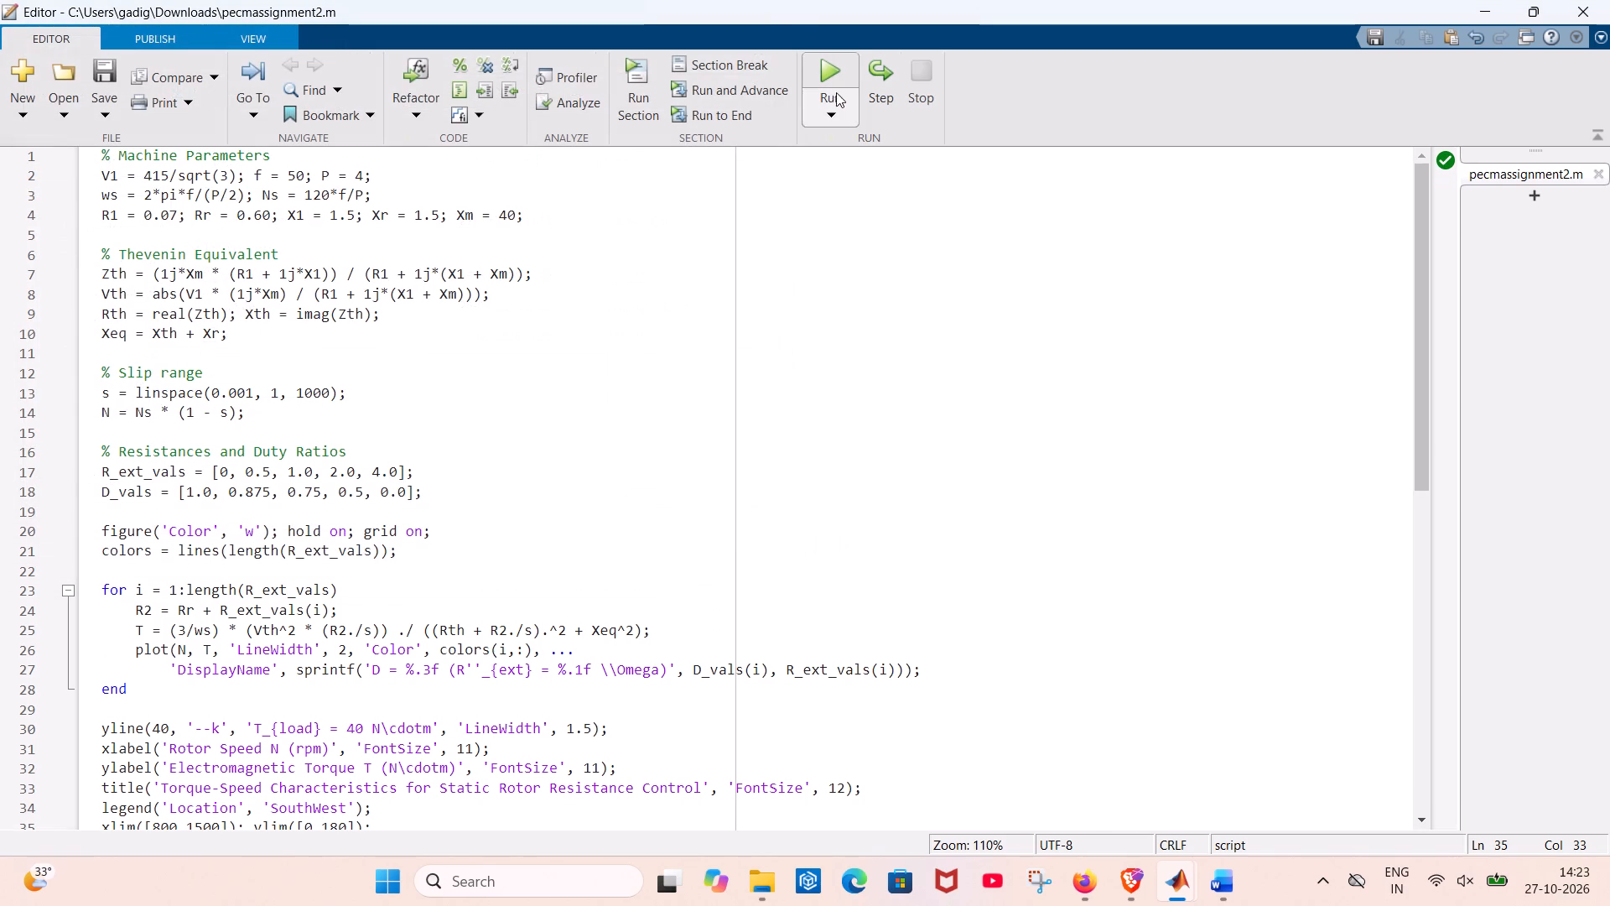
Run the pecmassignment2 script and maximize the torque-speed figure window it generates.
left_click(817, 68)
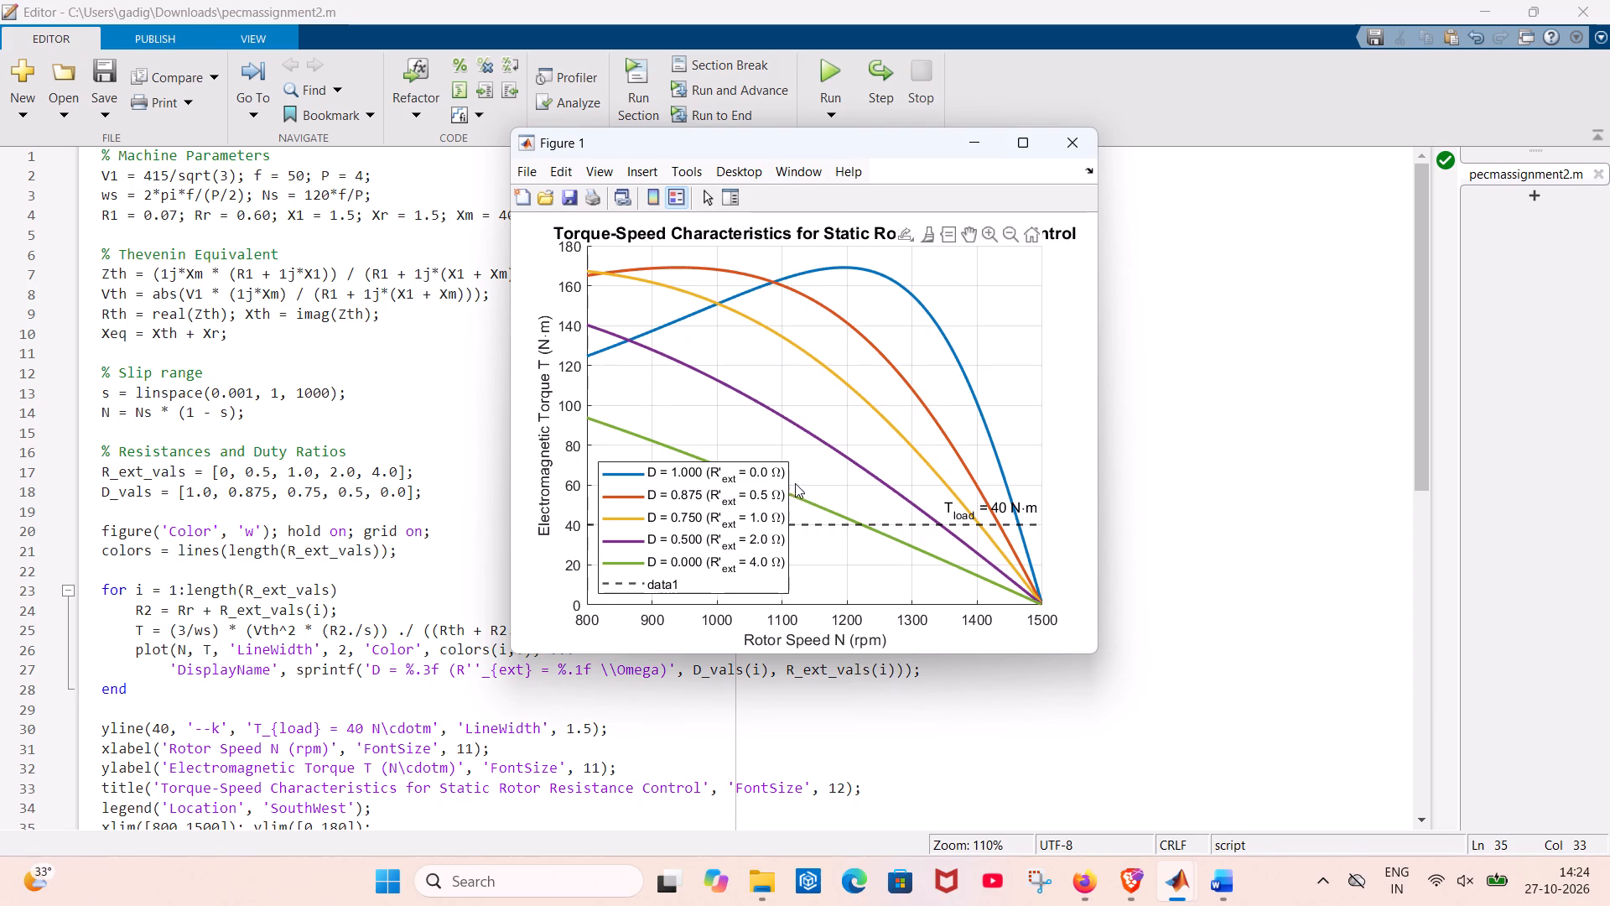
left_click(1027, 140)
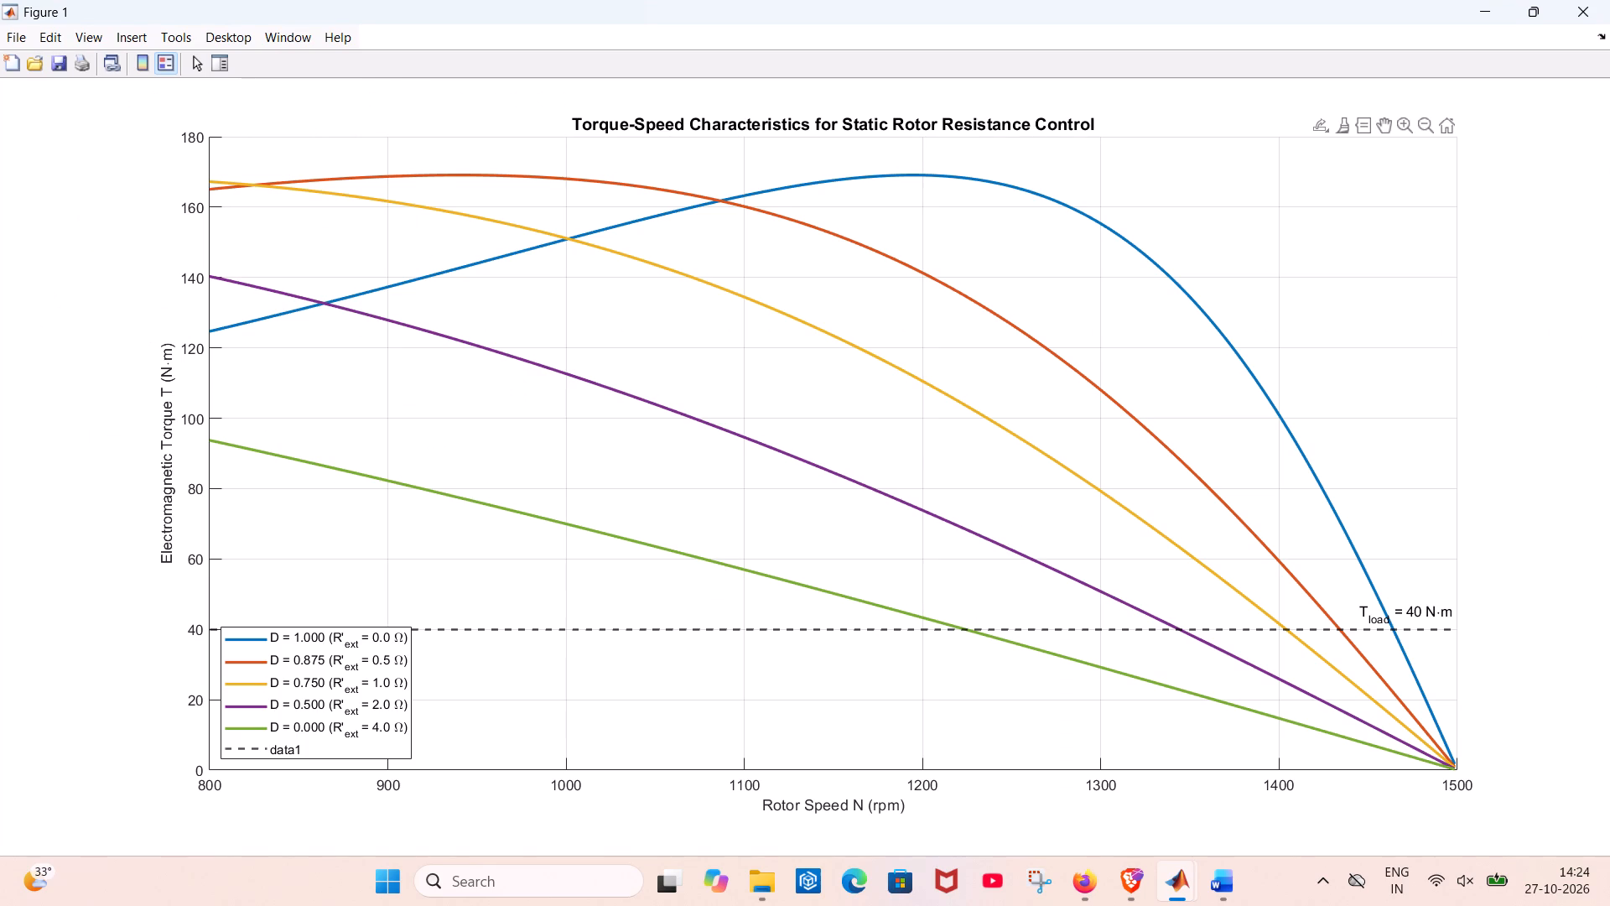
Move the legend from the plot's lower-left corner to its upper-right corner, clear of the curves.
left_click_drag(398, 652, 512, 653)
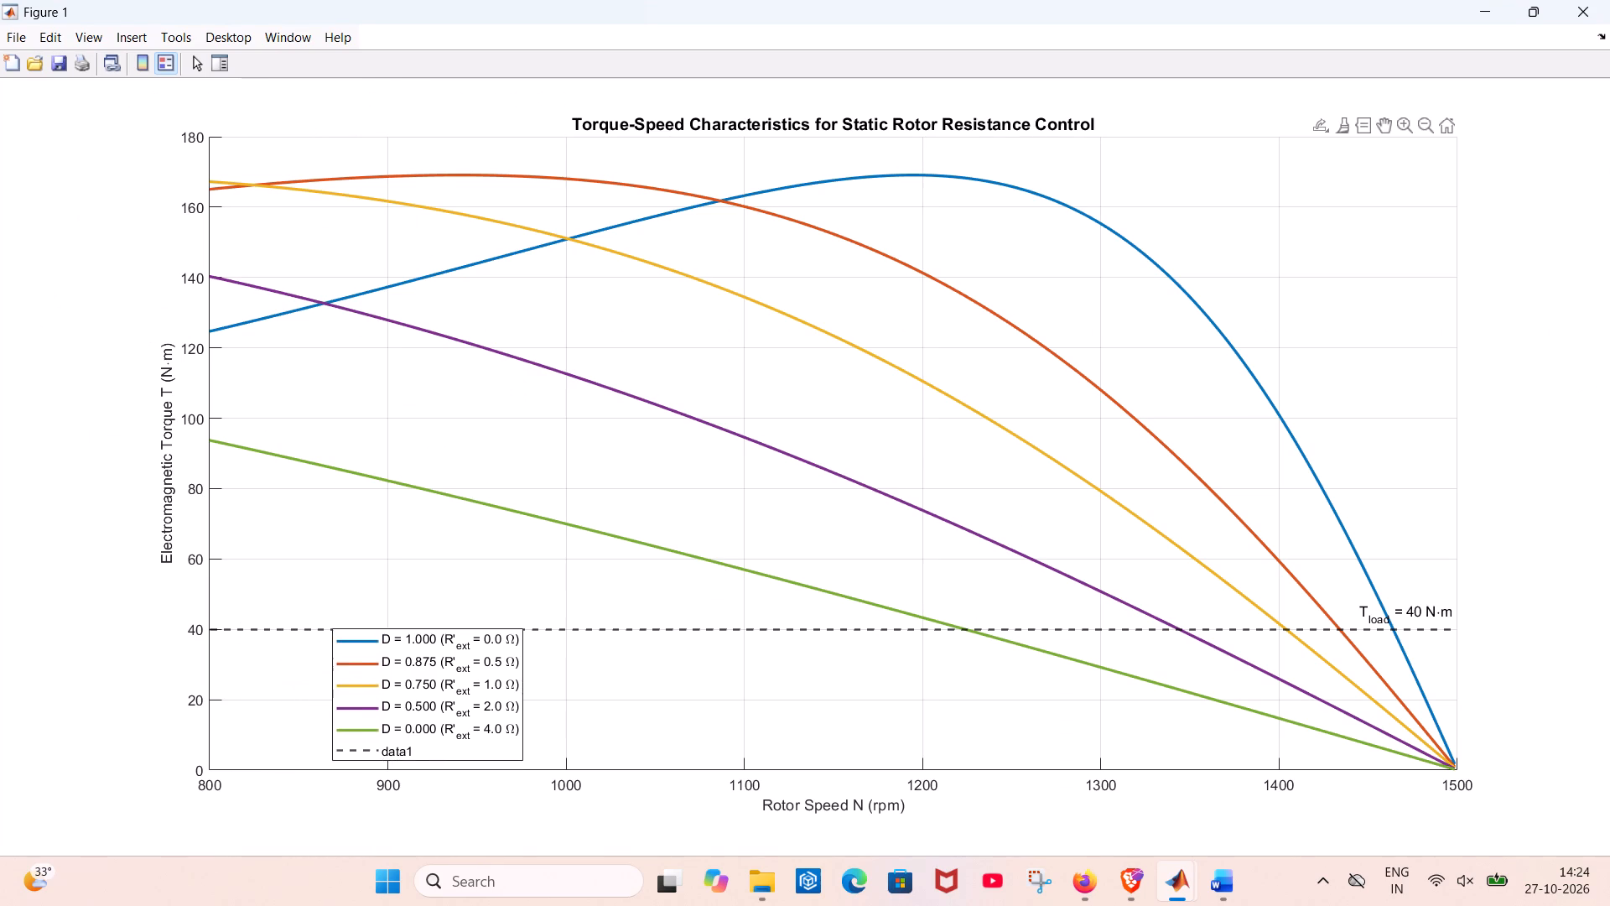
left_click_drag(512, 653, 1005, 464)
left_click_drag(1004, 464, 1394, 305)
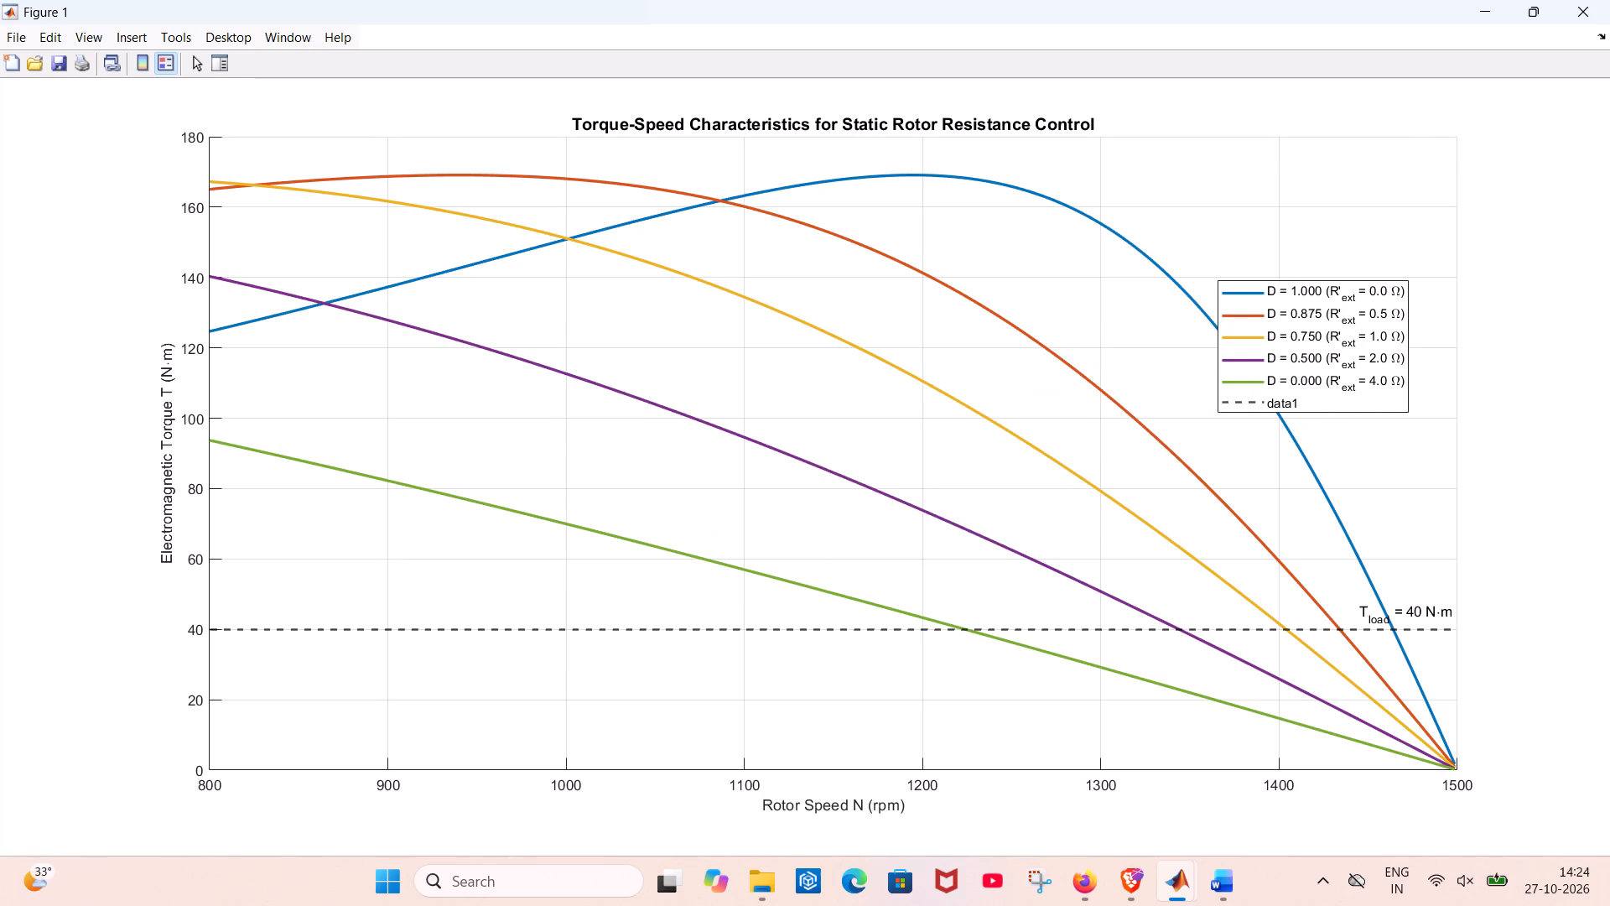
left_click_drag(1389, 295, 1424, 163)
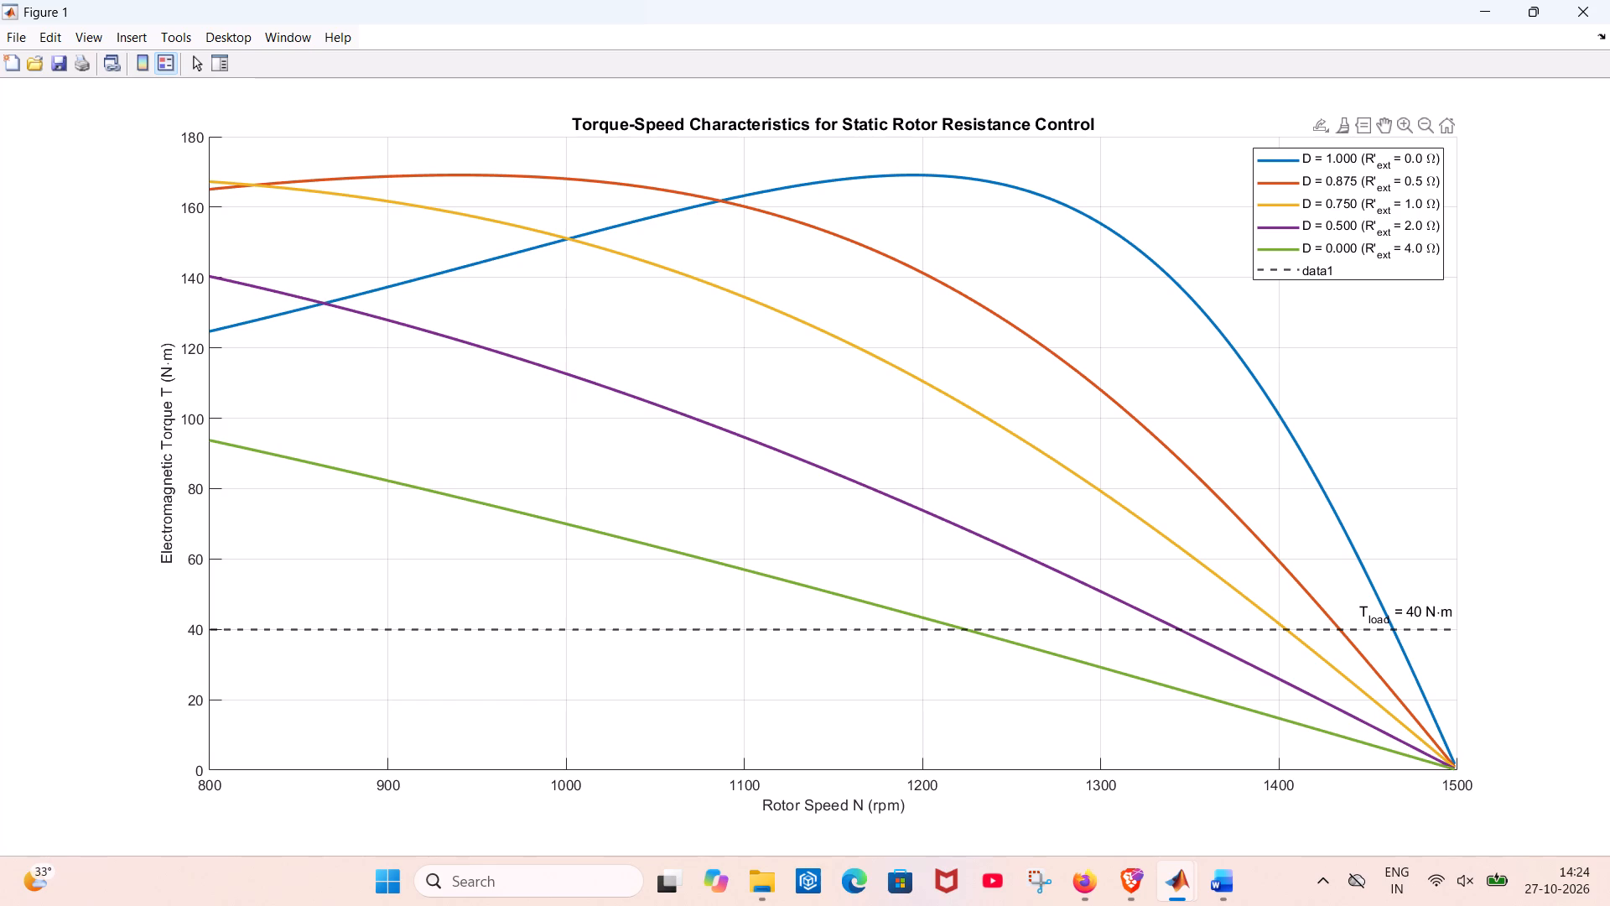
left_click(1333, 278)
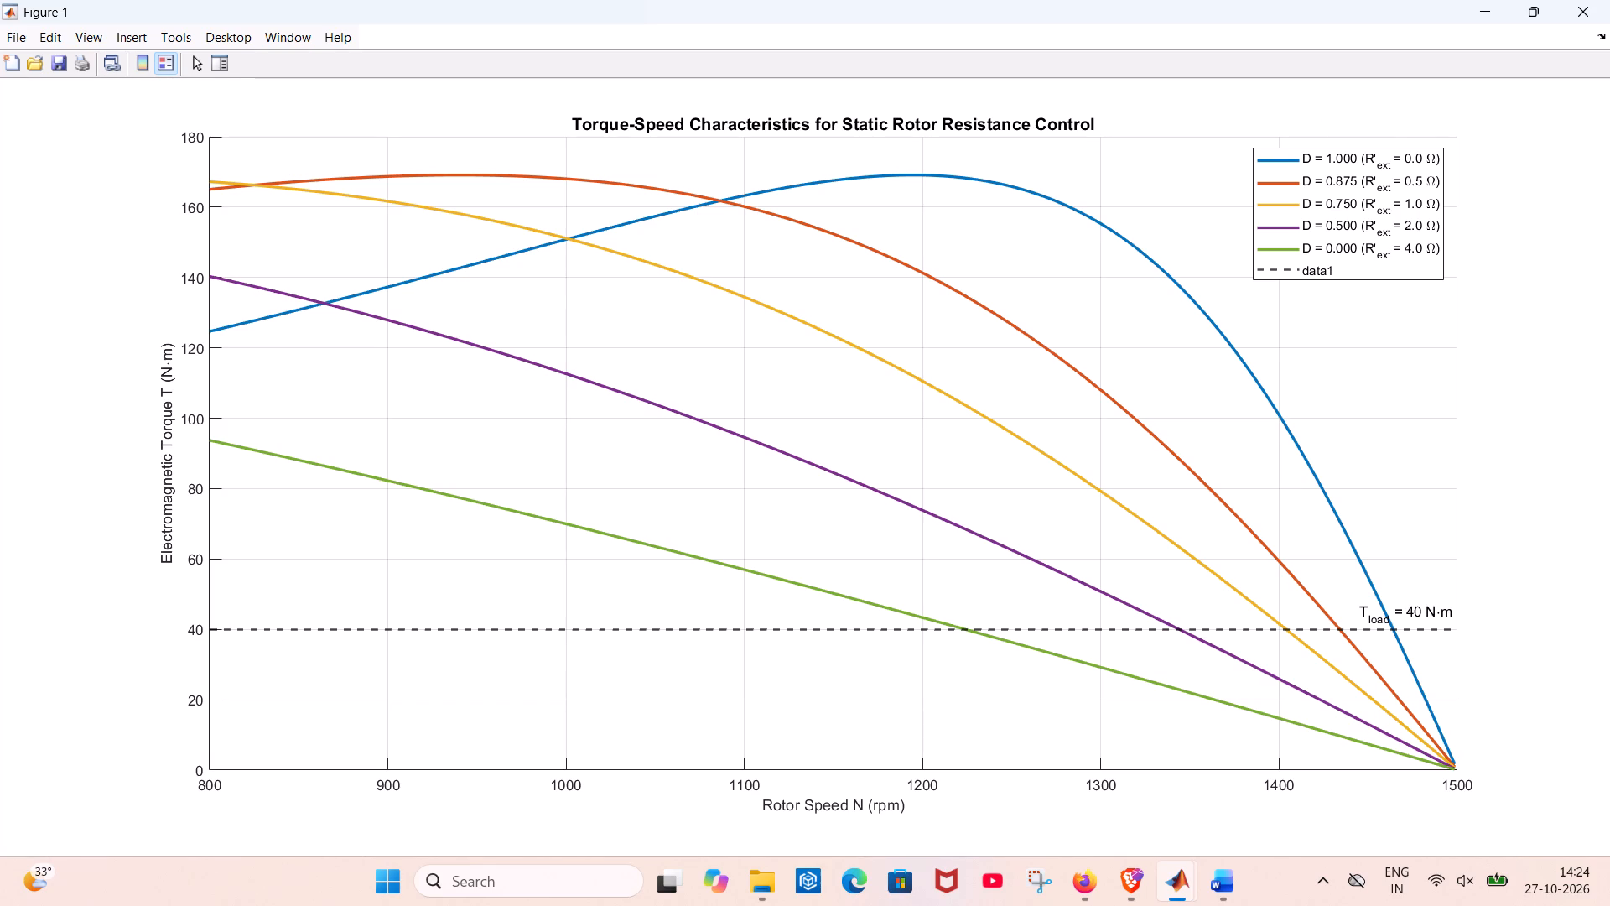
left_click(1327, 270)
left_click_drag(1332, 265, 1318, 263)
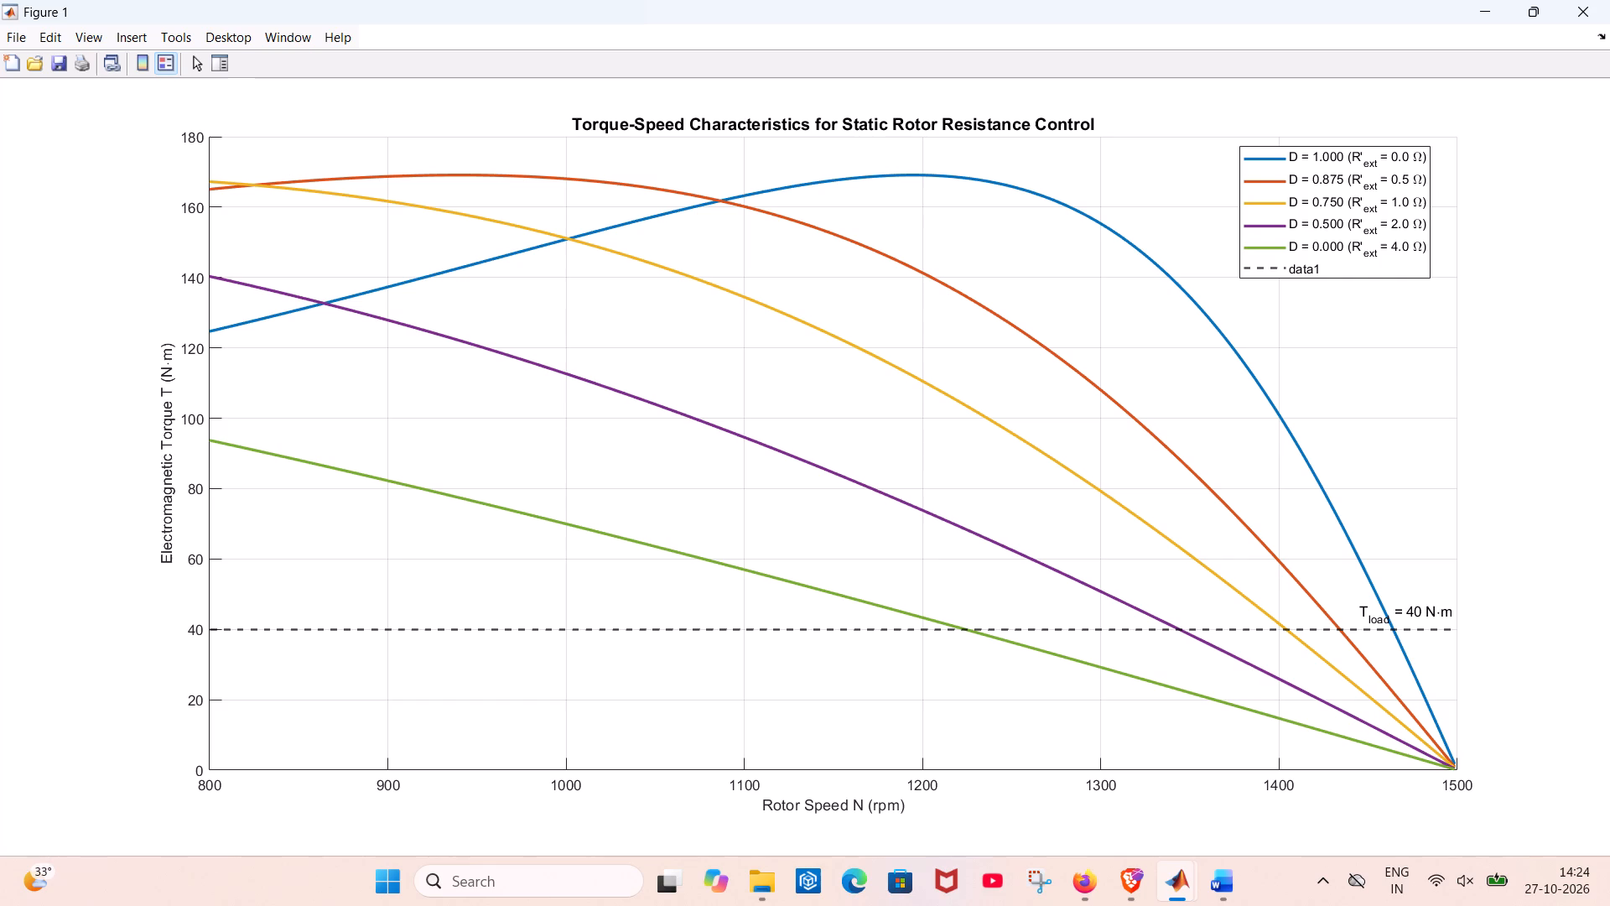
left_click(1312, 268)
Check how the torque-speed figure looks in the print preview, and close the preview.
left_click(12, 38)
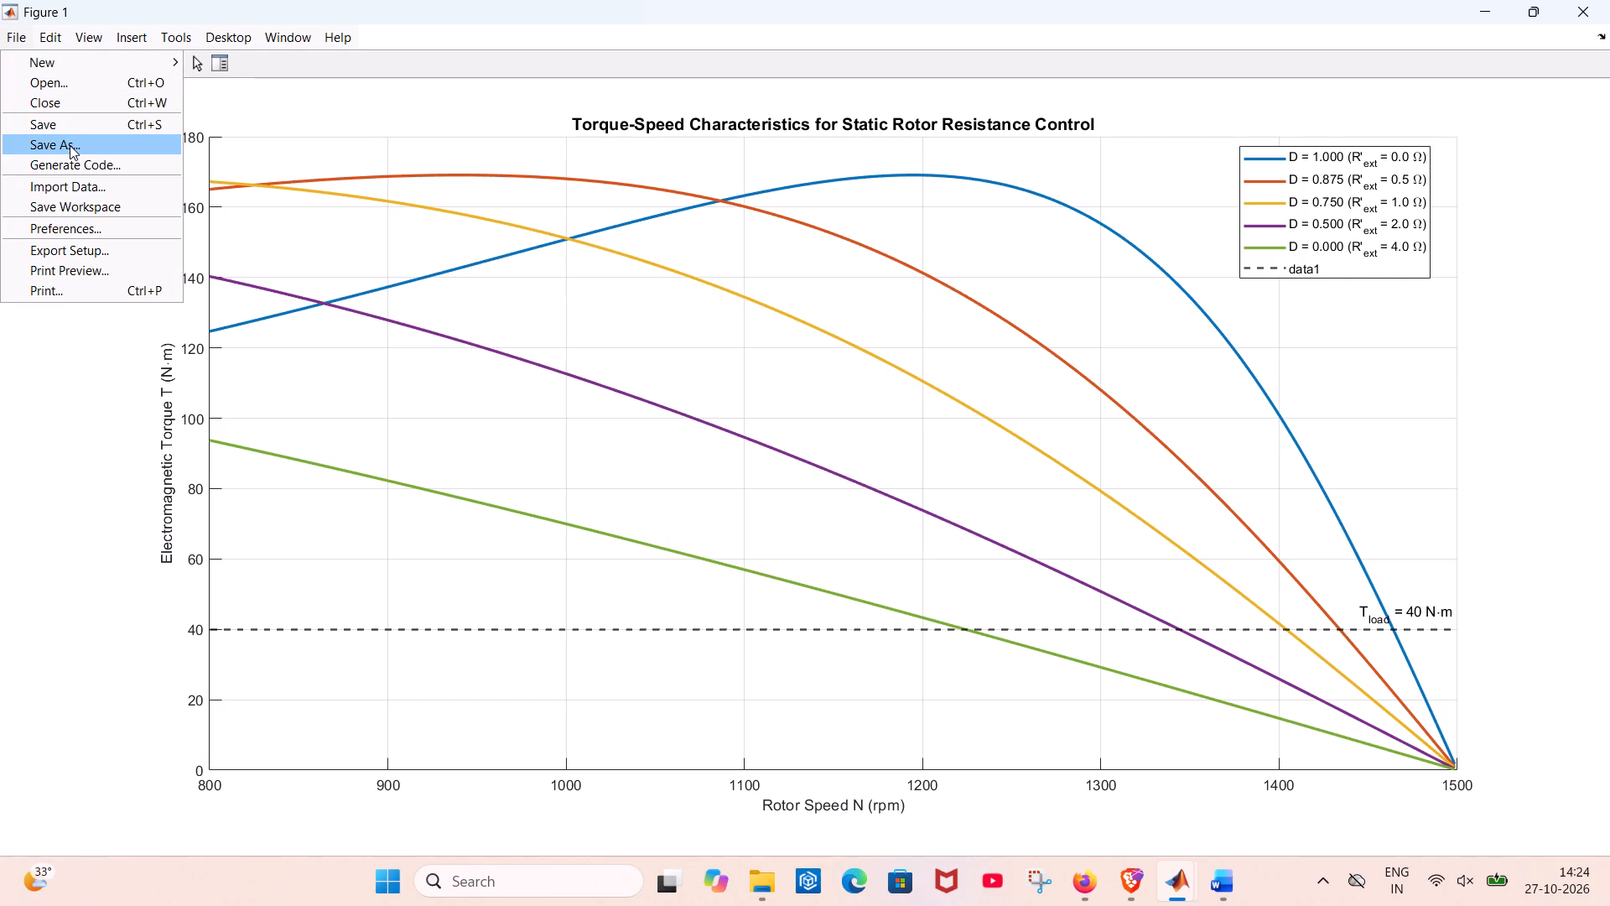
left_click(76, 266)
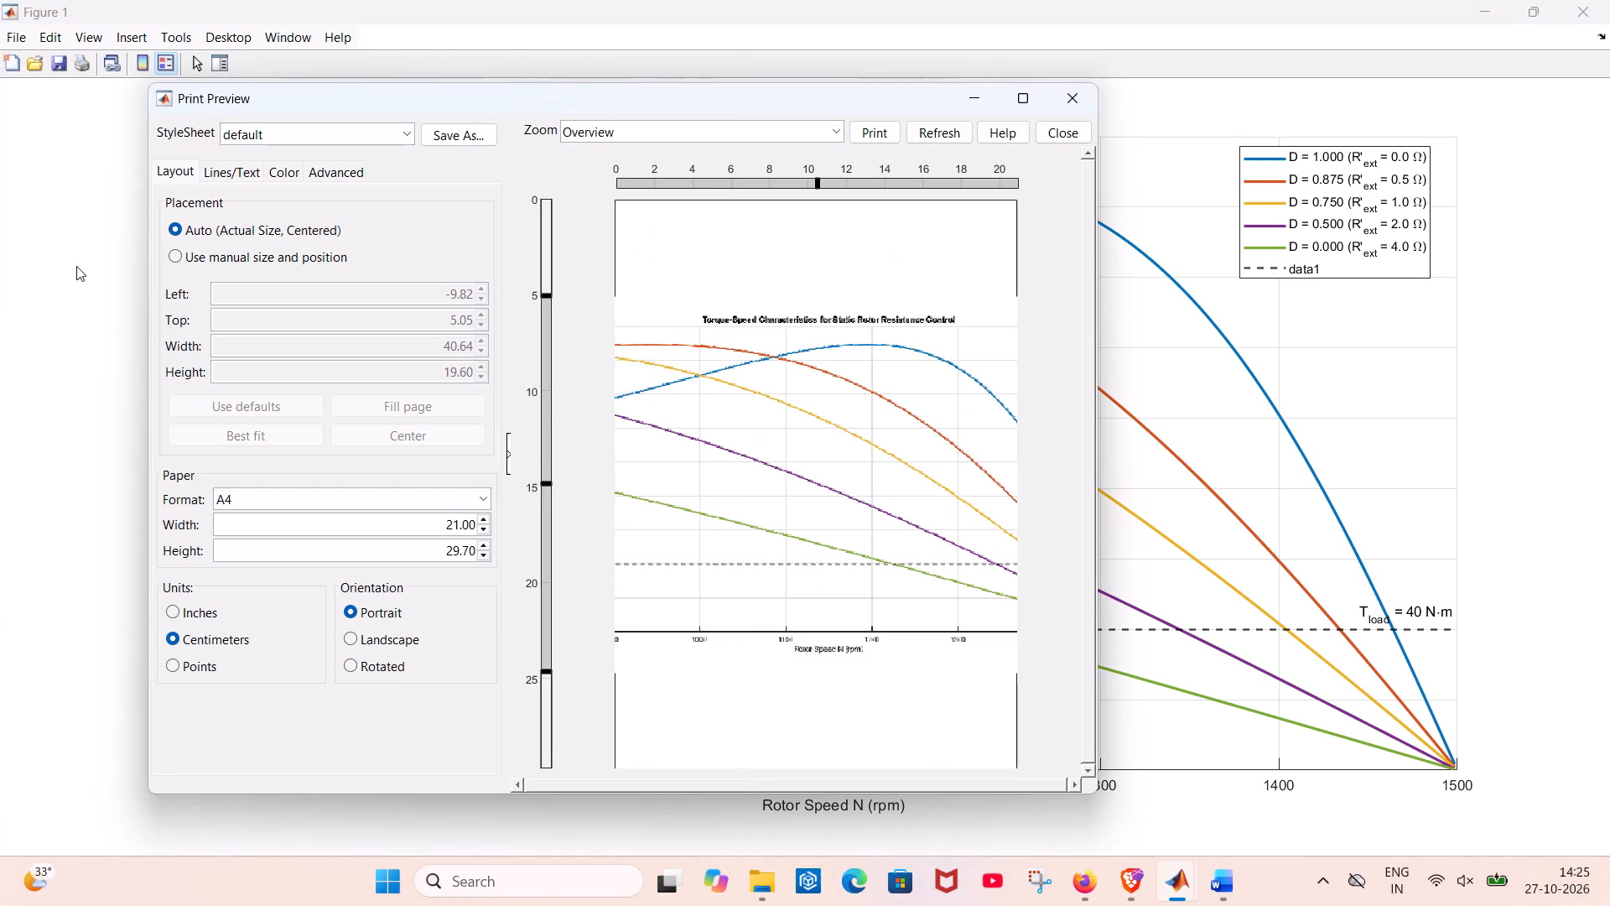
left_click(1072, 103)
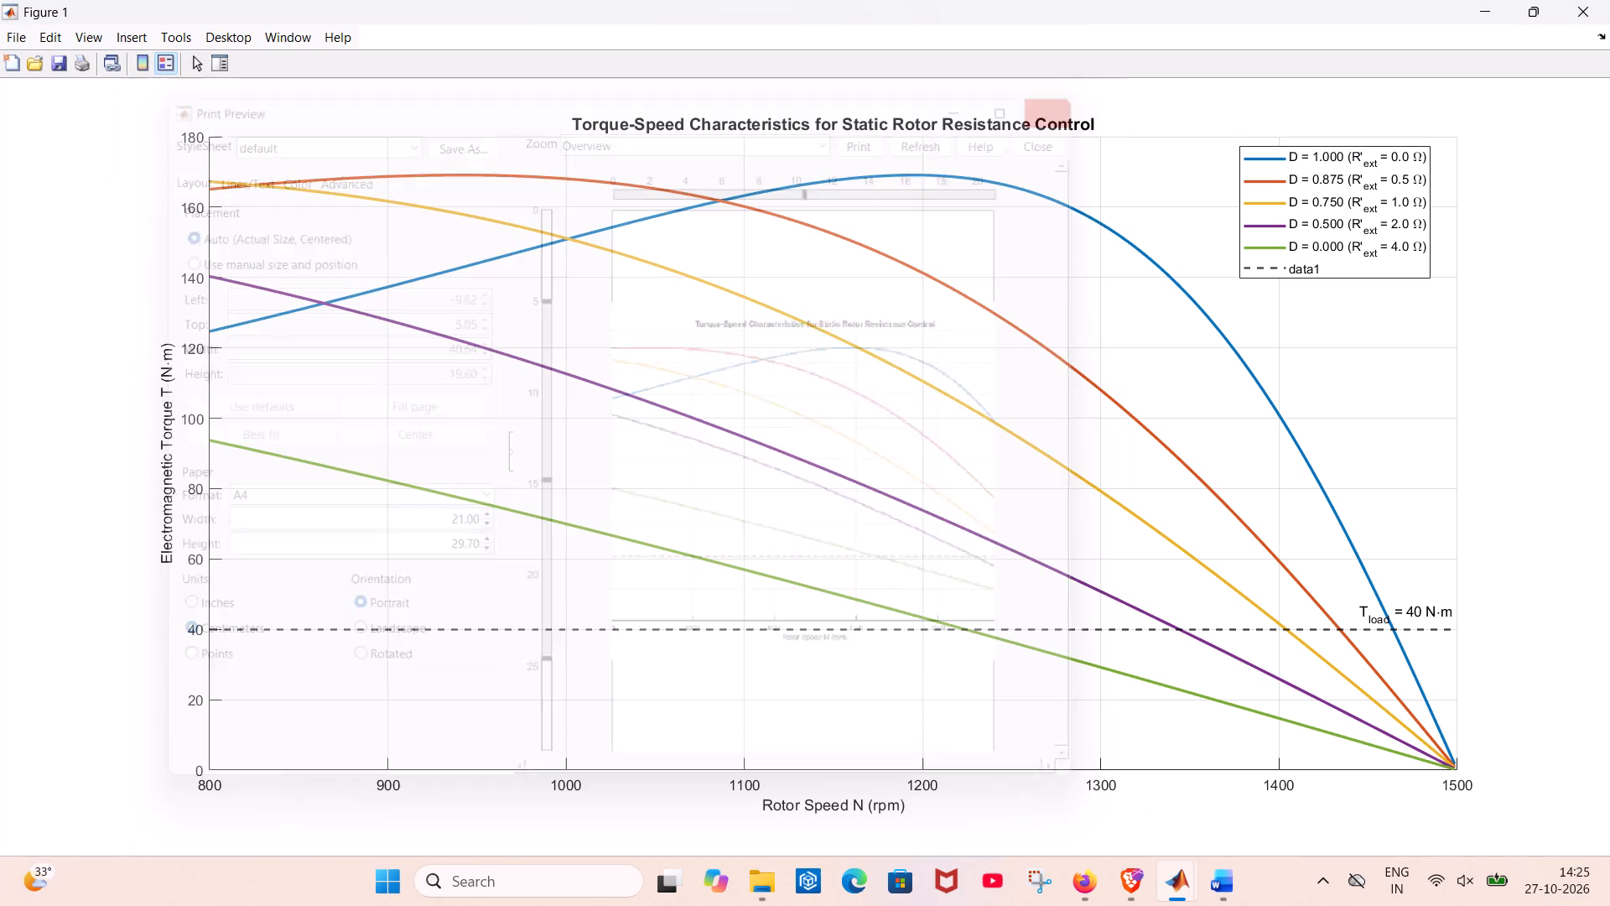
left_click(17, 31)
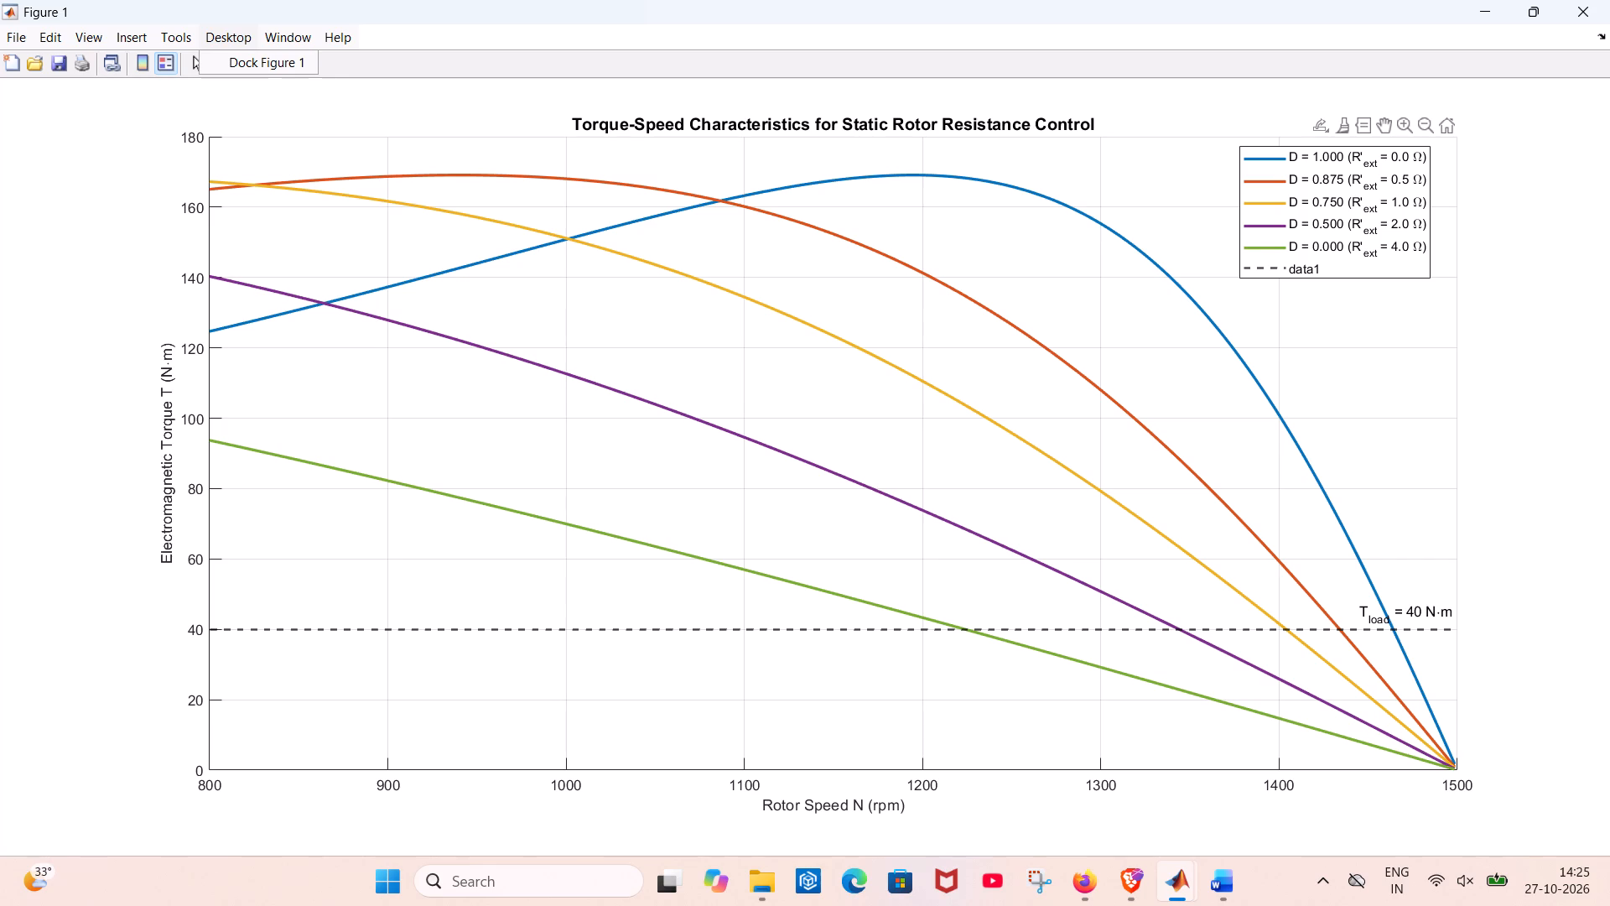
Nudge the legend slightly toward the plot's right border, keeping it clear of the curves.
left_click(1316, 268)
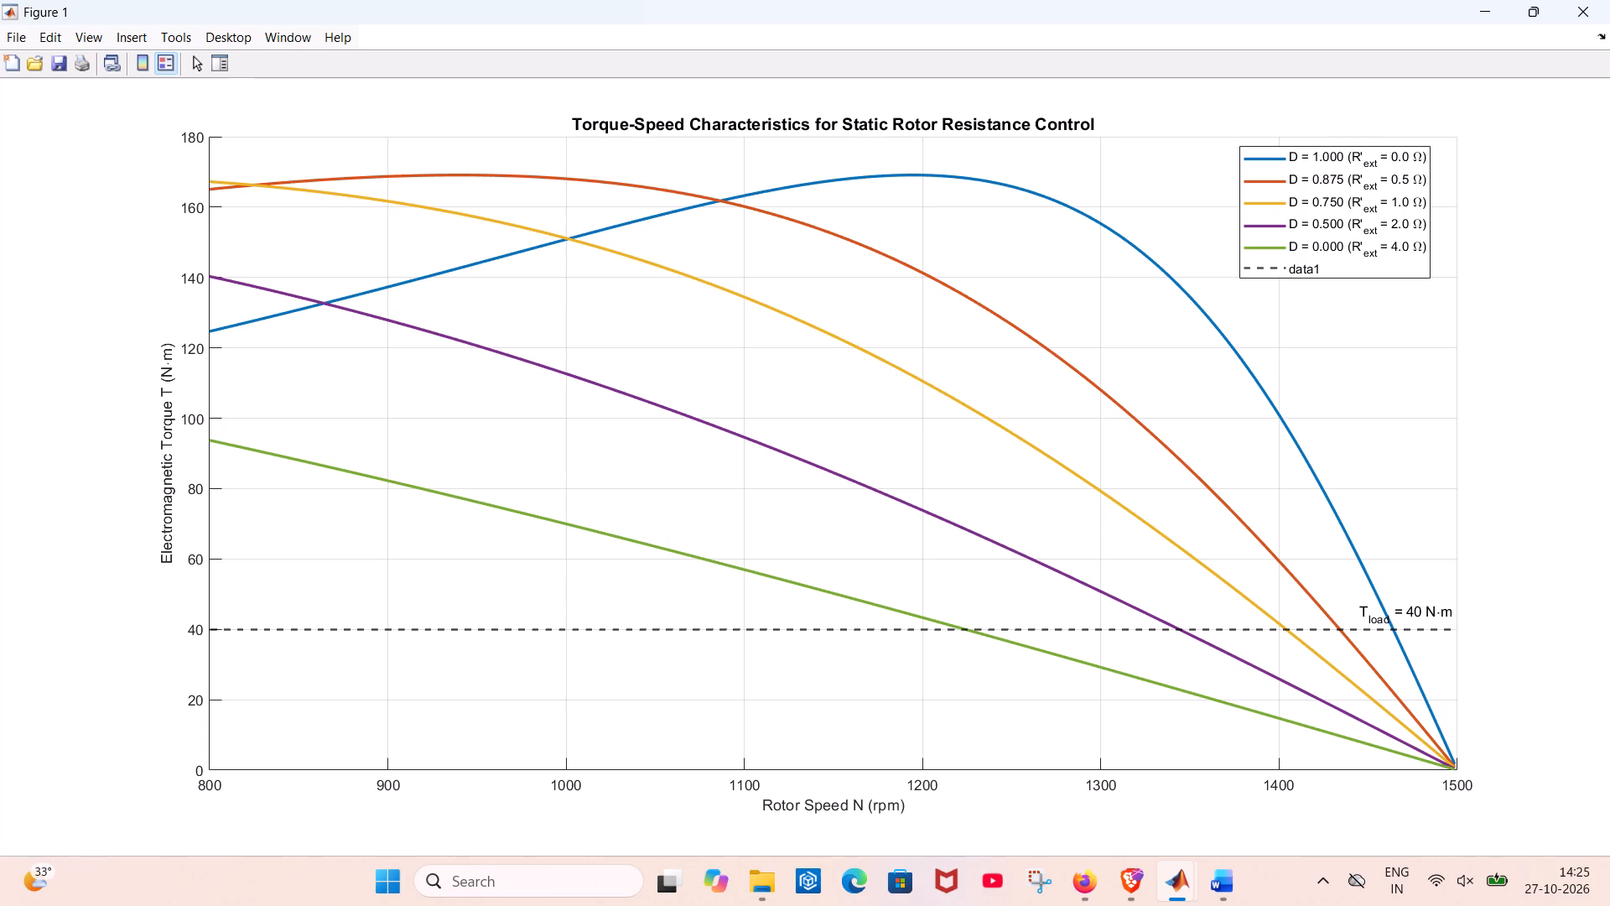
left_click(1317, 270)
left_click_drag(1317, 270, 1325, 267)
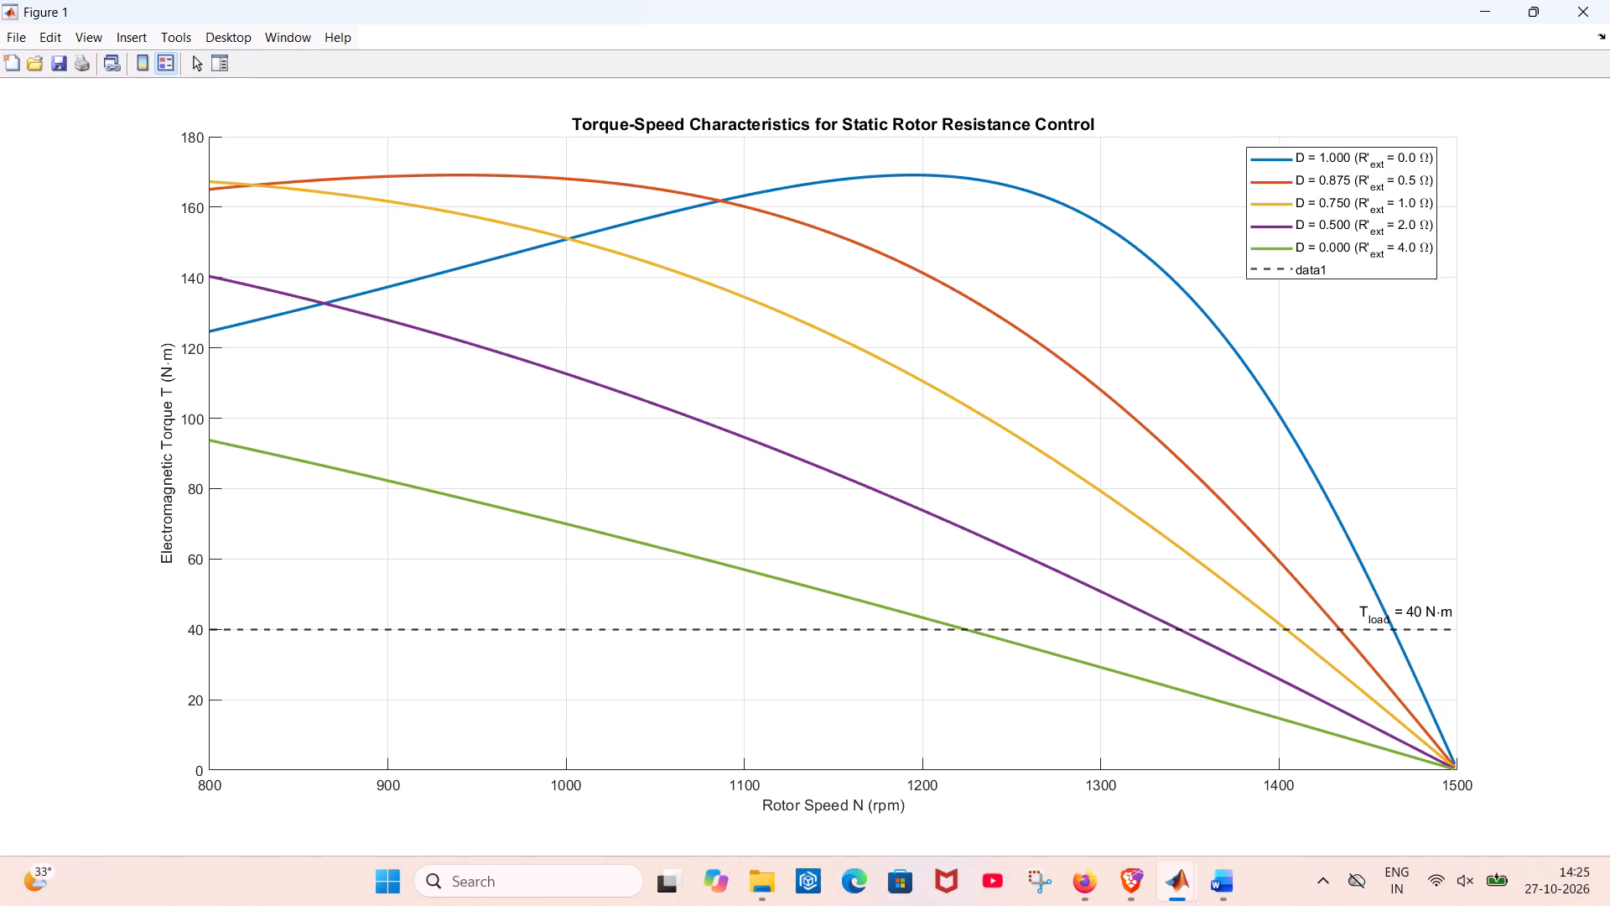
Nudge the legend slightly up and right, tight into the plot's upper-right corner and clear of the curves.
left_click_drag(1325, 267, 1327, 265)
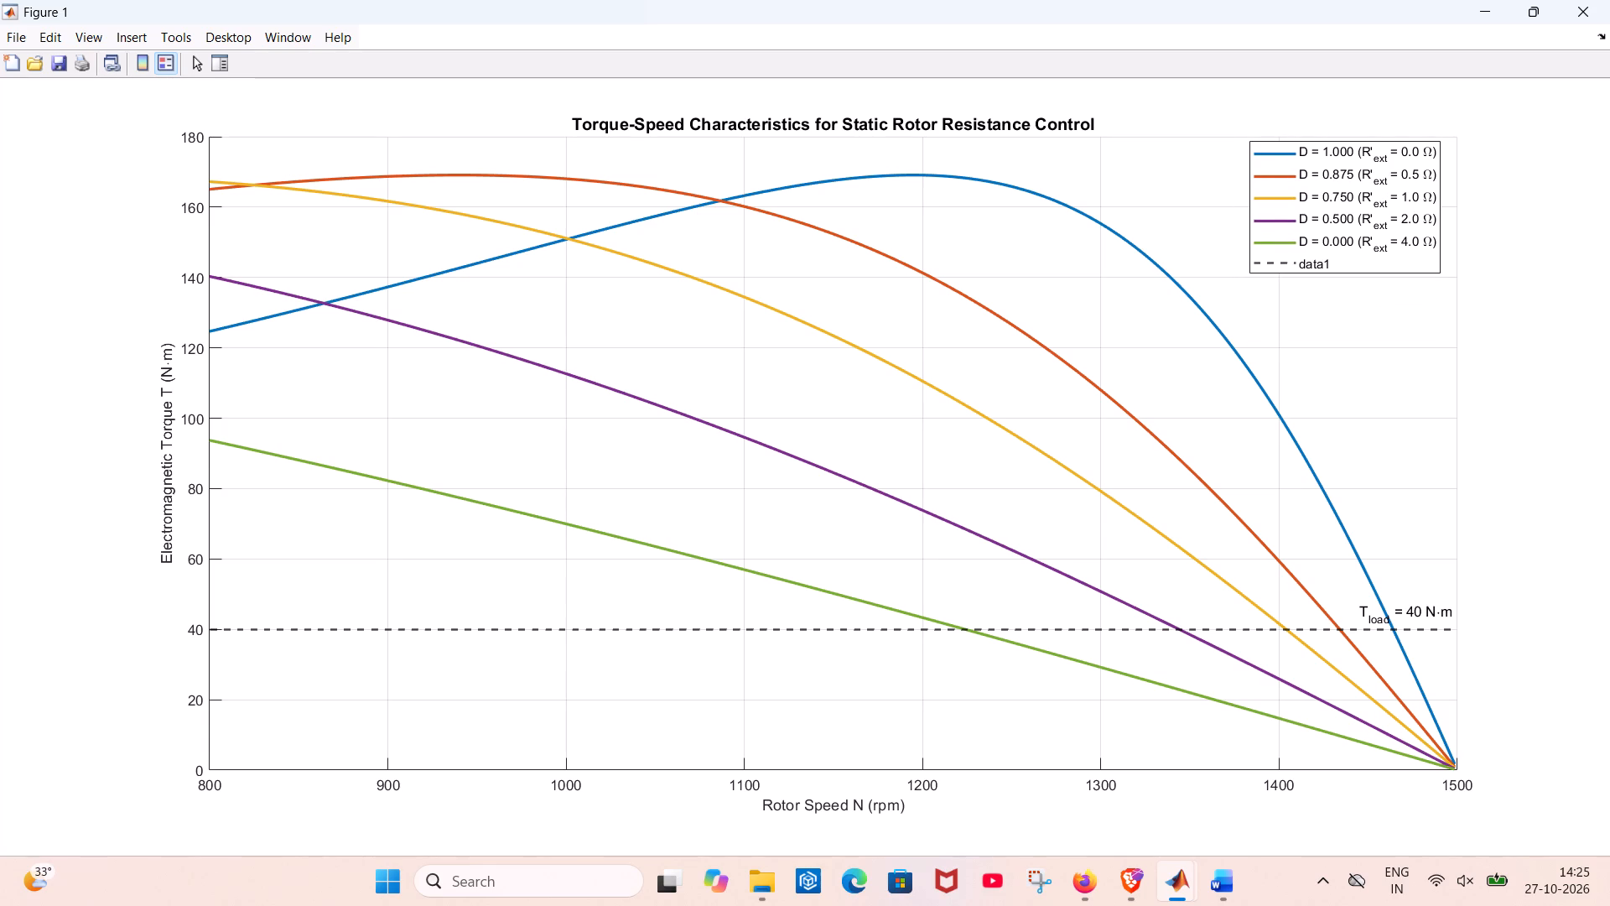
left_click(1308, 272)
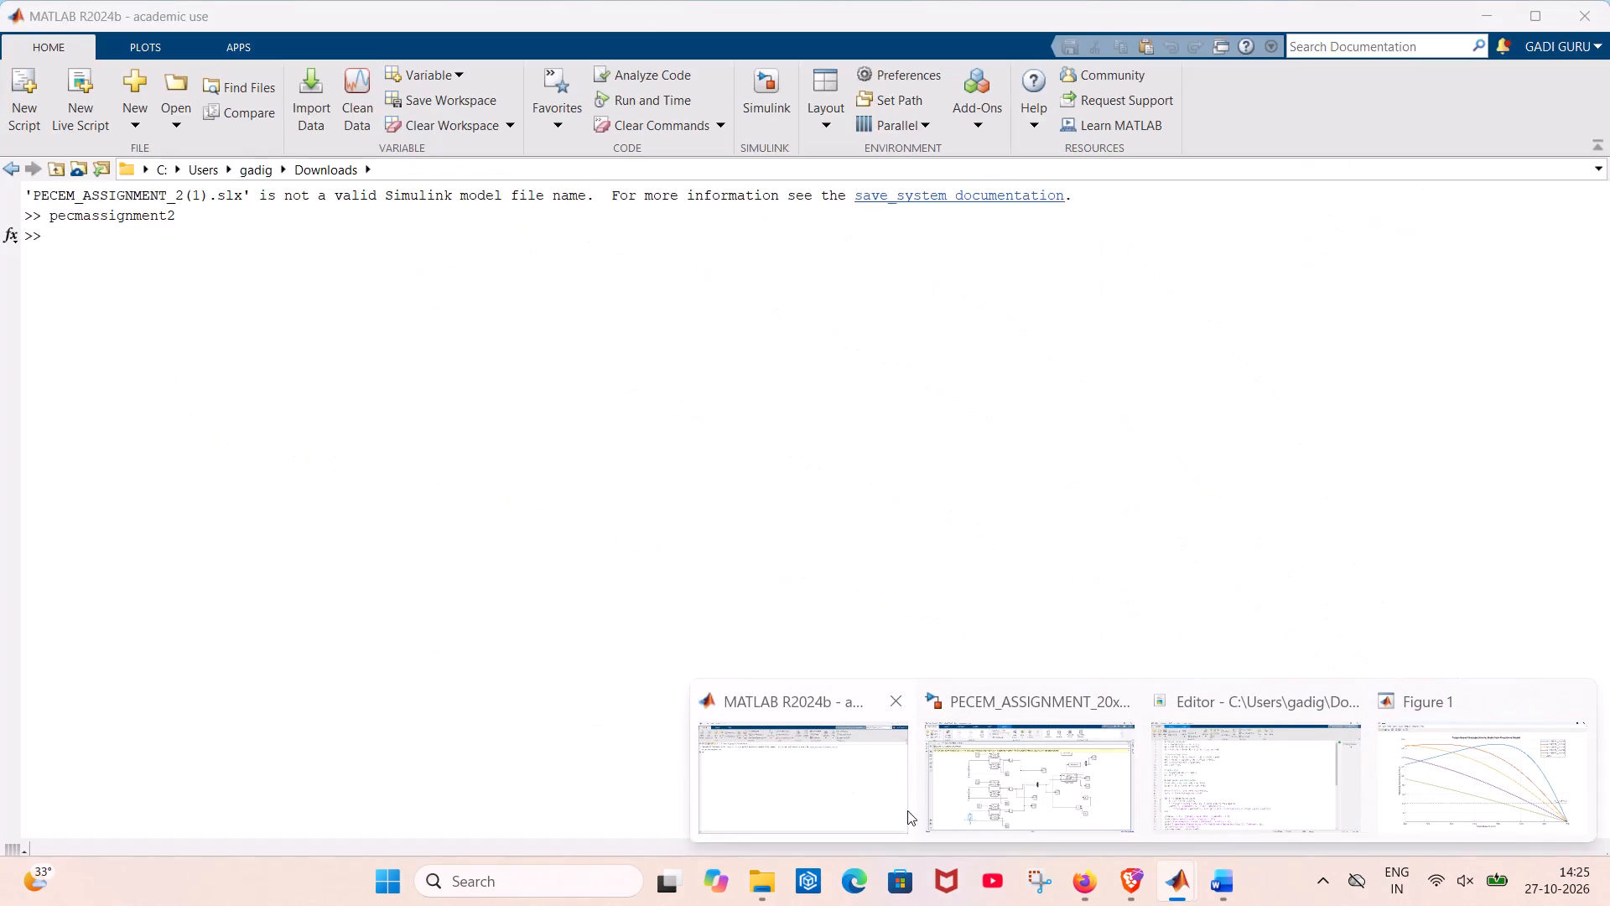
Review the pecmassignment2 script from the machine parameters to the plot formatting lines, and return to the torque-speed figure.
left_click(1218, 780)
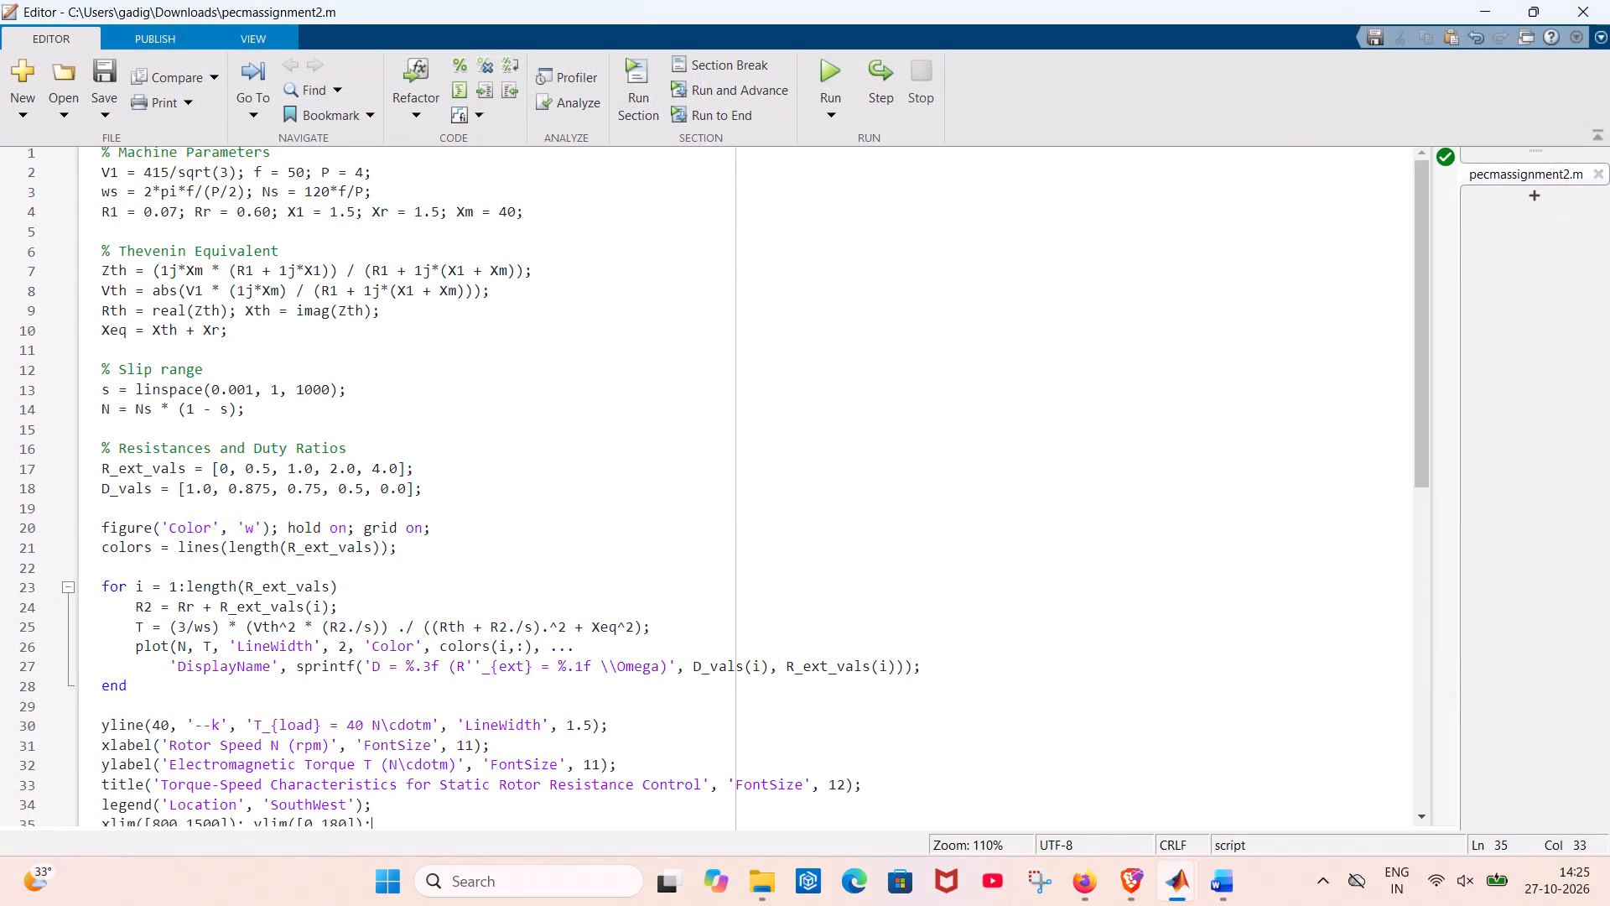
scroll(374, 466, "up", 1)
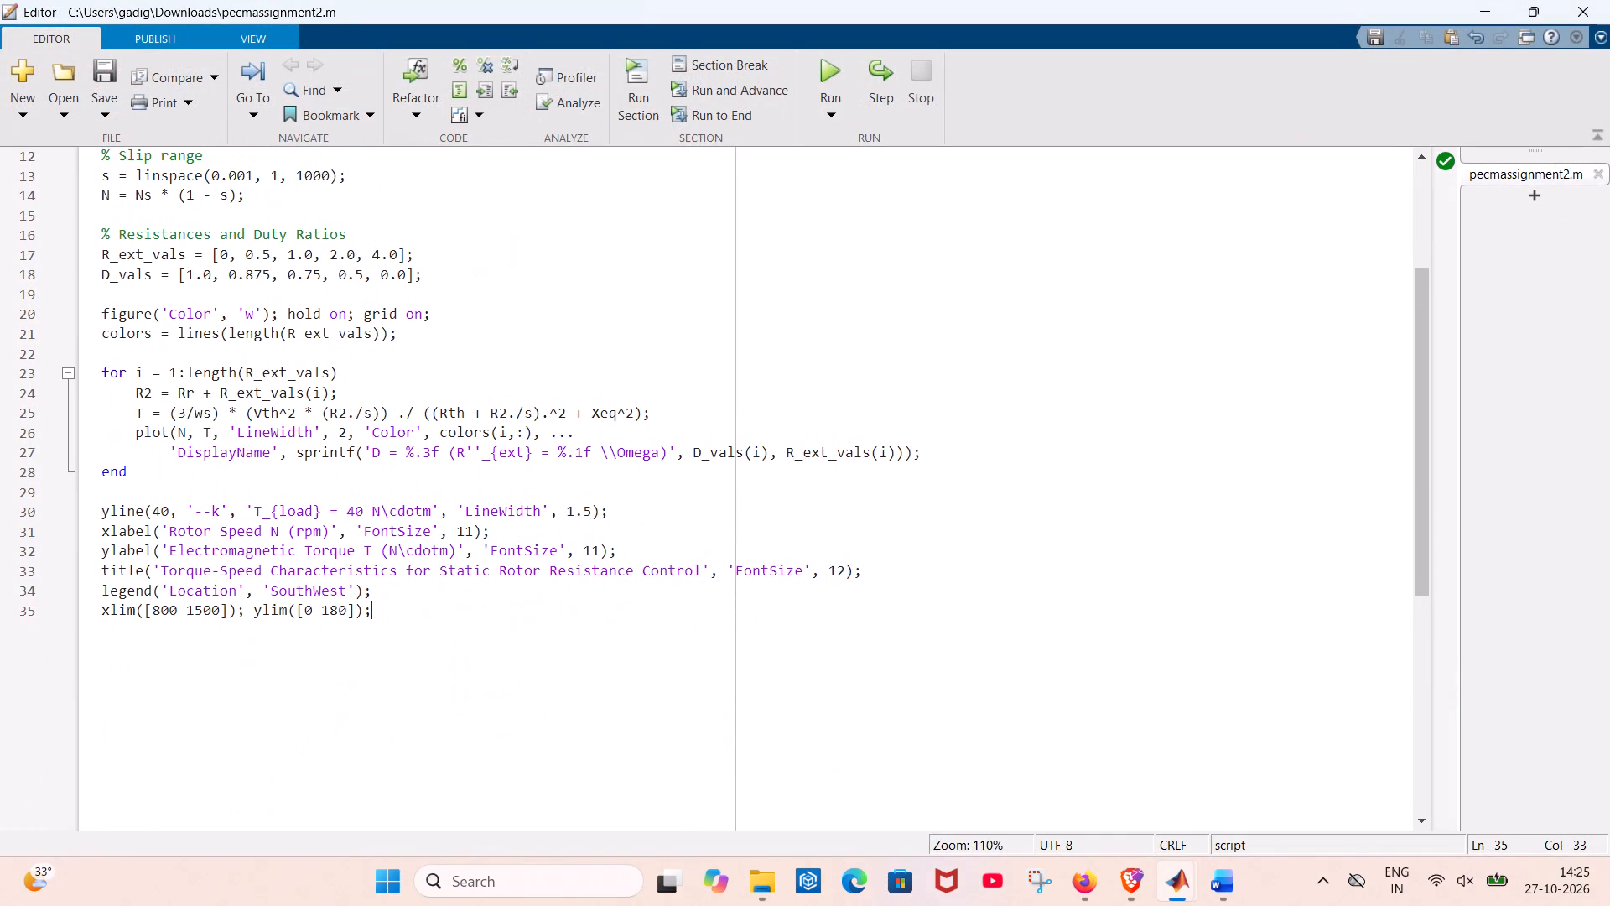
scroll(374, 466, "up", 3)
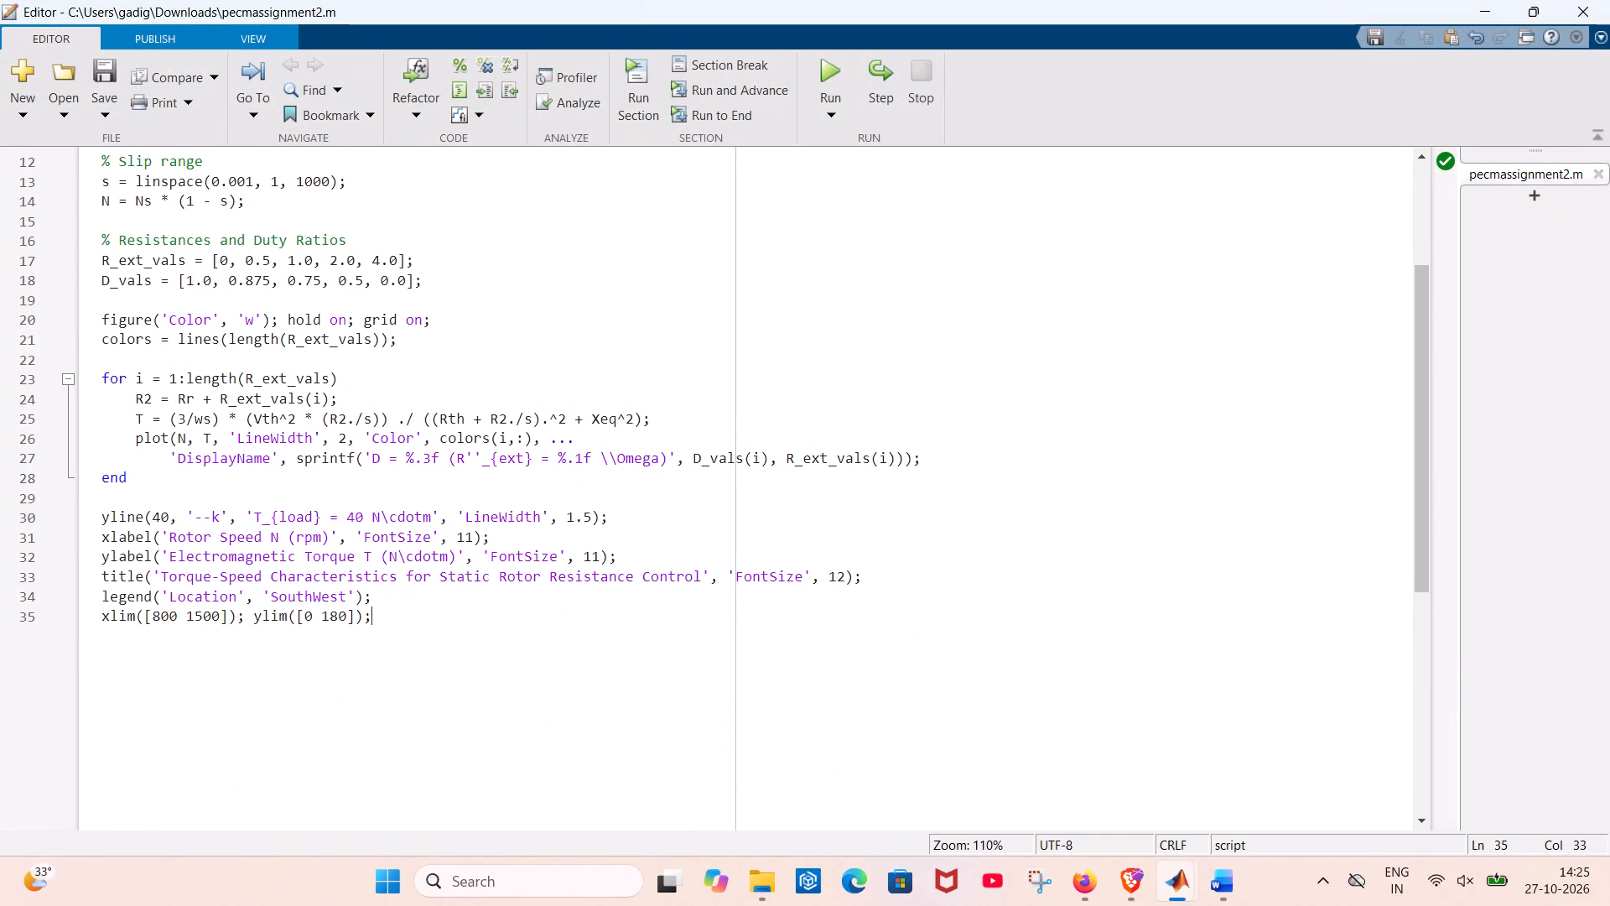
scroll(374, 466, "up", 2)
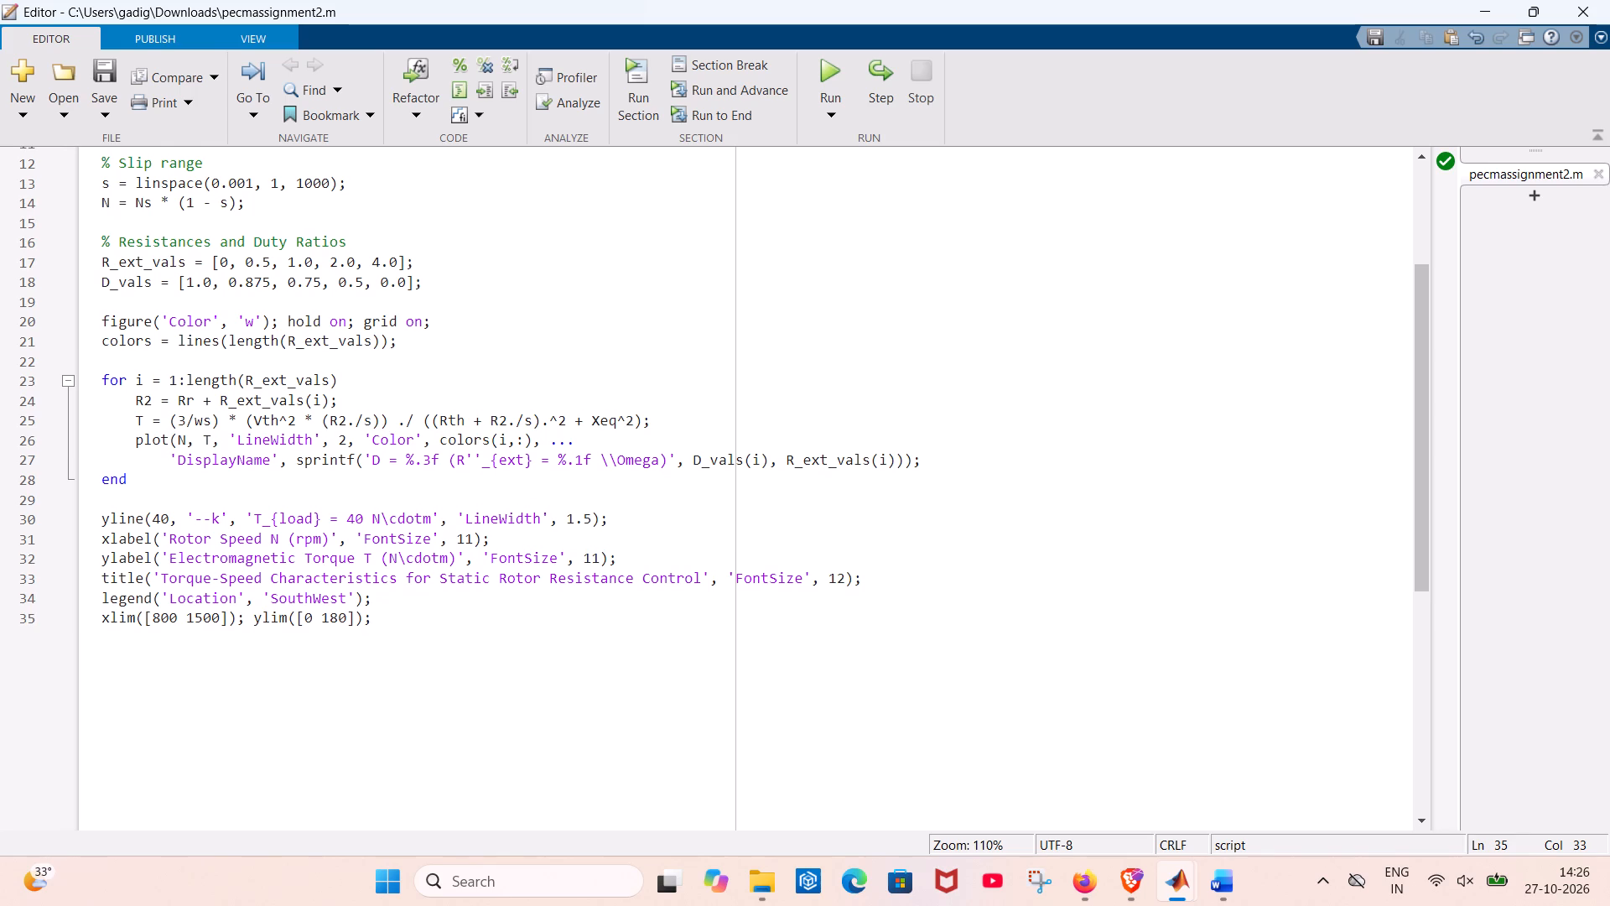
scroll(374, 466, "up", 4)
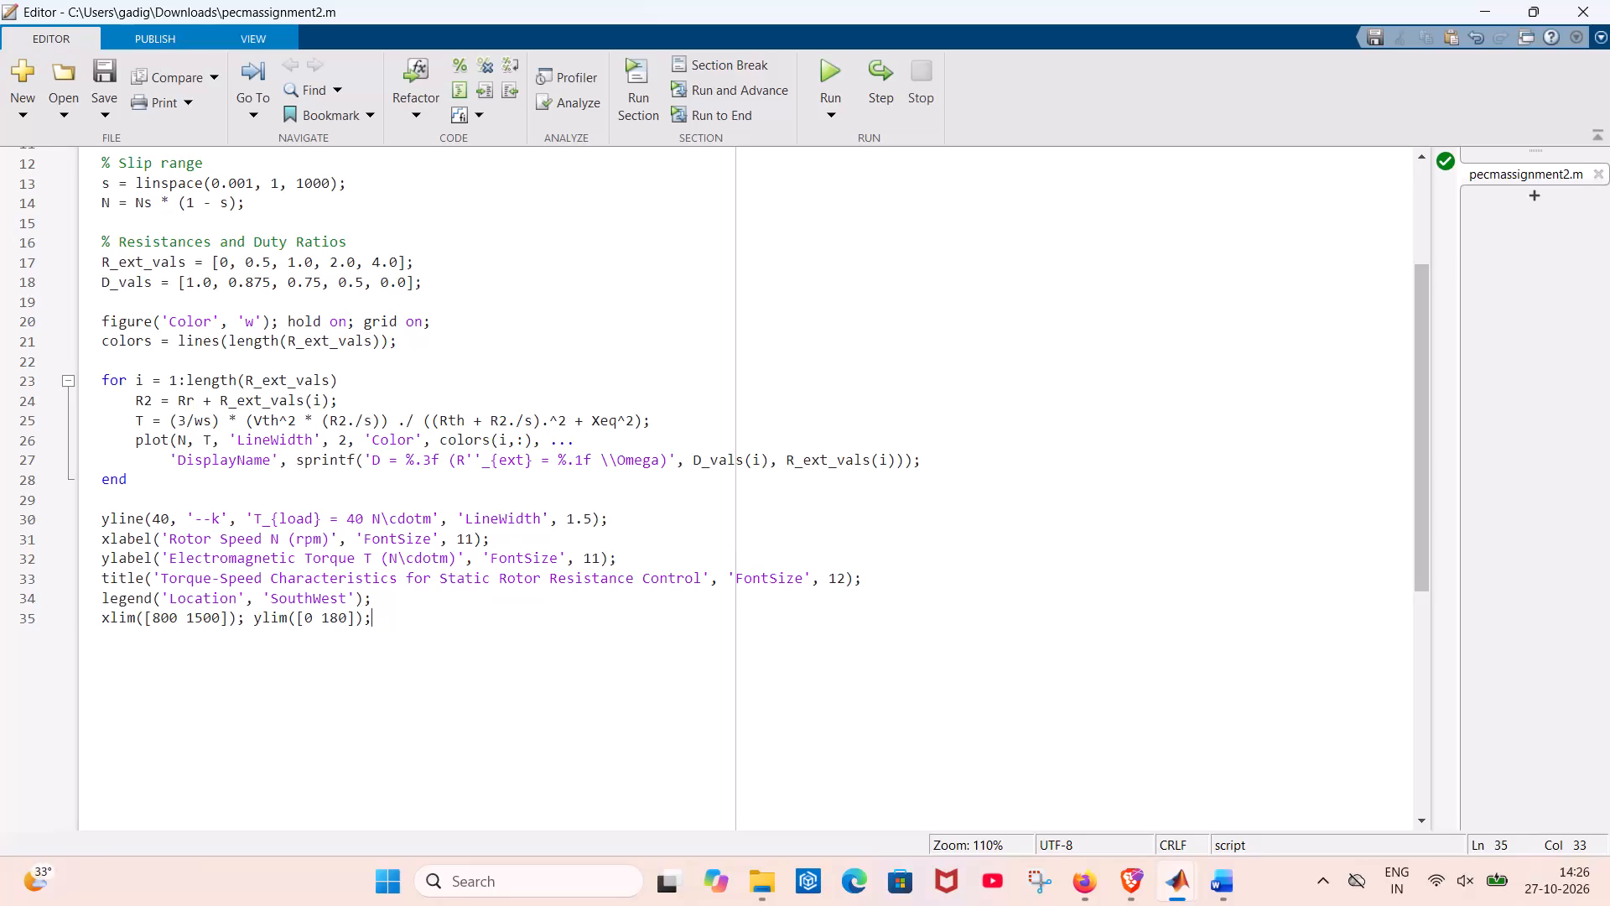
scroll(374, 466, "up", 3)
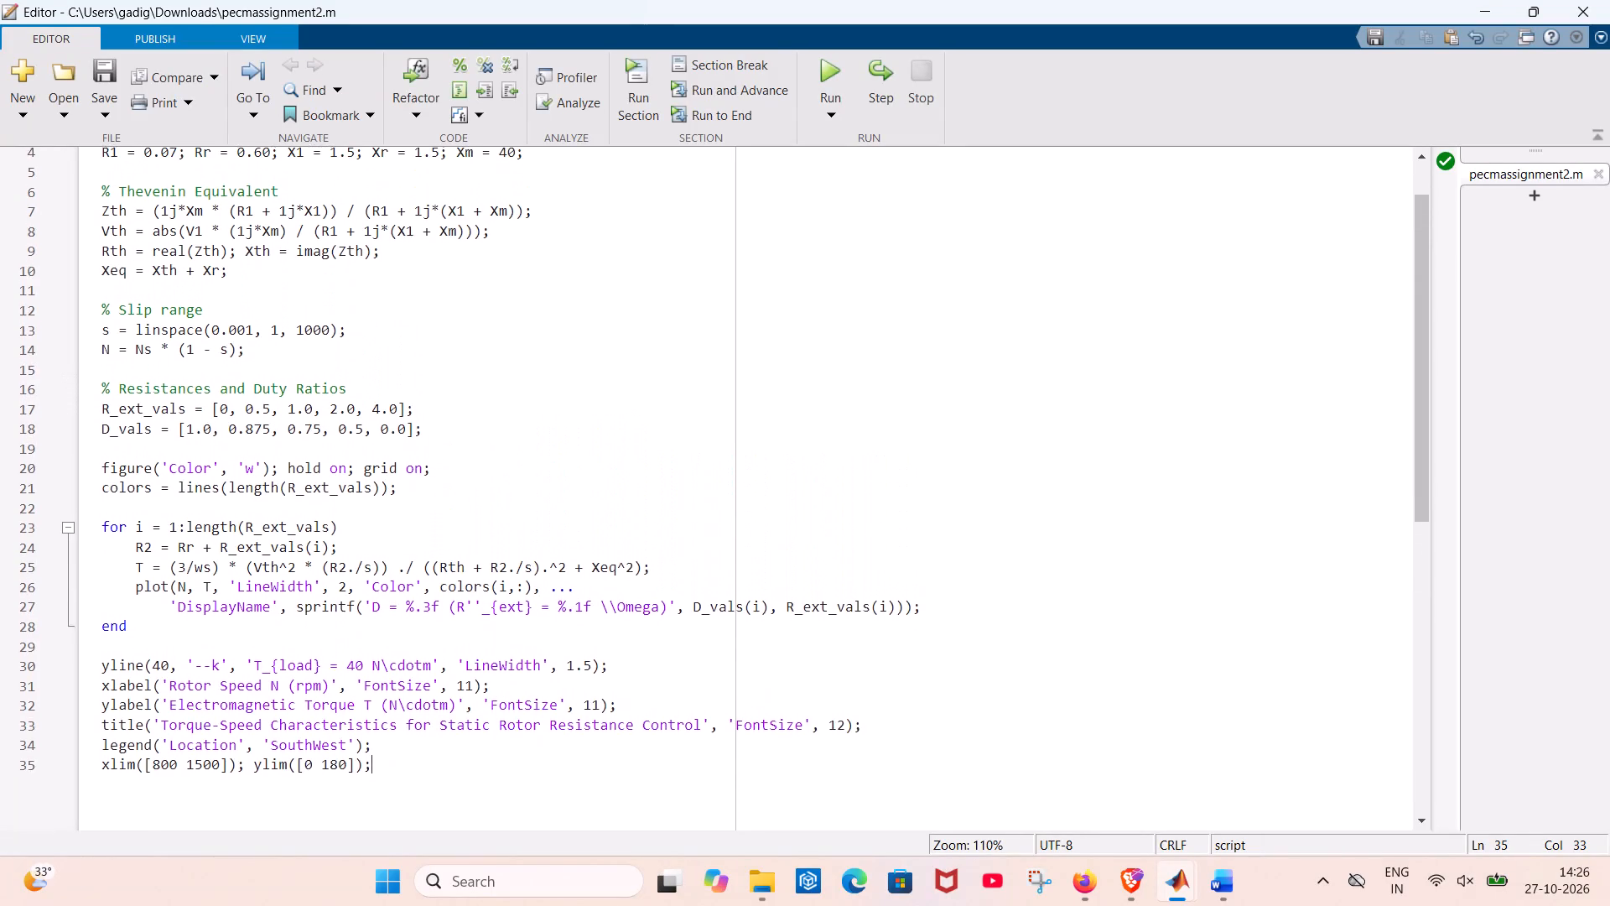
scroll(374, 466, "up", 2)
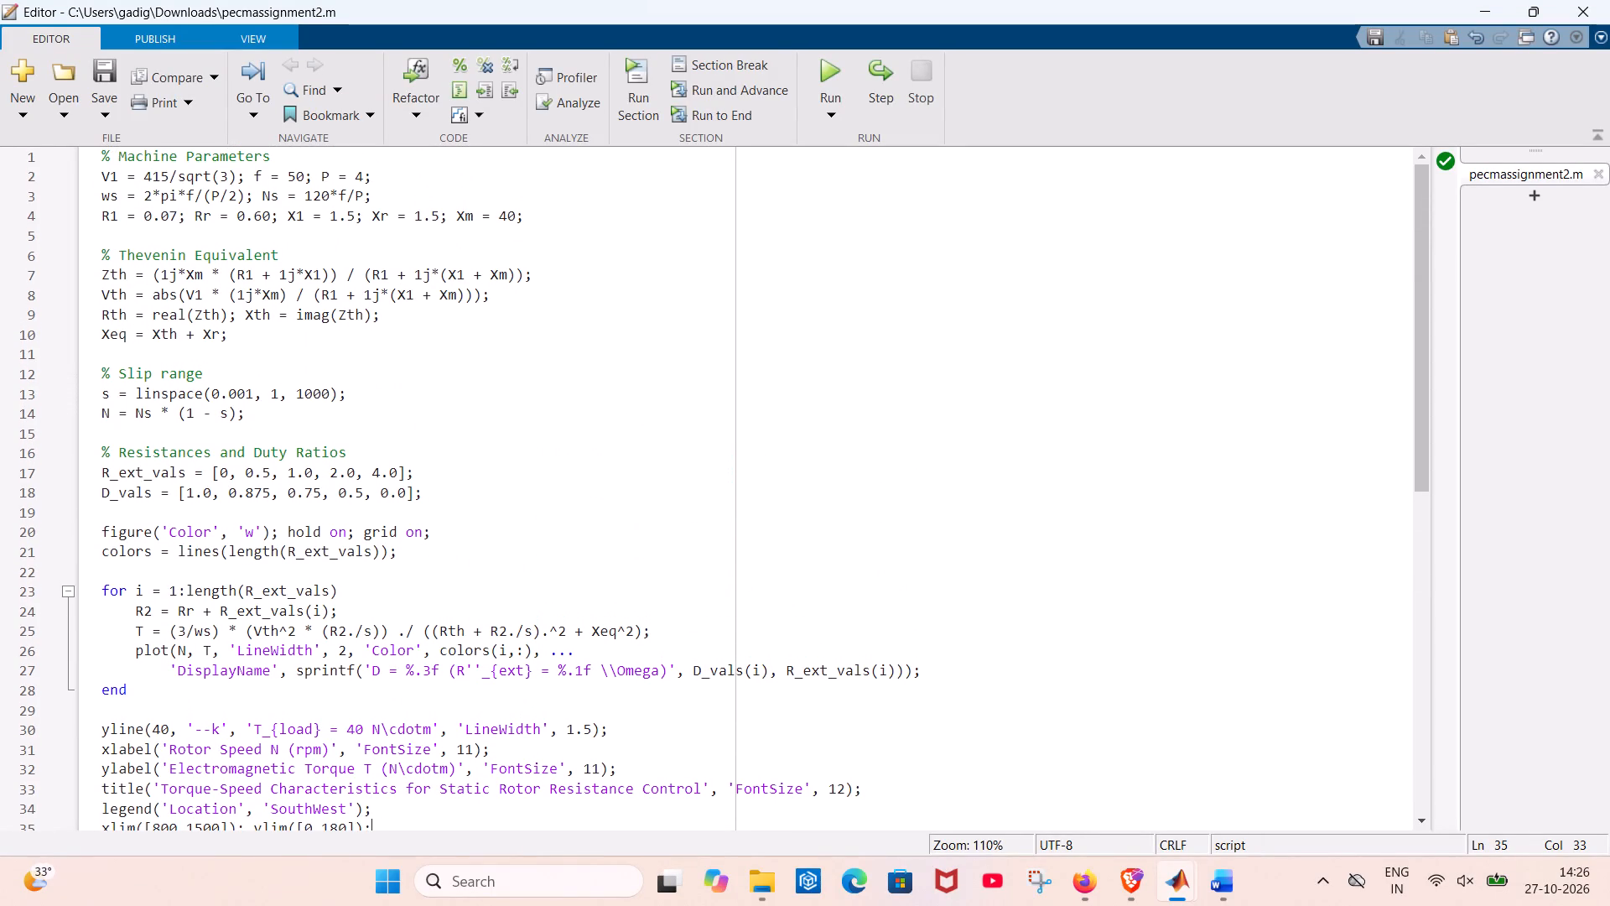
scroll(392, 387, "up", 2)
scroll(392, 387, "down", 1)
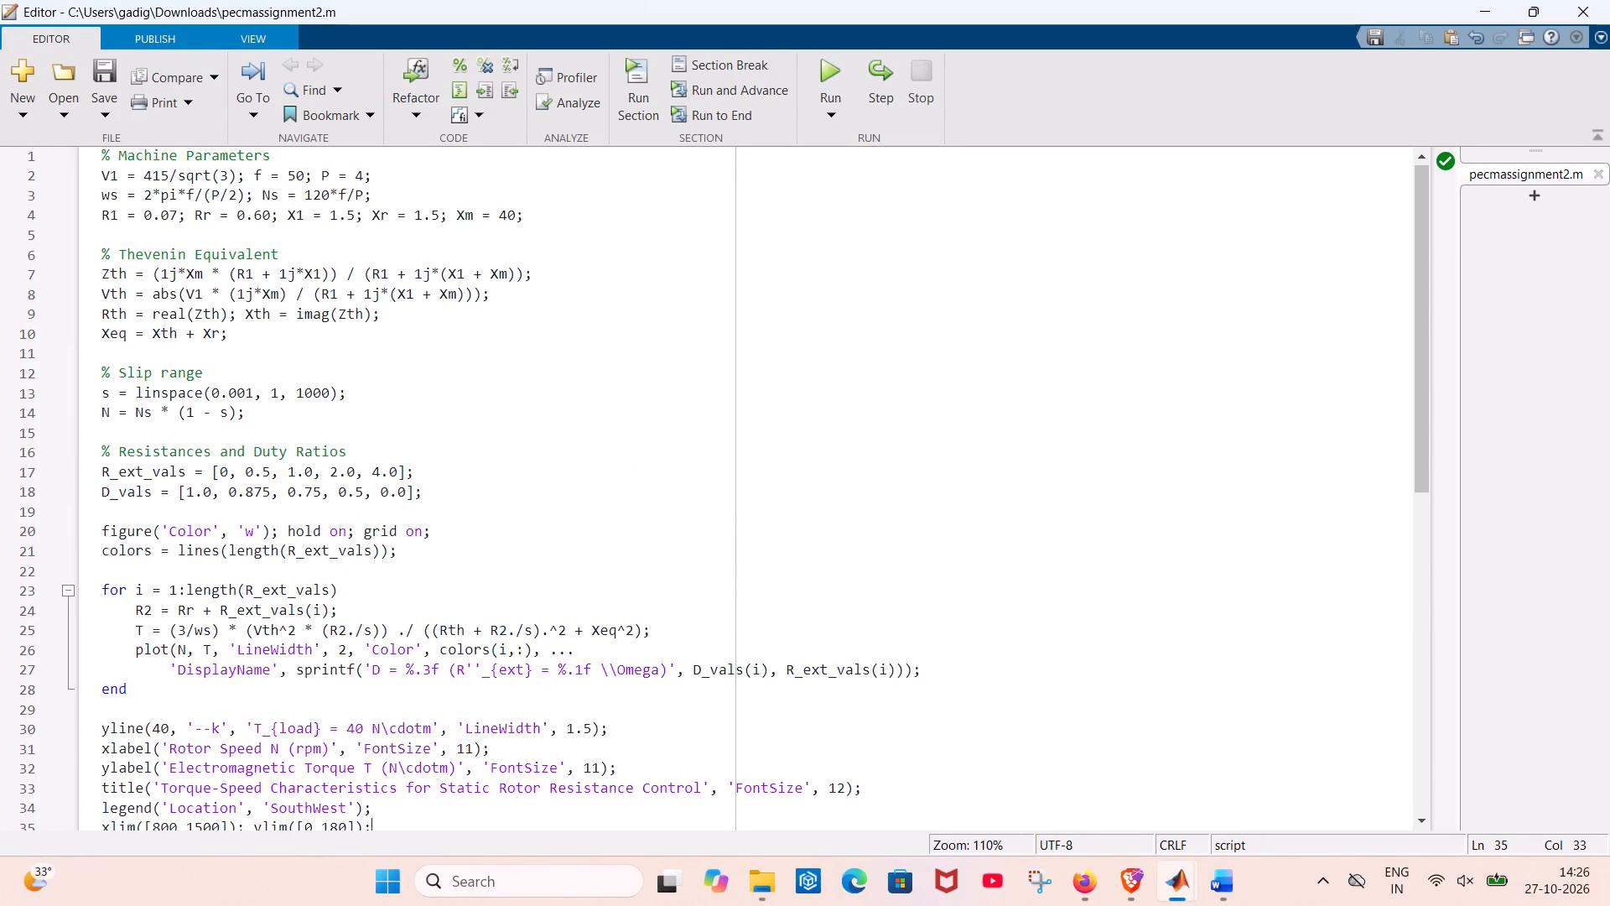
scroll(392, 387, "down", 1)
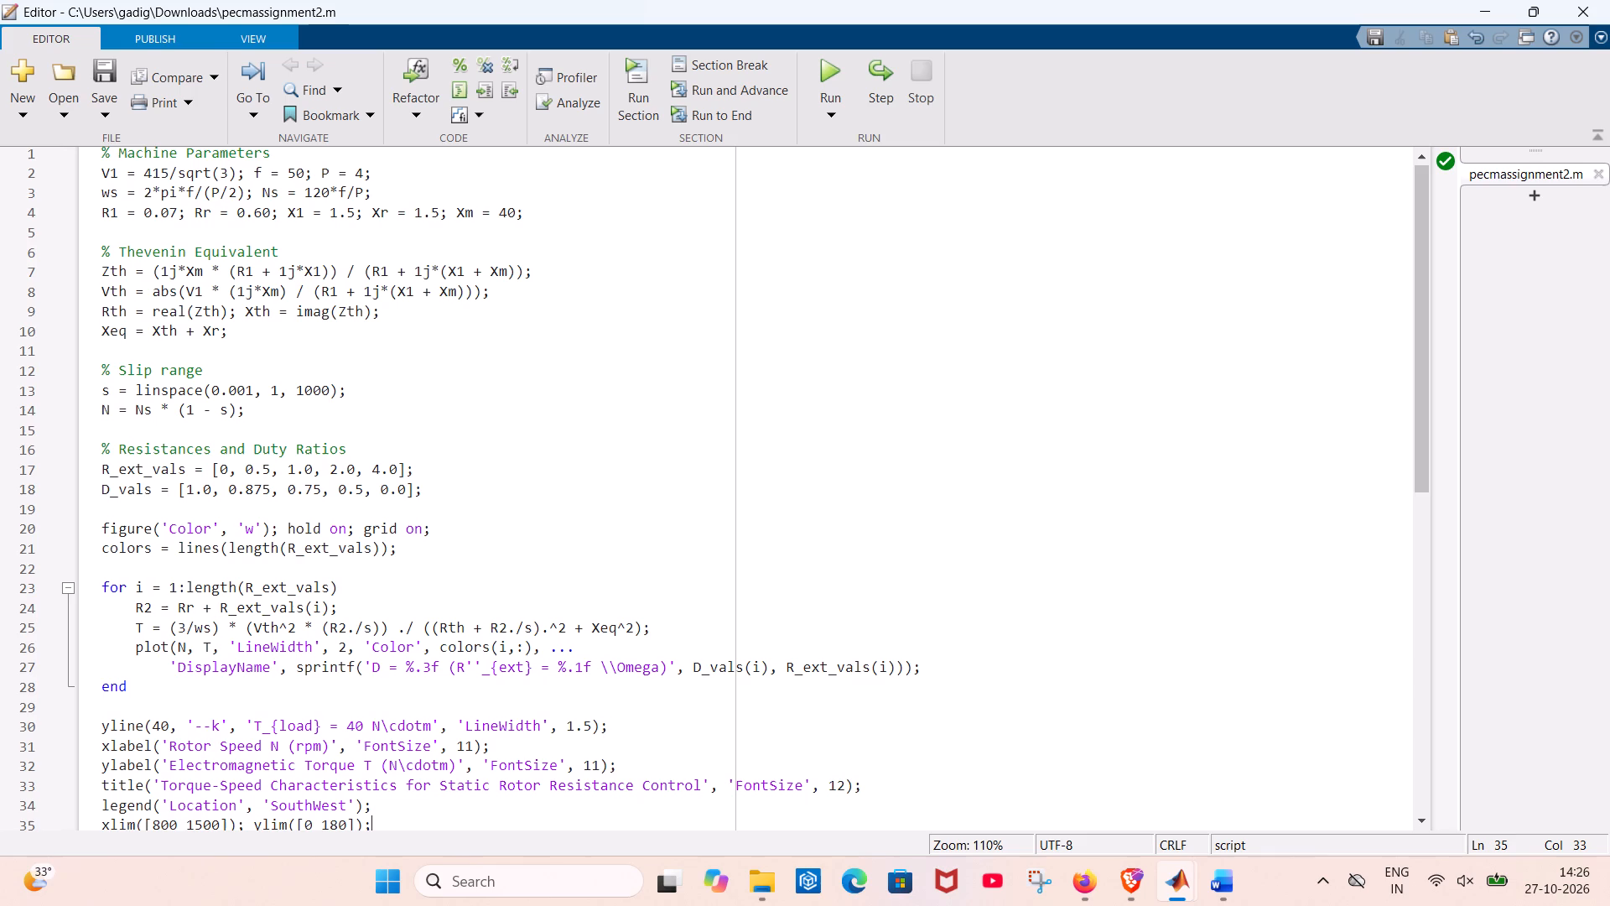
scroll(392, 387, "down", 1)
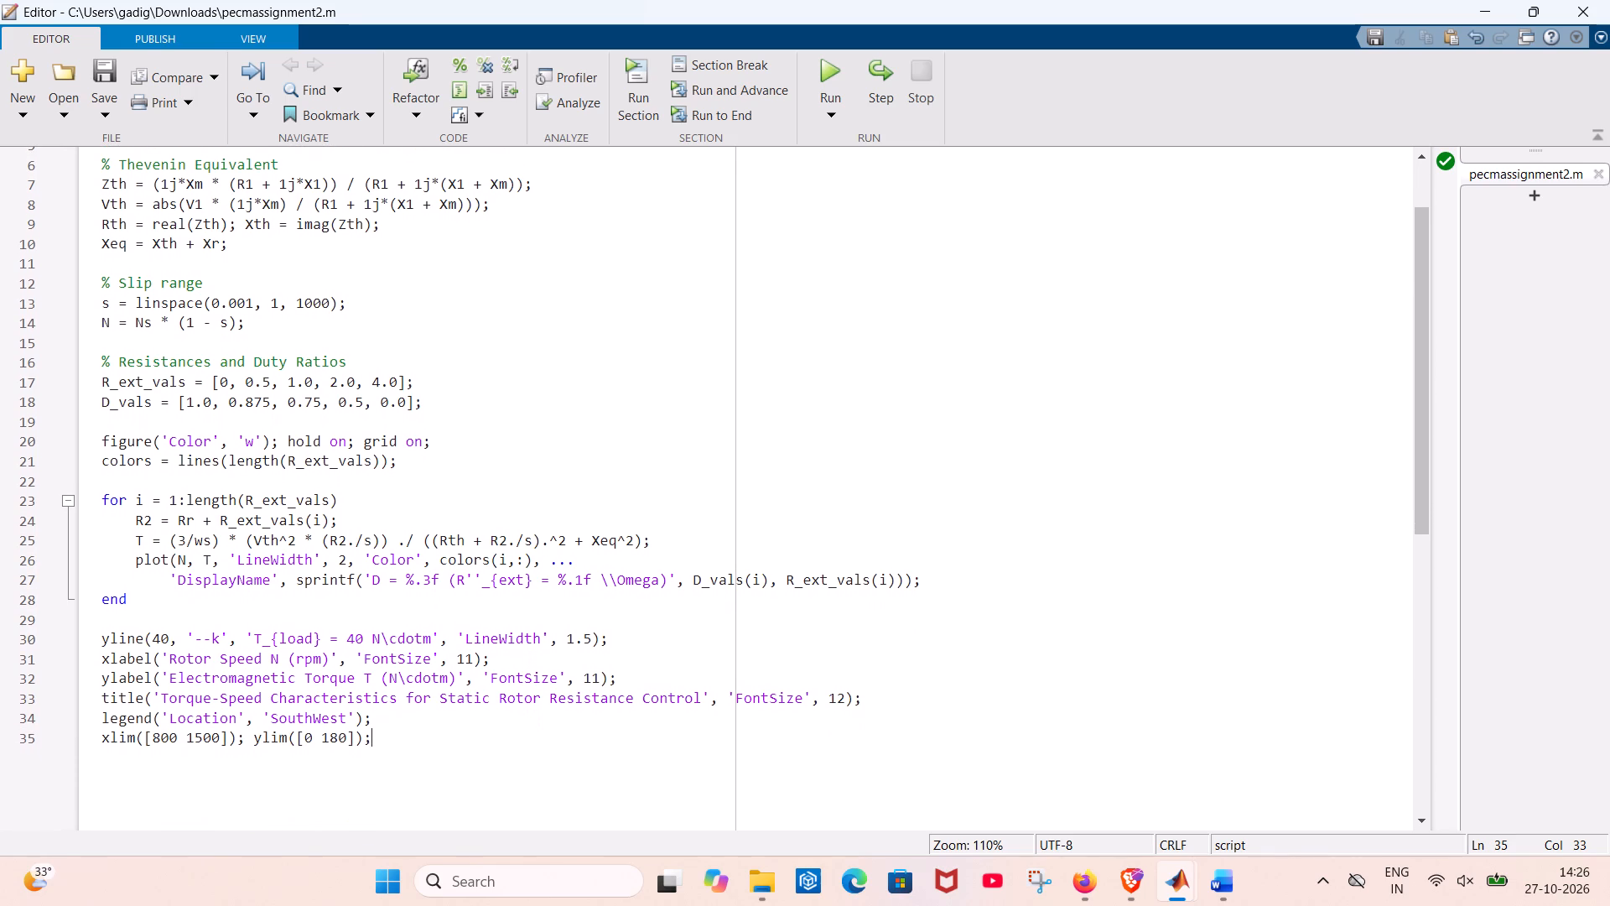
scroll(392, 387, "down", 6)
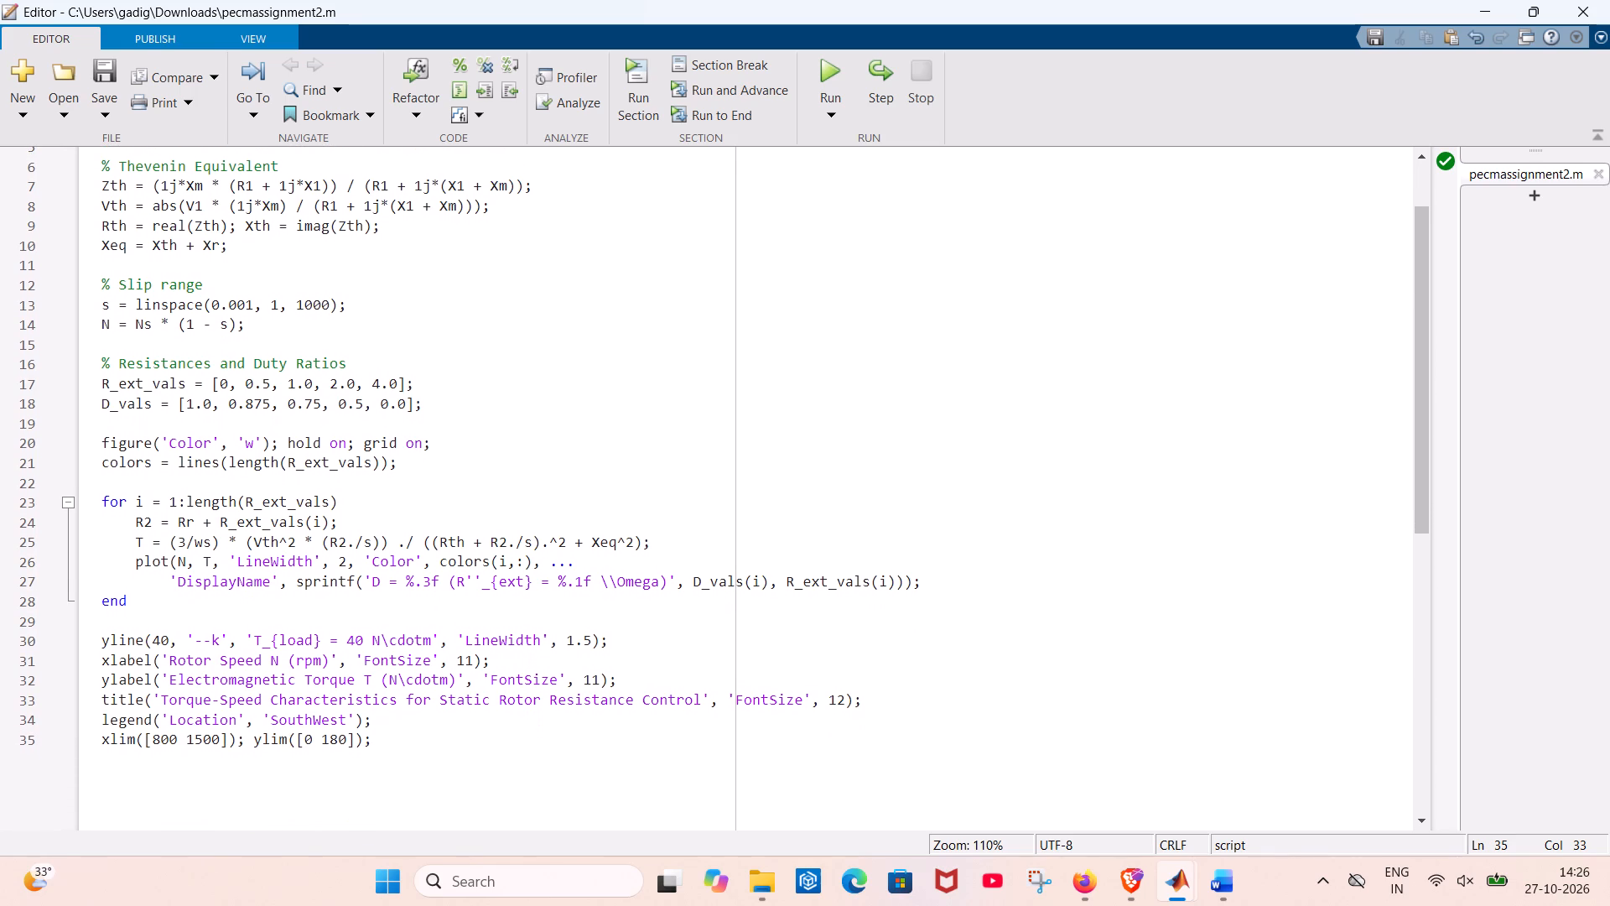
scroll(392, 387, "down", 4)
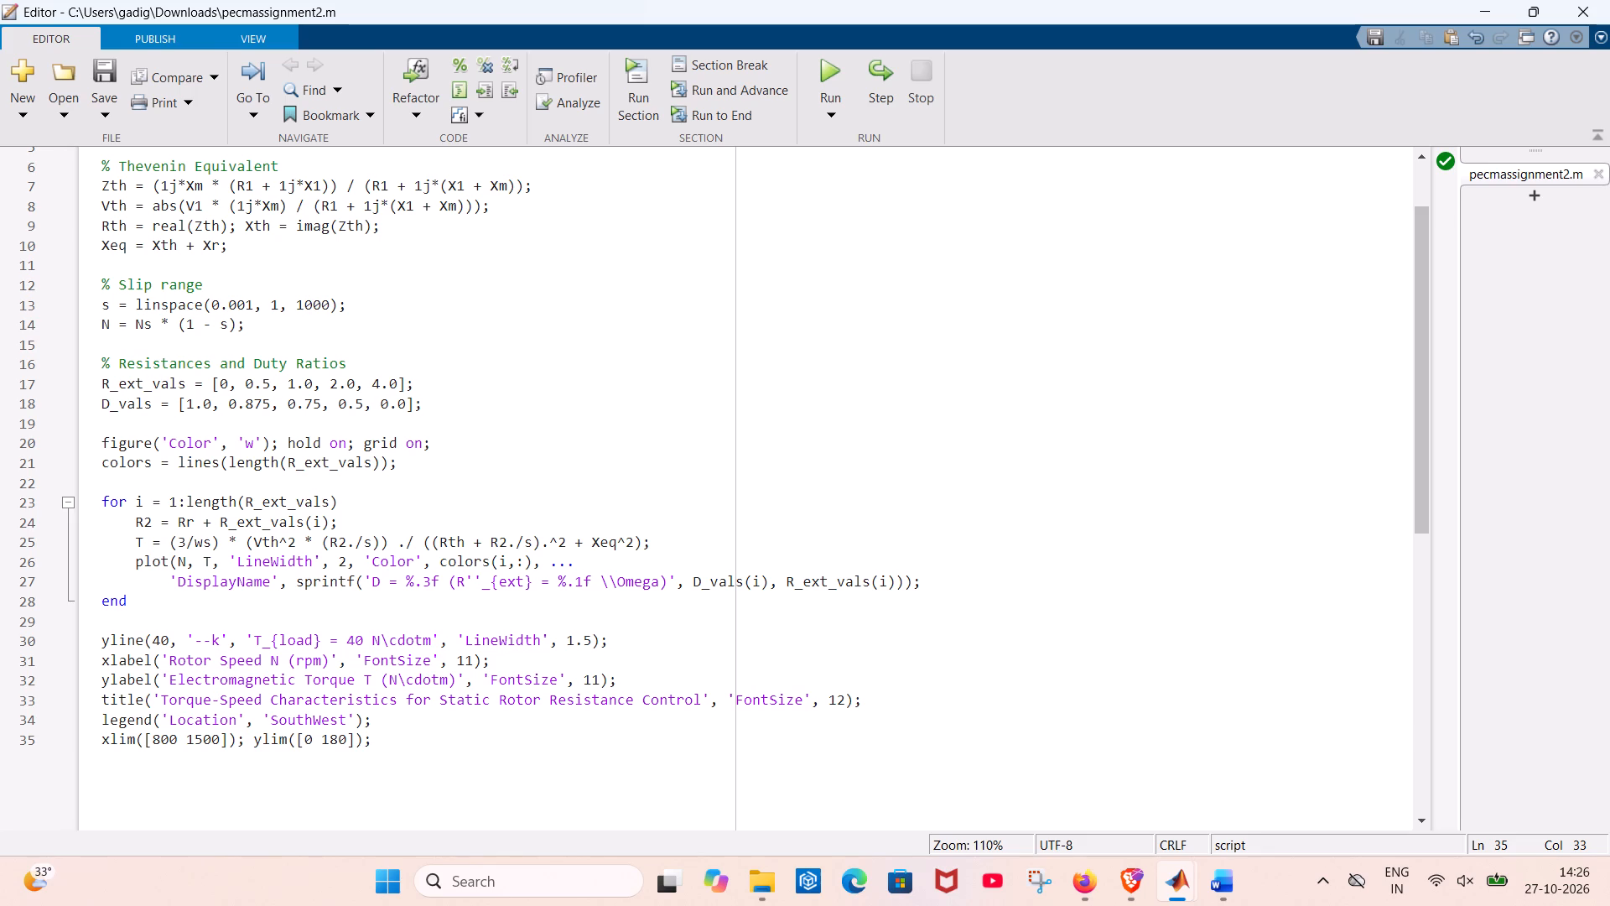
scroll(392, 387, "down", 2)
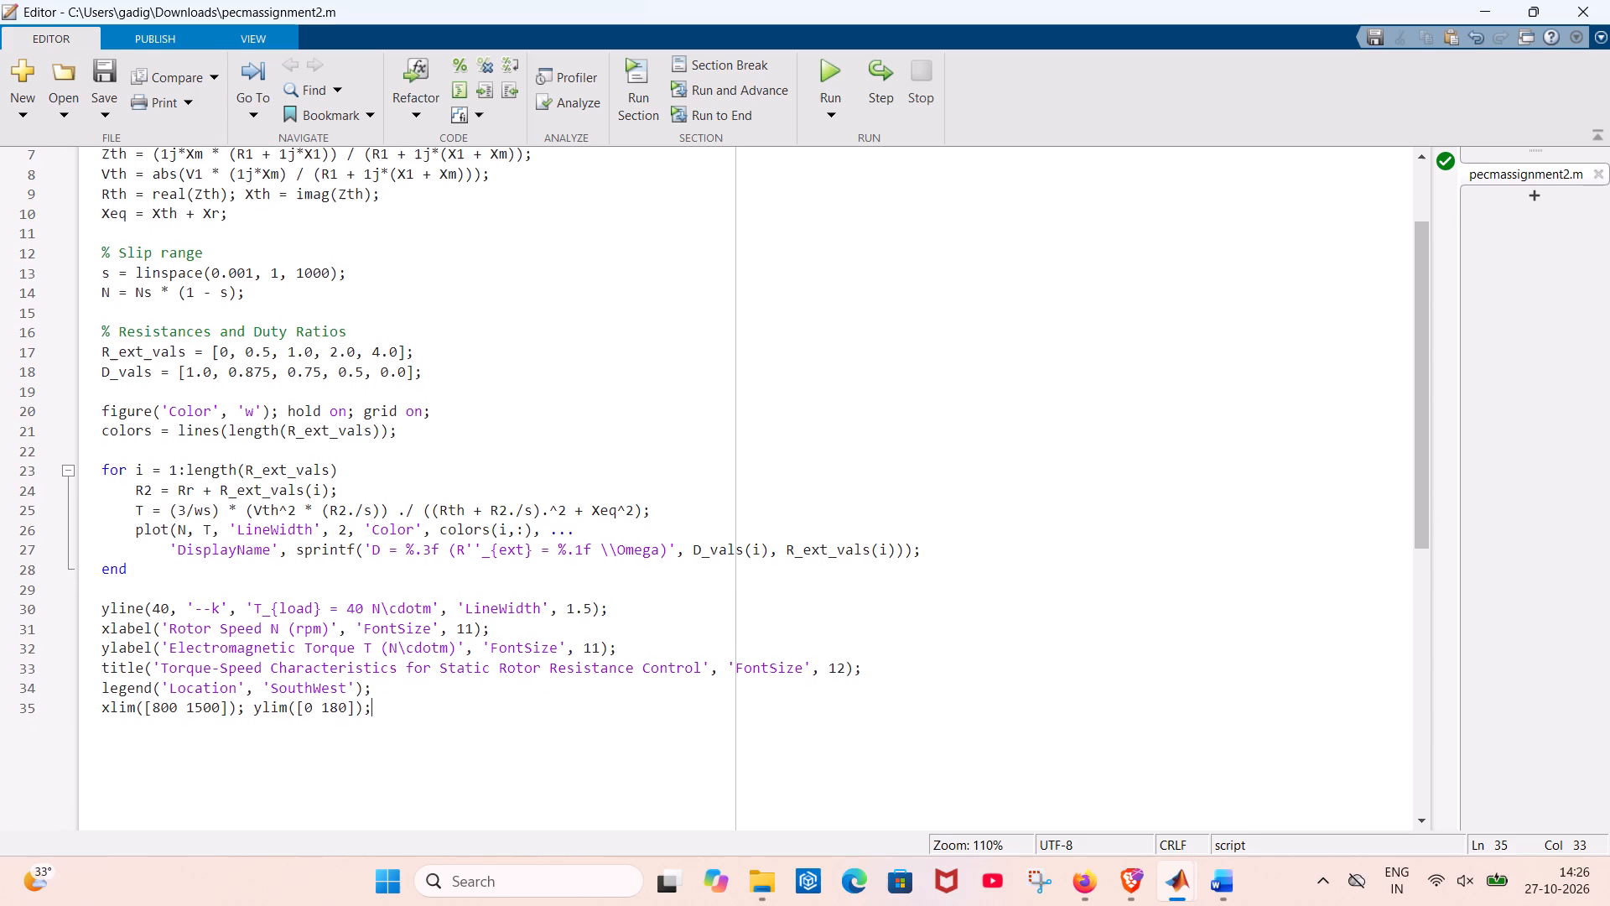
scroll(392, 387, "down", 1)
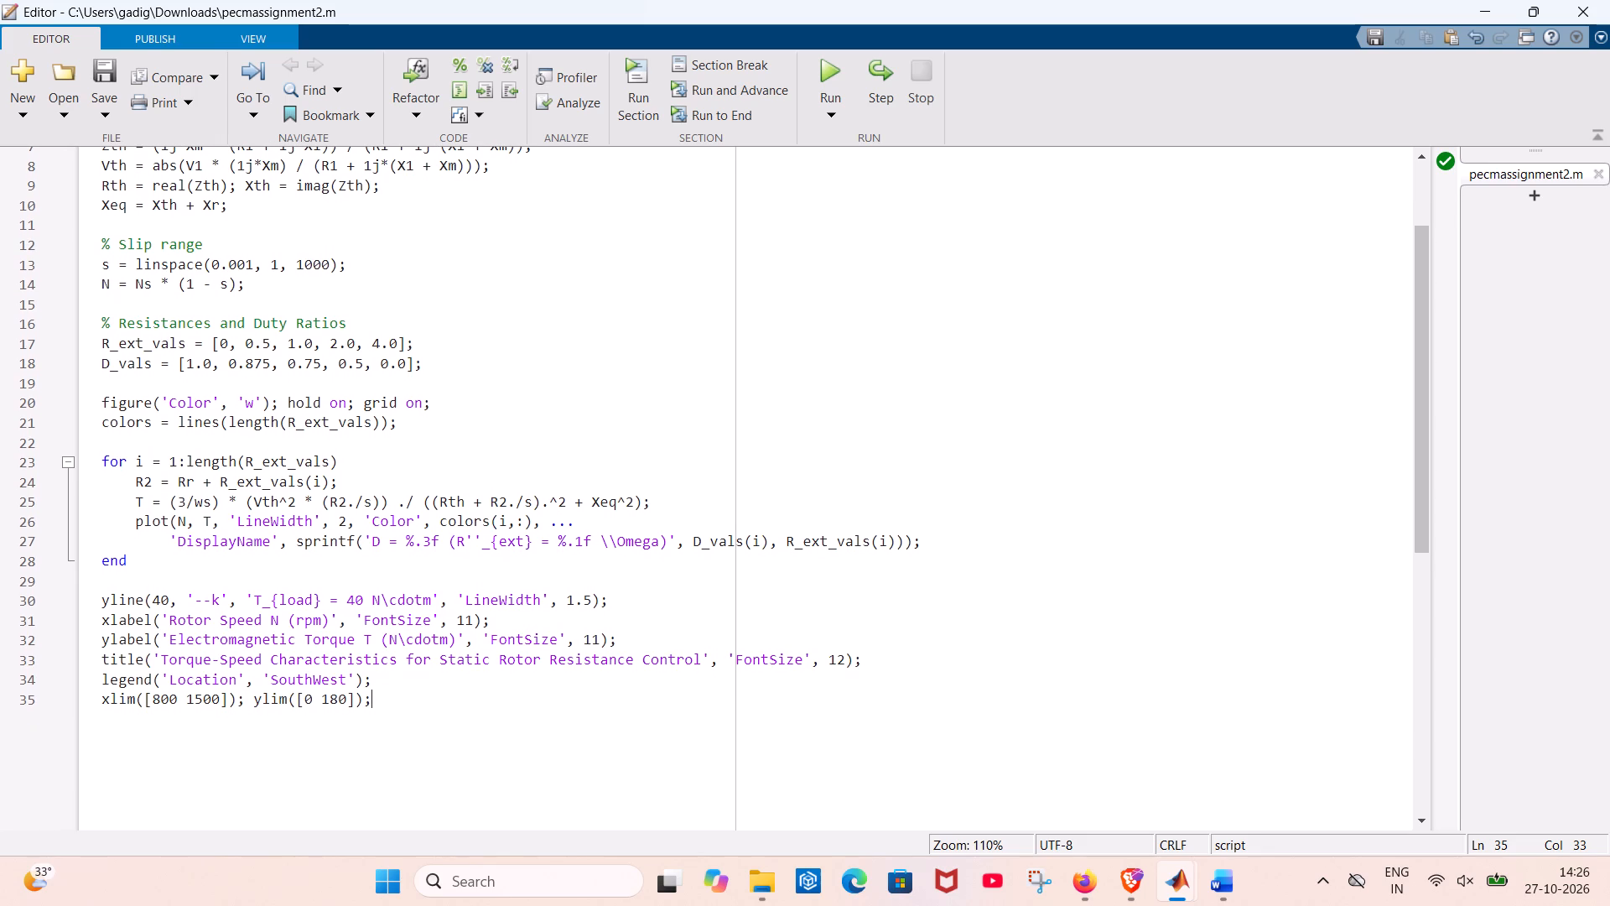
scroll(392, 387, "down", 1)
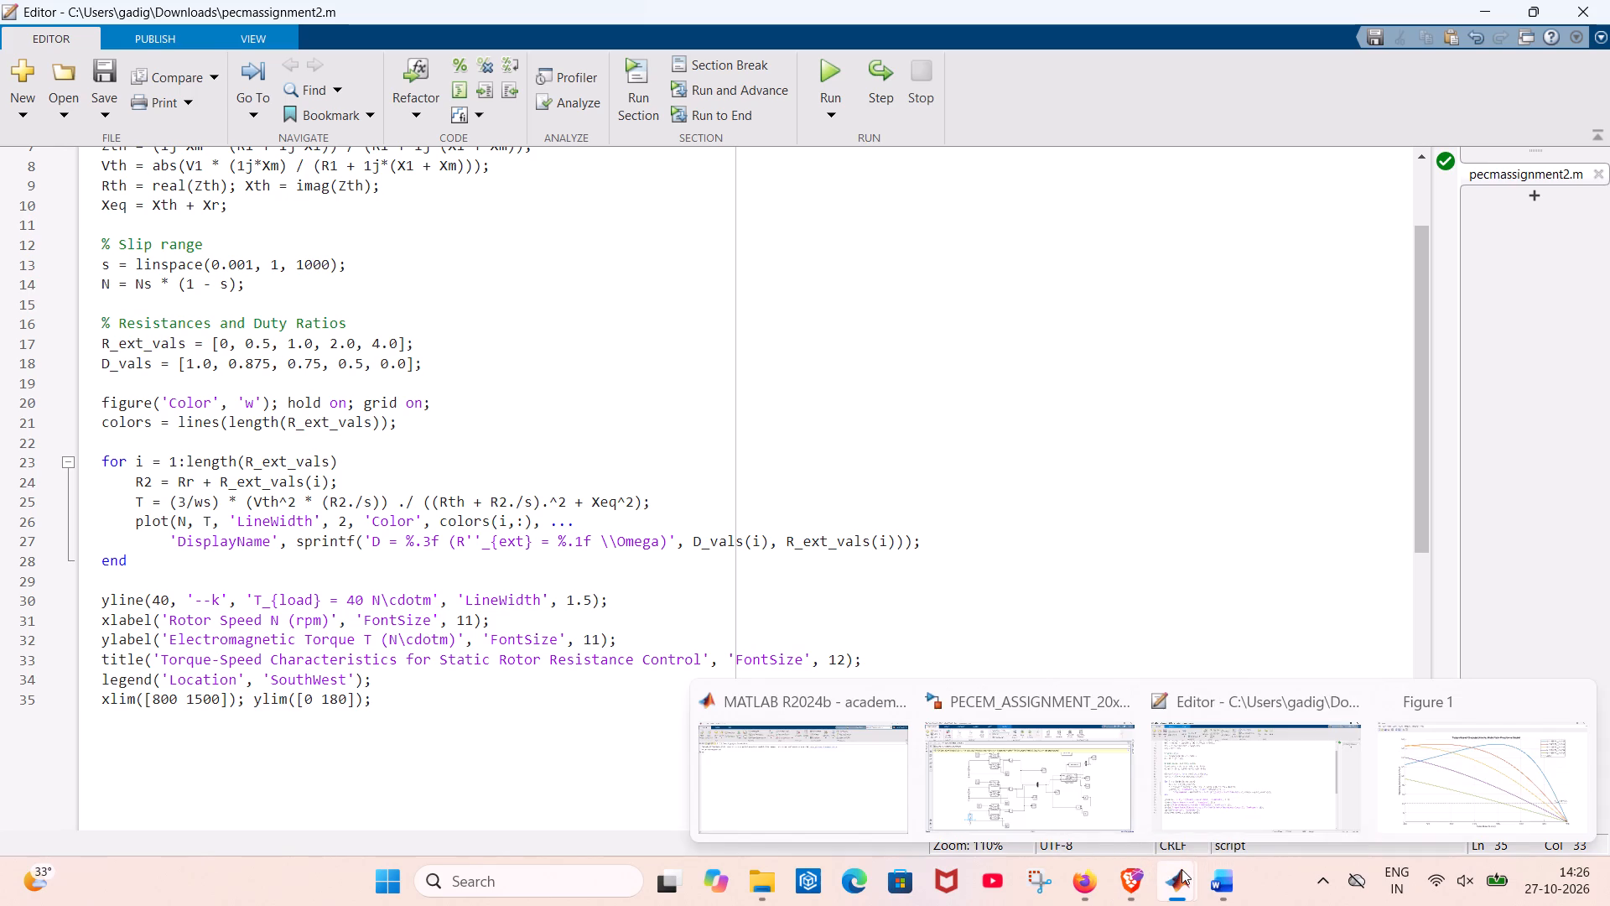
left_click(1379, 775)
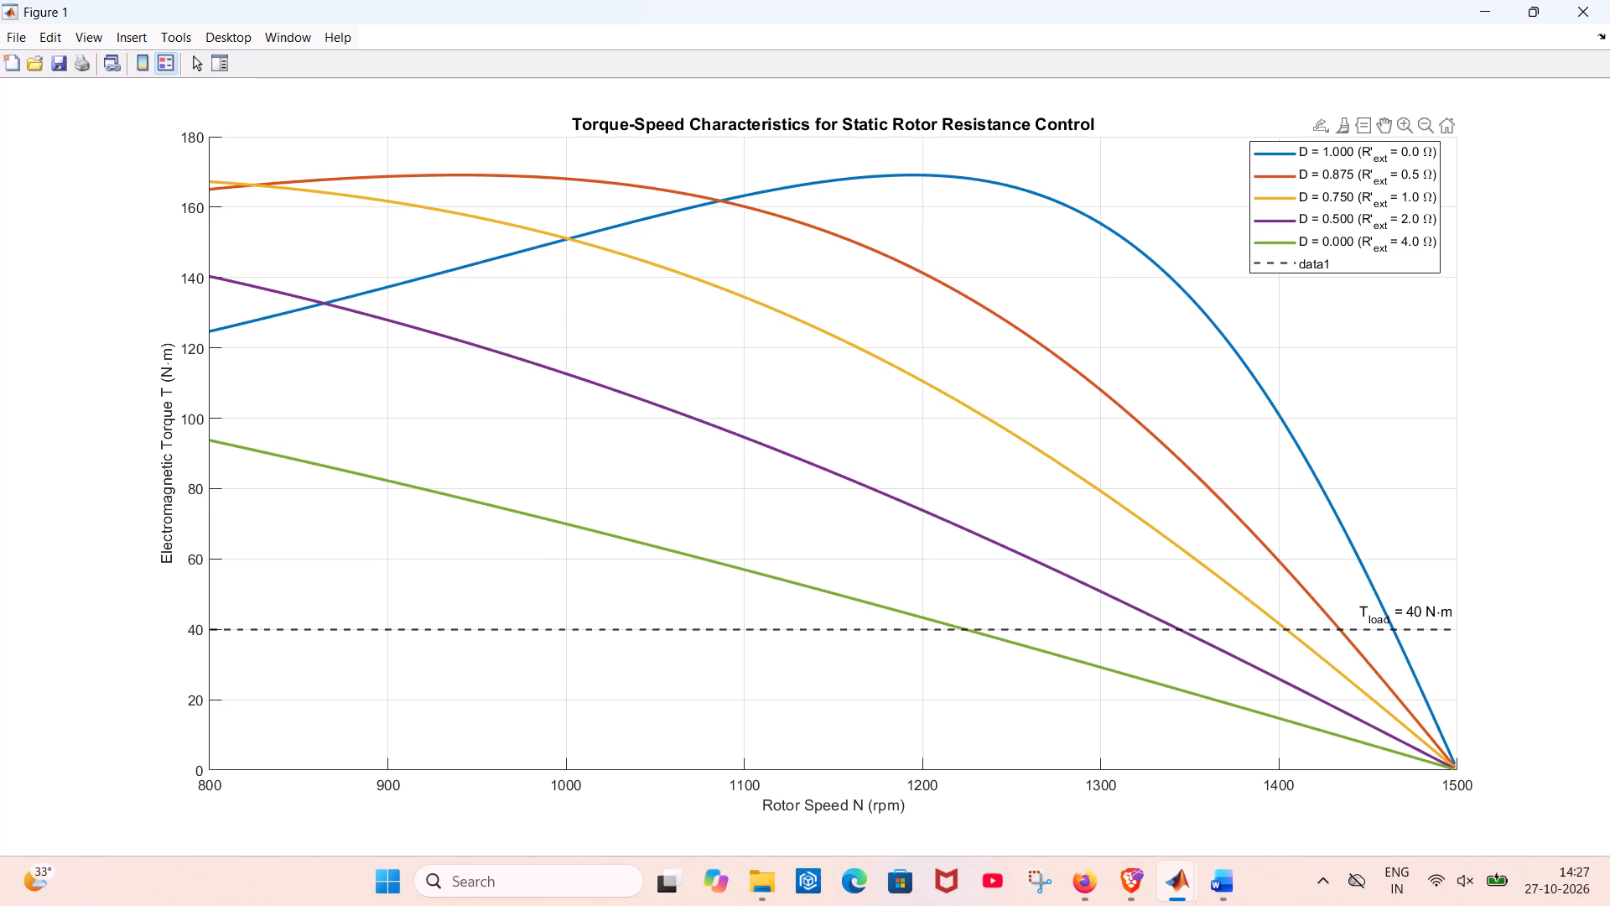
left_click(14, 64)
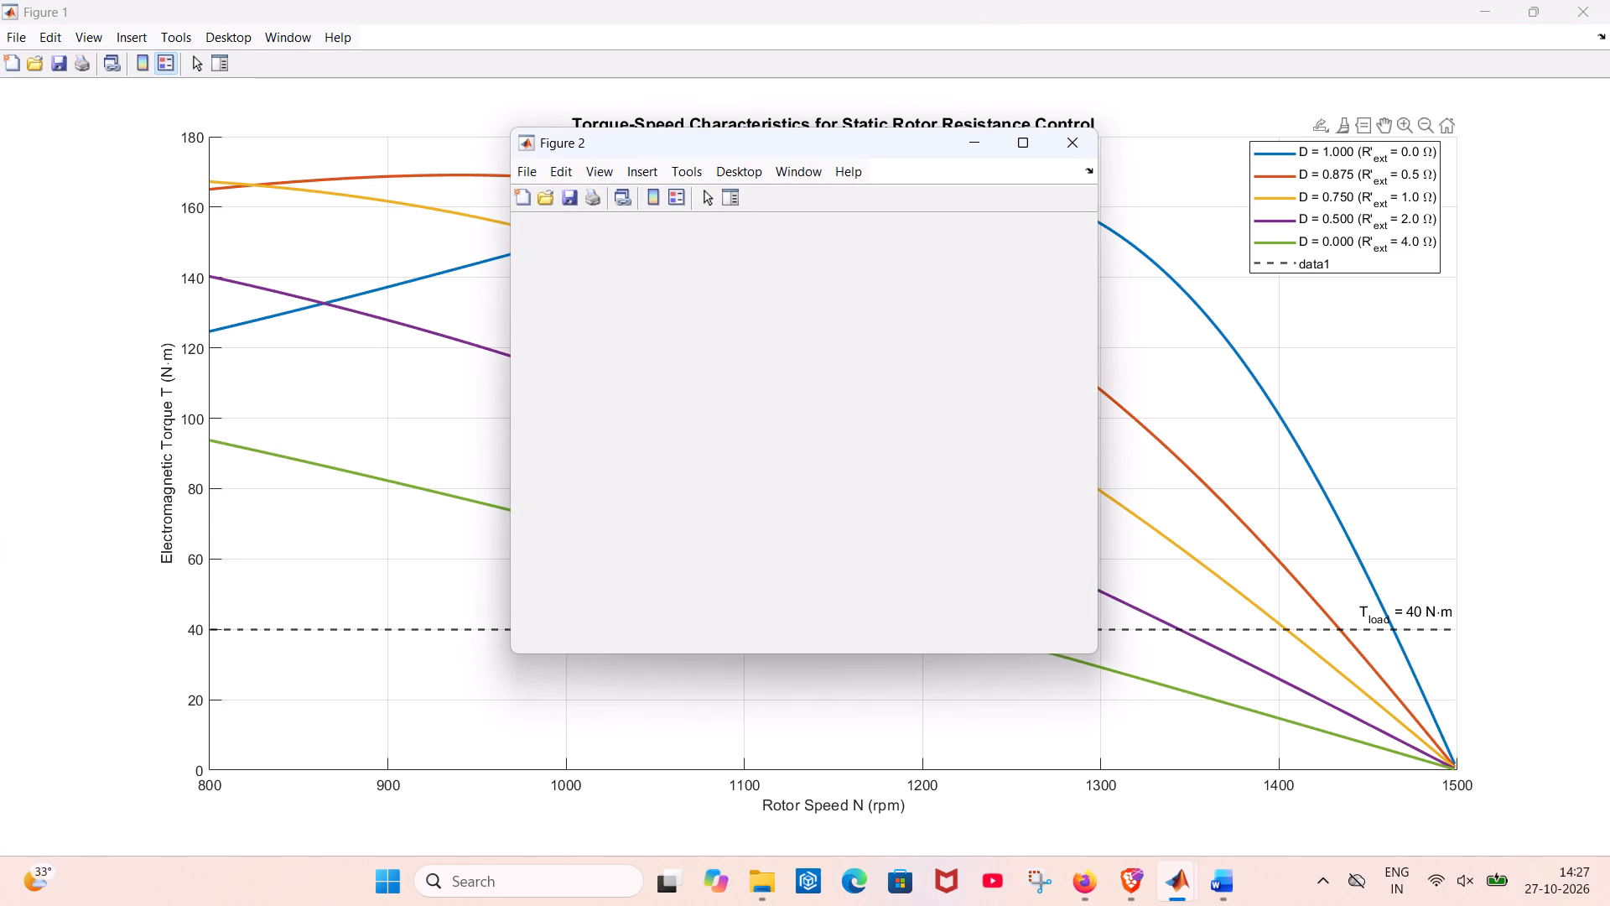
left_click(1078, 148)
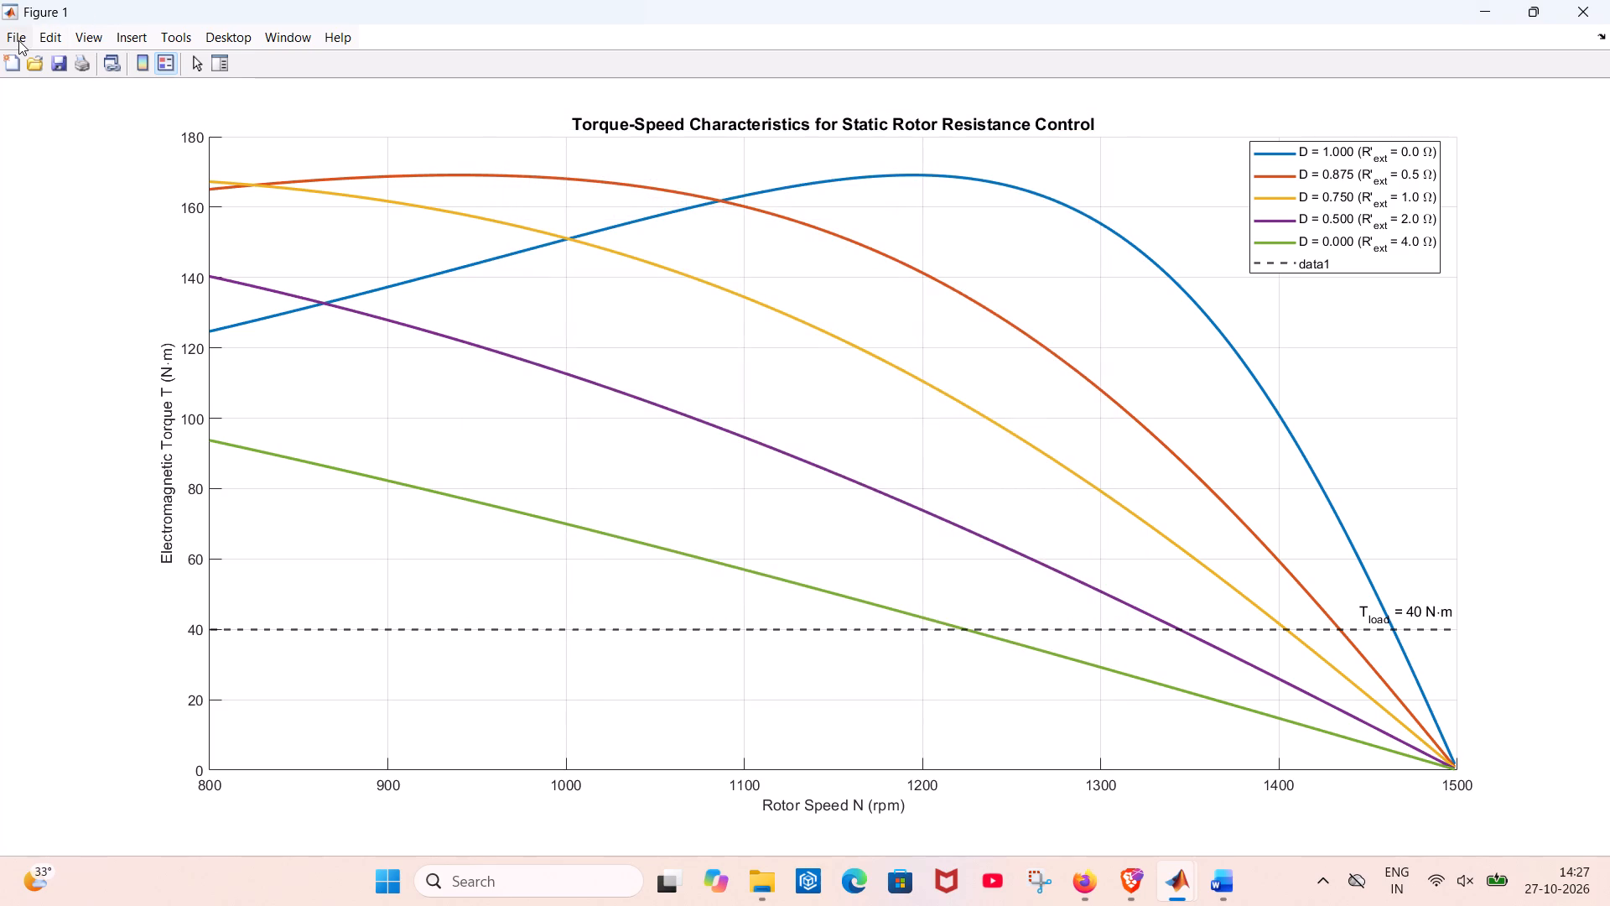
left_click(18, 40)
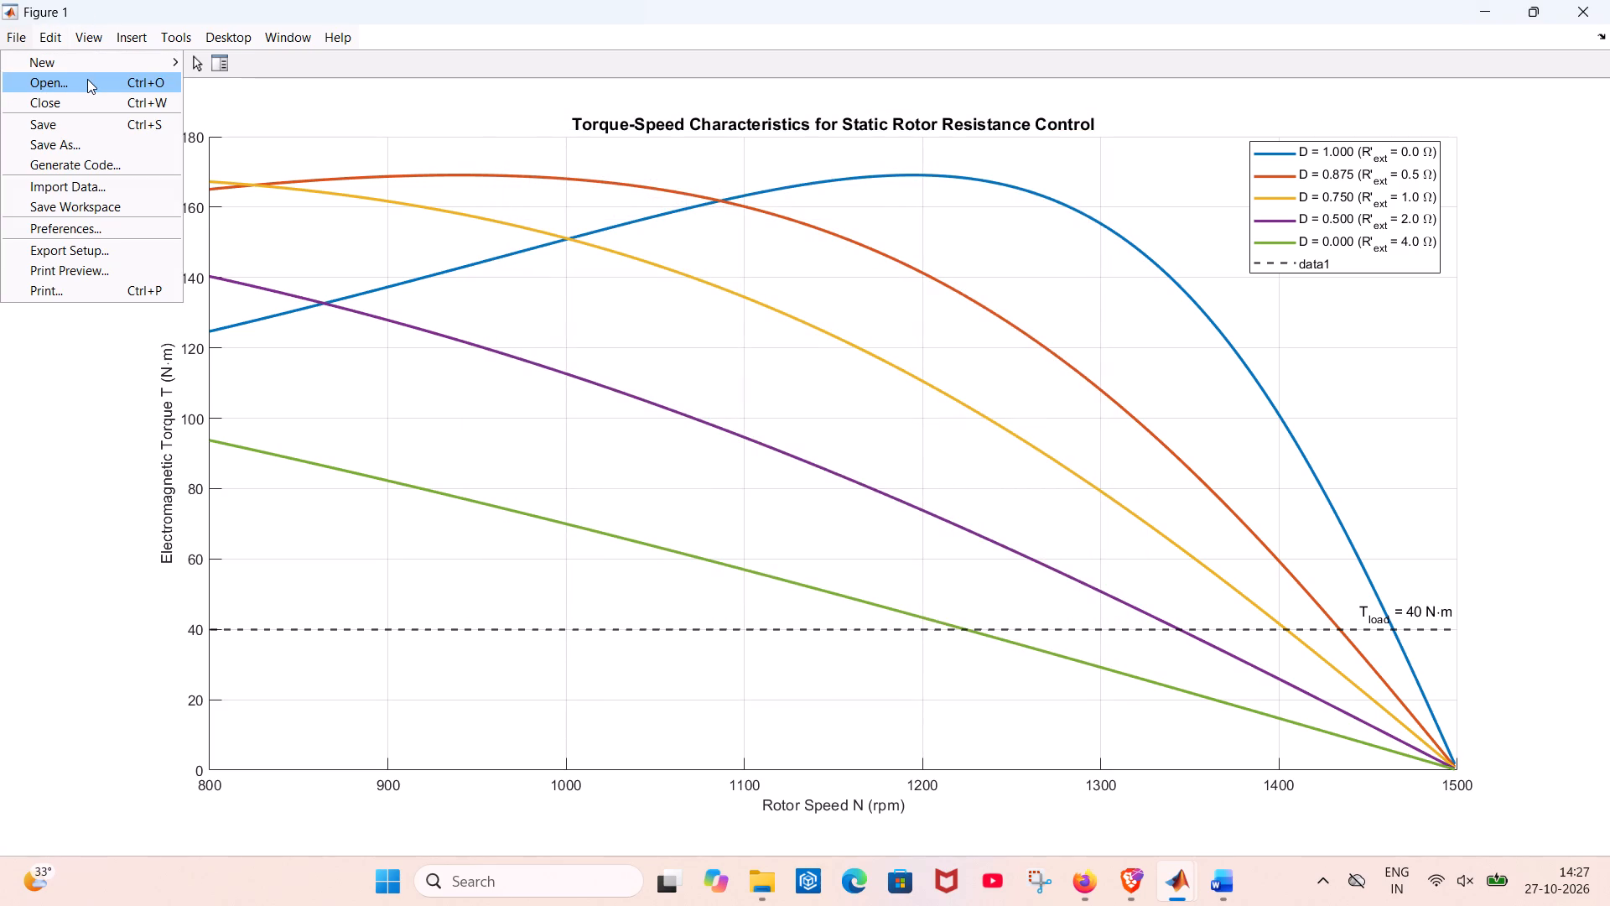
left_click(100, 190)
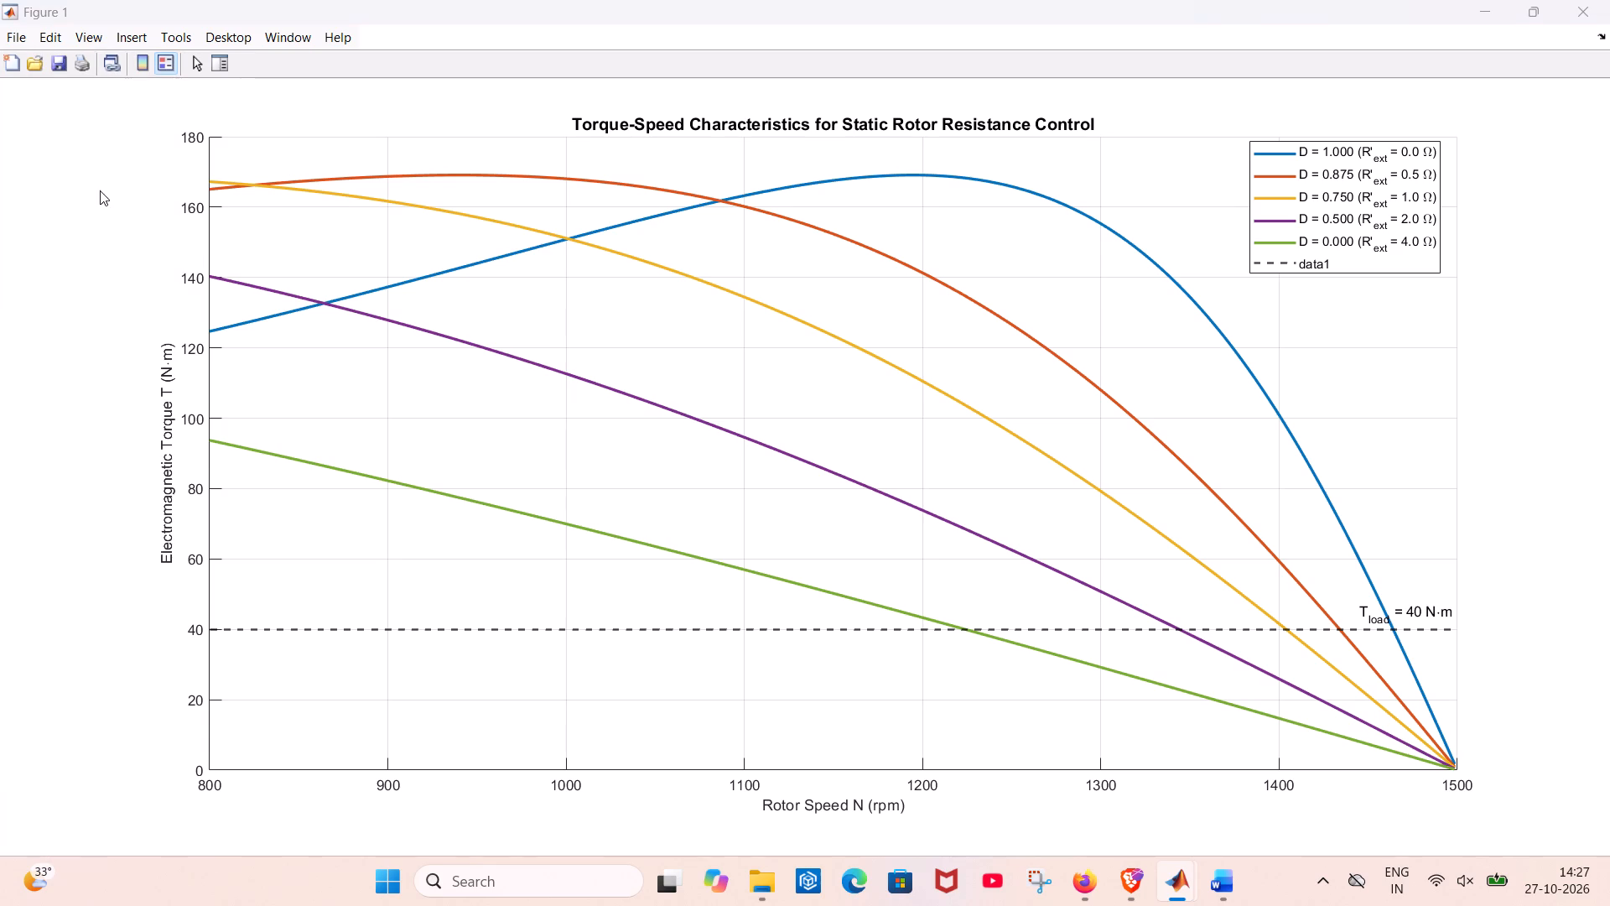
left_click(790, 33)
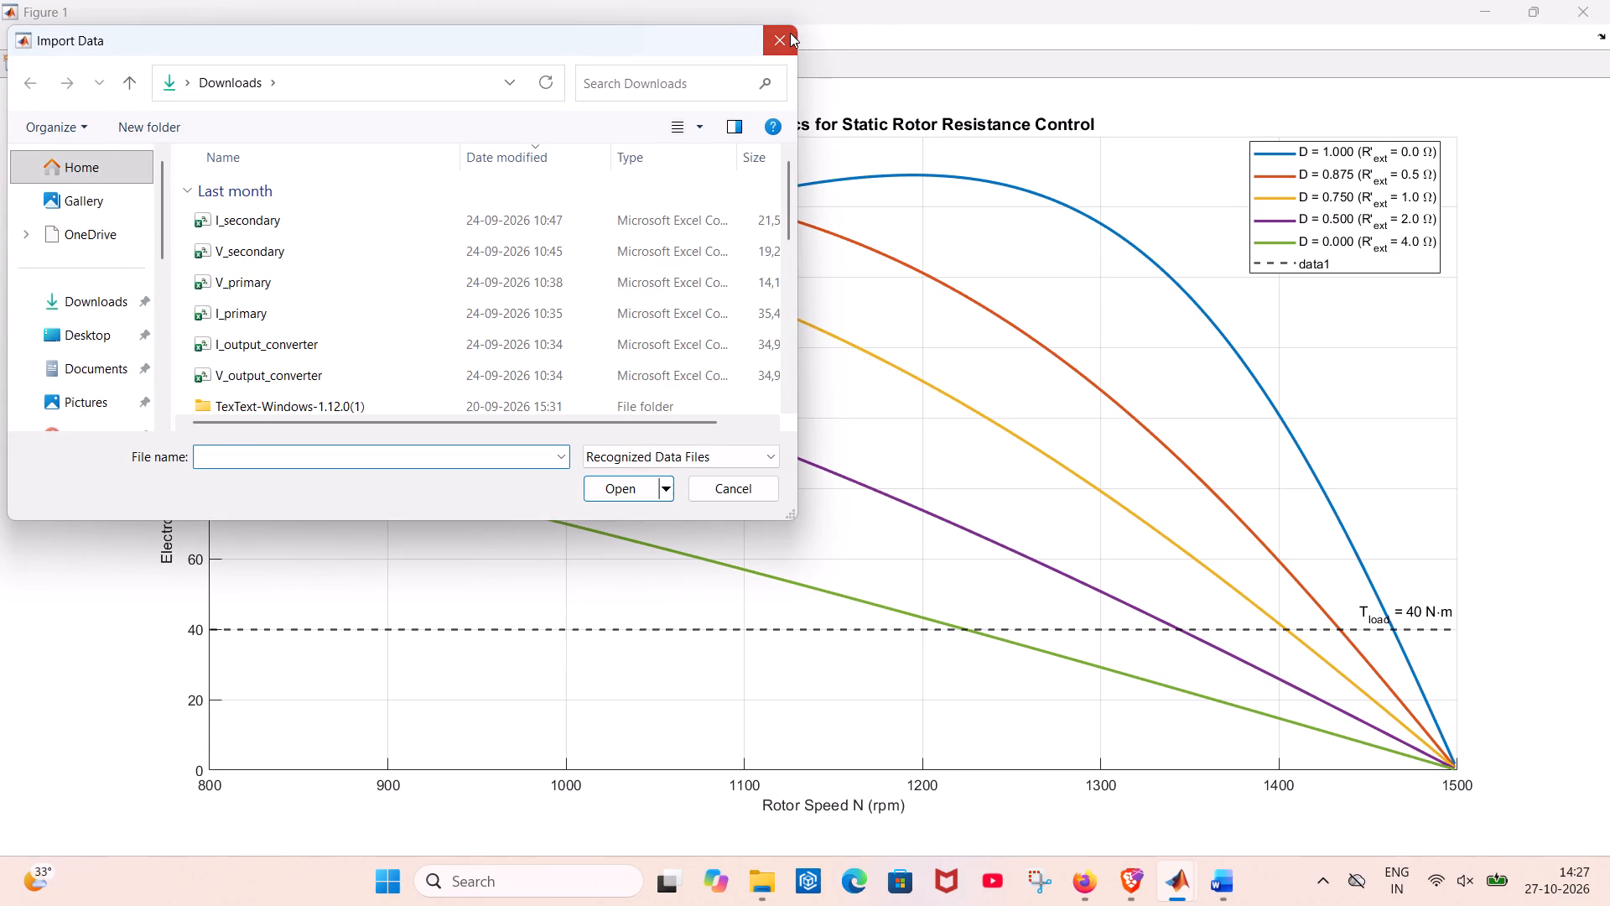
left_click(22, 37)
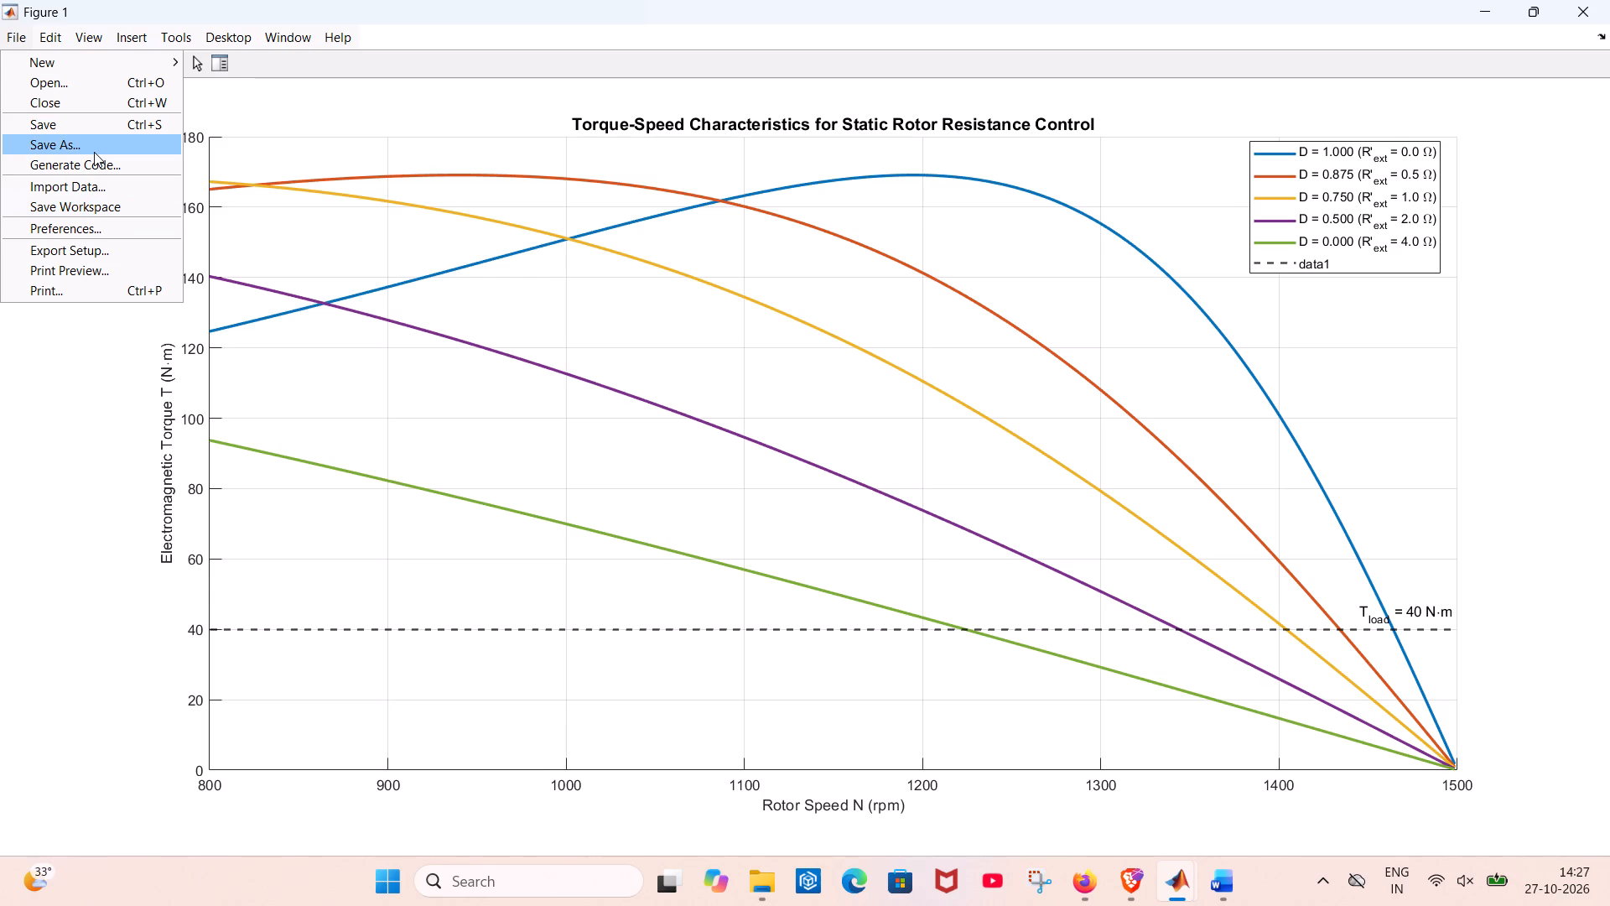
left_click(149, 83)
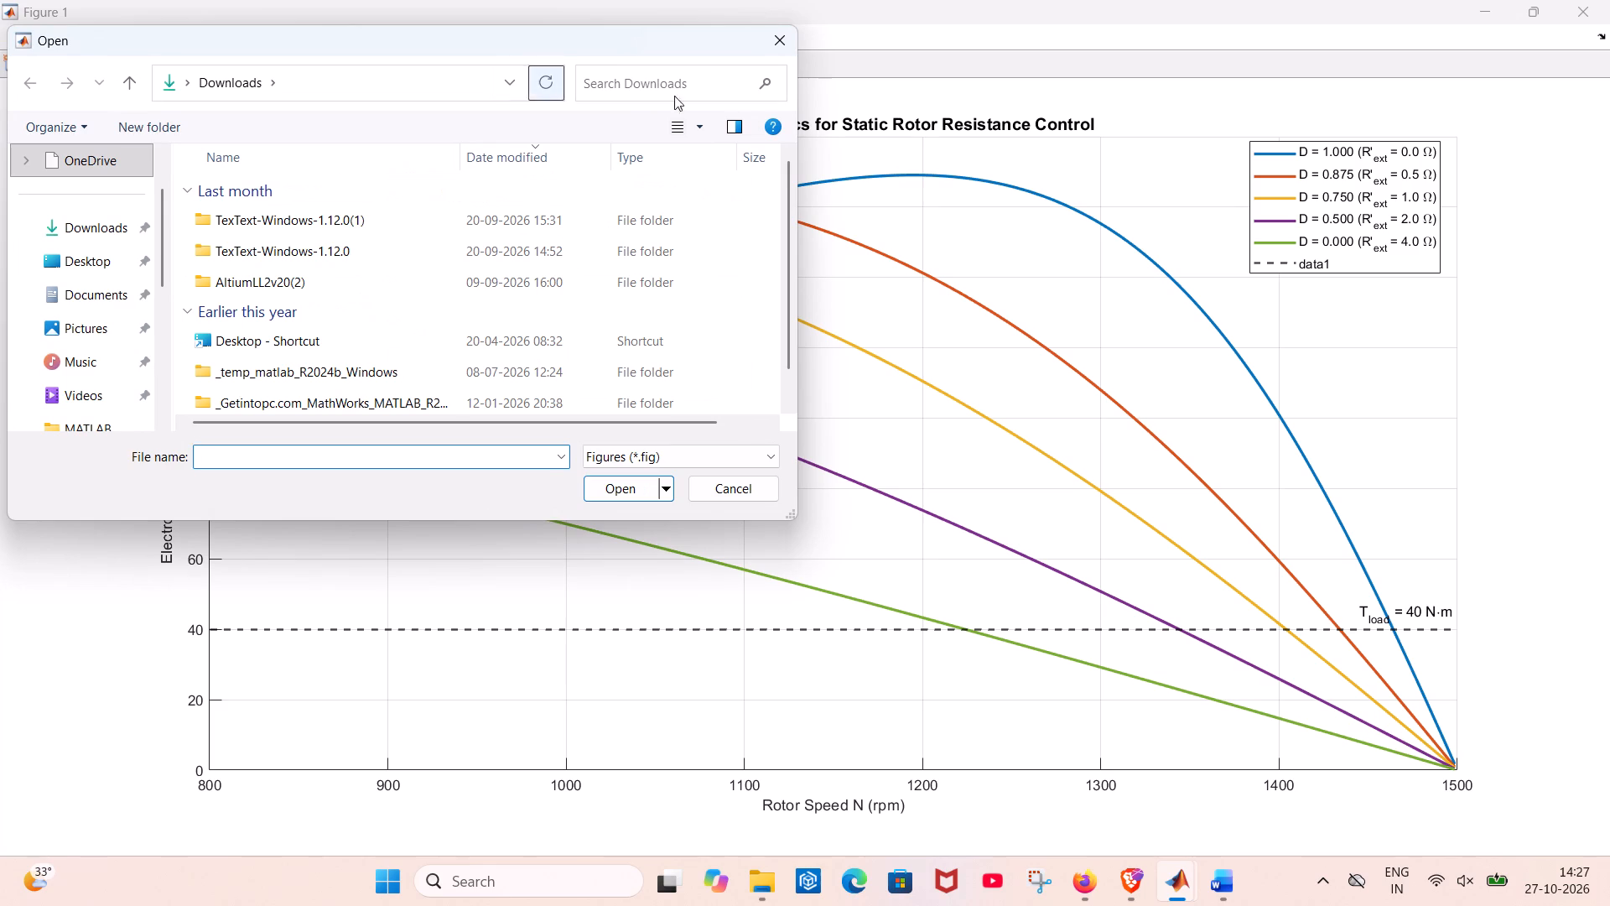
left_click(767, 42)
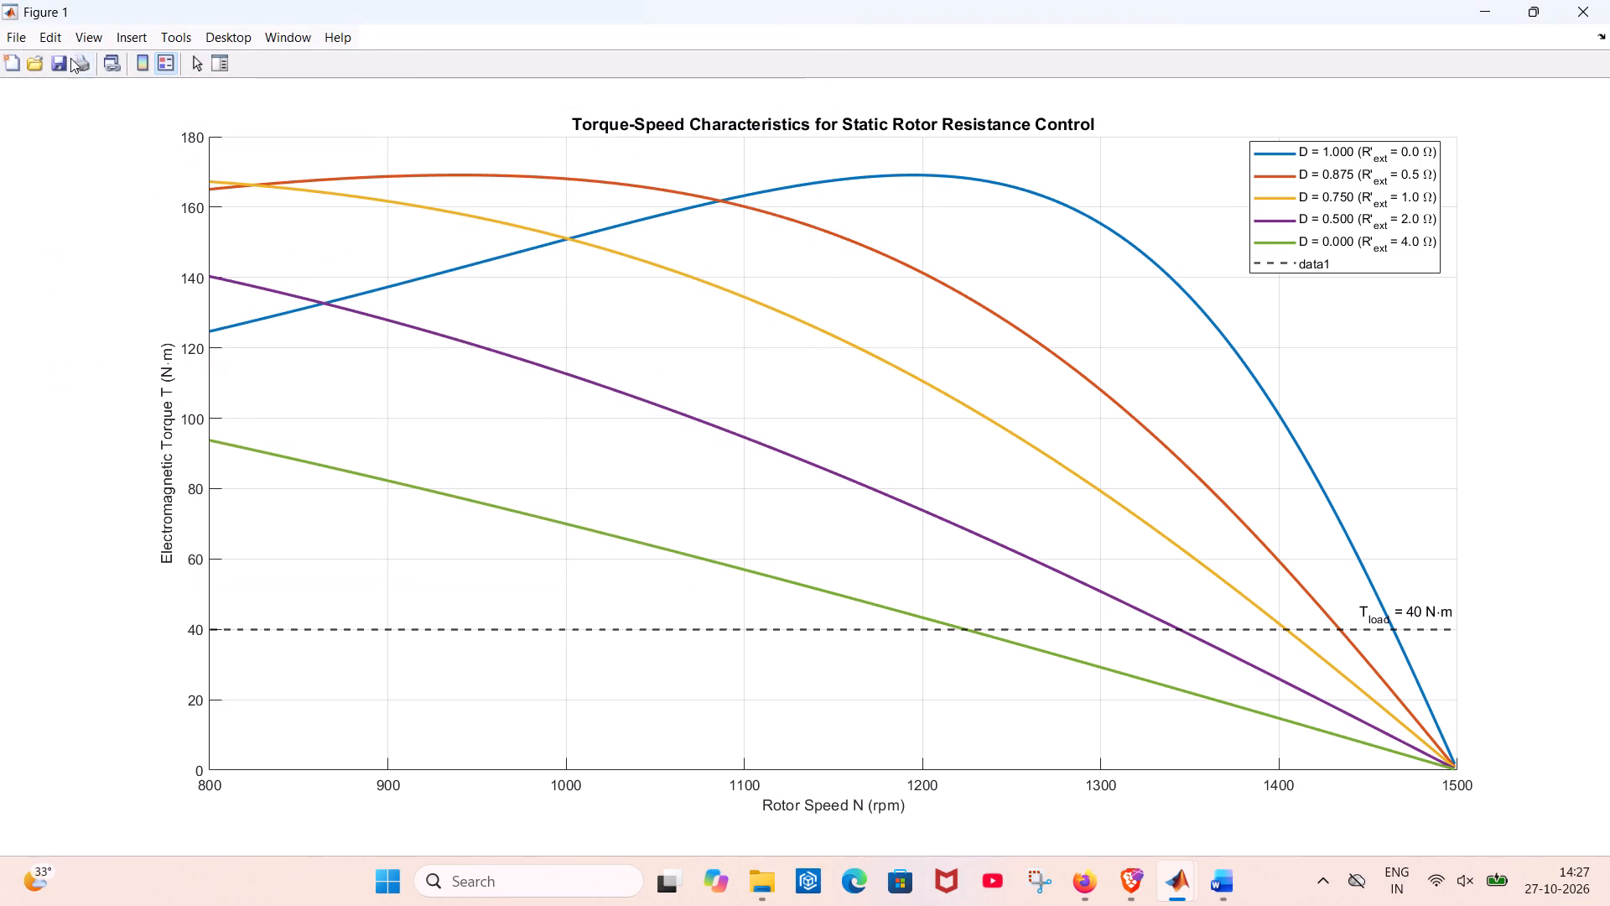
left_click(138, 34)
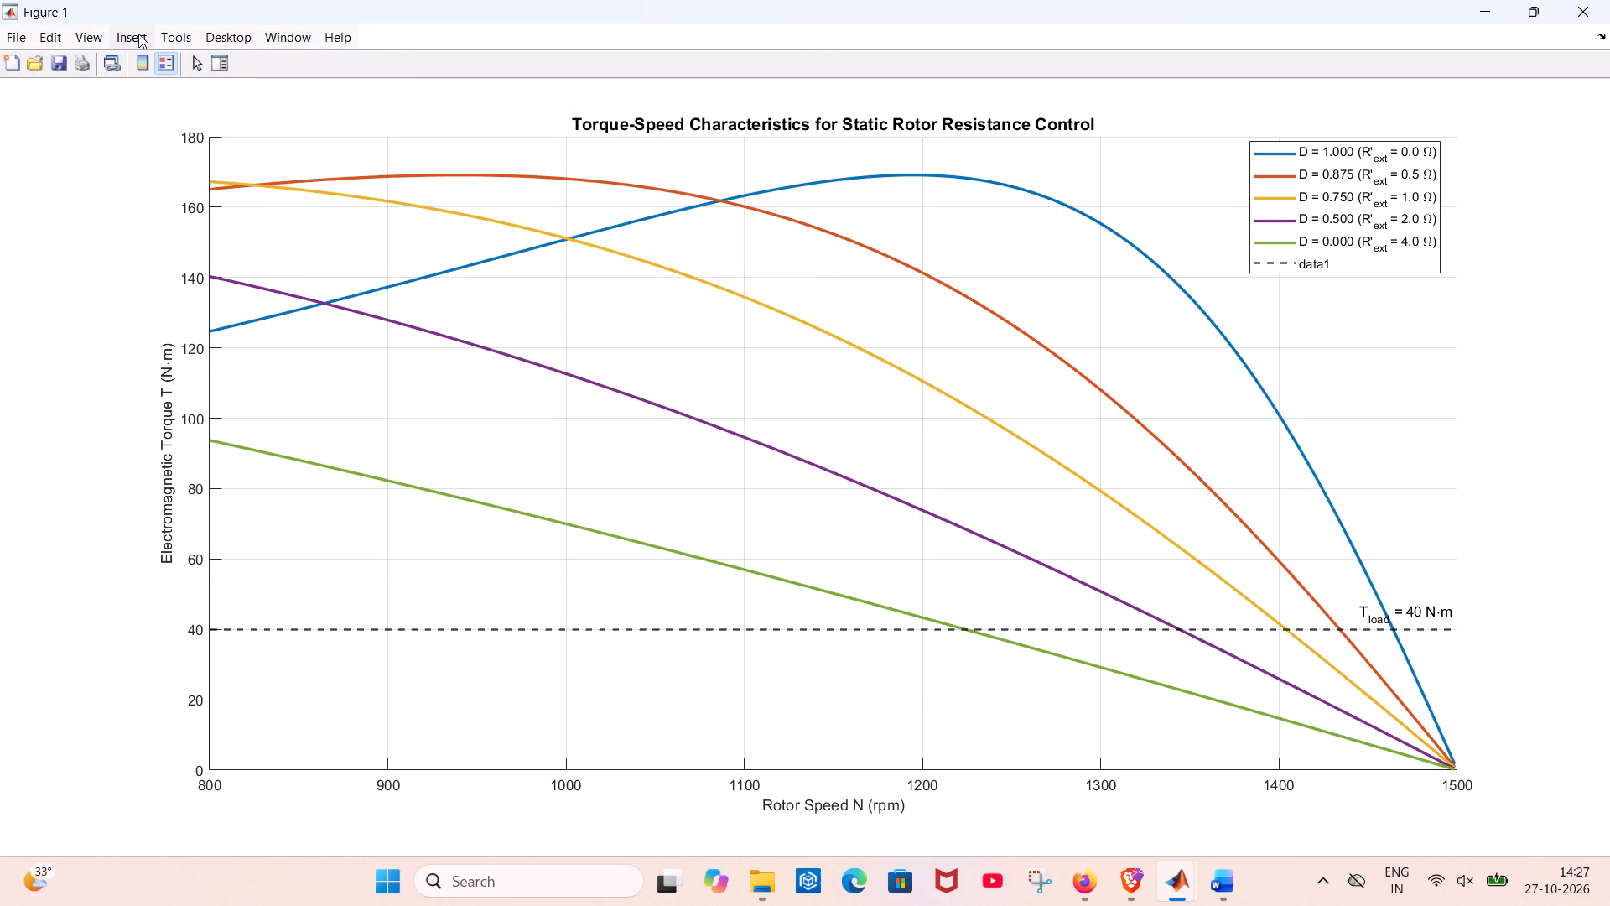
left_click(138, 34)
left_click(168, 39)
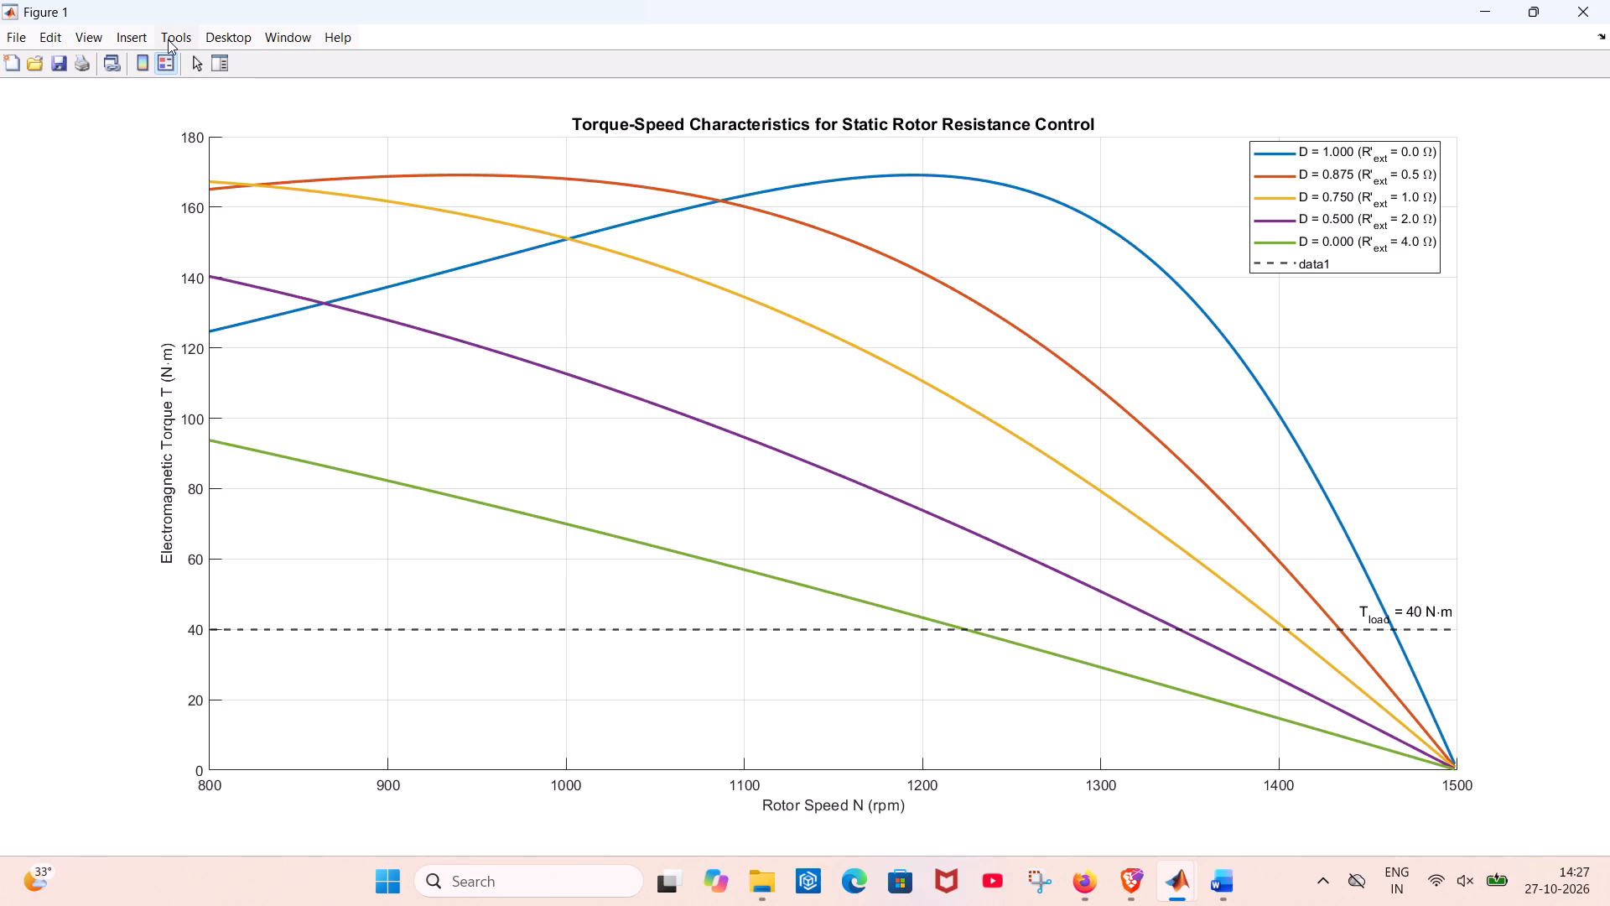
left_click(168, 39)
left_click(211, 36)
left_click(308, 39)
Look at the torque-speed figure's export setup options, and close them without exporting.
left_click(6, 29)
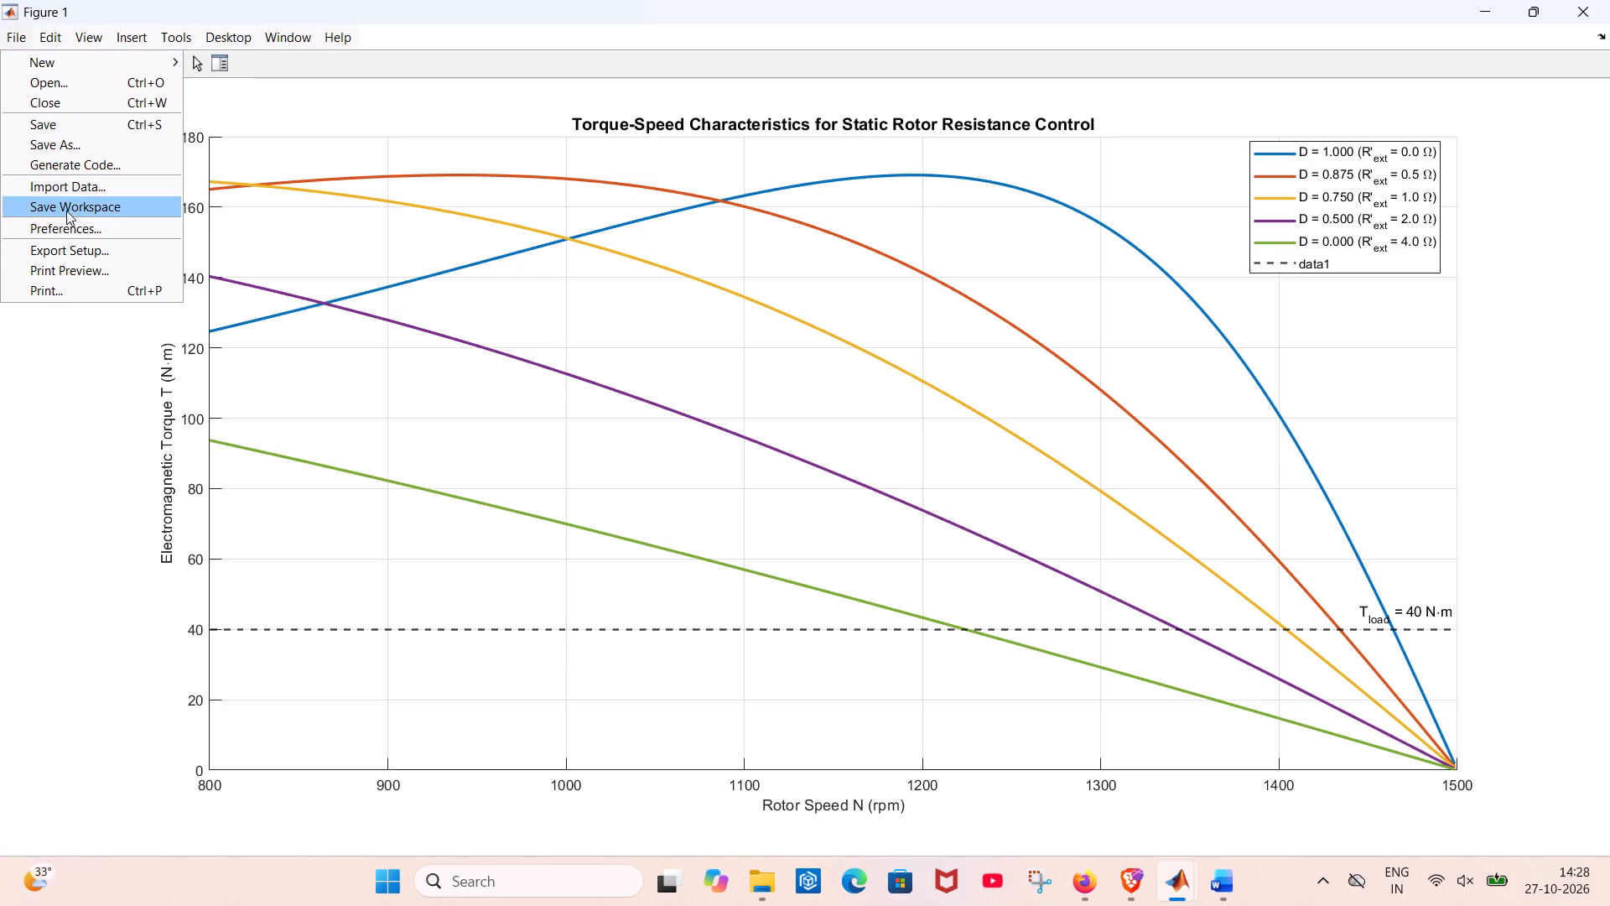
left_click(65, 245)
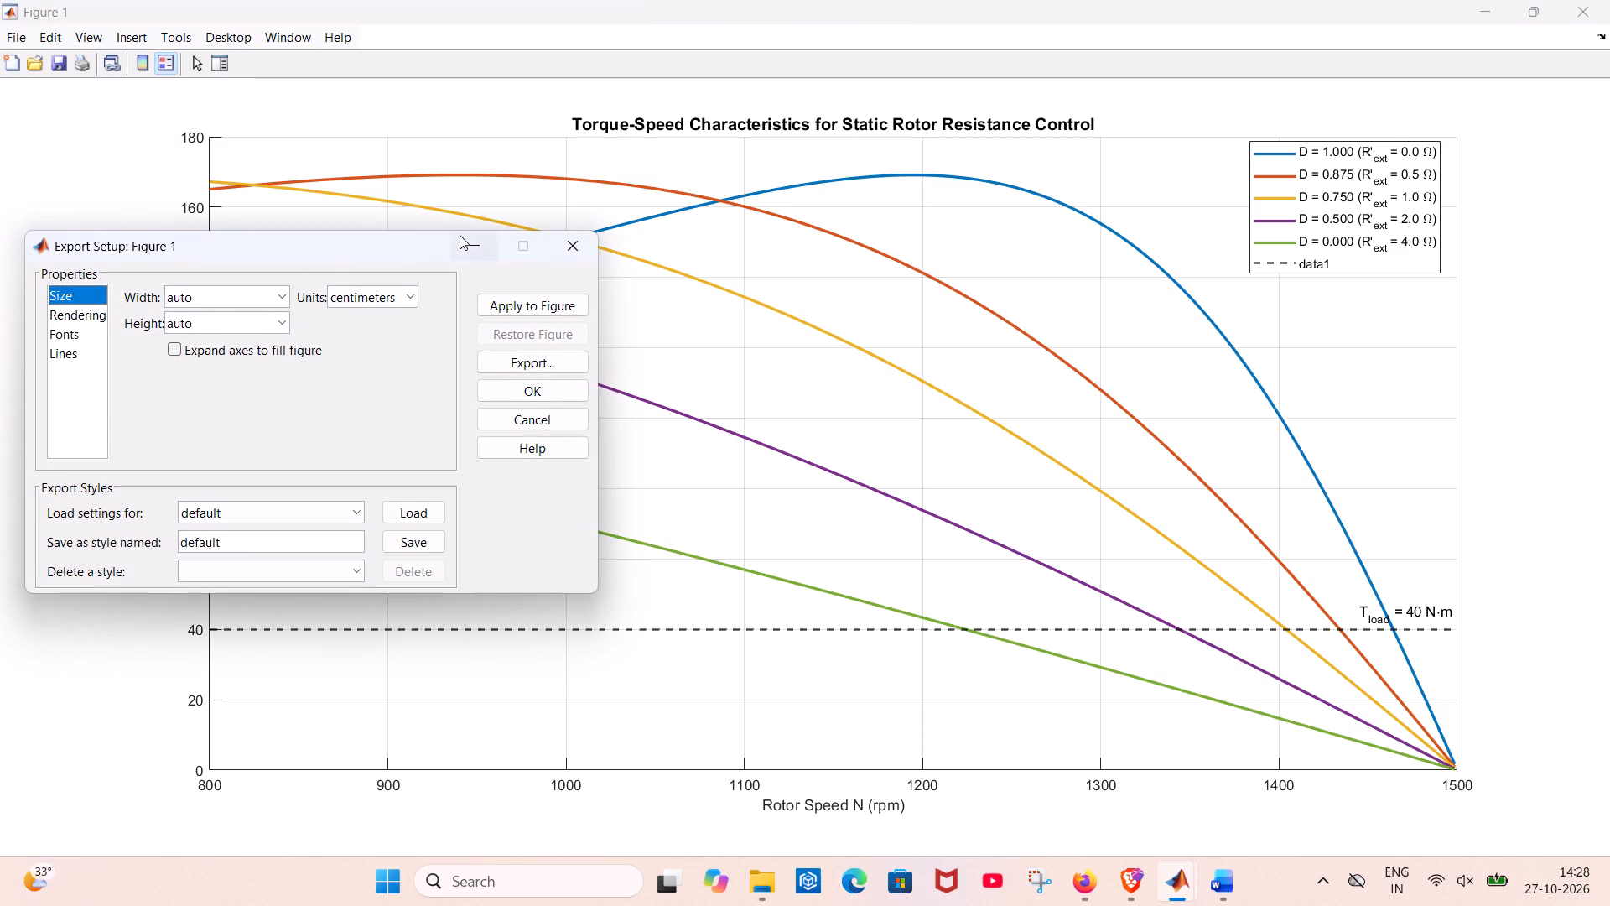
left_click(577, 253)
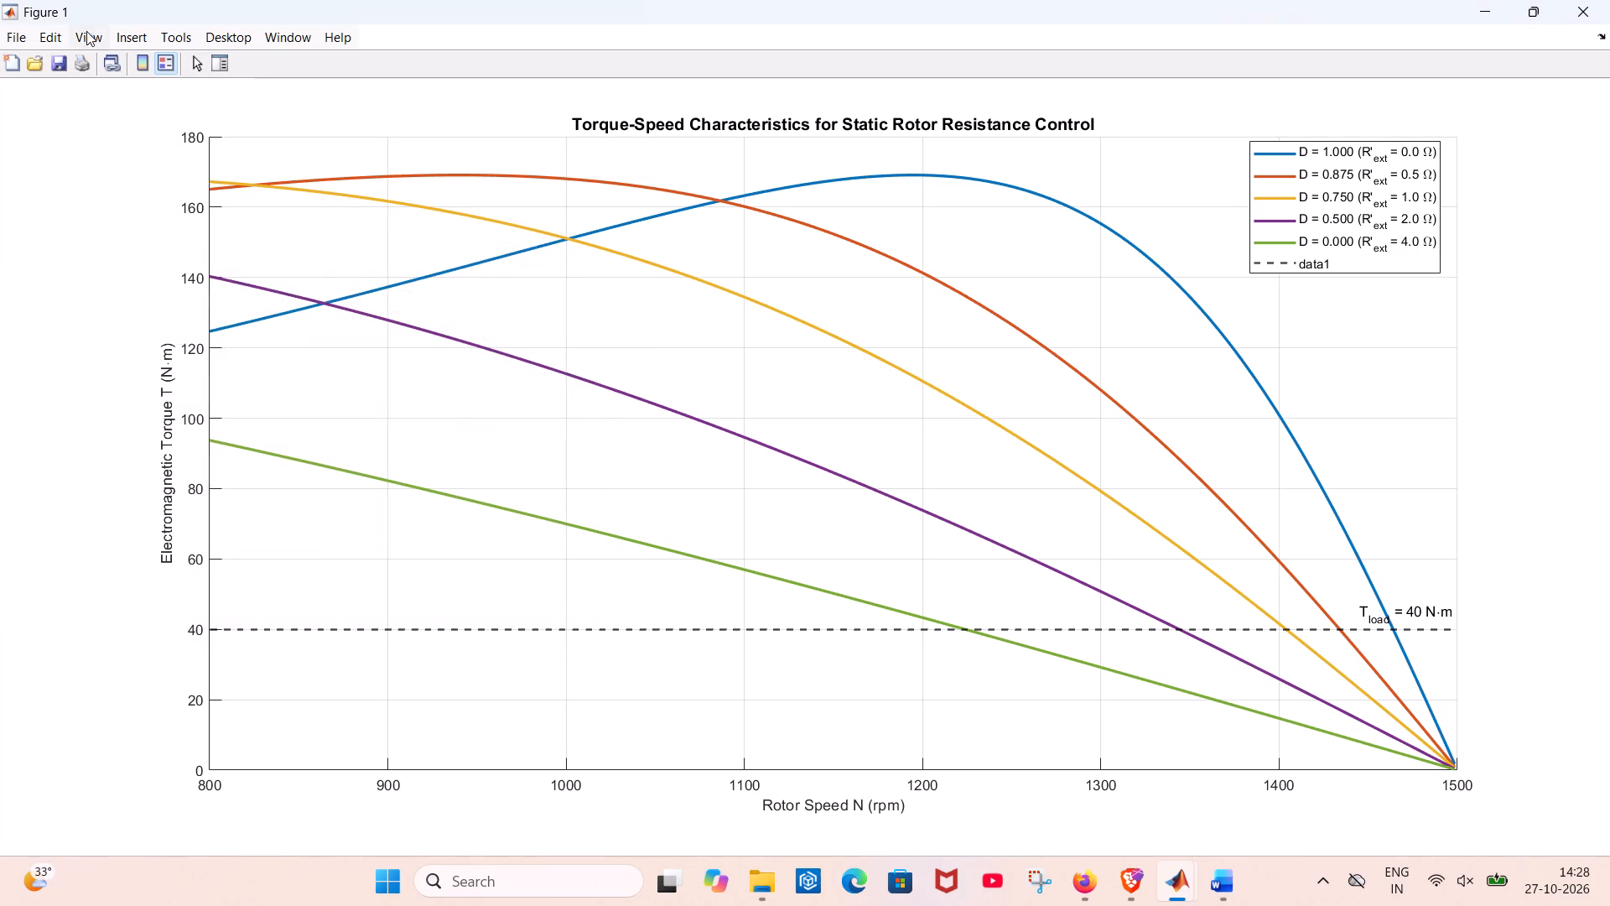
Check the torque-speed figure's page layout in an enlarged print preview, and close the preview.
left_click(13, 37)
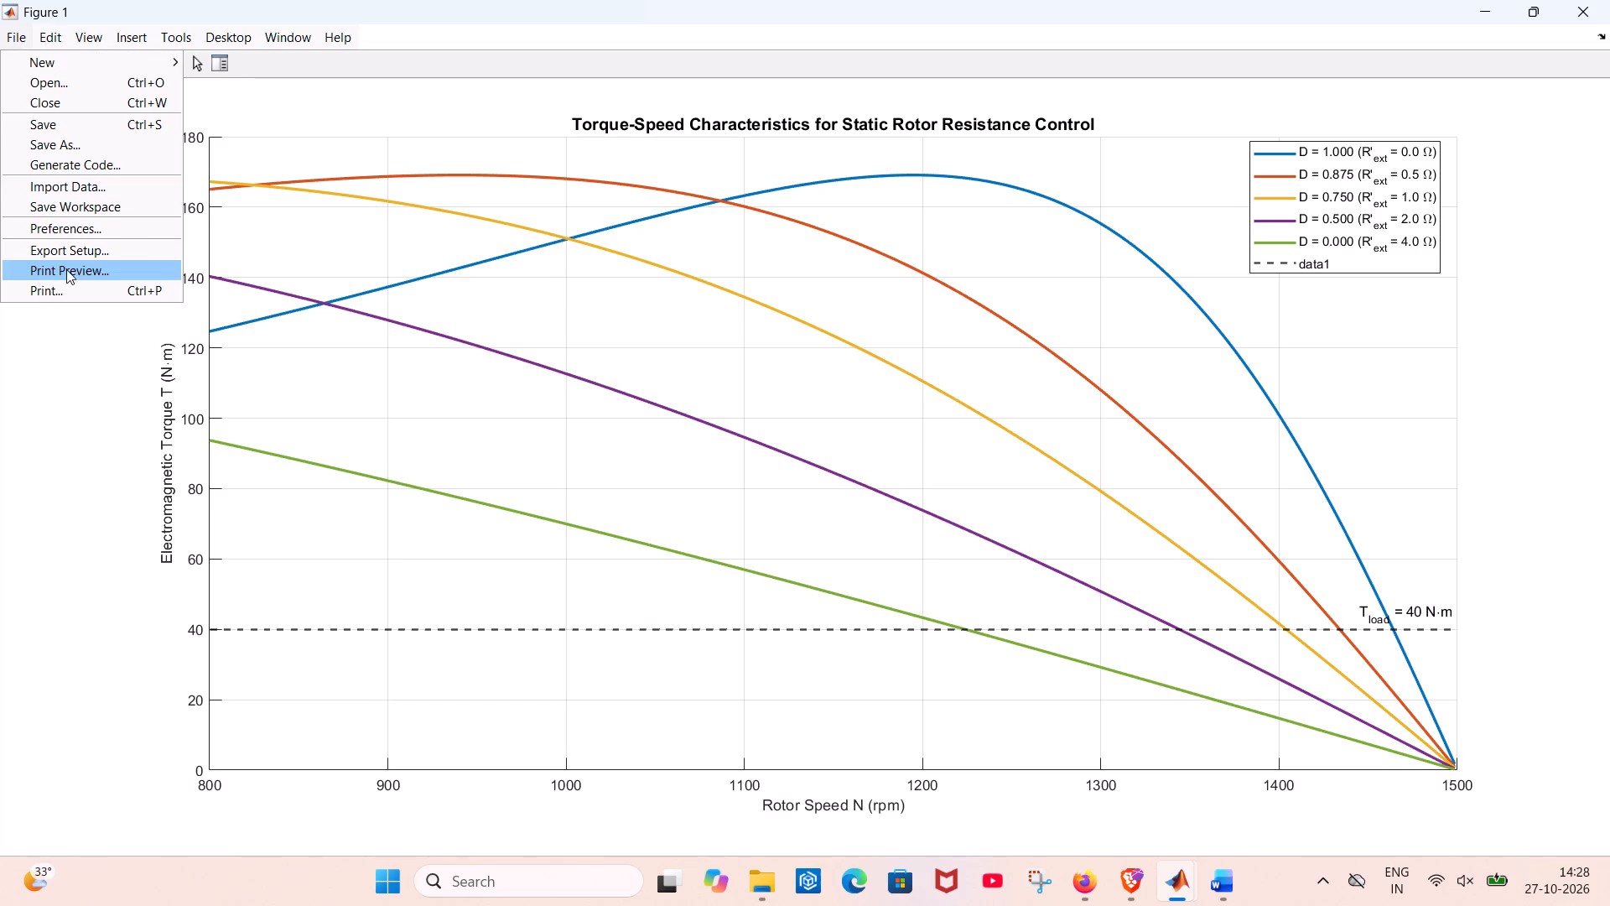
left_click(73, 265)
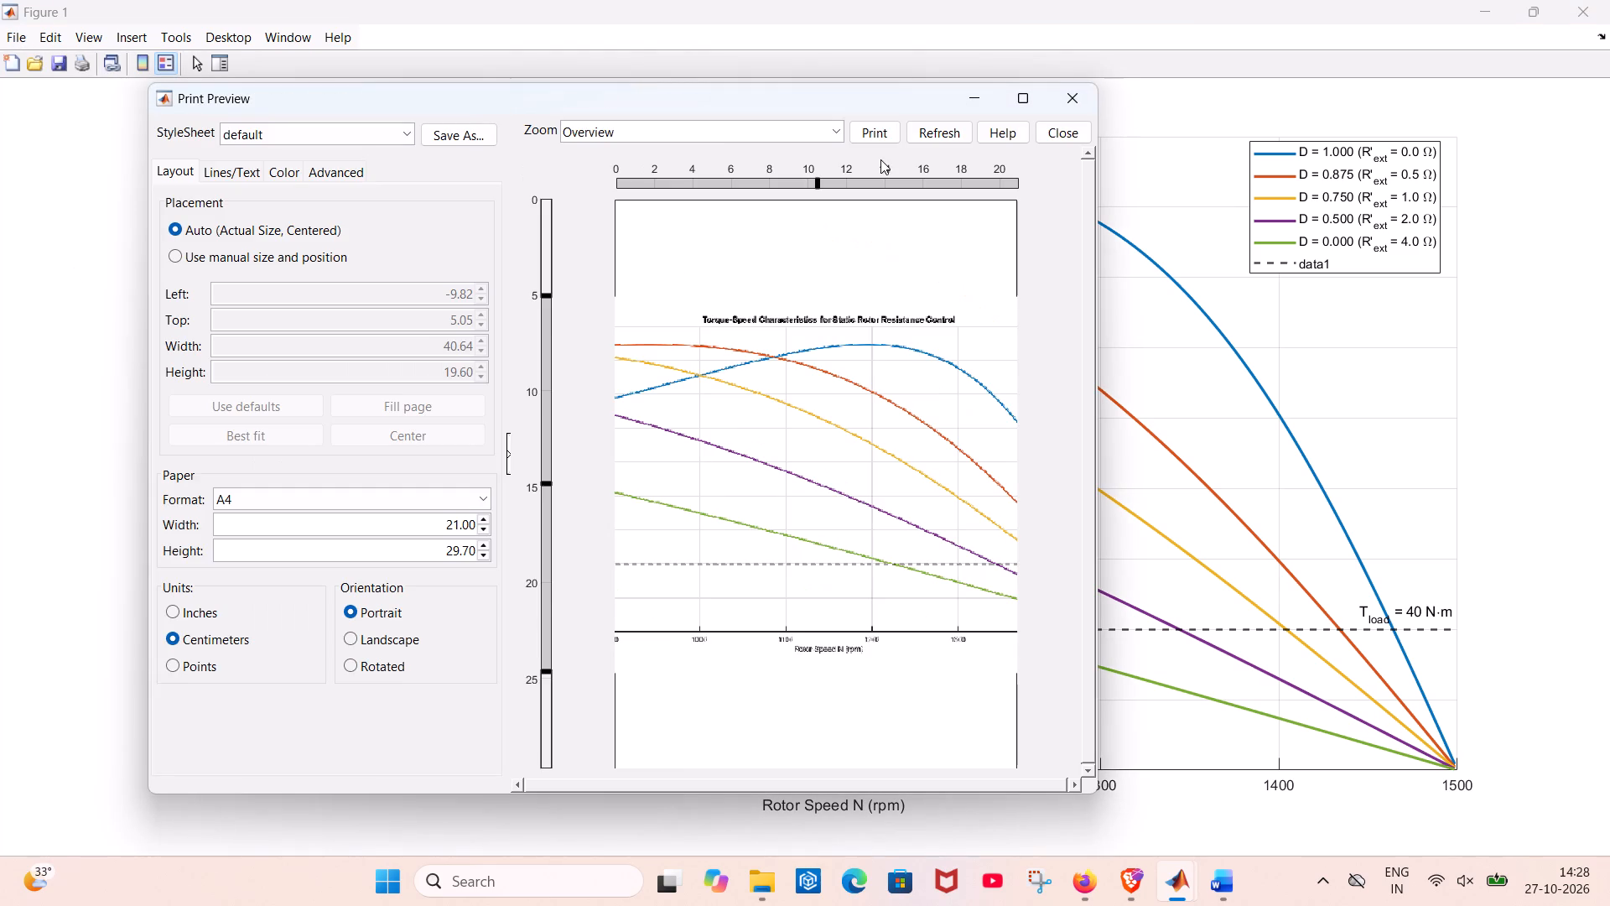
left_click(1026, 92)
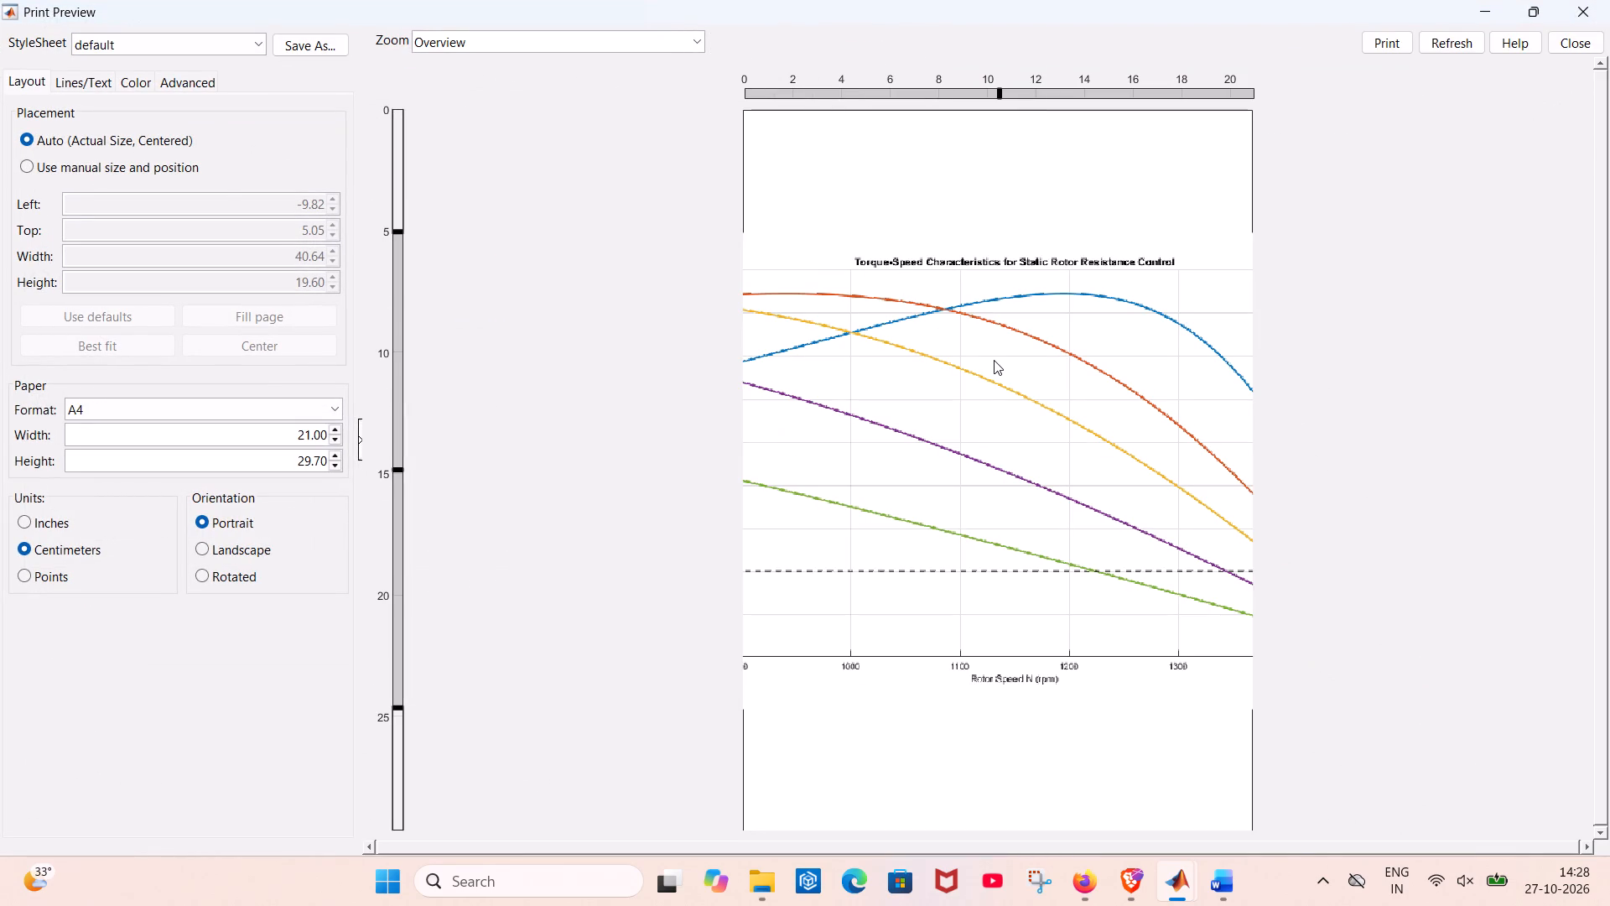
scroll(994, 360, "up", 3, "ctrl")
scroll(994, 360, "down", 11, "ctrl")
left_click(1587, 0)
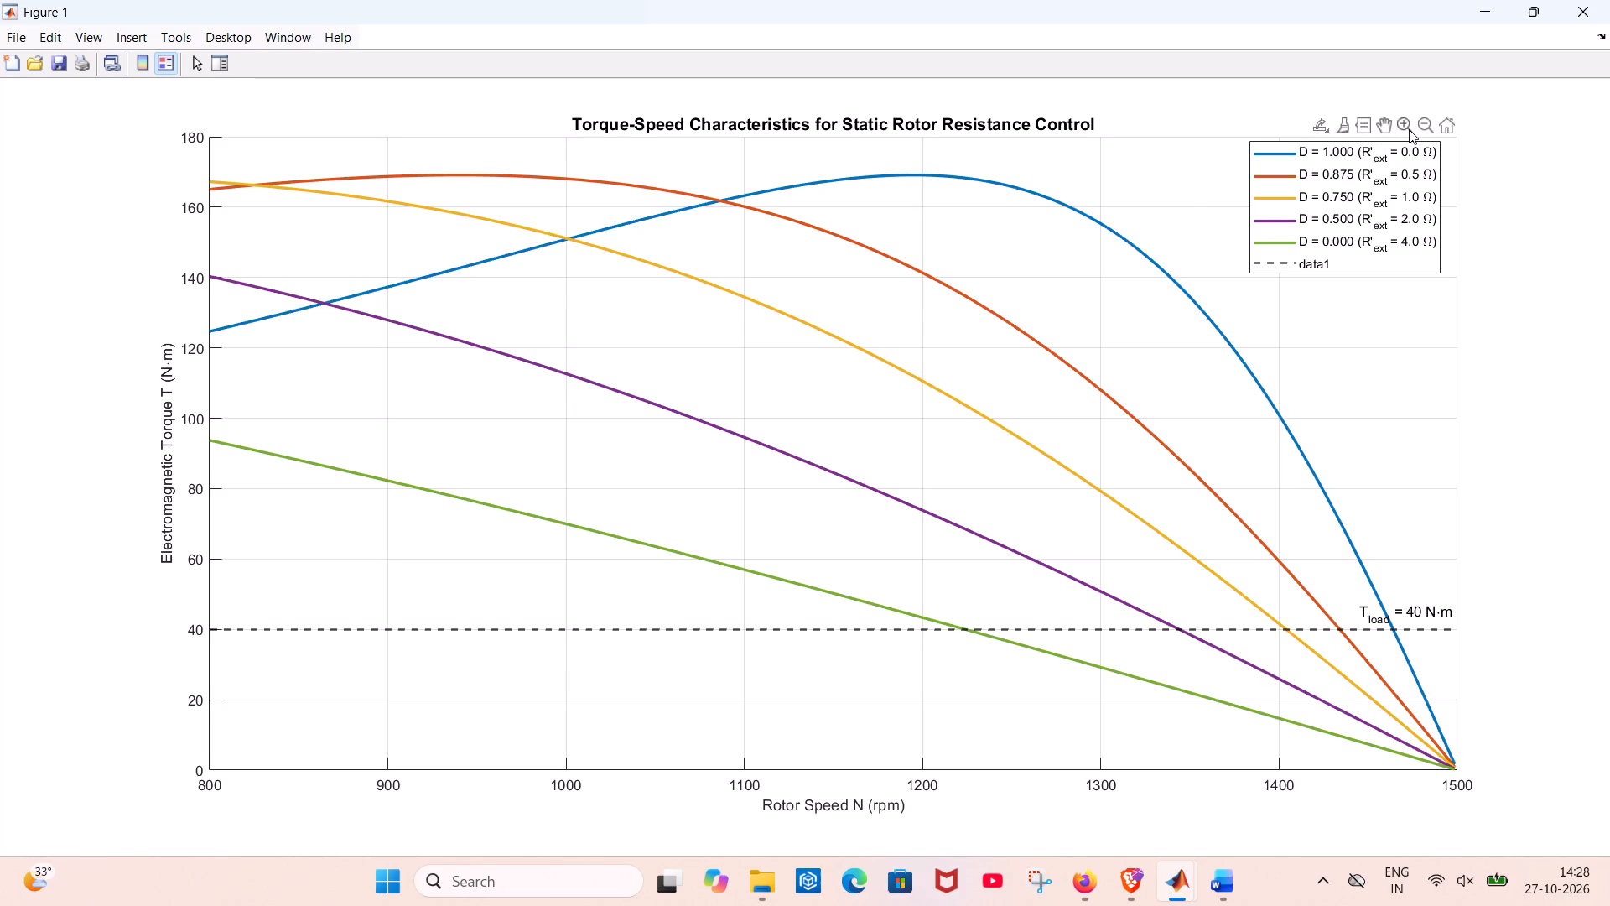
Reposition the legend tightly in the plot's upper-right corner, nearly touching the right border and clear of the curves.
left_click(1346, 124)
left_click_drag(1318, 267, 1290, 274)
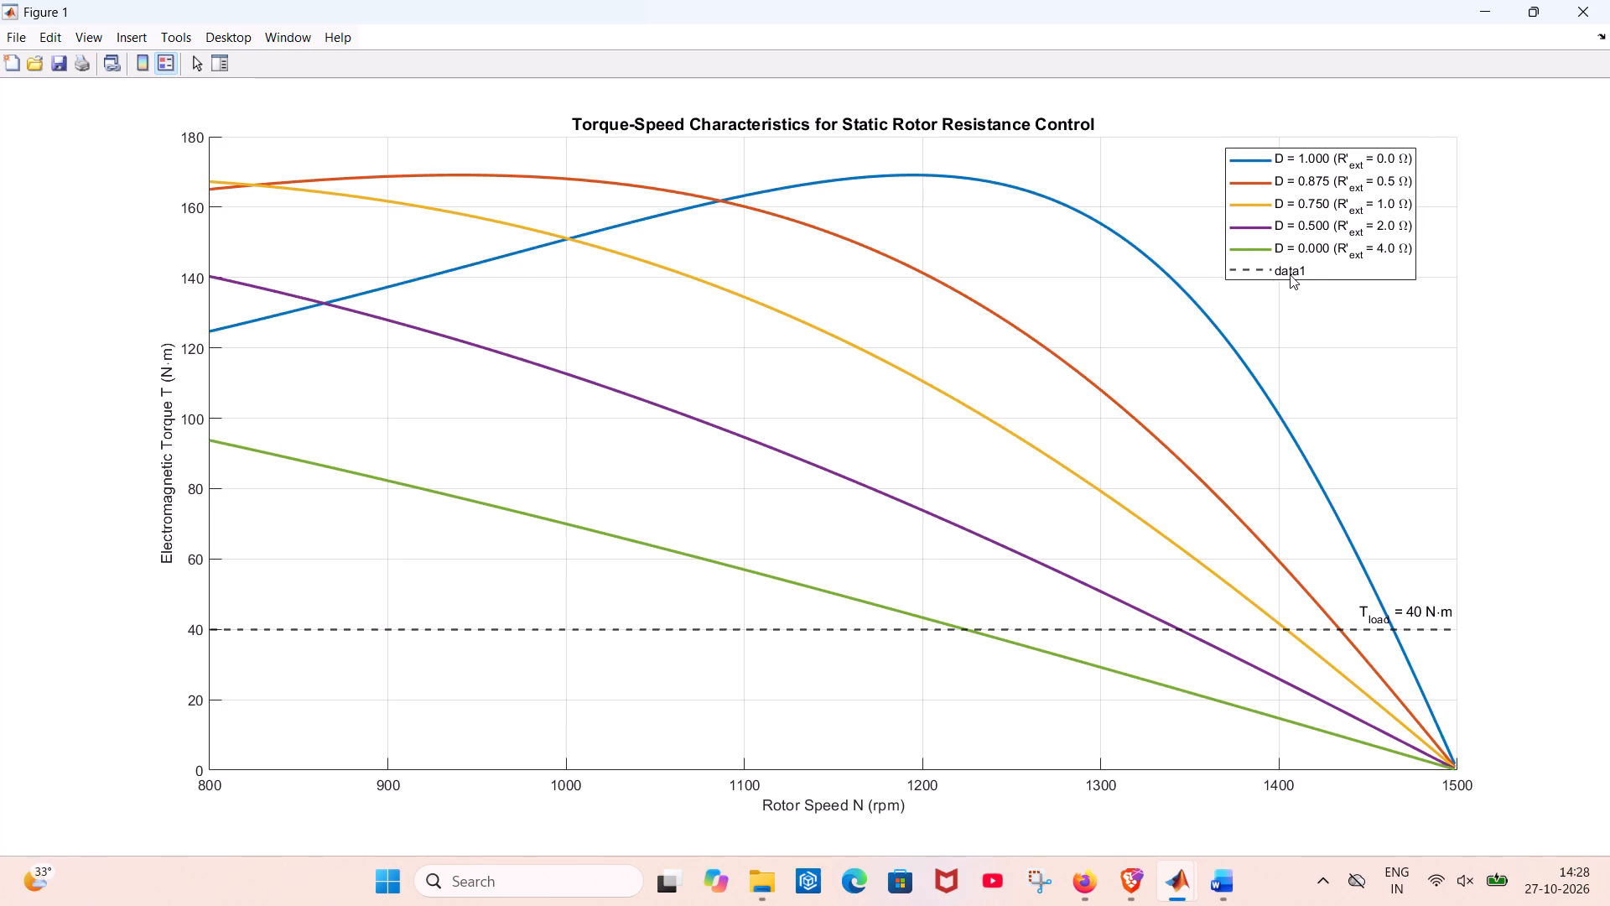
left_click_drag(1290, 274, 1329, 266)
left_click(1298, 126)
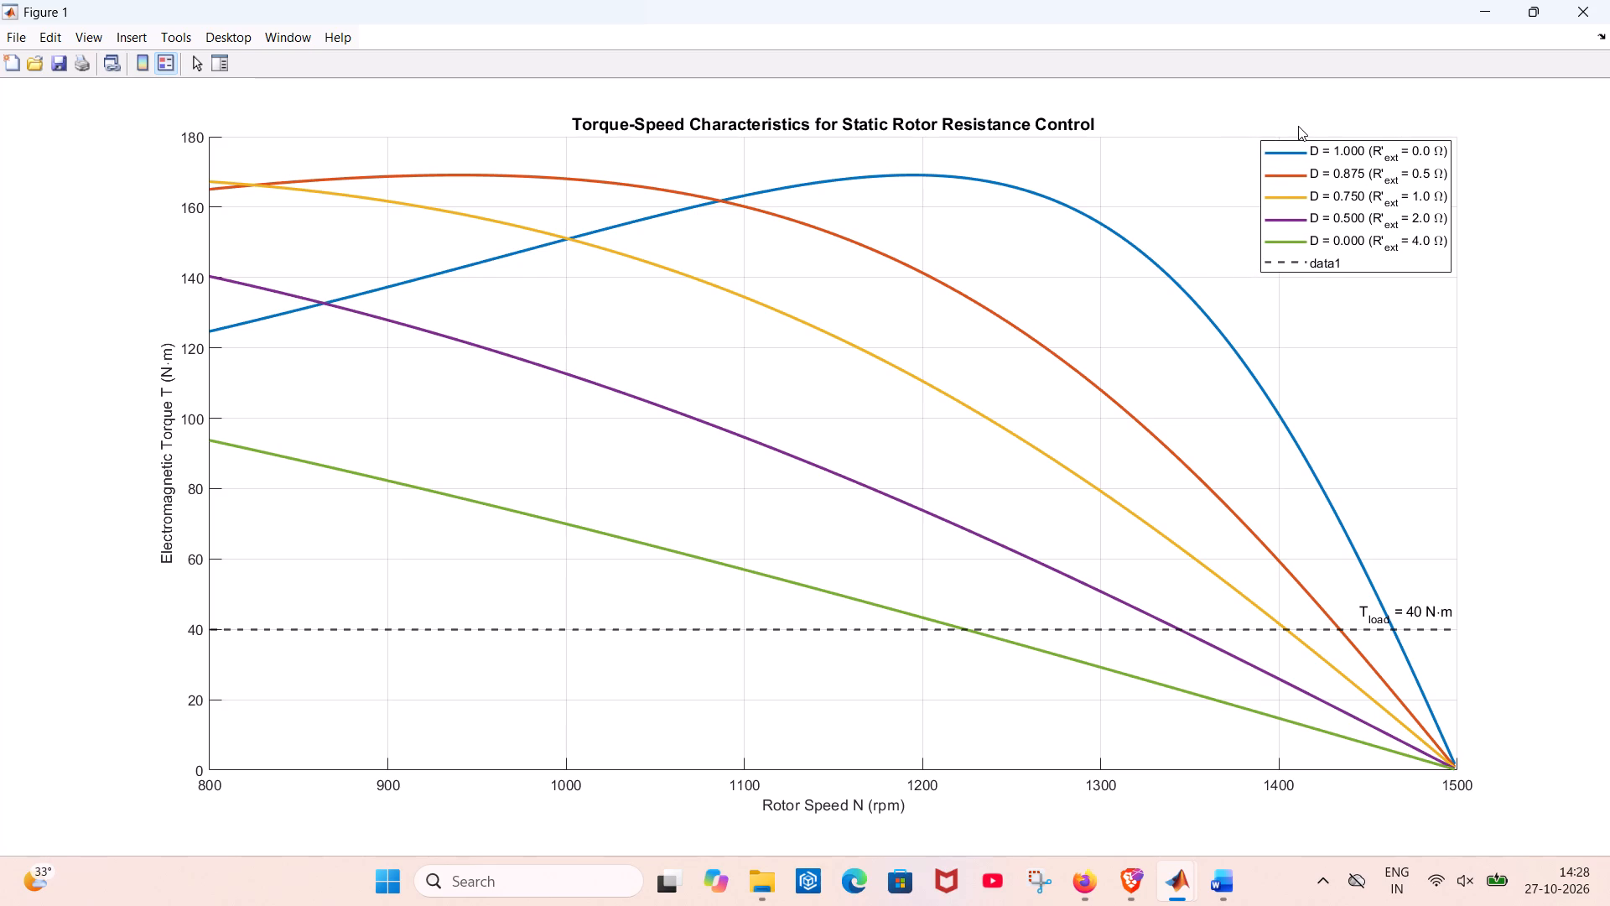
Save the torque-speed figure as a JPEG image named "pecm ass 2" in the Desktop folder.
left_click(16, 38)
left_click(47, 151)
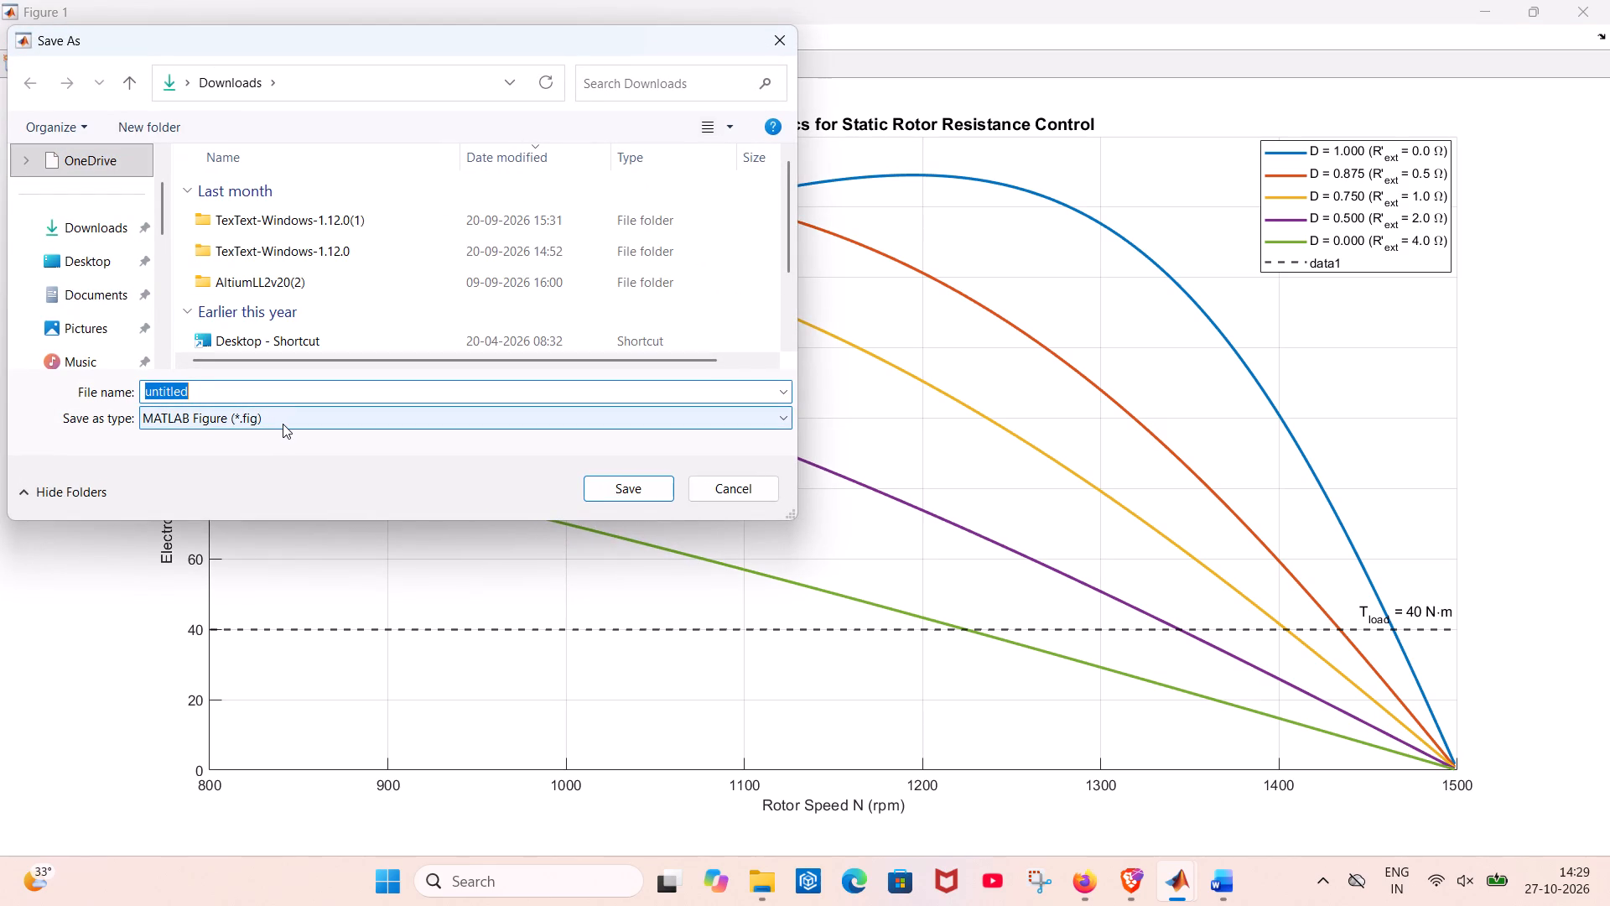
left_click(283, 424)
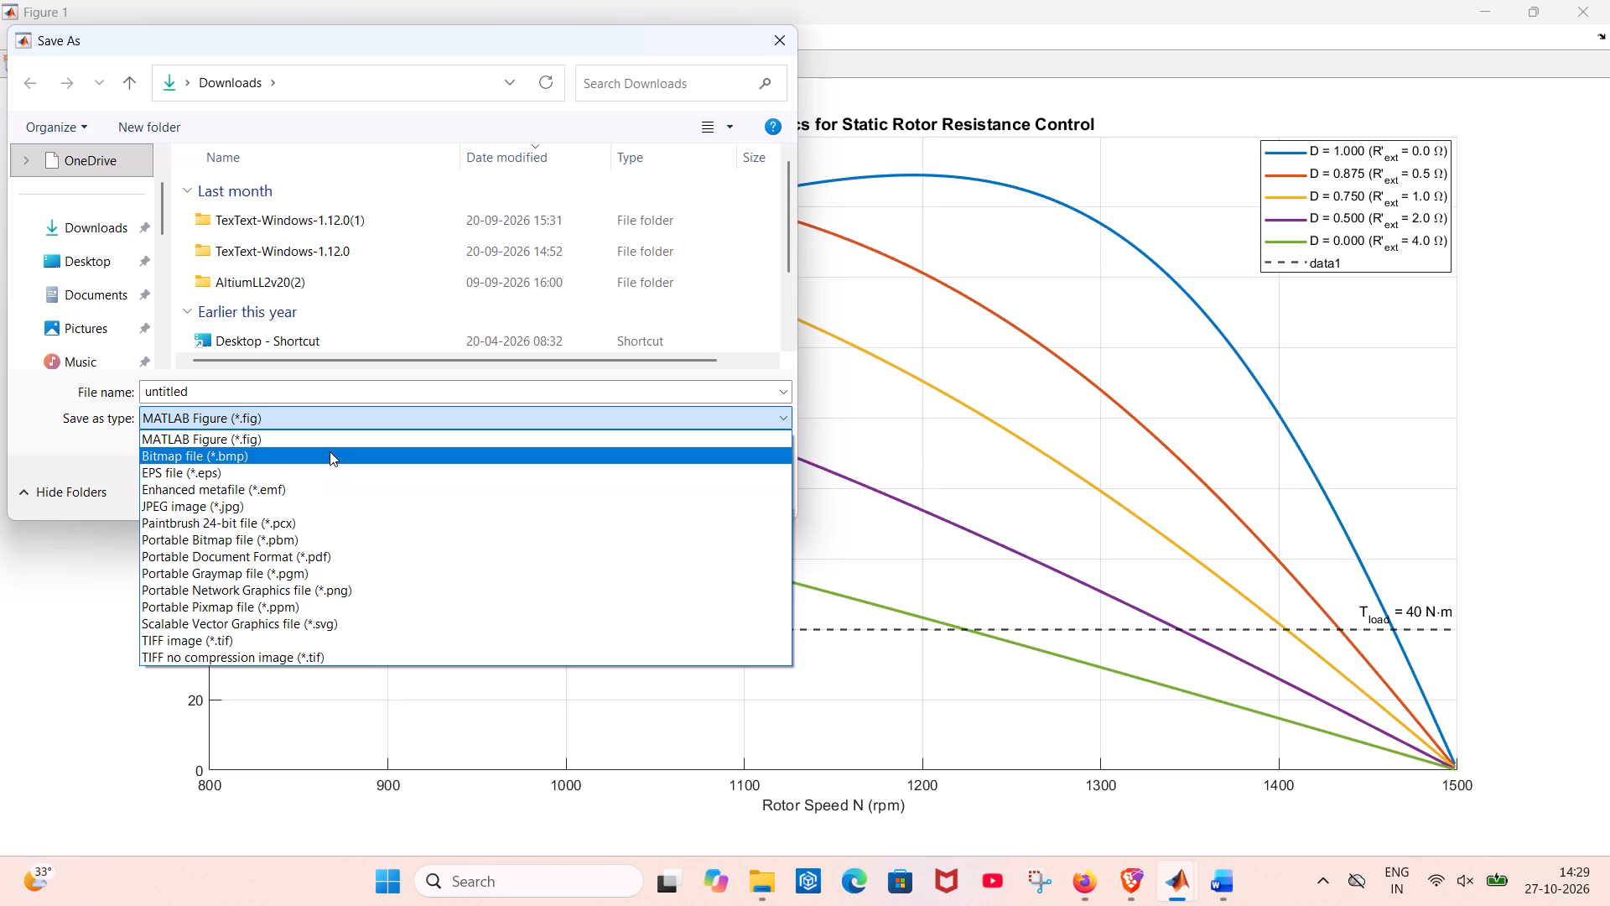
left_click(299, 513)
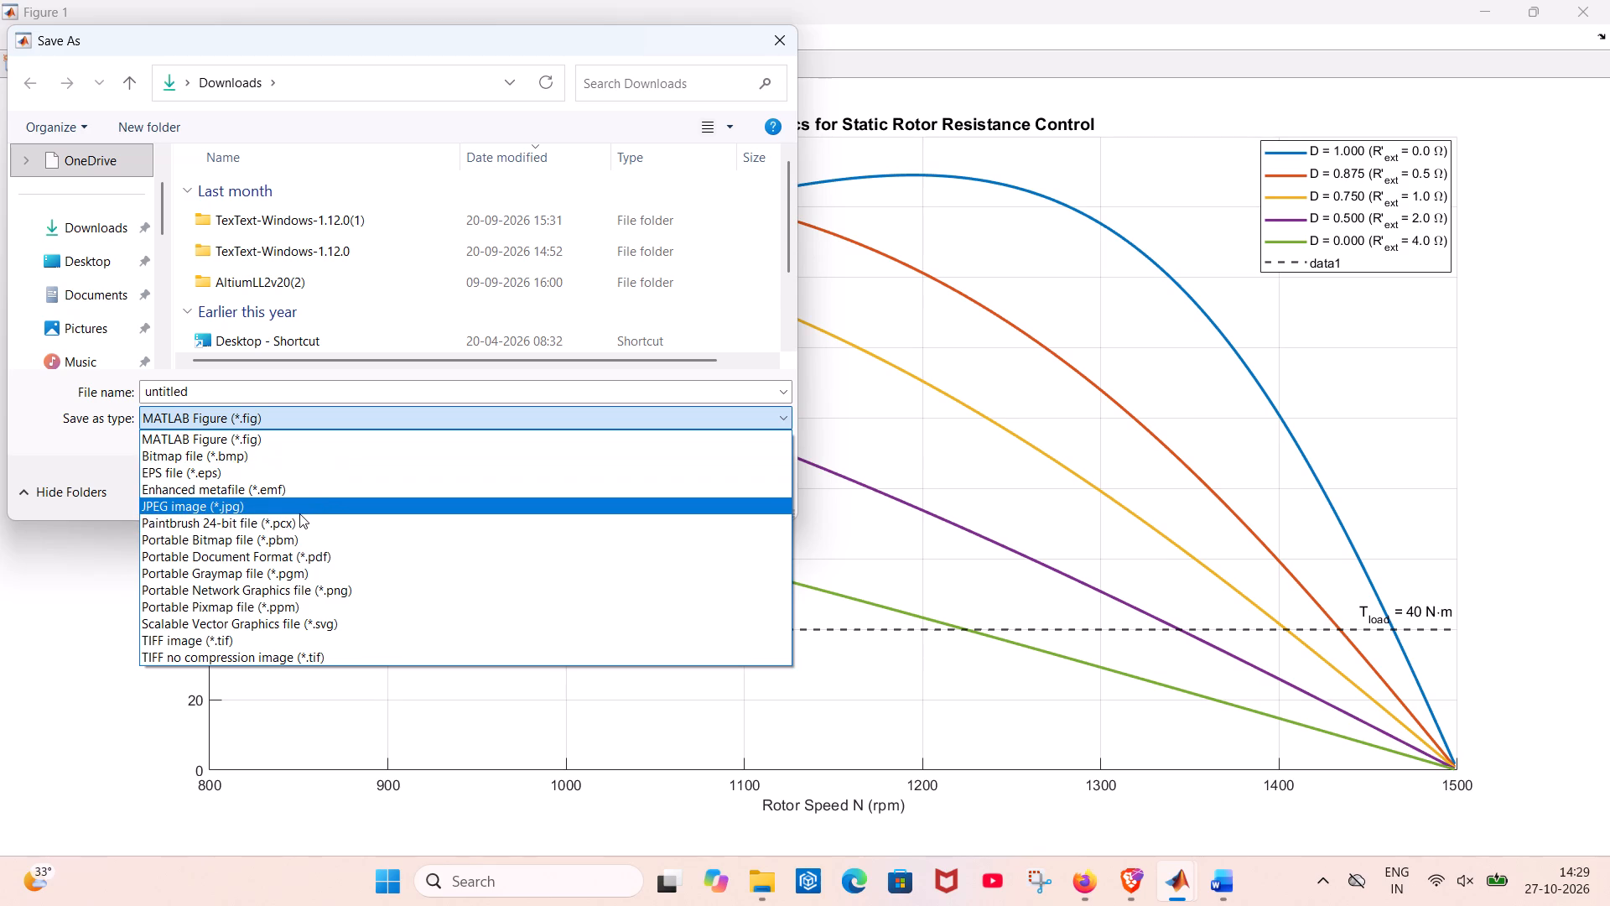
left_click(313, 400)
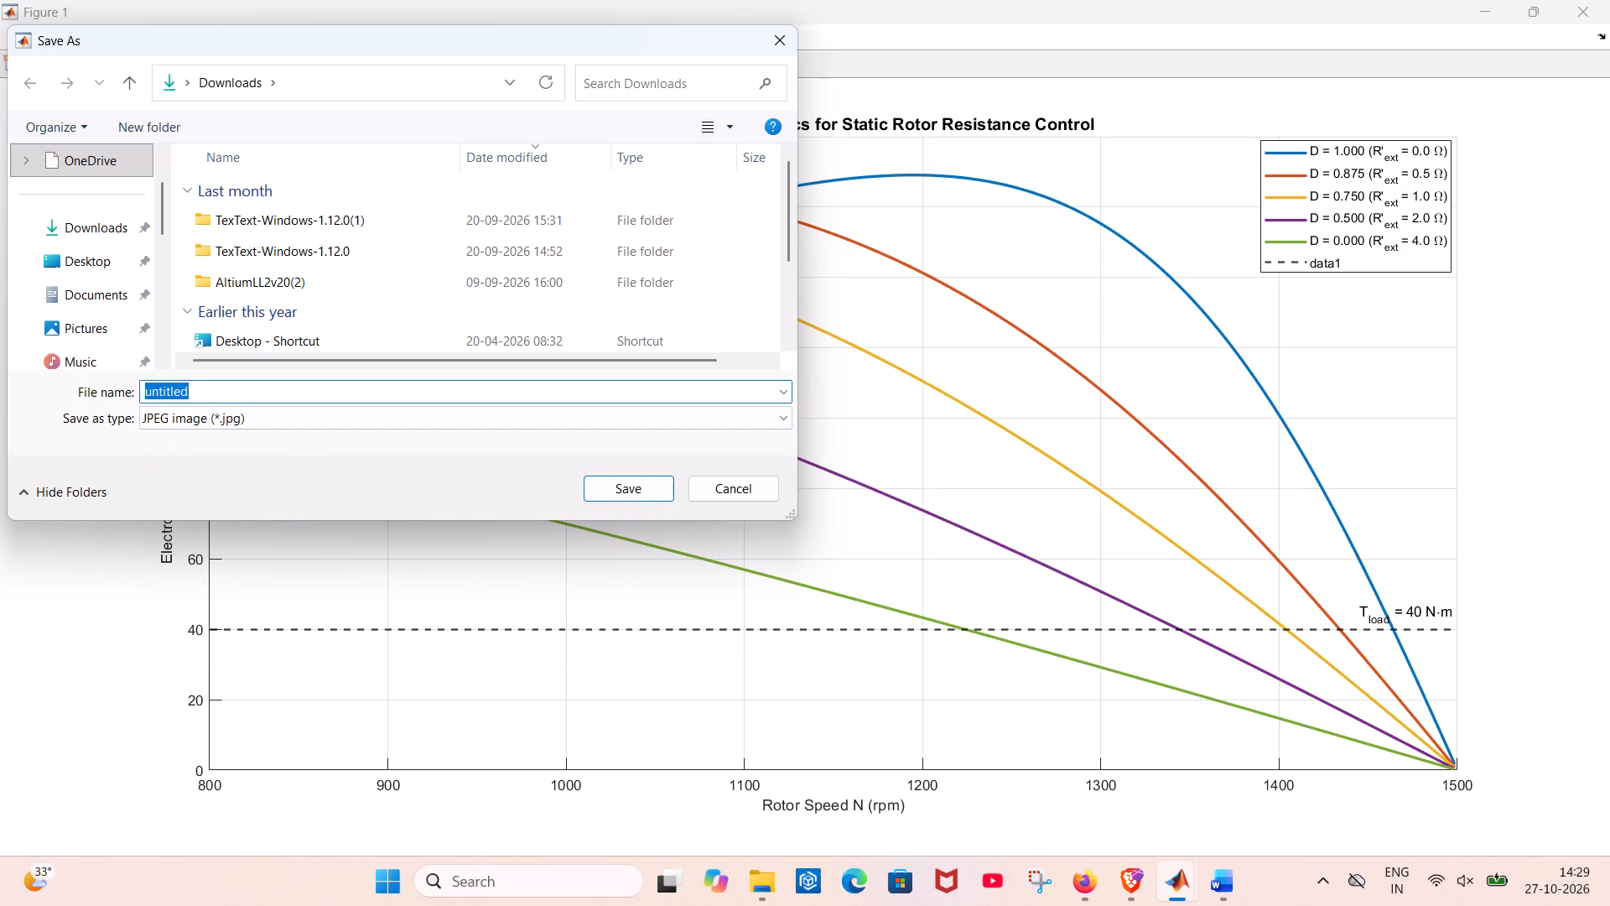
type("pecm")
key("space")
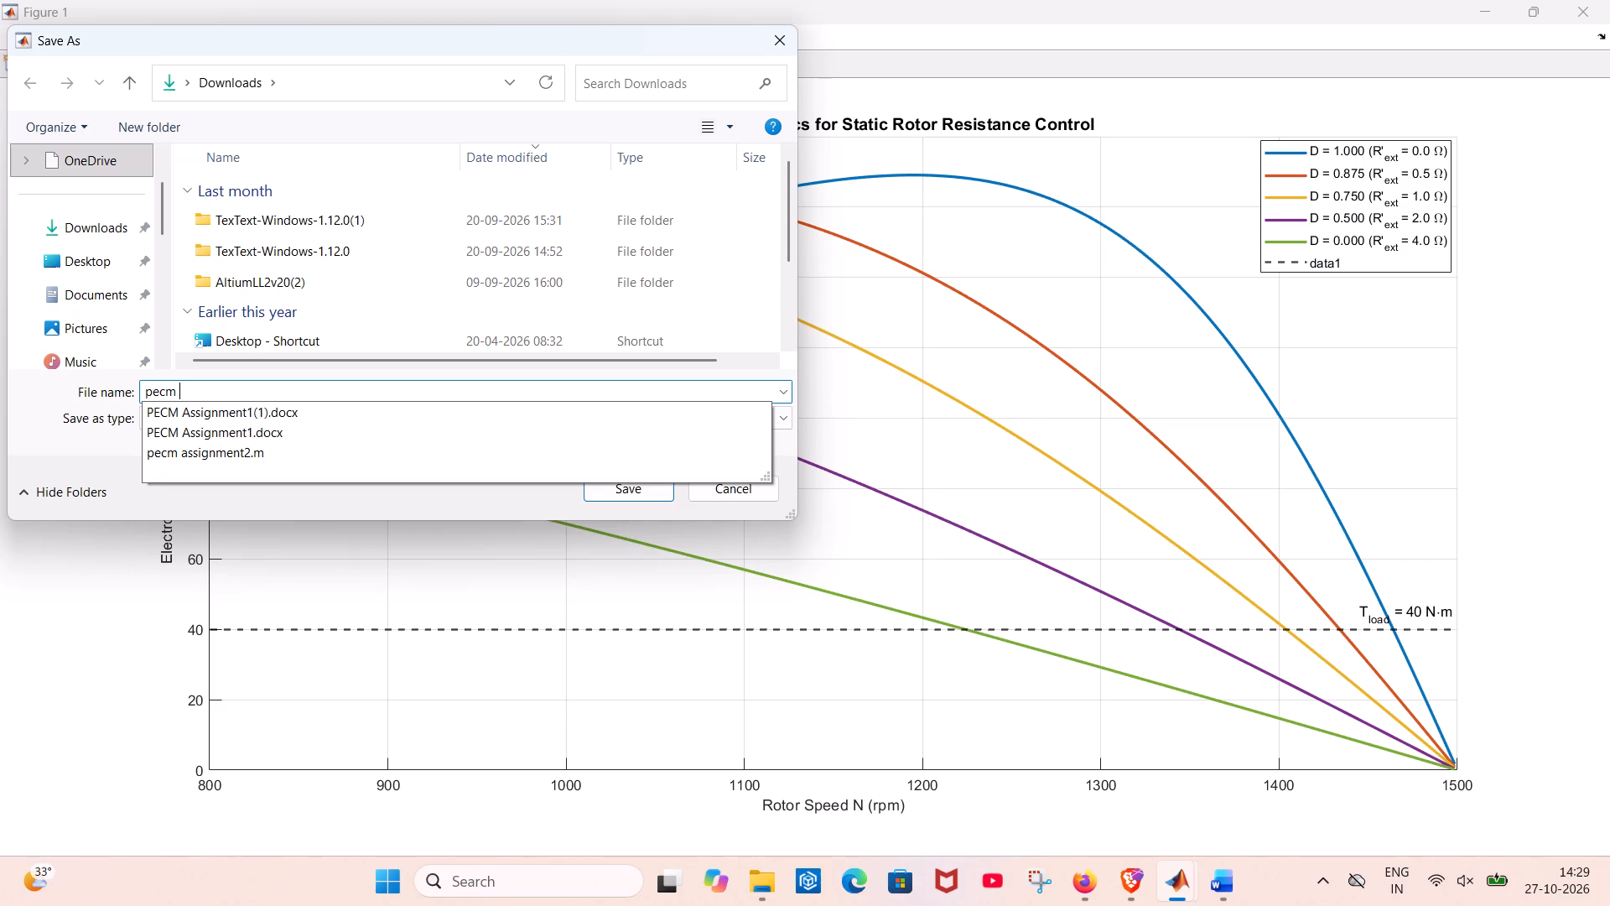
type("ass")
key("space")
key("2")
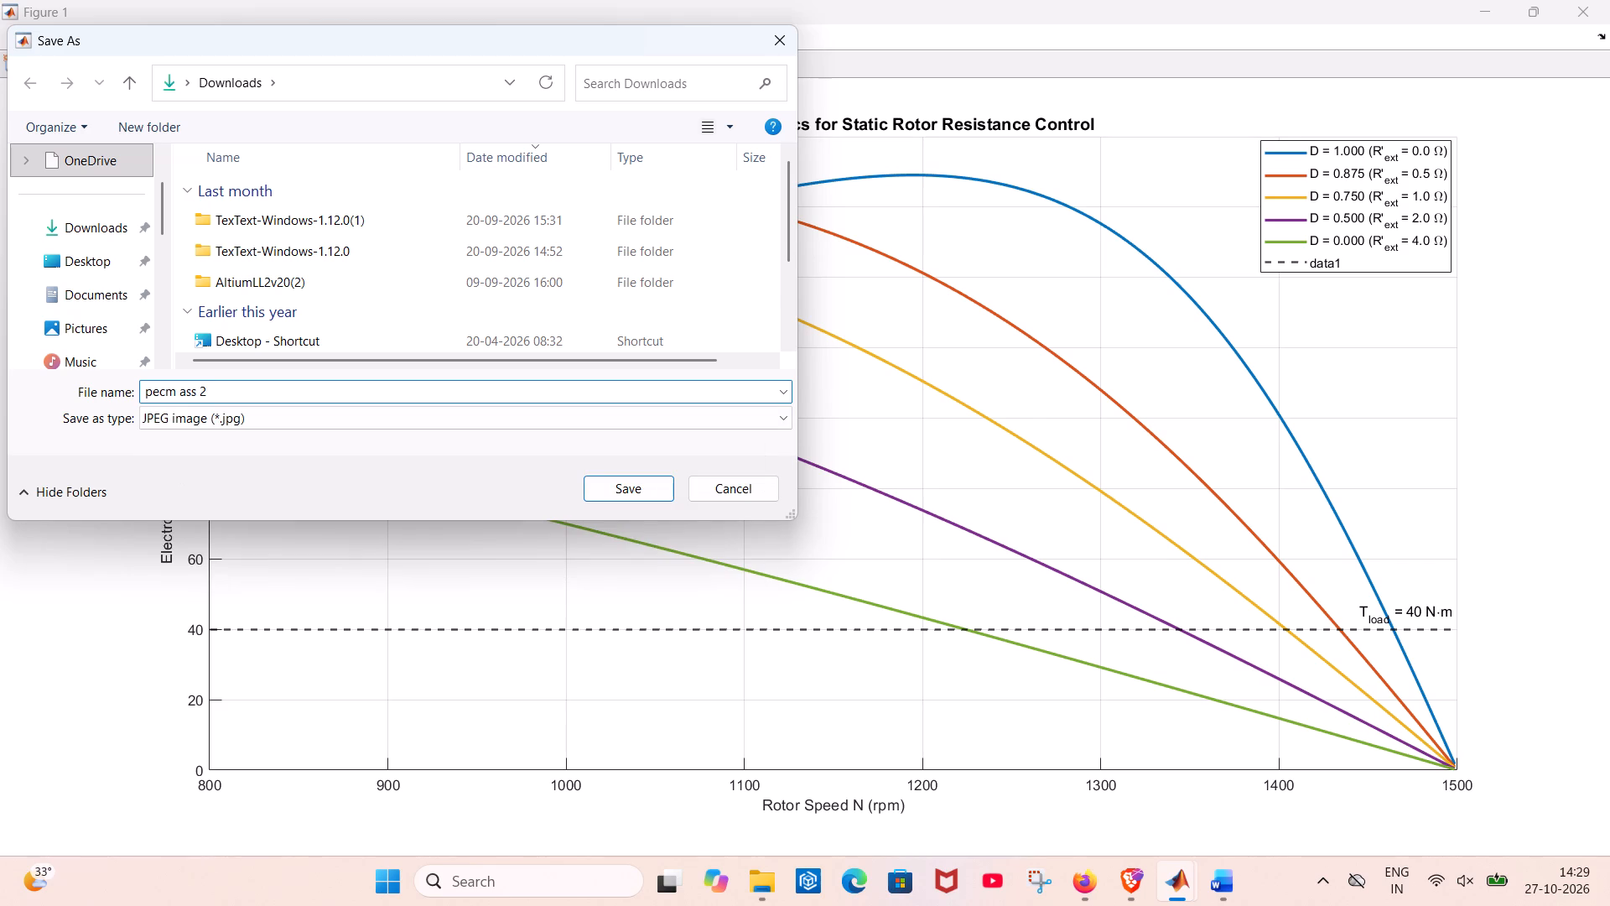
left_click(79, 256)
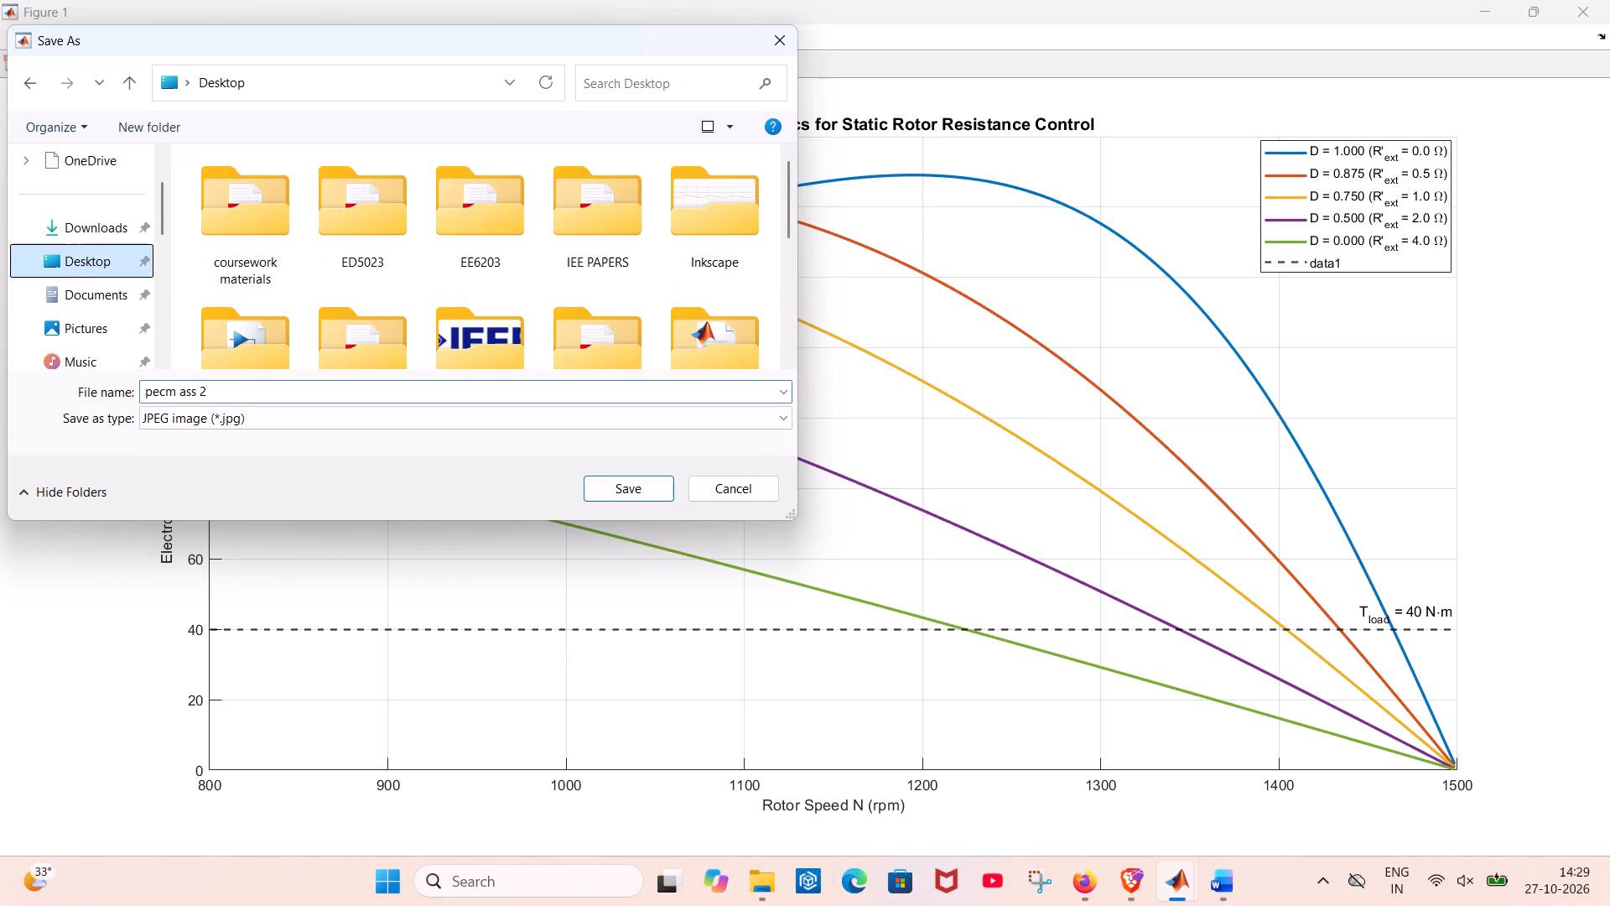
left_click(611, 486)
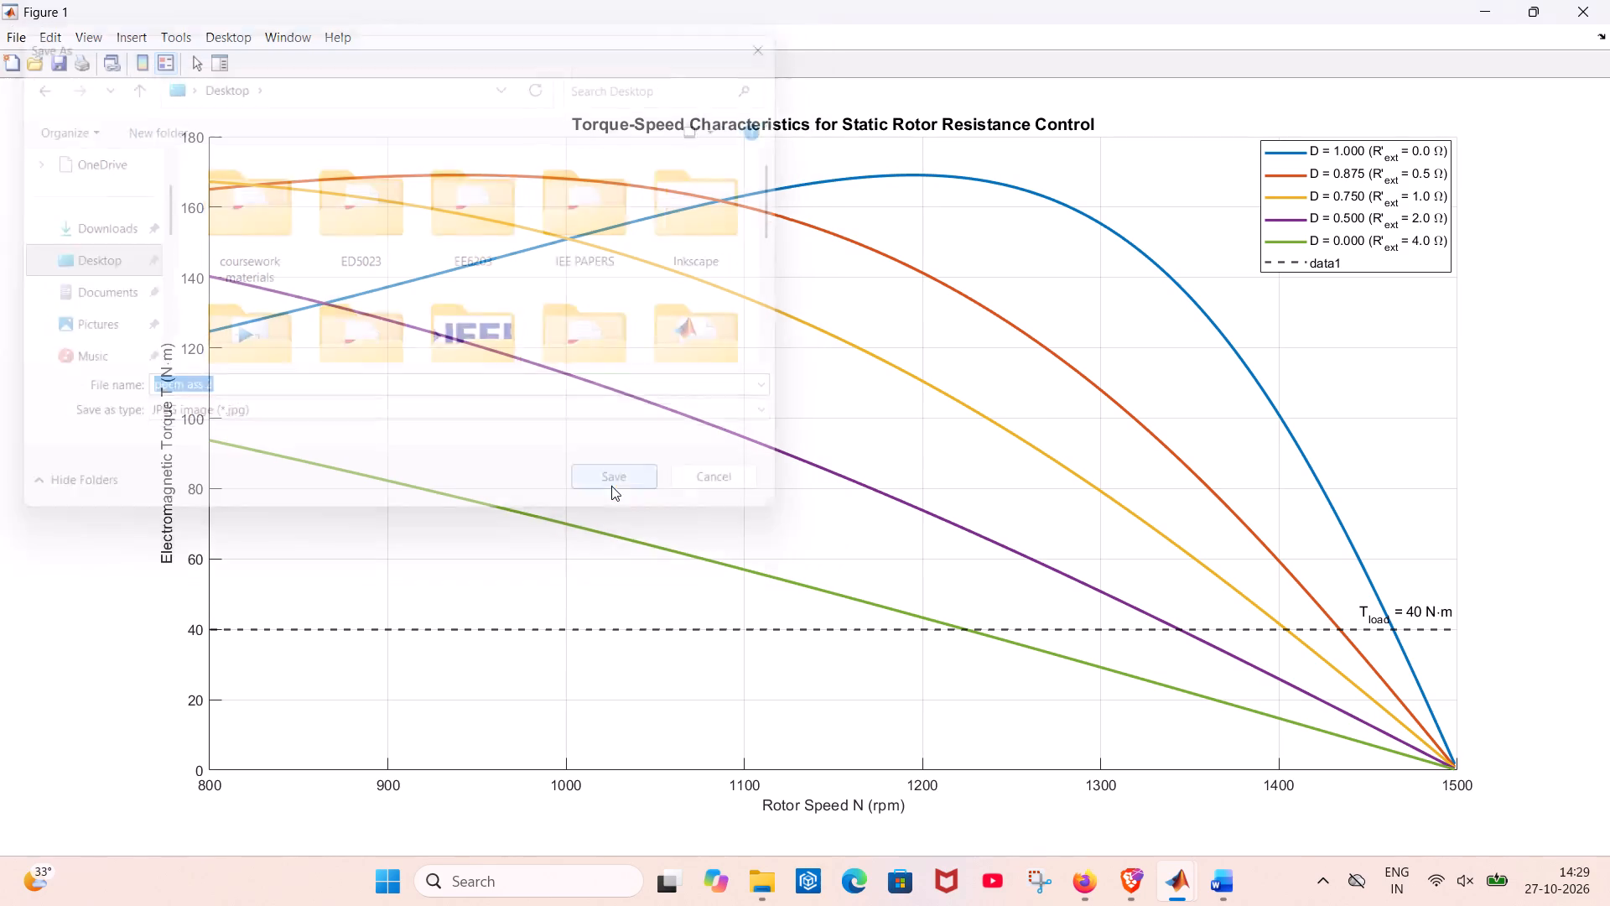
Clear the open windows off the desktop, view the saved "pecm ass 2" image, and put it away.
left_click(1486, 18)
left_click(1486, 18)
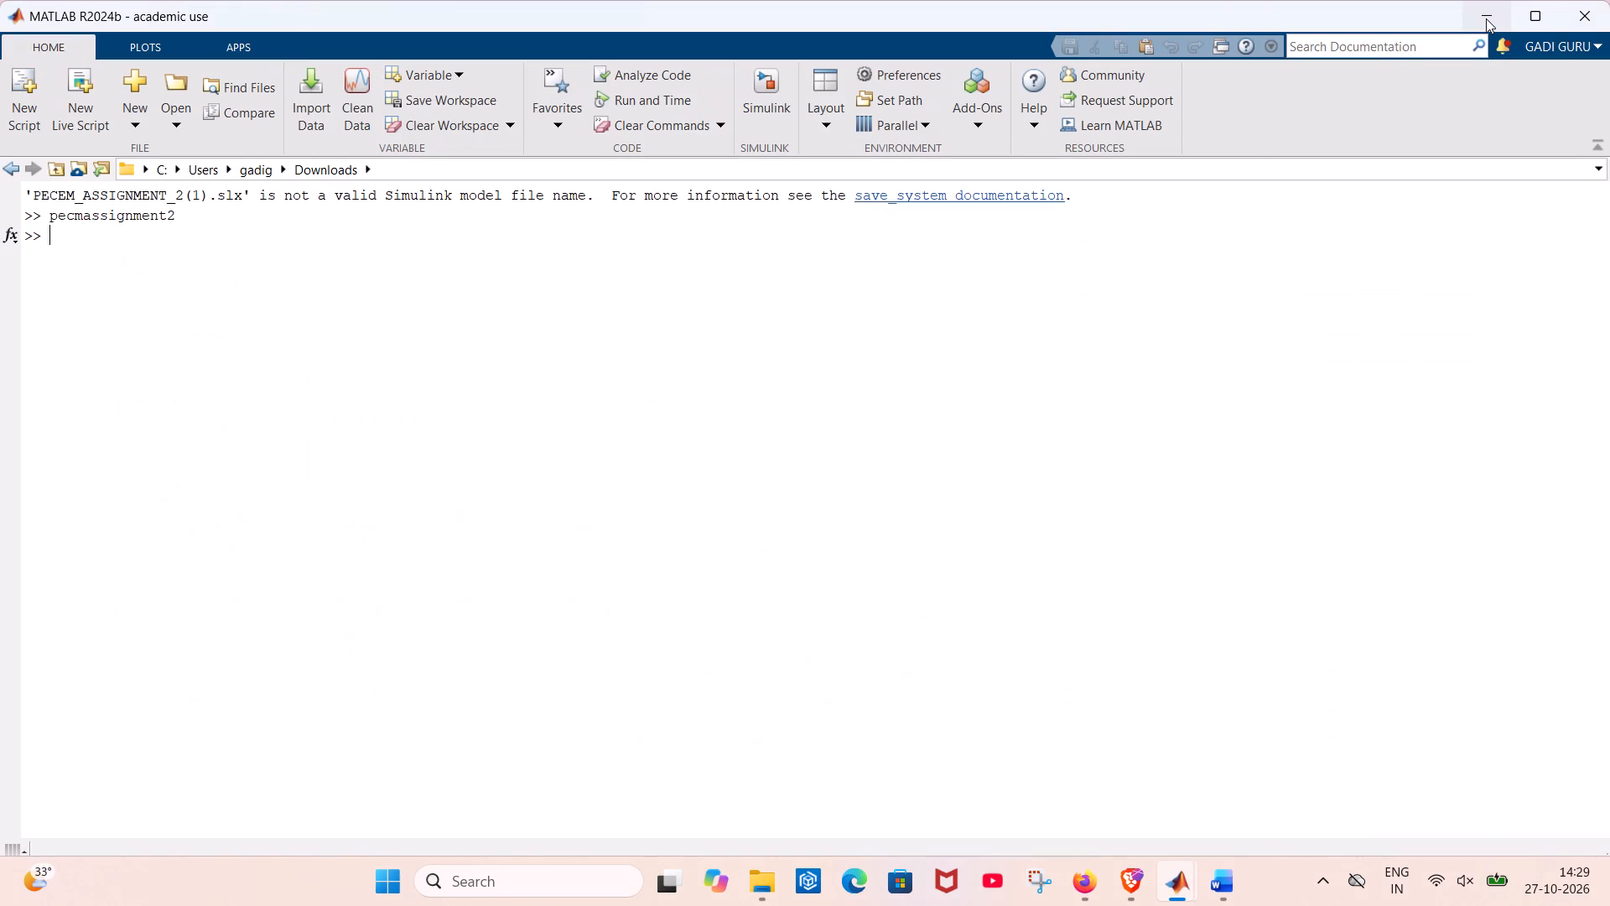
left_click(1486, 18)
left_click(1486, 18)
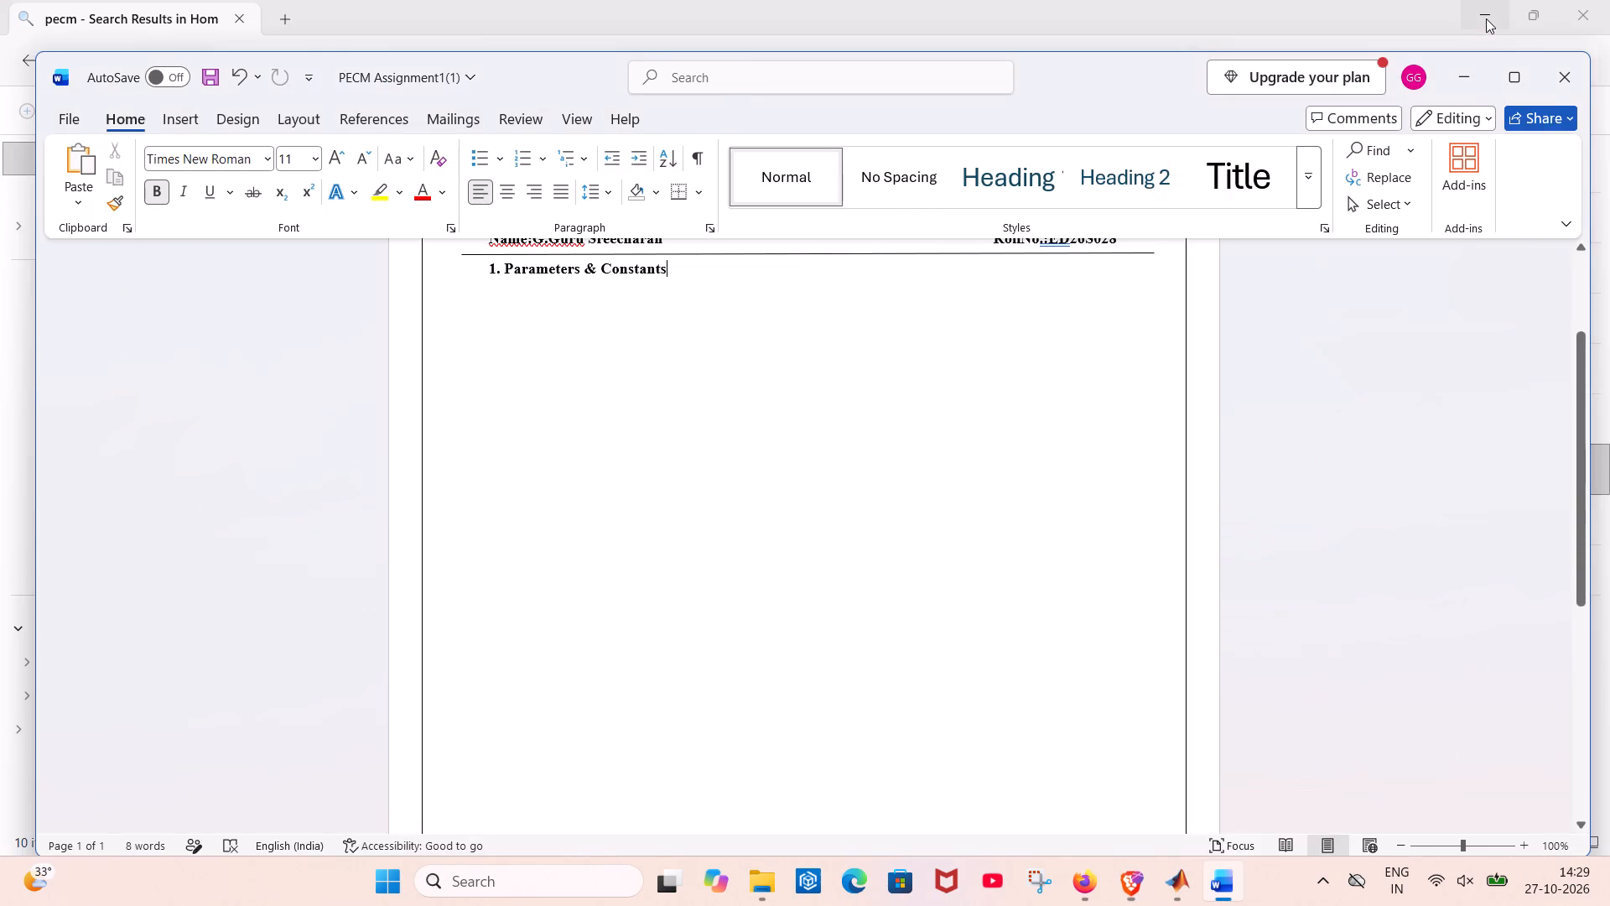
left_click(1486, 18)
left_click(1486, 18)
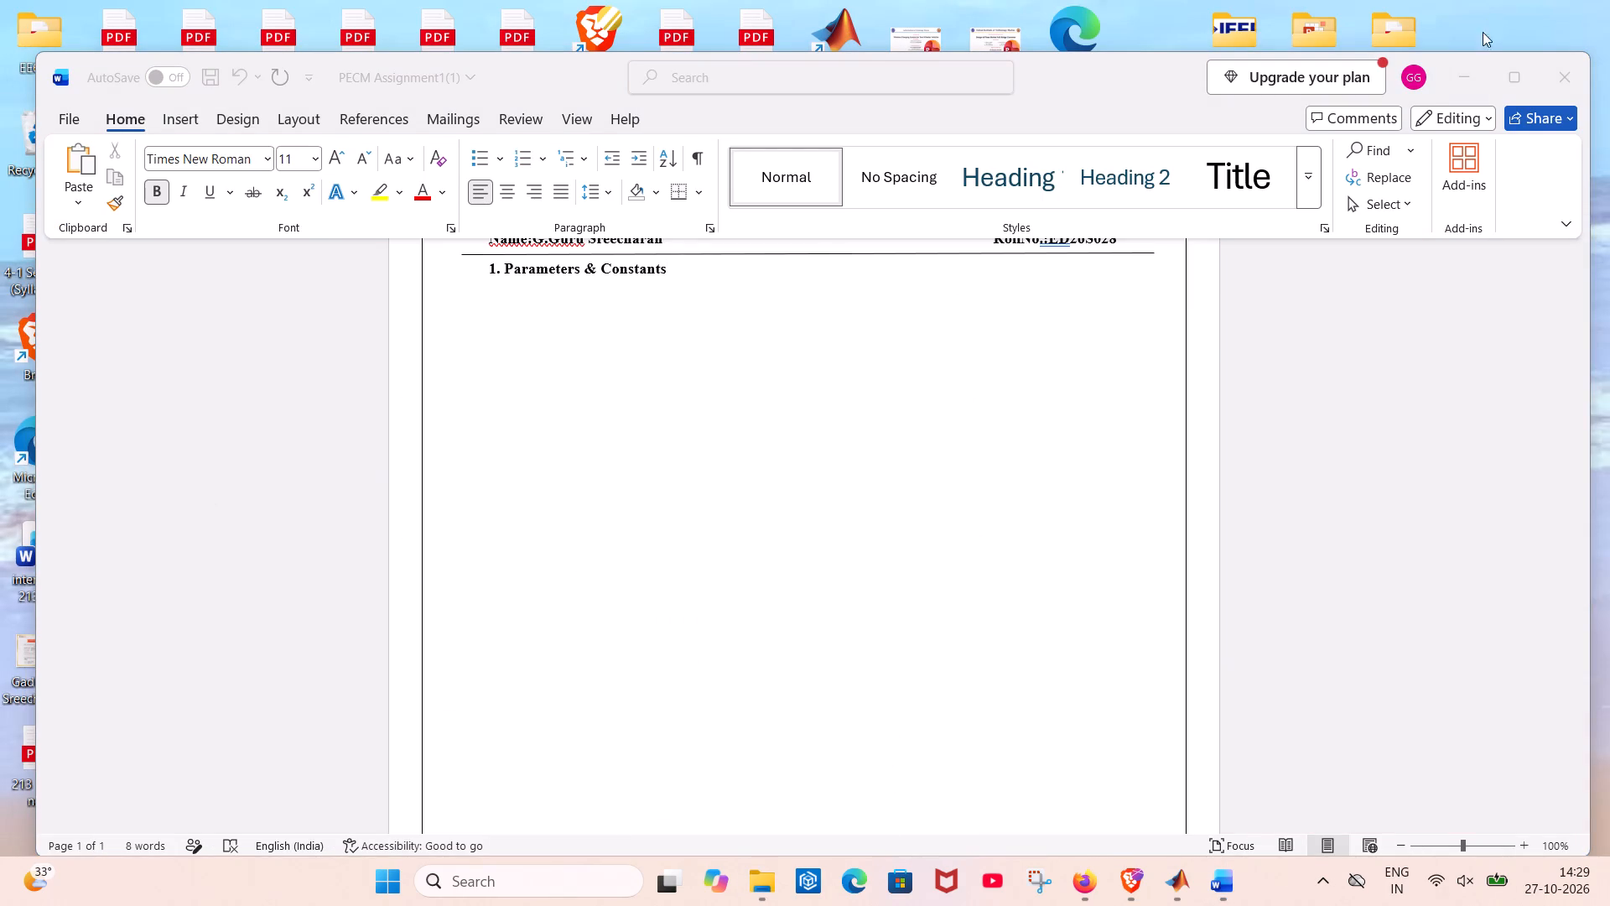
left_click(1466, 57)
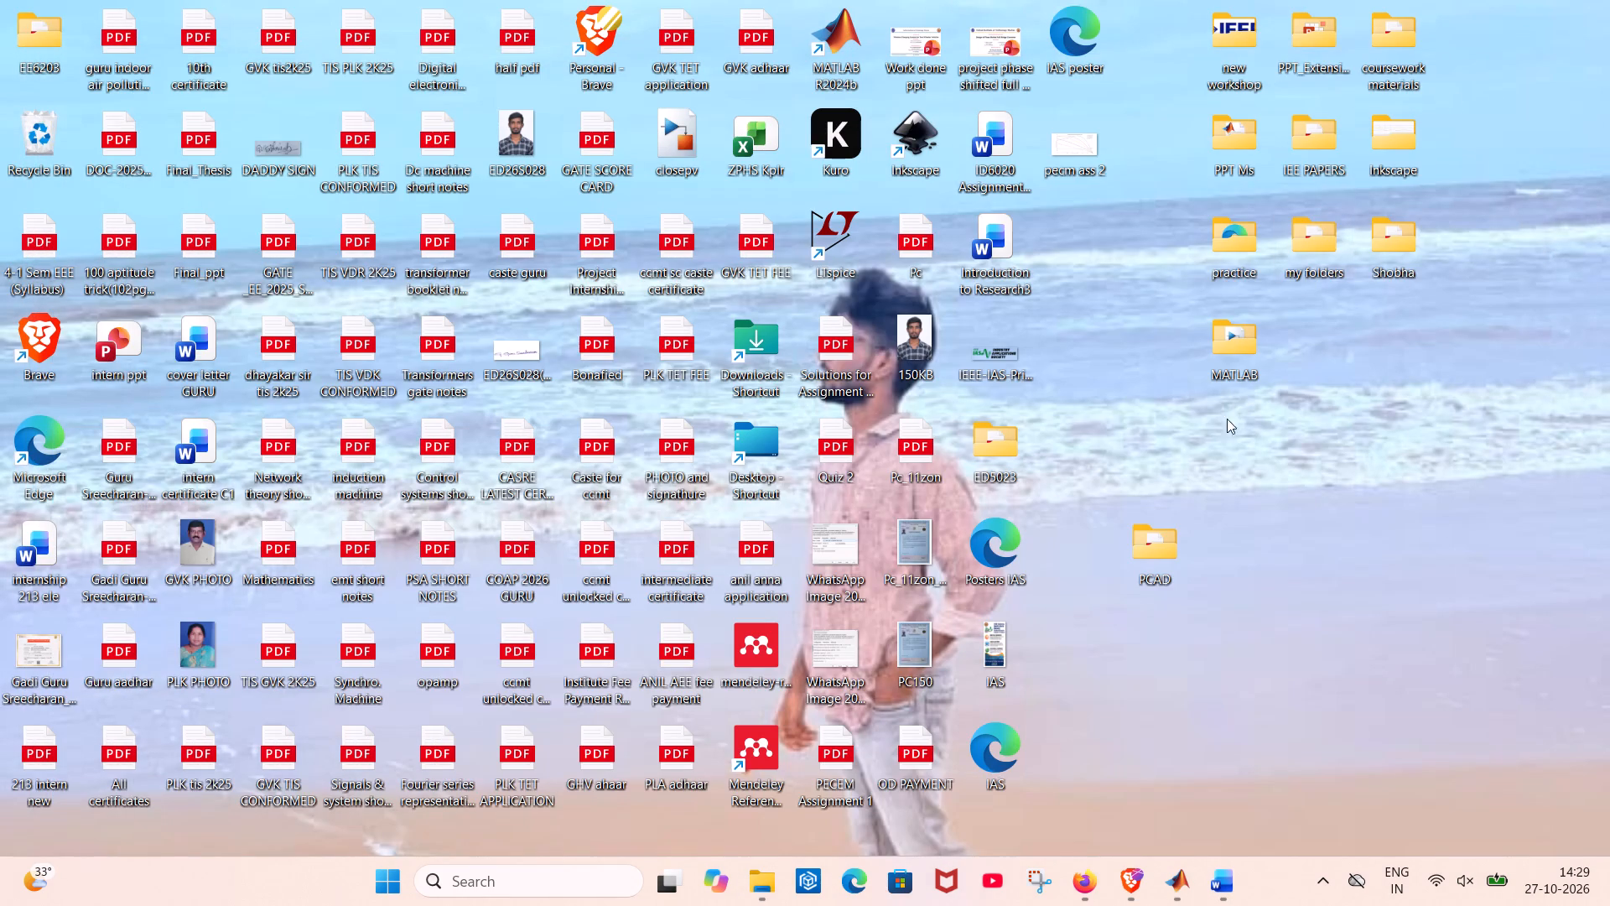
double_click(1068, 154)
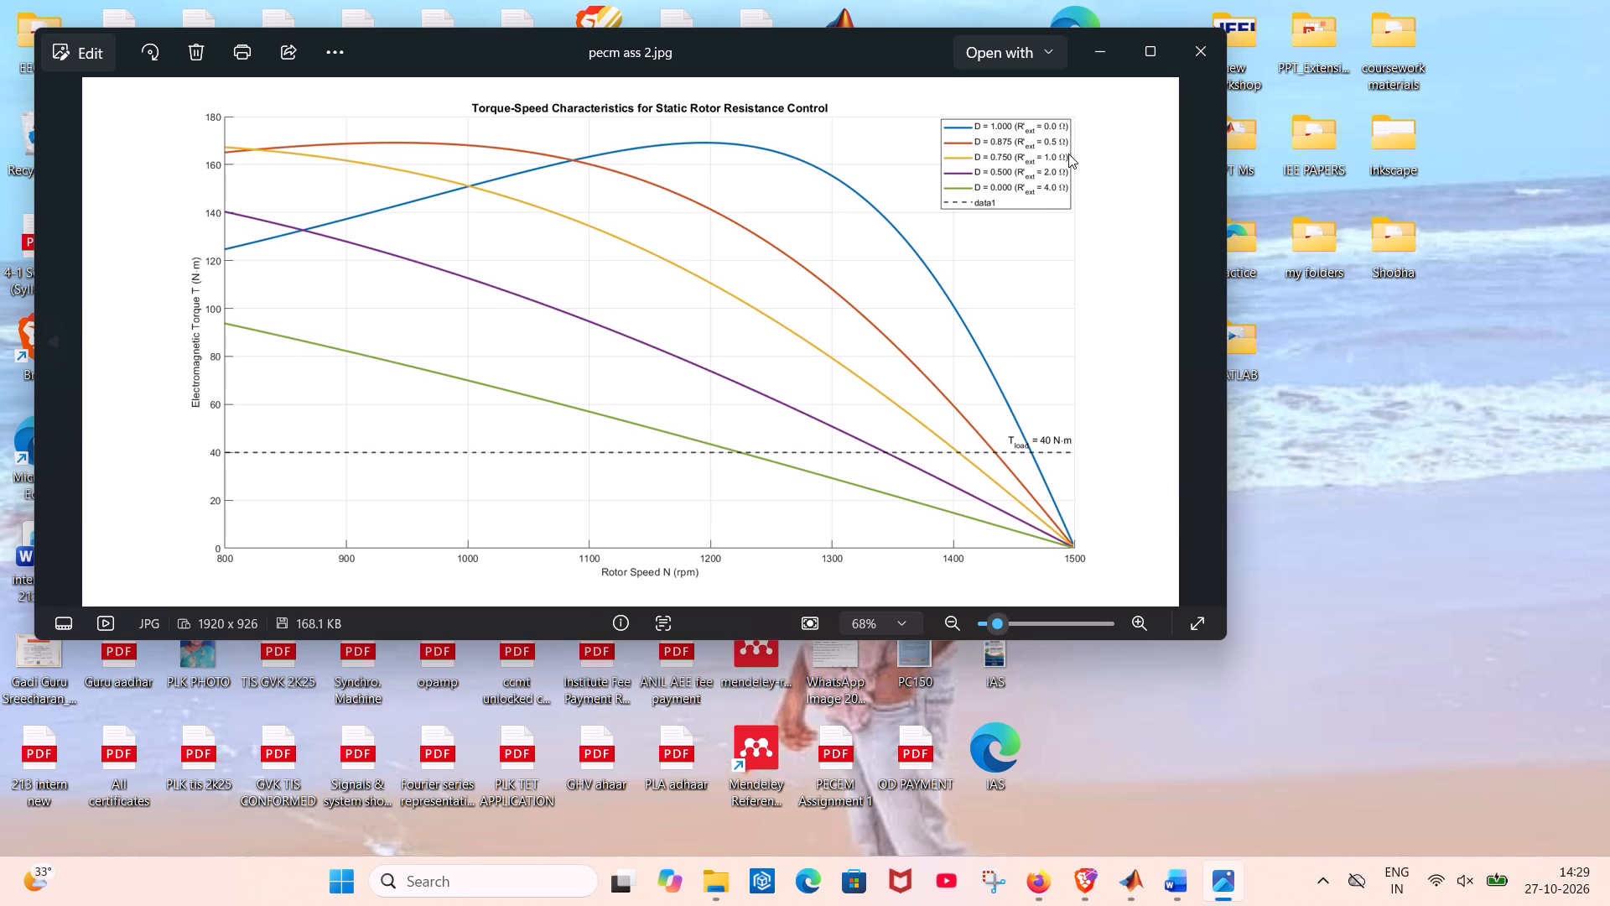
left_click(1125, 48)
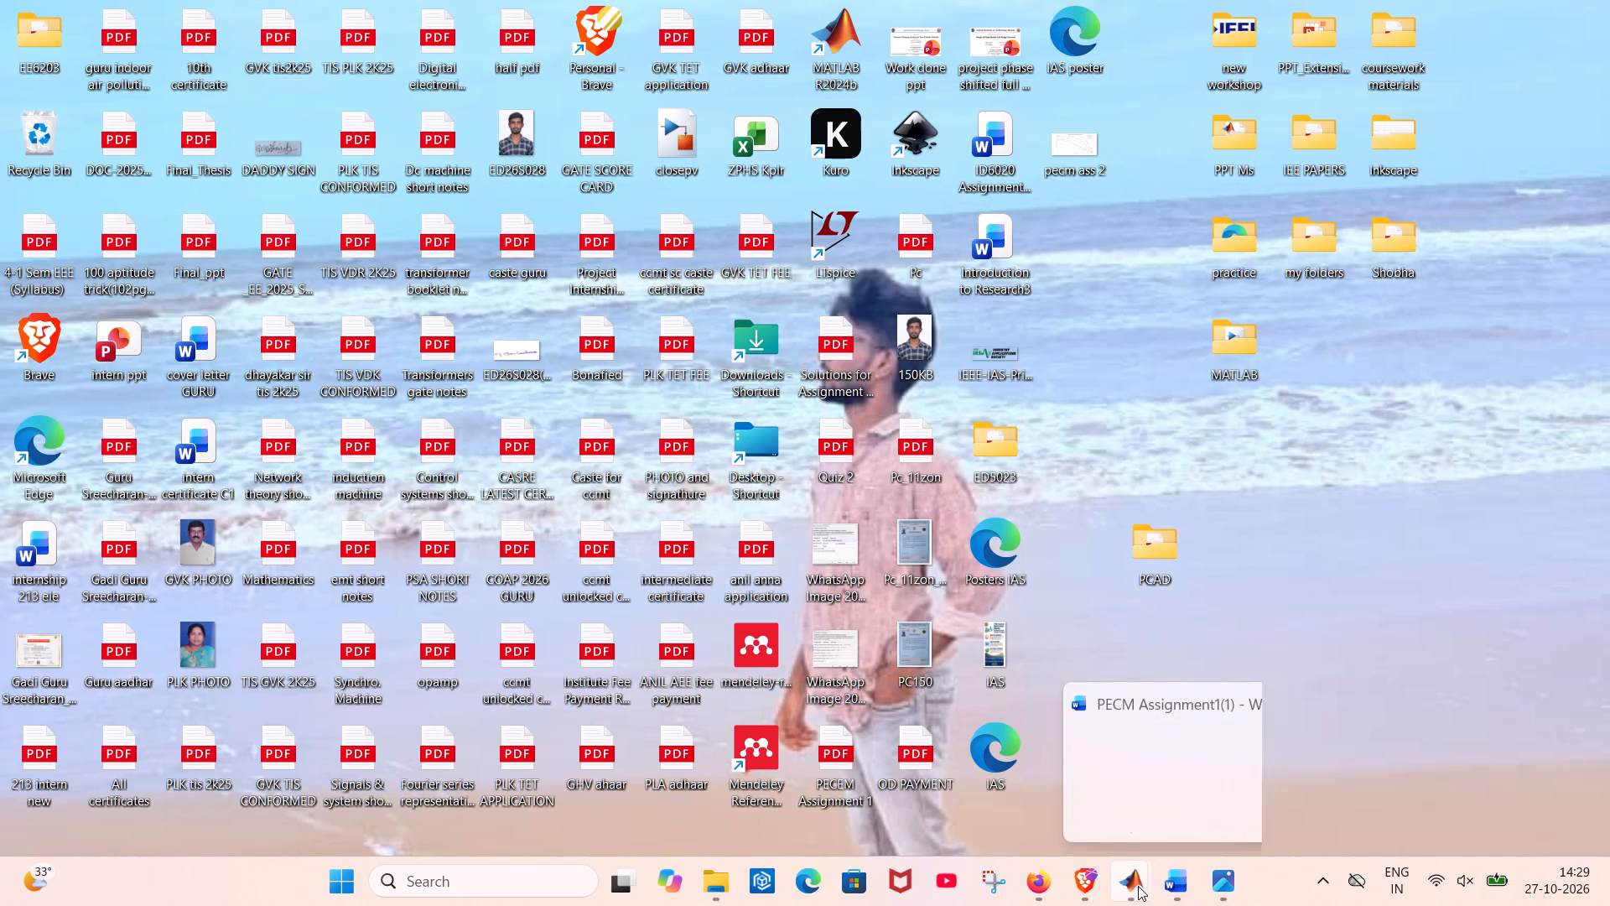
Switch to the PECEM_ASSIGNMENT_20x2810x29 Simulink model and move Scope6, fed by the three-phase mux output, slightly up.
left_click(1035, 813)
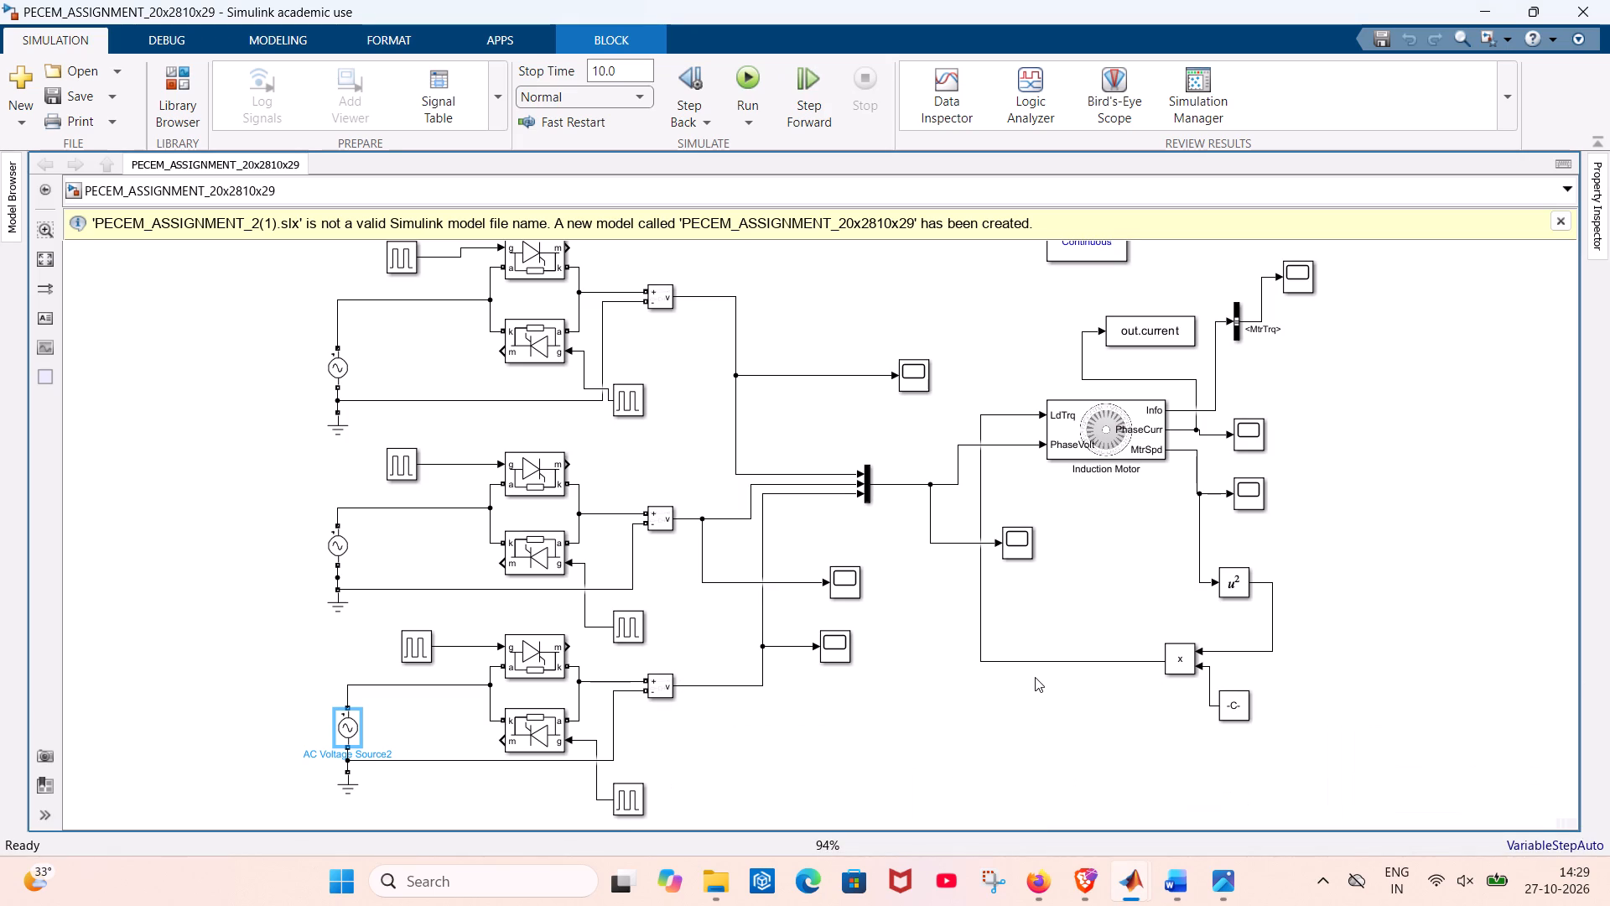
scroll(1035, 677, "down", 10, "ctrl")
left_click_drag(1021, 530, 1024, 543)
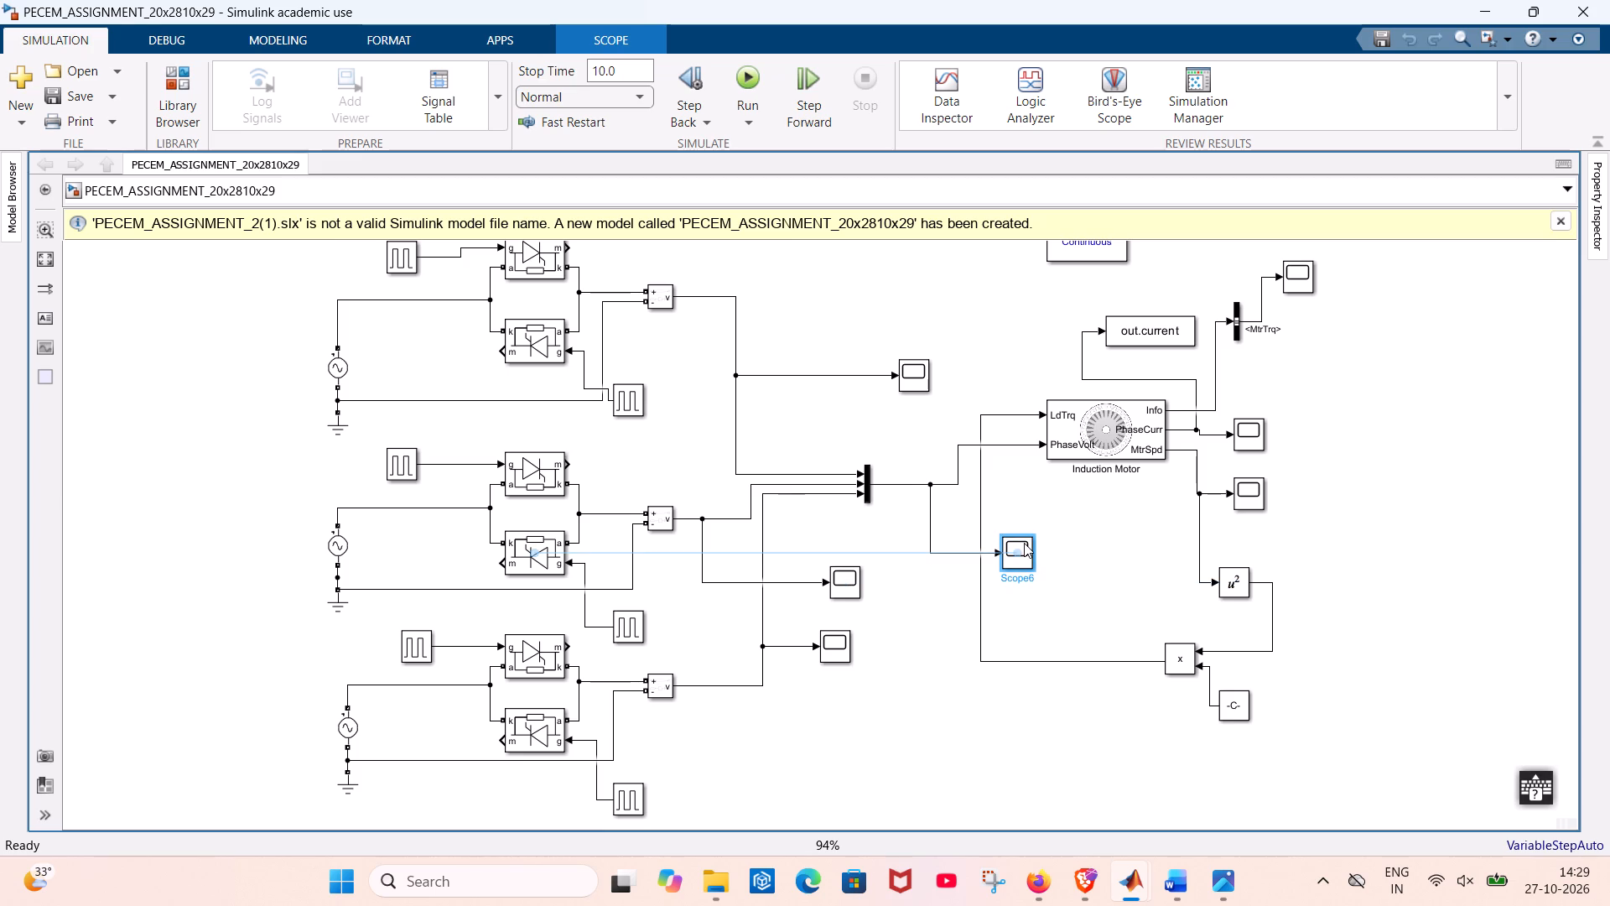
left_click_drag(1024, 543, 1026, 512)
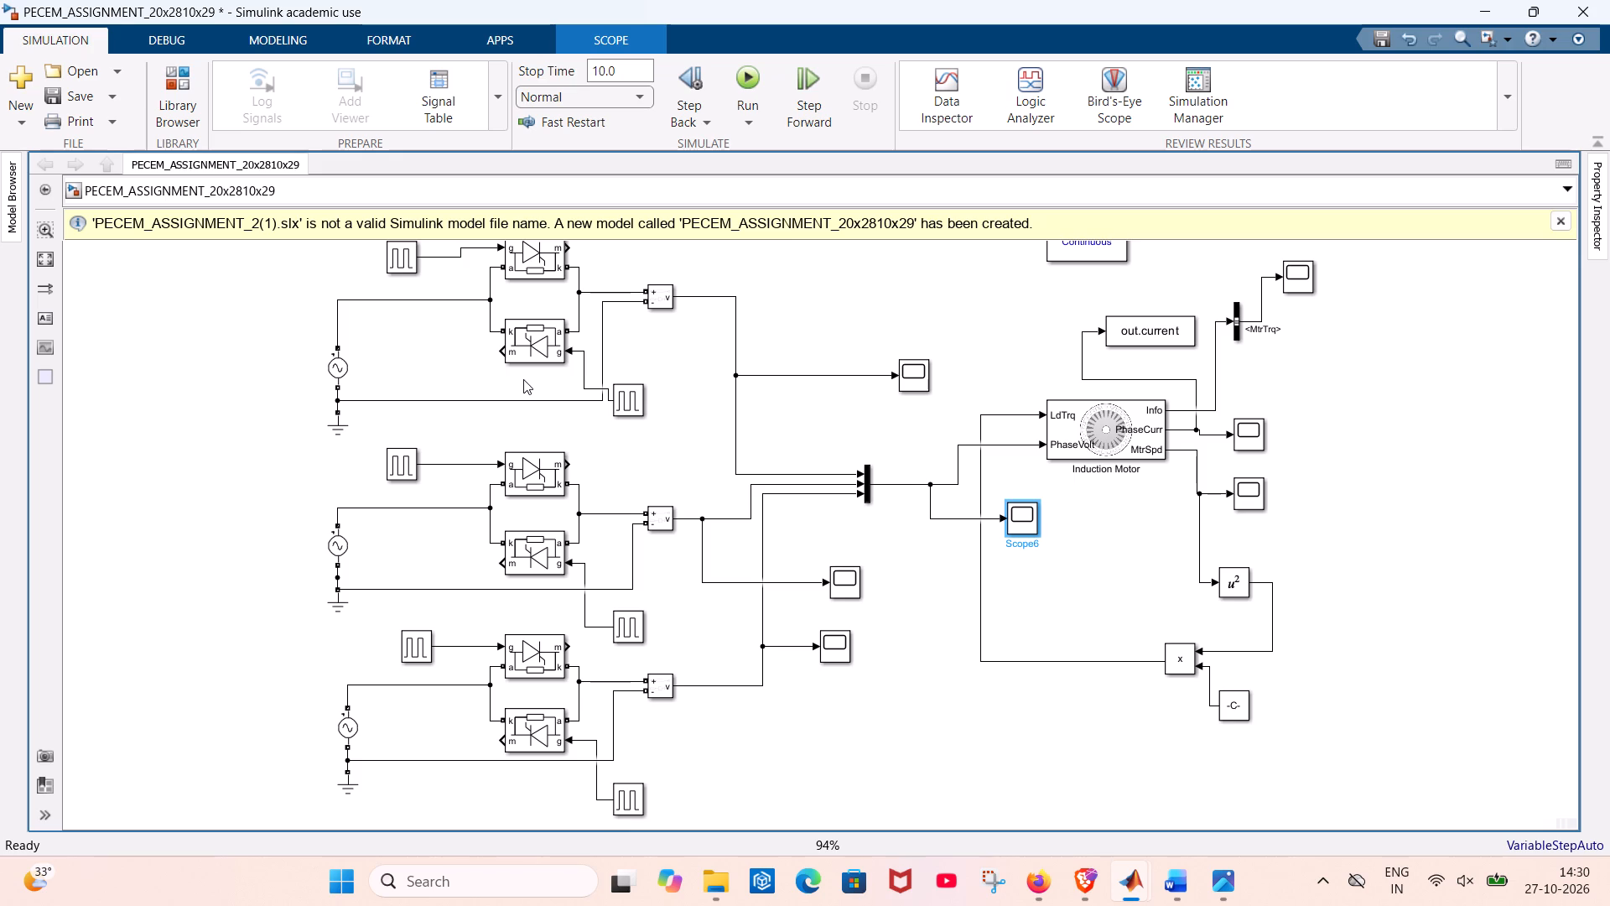
Rotate the upper thyristor of the topmost phase circuit 90 degrees clockwise.
scroll(523, 379, "up", 1)
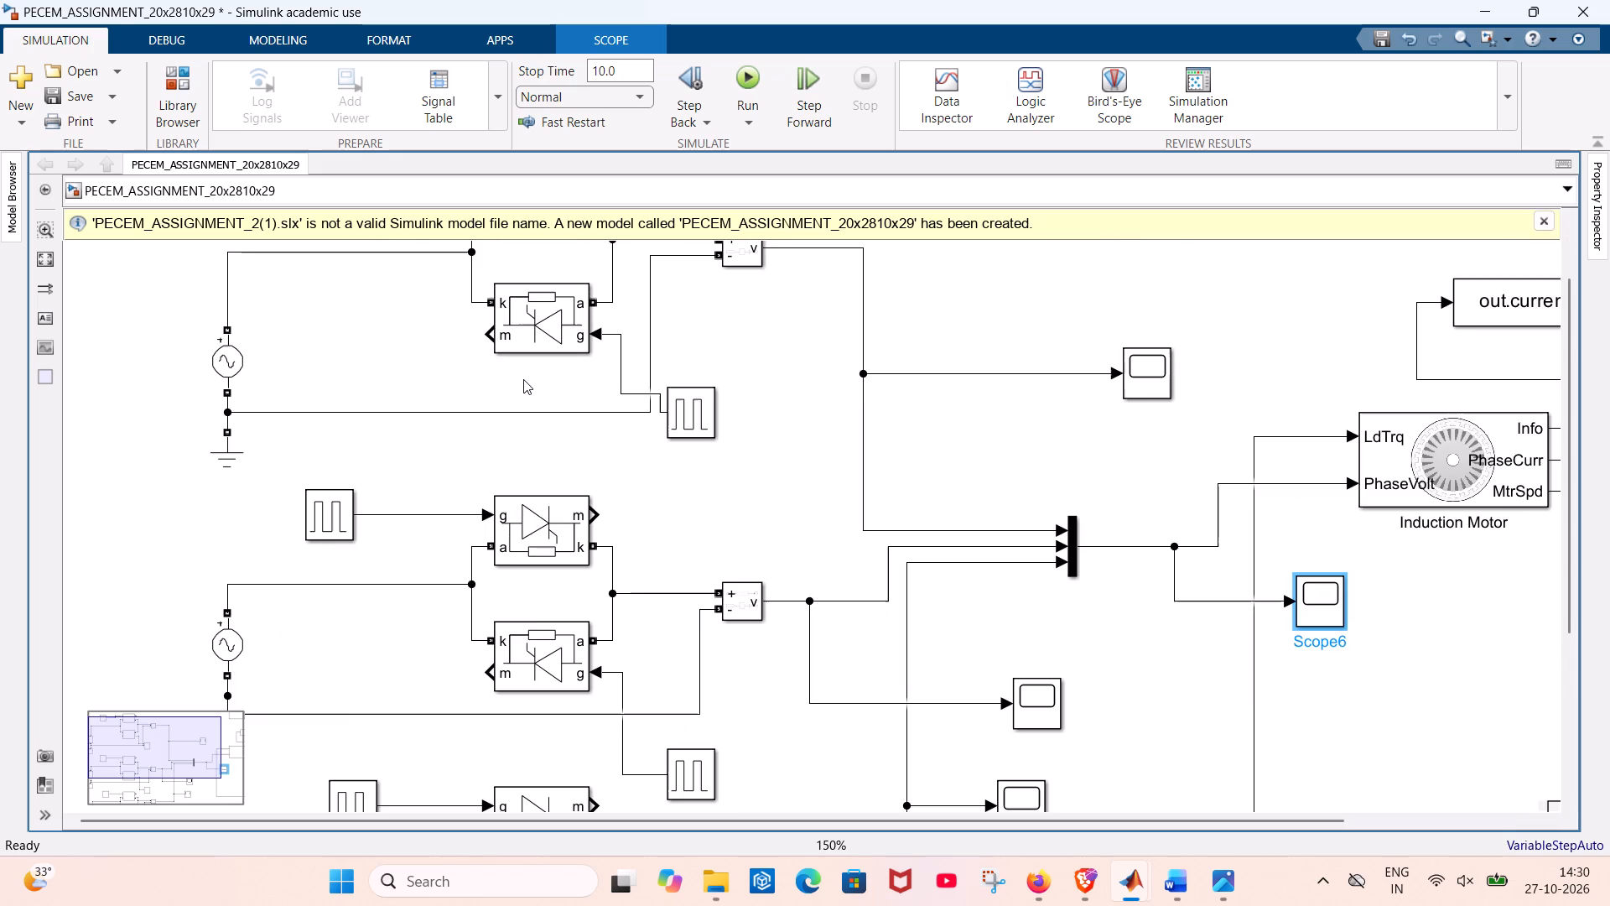
scroll(523, 379, "down", 1)
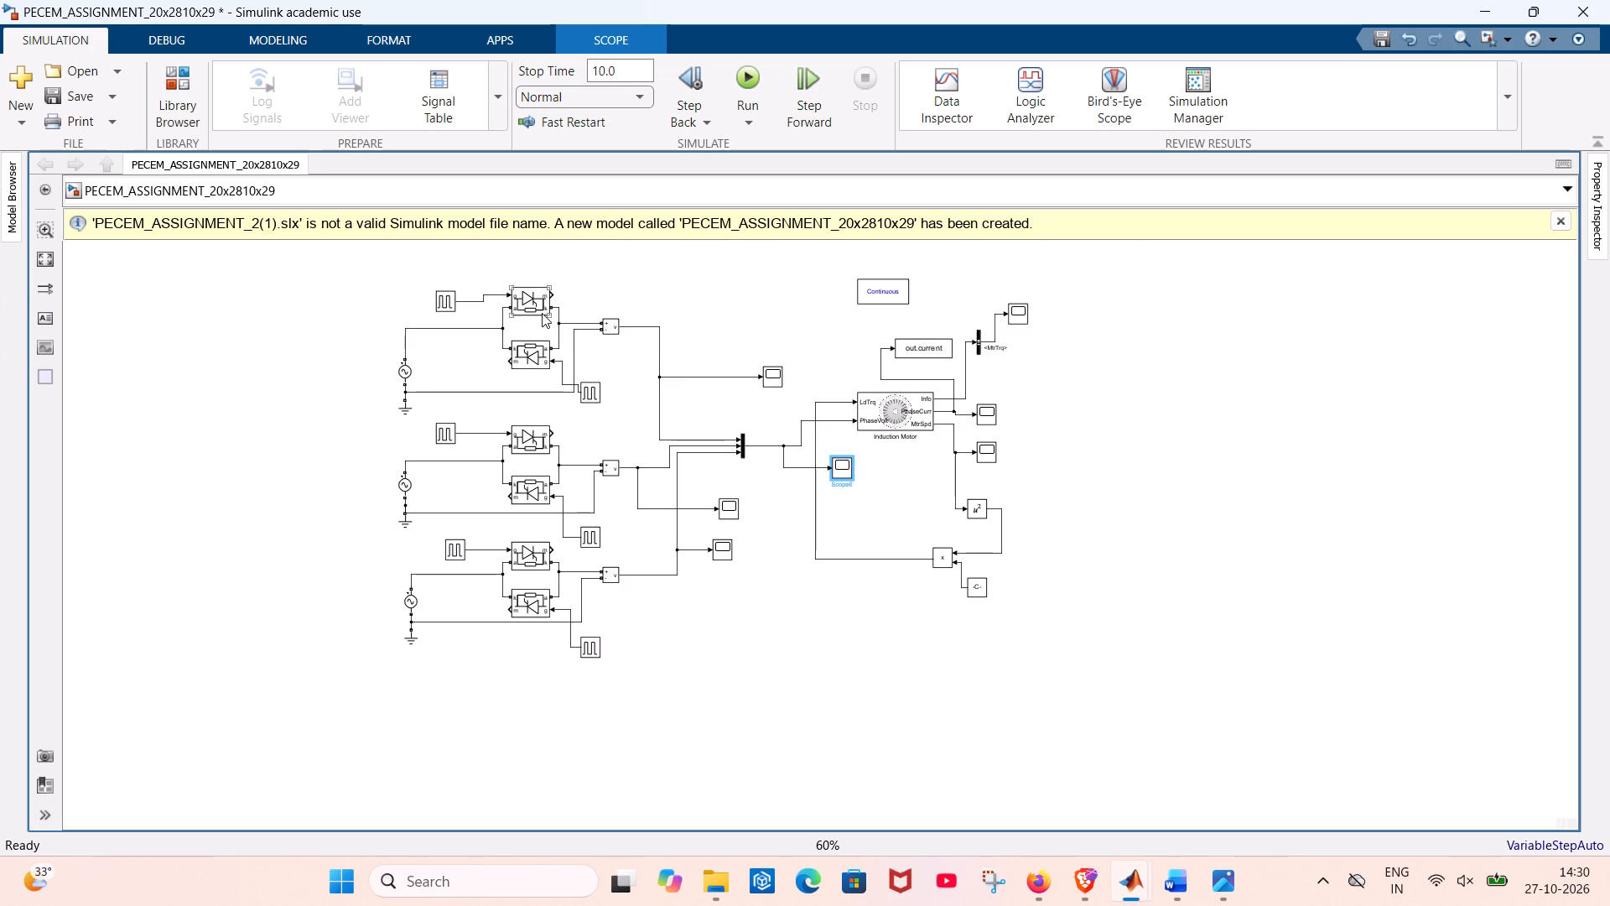
left_click(525, 313)
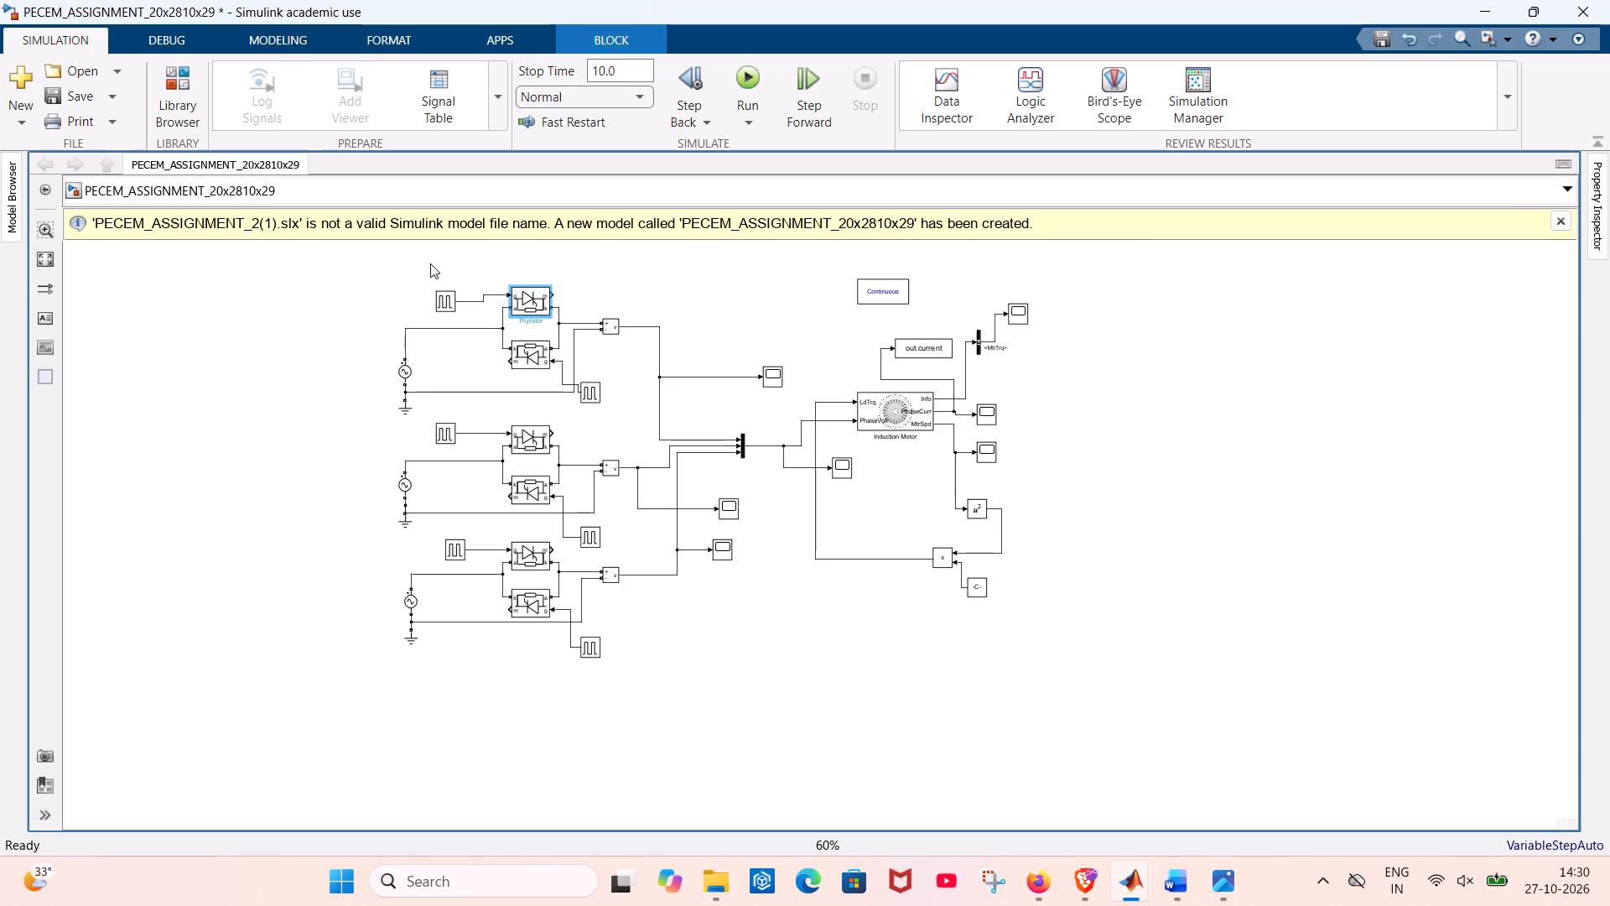
key("ctrl+r")
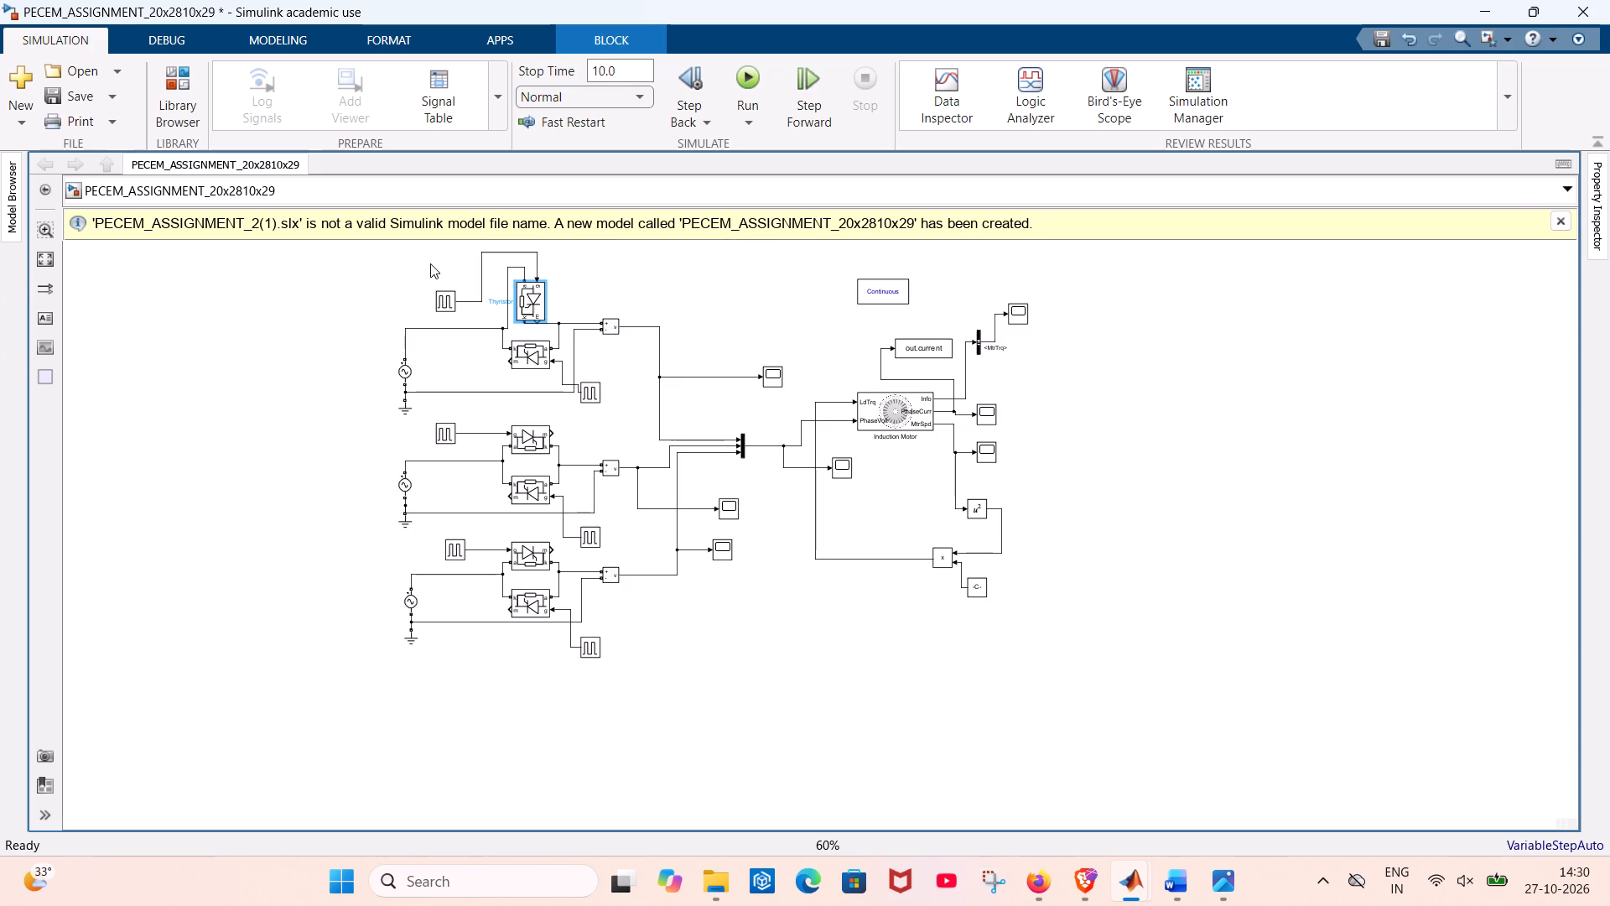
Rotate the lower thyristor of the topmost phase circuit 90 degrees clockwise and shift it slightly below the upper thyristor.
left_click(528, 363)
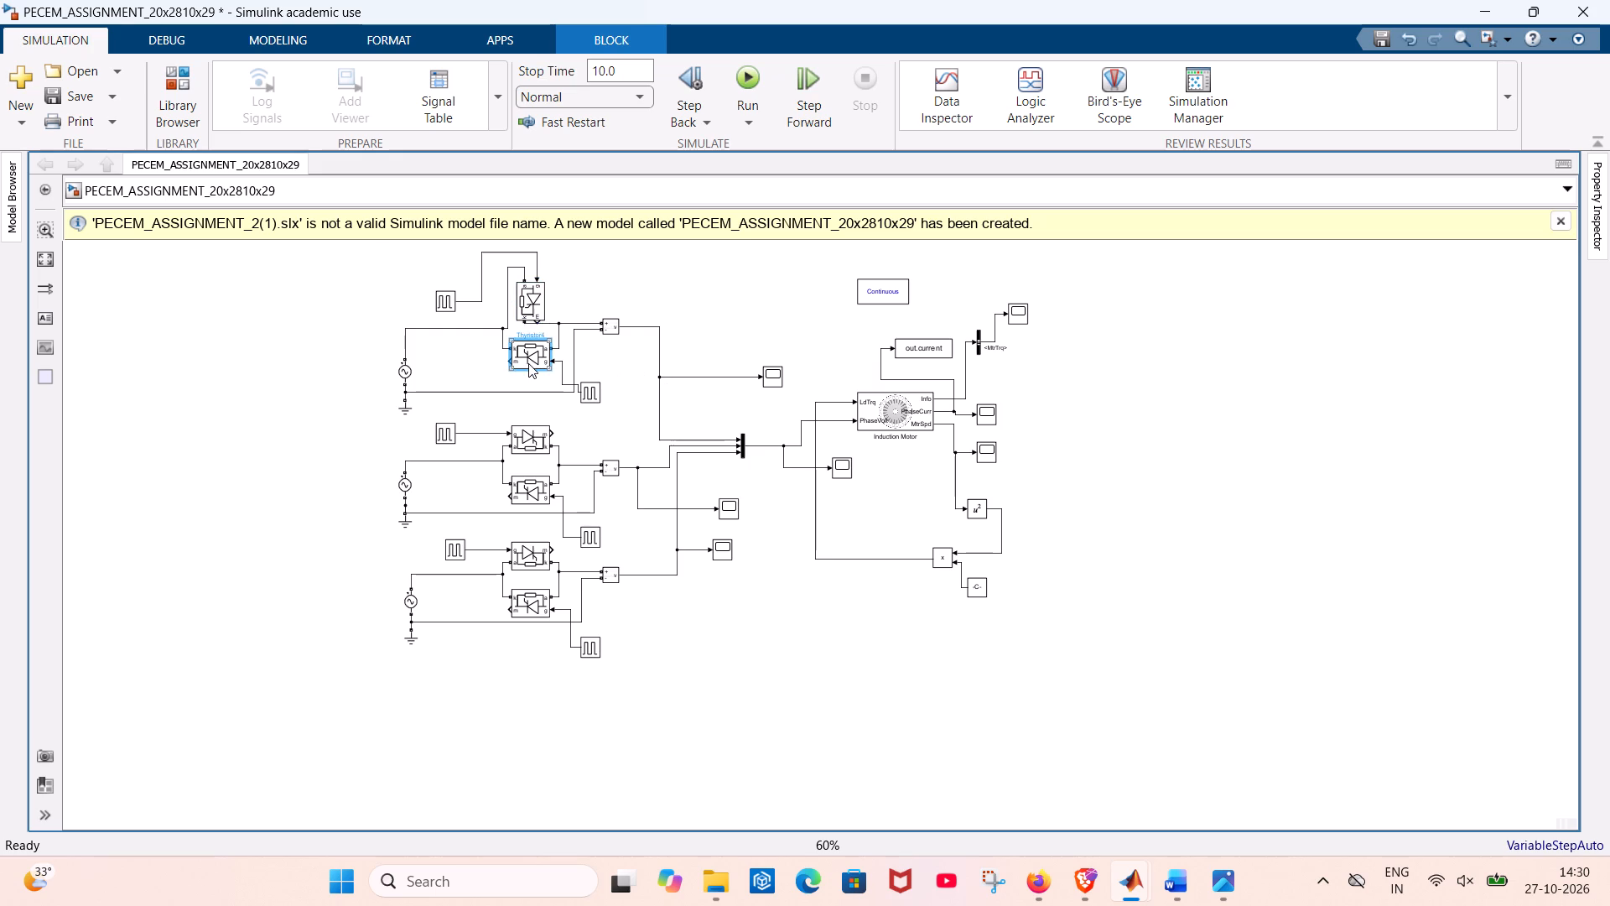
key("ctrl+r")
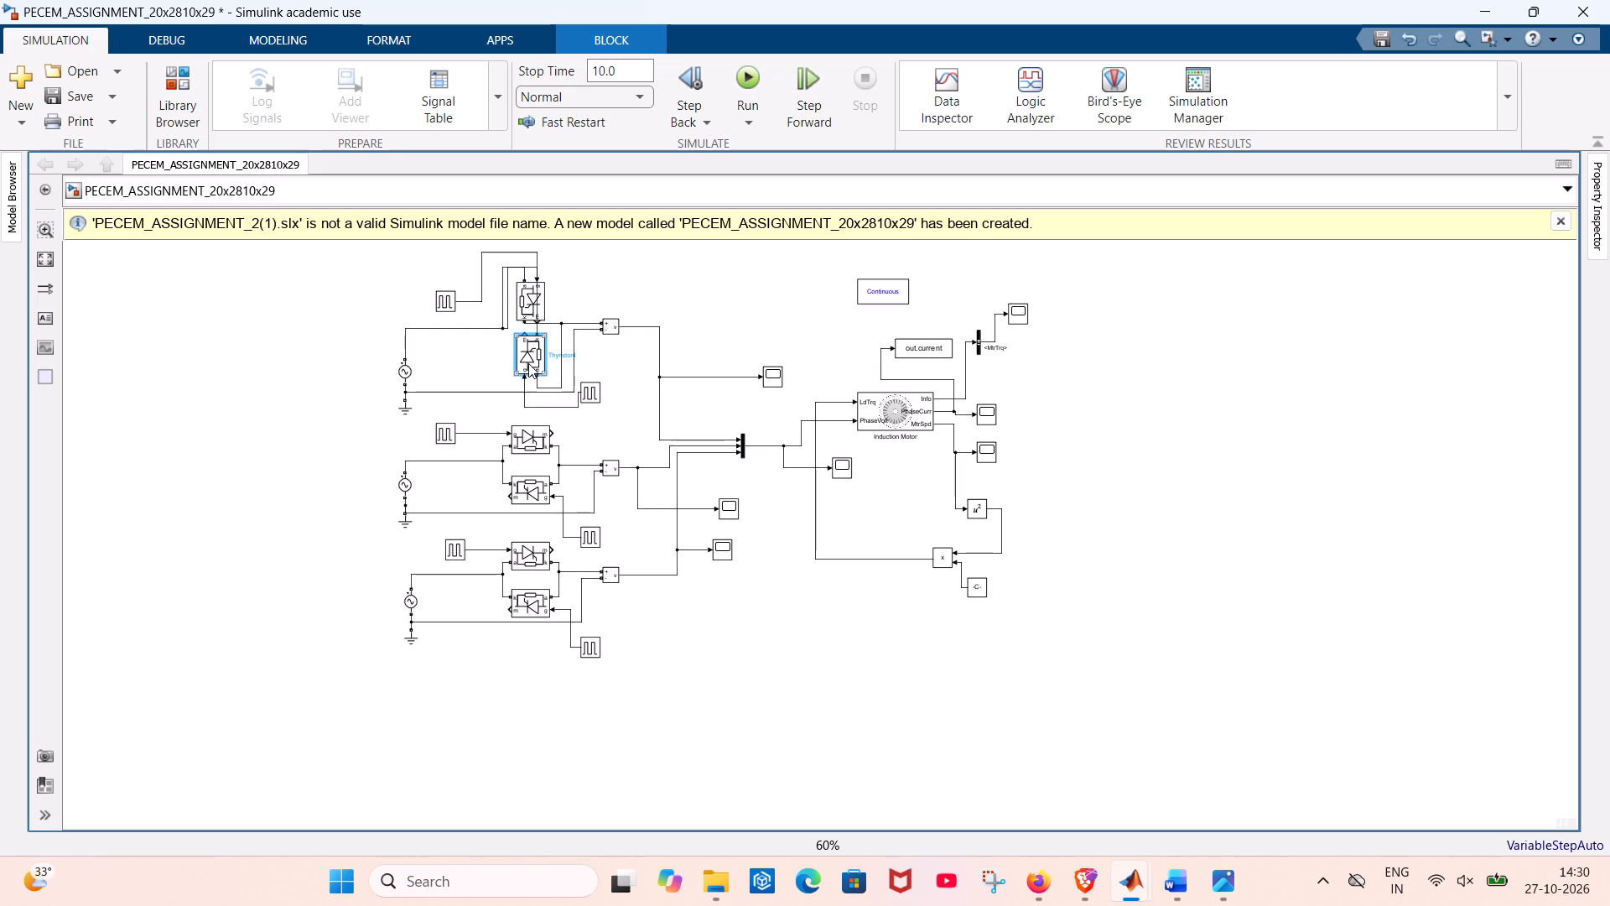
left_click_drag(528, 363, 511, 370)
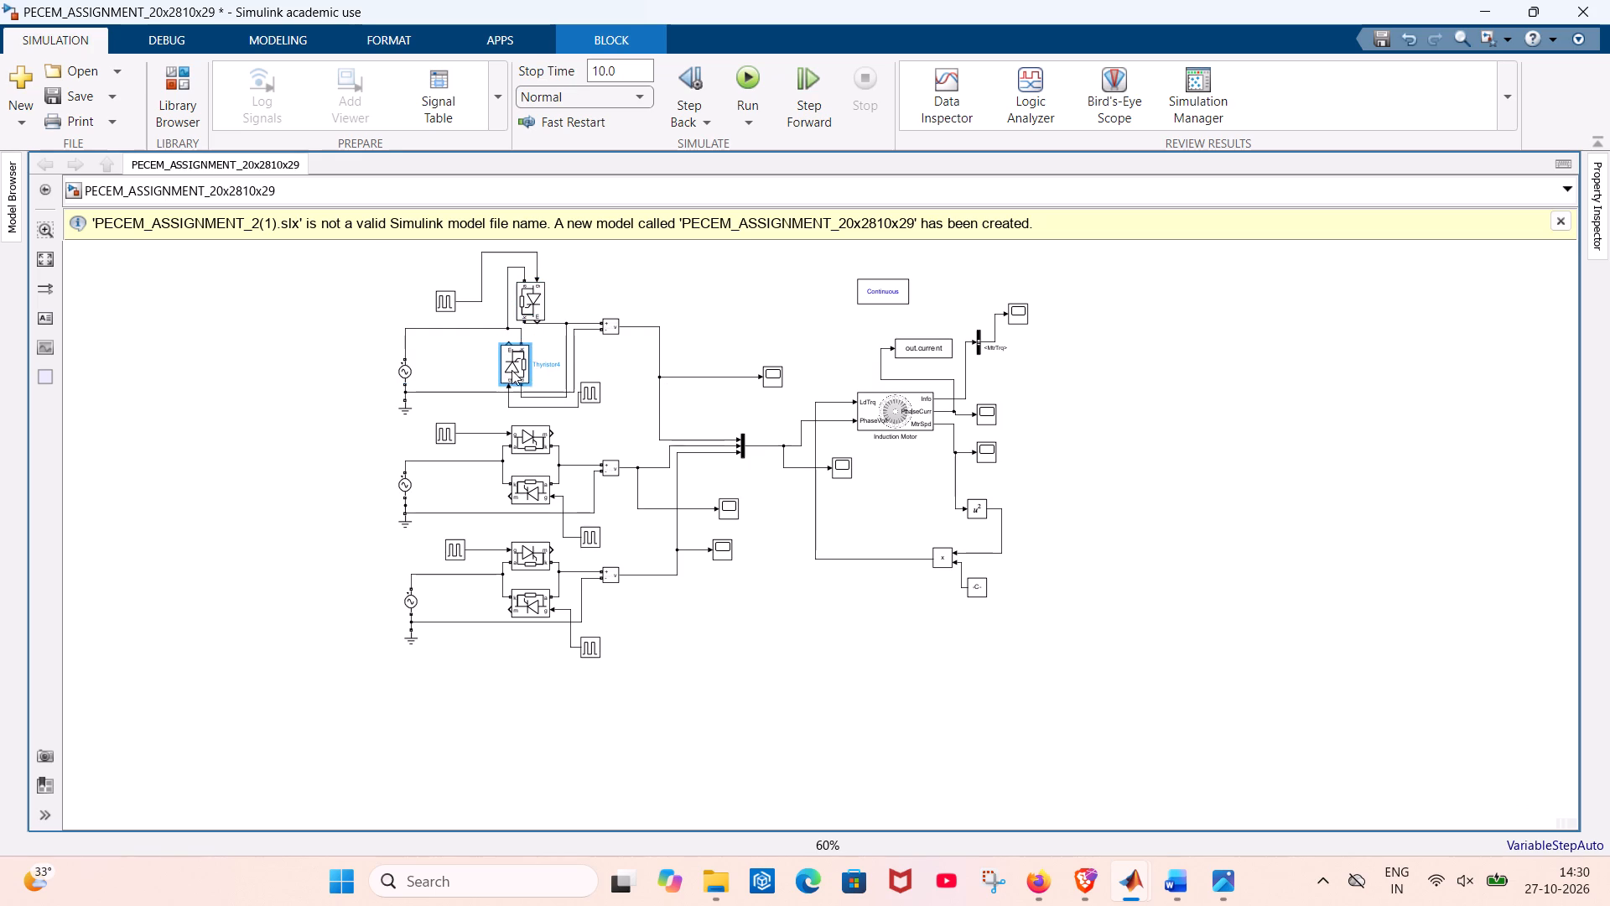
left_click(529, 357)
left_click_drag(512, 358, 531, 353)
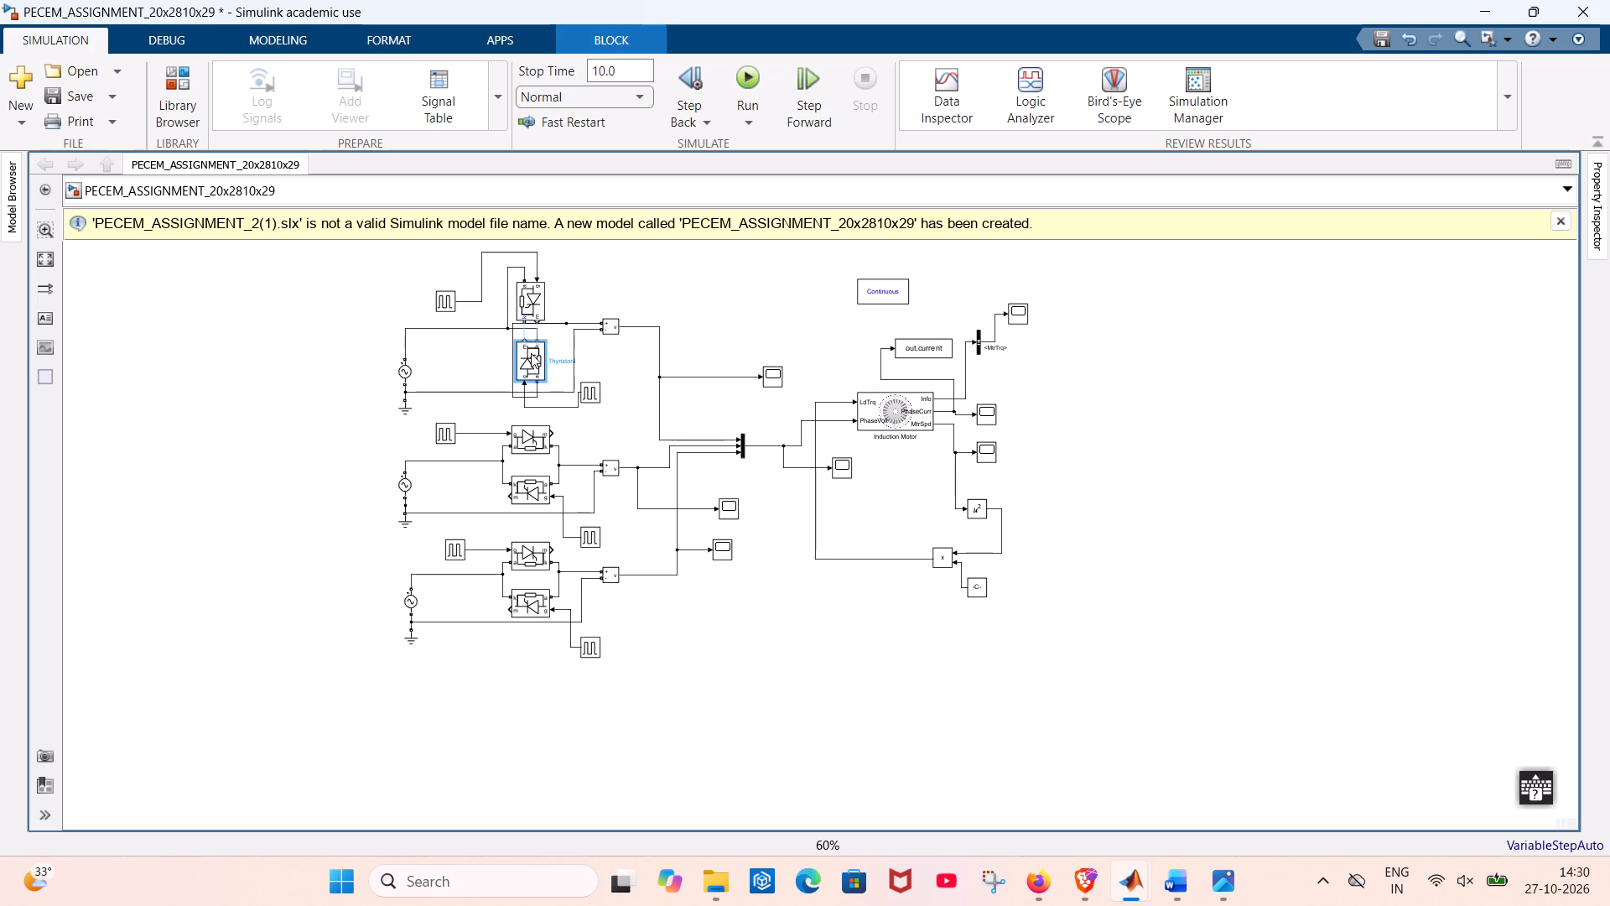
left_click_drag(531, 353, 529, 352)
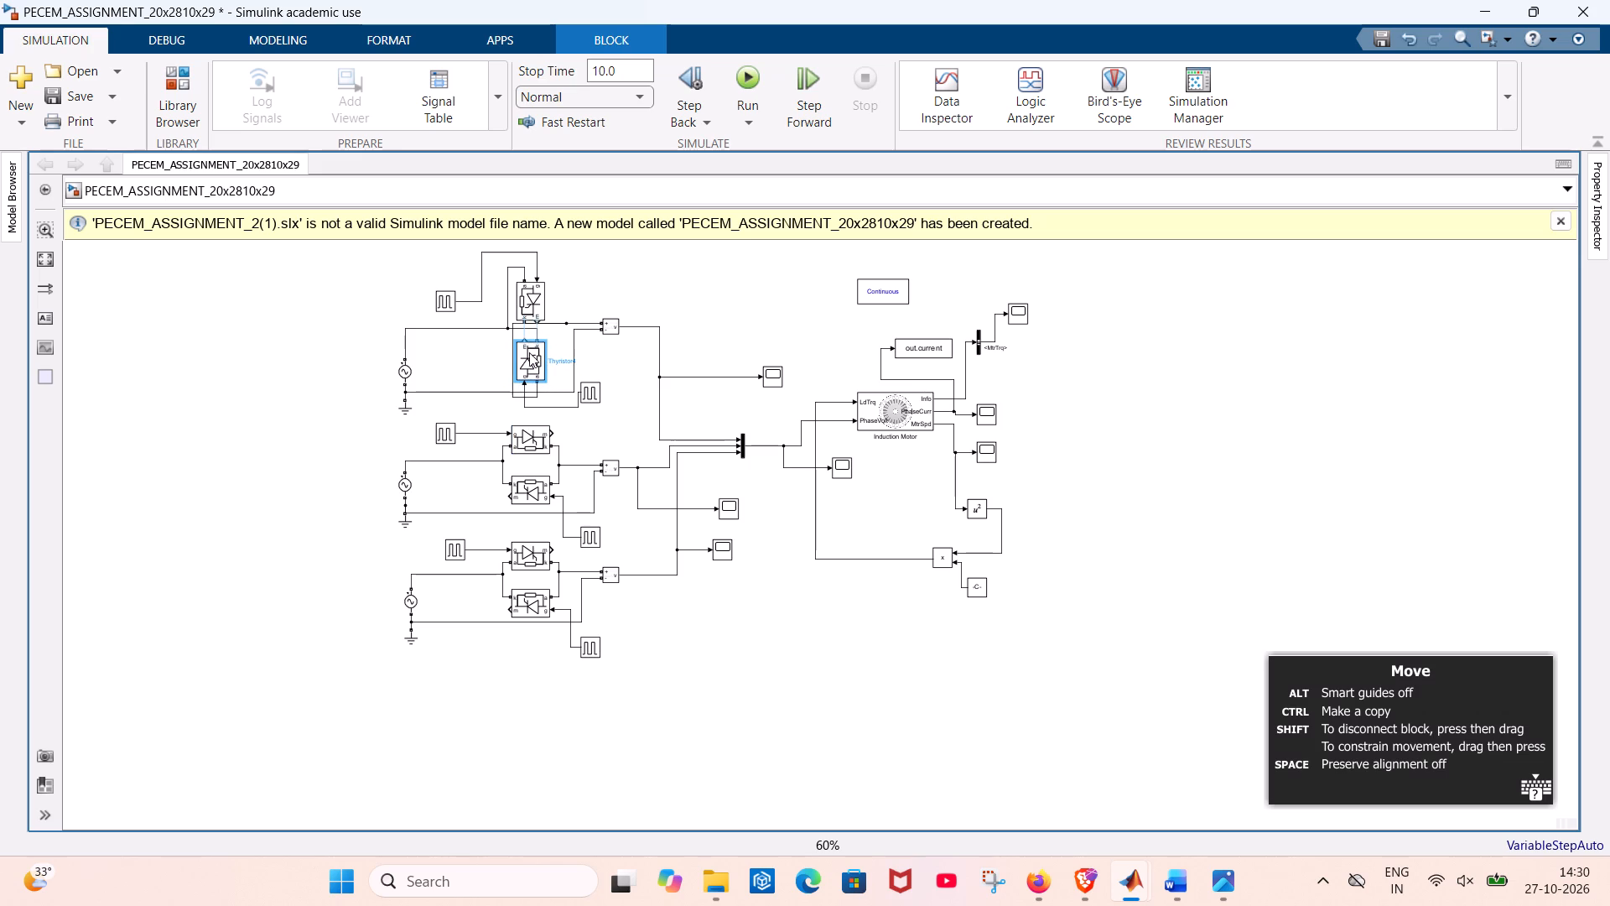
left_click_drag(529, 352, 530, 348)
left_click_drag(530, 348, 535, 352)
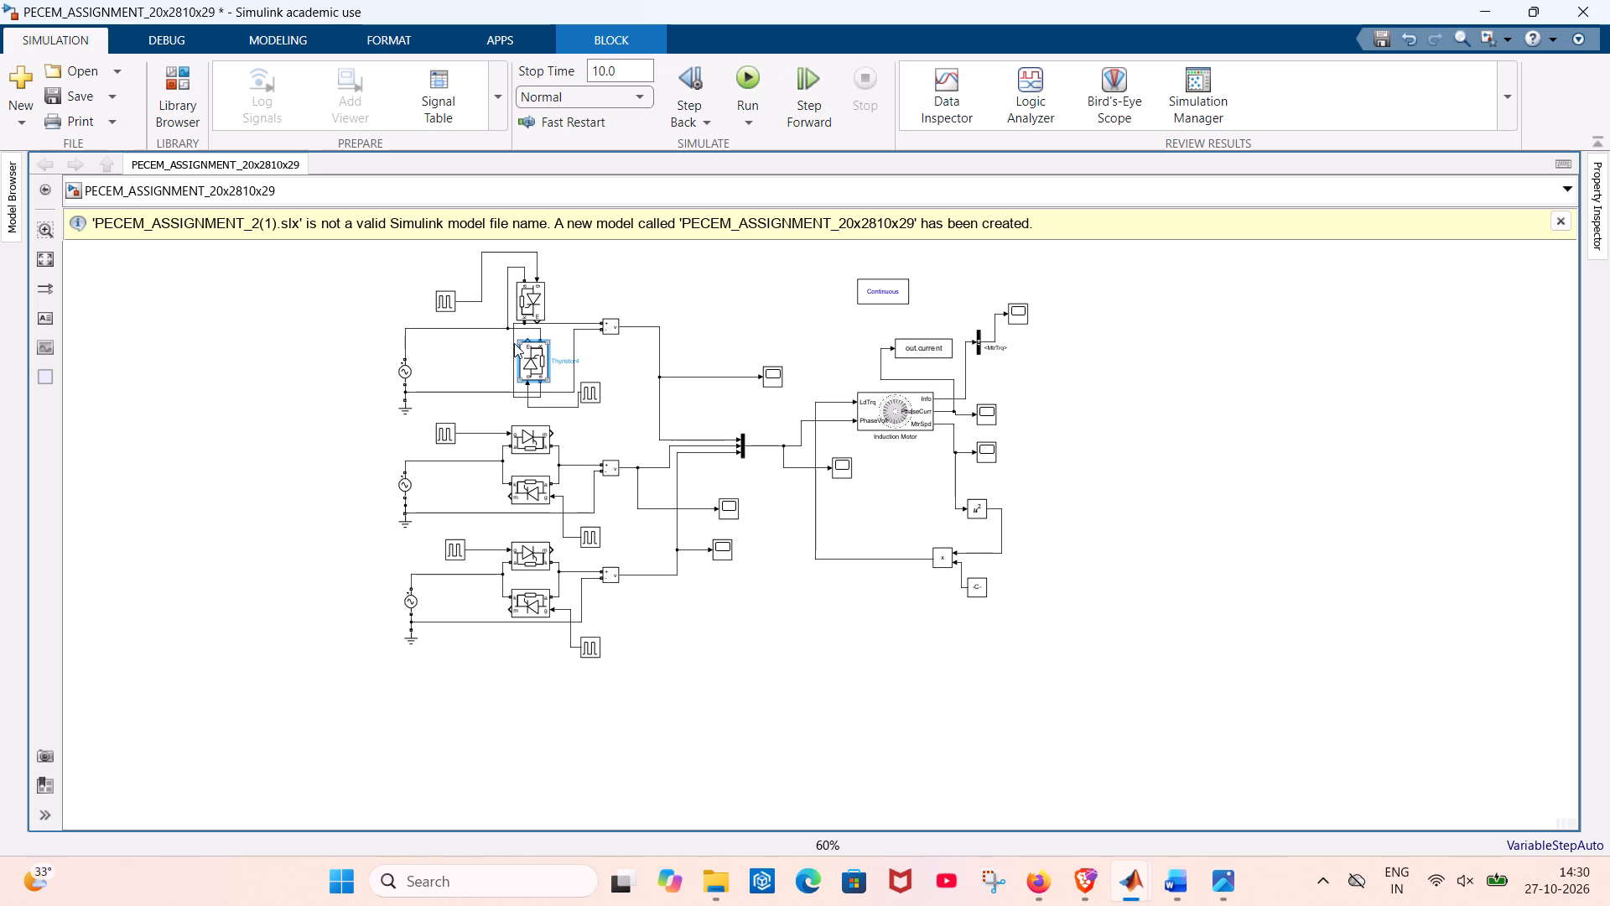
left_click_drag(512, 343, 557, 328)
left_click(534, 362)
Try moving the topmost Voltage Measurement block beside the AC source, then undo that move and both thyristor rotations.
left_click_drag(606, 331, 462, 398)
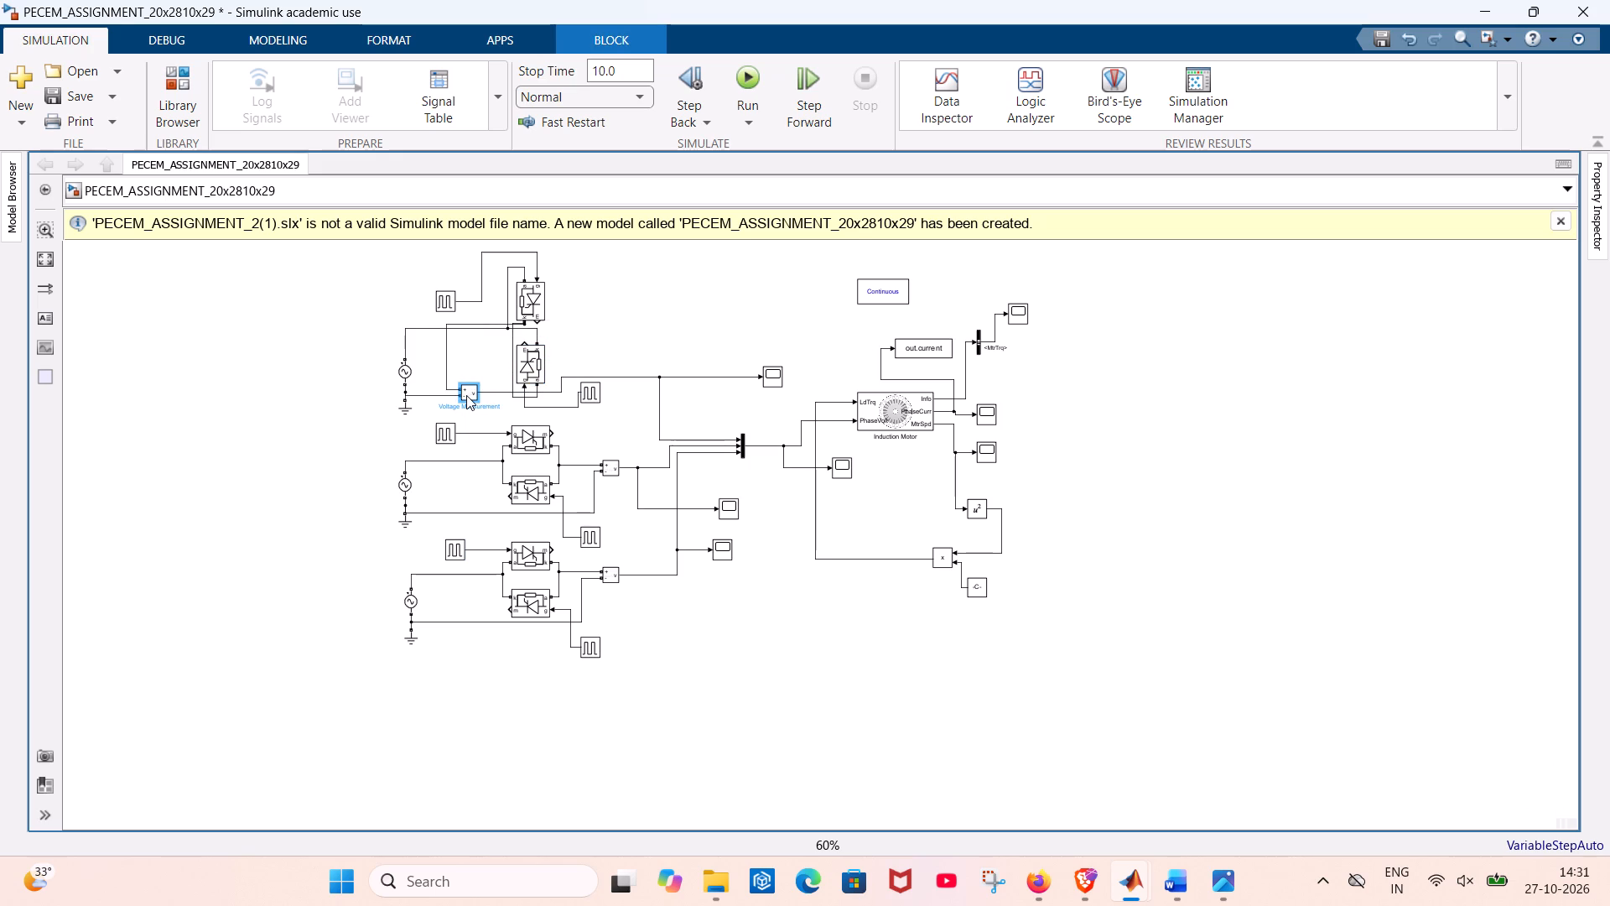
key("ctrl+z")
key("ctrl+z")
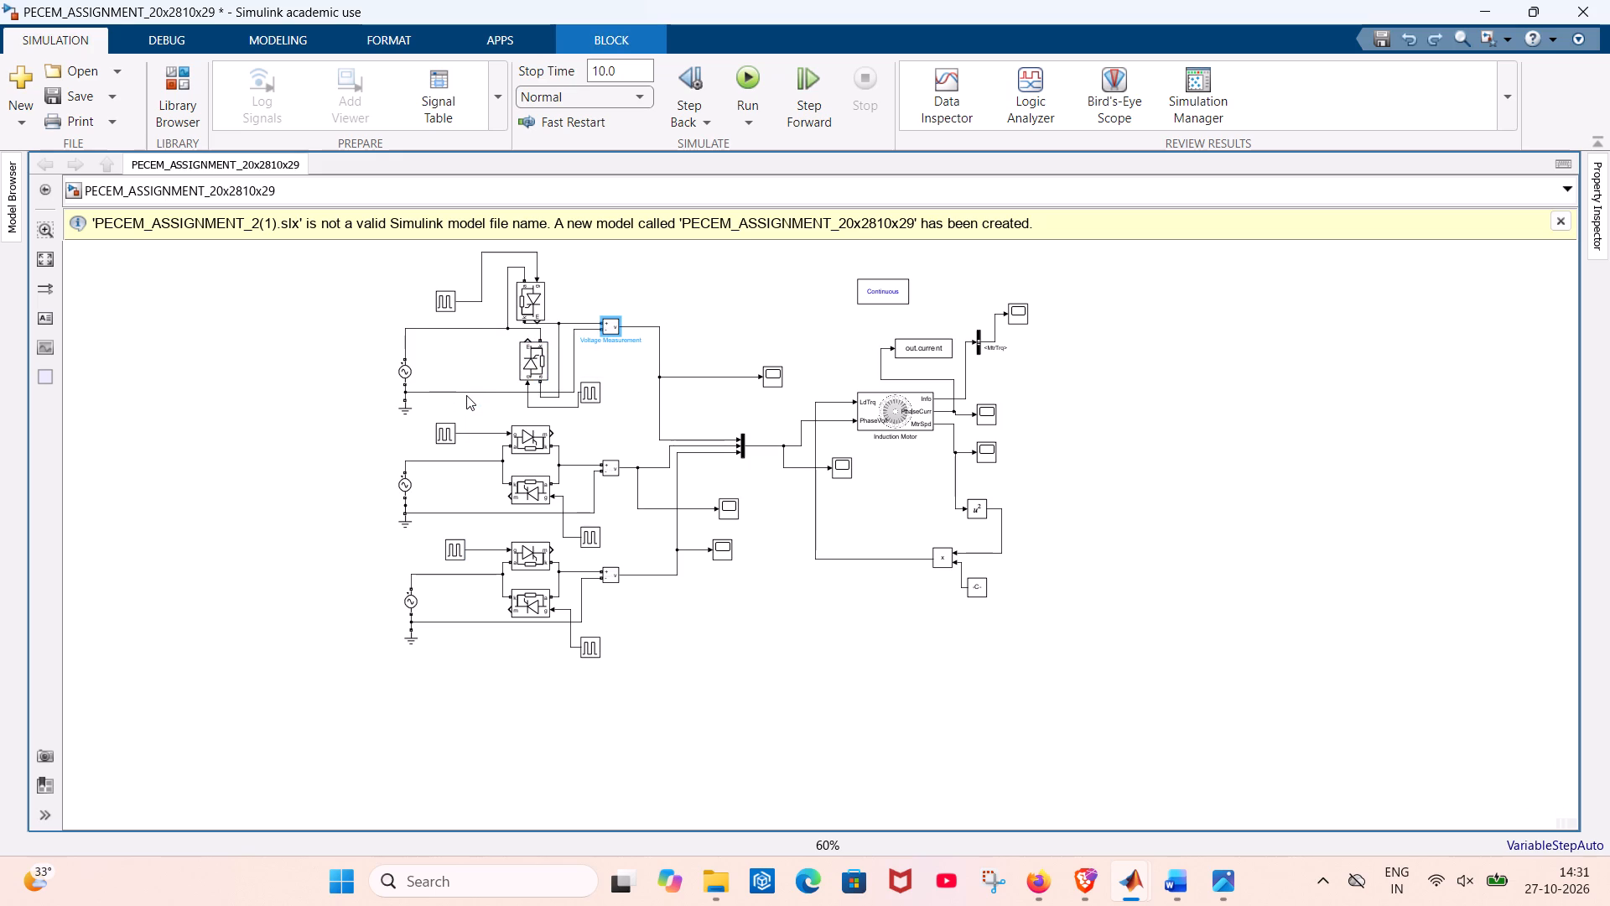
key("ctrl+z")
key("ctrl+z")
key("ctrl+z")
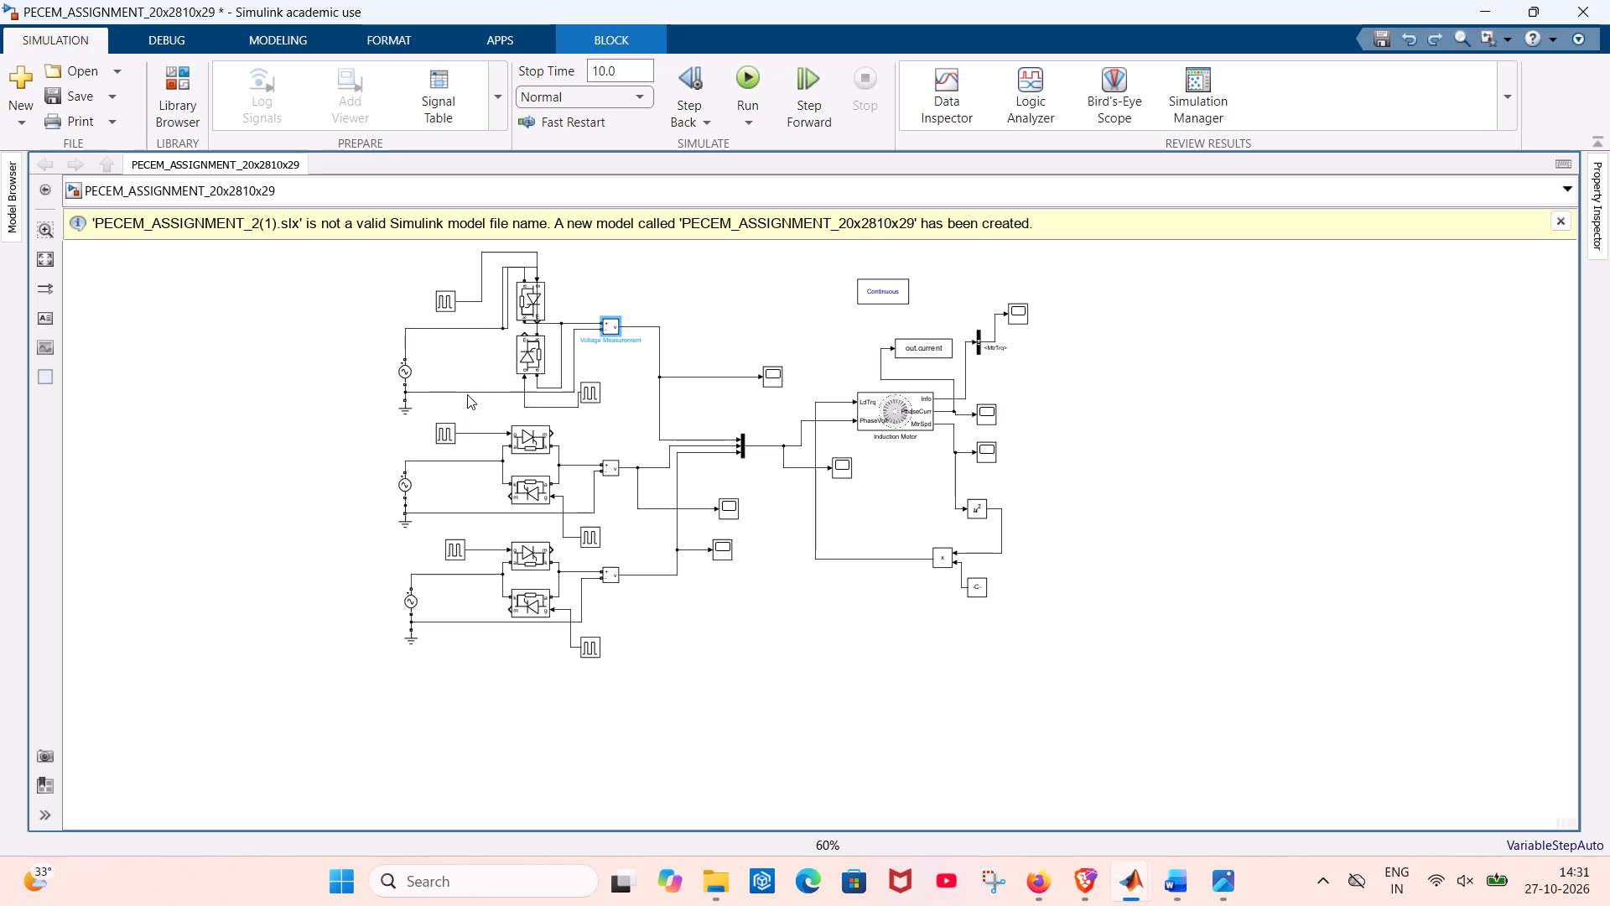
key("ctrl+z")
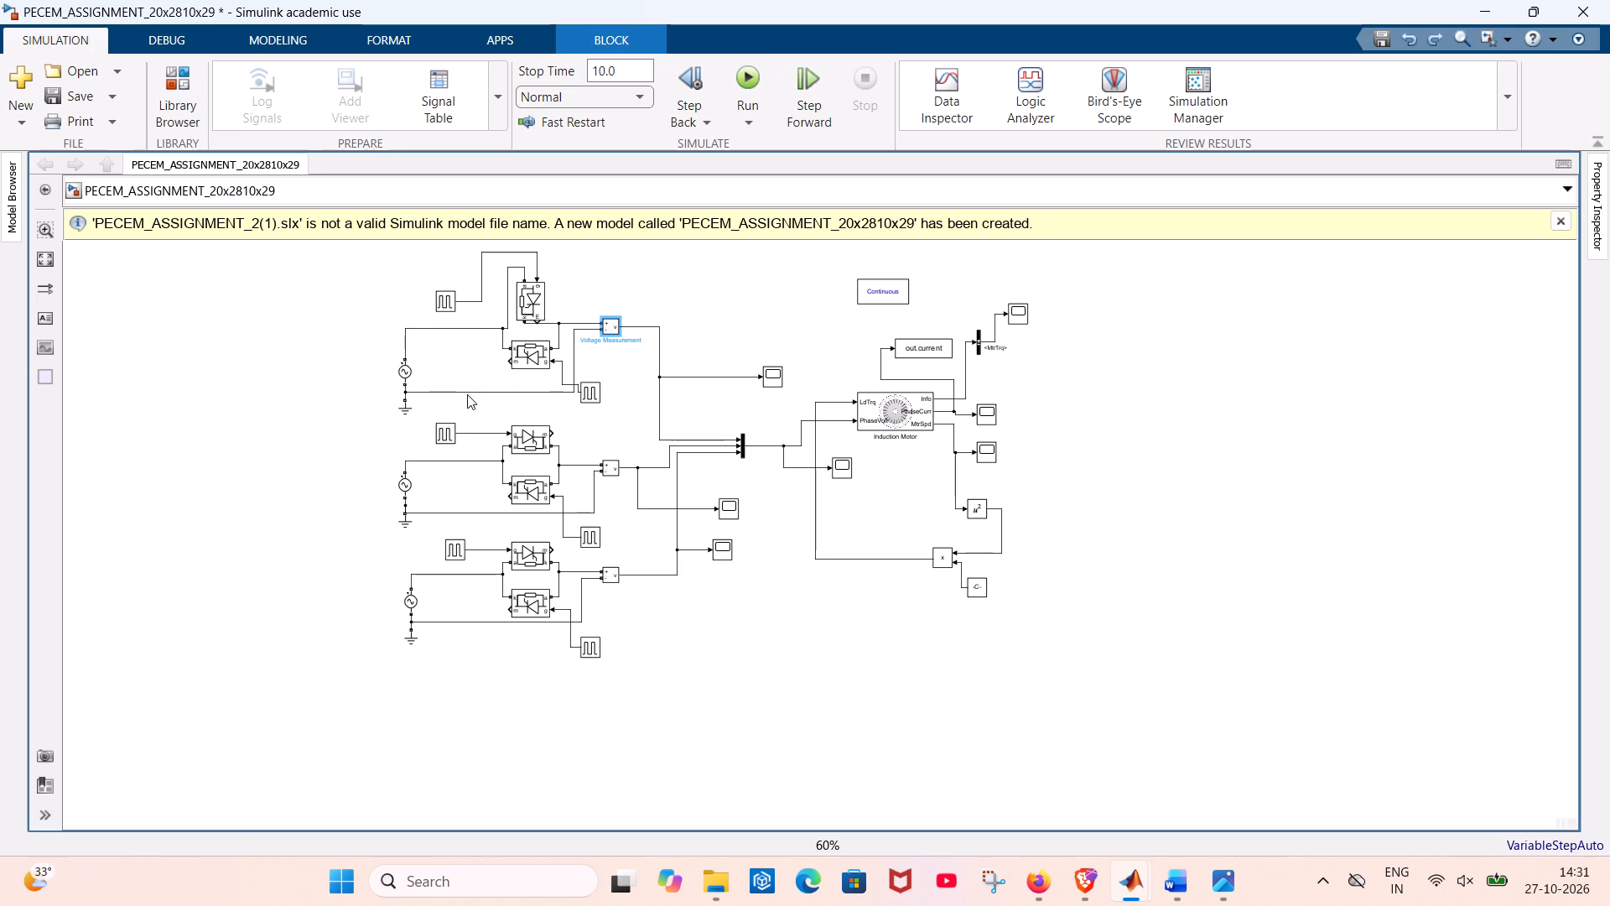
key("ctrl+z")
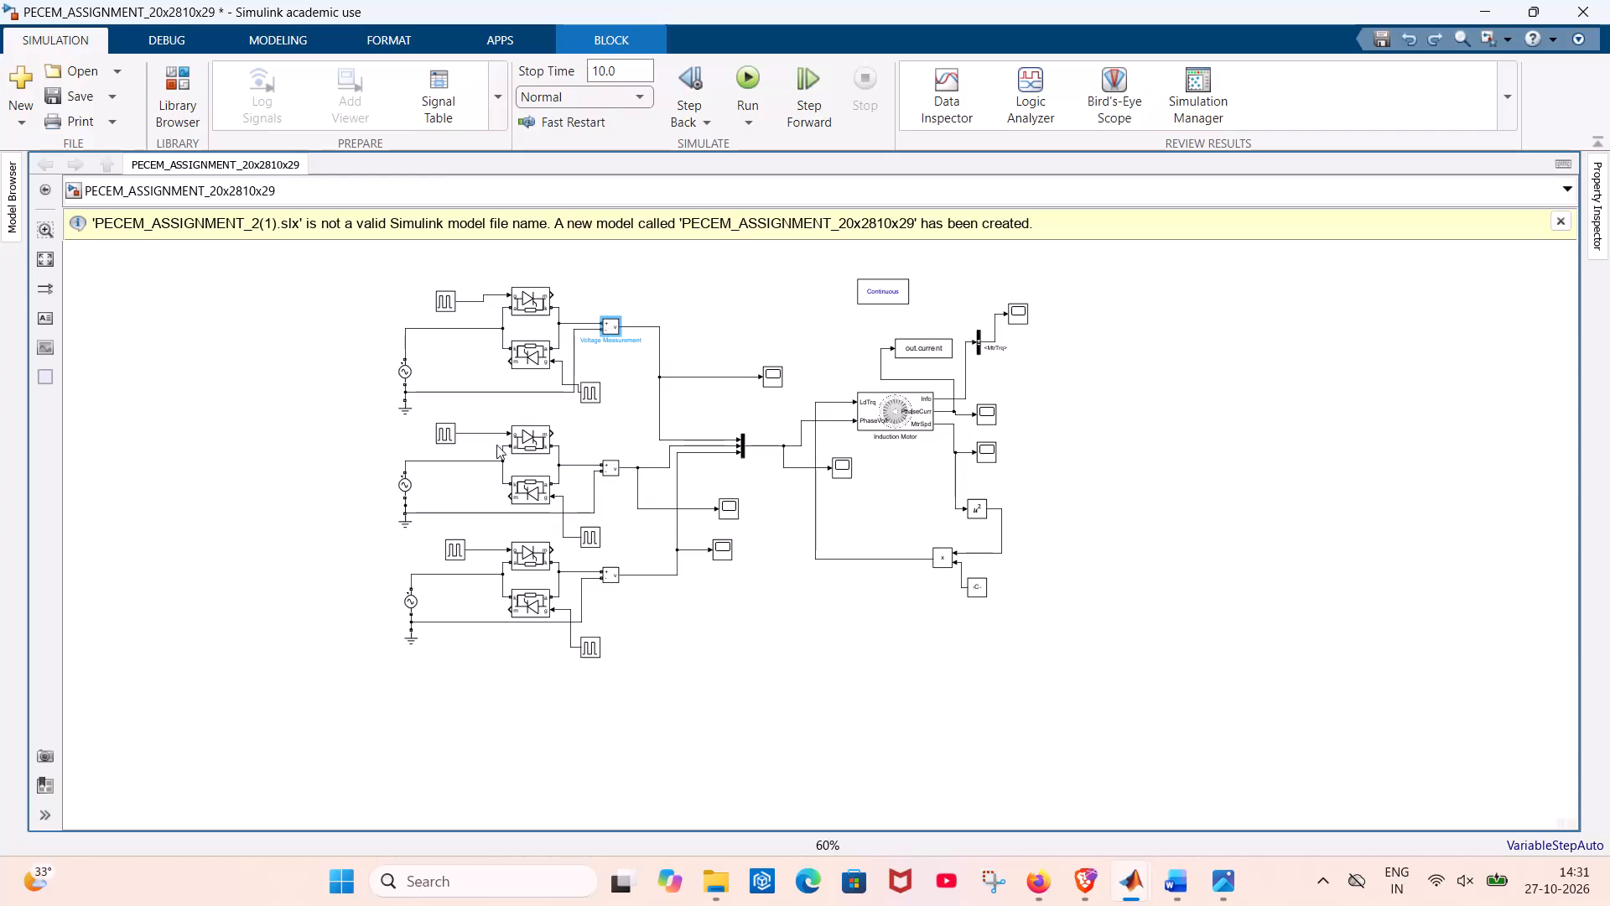
Move Pulse Generator3 of the topmost phase circuit slightly up and away from the lower thyristor, keeping its gate connection.
scroll(582, 381, "up", 4, "ctrl")
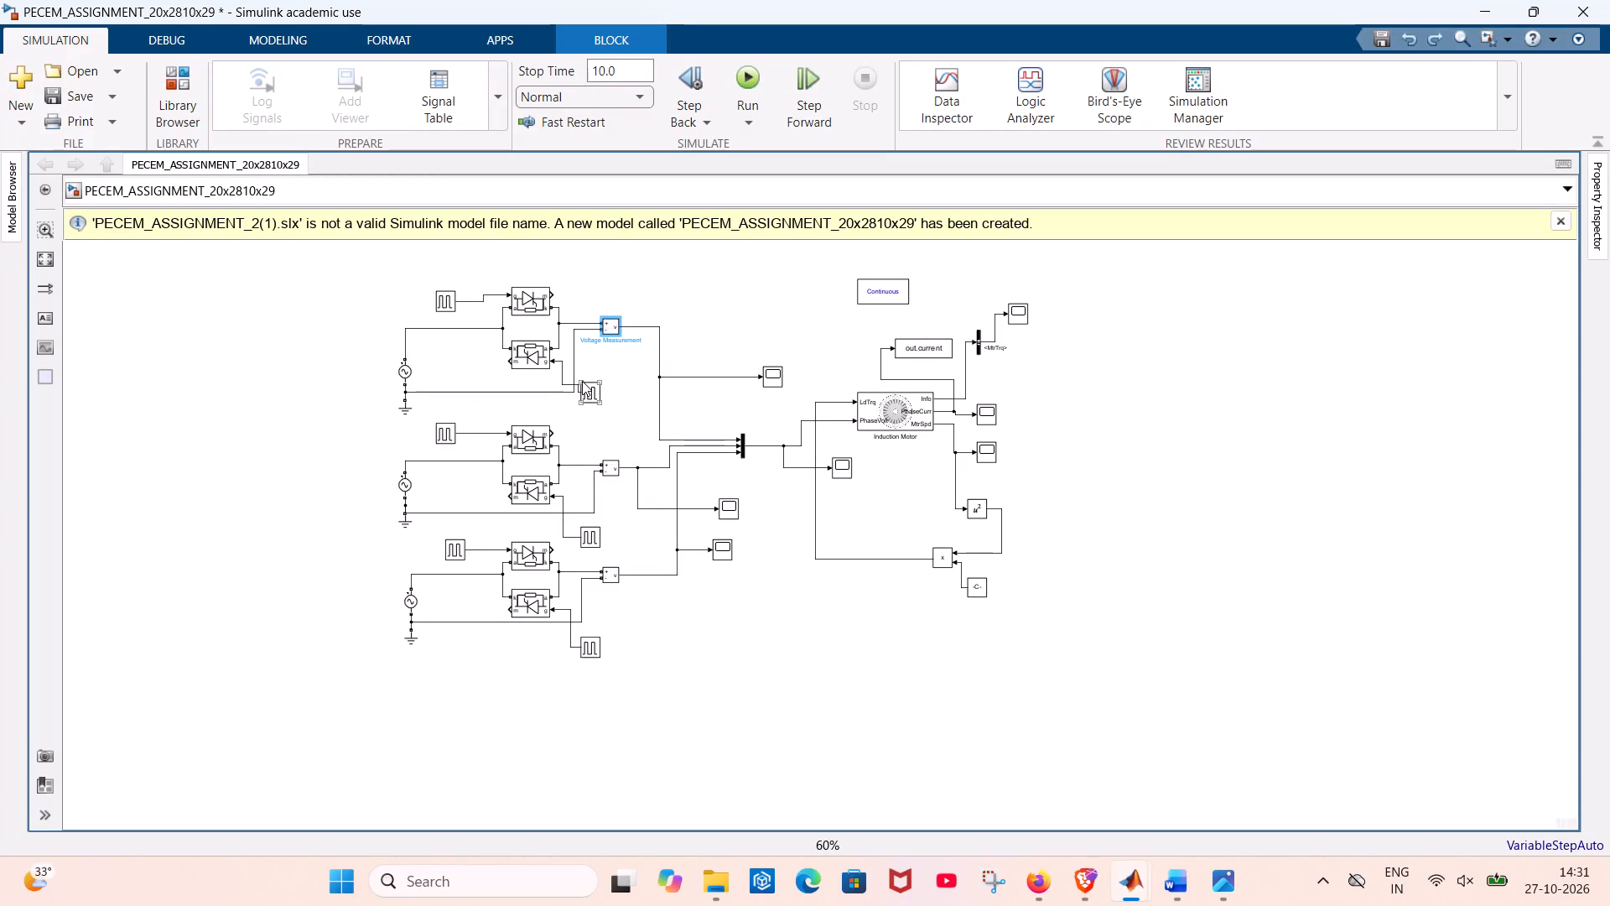
scroll(582, 381, "up", 4)
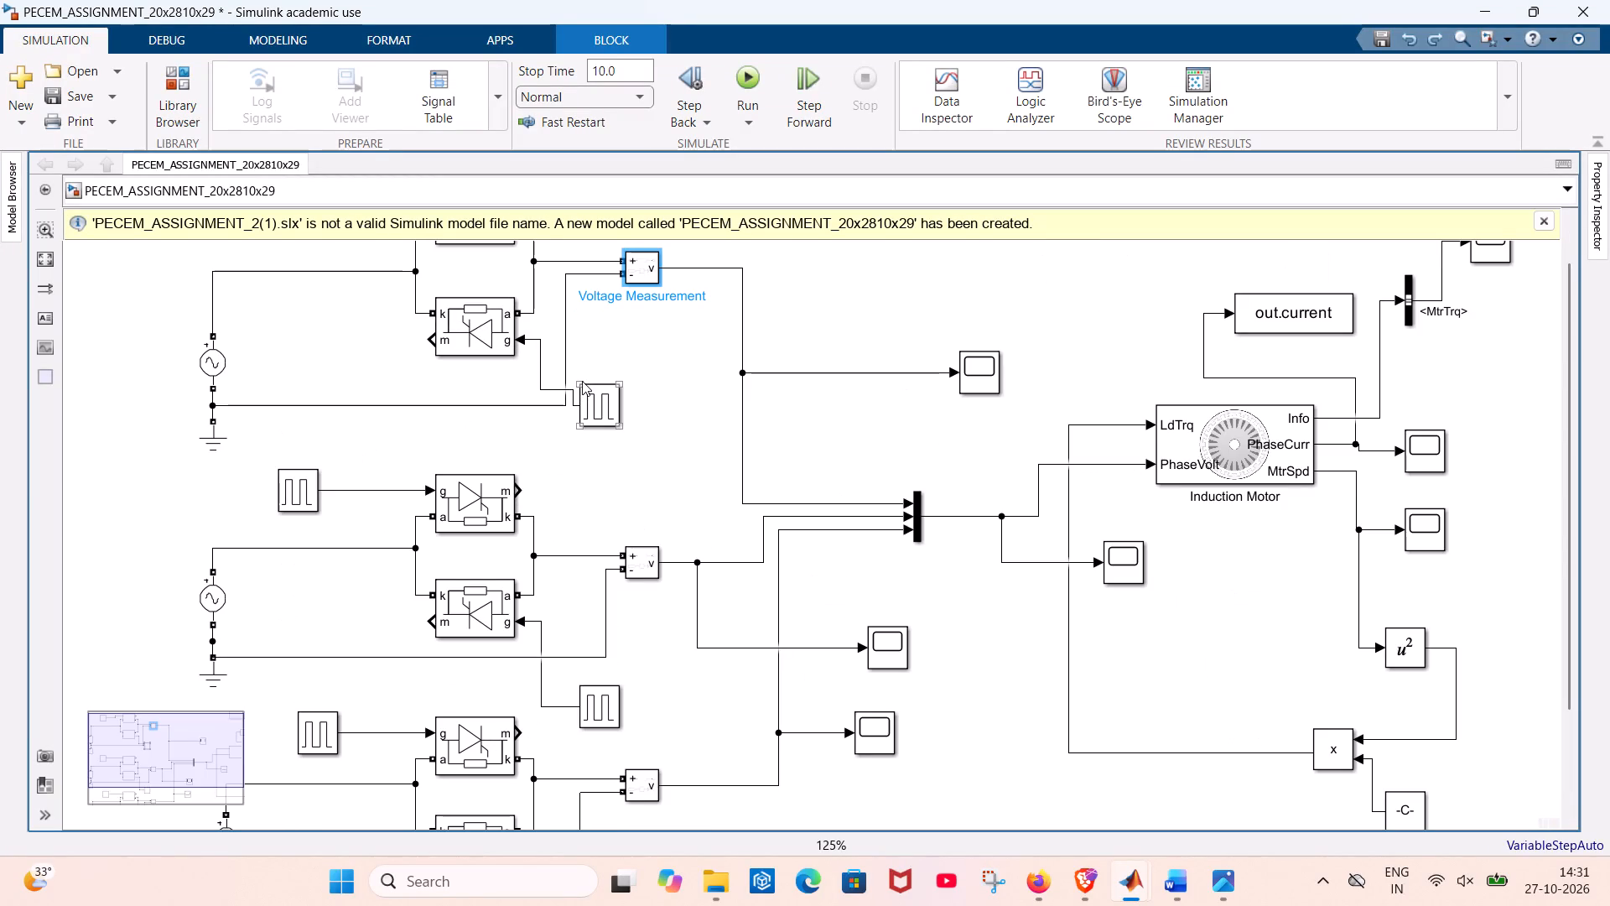
left_click_drag(611, 355, 624, 416)
left_click(654, 367)
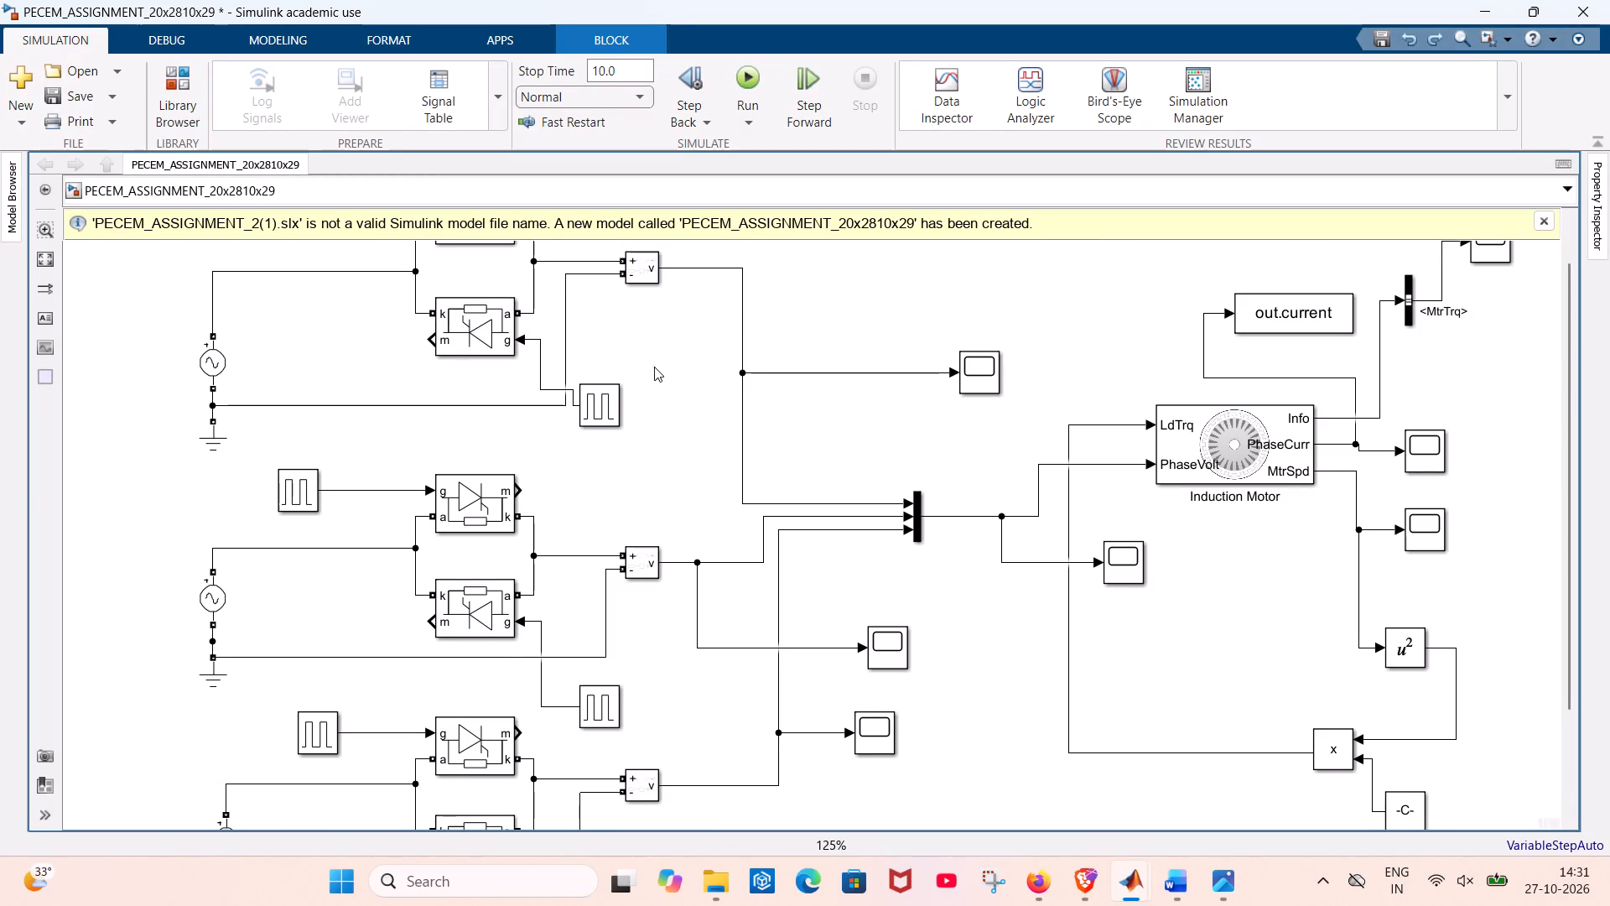
middle_click_drag(654, 367, 610, 571)
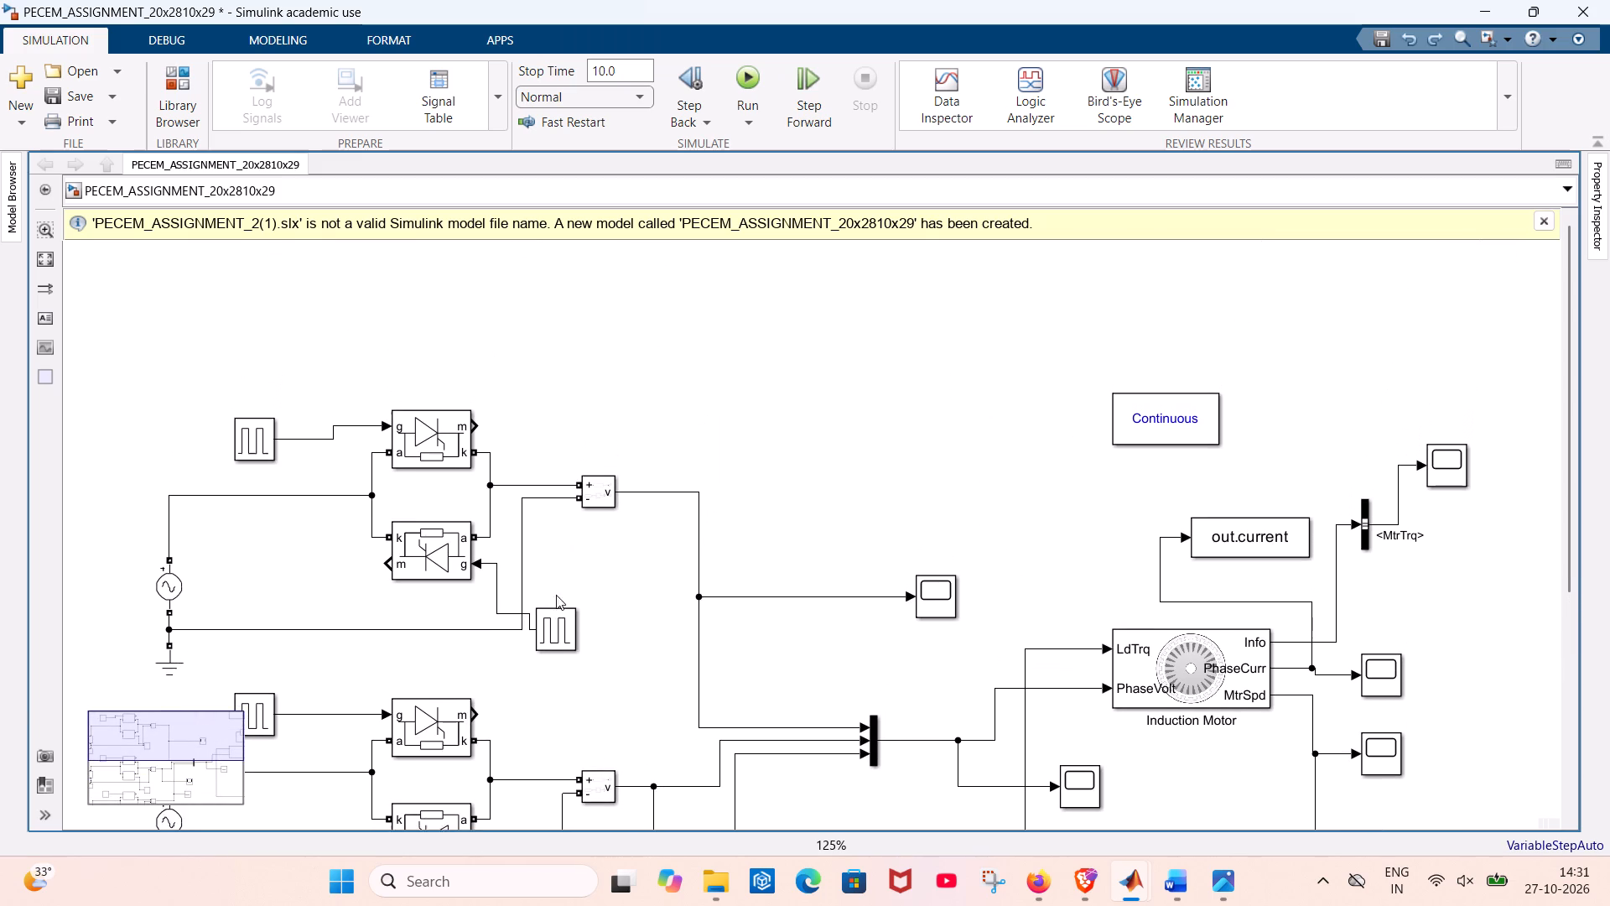
left_click_drag(560, 633, 303, 600)
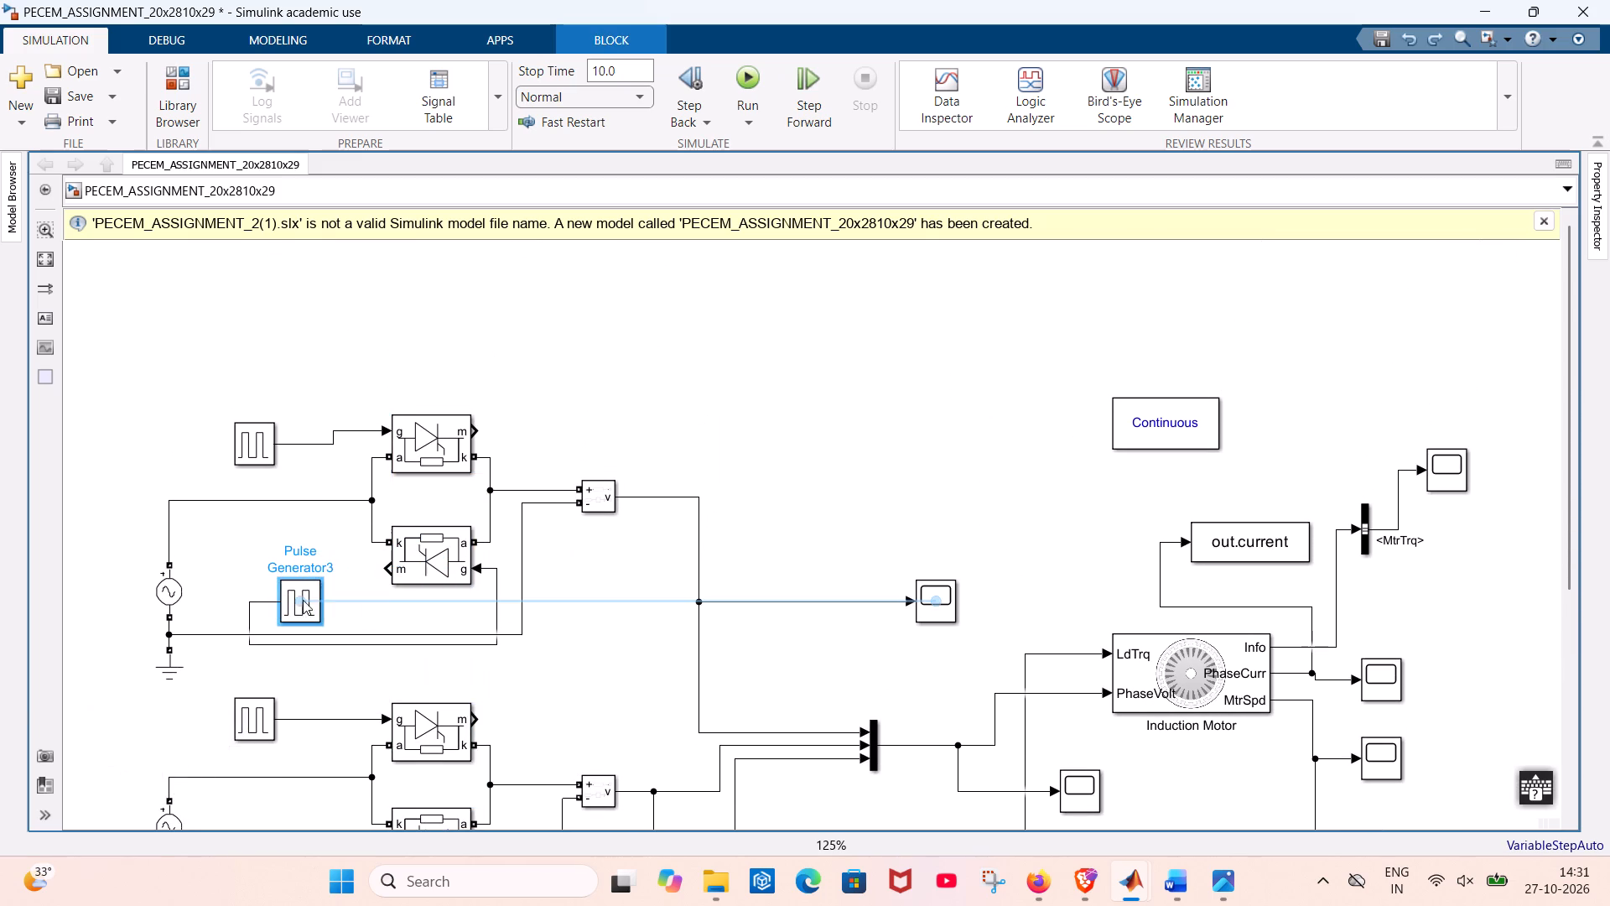
left_click_drag(303, 600, 591, 611)
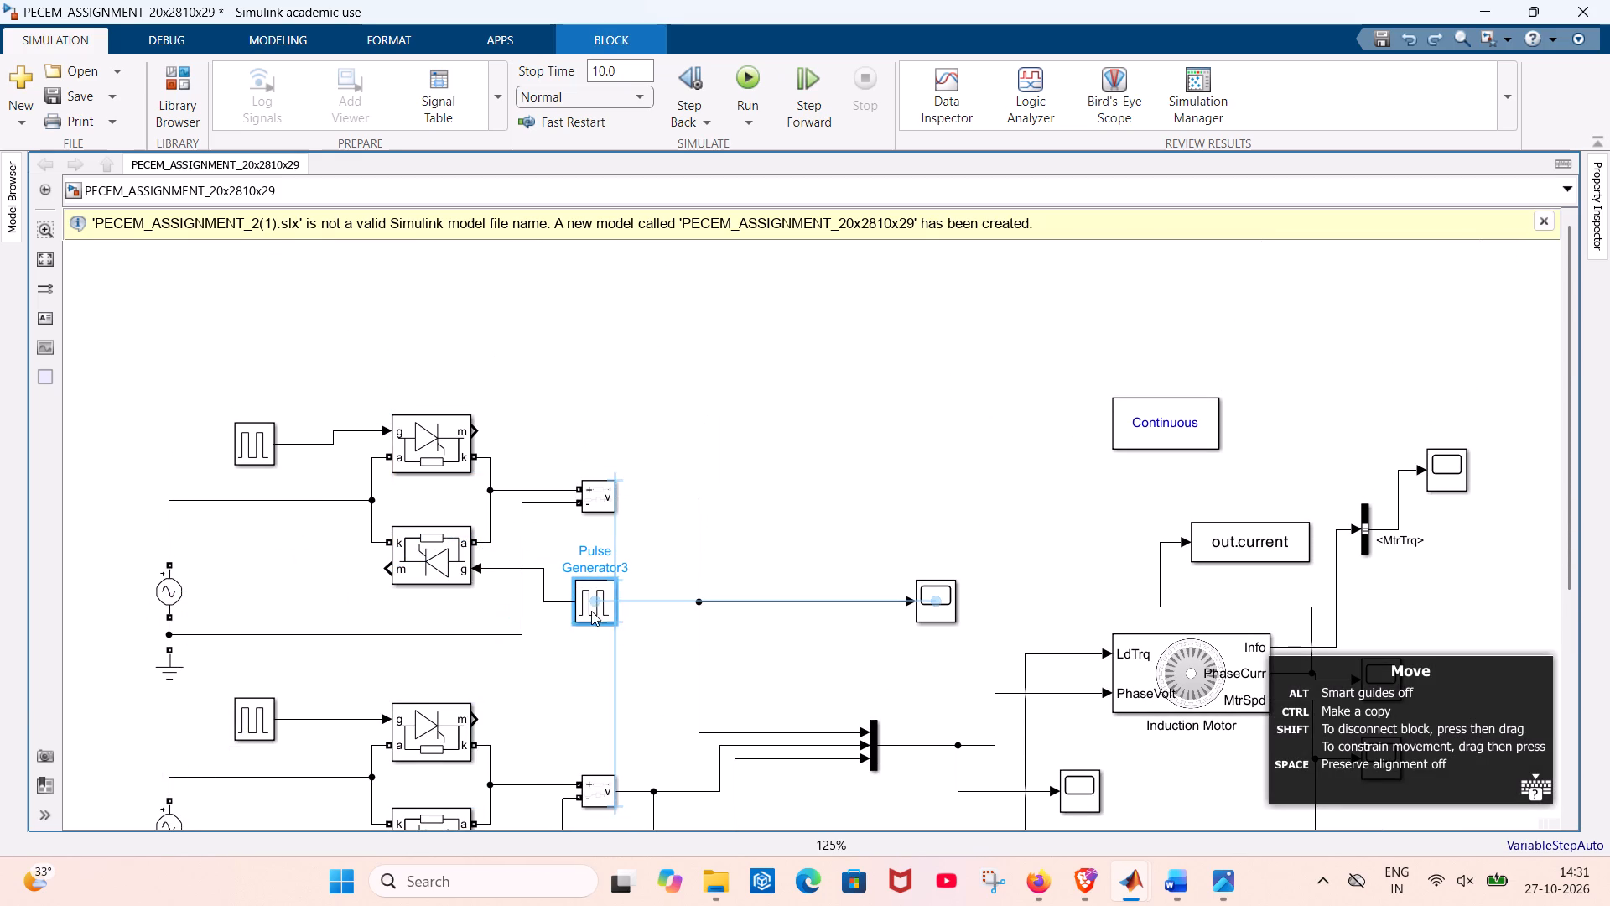
left_click_drag(591, 611, 591, 614)
Rotate the topmost phase circuit's lower thyristor 270 degrees clockwise and its upper thyristor 90 degrees clockwise.
left_click(421, 540)
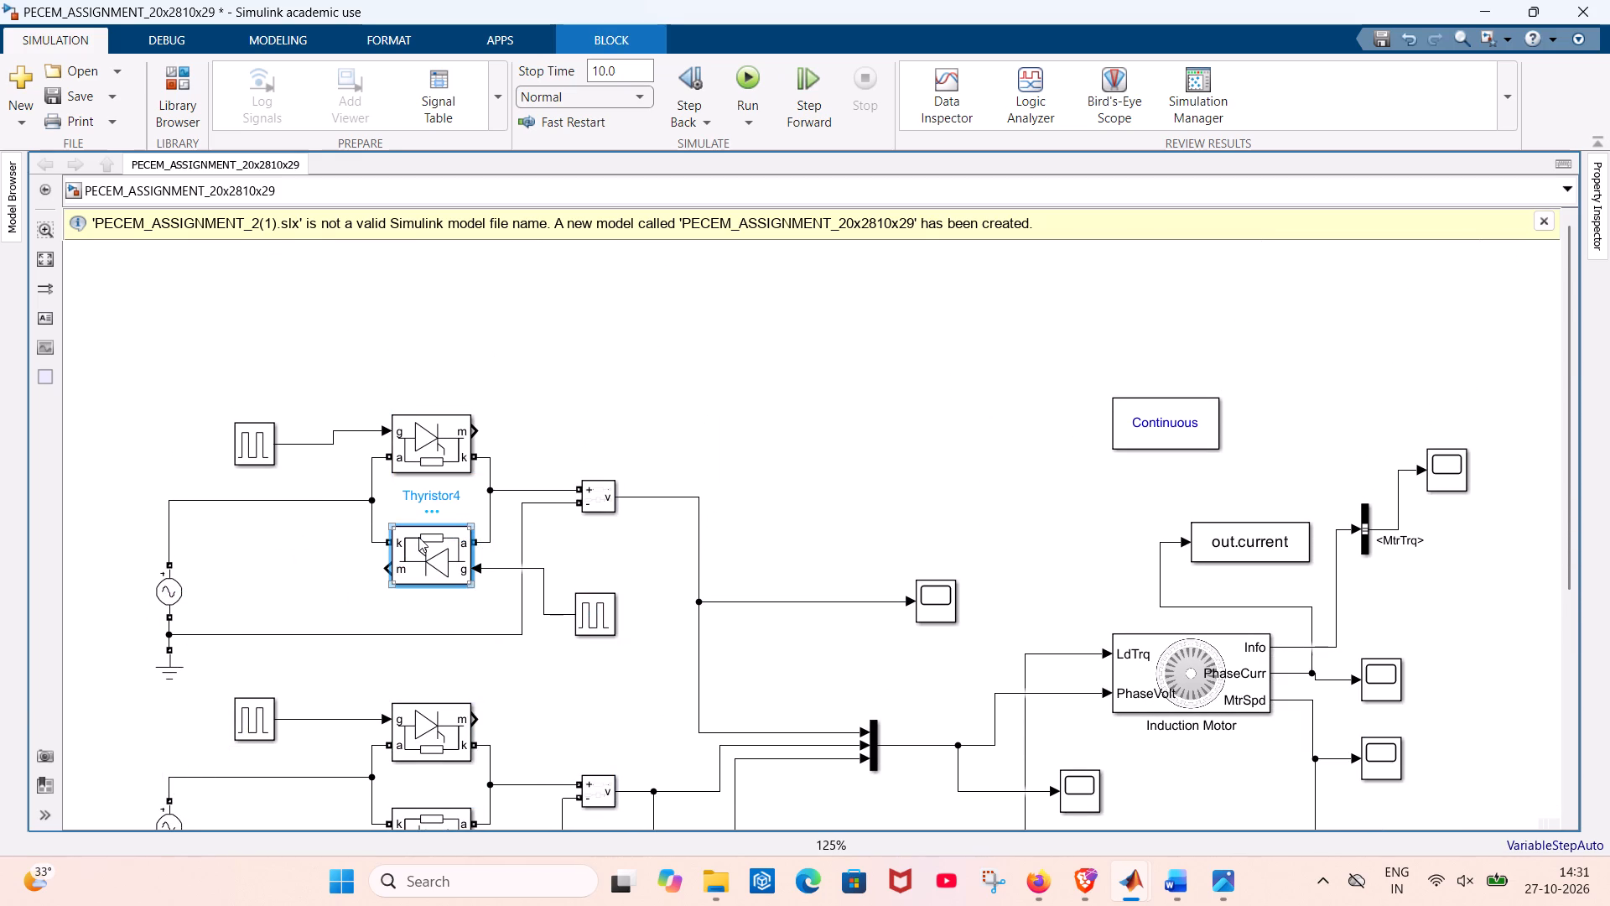
key("ctrl+r")
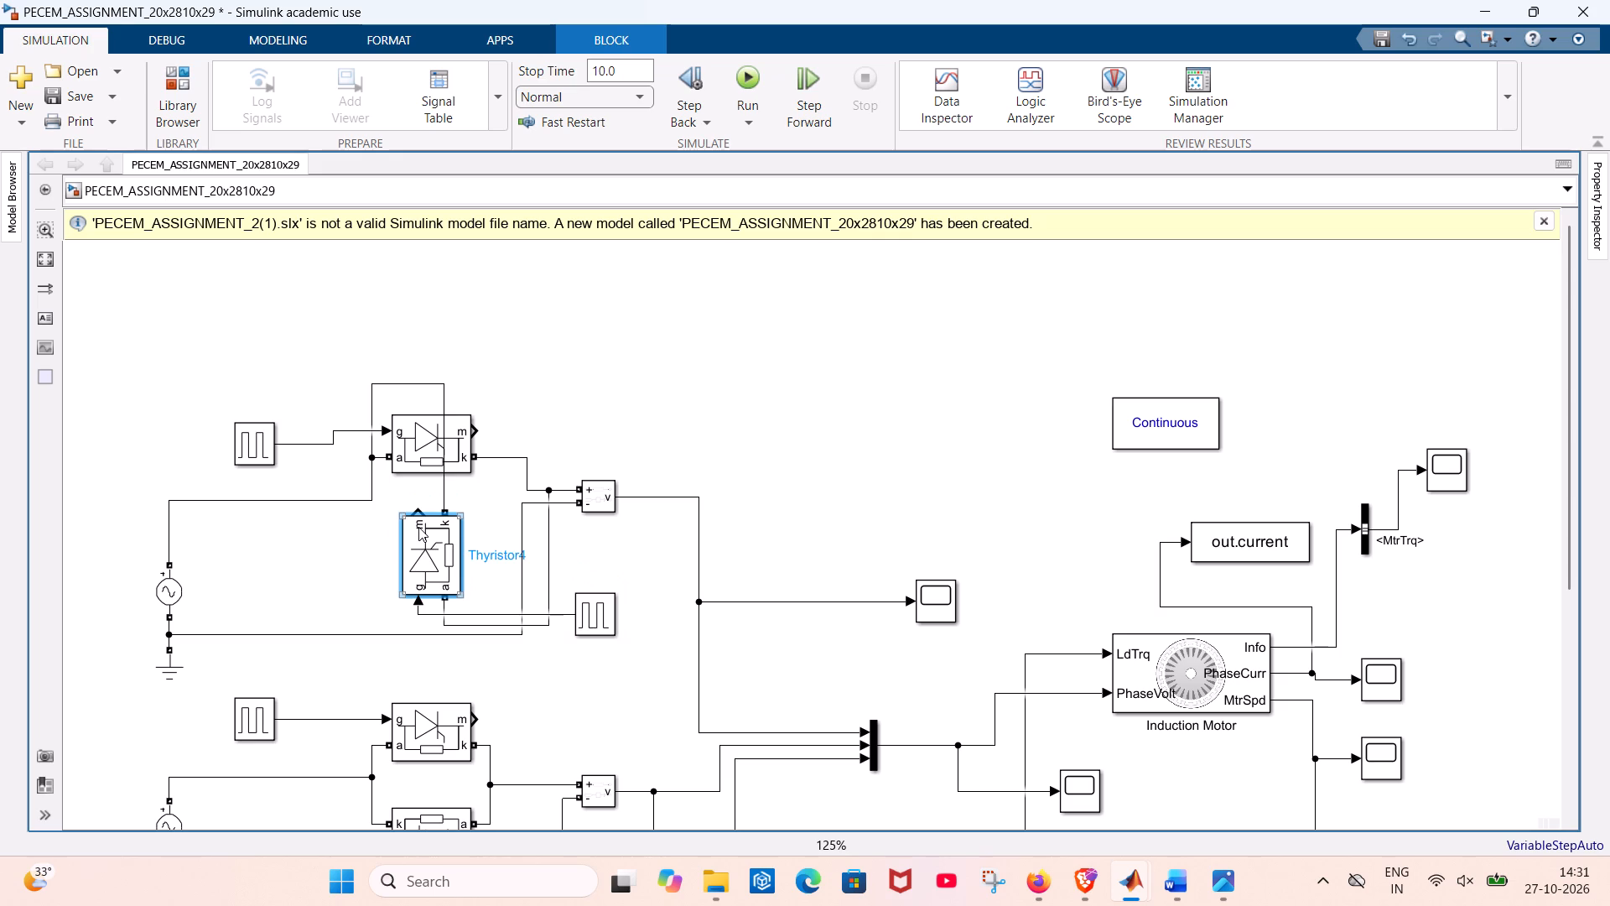
key("ctrl+r")
key("ctrl+r")
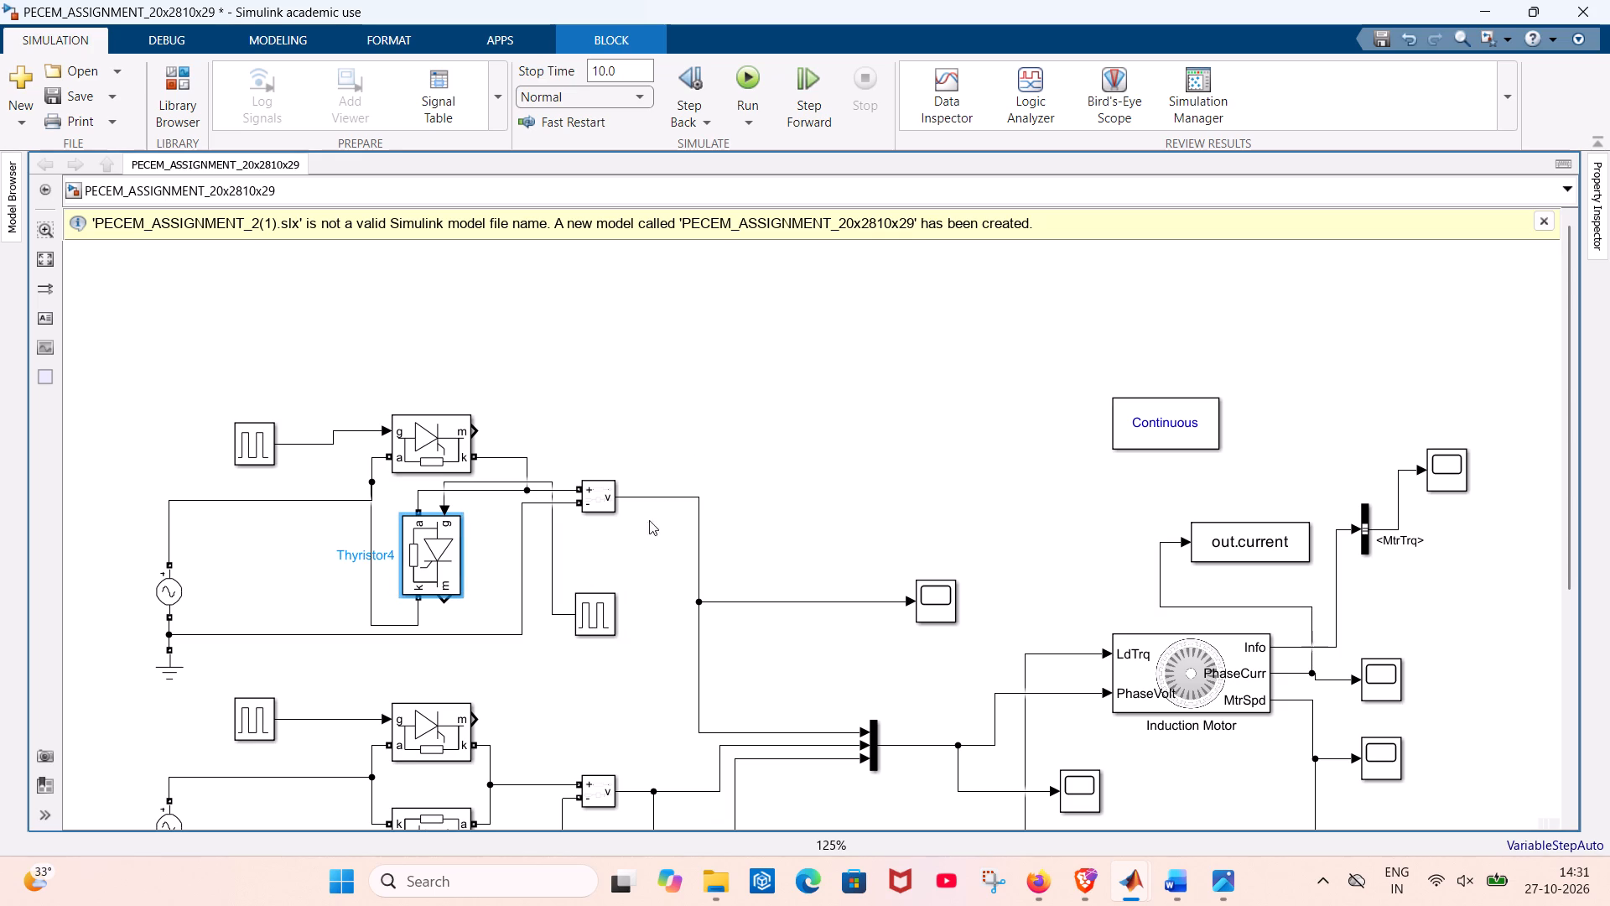
left_click(415, 460)
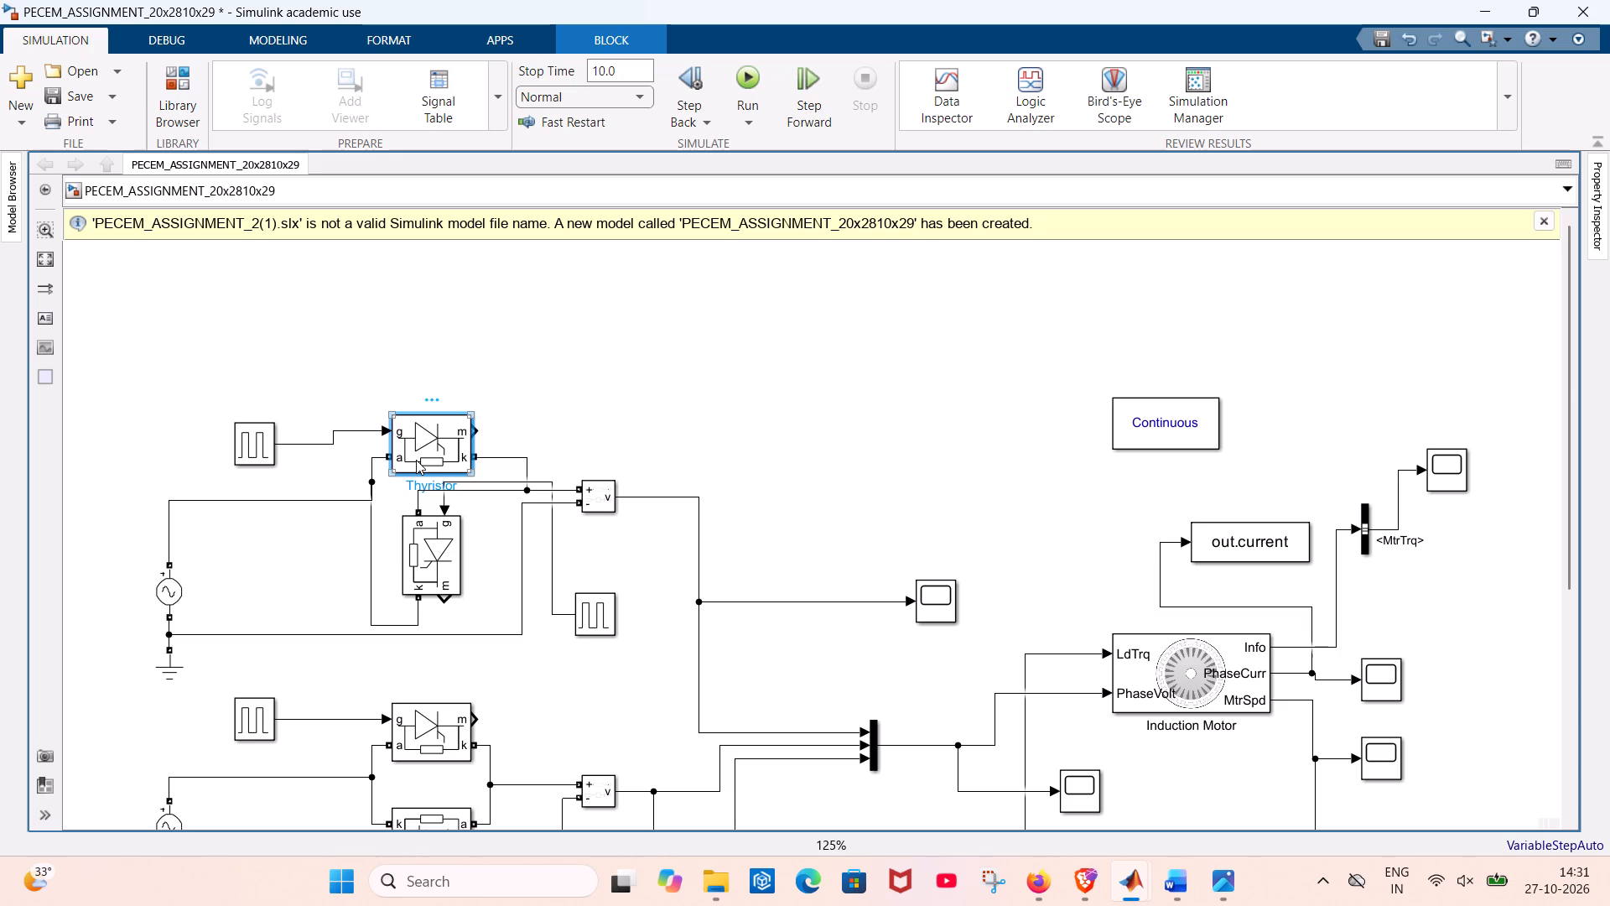
key("ctrl+r")
left_click(593, 398)
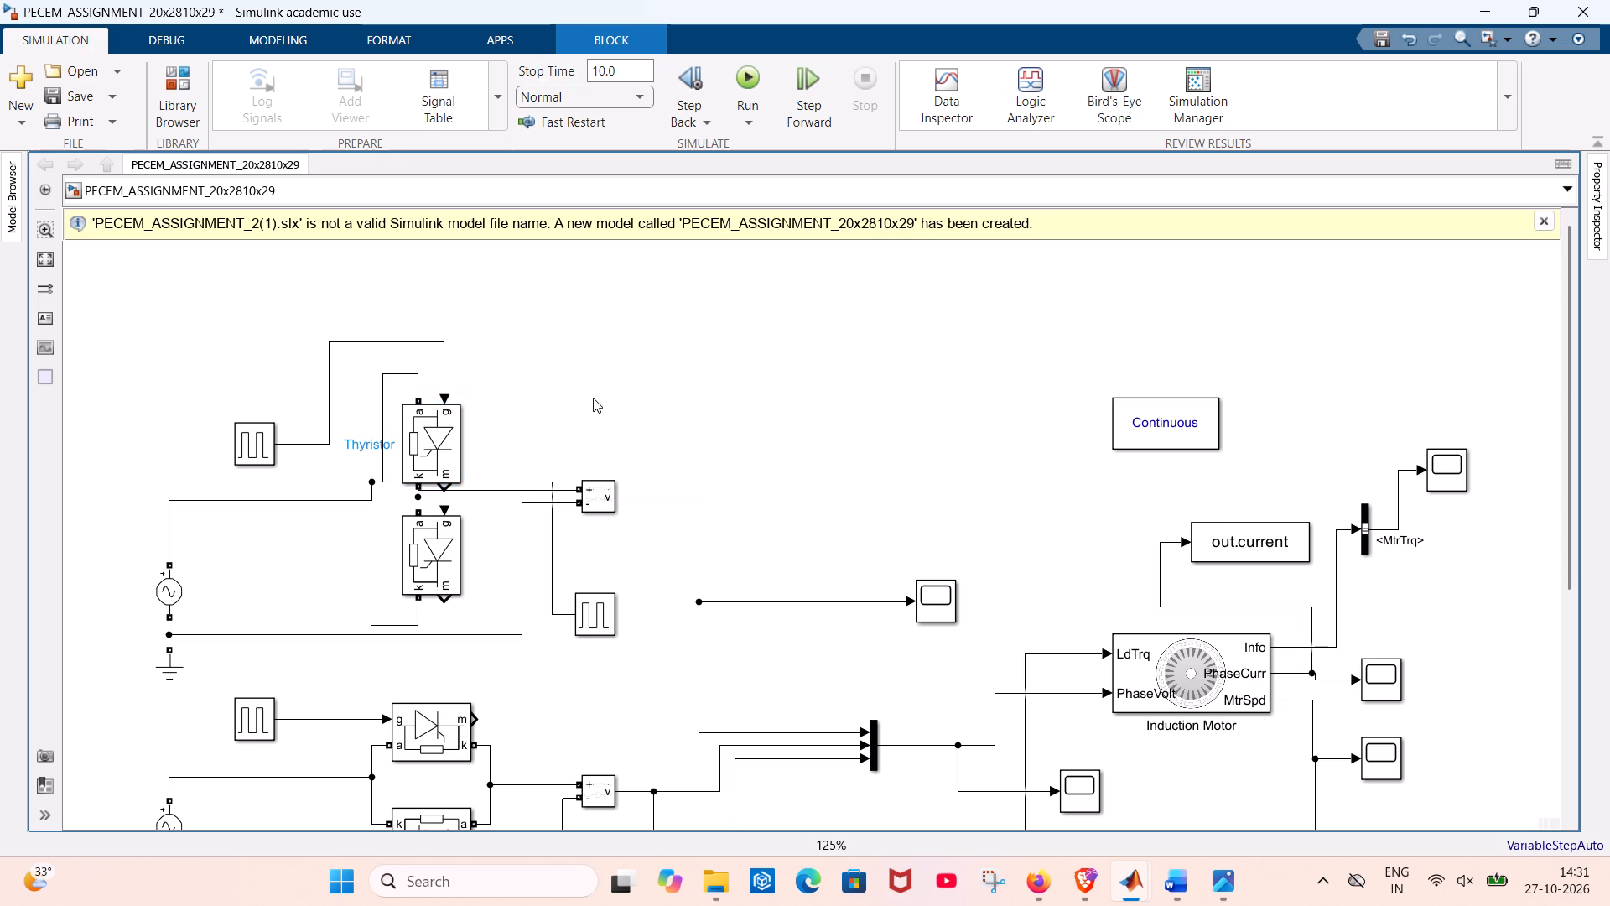
Move the topmost phase circuit's Voltage Measurement block between the AC source and the lower thyristor.
left_click_drag(599, 505, 456, 548)
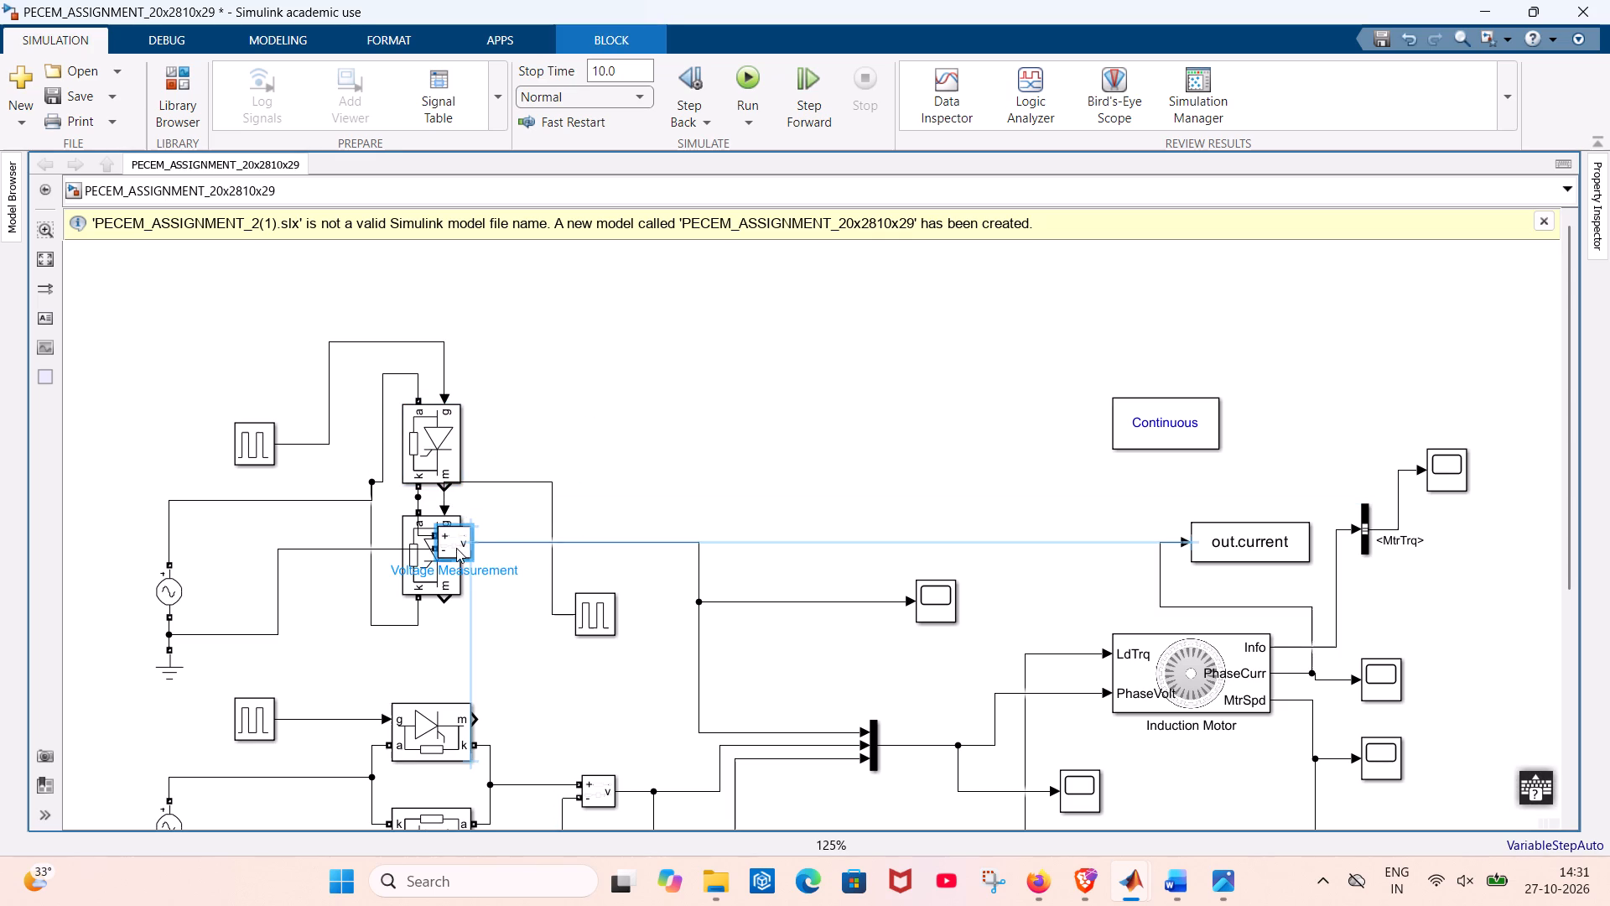
left_click_drag(456, 548, 339, 609)
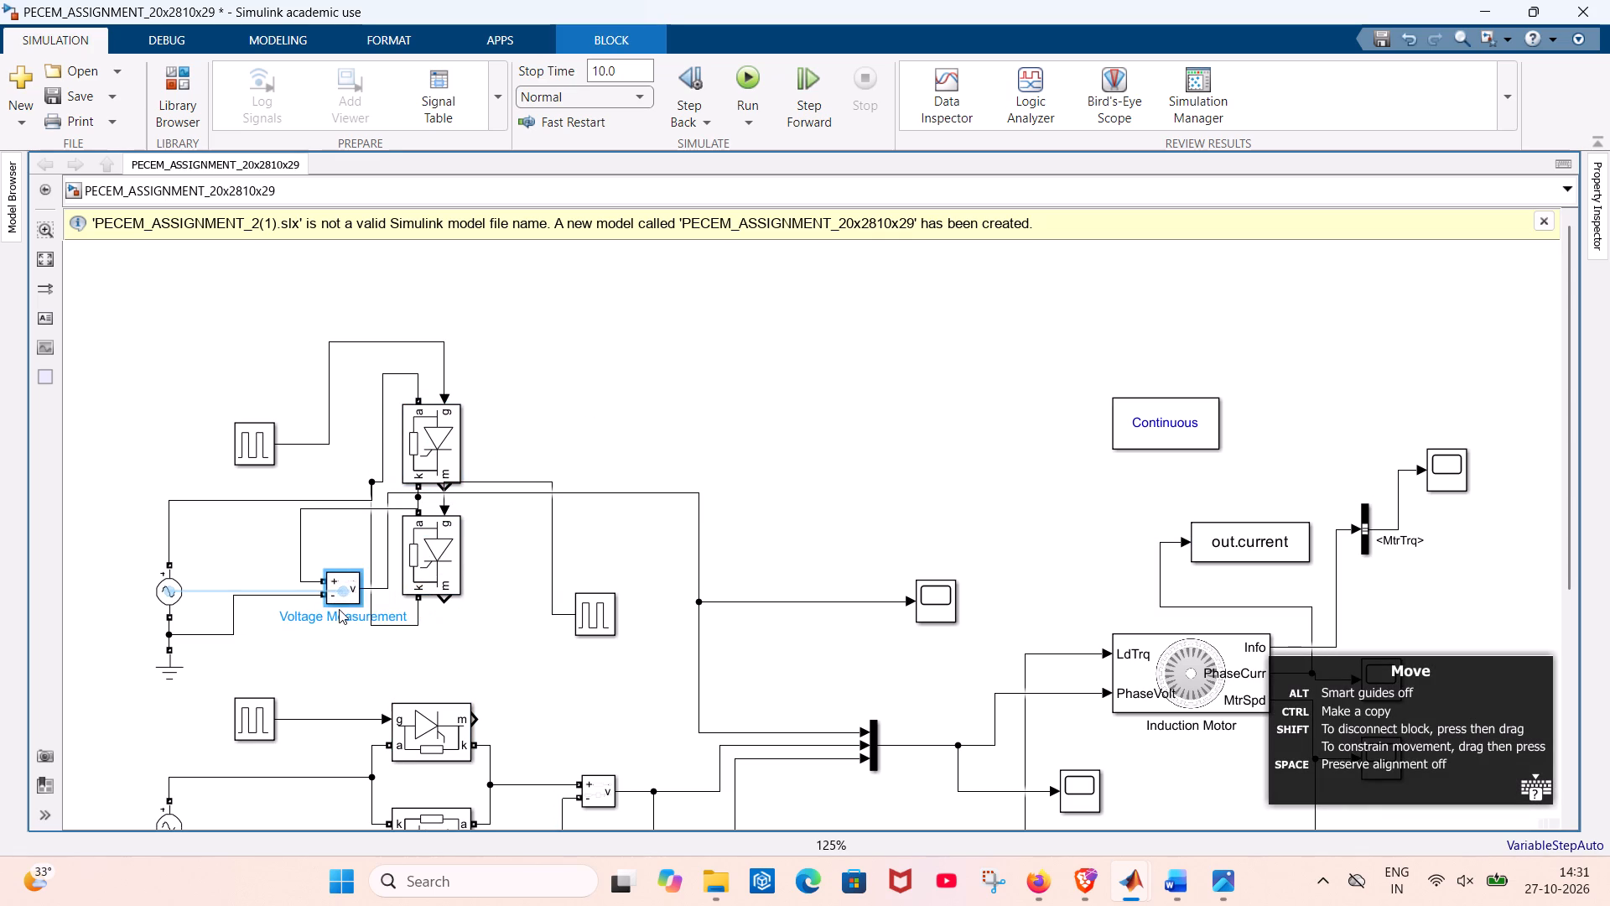
left_click_drag(339, 609, 330, 620)
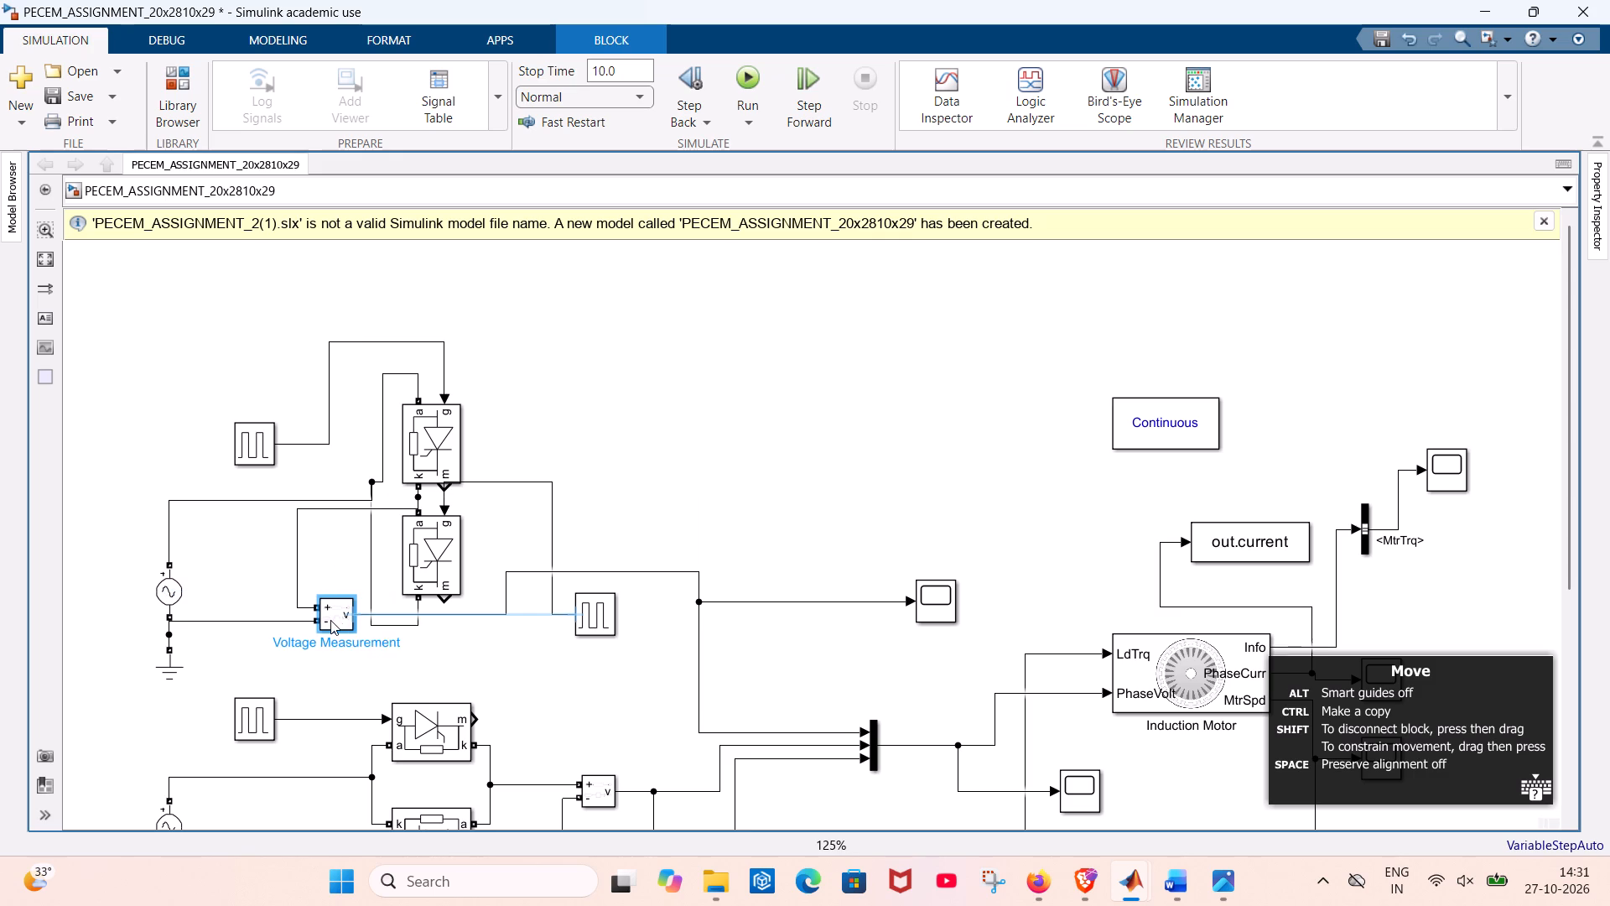
left_click_drag(330, 620, 314, 627)
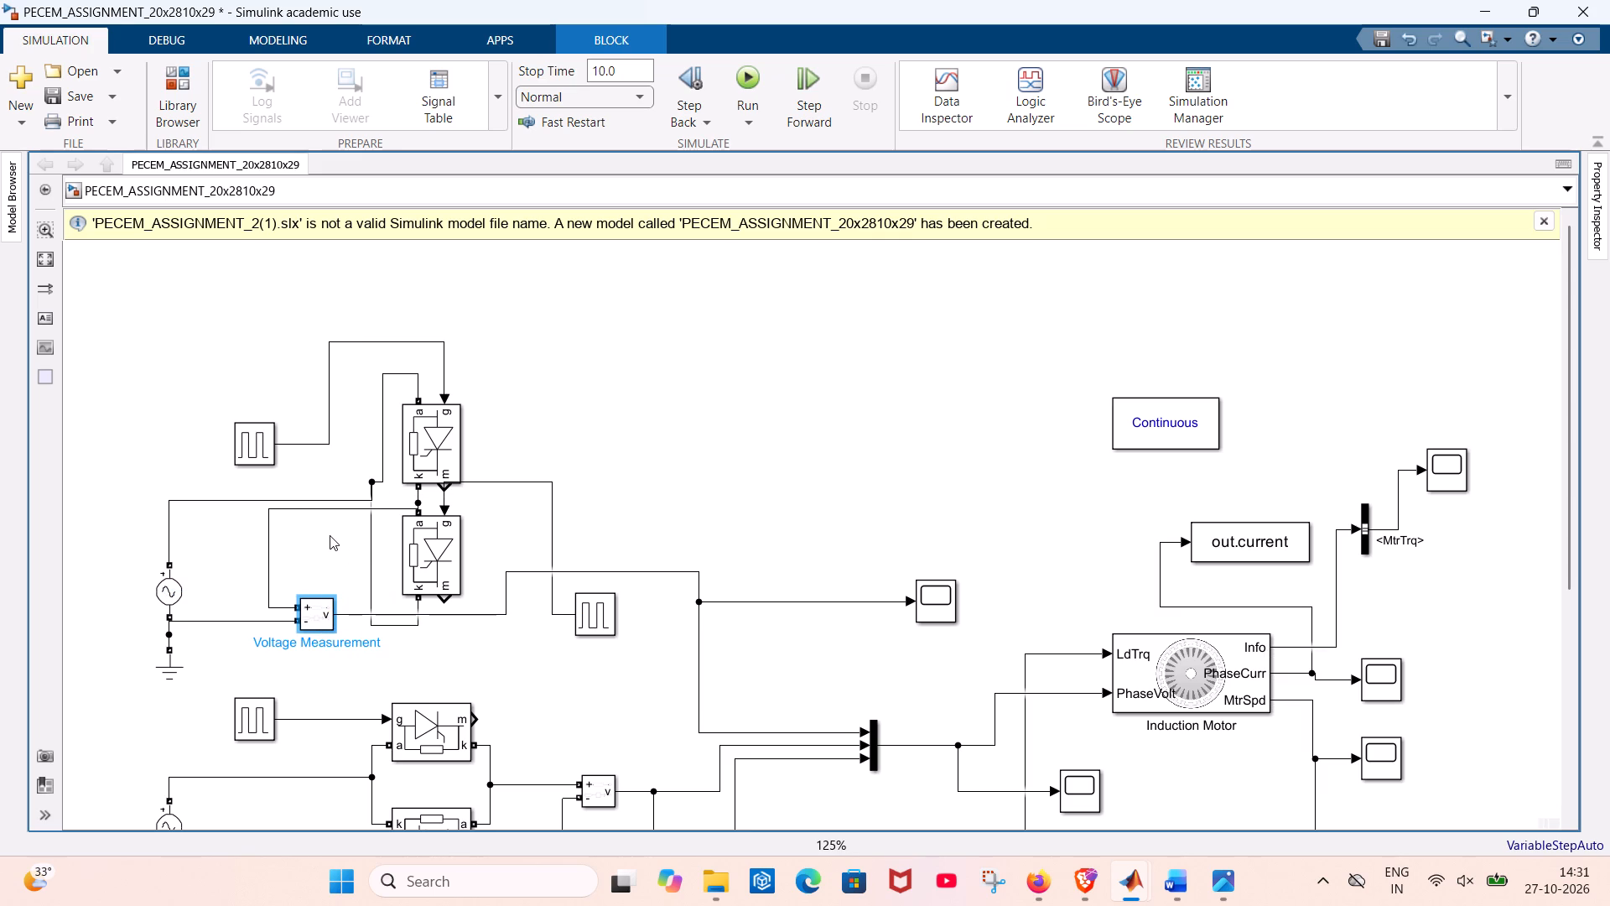
Delete the wire joining the moved Voltage Measurement block's positive input to the thyristor pair.
left_click(344, 511)
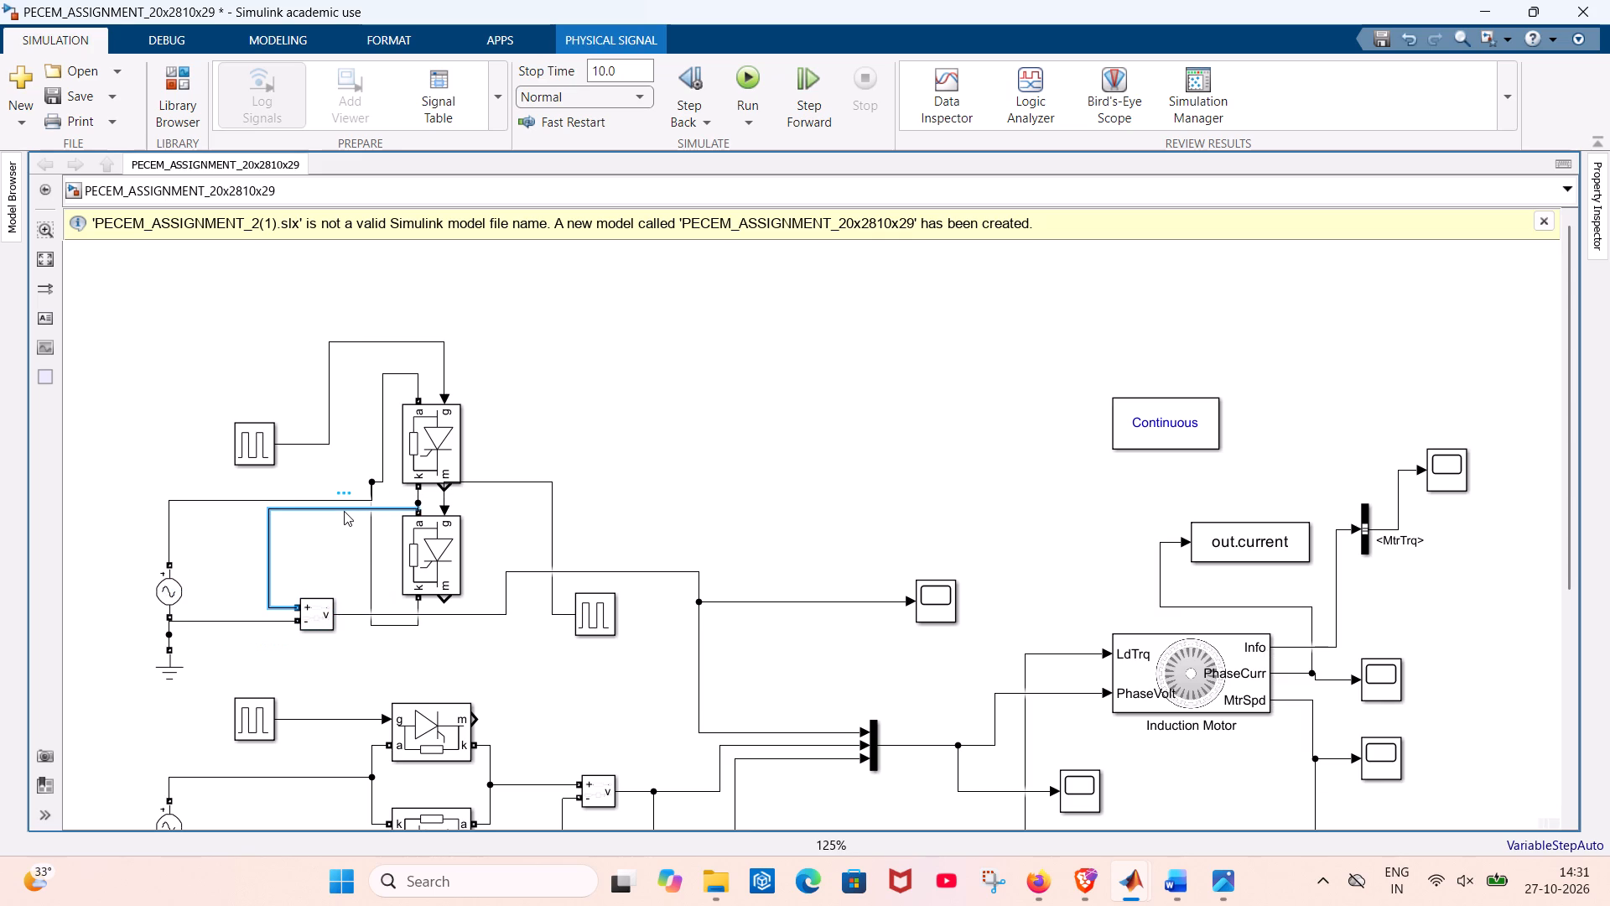
key("Delete")
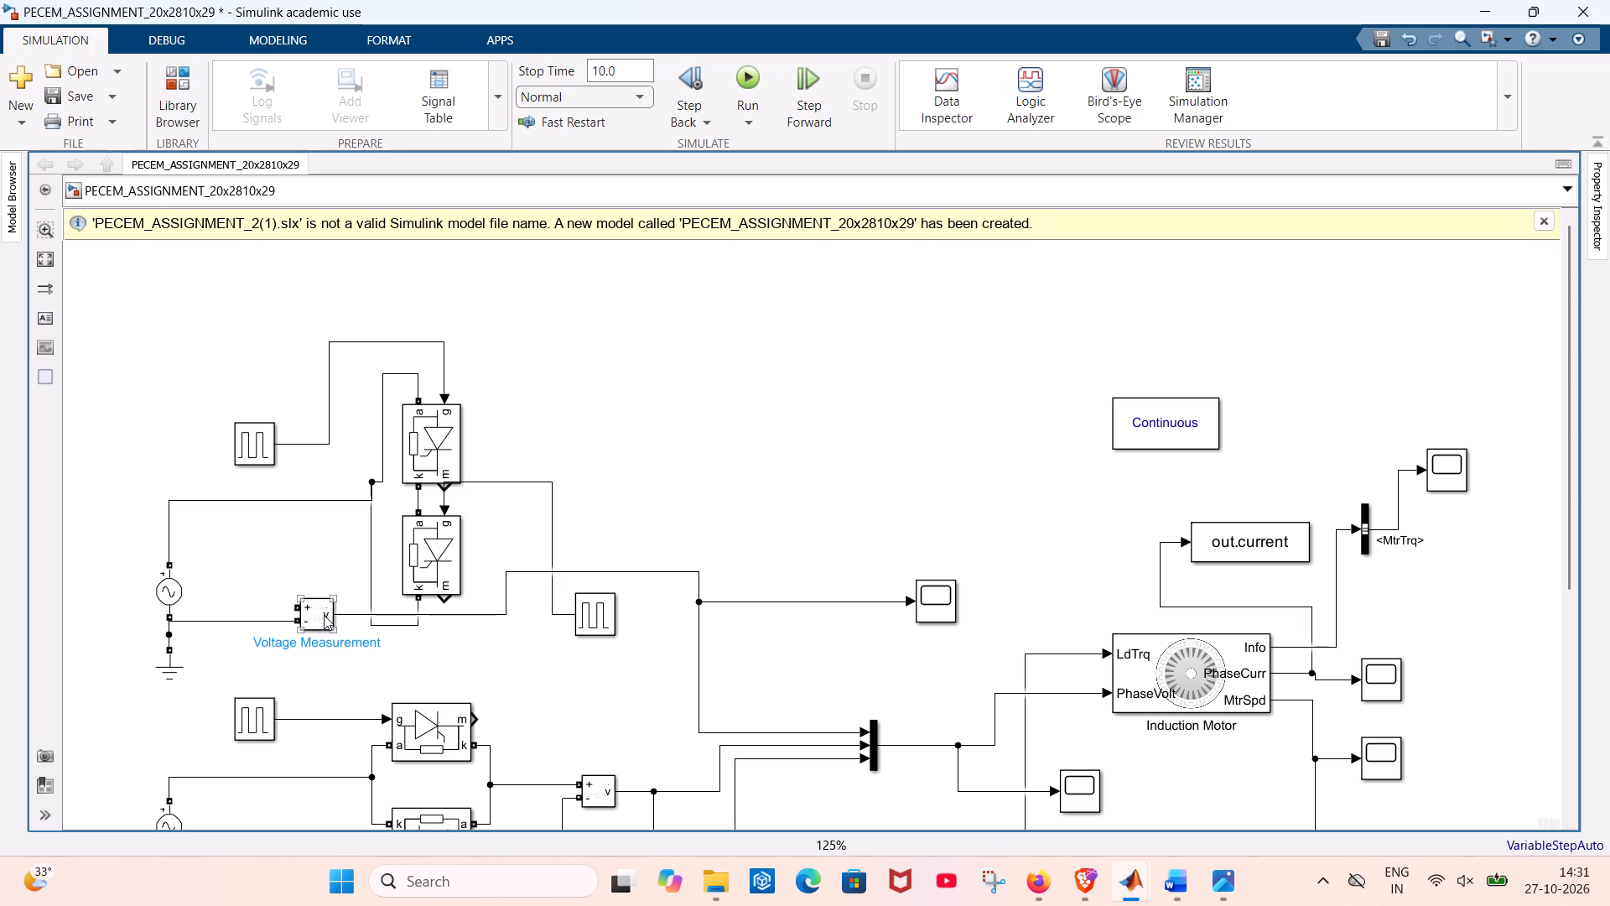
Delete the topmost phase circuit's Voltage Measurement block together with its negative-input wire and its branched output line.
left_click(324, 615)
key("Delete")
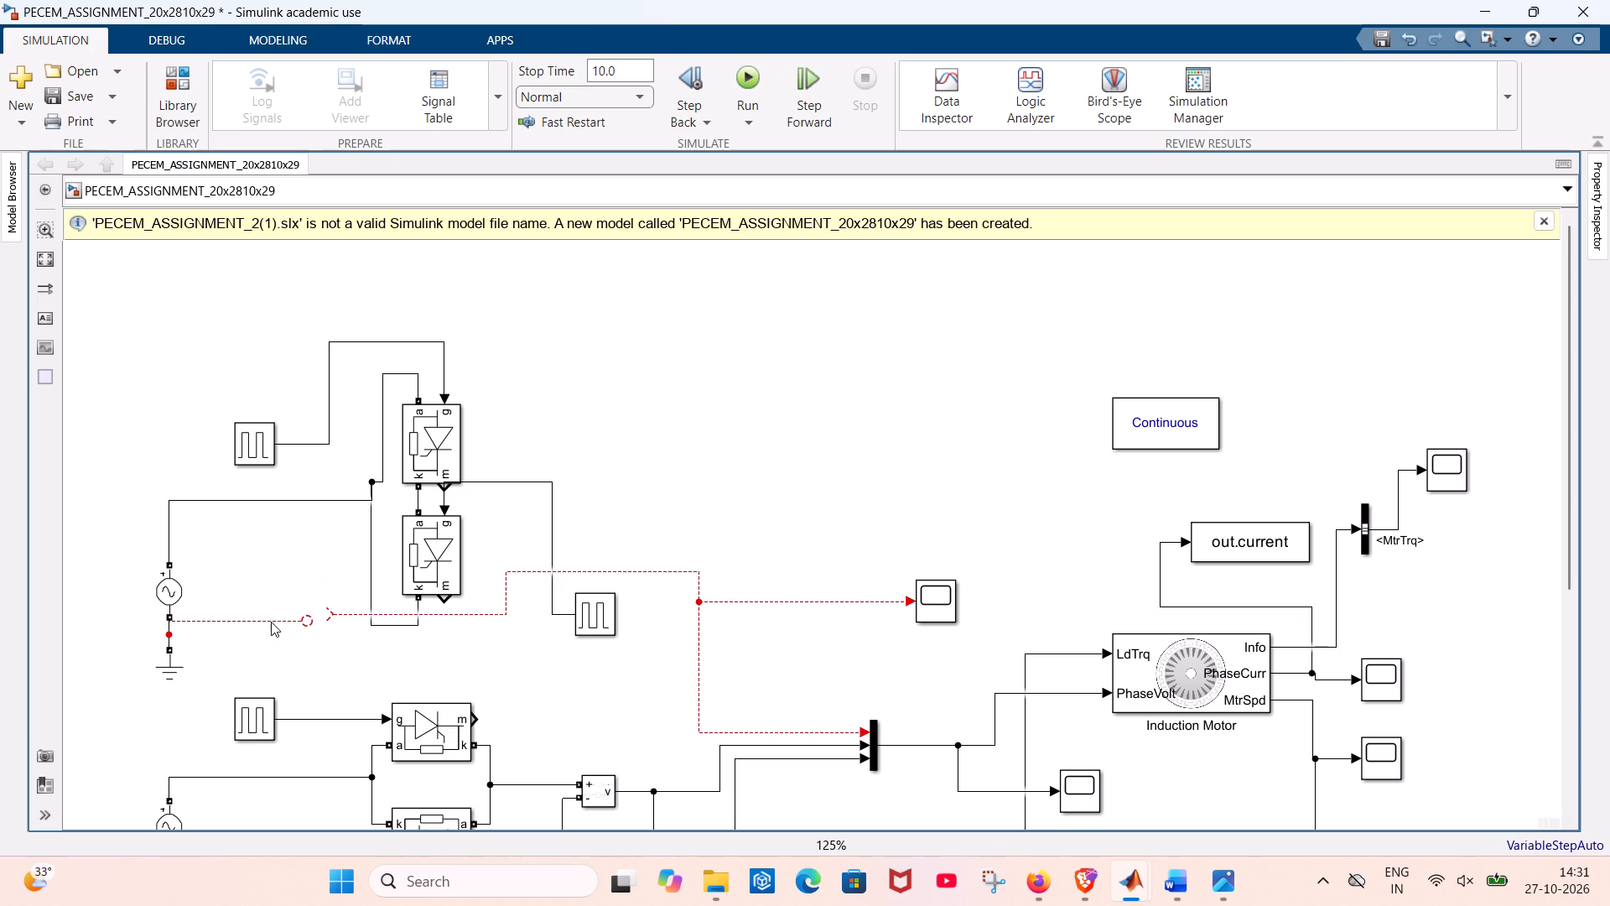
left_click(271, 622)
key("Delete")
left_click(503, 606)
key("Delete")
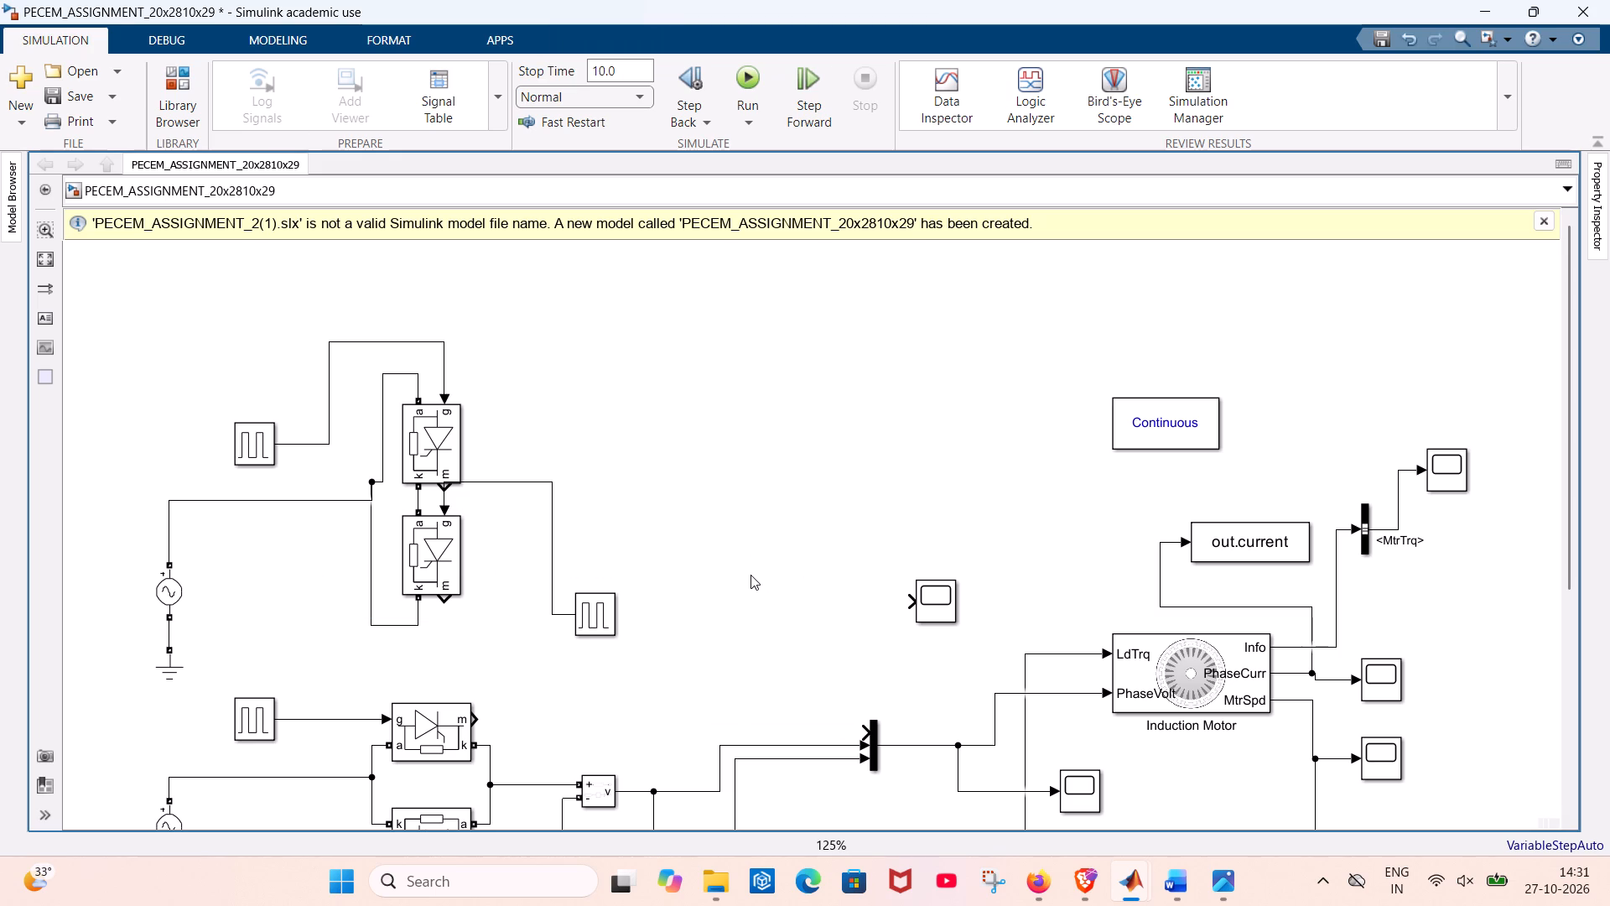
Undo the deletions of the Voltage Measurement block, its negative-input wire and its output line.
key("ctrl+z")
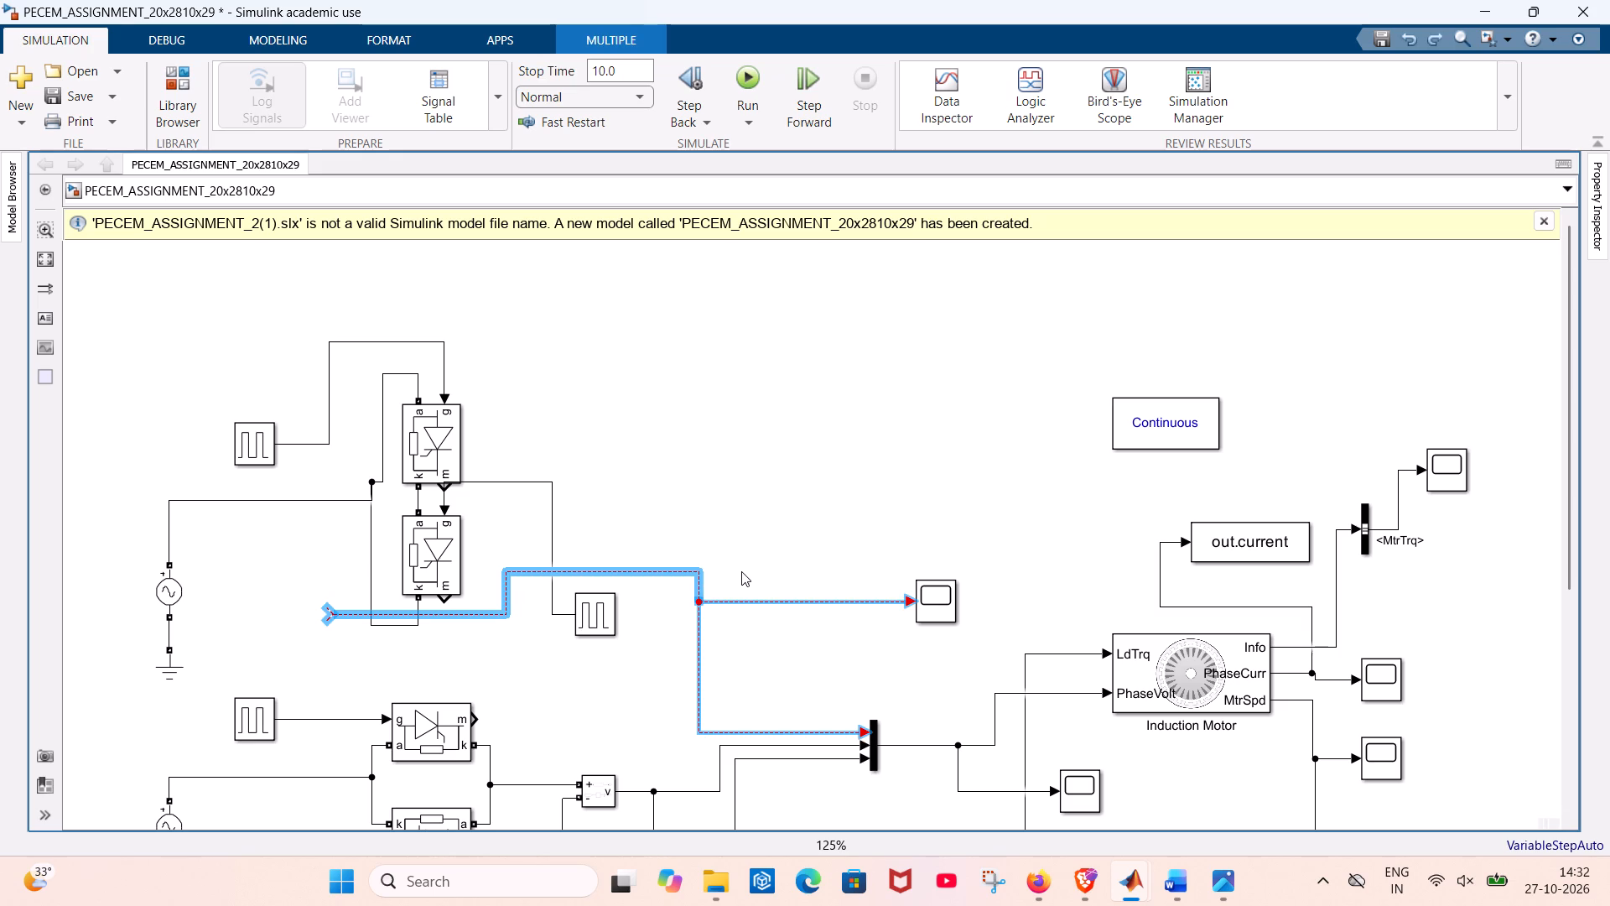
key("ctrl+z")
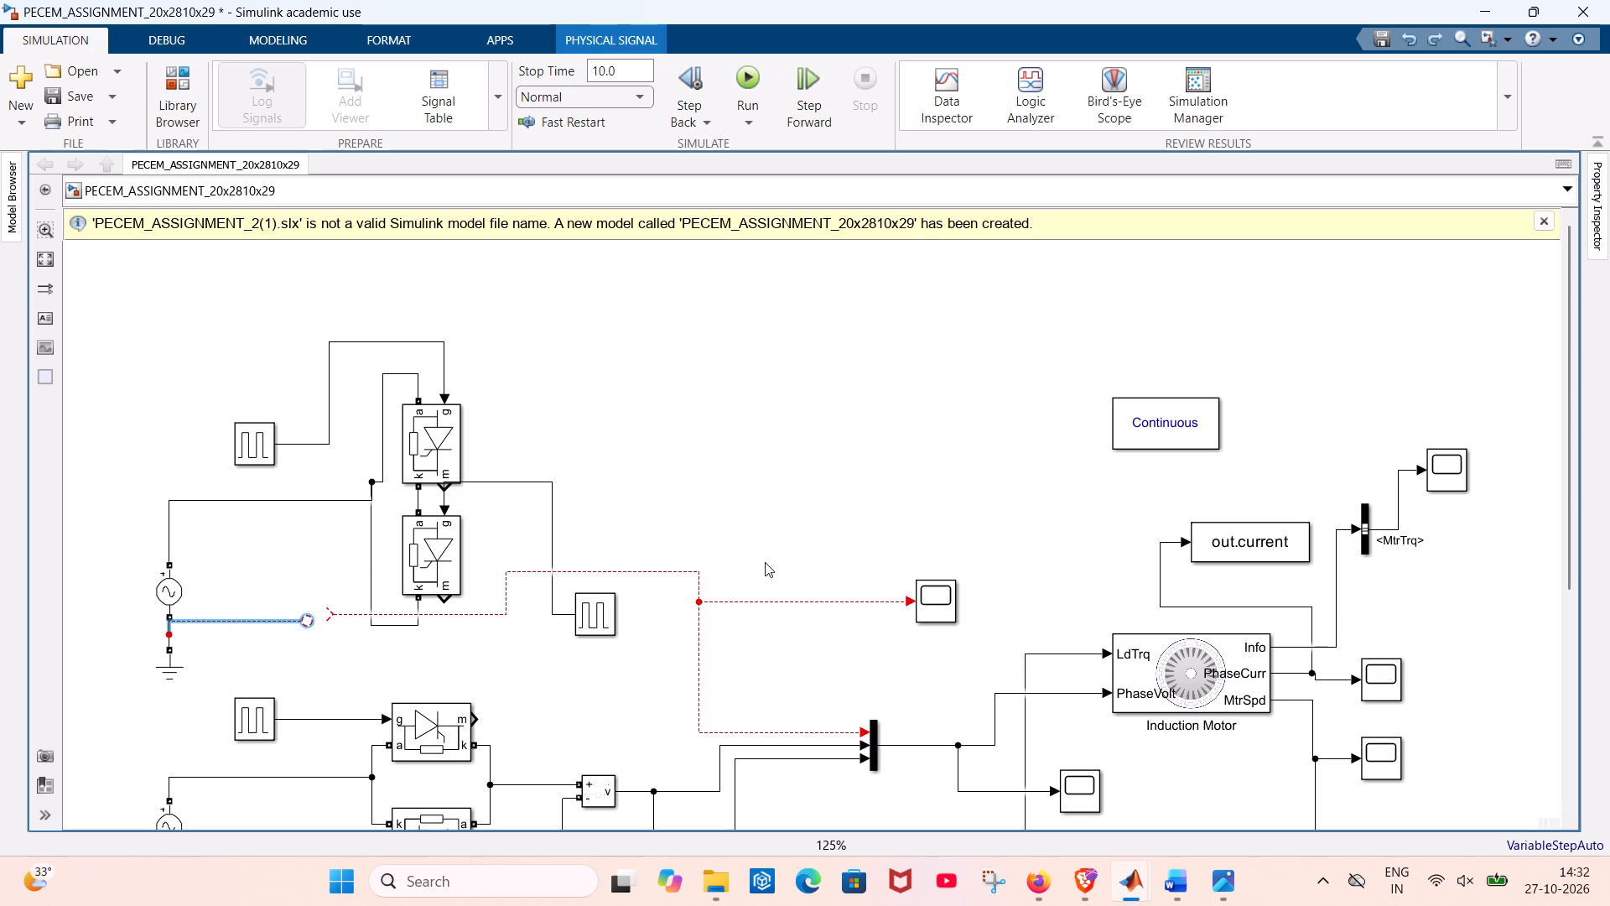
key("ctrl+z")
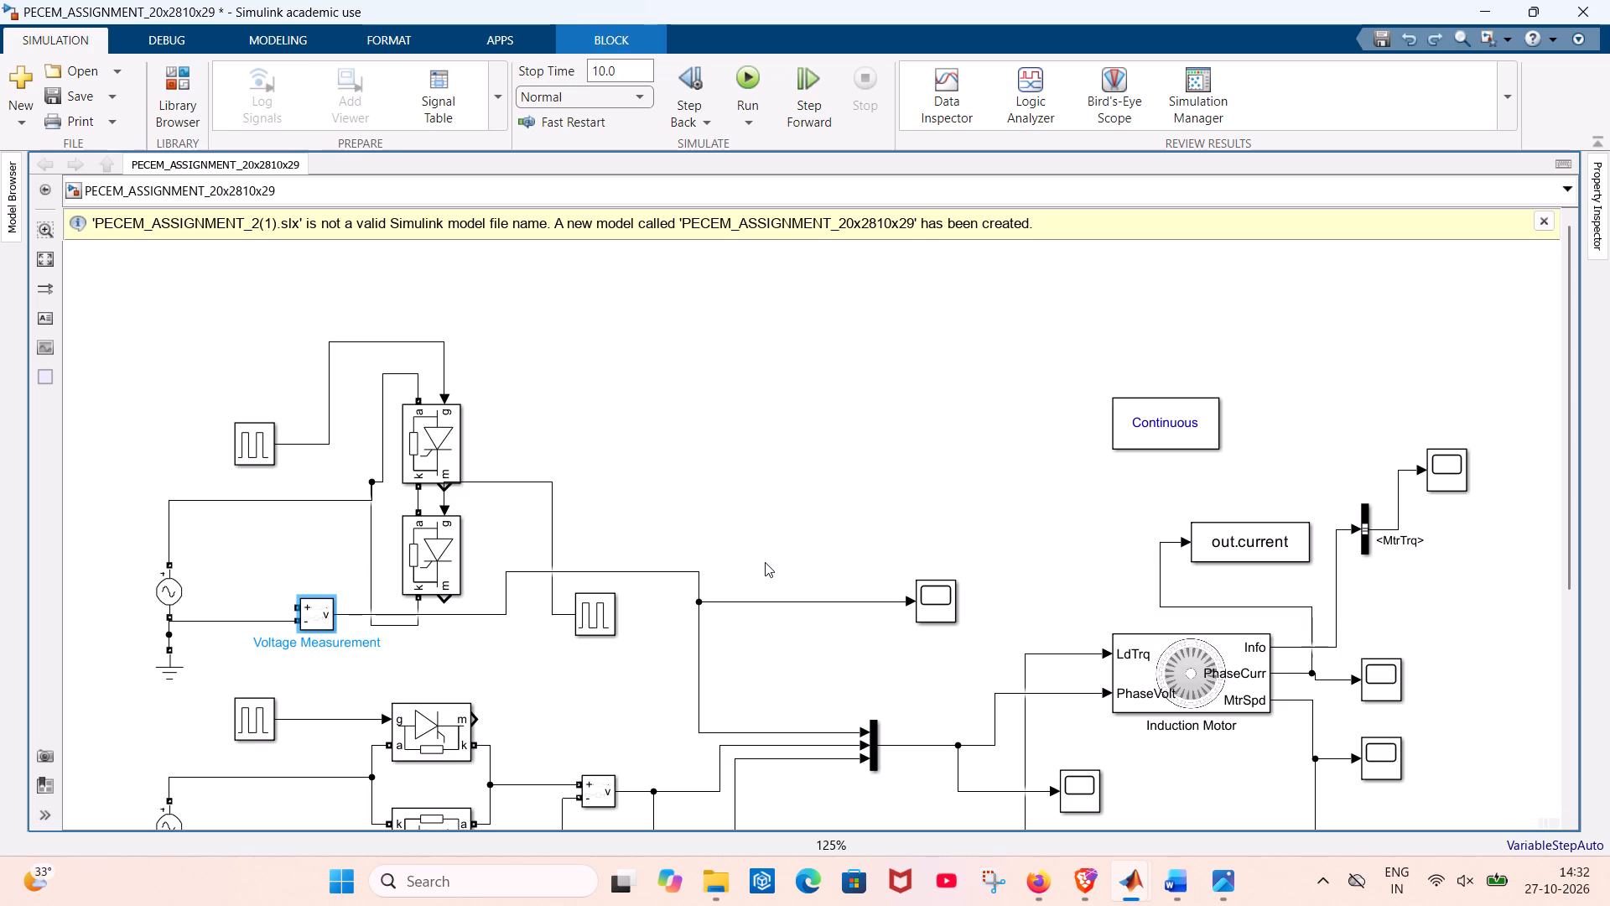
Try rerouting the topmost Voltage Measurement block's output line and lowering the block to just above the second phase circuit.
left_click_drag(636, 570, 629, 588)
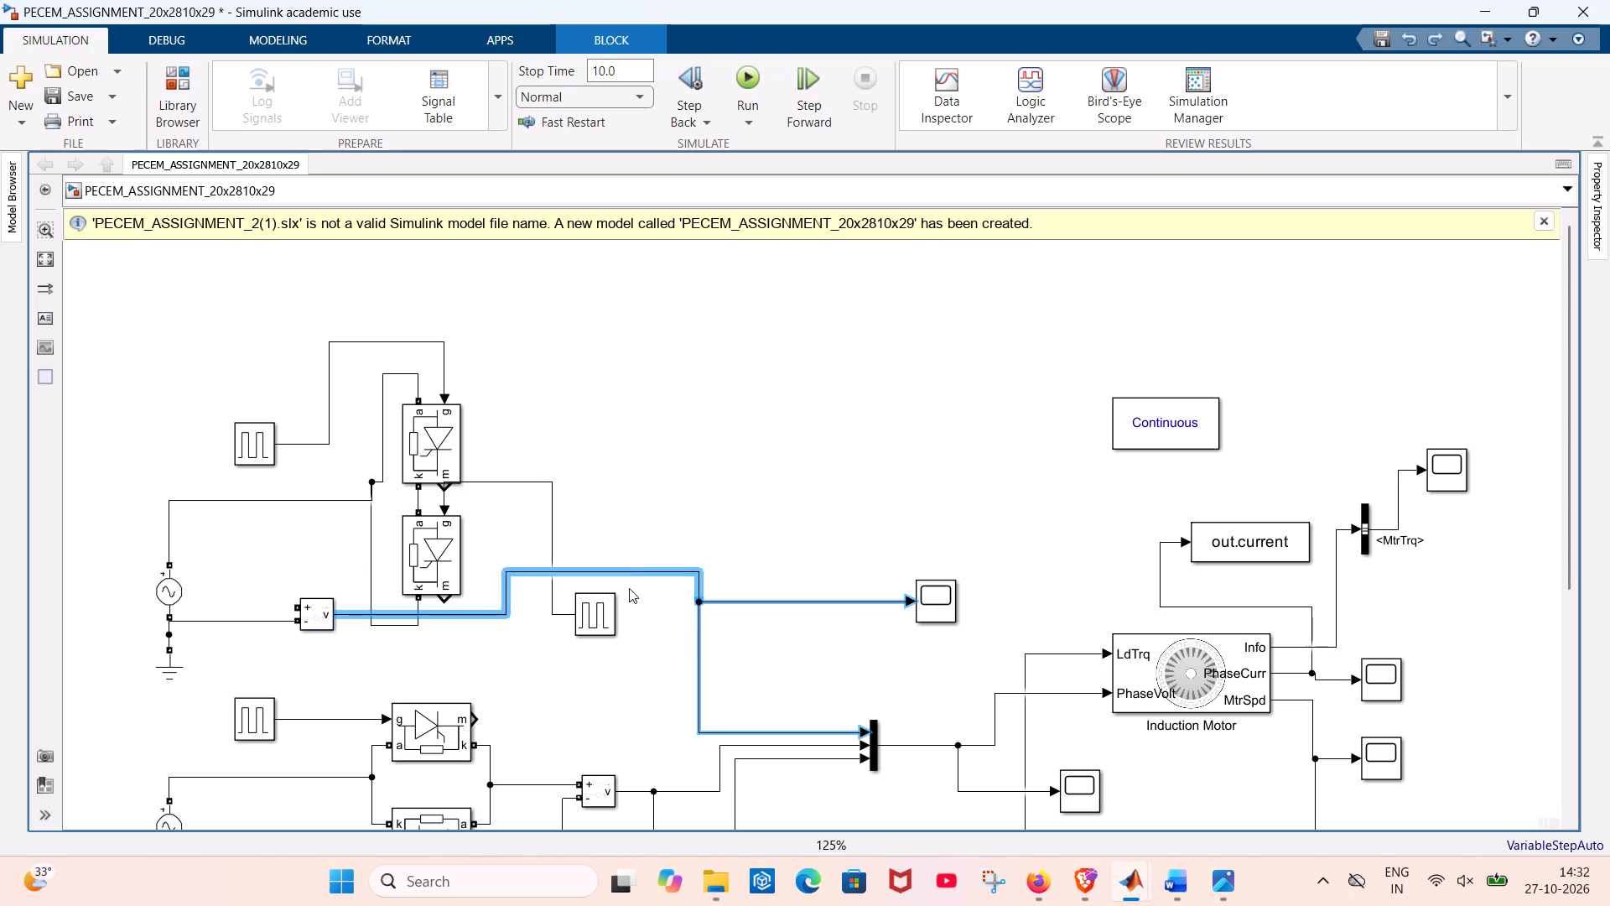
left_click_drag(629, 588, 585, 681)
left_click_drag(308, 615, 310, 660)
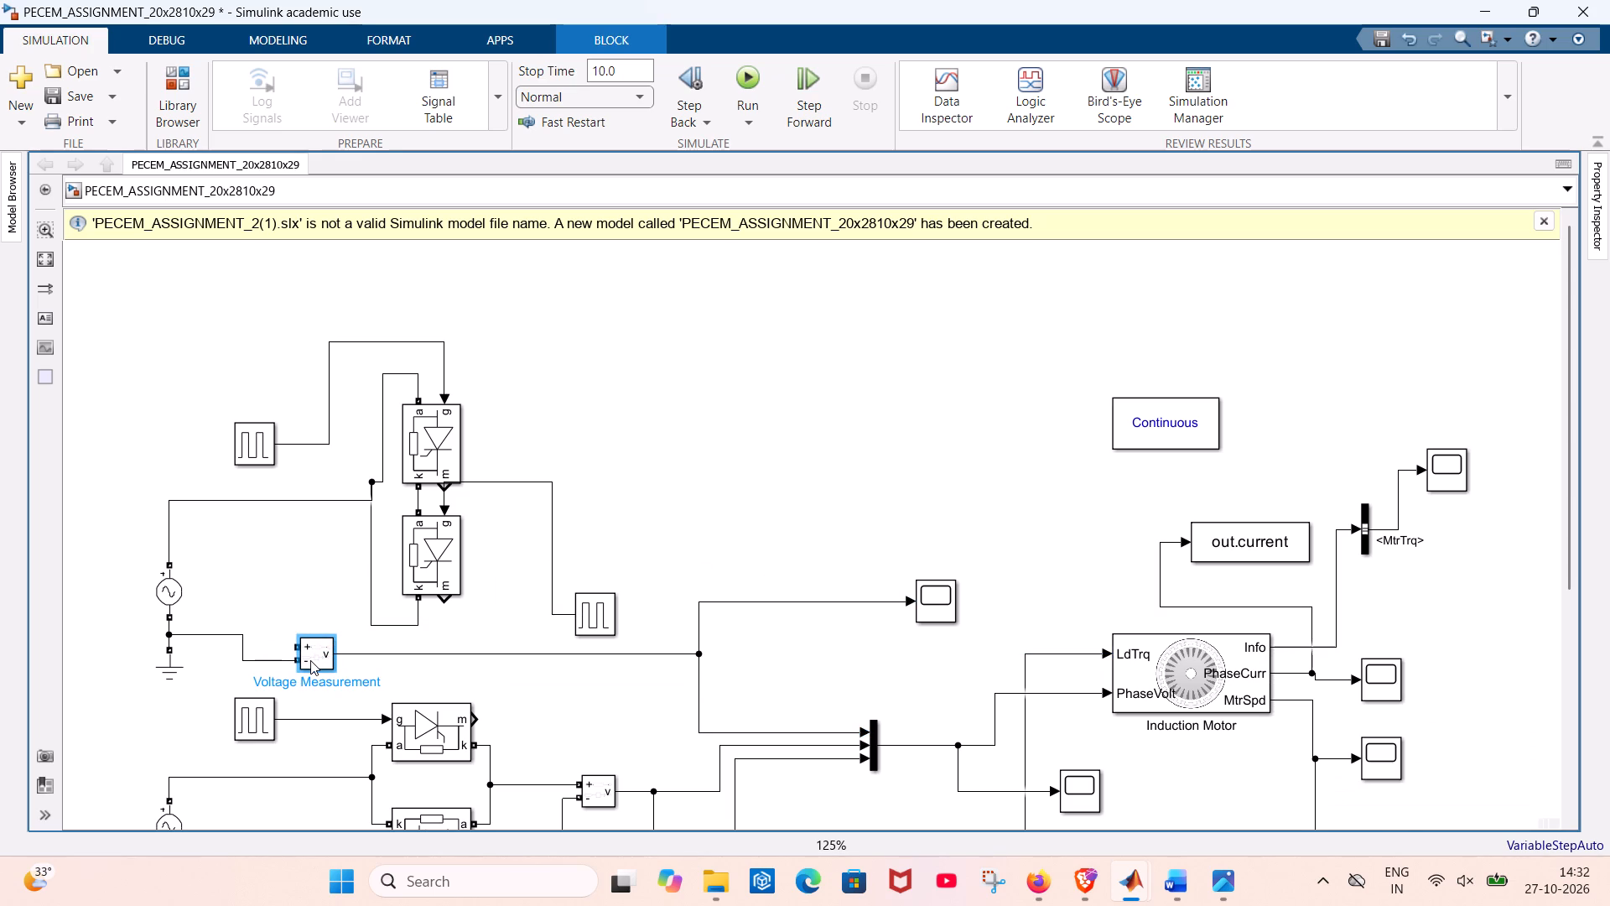
Undo the block and output line adjustments and the deletion of the Voltage Measurement block's positive-input wire.
key("ctrl+z")
key("ctrl+z")
key("ctrl+z")
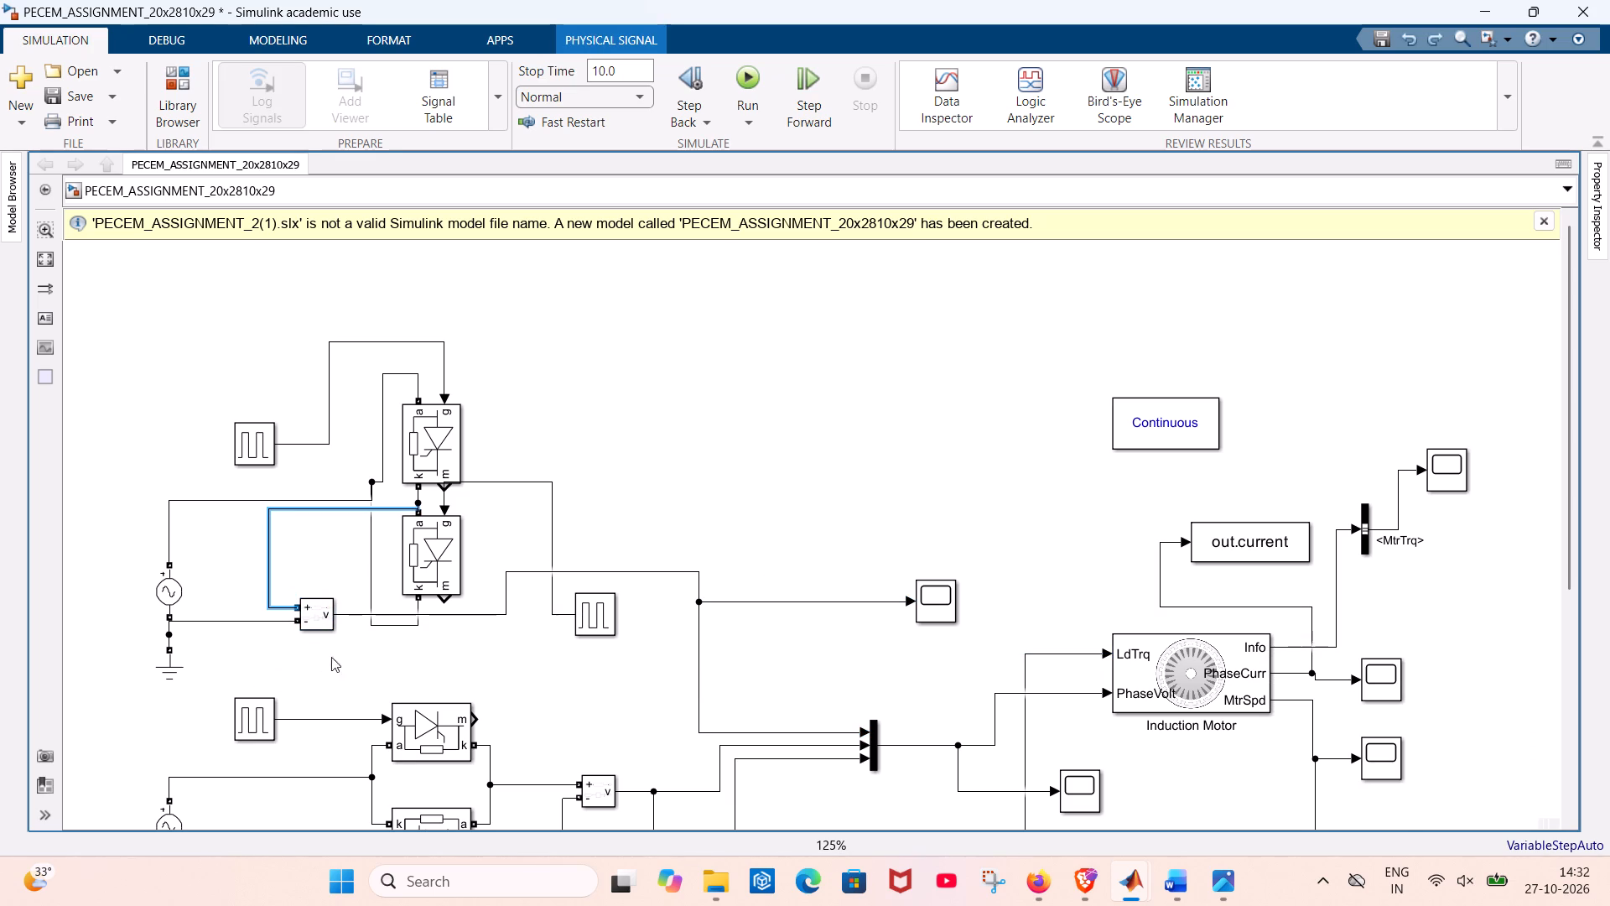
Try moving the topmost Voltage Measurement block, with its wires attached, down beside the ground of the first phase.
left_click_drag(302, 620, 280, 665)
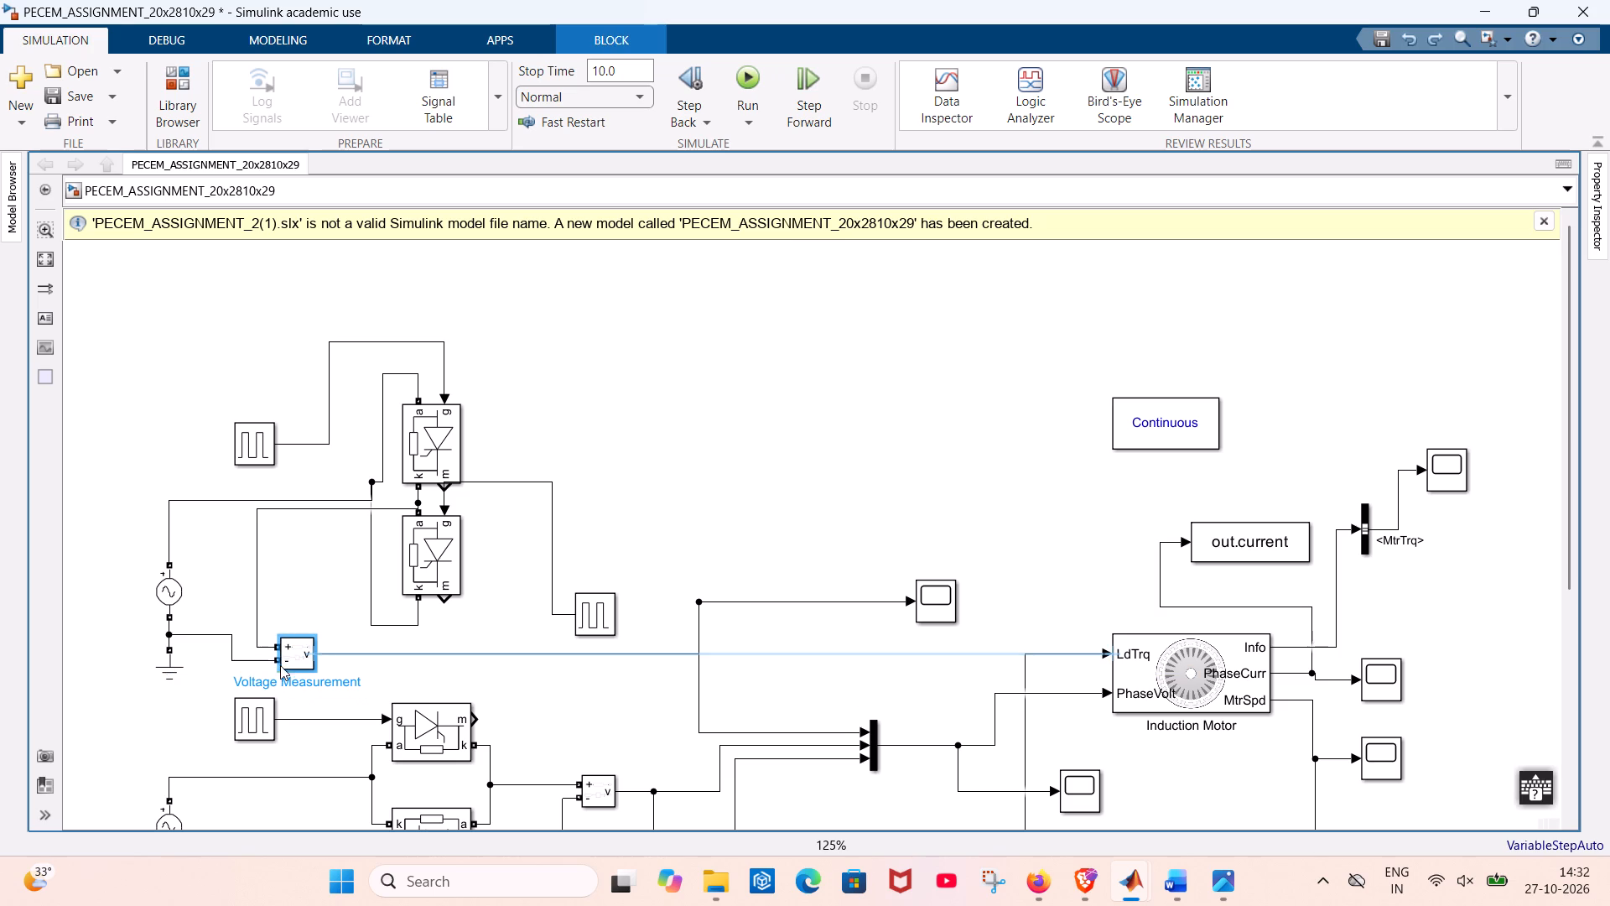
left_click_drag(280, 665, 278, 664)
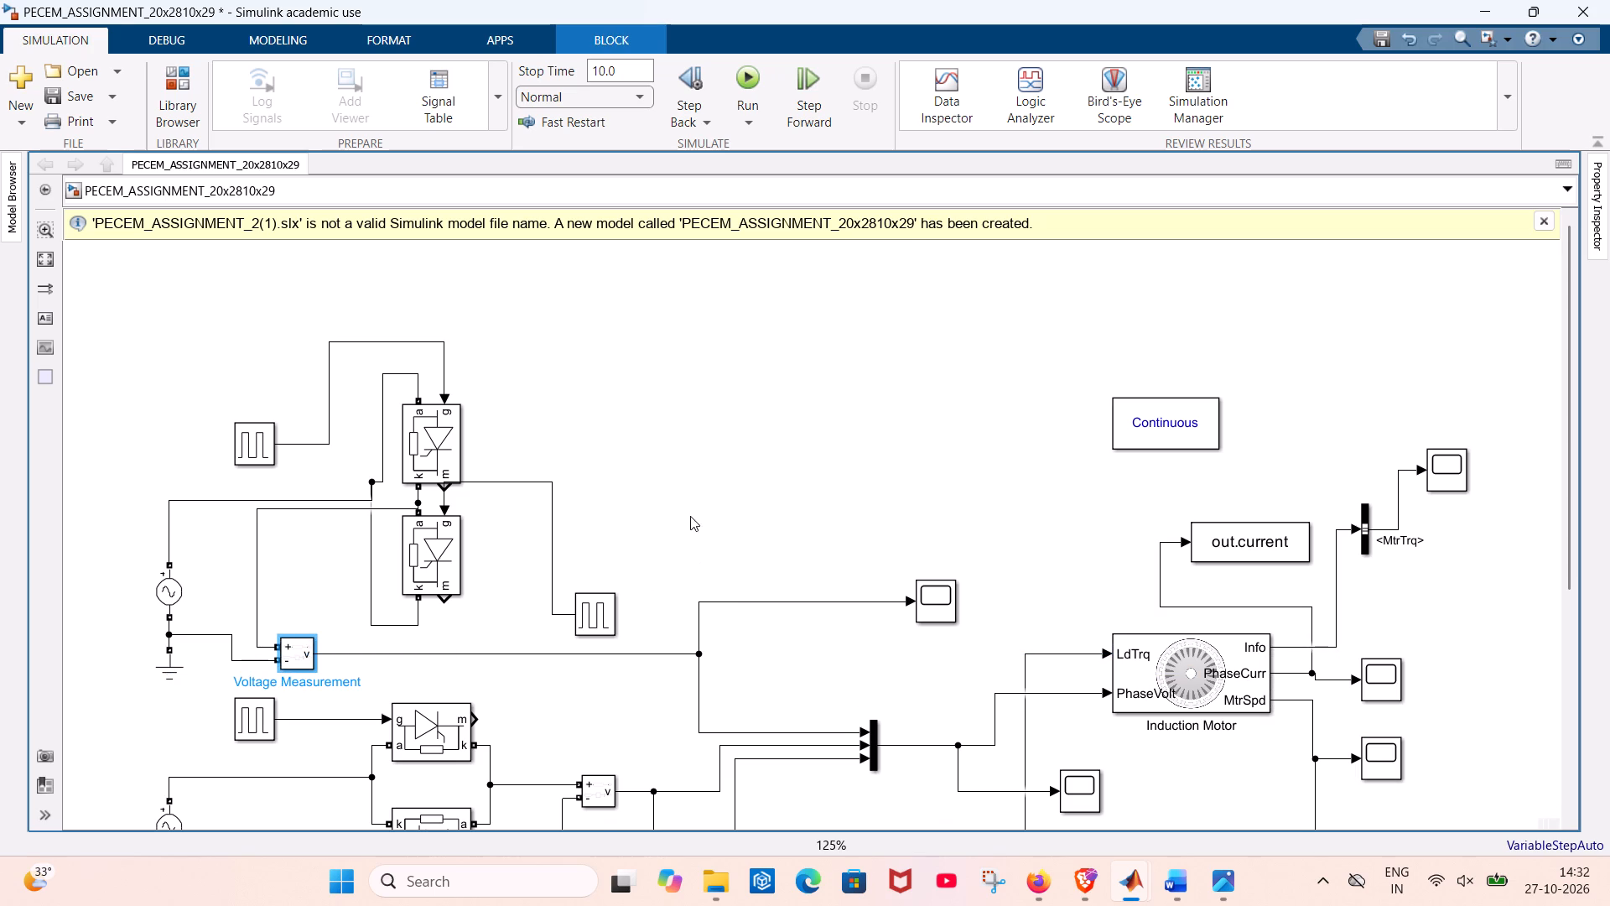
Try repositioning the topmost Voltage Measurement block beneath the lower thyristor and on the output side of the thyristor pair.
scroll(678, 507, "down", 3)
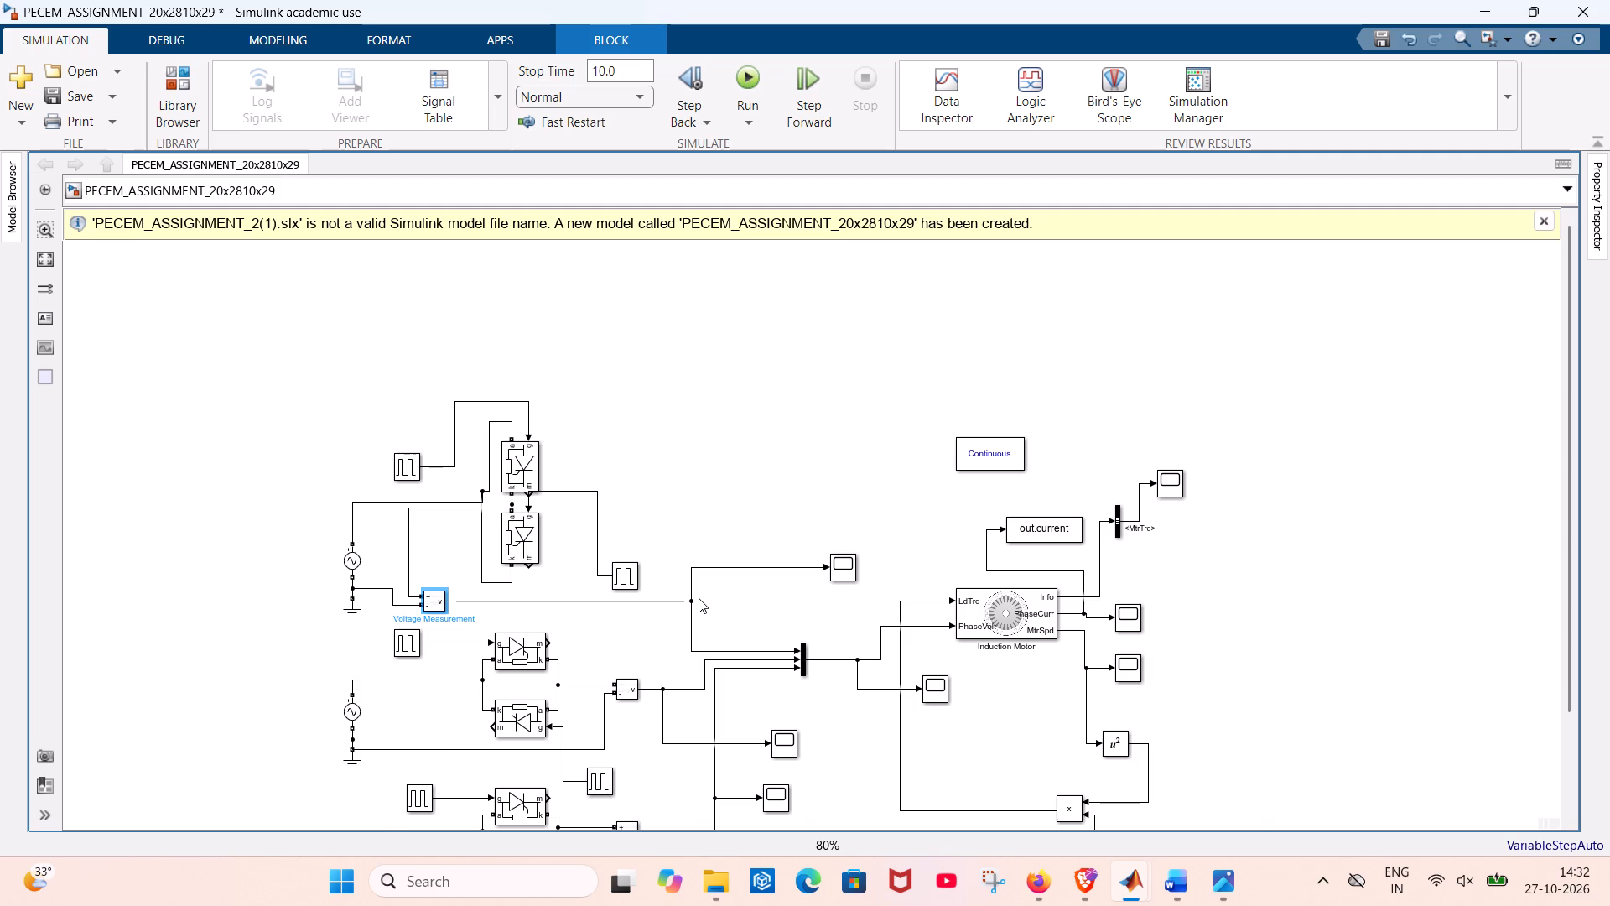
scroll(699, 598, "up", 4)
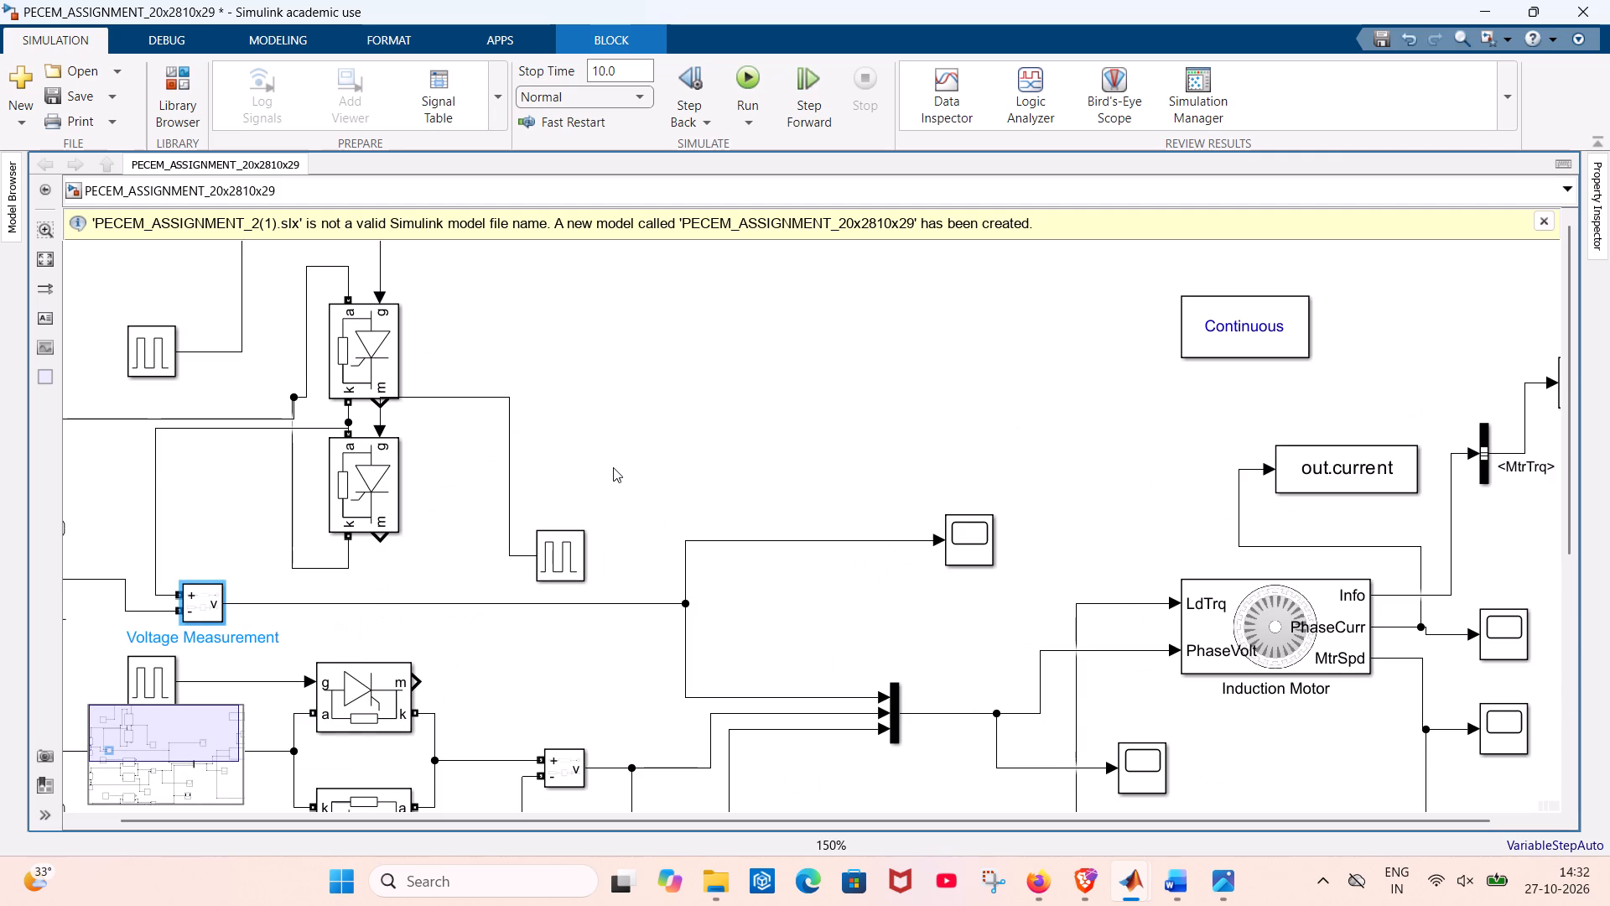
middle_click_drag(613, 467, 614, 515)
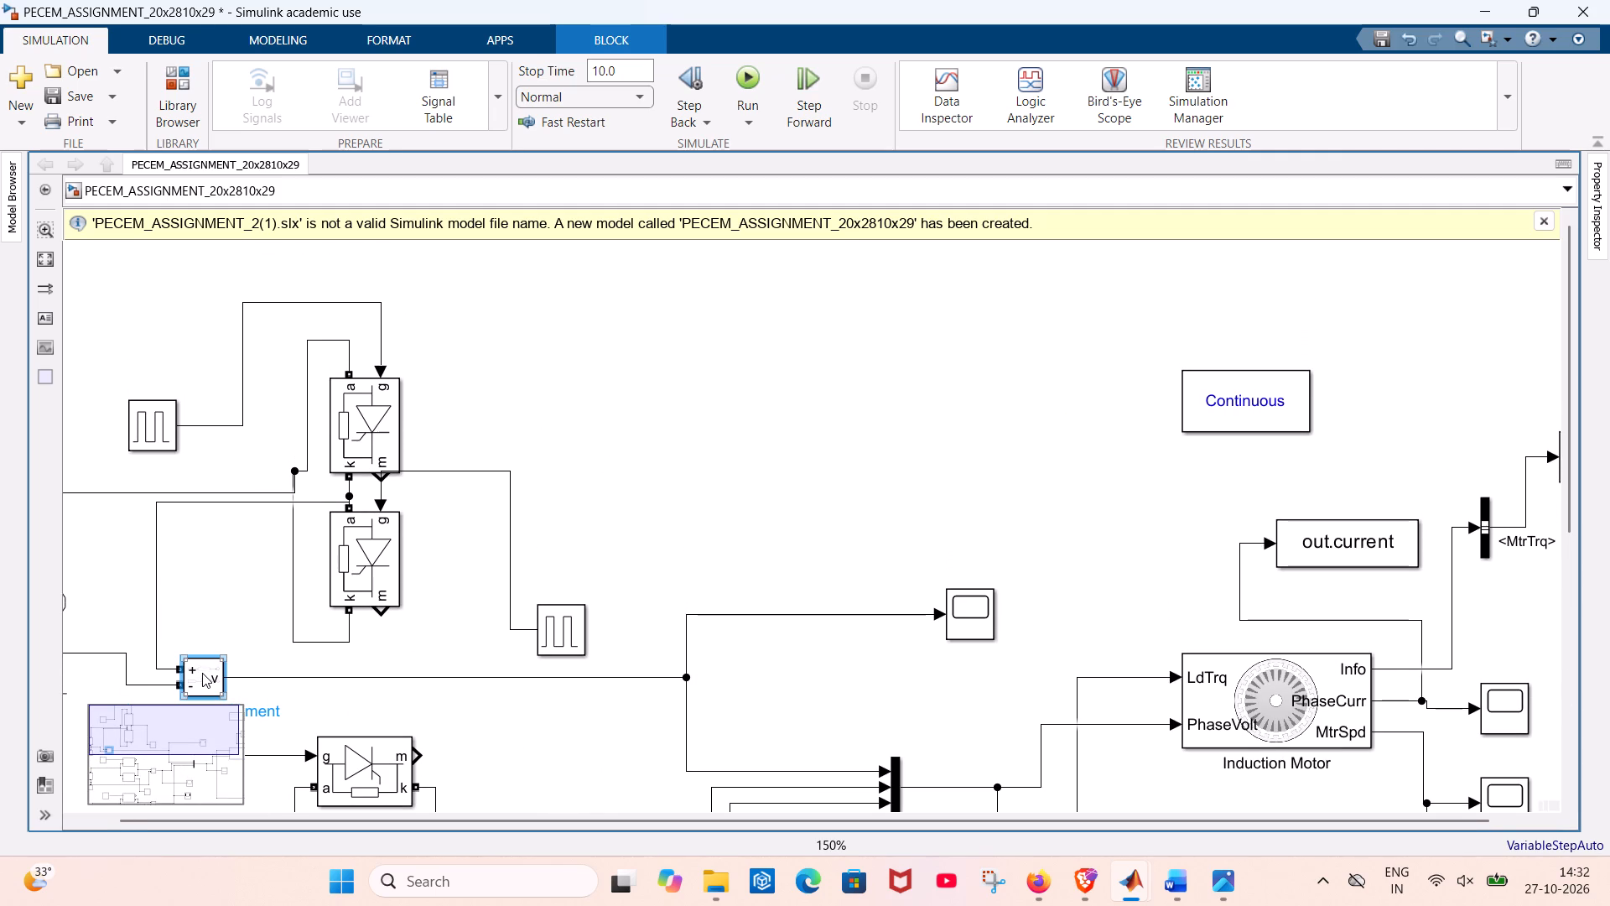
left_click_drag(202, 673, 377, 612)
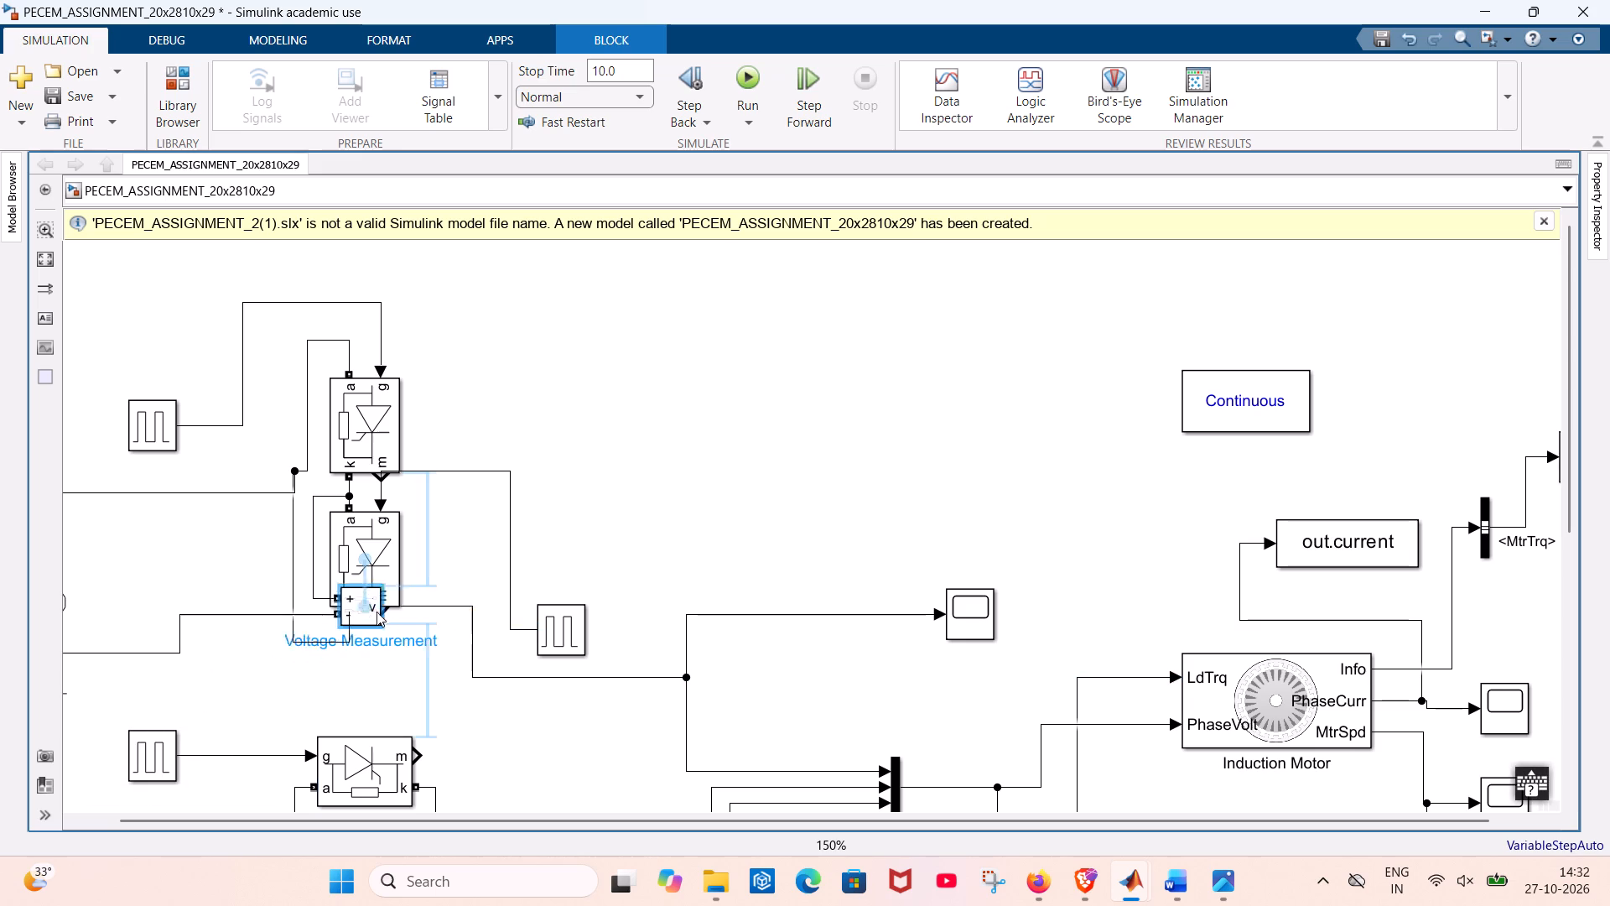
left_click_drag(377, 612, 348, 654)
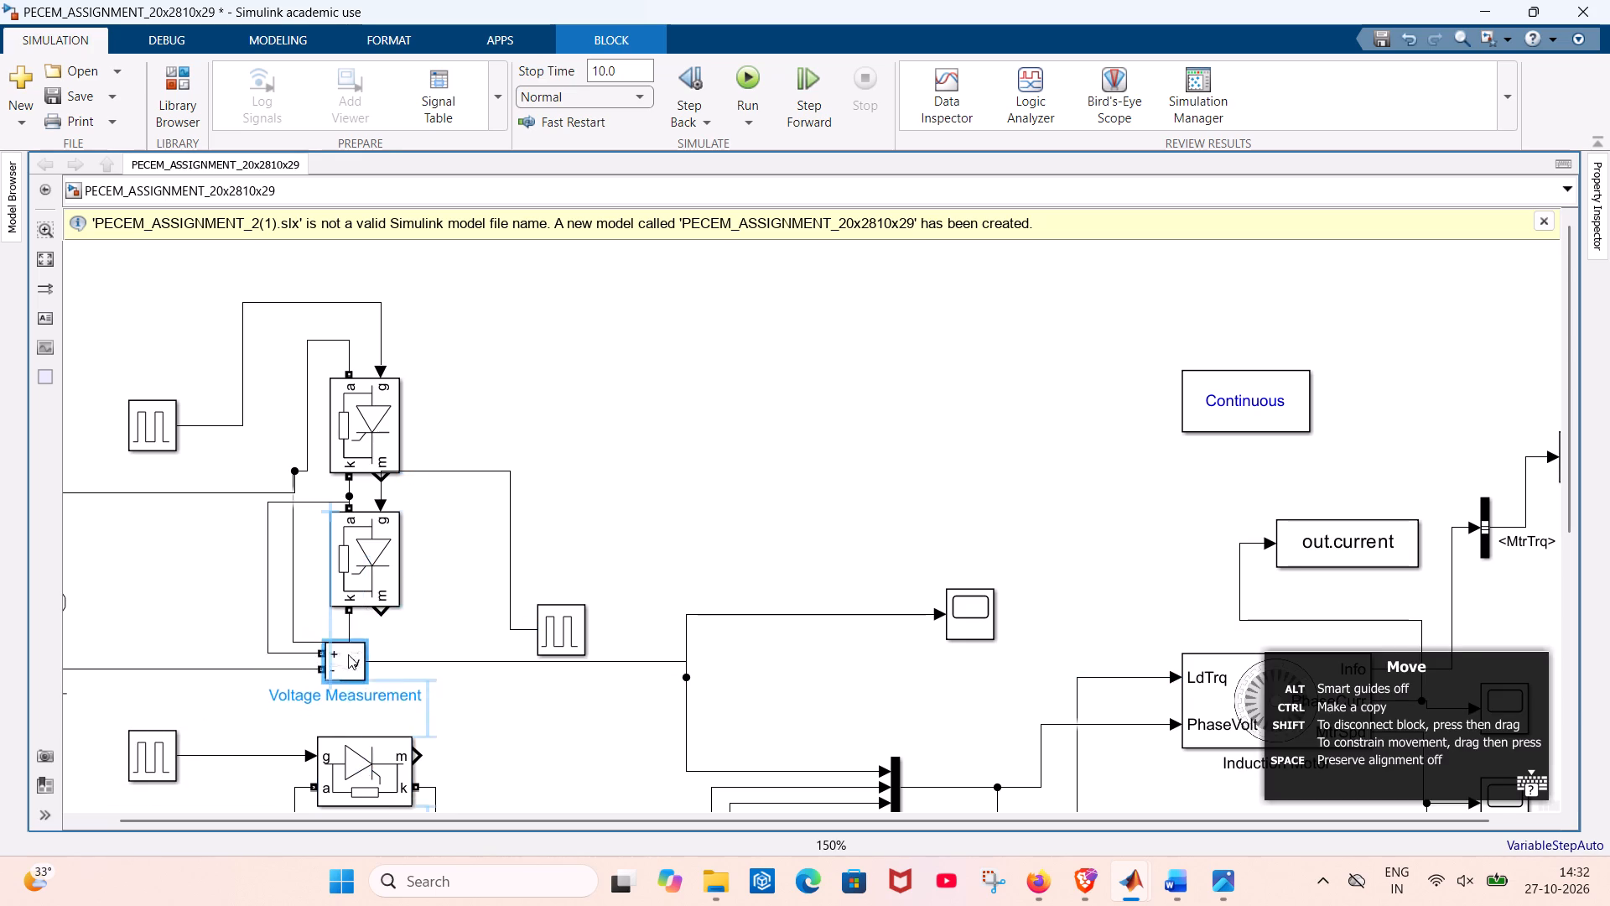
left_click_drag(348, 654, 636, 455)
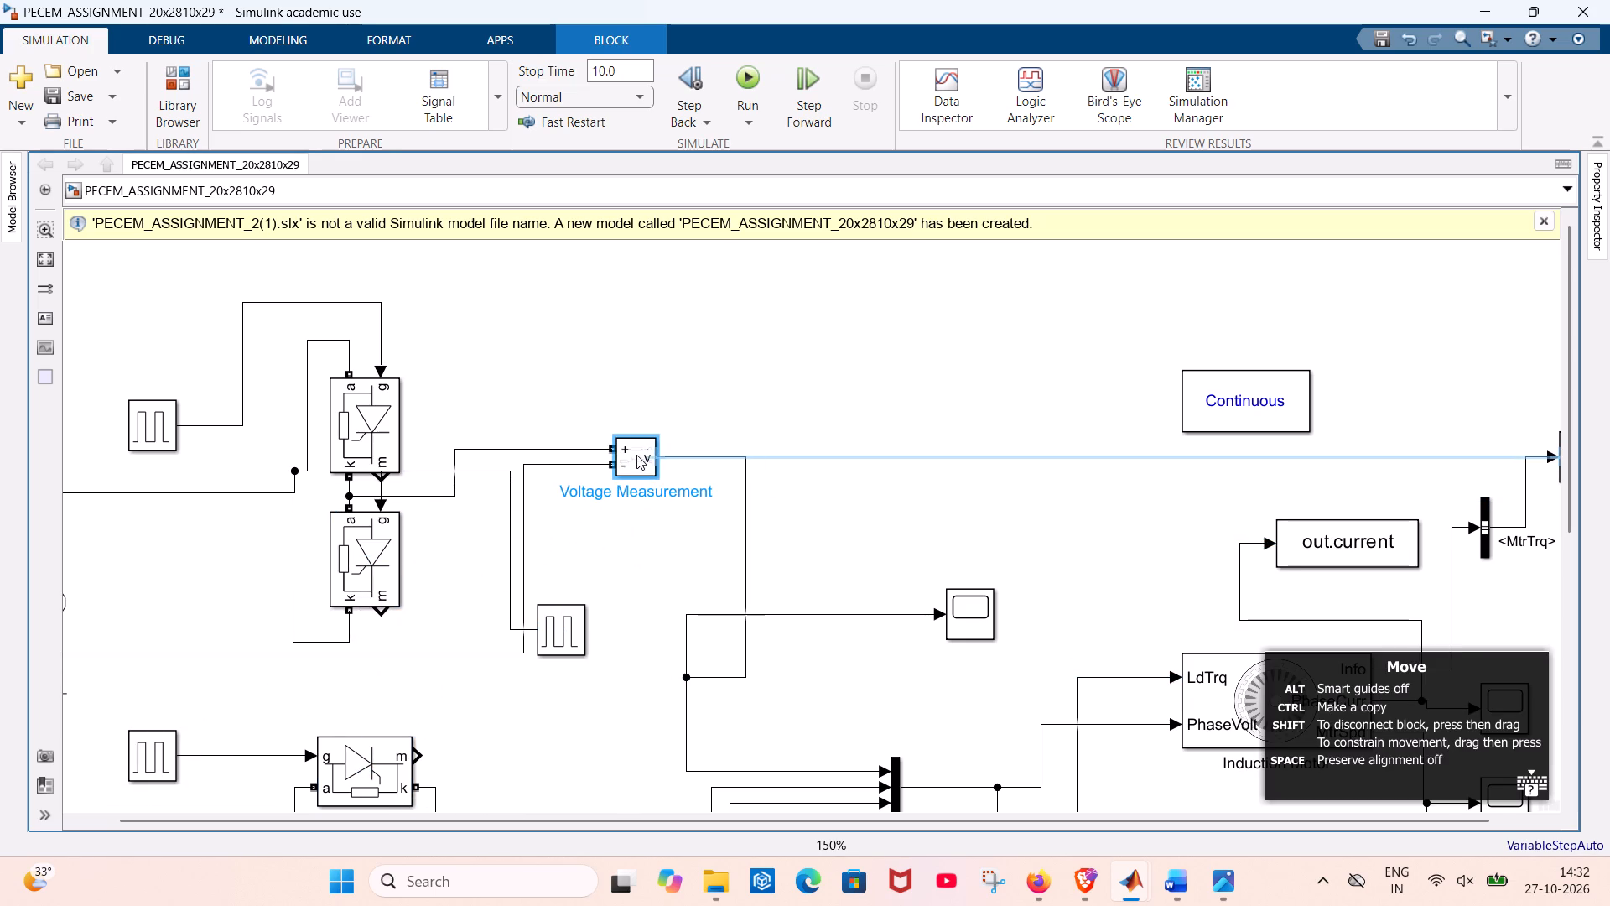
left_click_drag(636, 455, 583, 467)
Undo the latest moves of the topmost Voltage Measurement block, back through its move between the AC source and lower thyristor.
key("ctrl+z")
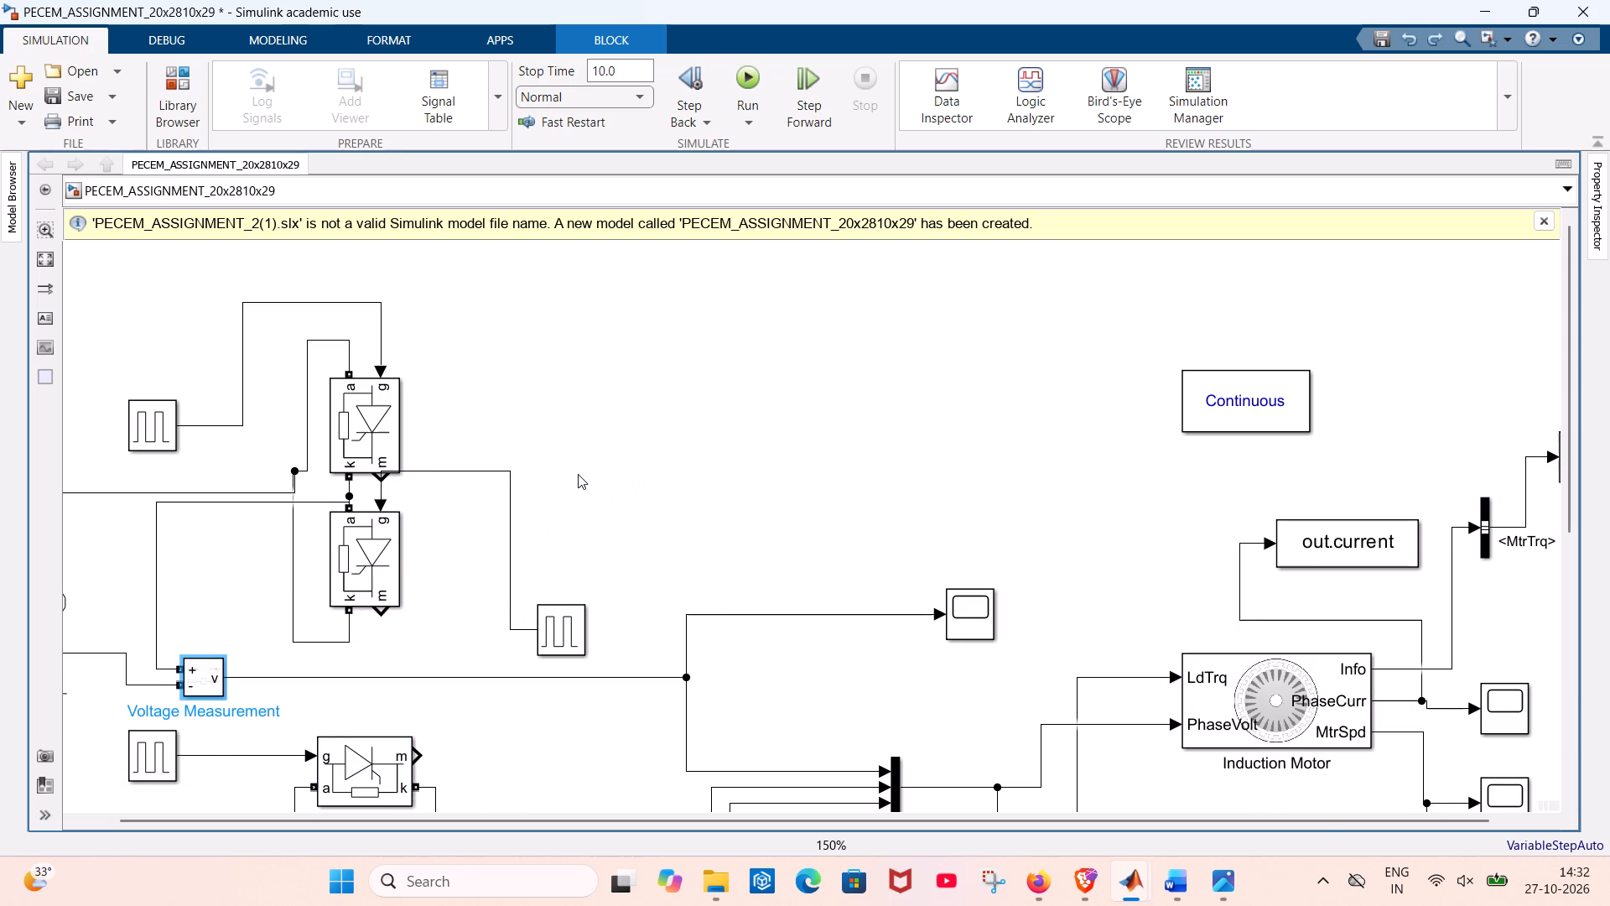
key("ctrl+z")
key("ctrl+z")
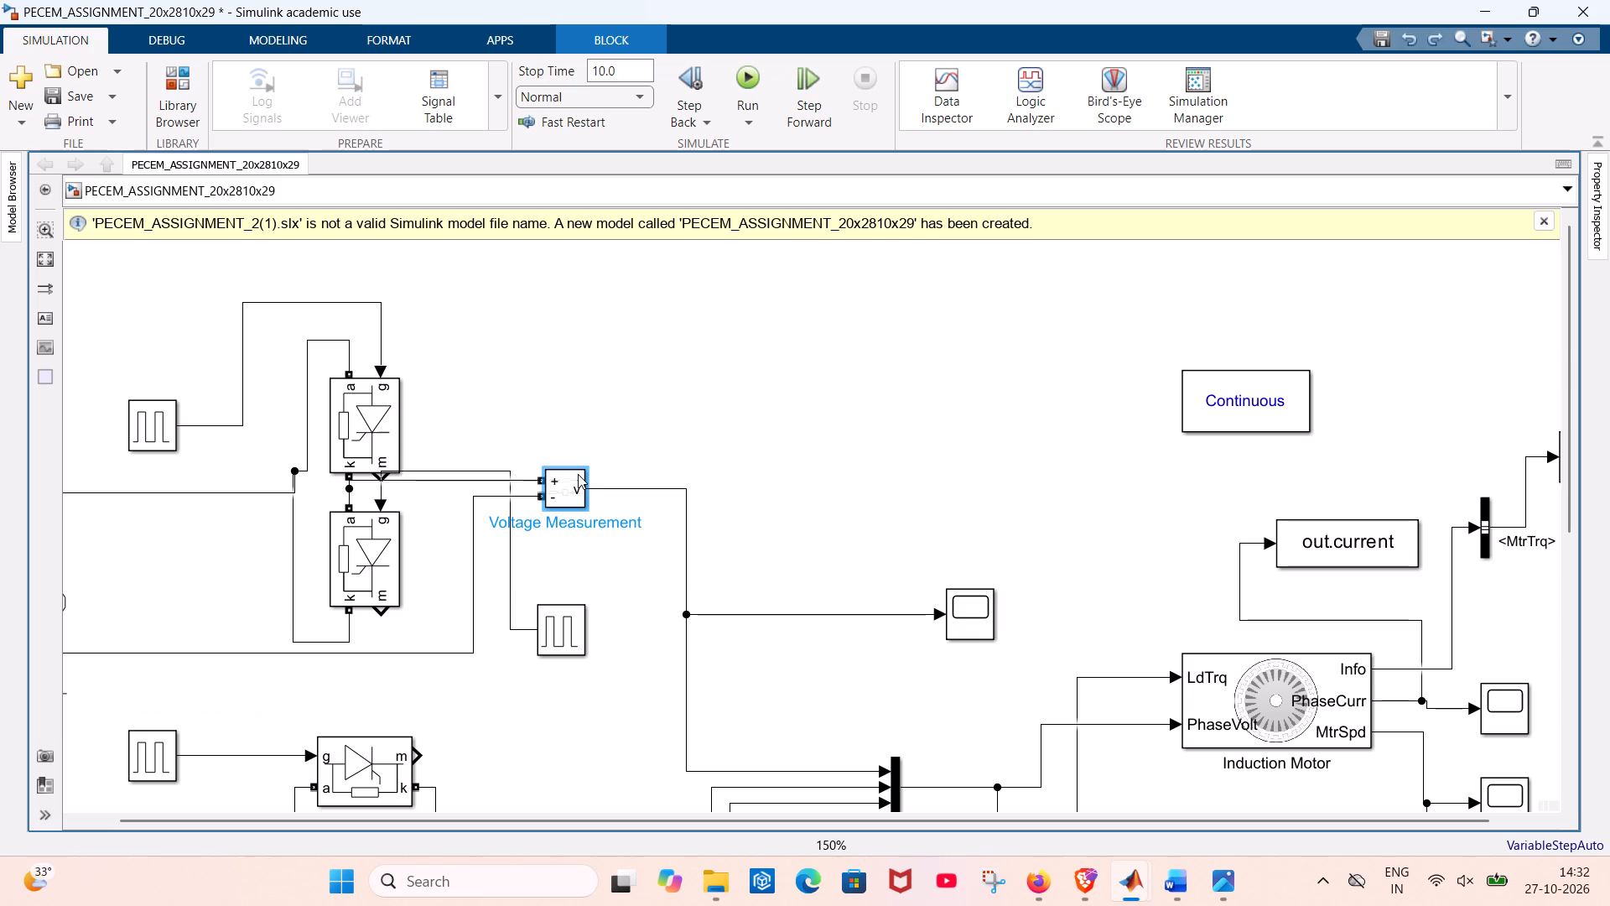
Move the topmost Voltage Measurement block close beside the lower thyristor and route its negative-input wire below that thyristor.
left_click_drag(562, 485, 486, 549)
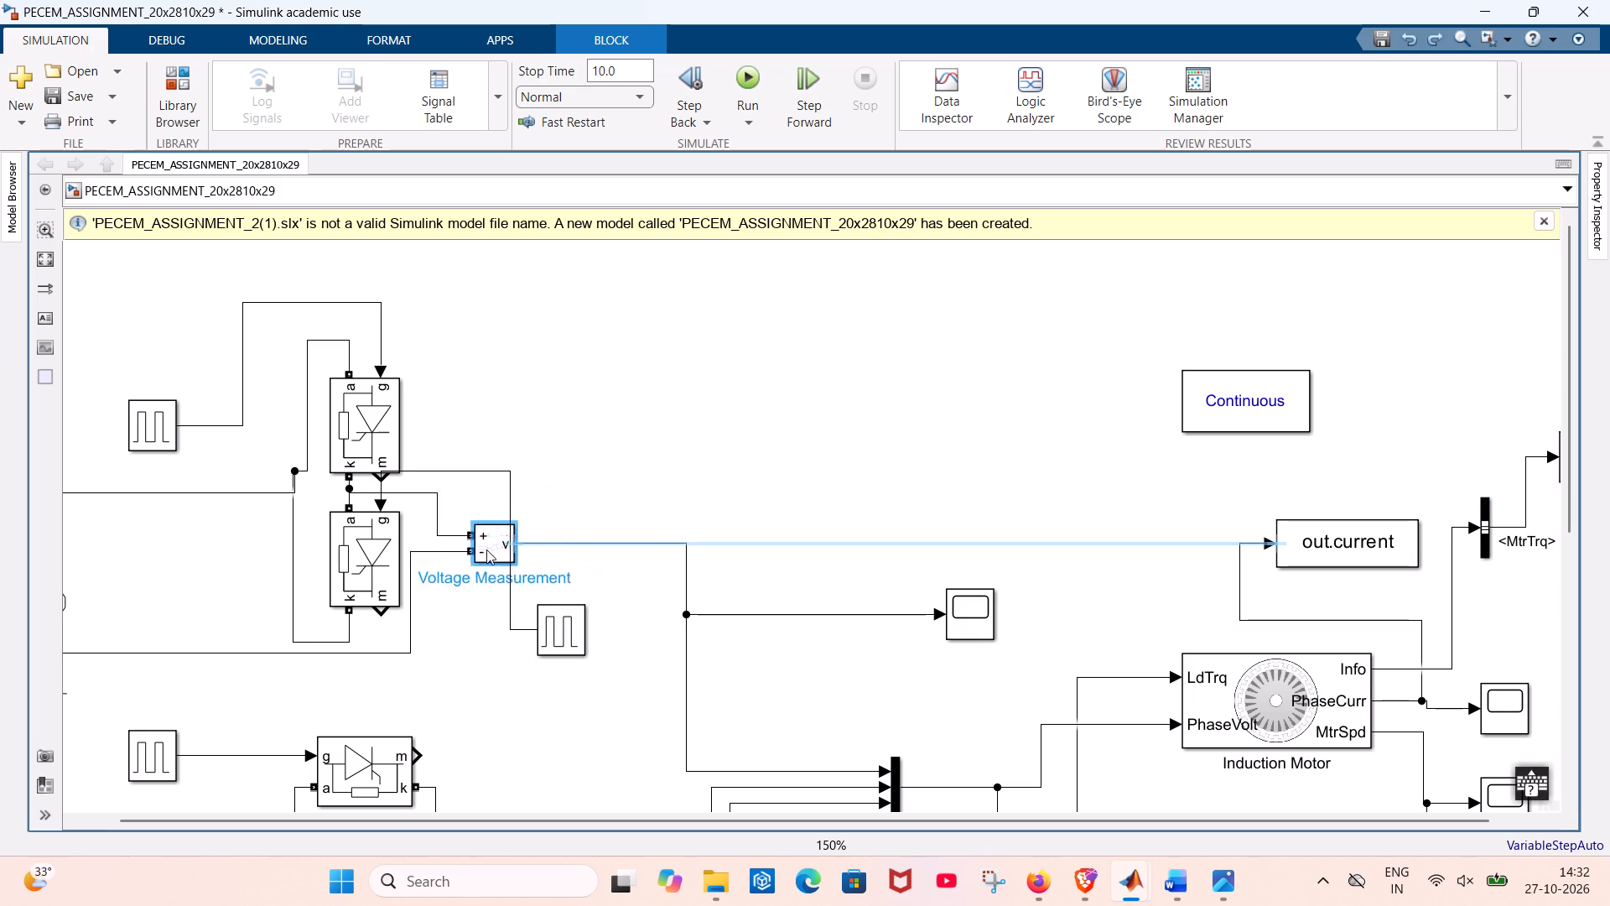
left_click_drag(486, 549, 458, 571)
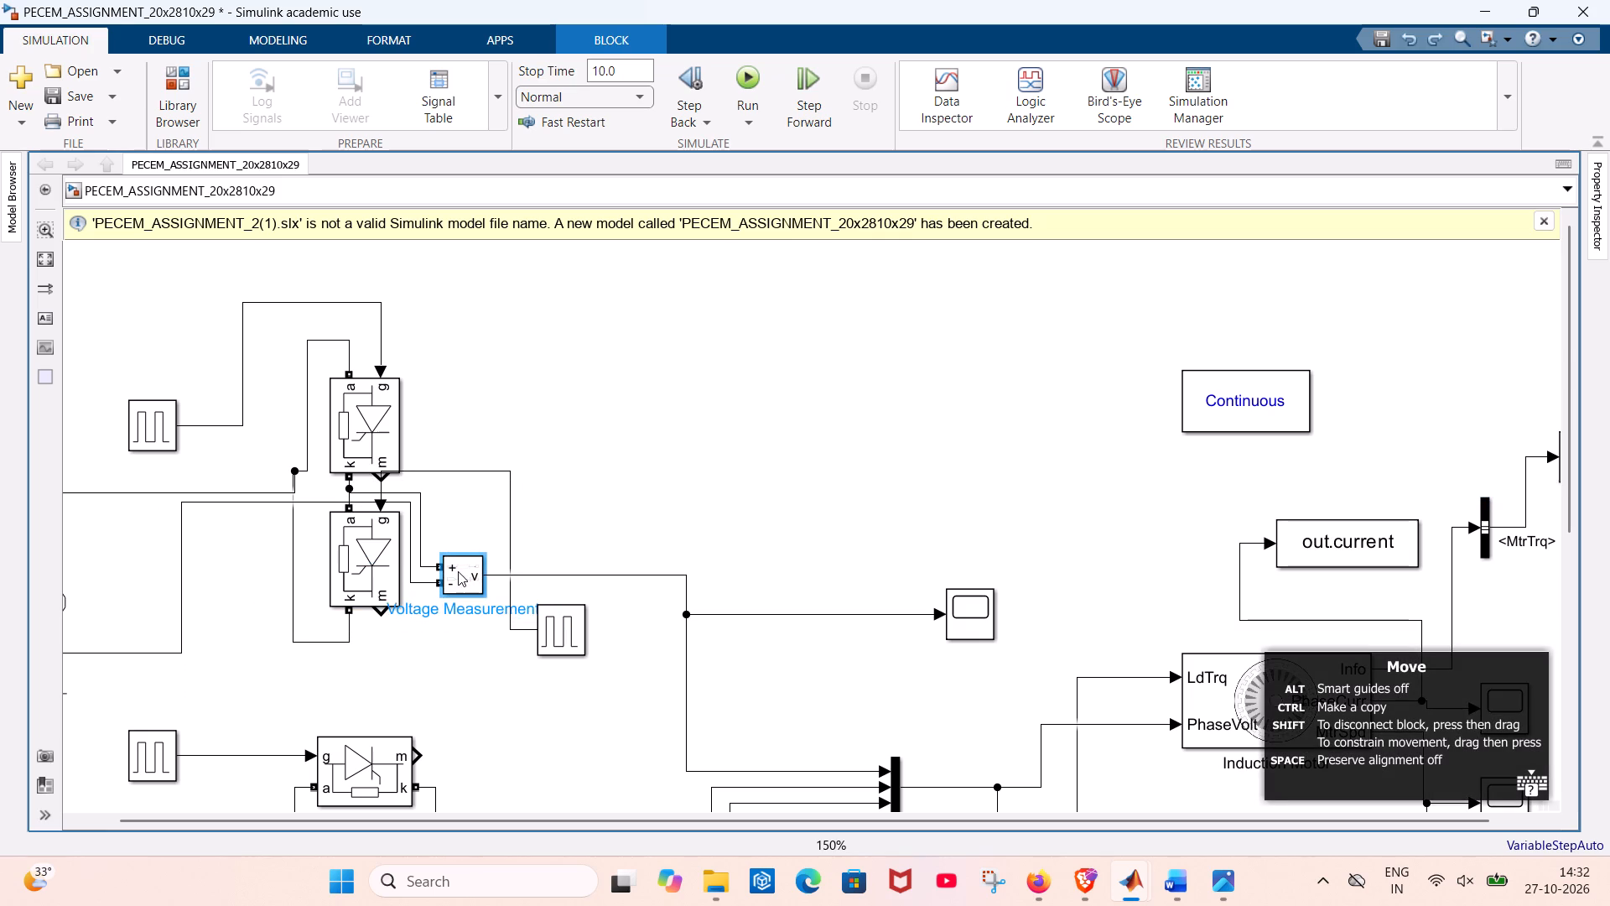
left_click_drag(458, 571, 457, 570)
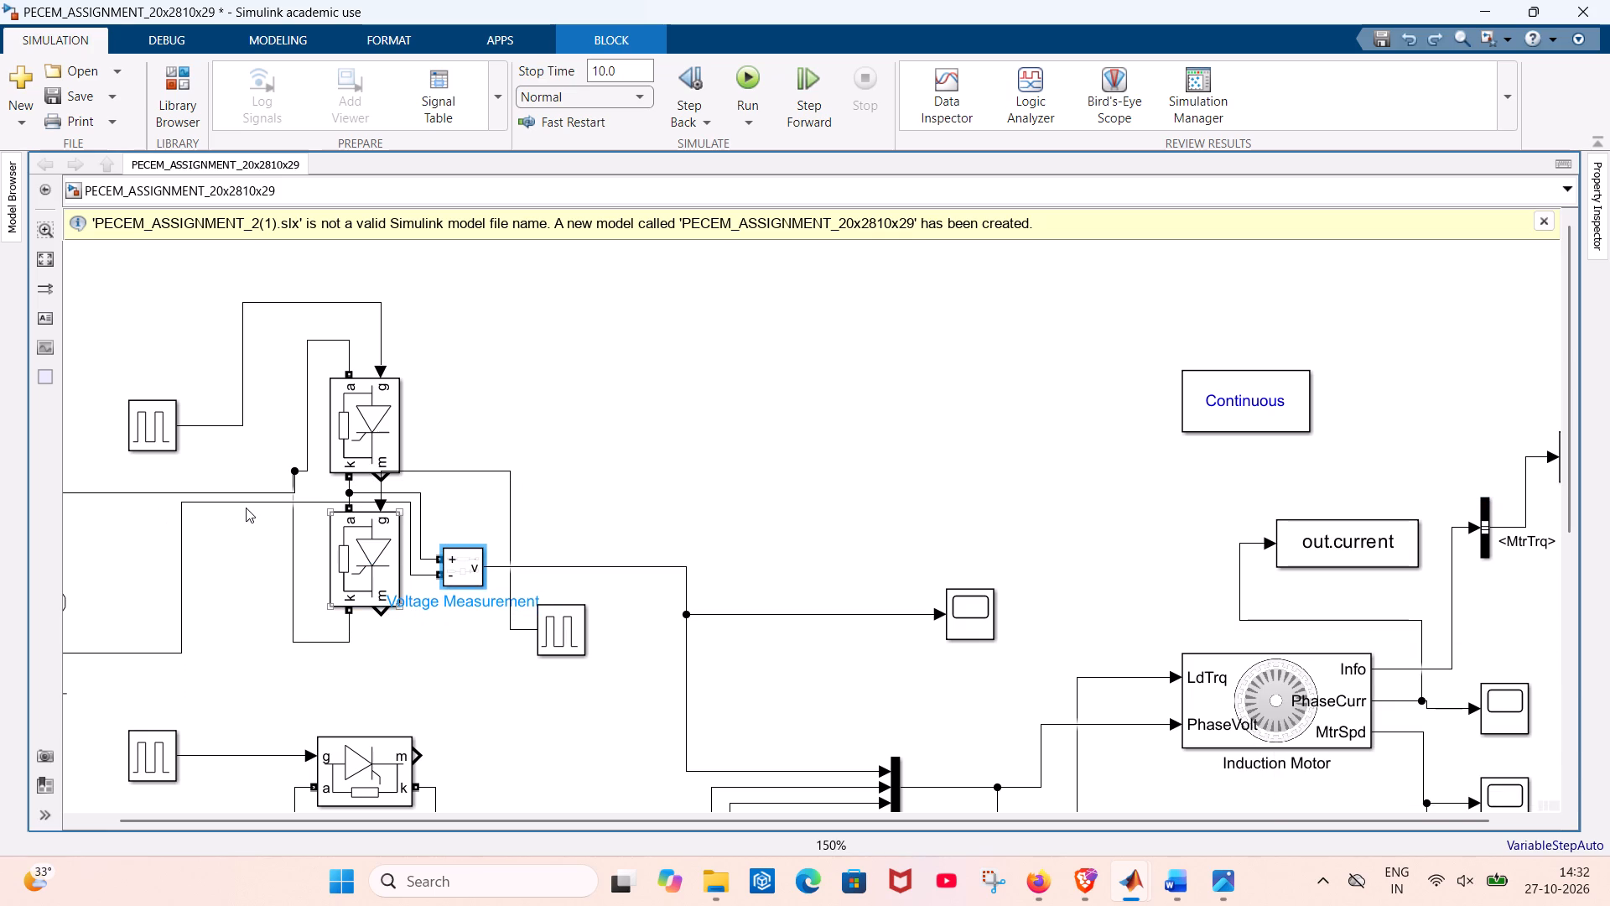
left_click_drag(261, 502, 277, 617)
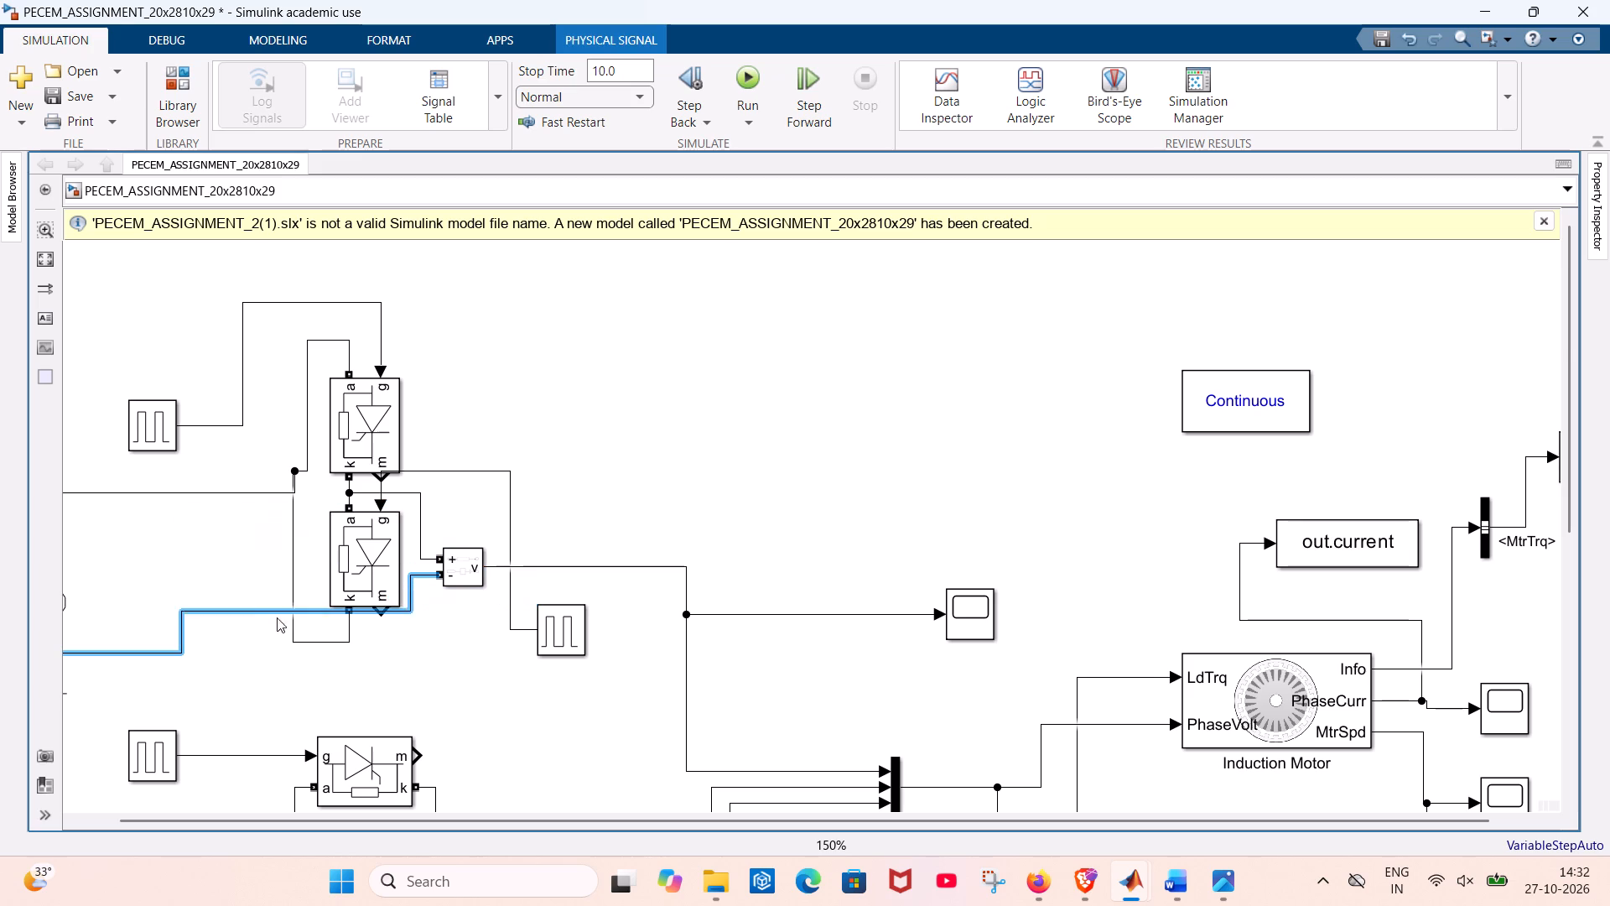
left_click_drag(277, 617, 294, 654)
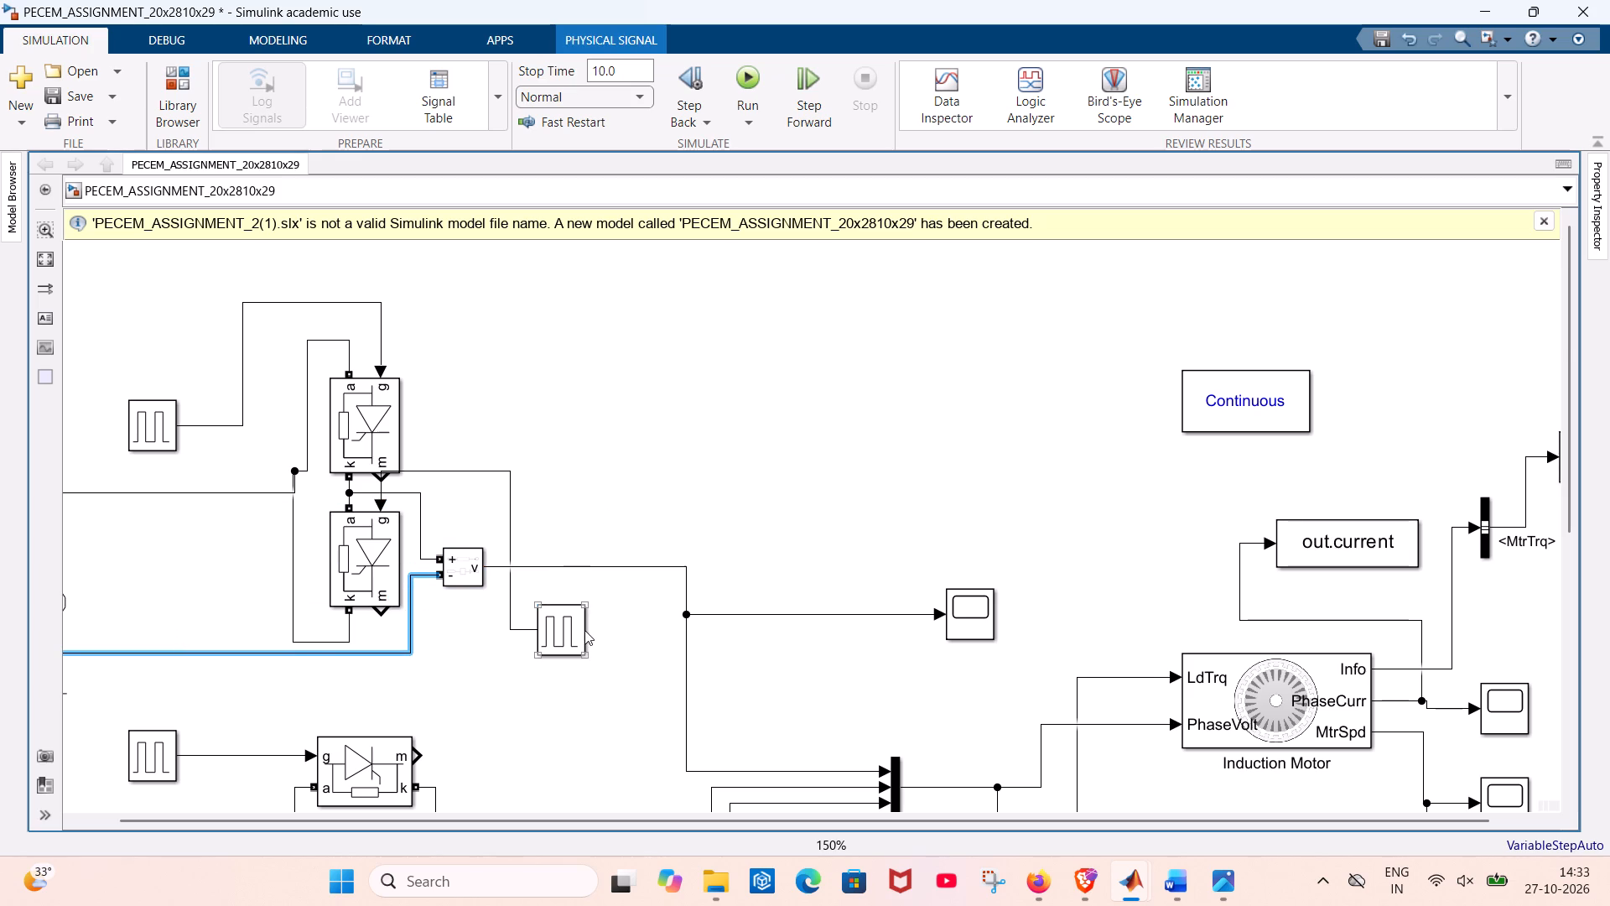
Move Pulse Generator3 directly above the Voltage Measurement block and straighten its line to the lower thyristor's gate.
left_click_drag(576, 635, 481, 483)
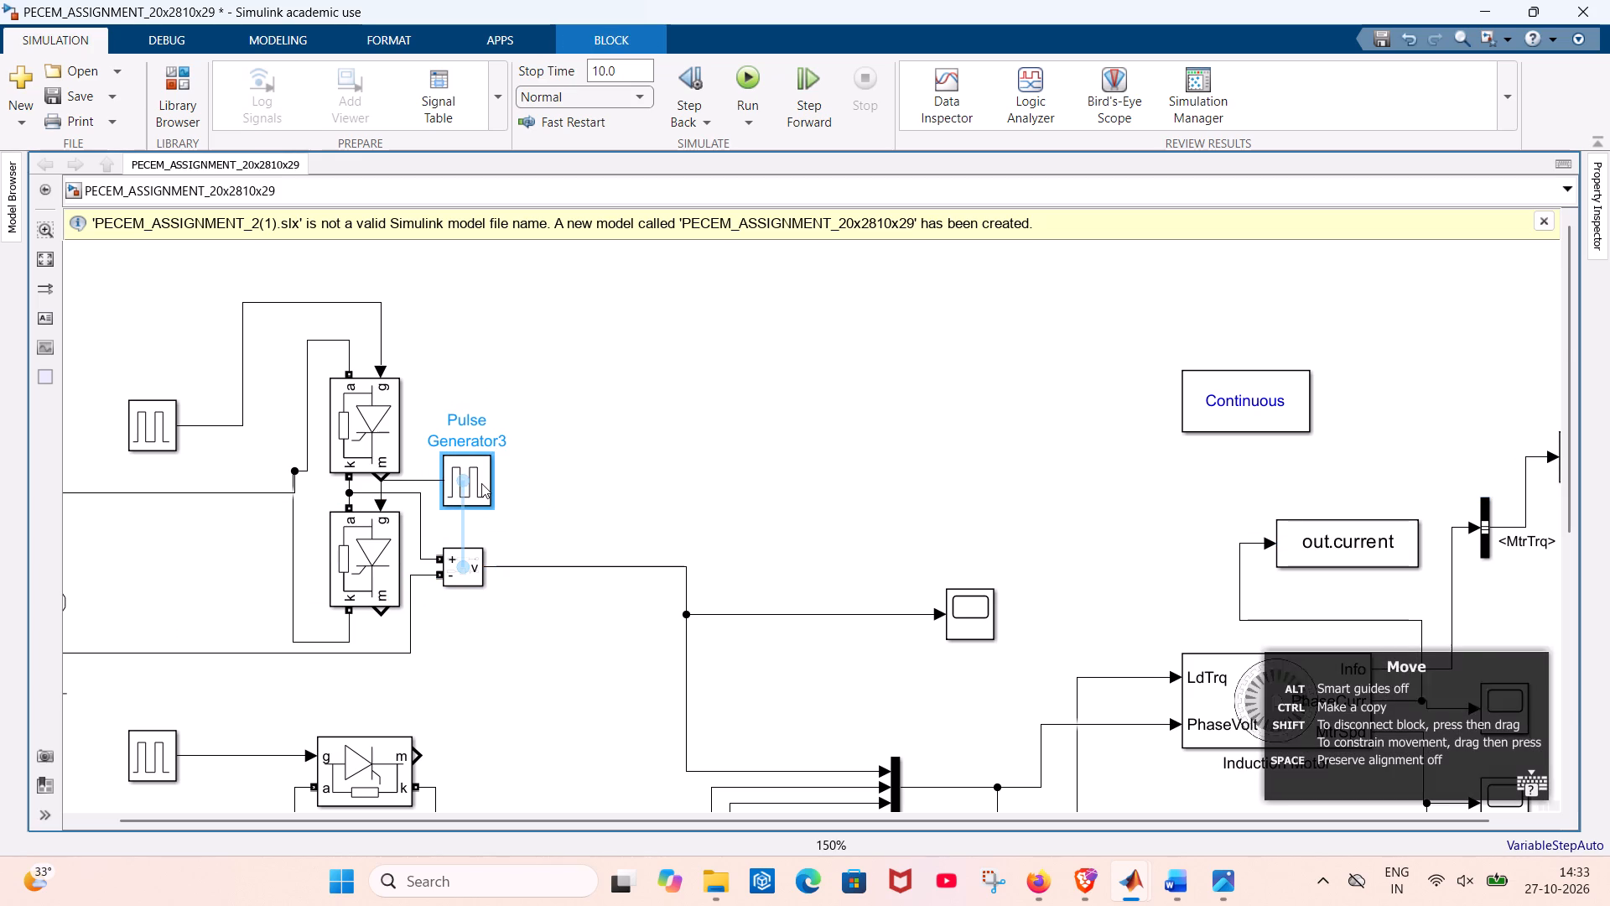
left_click_drag(481, 483, 506, 479)
left_click_drag(420, 478, 422, 496)
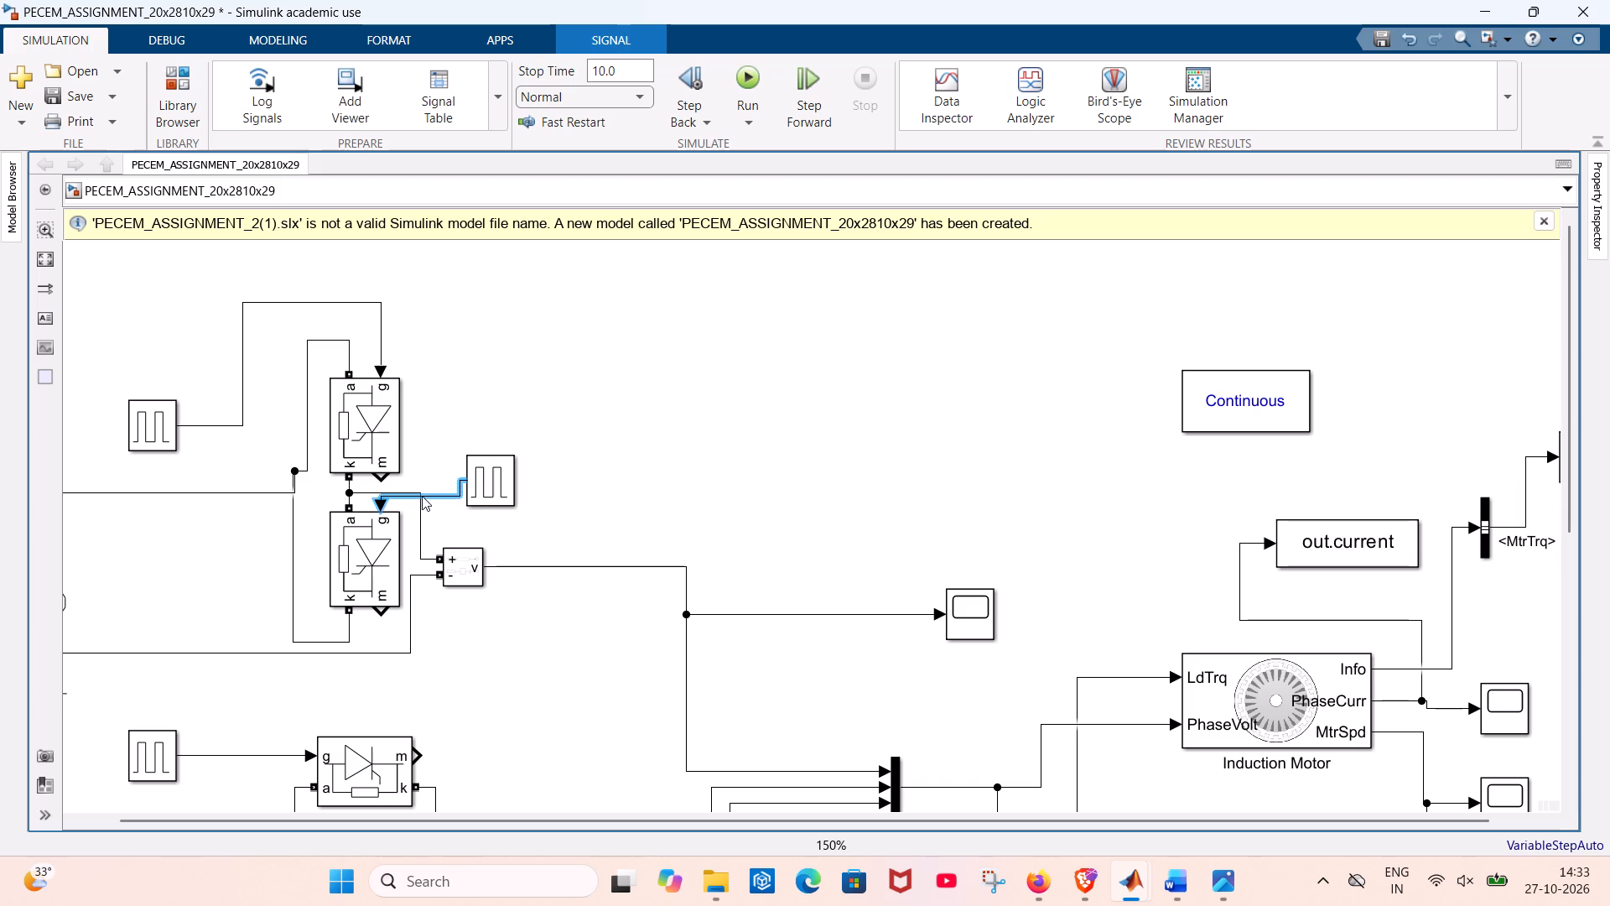
left_click_drag(422, 496, 426, 494)
left_click_drag(426, 494, 427, 497)
Reroute the Voltage Measurement block's positive-input wire from the thyristor junction around the far side of Pulse Generator3.
left_click_drag(421, 537, 541, 463)
left_click_drag(530, 488, 522, 443)
left_click(527, 494)
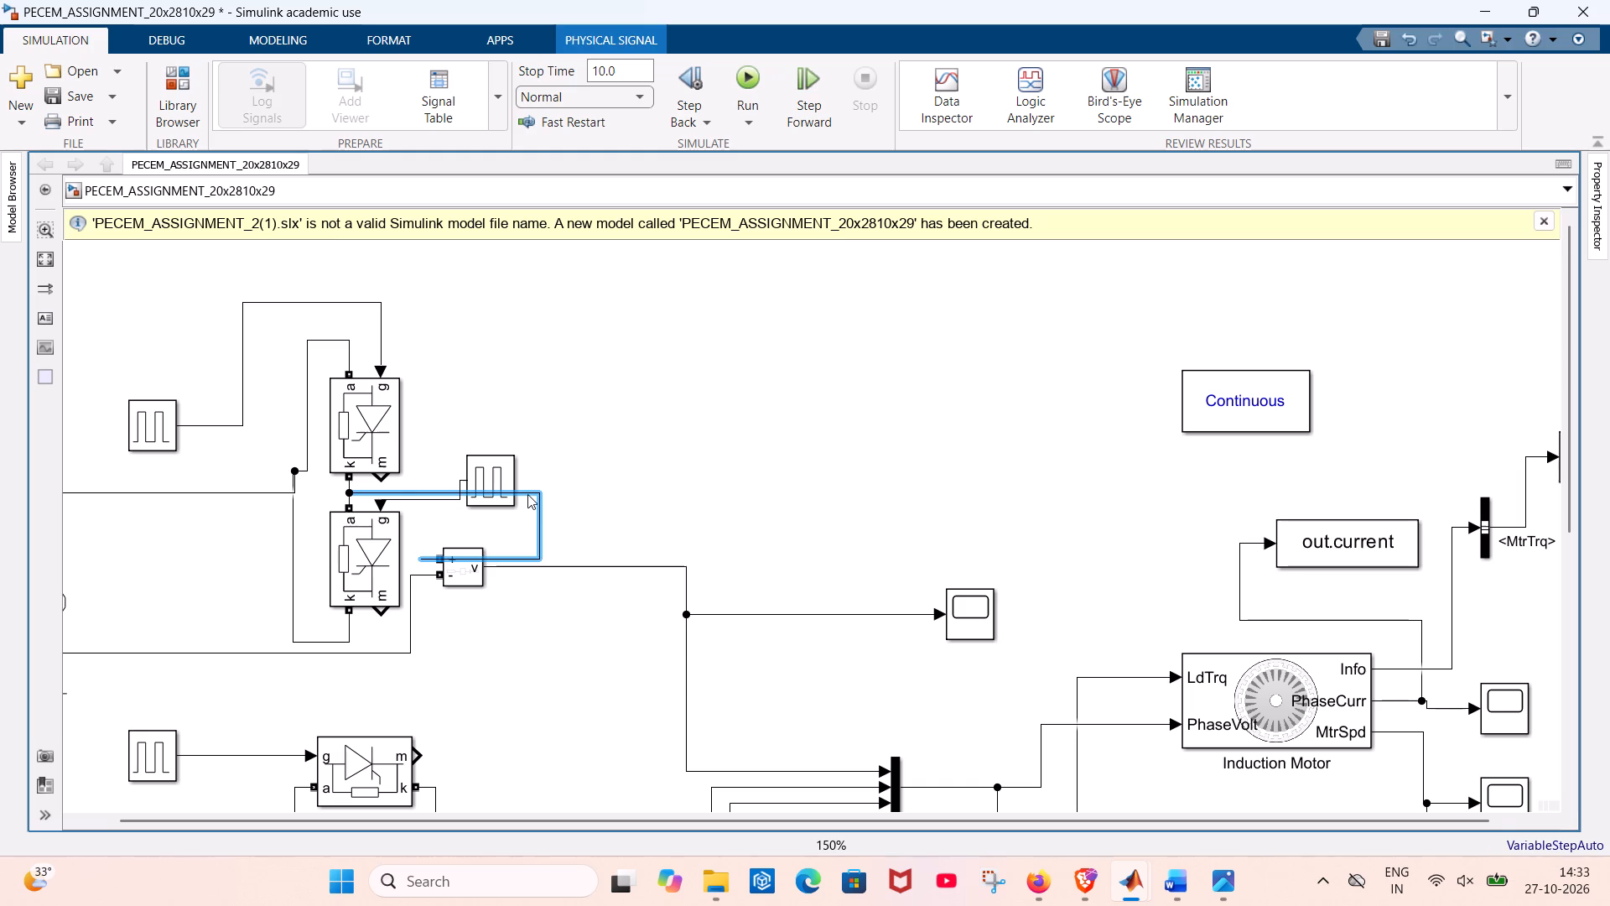
left_click_drag(527, 490, 534, 446)
left_click_drag(494, 494, 483, 522)
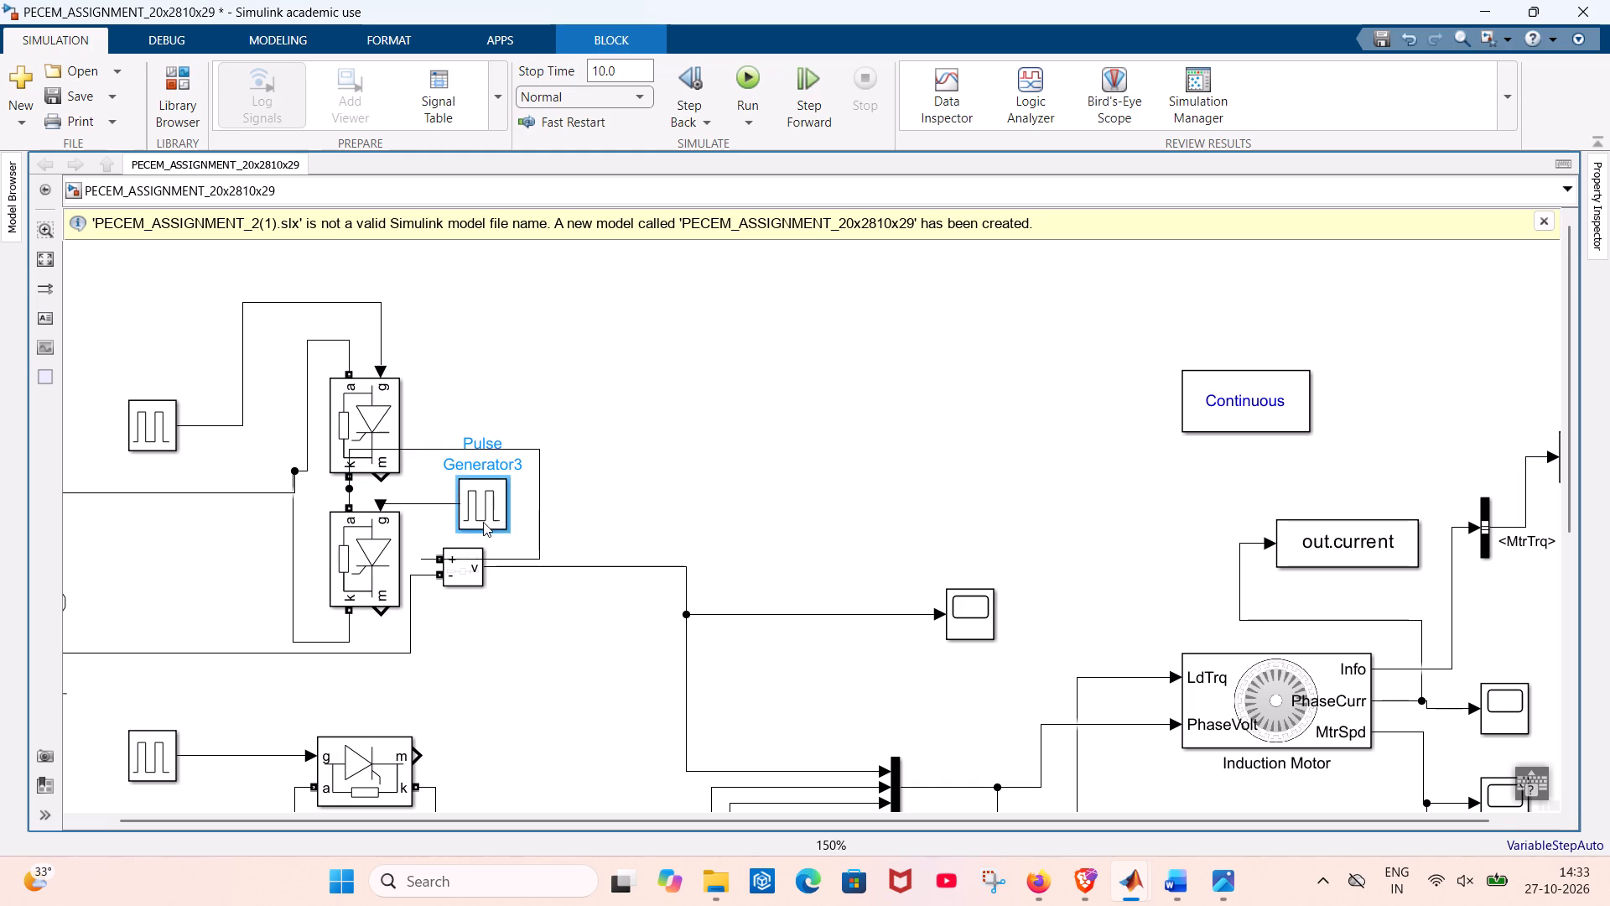
left_click_drag(483, 522, 486, 507)
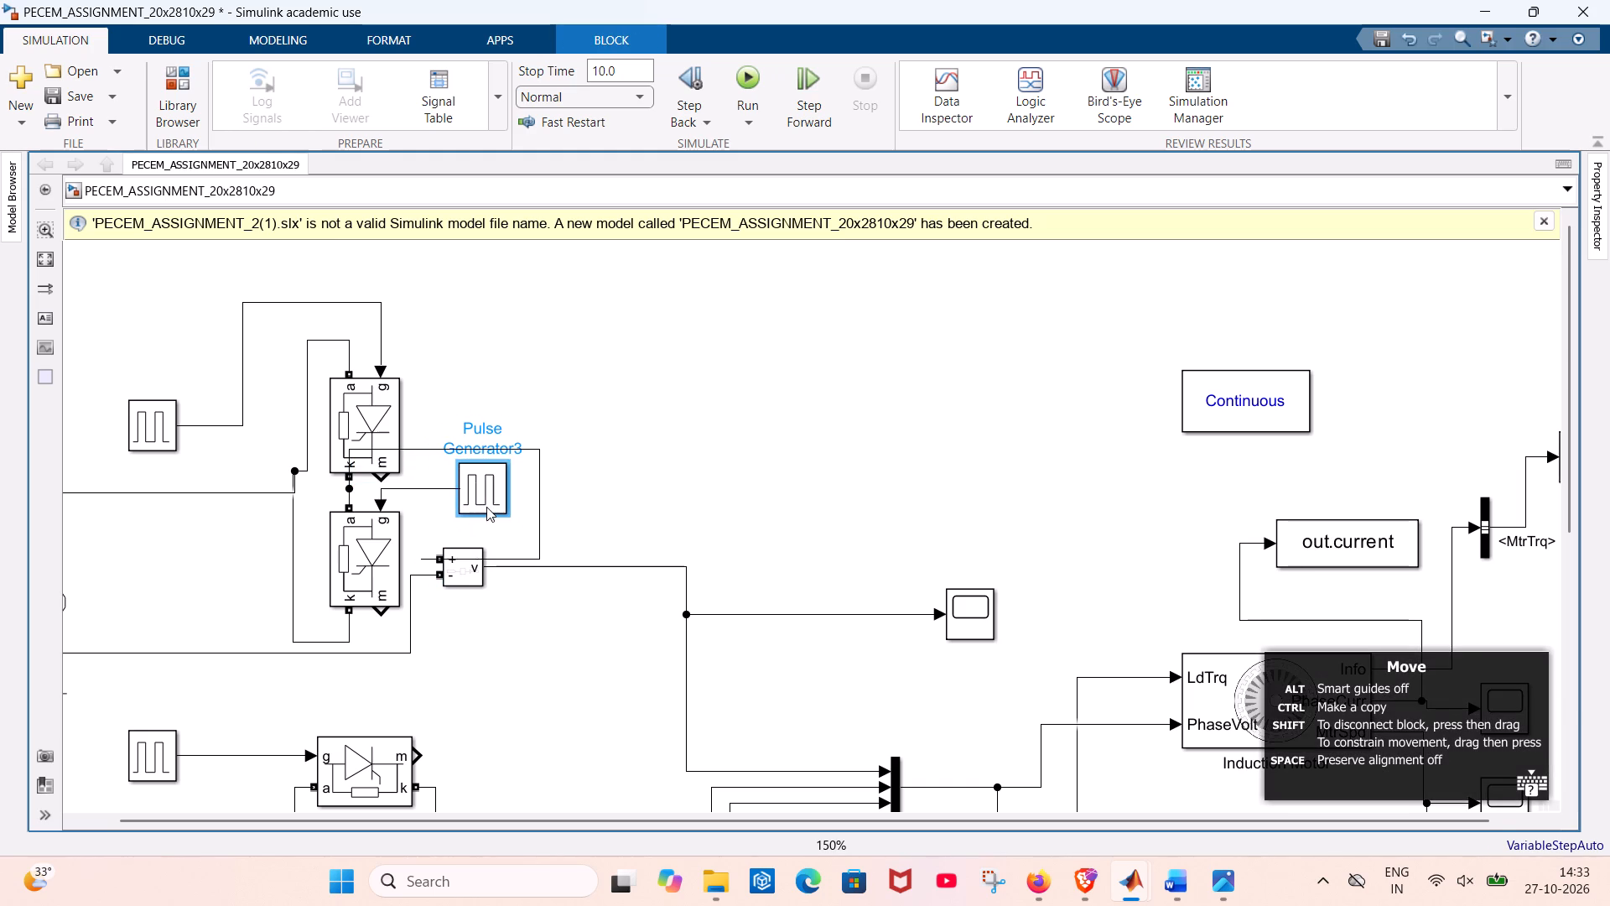
left_click_drag(486, 507, 484, 507)
left_click_drag(423, 449, 423, 476)
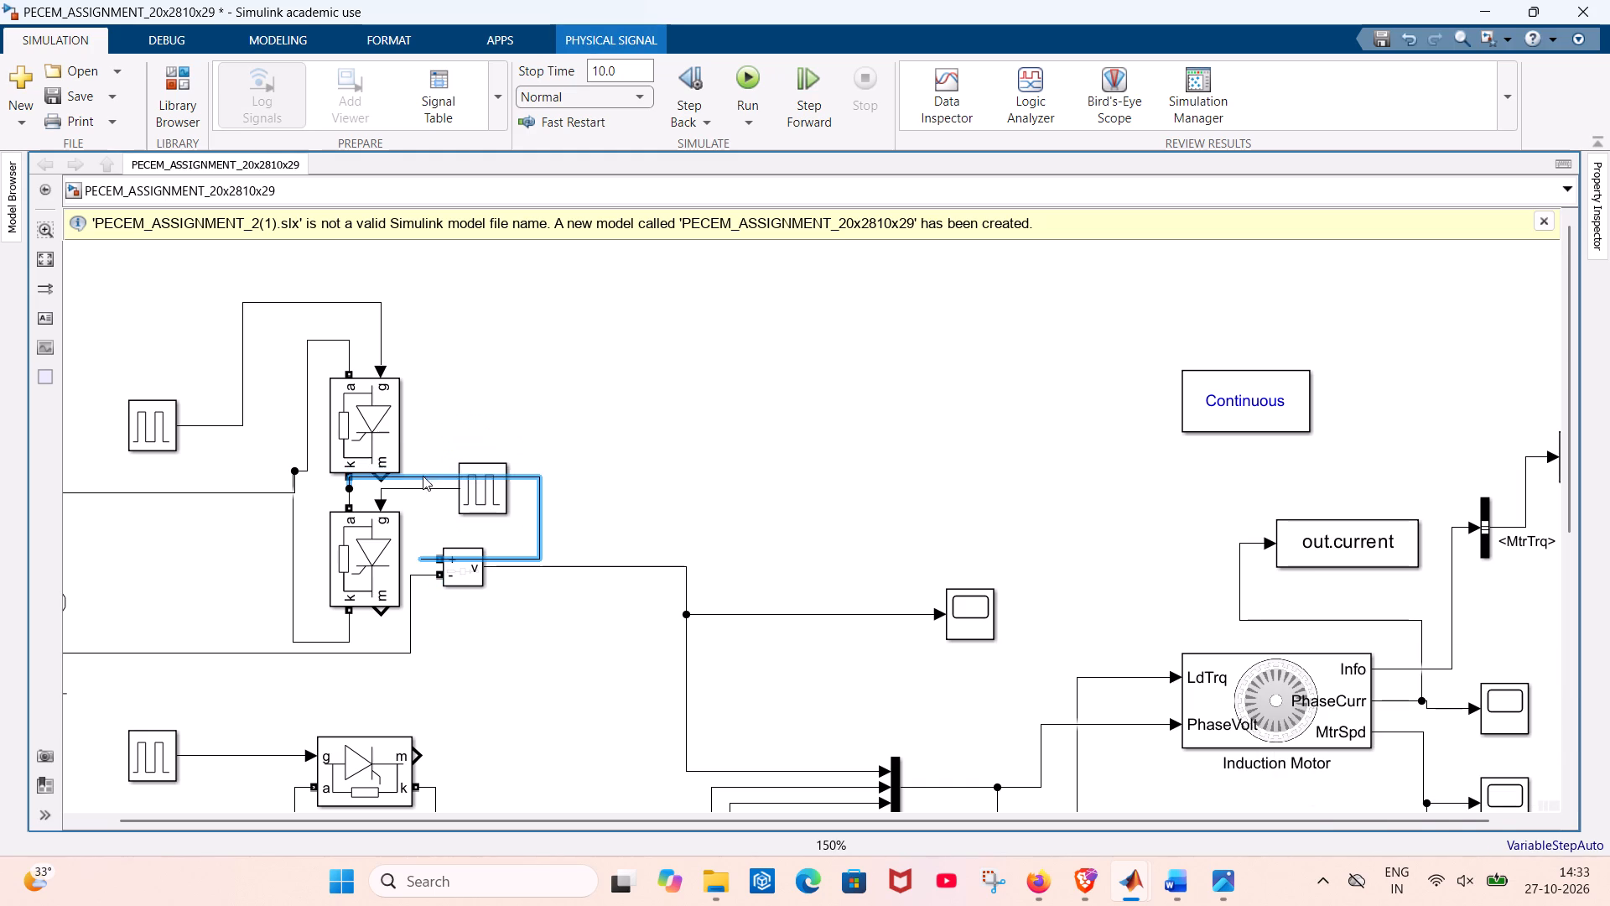
left_click_drag(423, 476, 423, 480)
left_click_drag(423, 480, 401, 533)
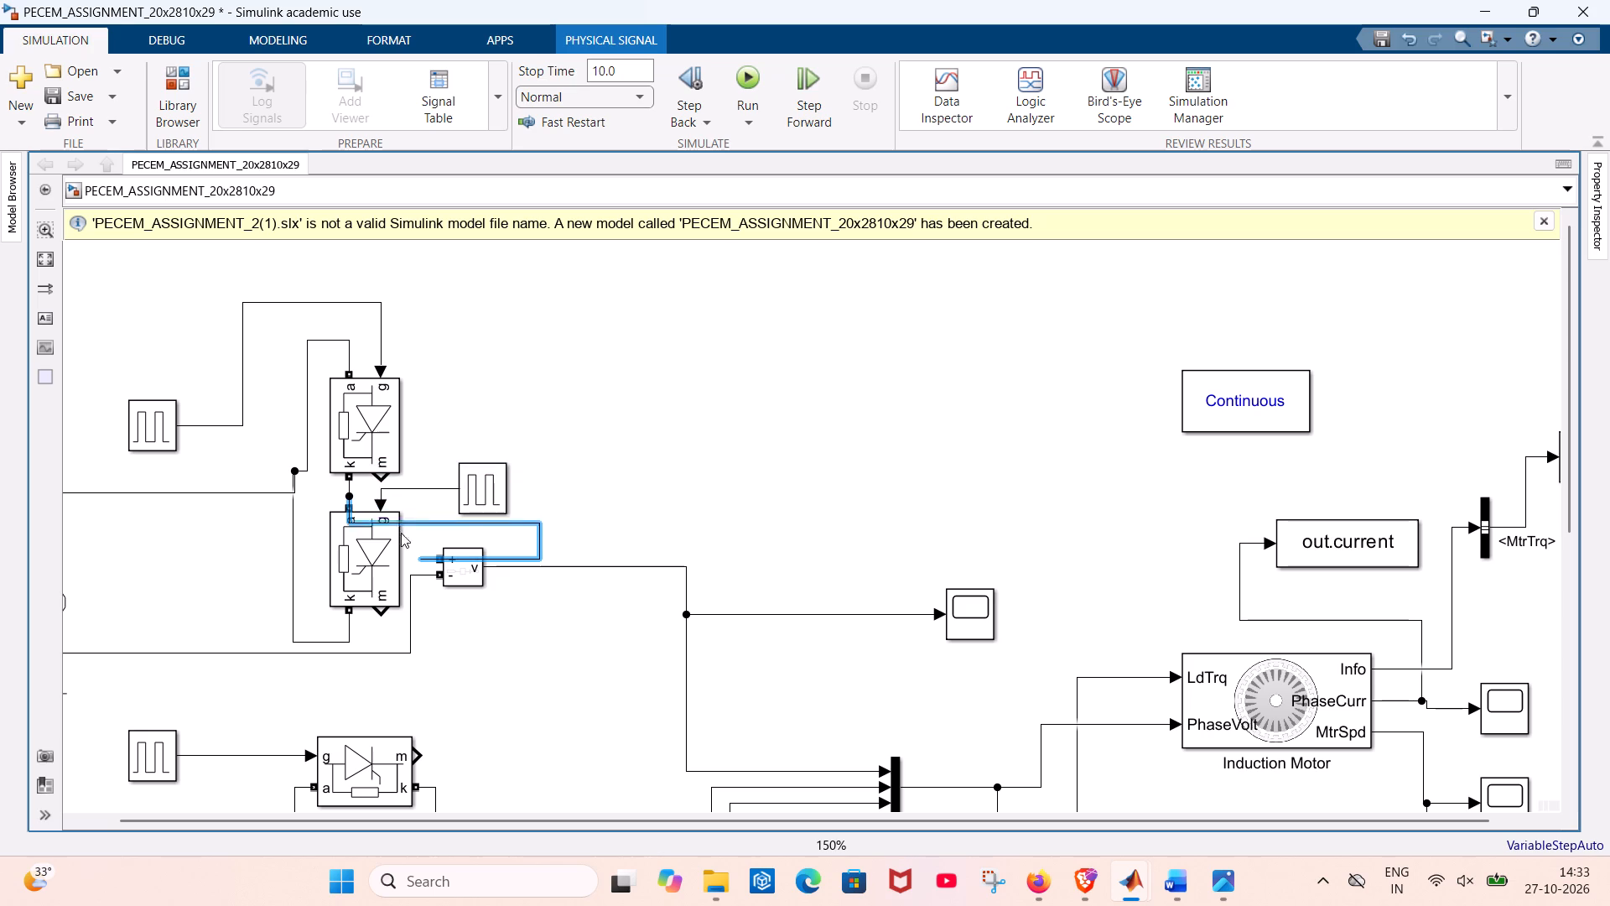
left_click_drag(401, 533, 490, 464)
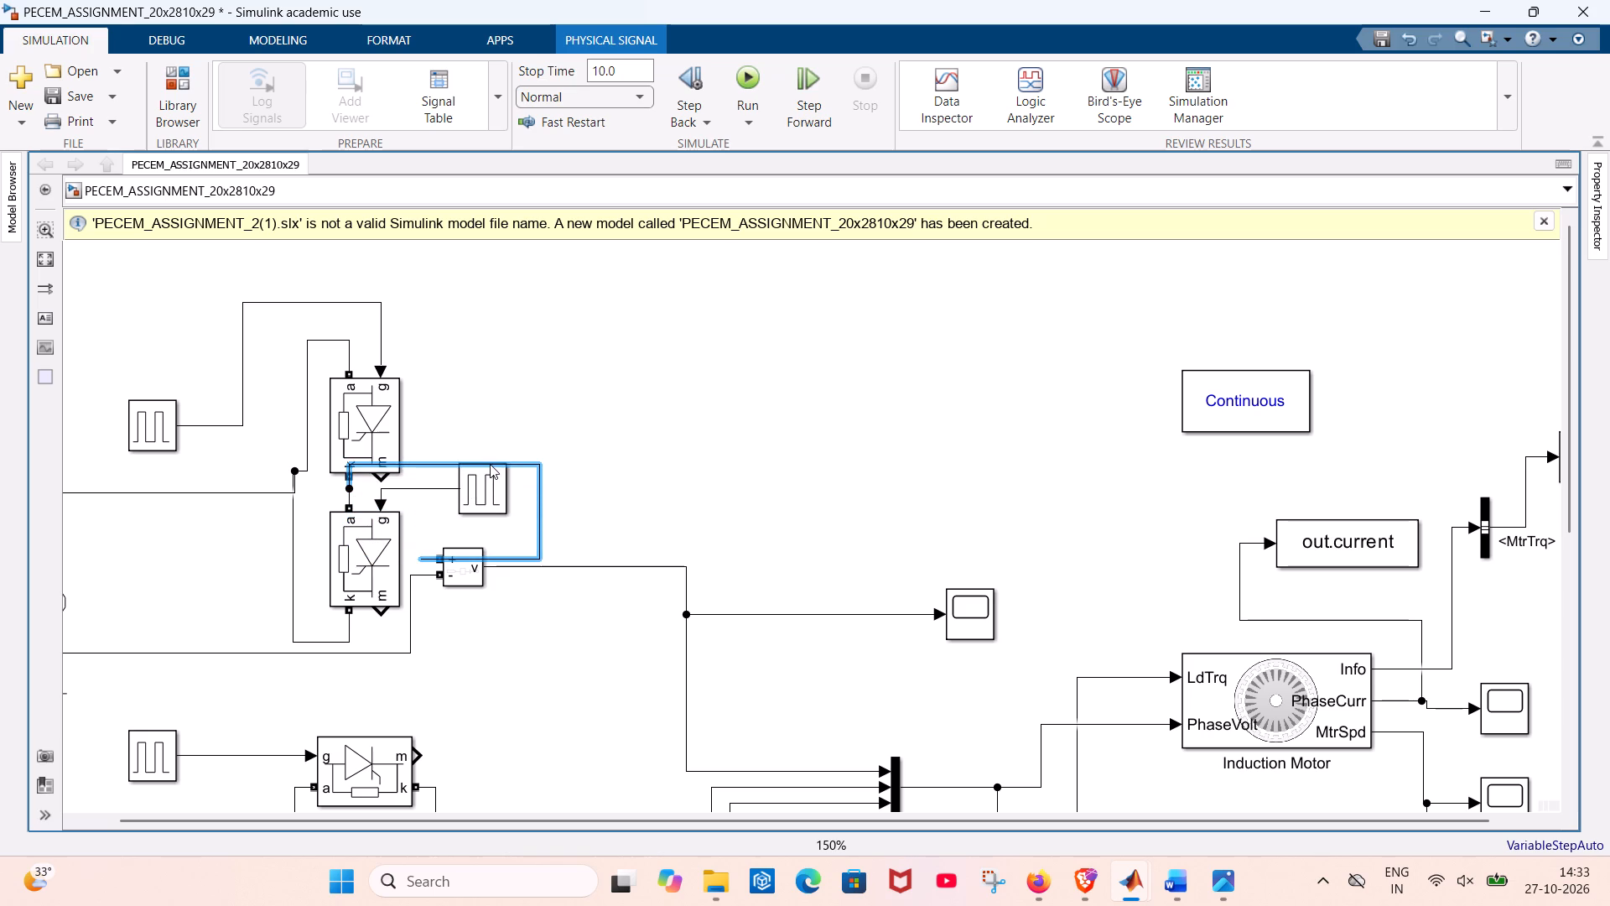
left_click_drag(490, 464, 493, 492)
Move Pulse Generator3 up beside the upper thyristor, clear of the Voltage Measurement block's positive-input wire.
left_click_drag(486, 508, 480, 526)
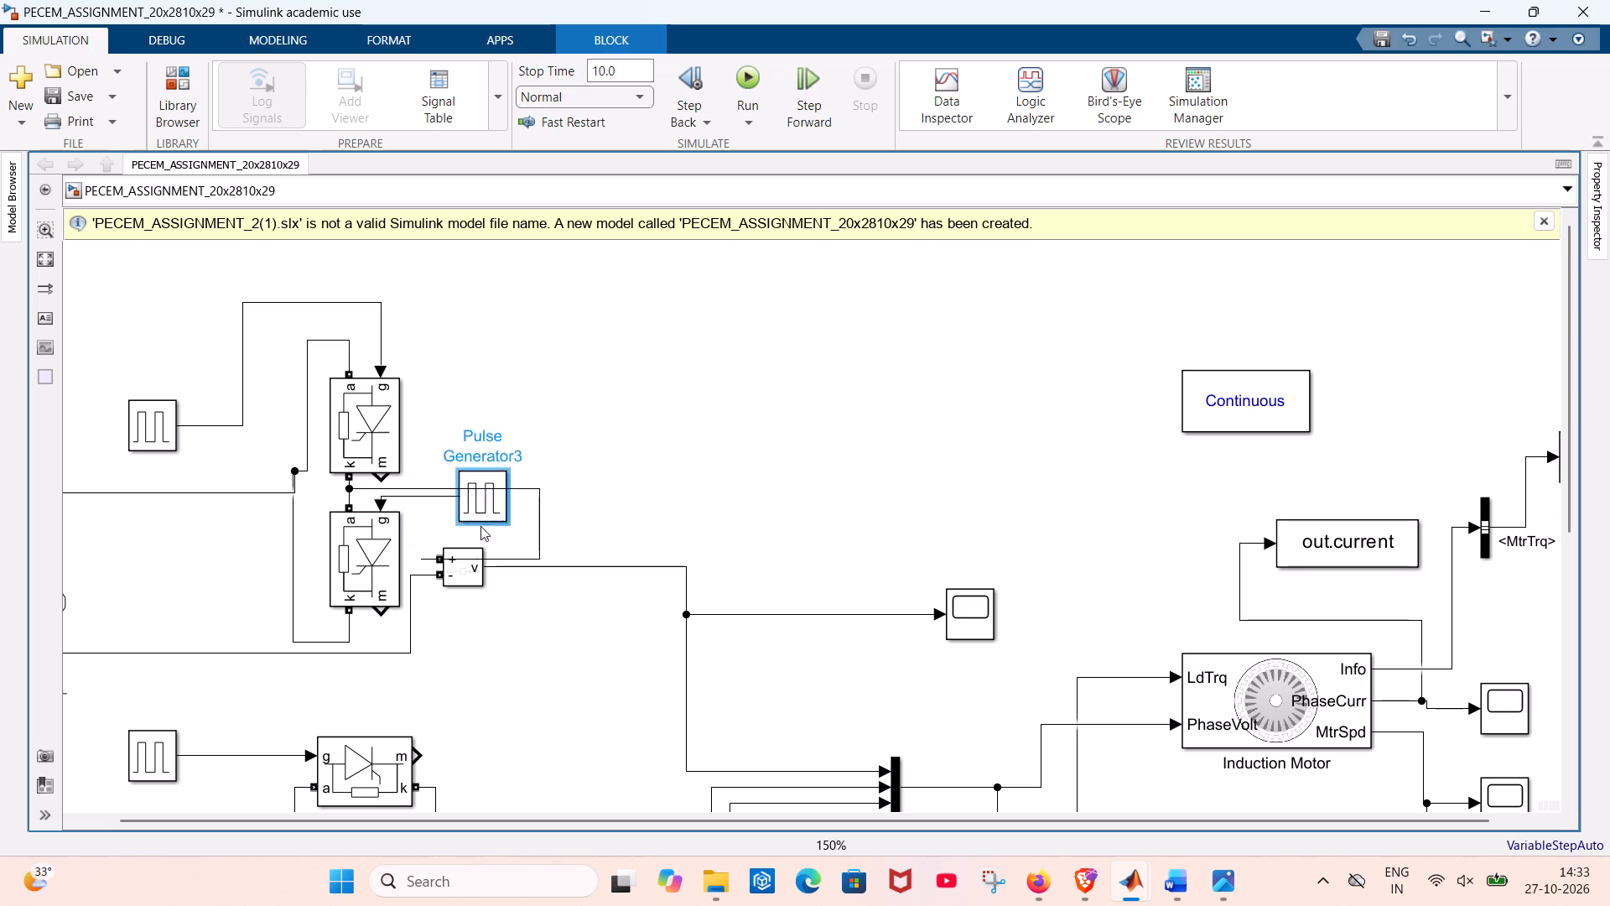
left_click_drag(480, 526, 506, 456)
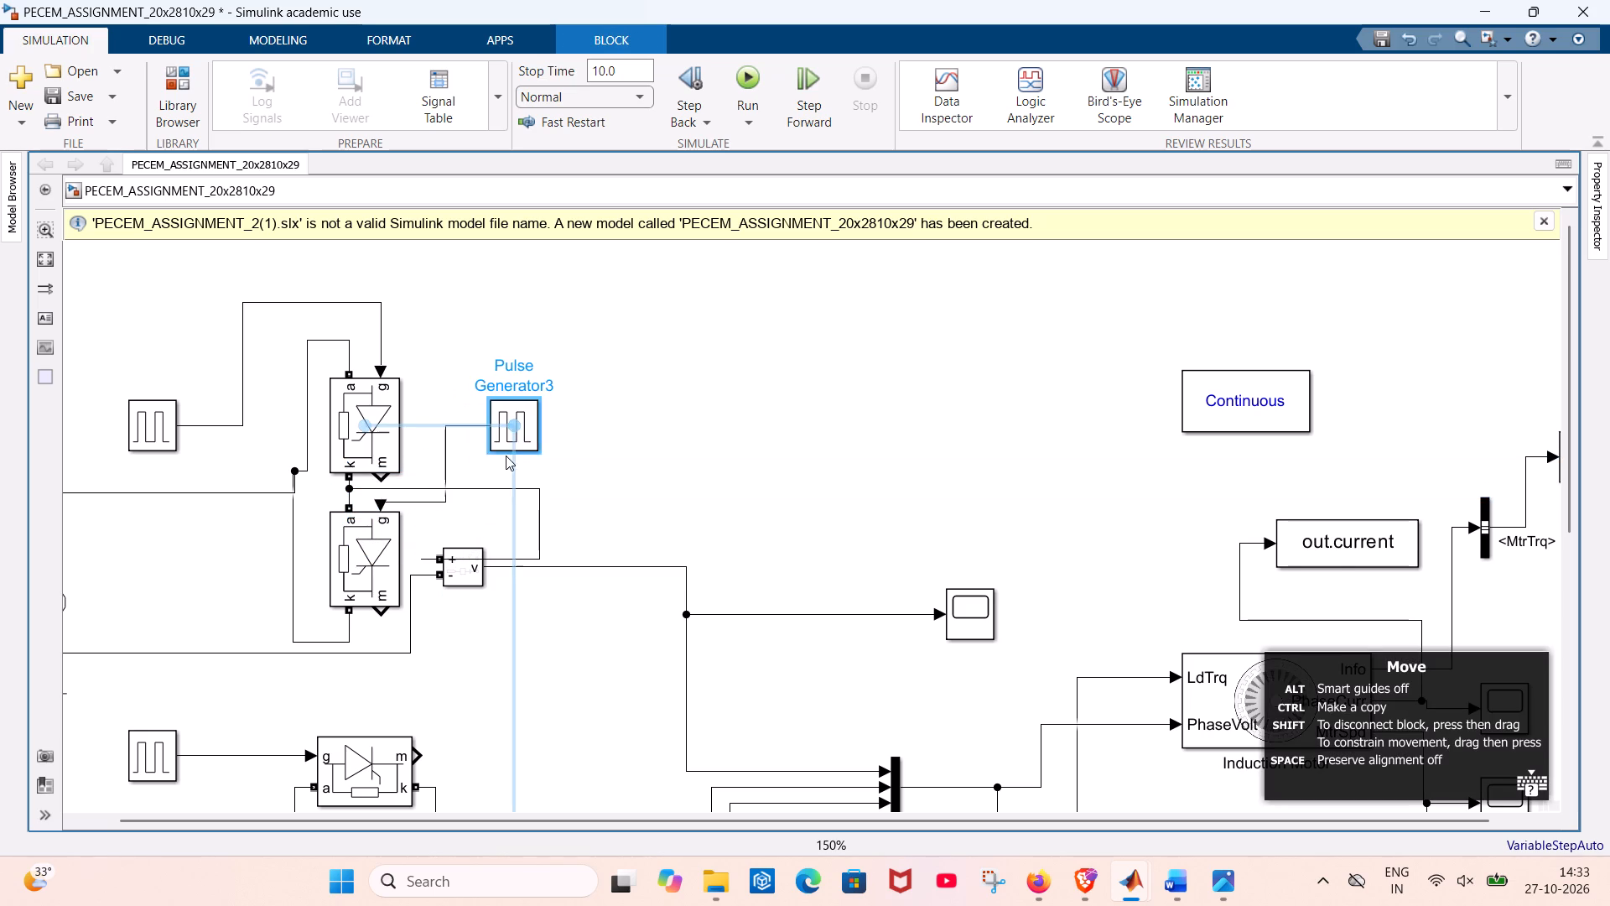
left_click_drag(506, 456, 553, 511)
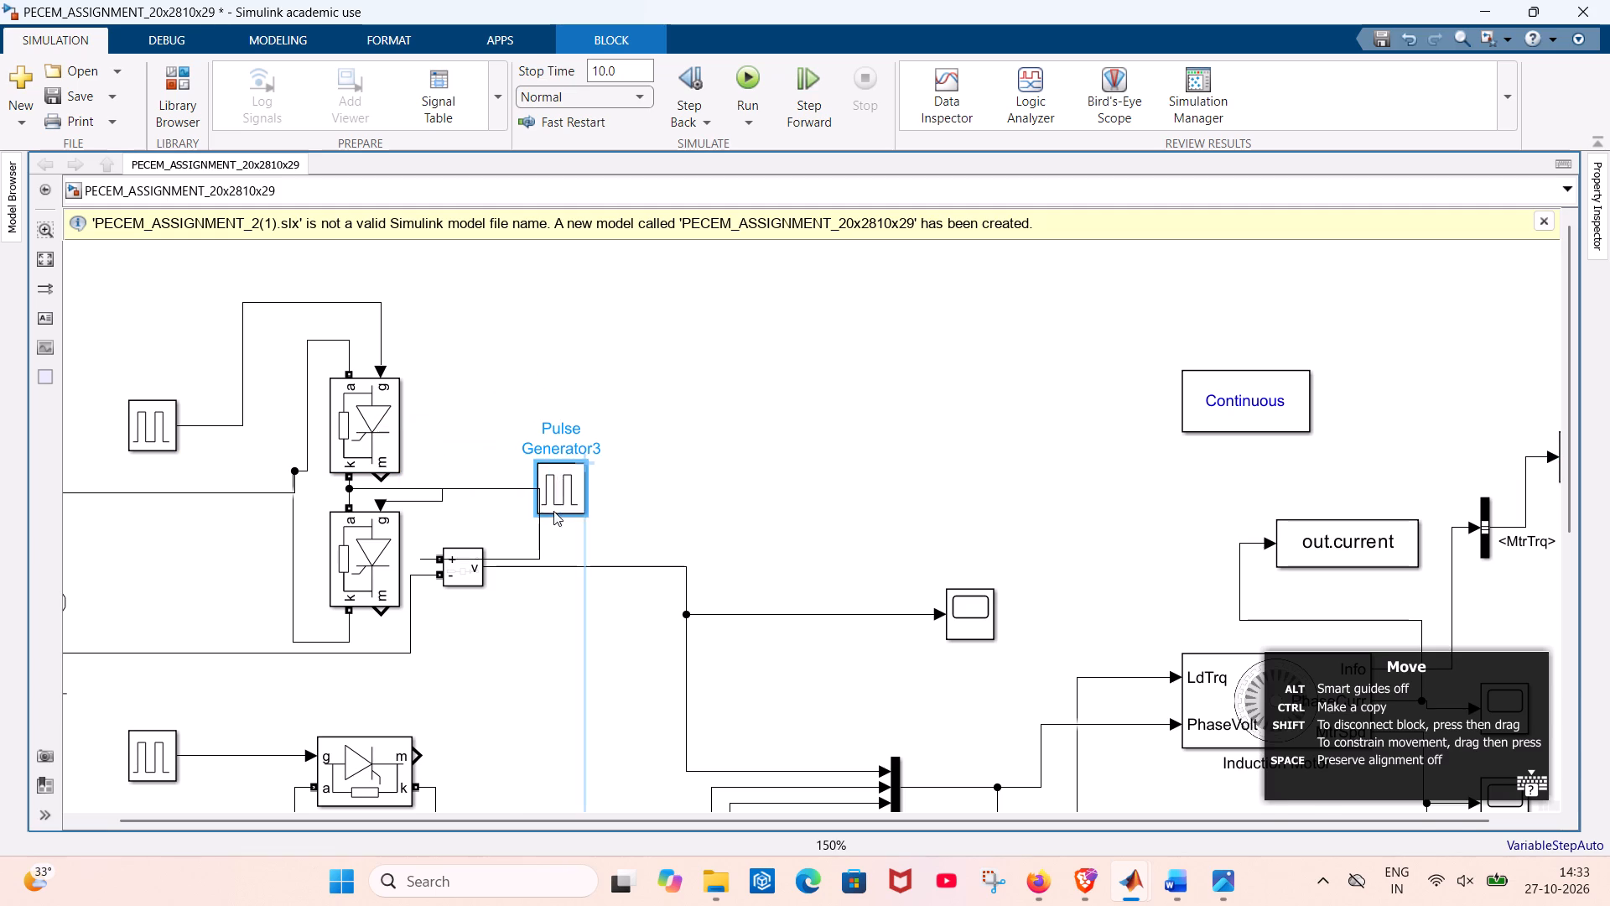
left_click_drag(553, 511, 543, 493)
left_click_drag(525, 454, 522, 442)
left_click_drag(545, 468, 547, 445)
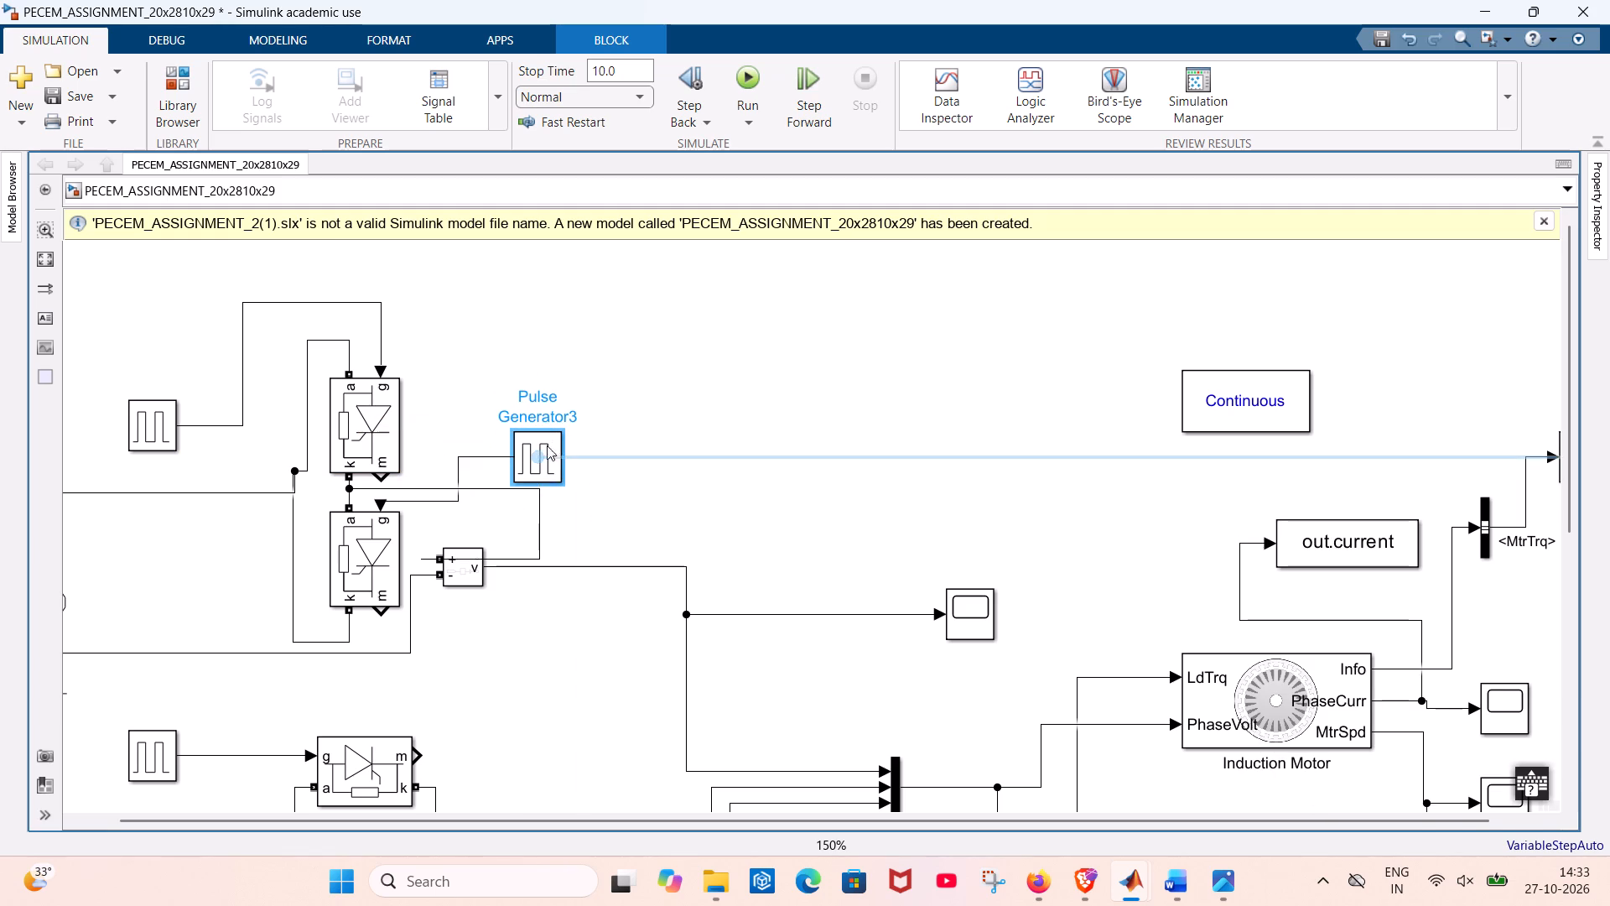
left_click_drag(547, 445, 515, 431)
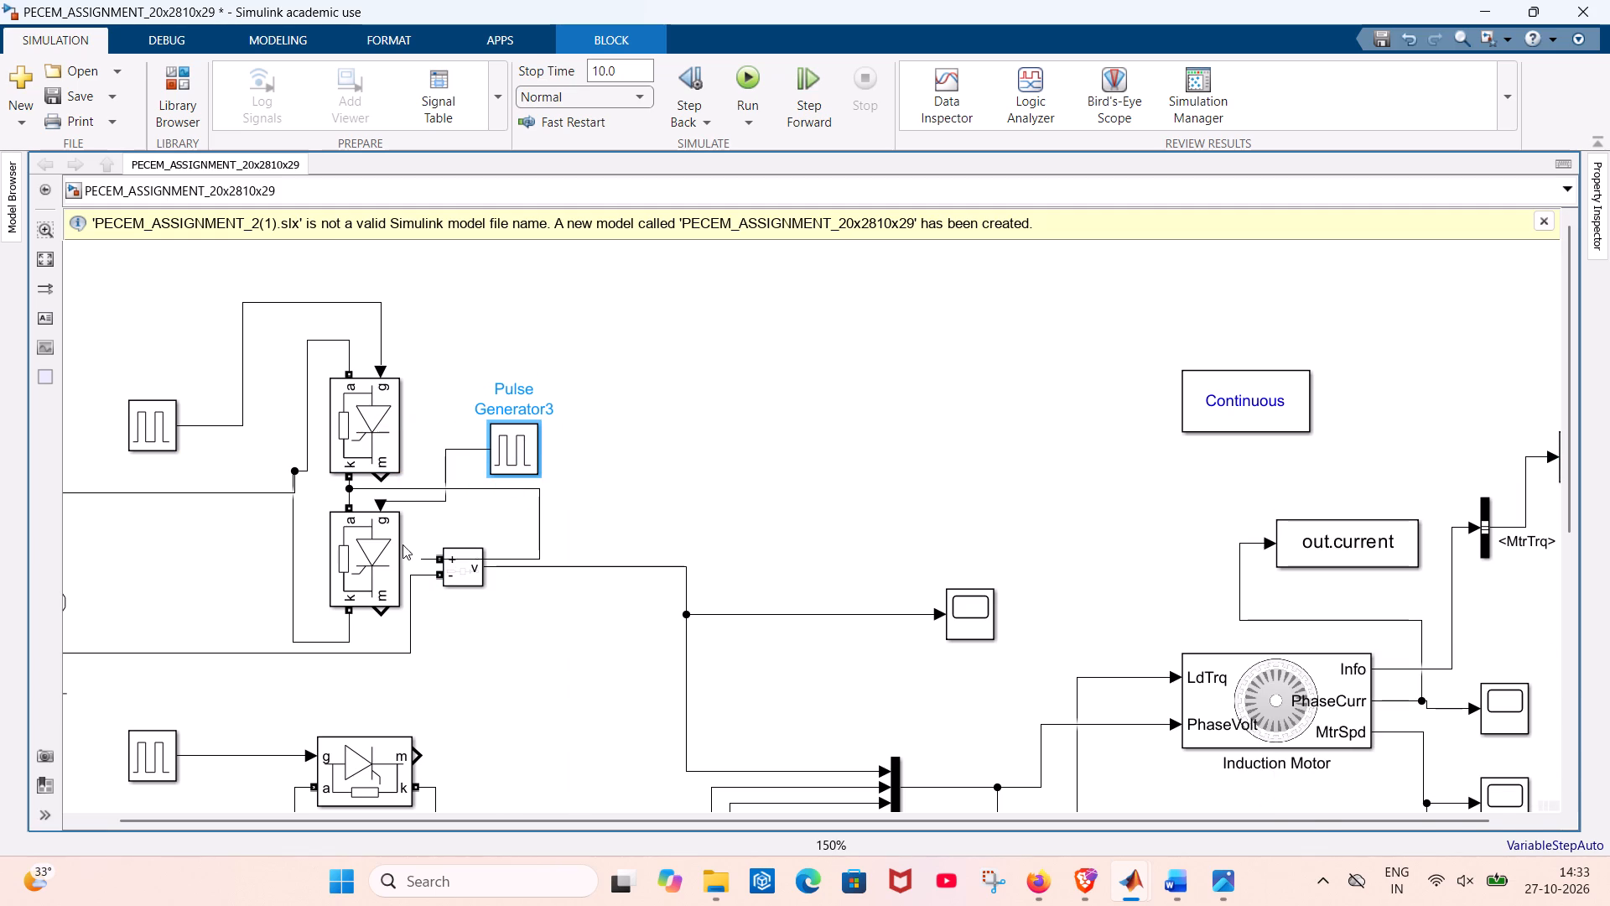
Shift the topmost phase circuit's lower thyristor slightly down and toward the AC source.
left_click_drag(383, 554, 371, 573)
left_click(470, 365)
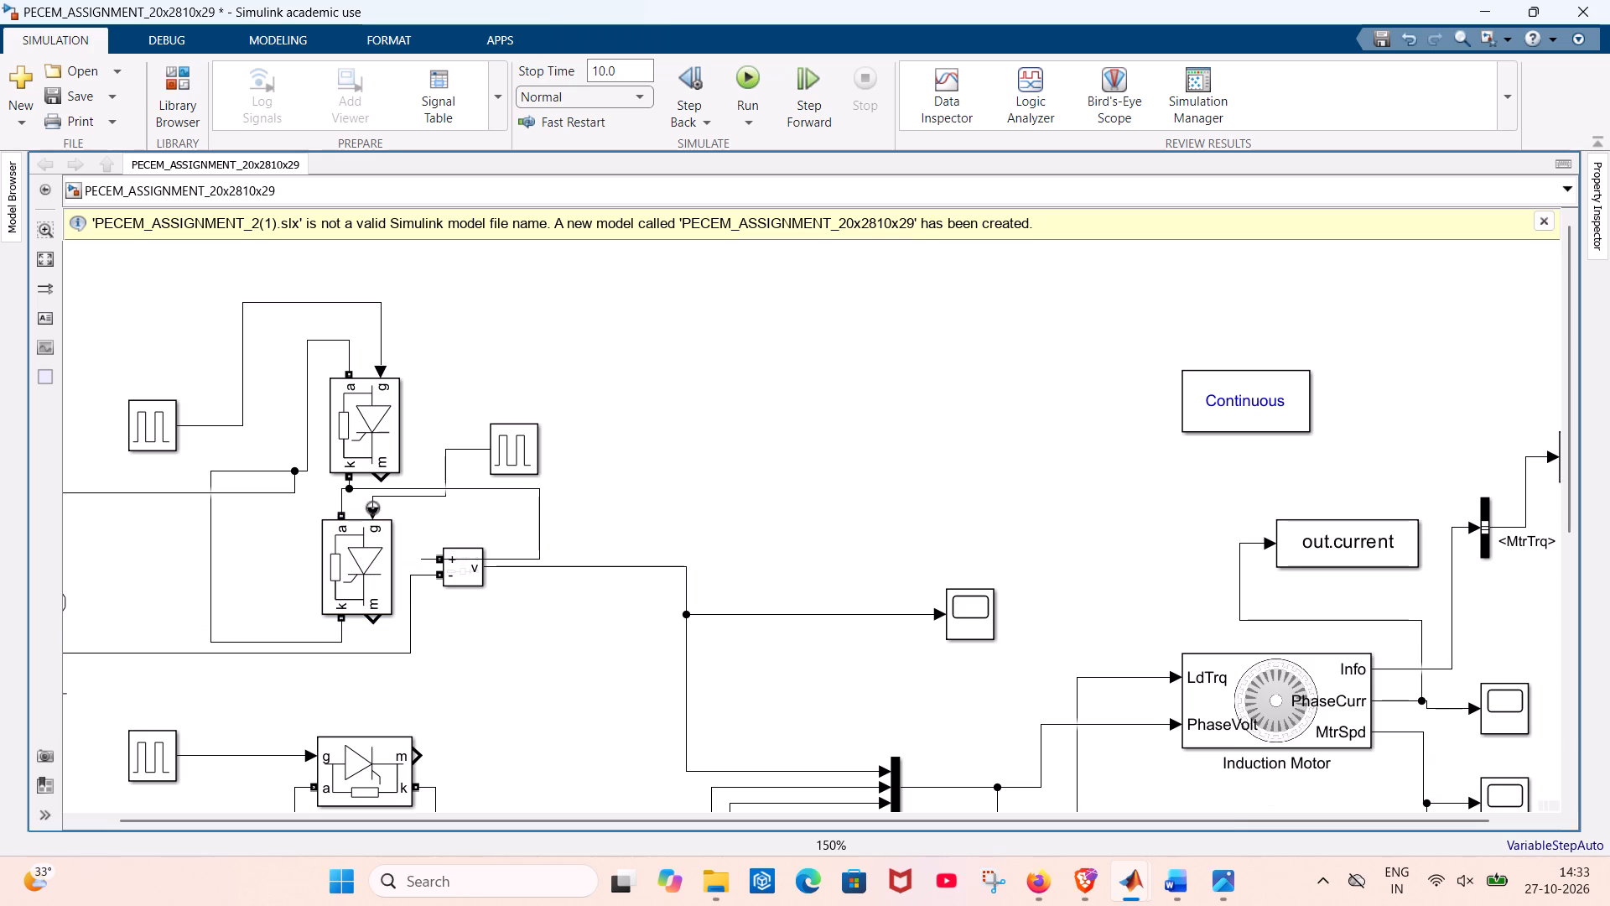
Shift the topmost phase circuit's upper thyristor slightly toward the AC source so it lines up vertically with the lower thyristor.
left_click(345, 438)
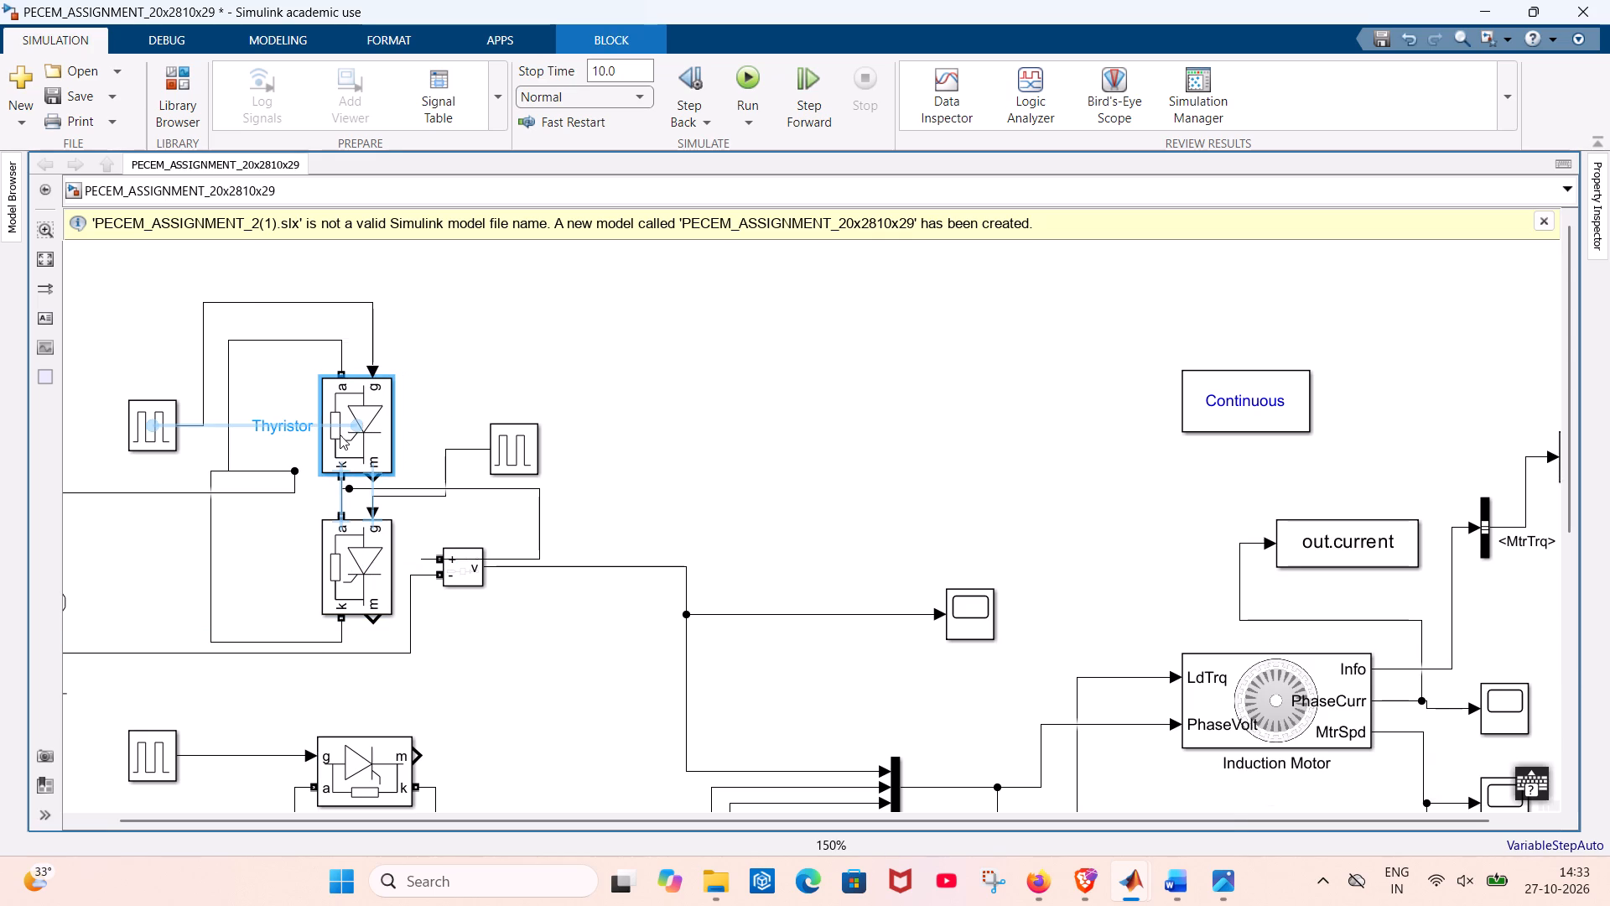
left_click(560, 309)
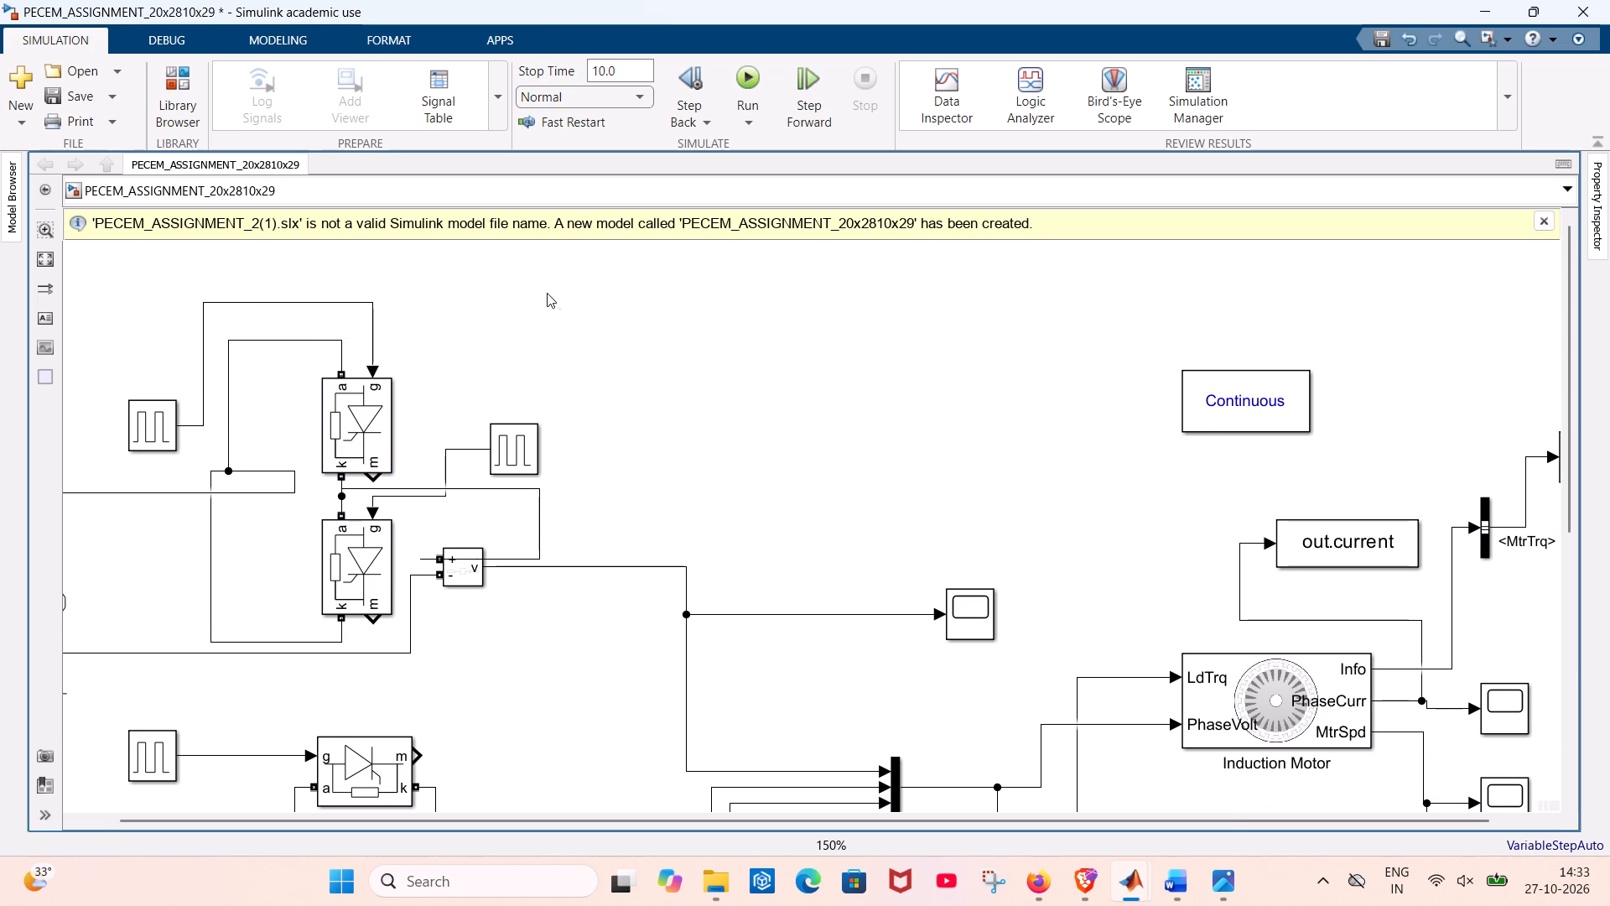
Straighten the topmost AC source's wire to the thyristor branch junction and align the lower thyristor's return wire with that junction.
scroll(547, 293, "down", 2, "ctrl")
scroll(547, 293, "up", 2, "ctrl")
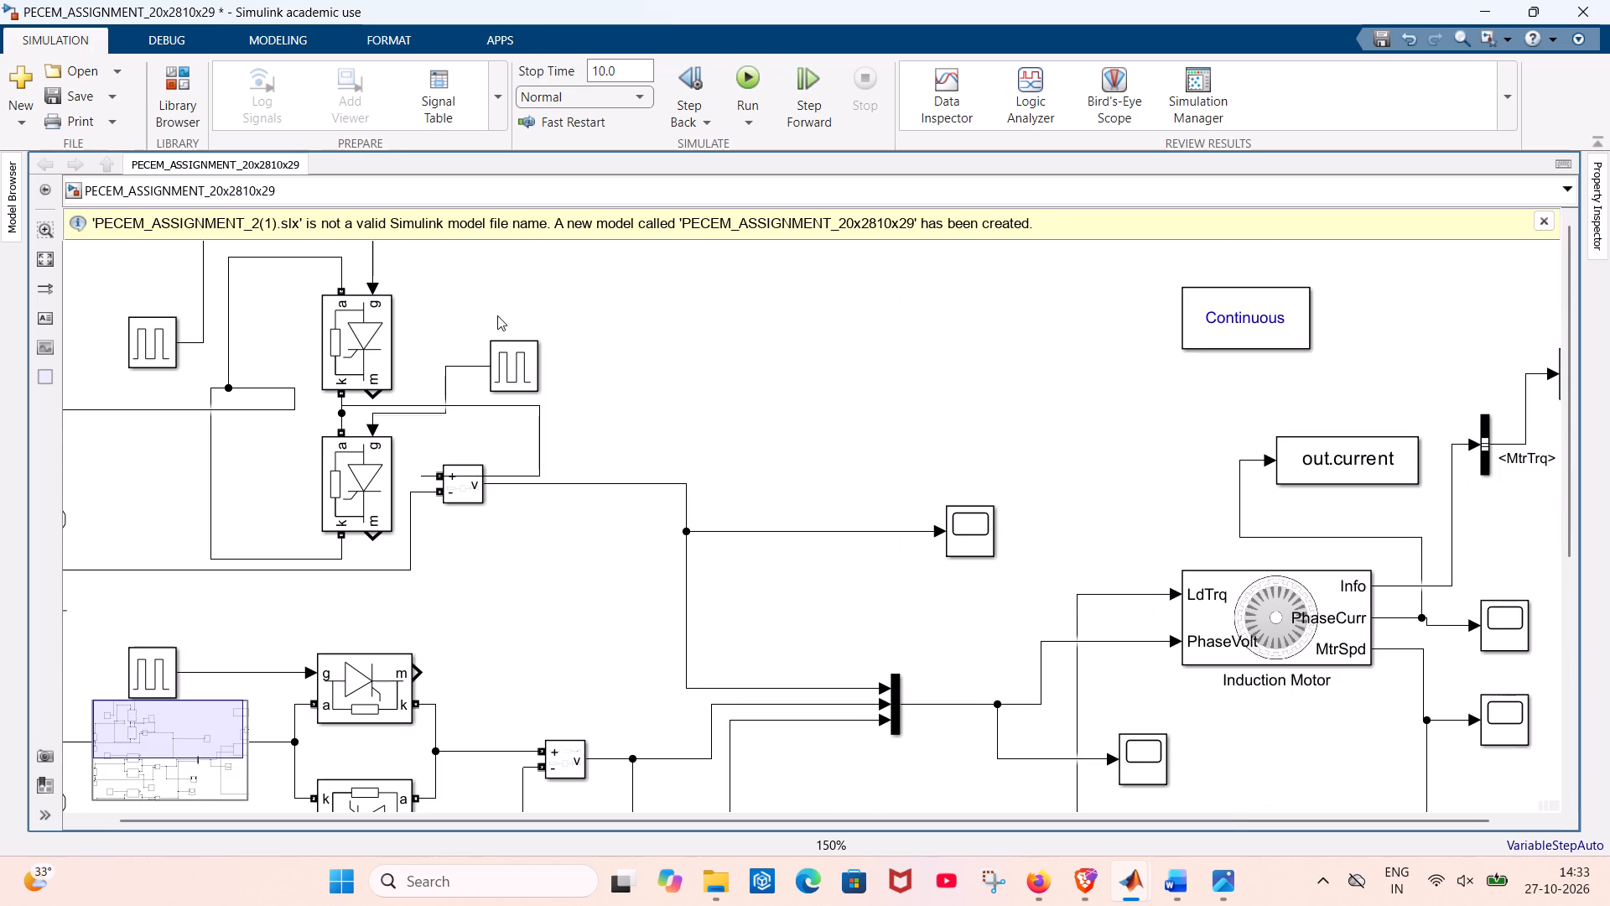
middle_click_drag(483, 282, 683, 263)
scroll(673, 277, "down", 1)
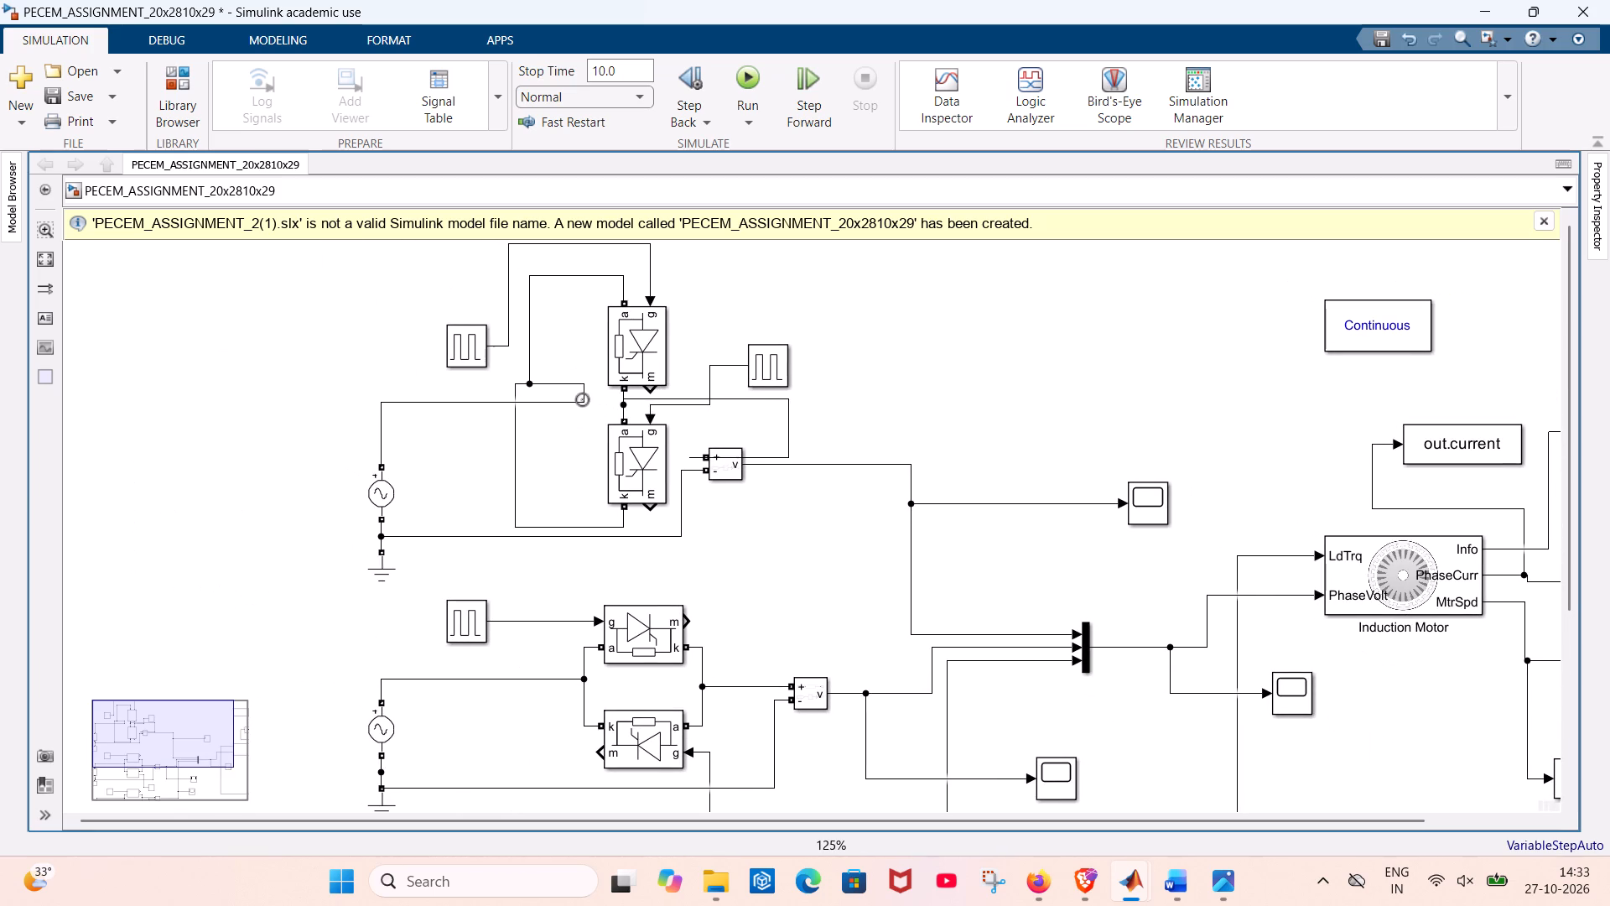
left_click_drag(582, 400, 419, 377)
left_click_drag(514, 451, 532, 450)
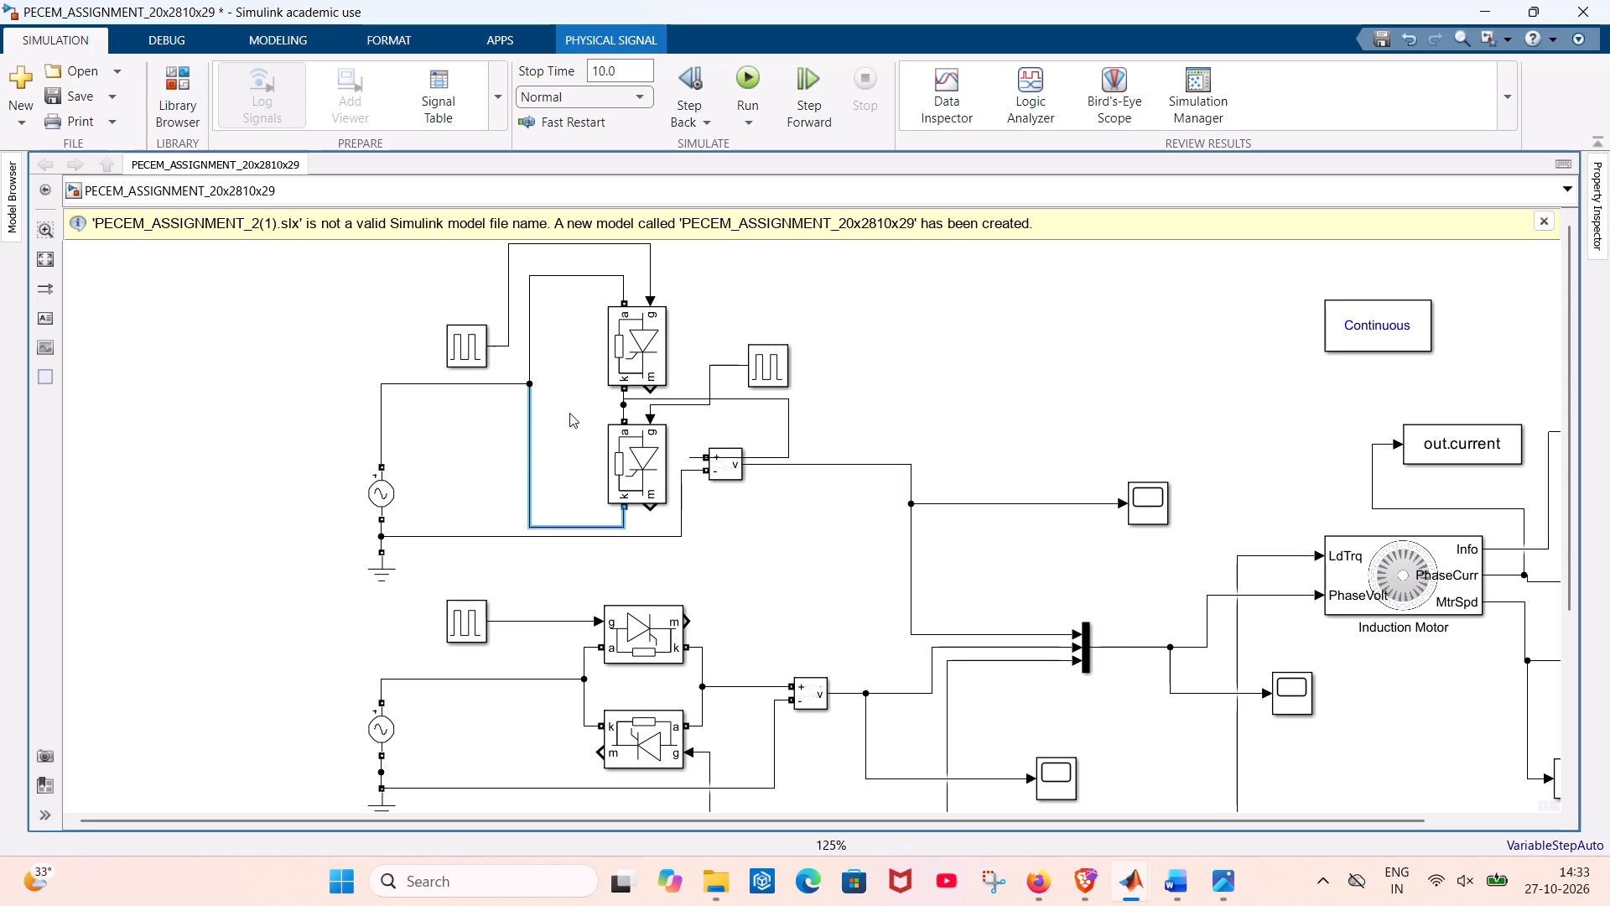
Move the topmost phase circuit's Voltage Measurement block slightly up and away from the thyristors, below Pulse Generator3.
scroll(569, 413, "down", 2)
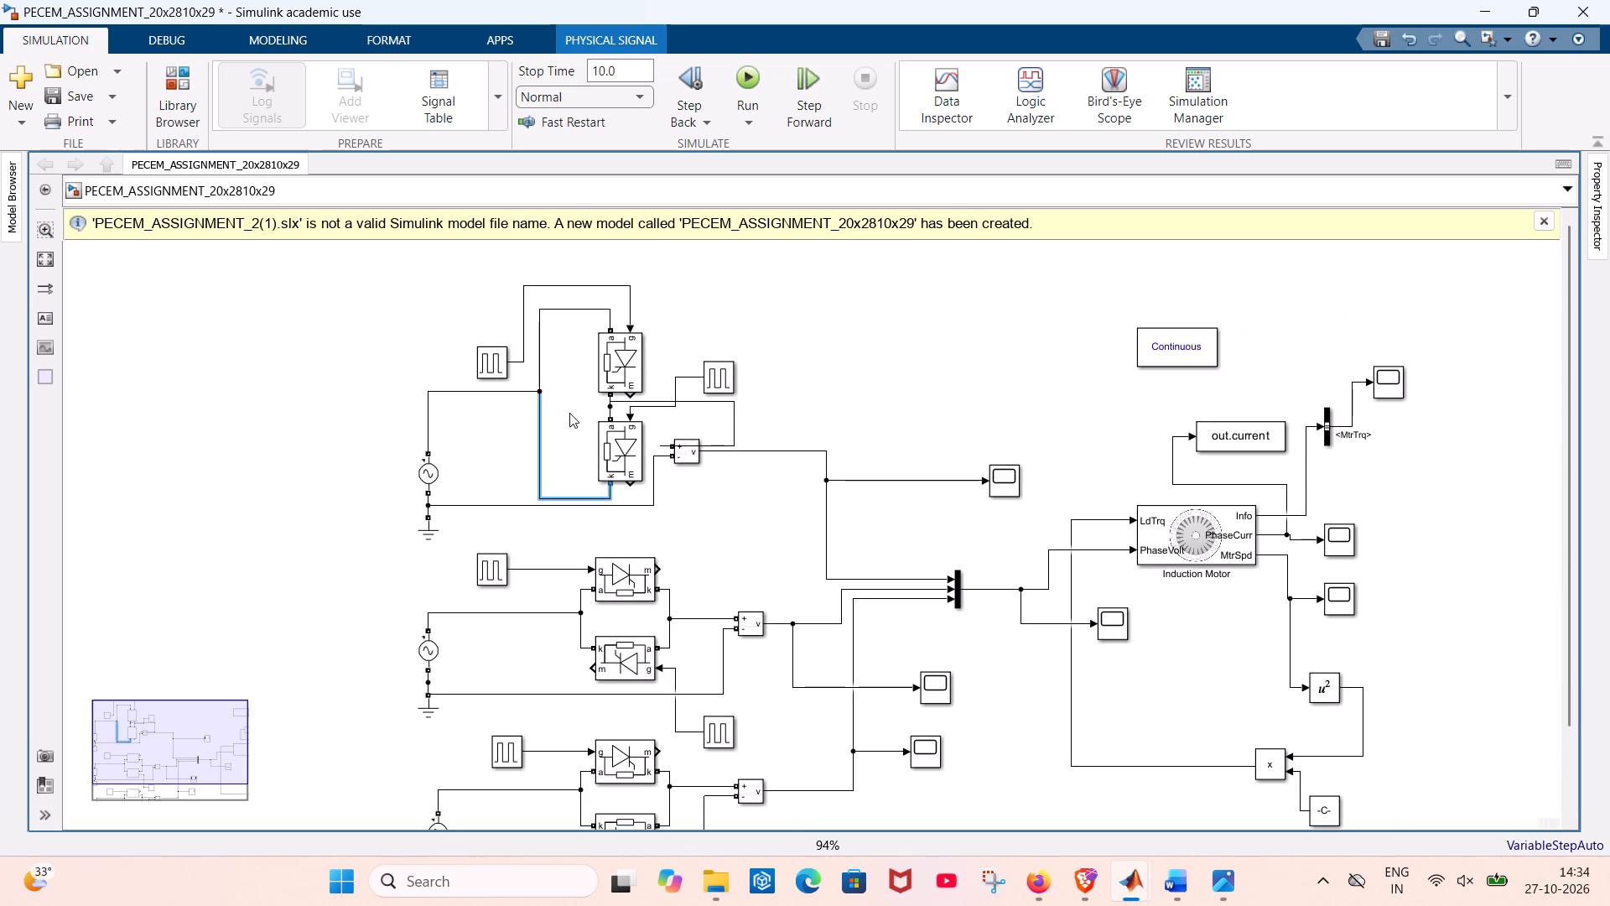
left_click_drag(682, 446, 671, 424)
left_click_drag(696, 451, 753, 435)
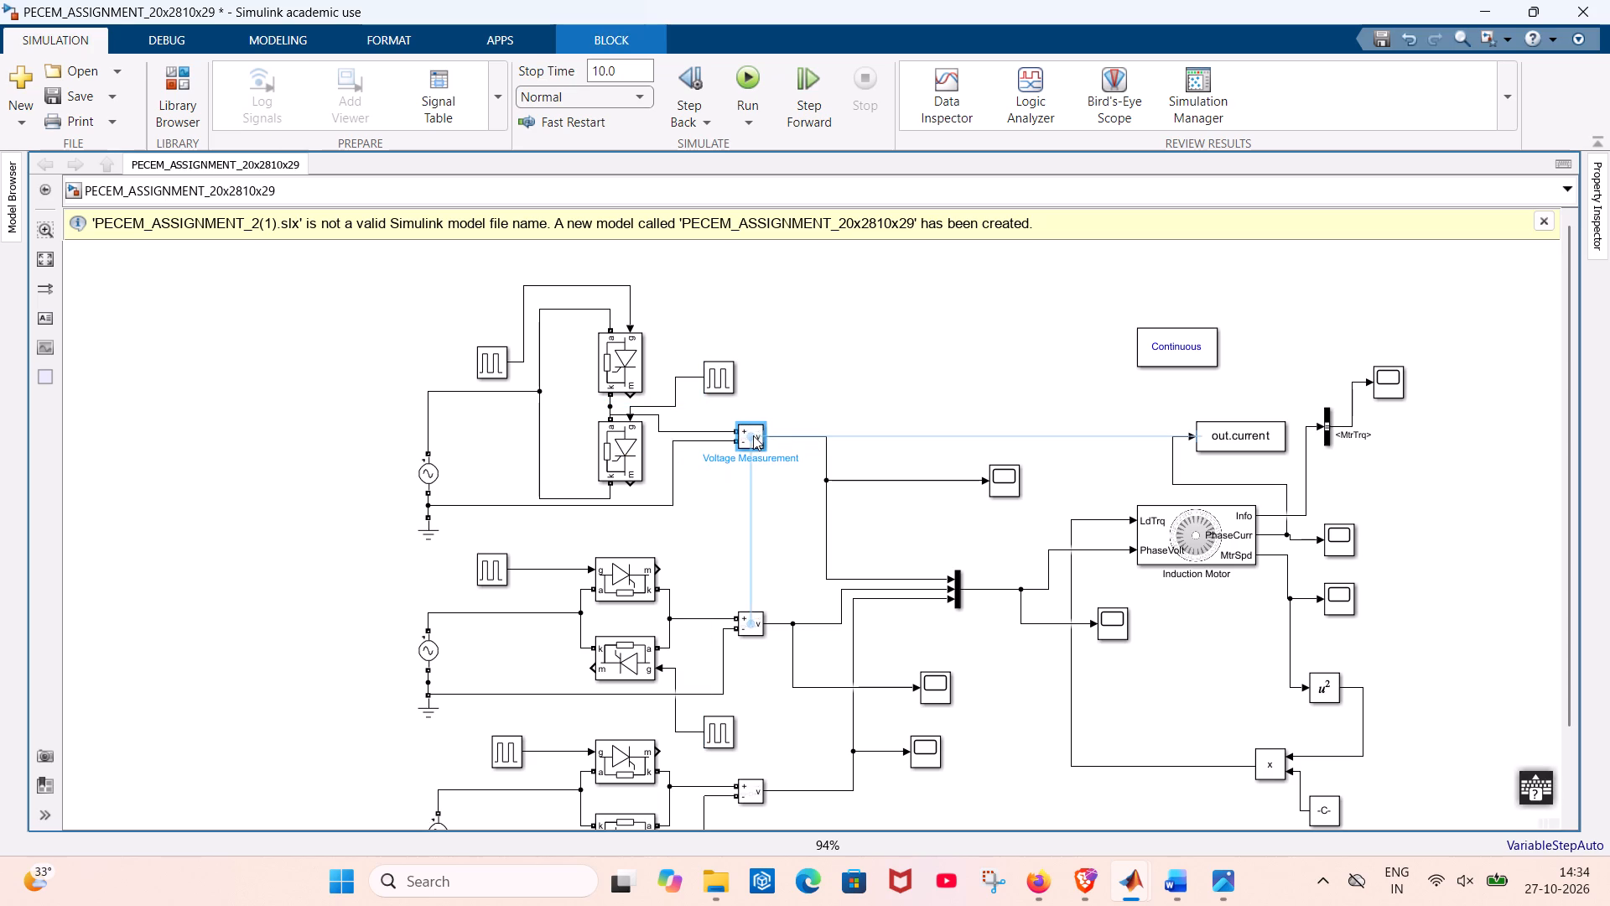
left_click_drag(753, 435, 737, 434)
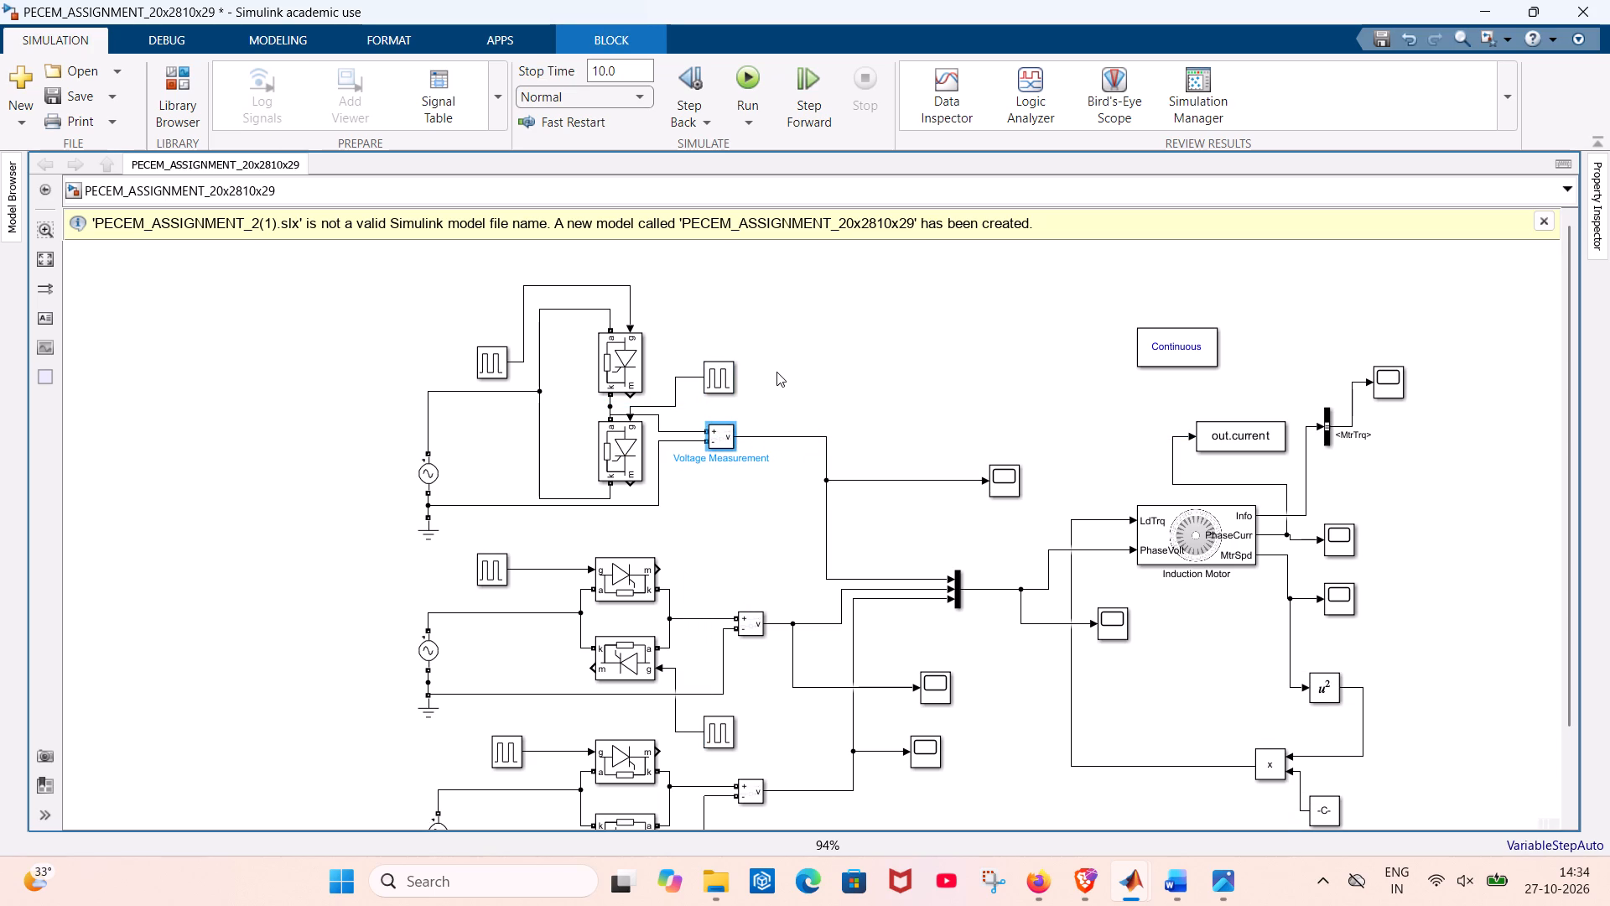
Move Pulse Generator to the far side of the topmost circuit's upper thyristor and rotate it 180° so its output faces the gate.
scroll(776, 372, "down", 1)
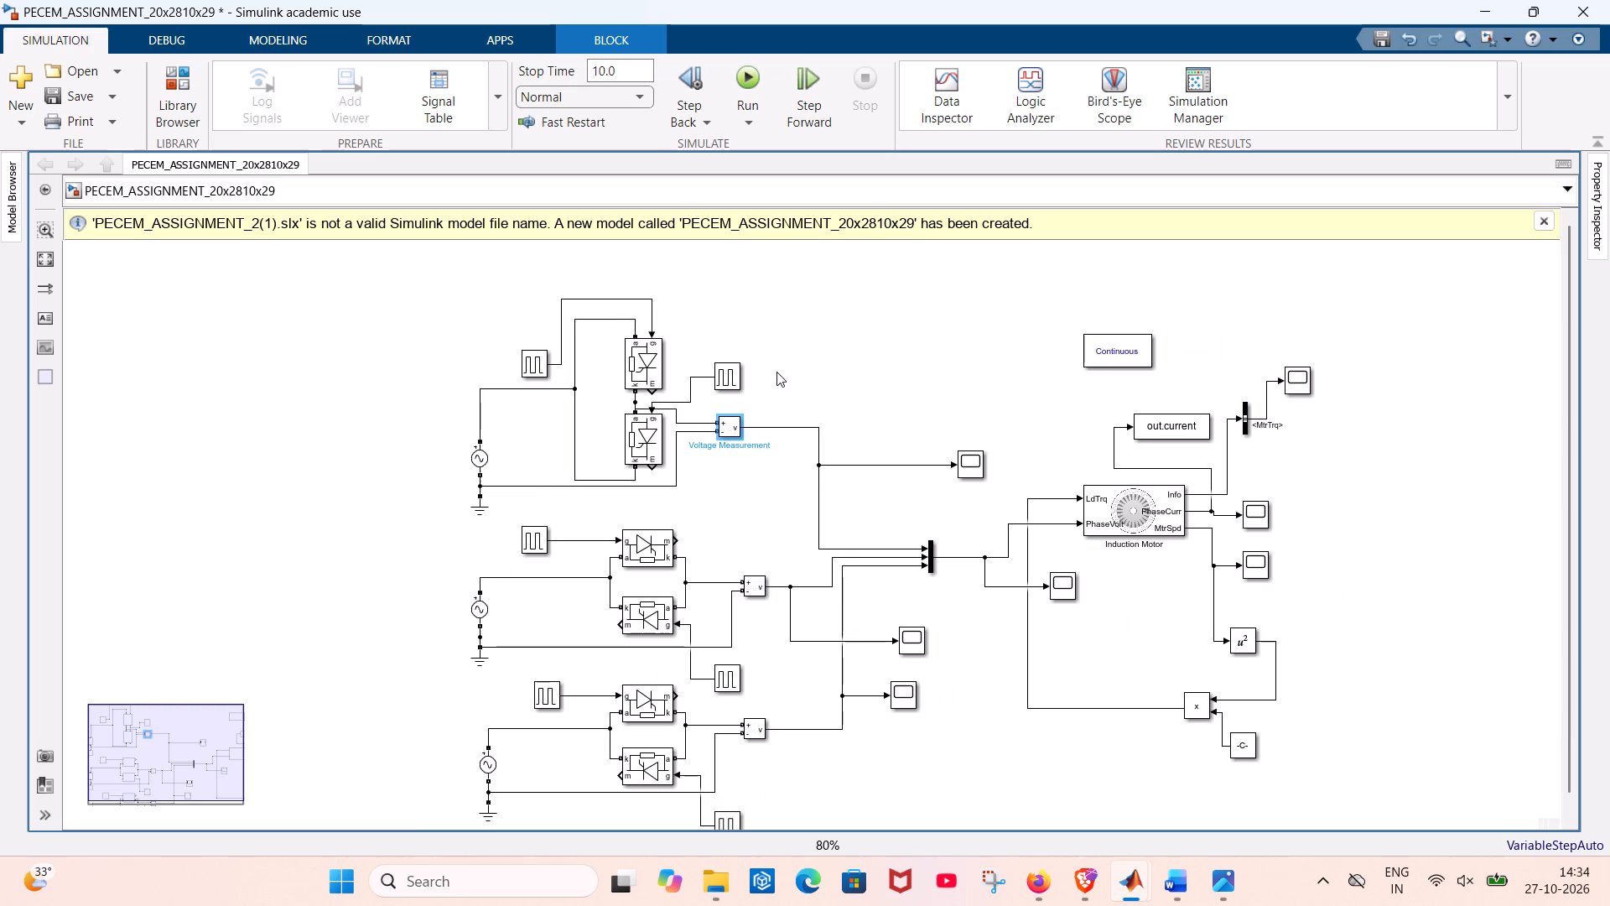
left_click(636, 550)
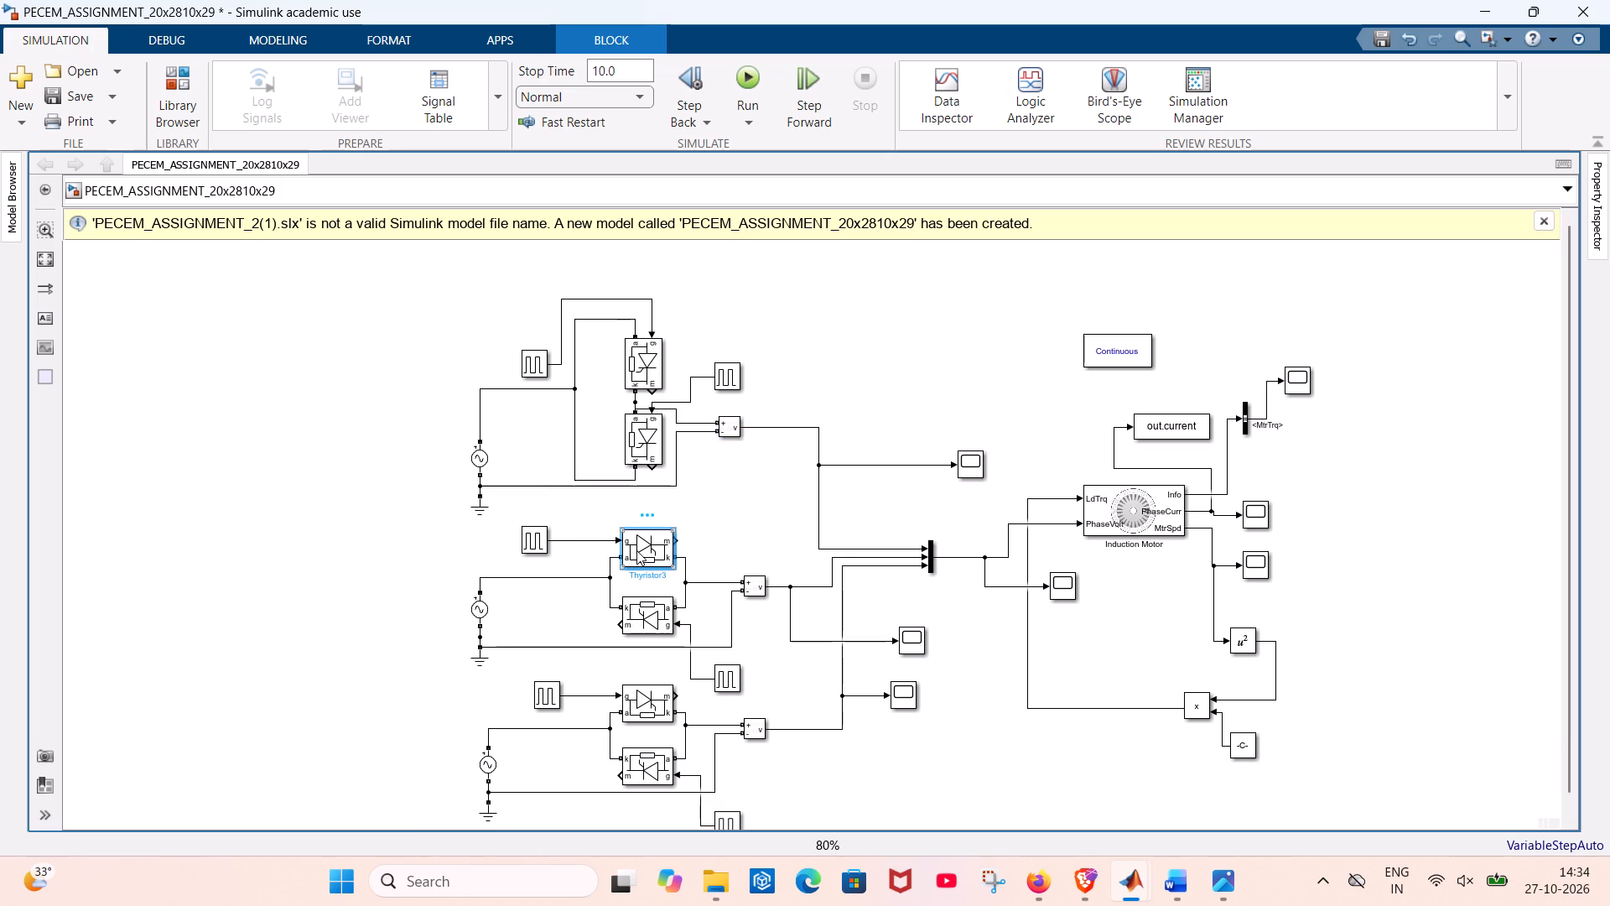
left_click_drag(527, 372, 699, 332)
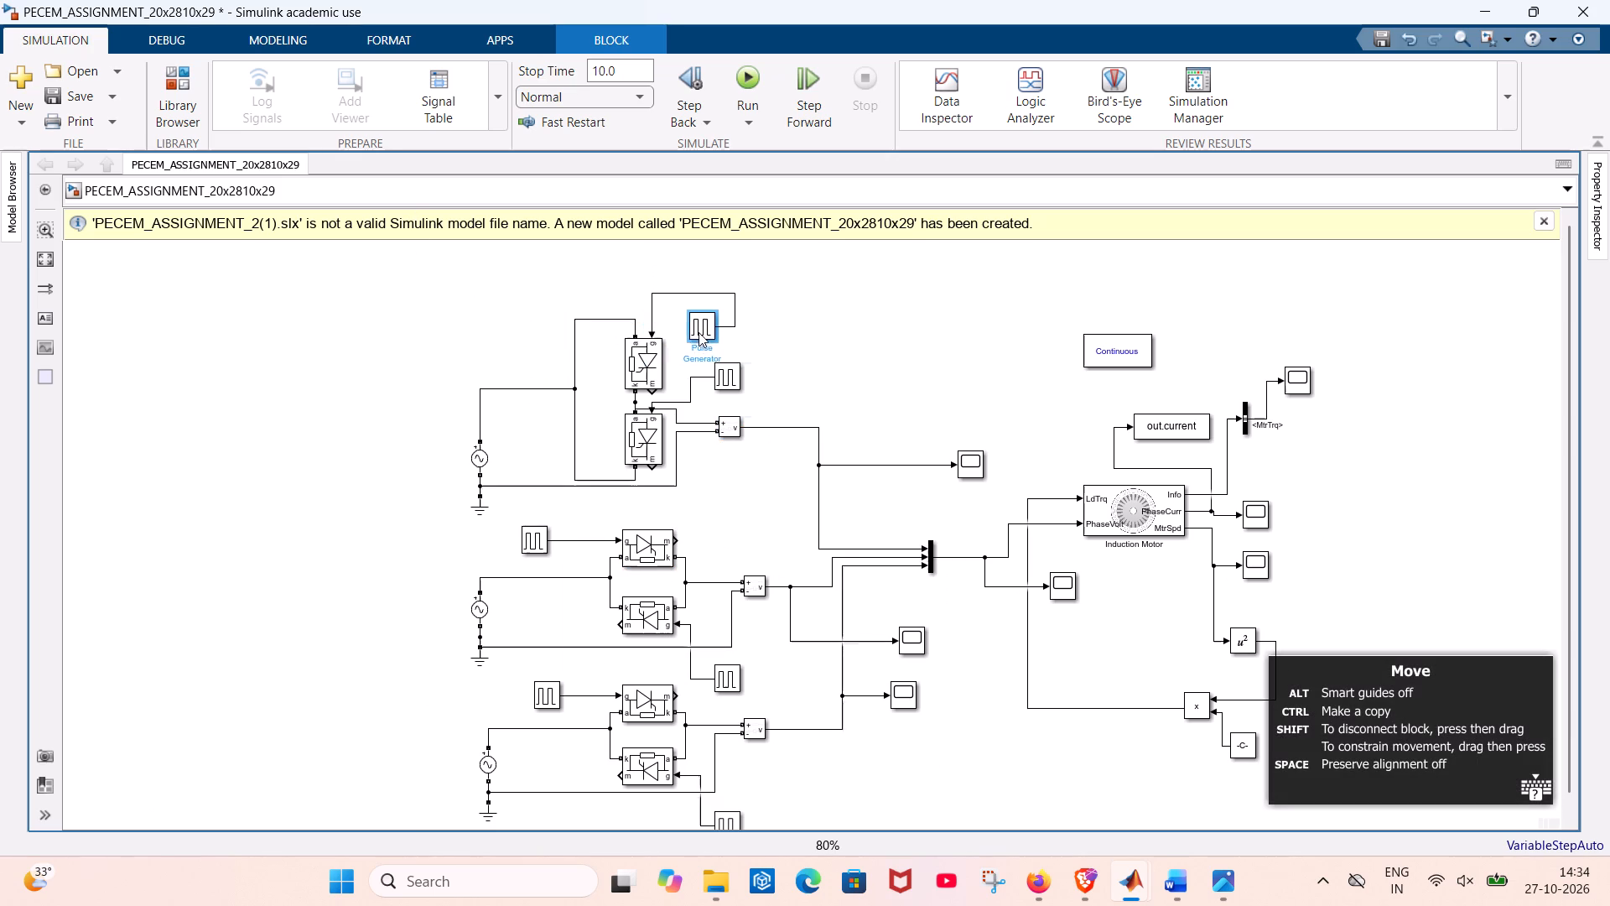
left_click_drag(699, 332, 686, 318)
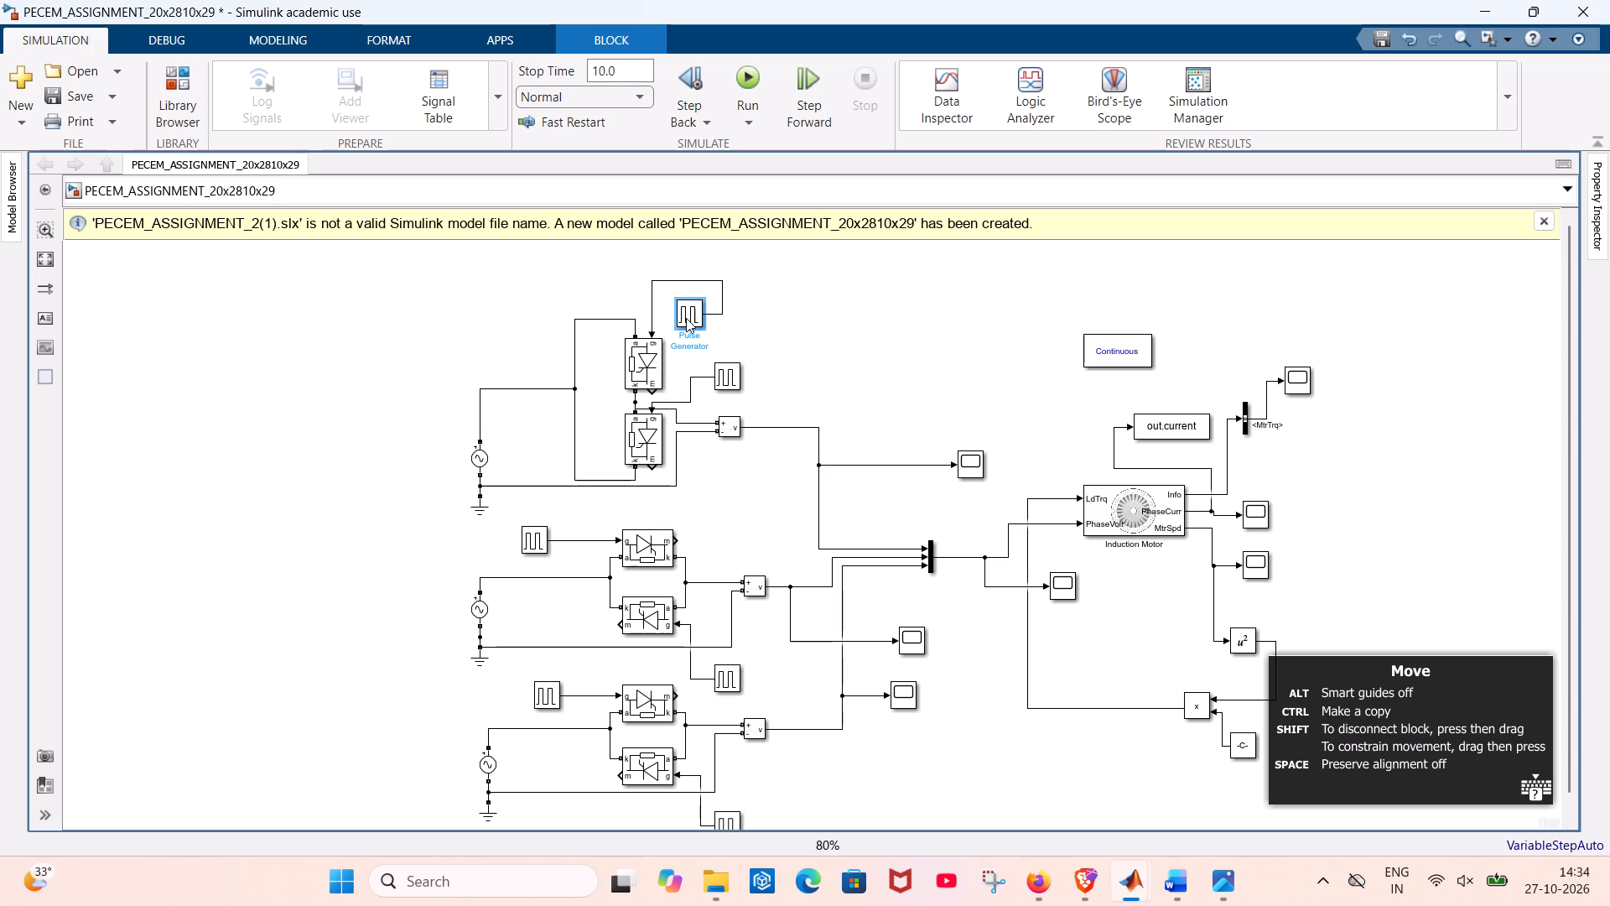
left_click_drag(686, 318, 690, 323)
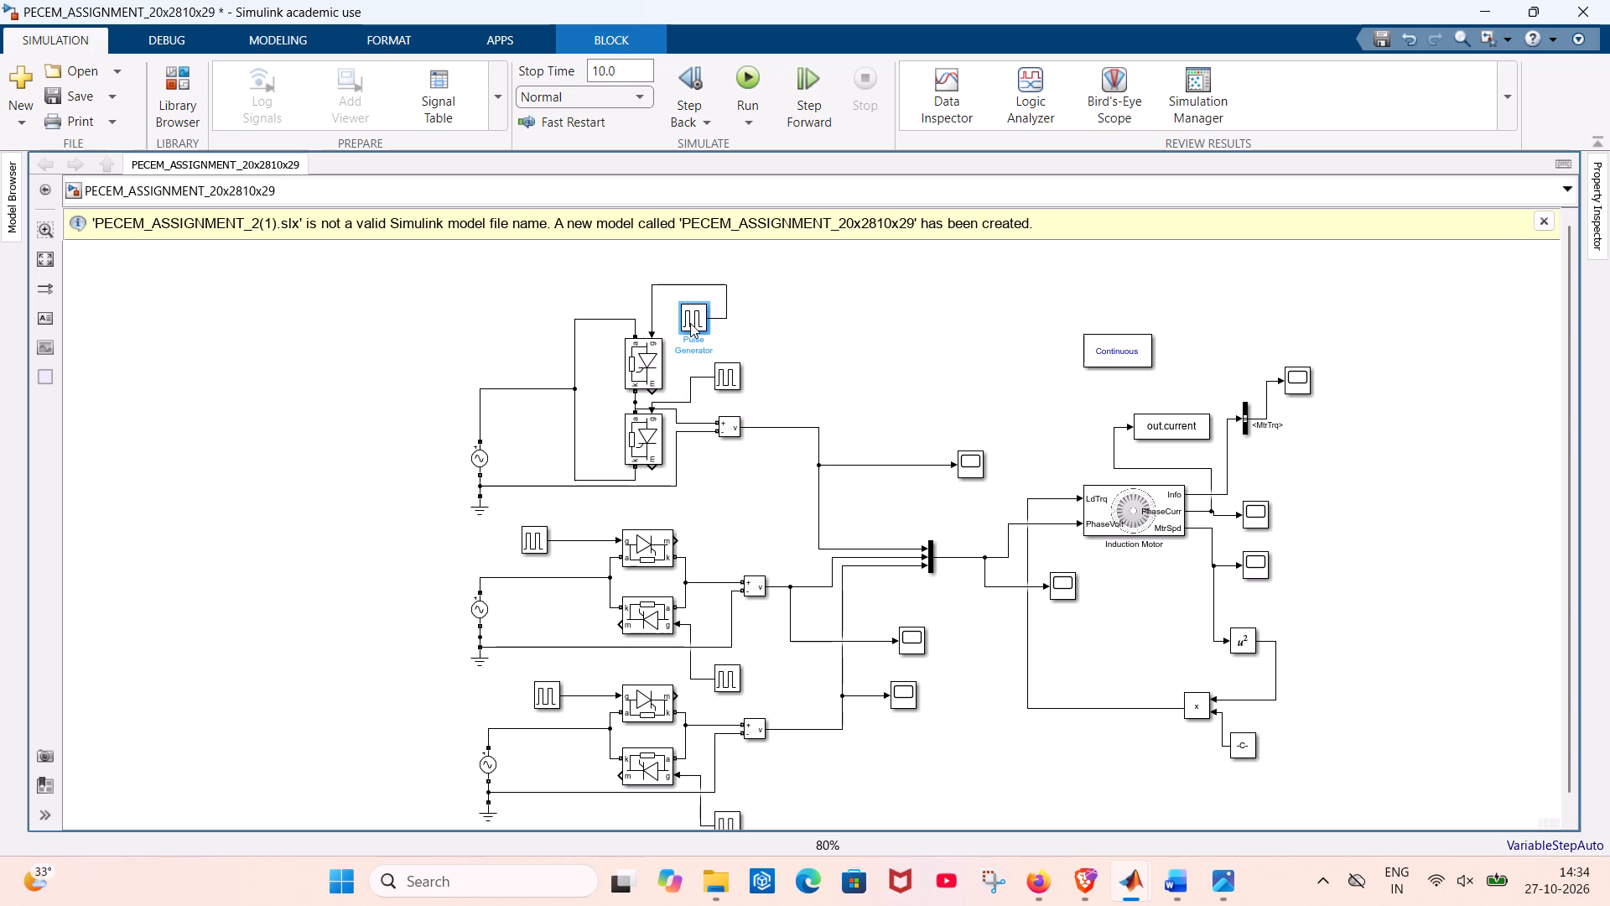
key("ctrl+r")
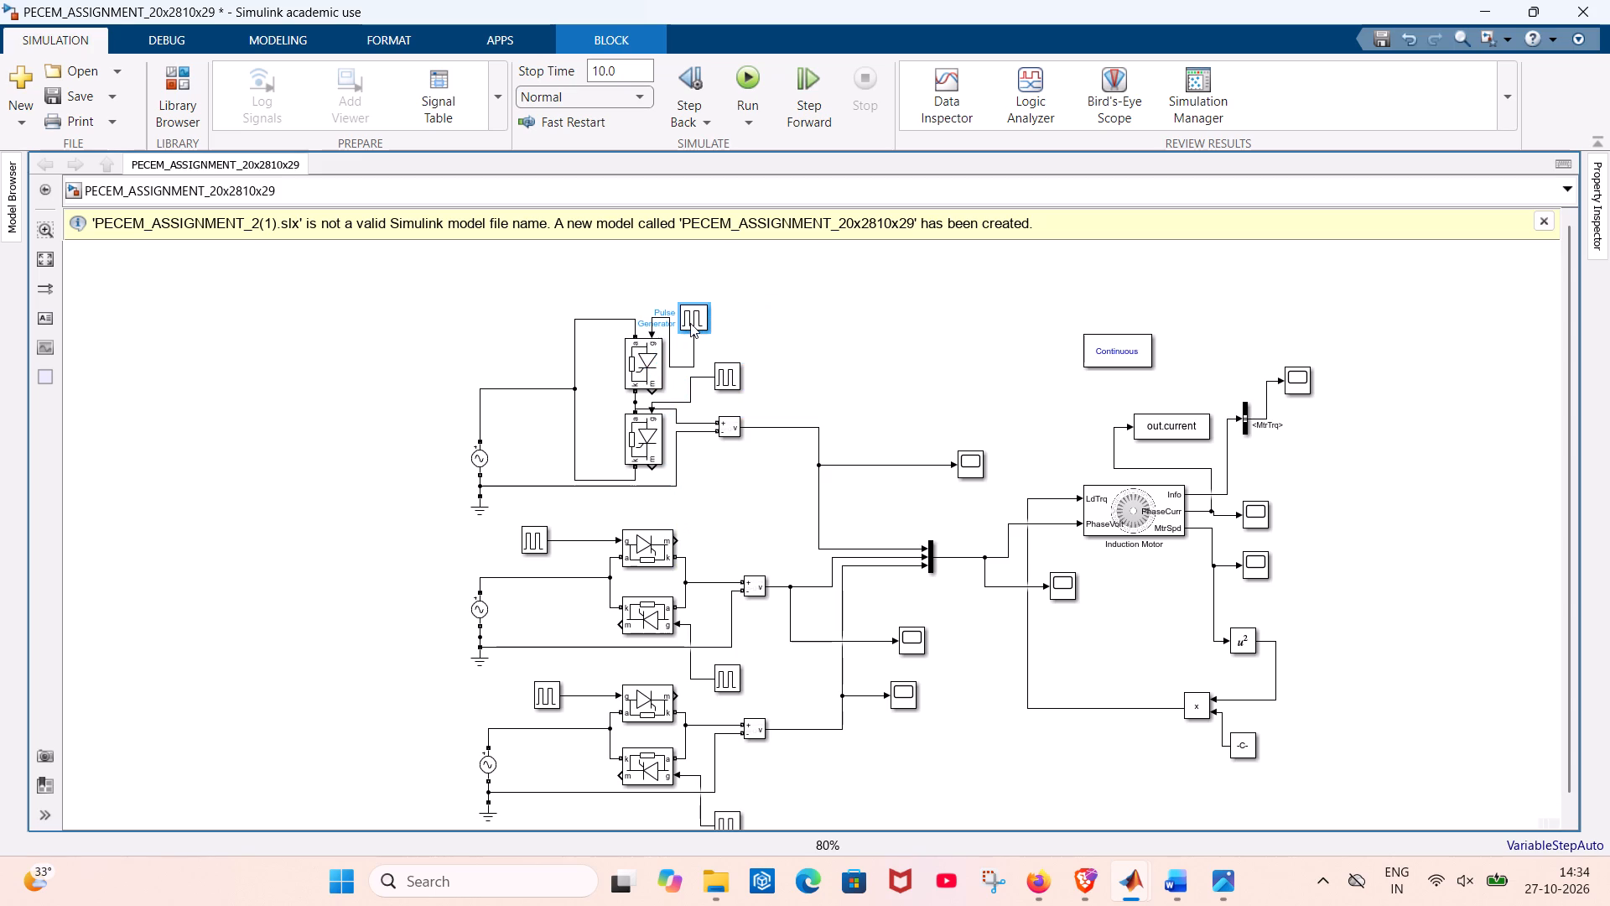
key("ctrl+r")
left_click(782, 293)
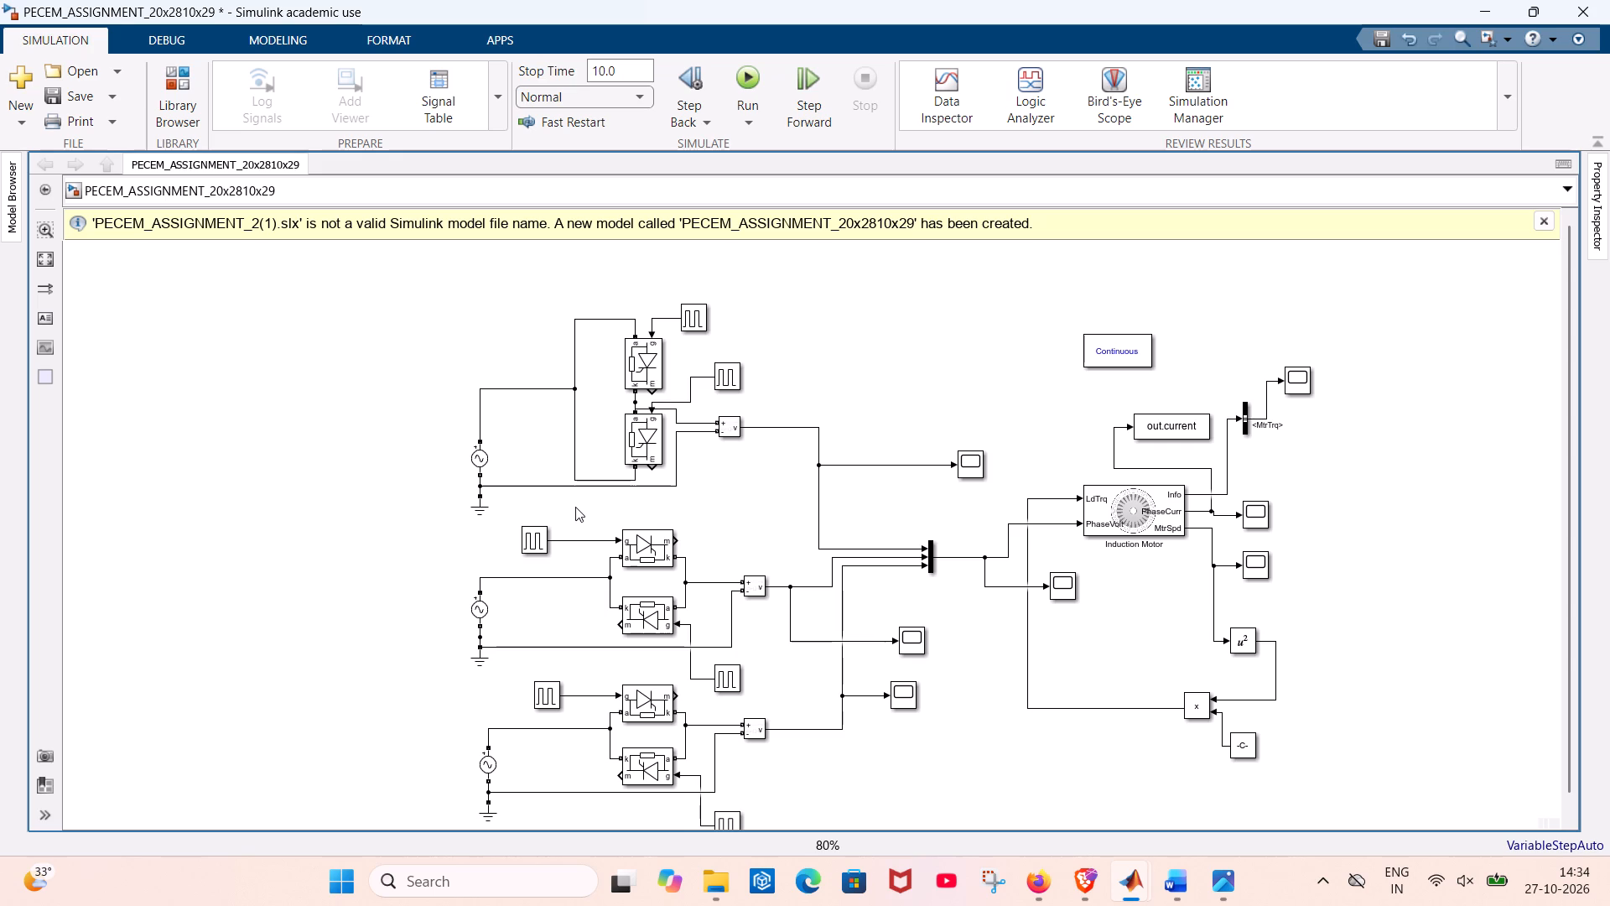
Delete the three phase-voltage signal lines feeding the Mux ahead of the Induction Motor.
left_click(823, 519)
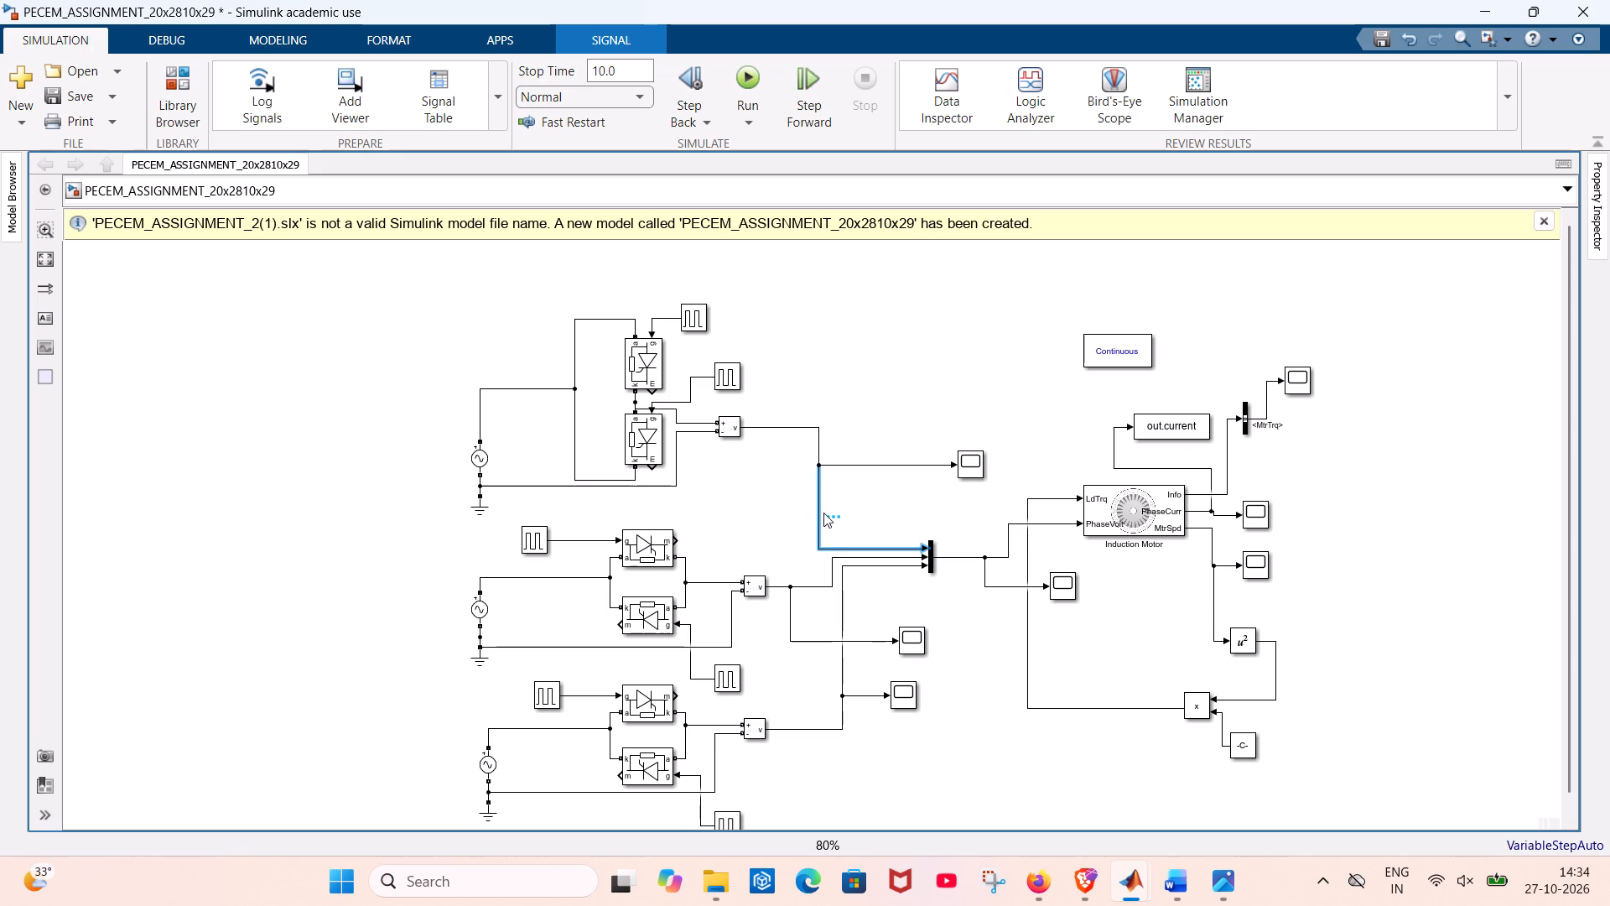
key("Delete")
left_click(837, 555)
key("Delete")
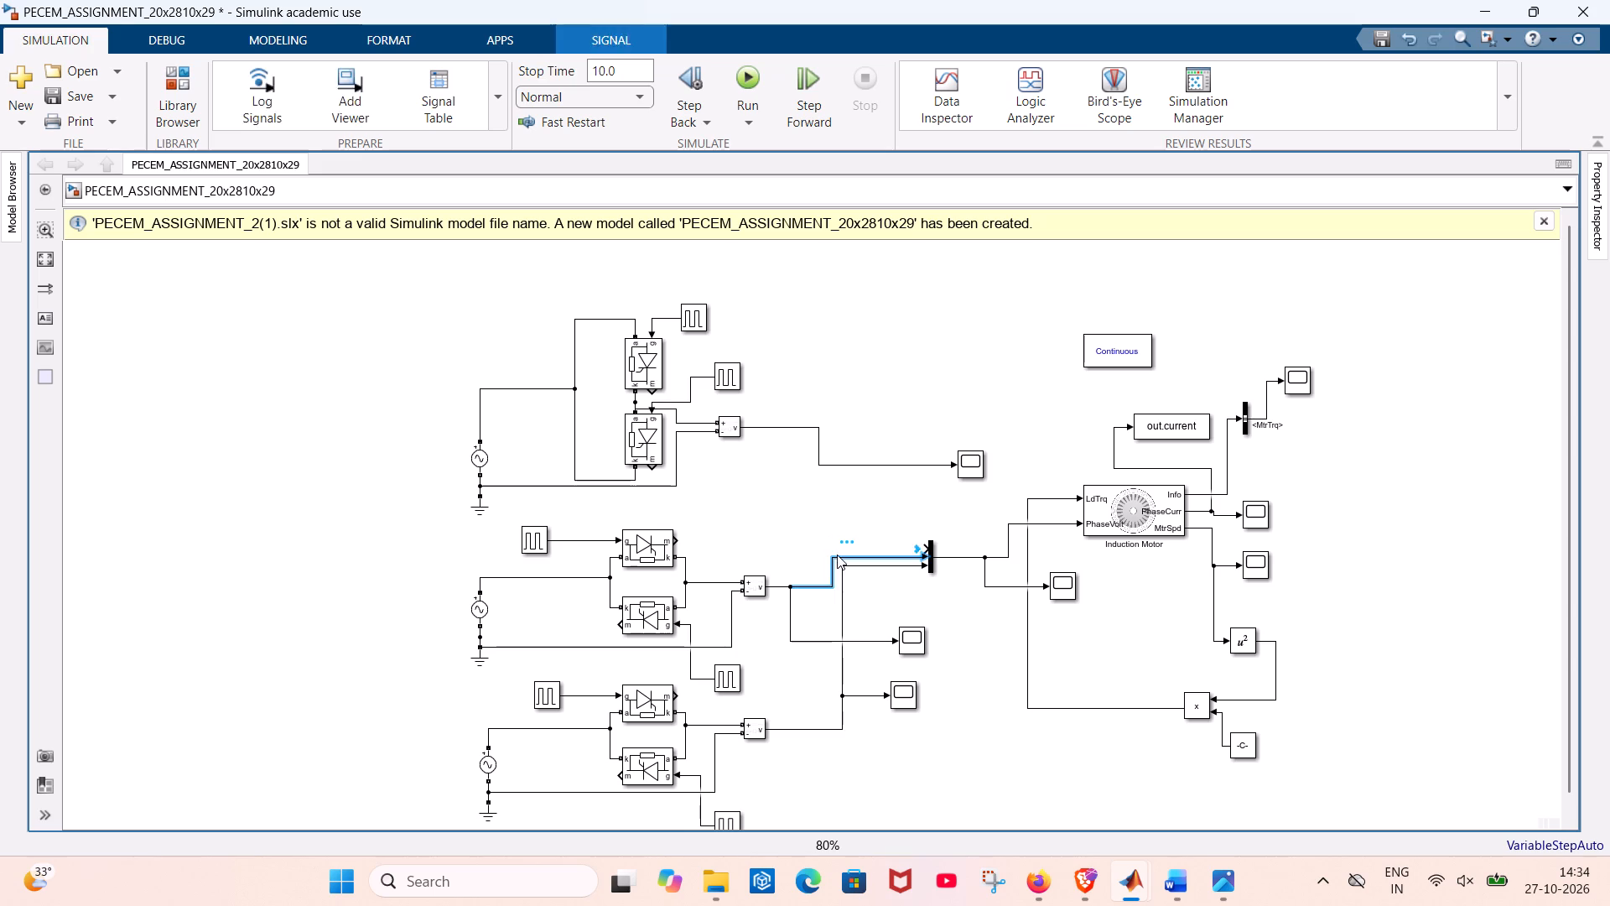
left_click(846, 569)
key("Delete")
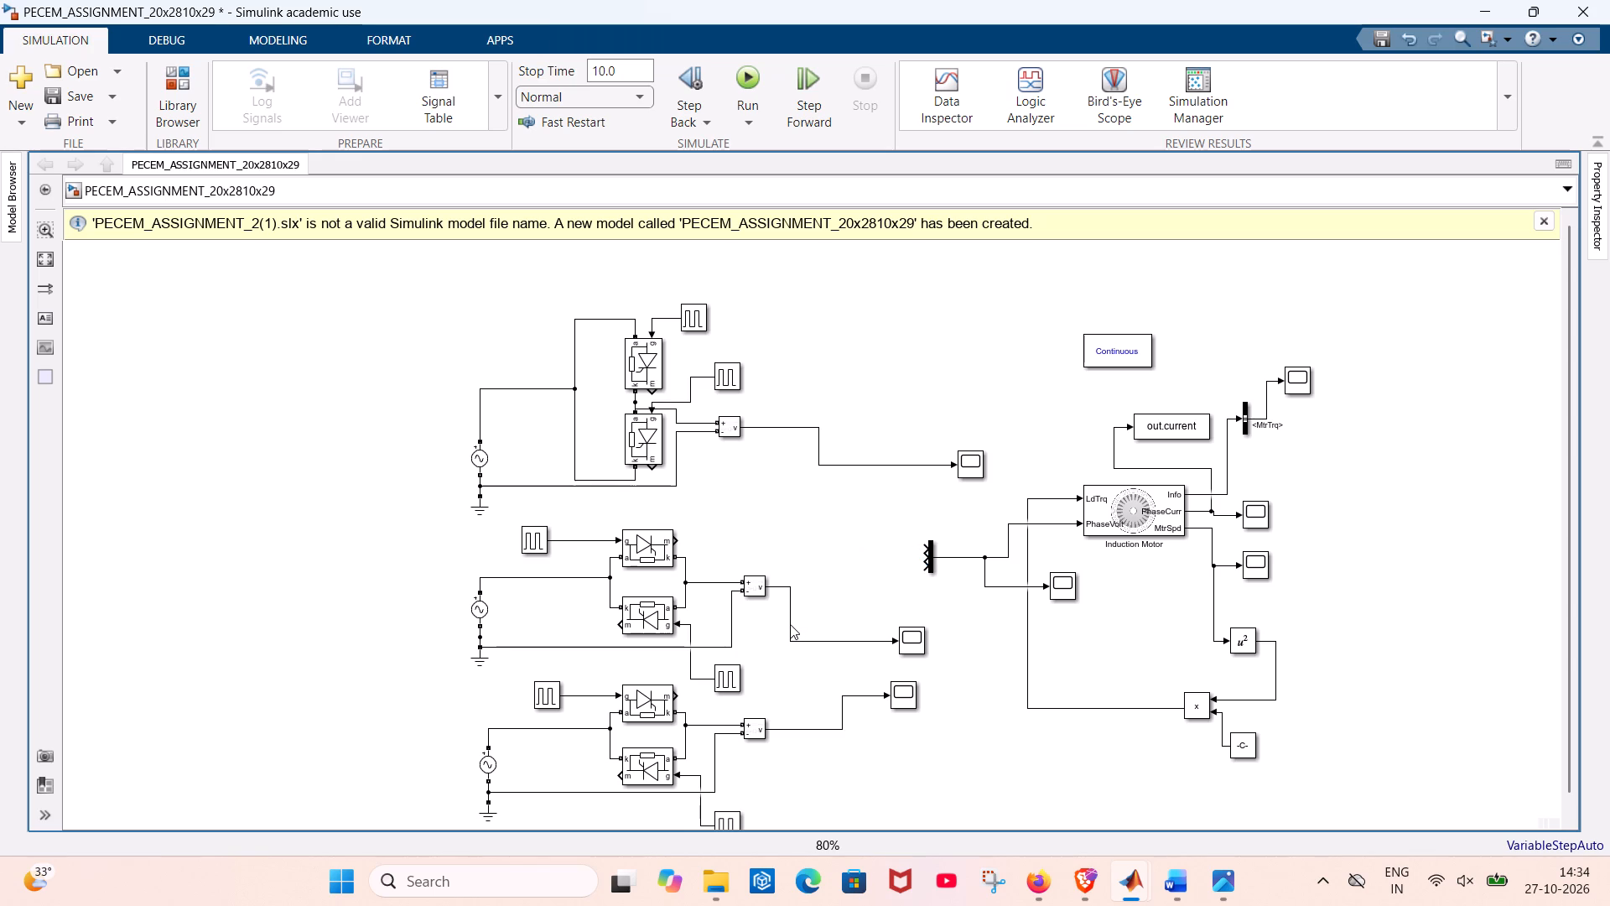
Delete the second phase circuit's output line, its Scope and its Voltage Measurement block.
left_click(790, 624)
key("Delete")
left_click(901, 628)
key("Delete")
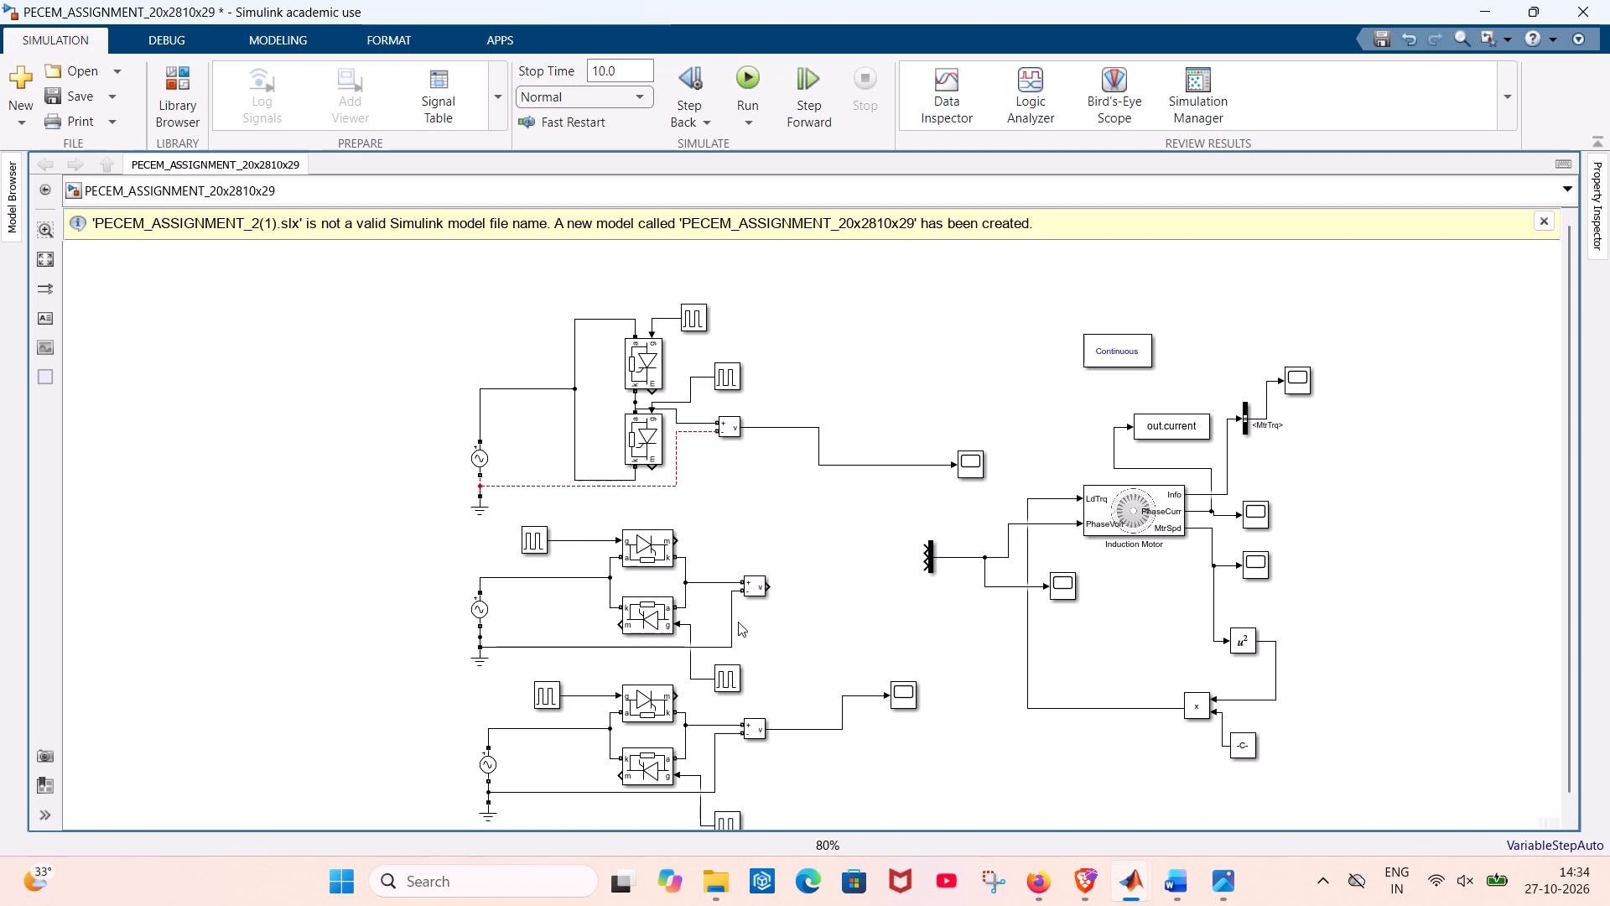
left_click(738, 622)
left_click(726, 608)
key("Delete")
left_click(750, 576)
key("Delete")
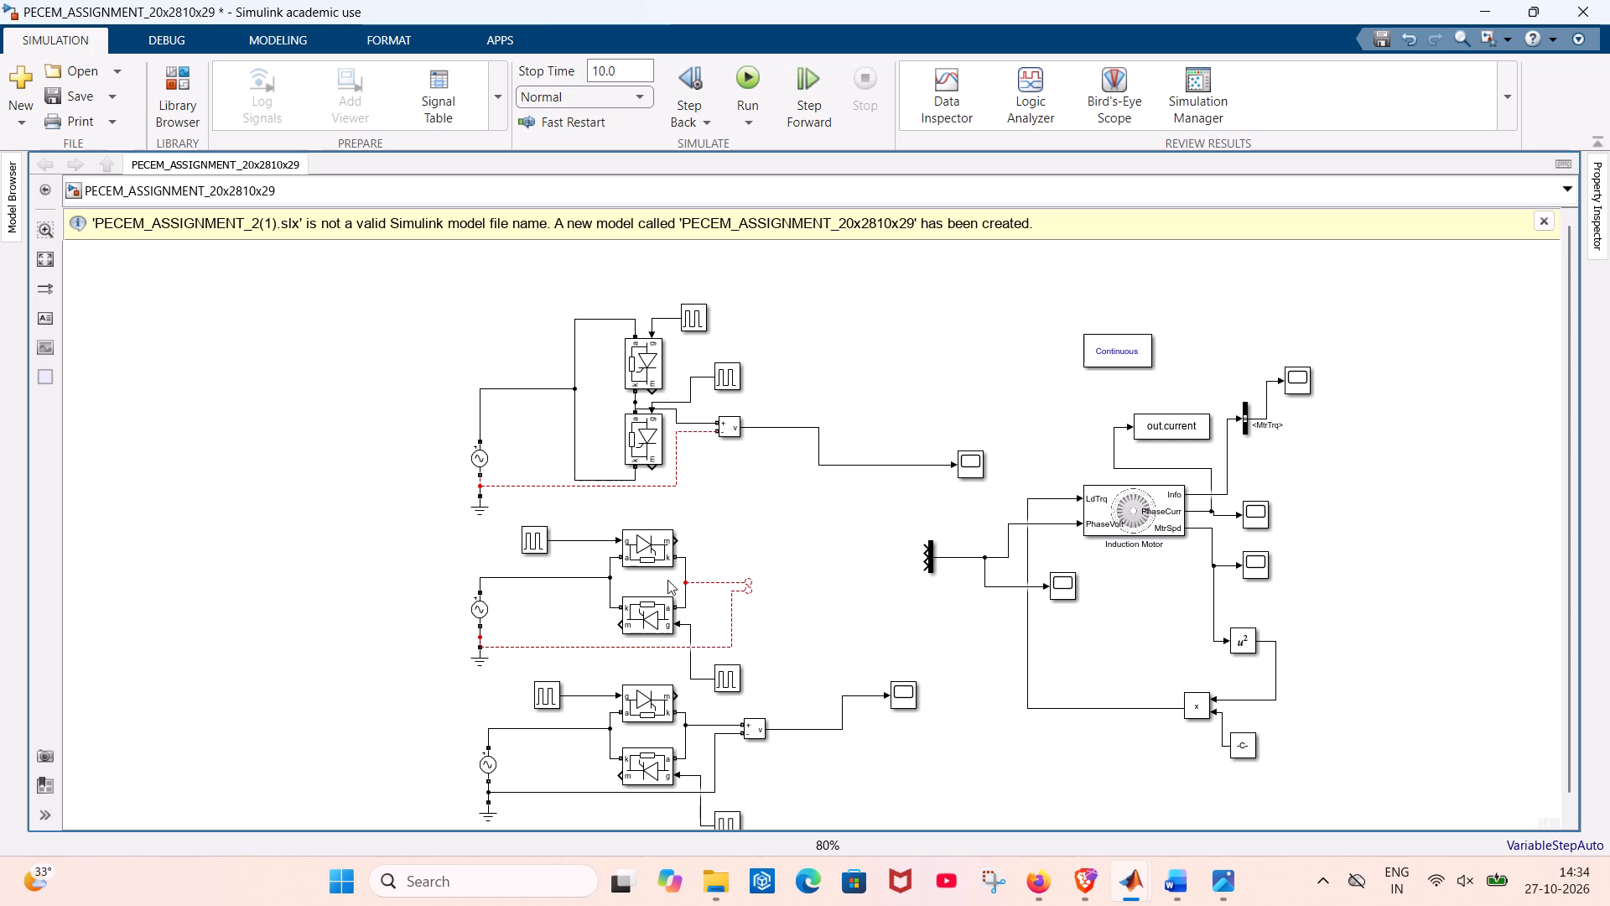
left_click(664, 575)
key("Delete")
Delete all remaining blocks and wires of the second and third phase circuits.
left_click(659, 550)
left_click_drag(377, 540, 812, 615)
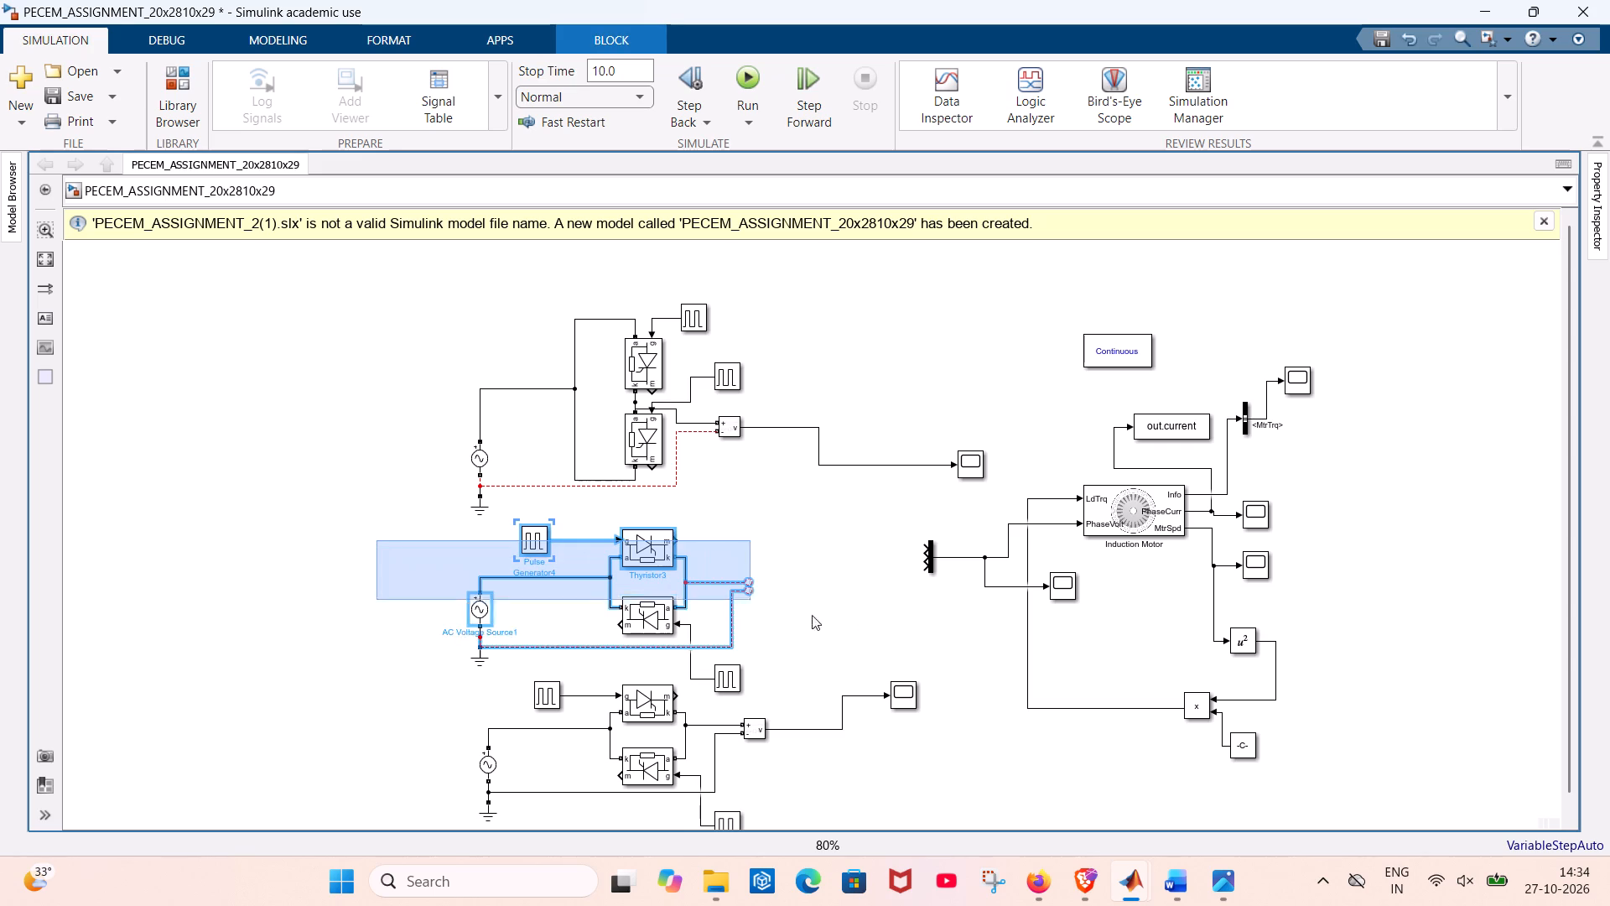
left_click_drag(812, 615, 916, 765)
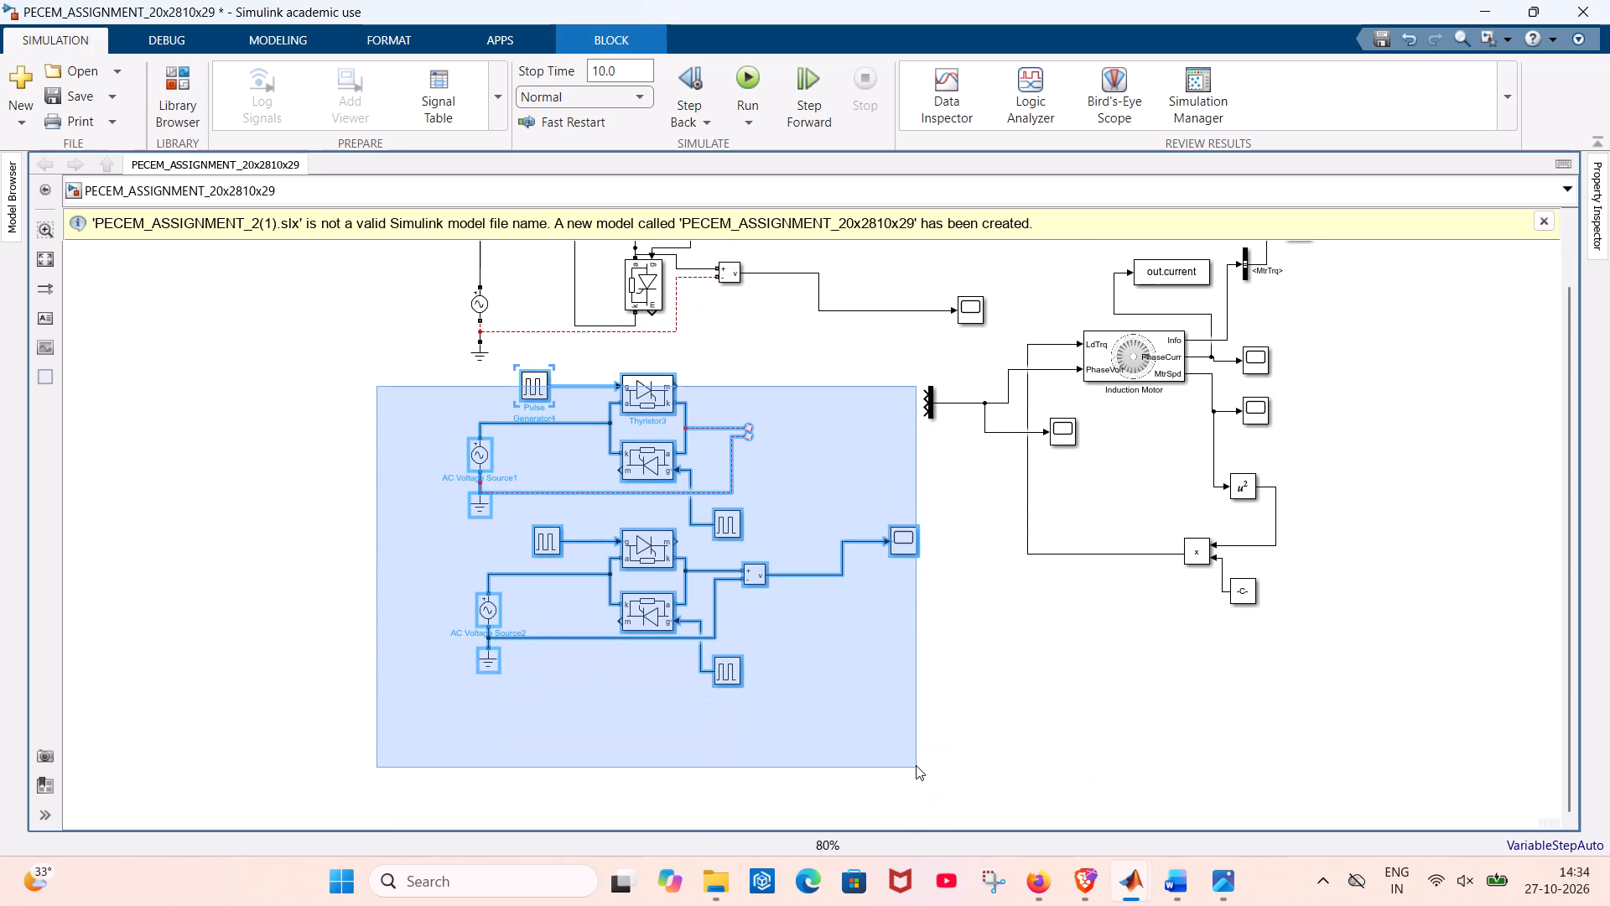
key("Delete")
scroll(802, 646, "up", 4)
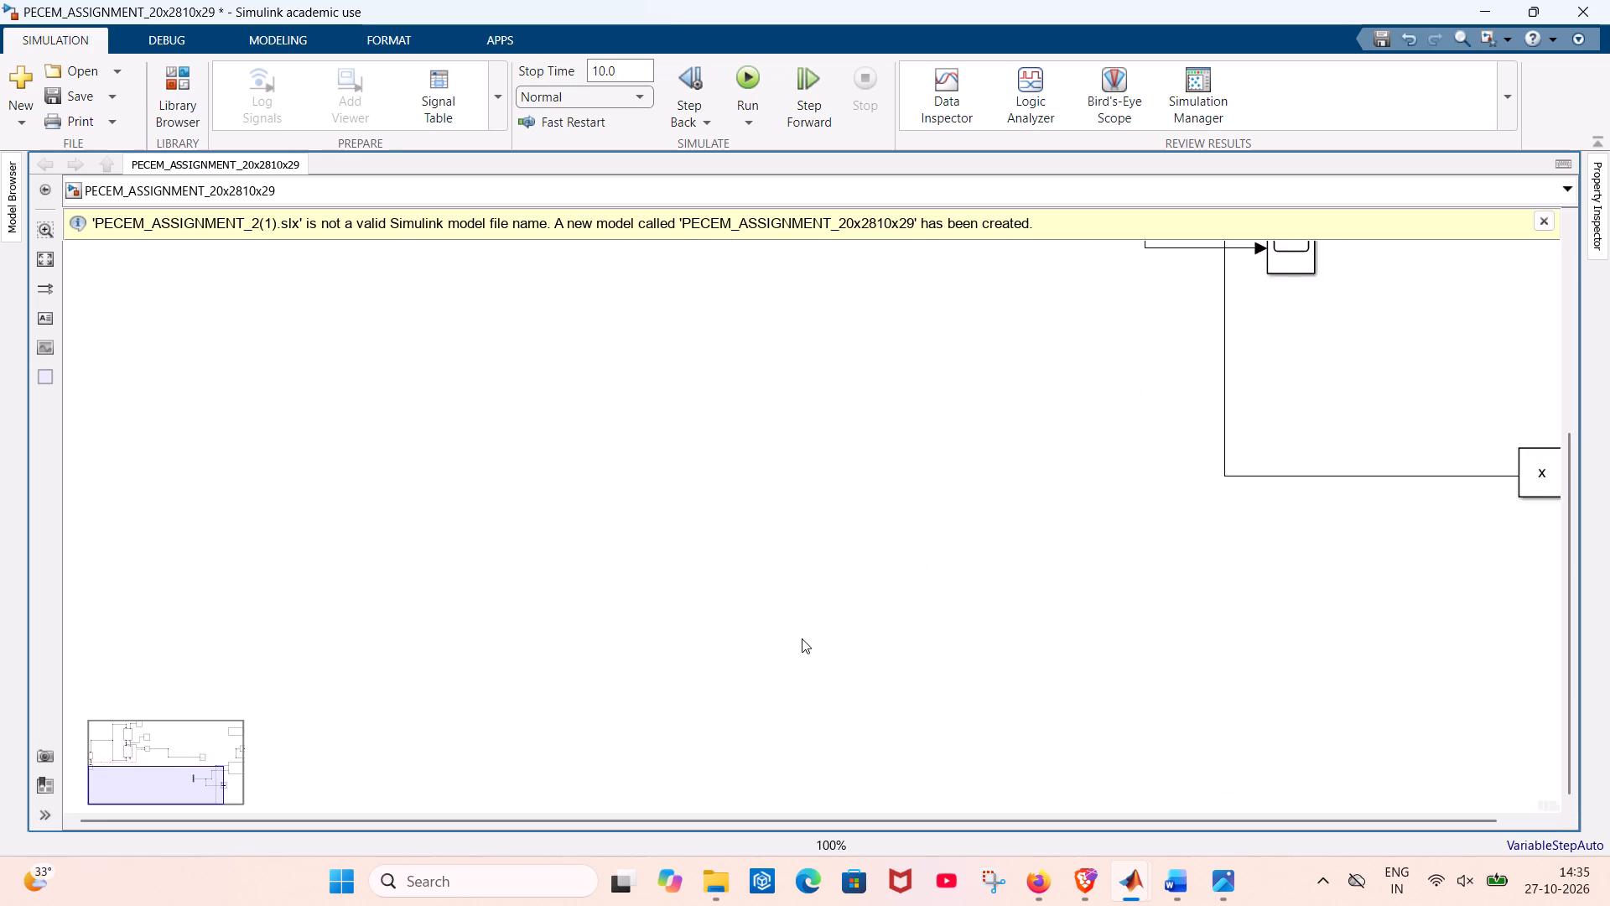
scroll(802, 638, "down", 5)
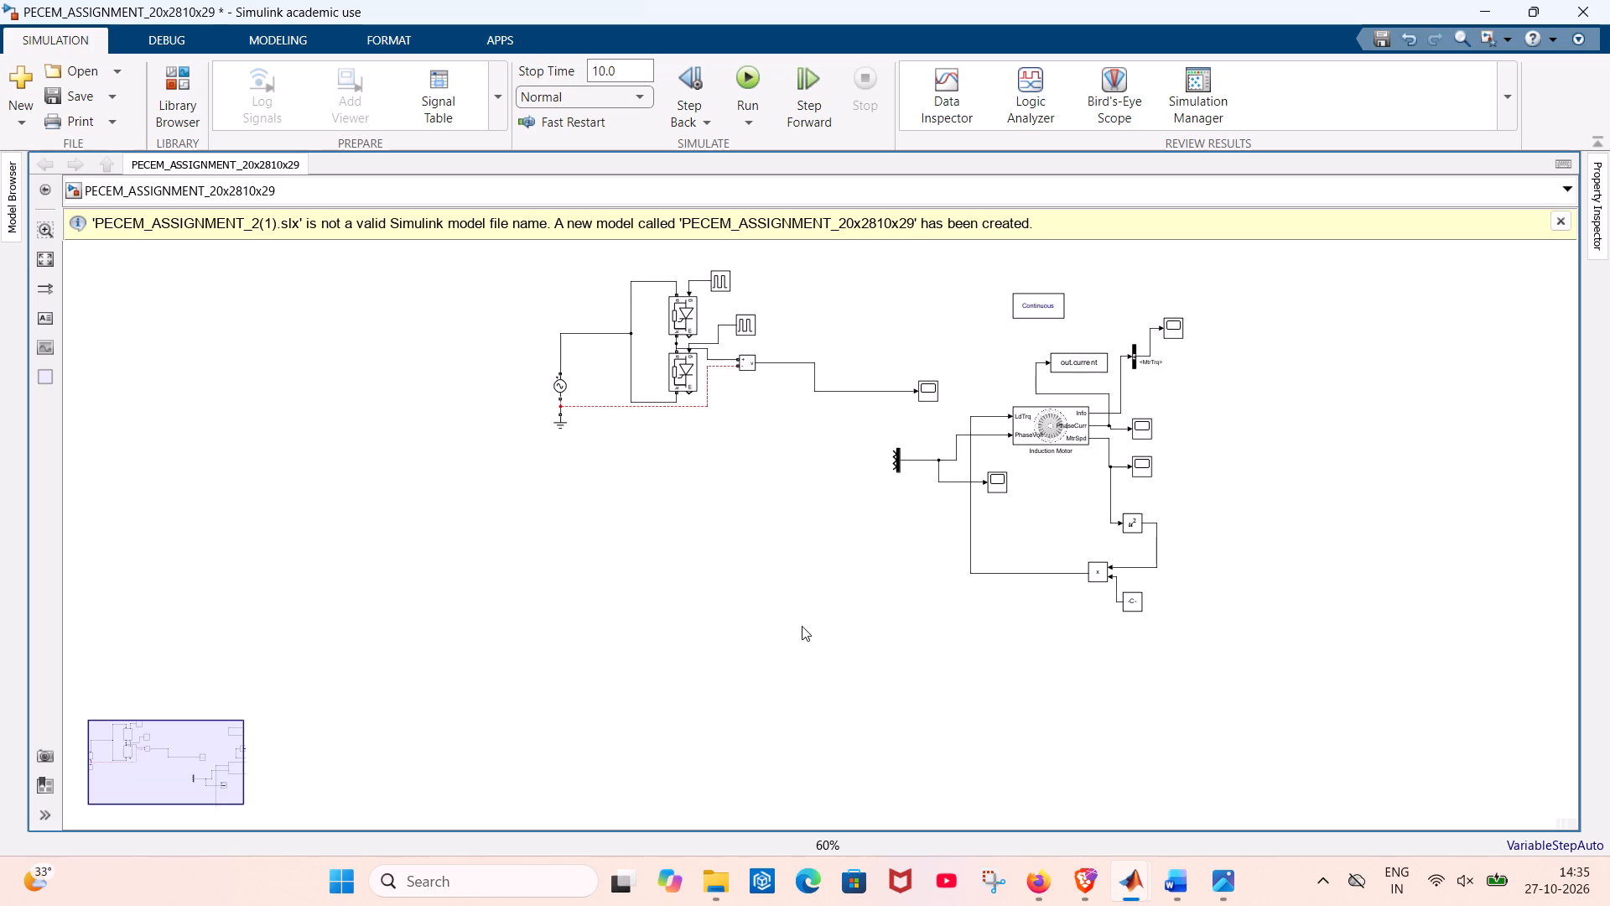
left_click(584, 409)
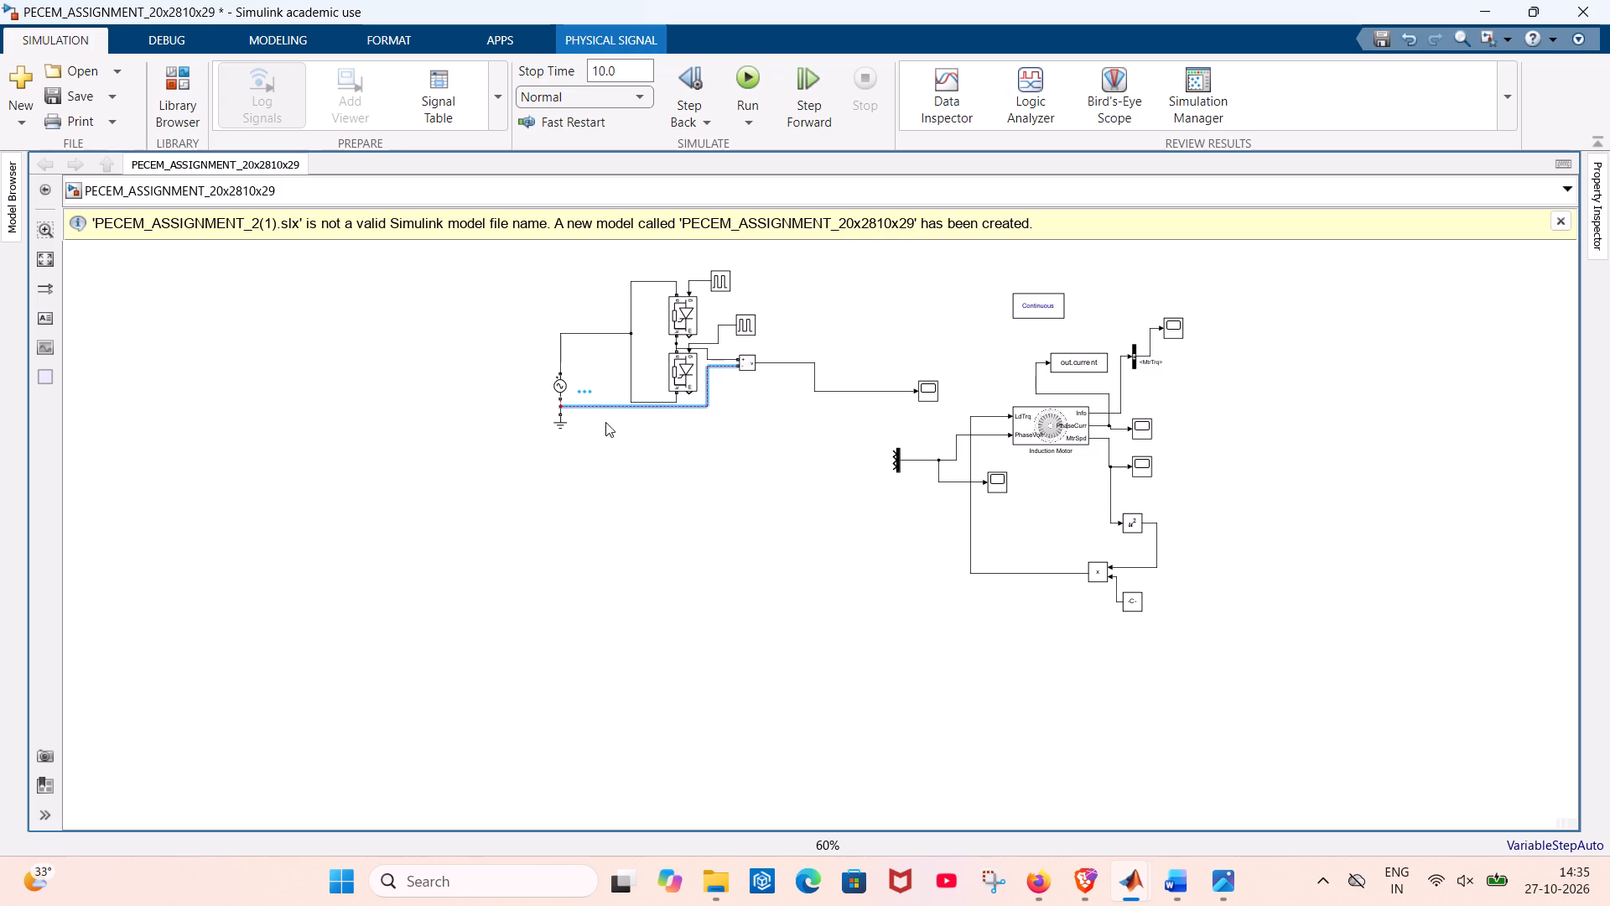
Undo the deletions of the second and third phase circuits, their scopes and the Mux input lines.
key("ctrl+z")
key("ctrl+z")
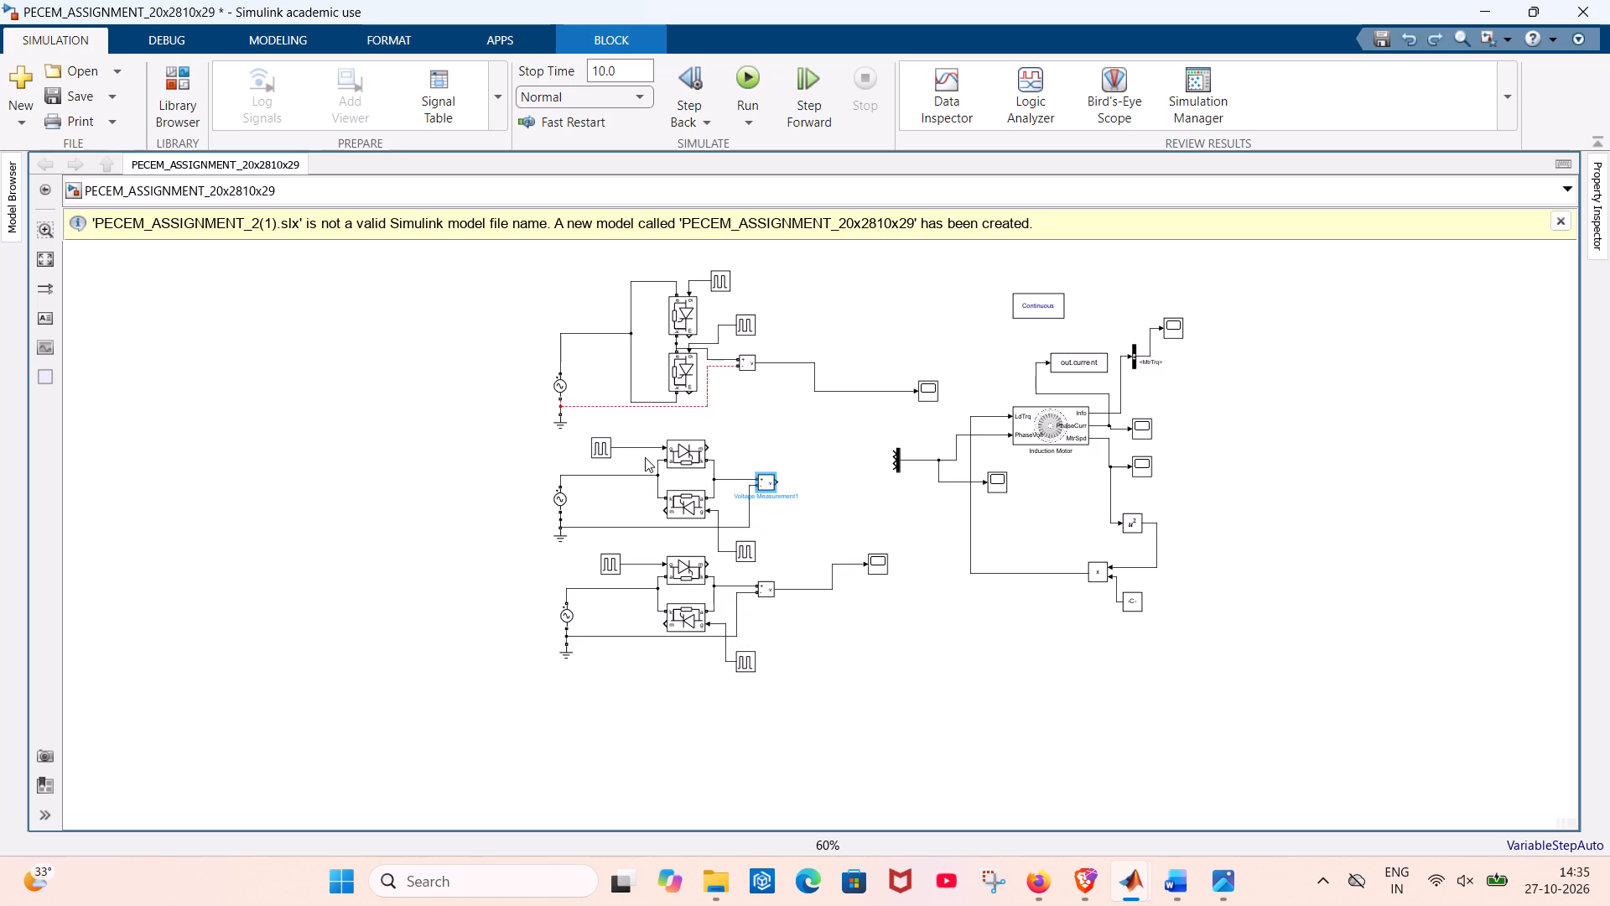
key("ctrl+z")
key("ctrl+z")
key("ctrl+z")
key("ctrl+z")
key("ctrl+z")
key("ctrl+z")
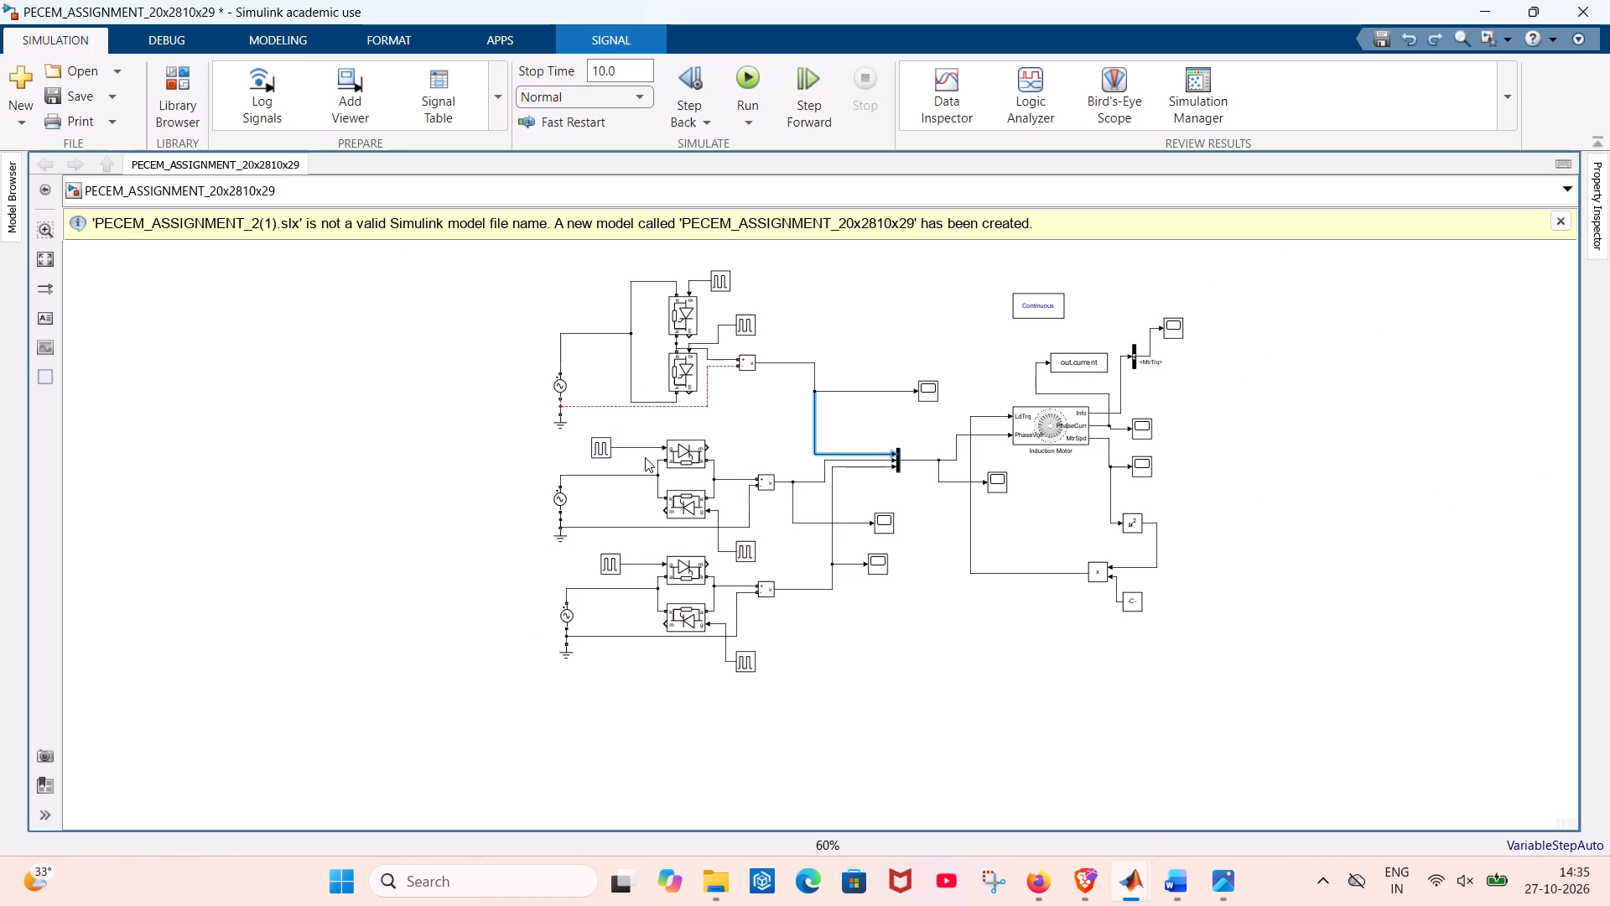
Undo the rearrangement of the topmost phase circuit back to its original layout with horizontal thyristors.
key("ctrl+z")
key("ctrl+z")
key("ctrl+z")
key("ctrl+z")
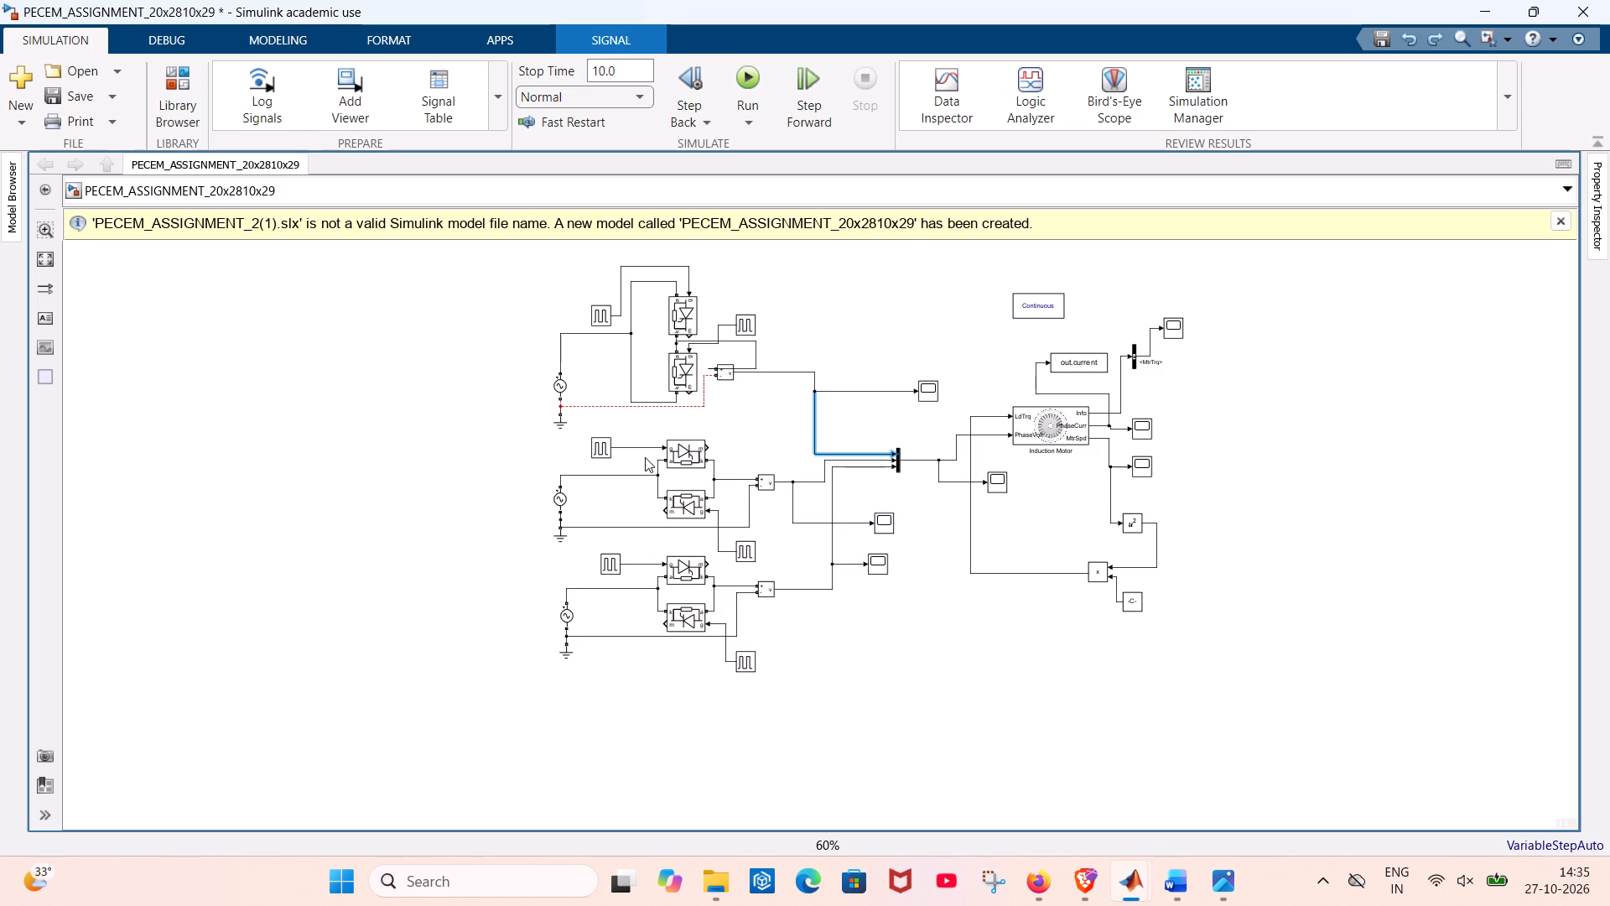
key("ctrl+z")
key("ctrl+z")
key("ctrl+z")
key("ctrl+z")
key("ctrl+z")
key("ctrl+z")
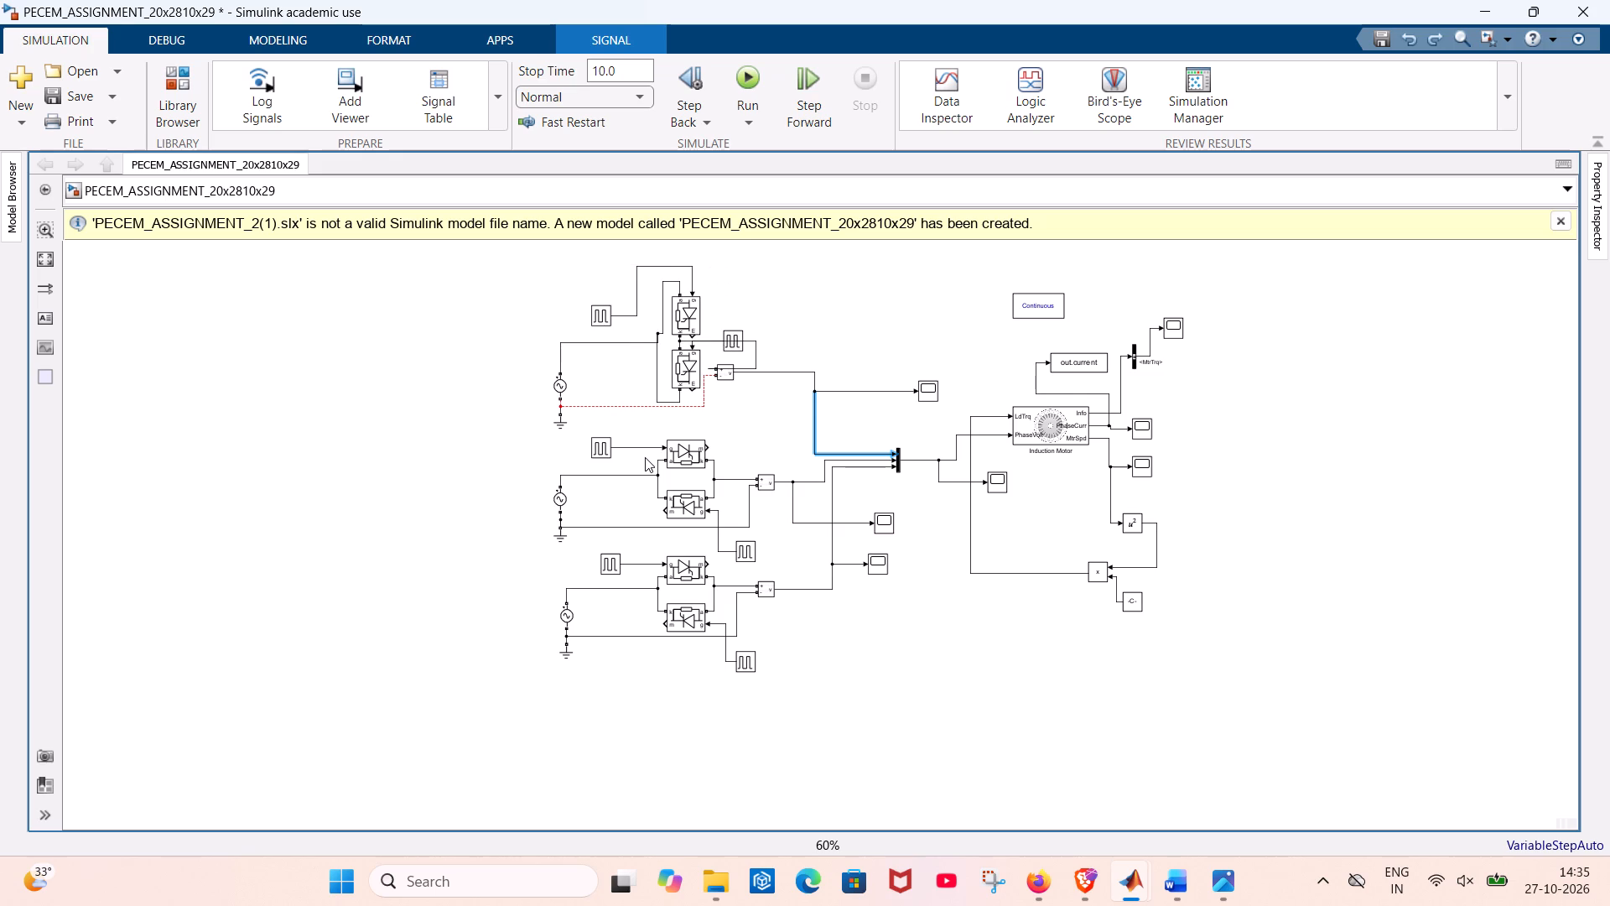
key("ctrl+z")
key("ctrl+z")
key("ctrl+z")
key("ctrl+z")
key("ctrl+z")
key("ctrl+z")
key("ctrl+z")
key("ctrl+z")
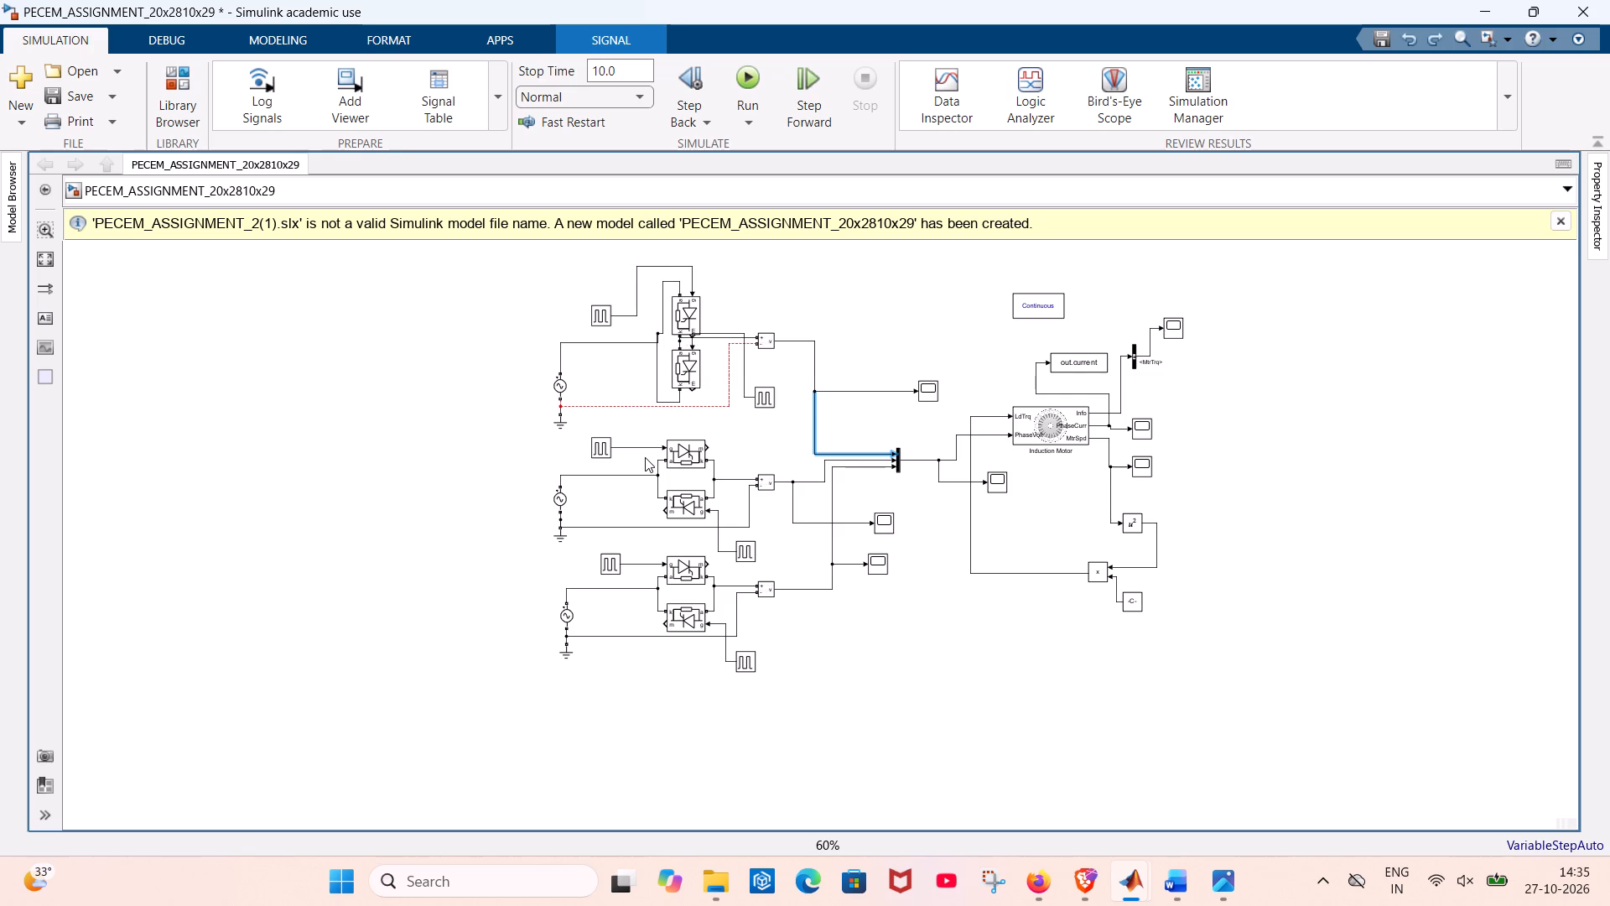
key("ctrl+z")
key("ctrl+z")
key("ctrl+z")
key("ctrl+z")
key("ctrl+z")
key("ctrl+z")
key("ctrl+z")
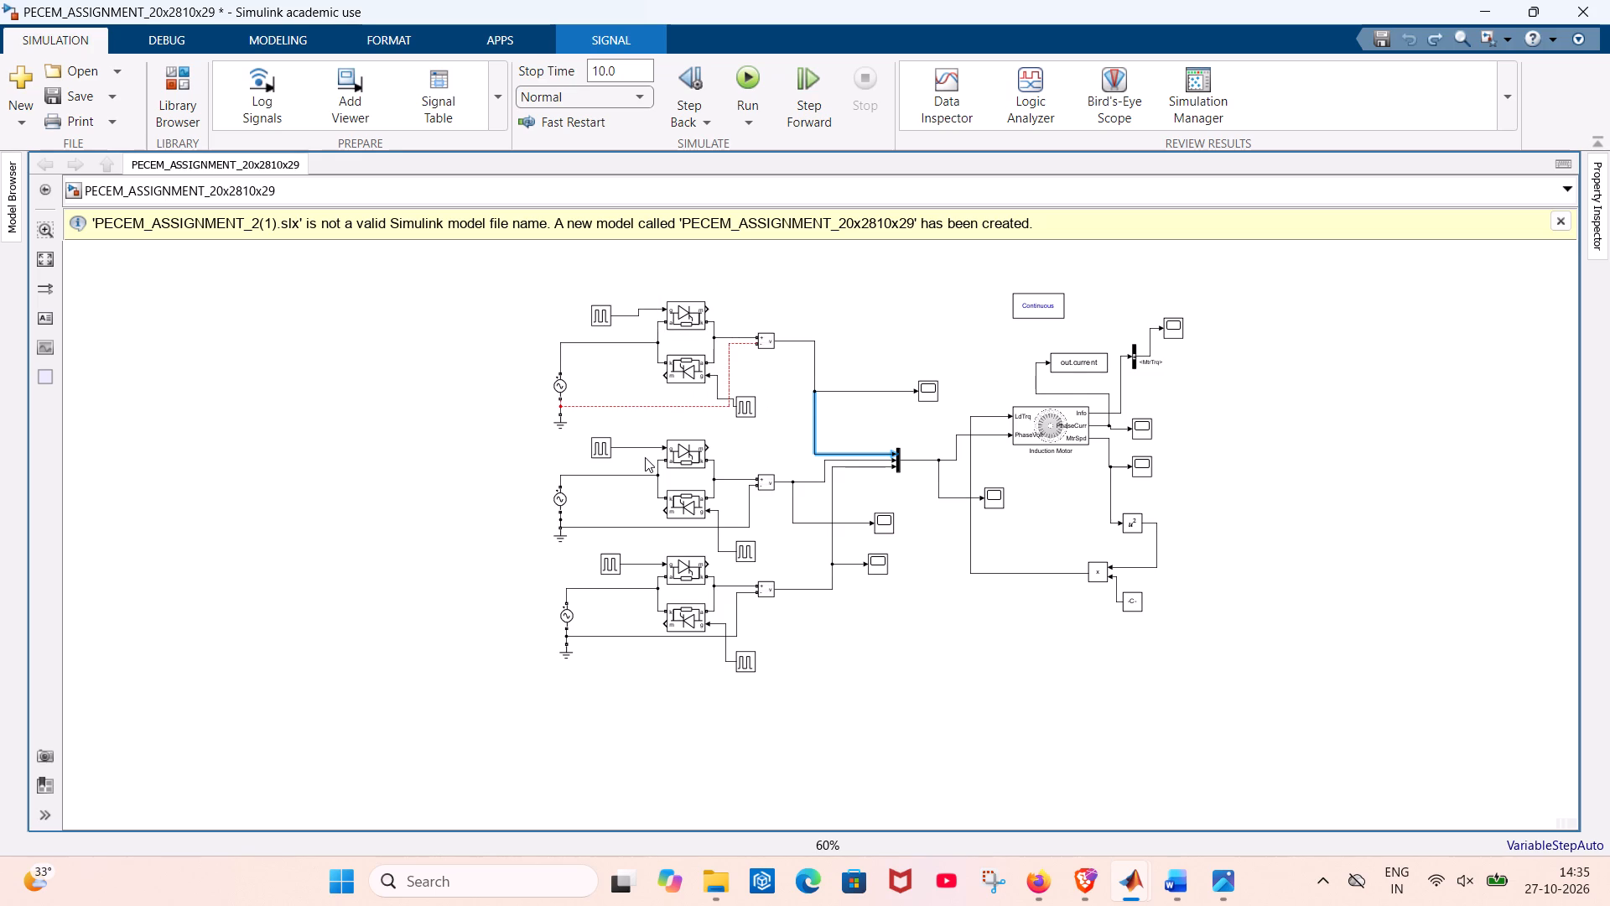
key("ctrl+z")
key("ctrl+z")
key("ctrl+z")
key("ctrl+z")
key("ctrl+z")
key("ctrl+z")
key("ctrl+z")
key("ctrl+z")
Reconnect the topmost phase circuit's AC voltage source lower terminal to its ground and return line.
scroll(584, 437, "up", 5, "ctrl")
scroll(604, 405, "up", 2)
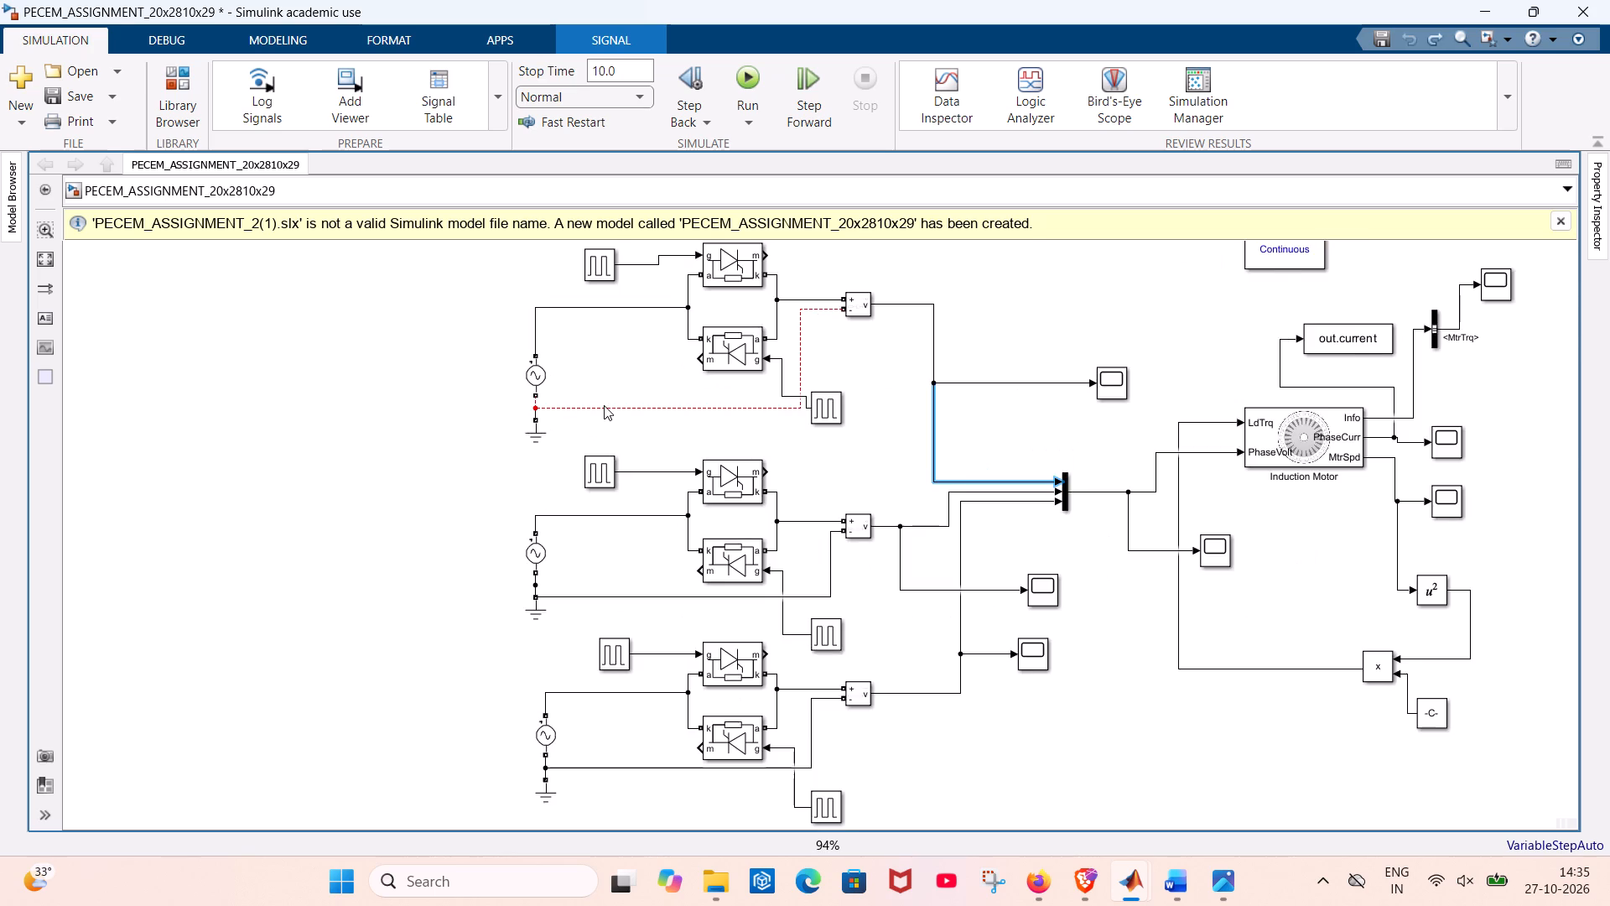
scroll(604, 405, "up", 3)
left_click(543, 409)
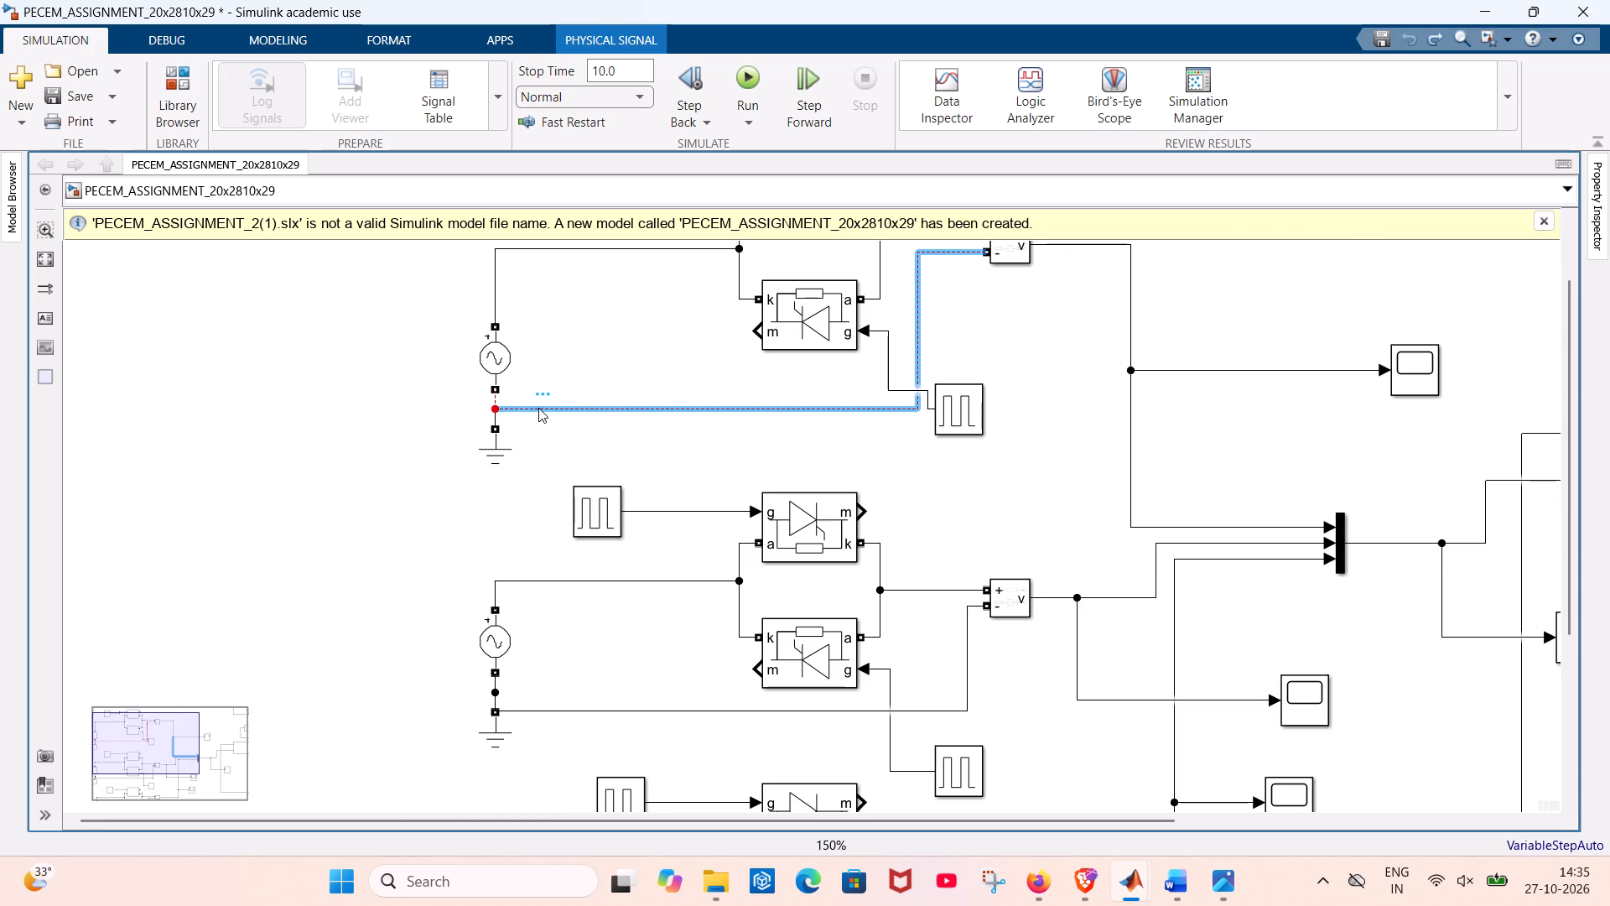
left_click(491, 389)
left_click_drag(491, 389, 490, 430)
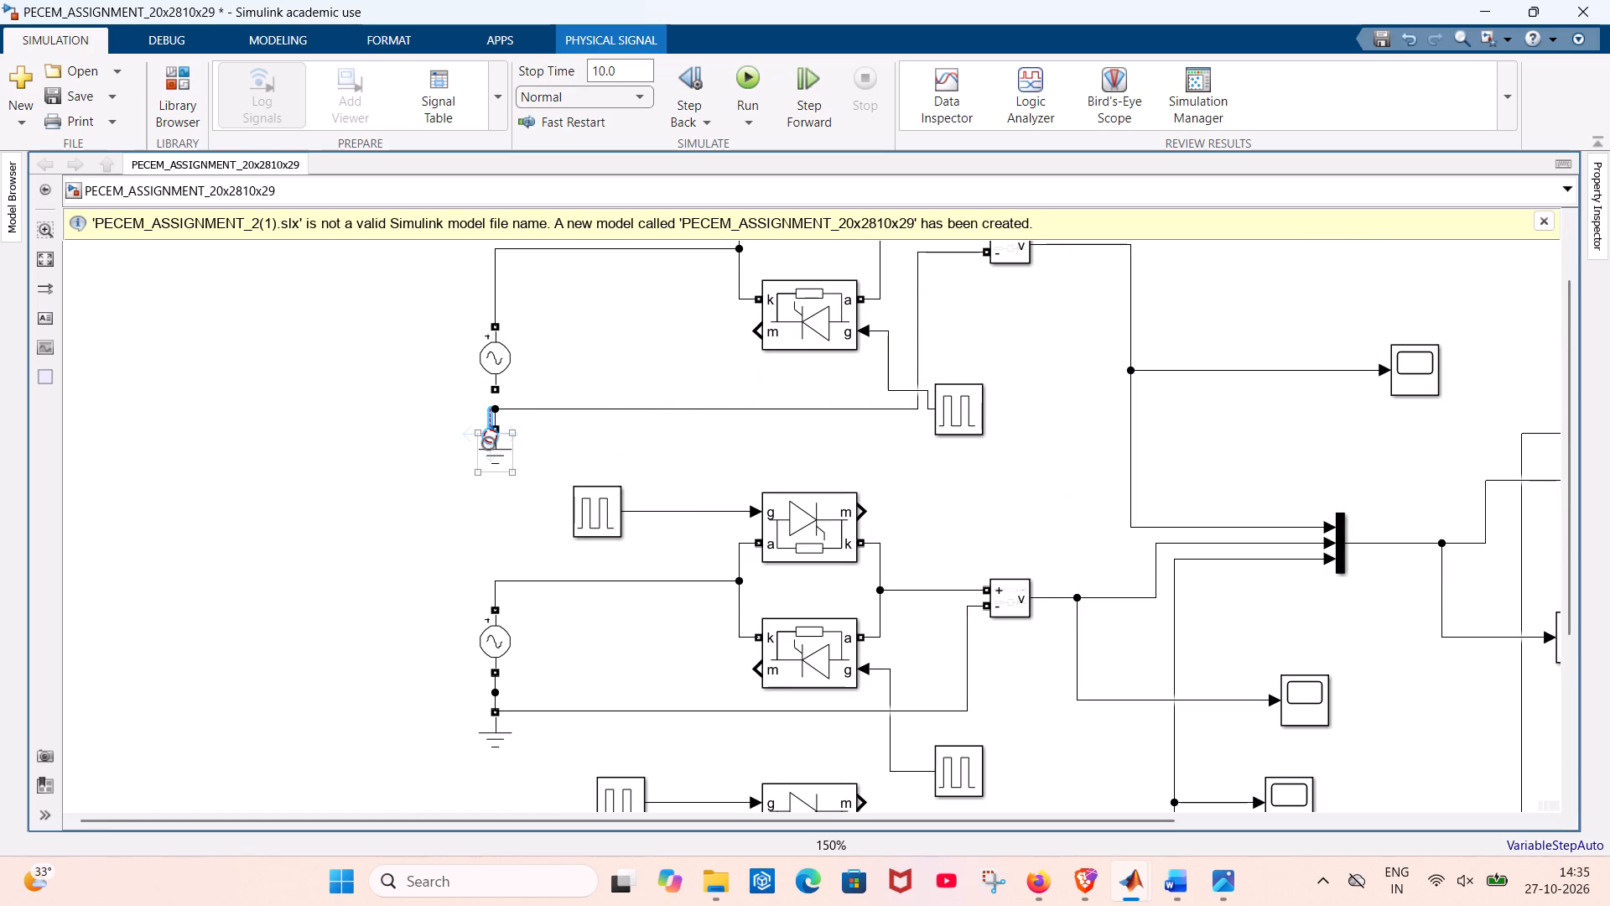
left_click_drag(492, 434, 496, 389, "ctrl")
left_click(556, 388, "ctrl")
scroll(600, 380, "up", 2)
scroll(600, 380, "down", 6)
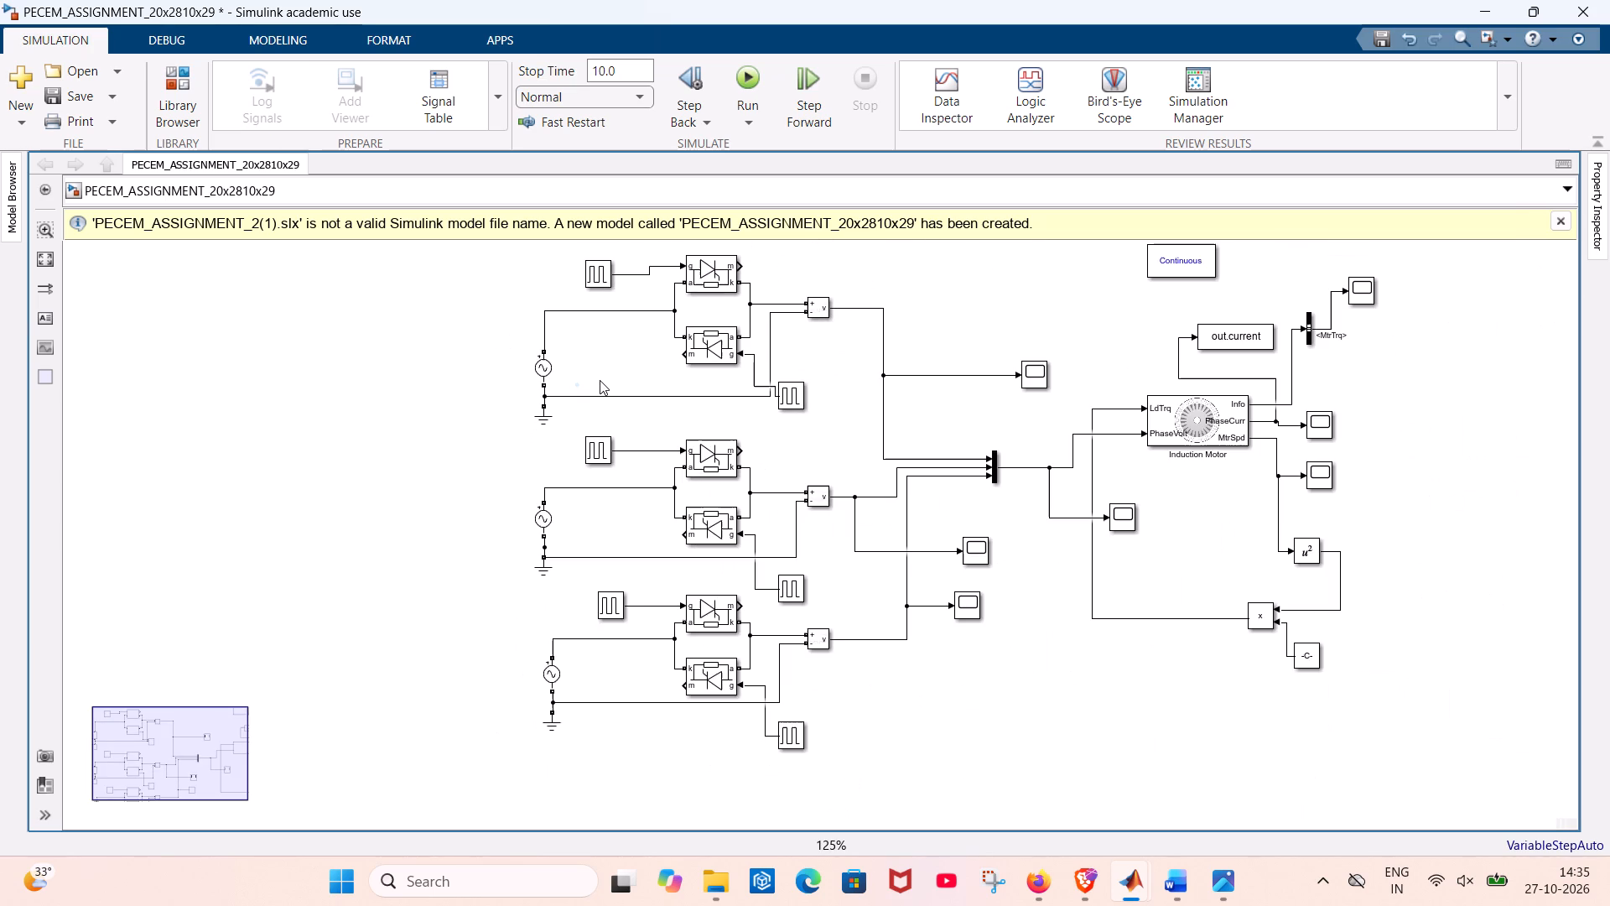
Rotate both thyristors of the topmost phase circuit to stand vertically with their anodes facing up.
left_click(705, 344)
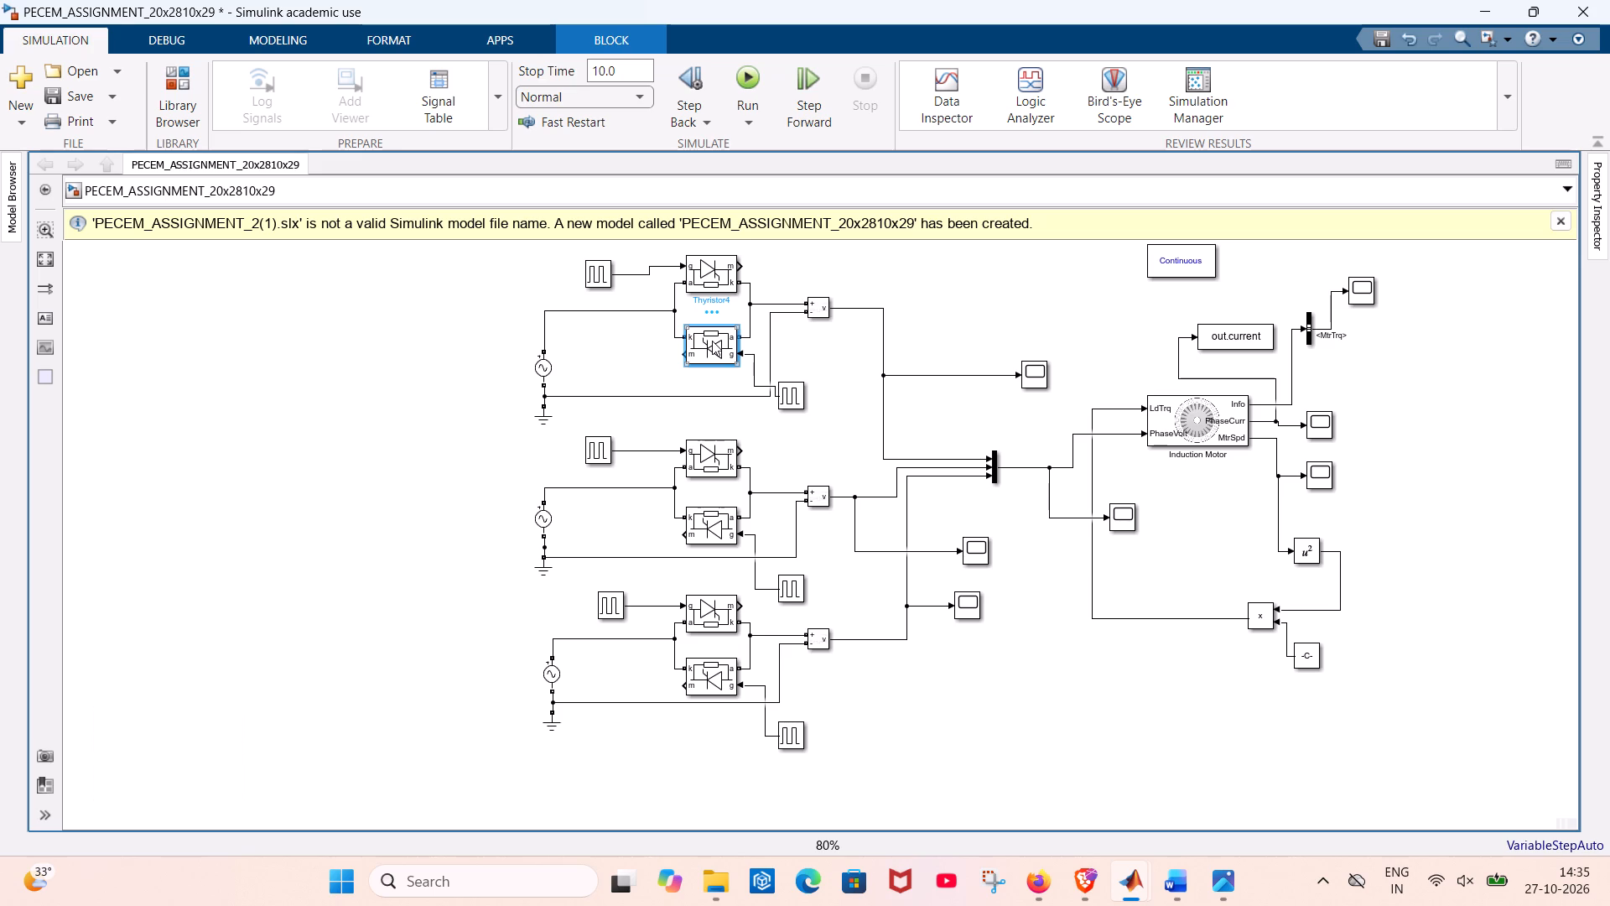
key("ctrl+r")
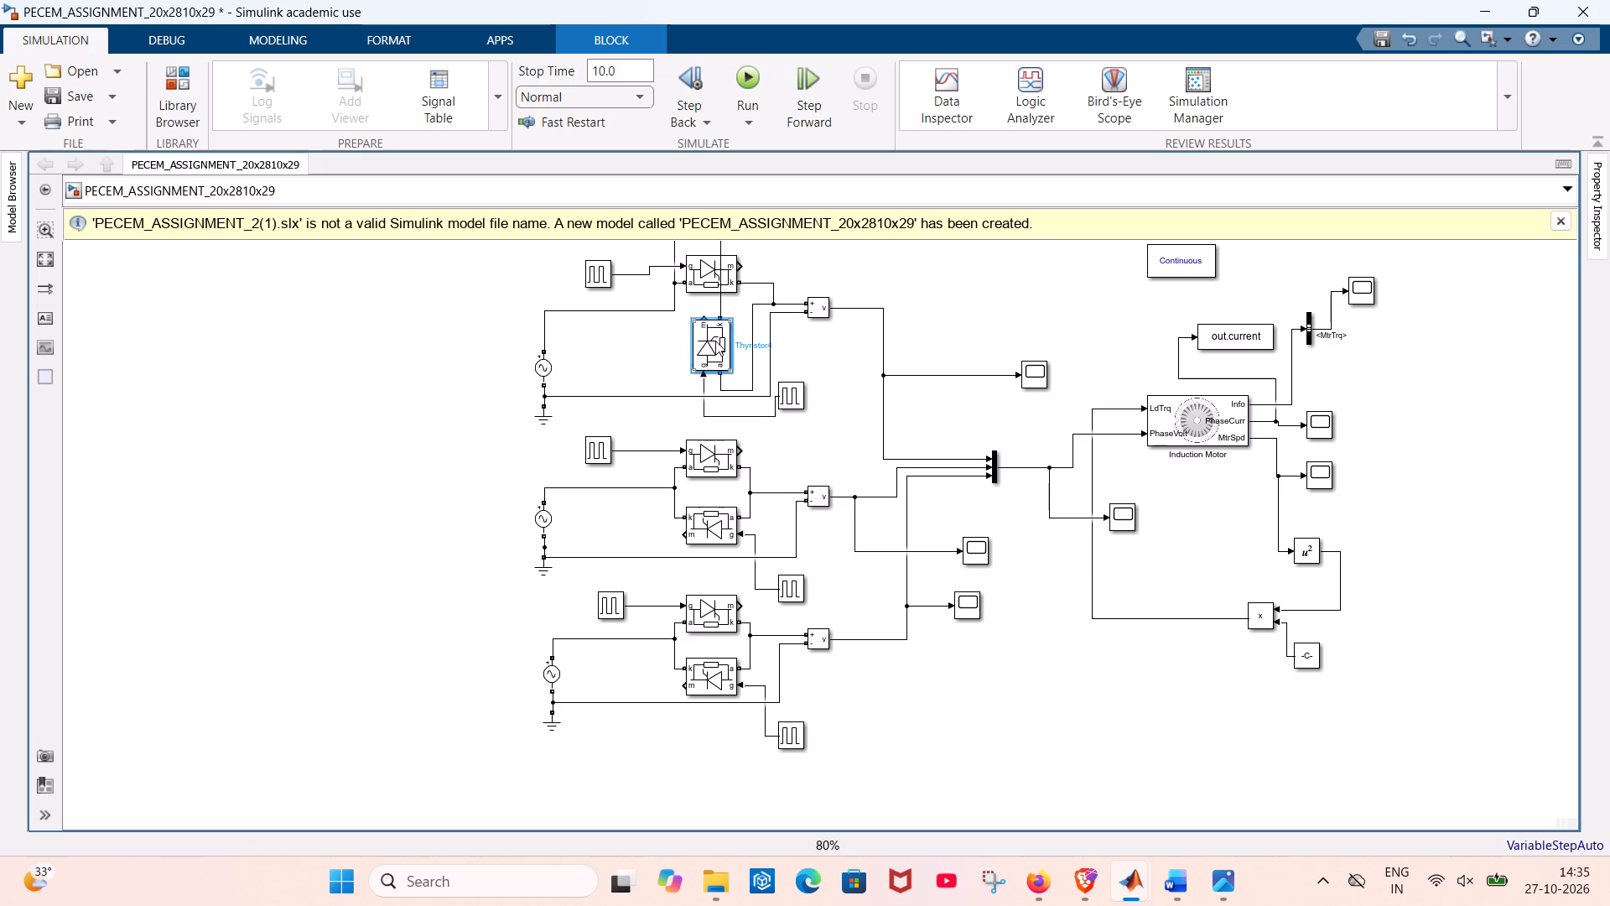
key("ctrl+r")
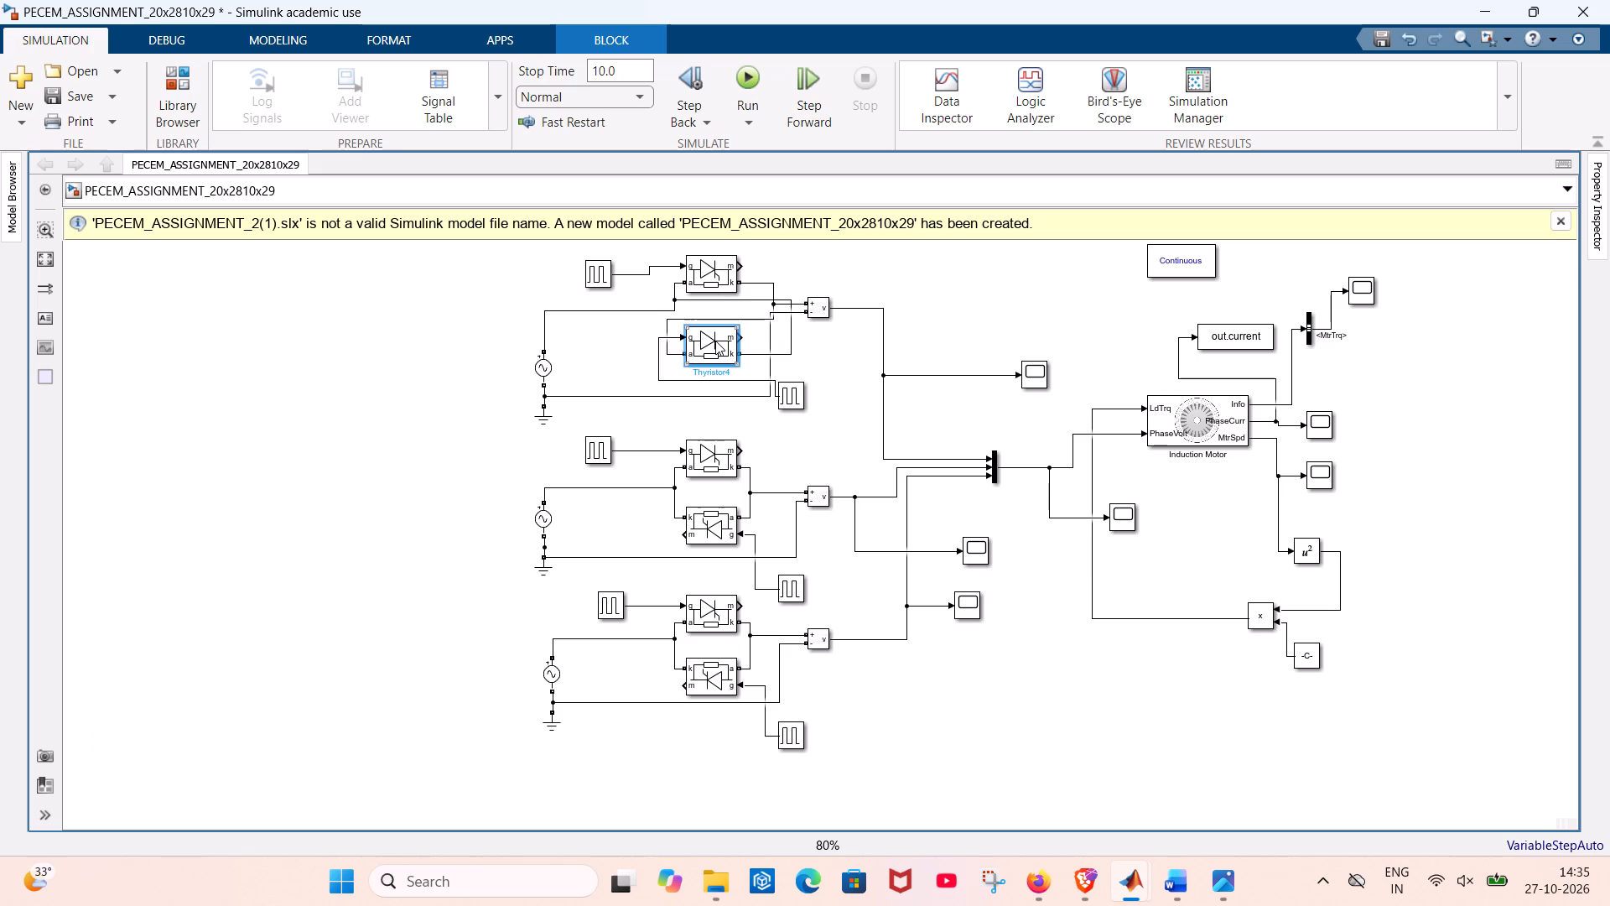
key("ctrl+r")
left_click(714, 277)
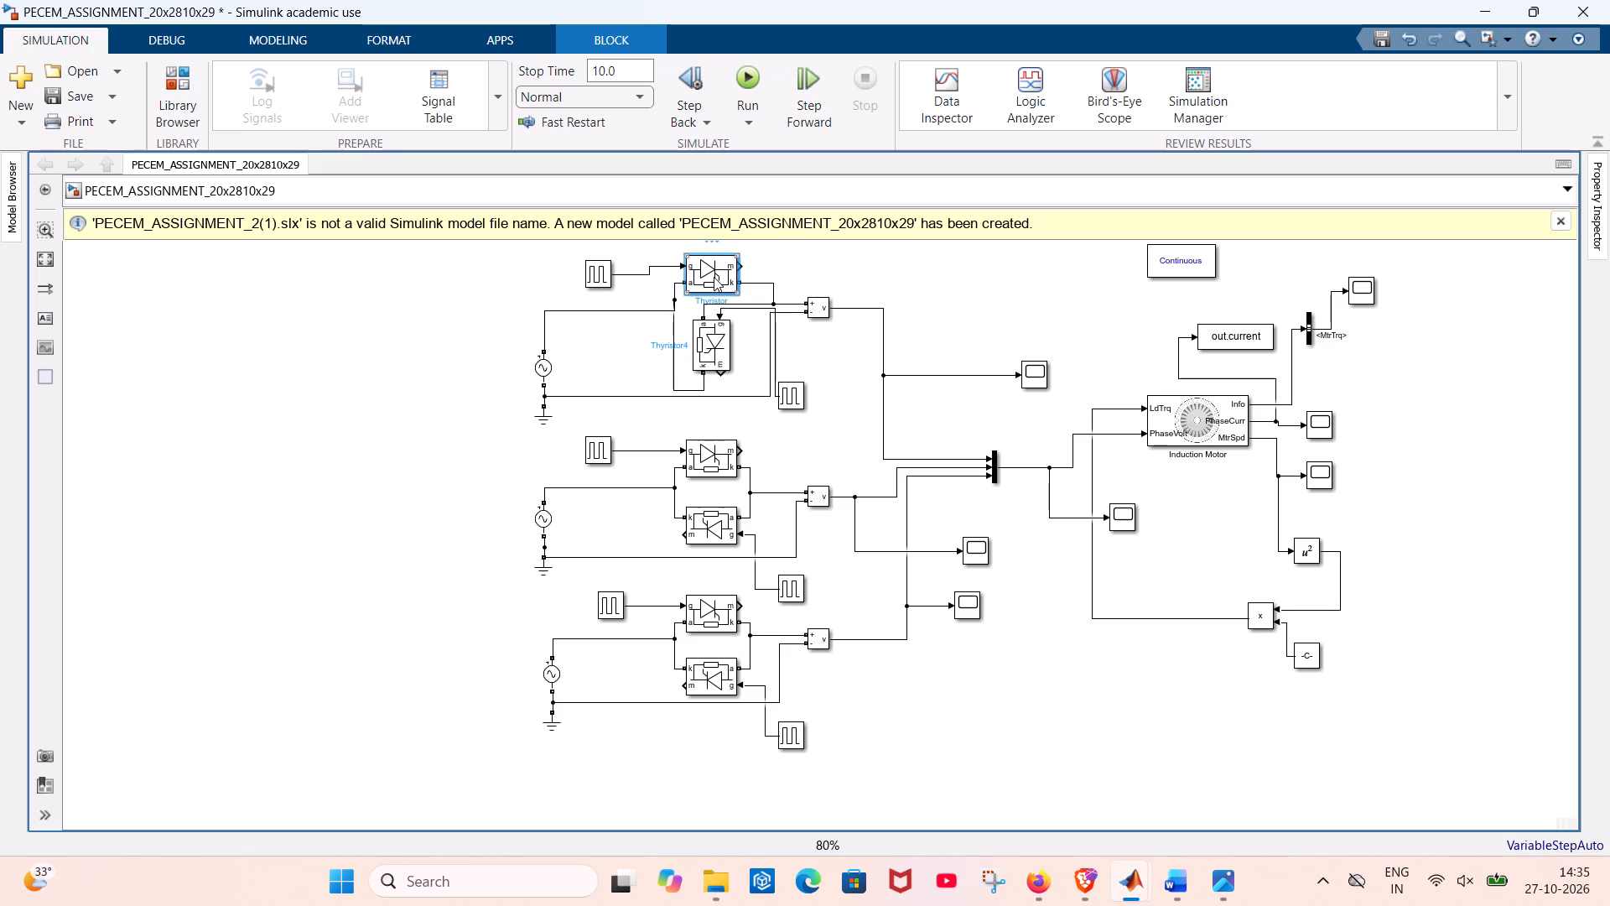
key("ctrl+r")
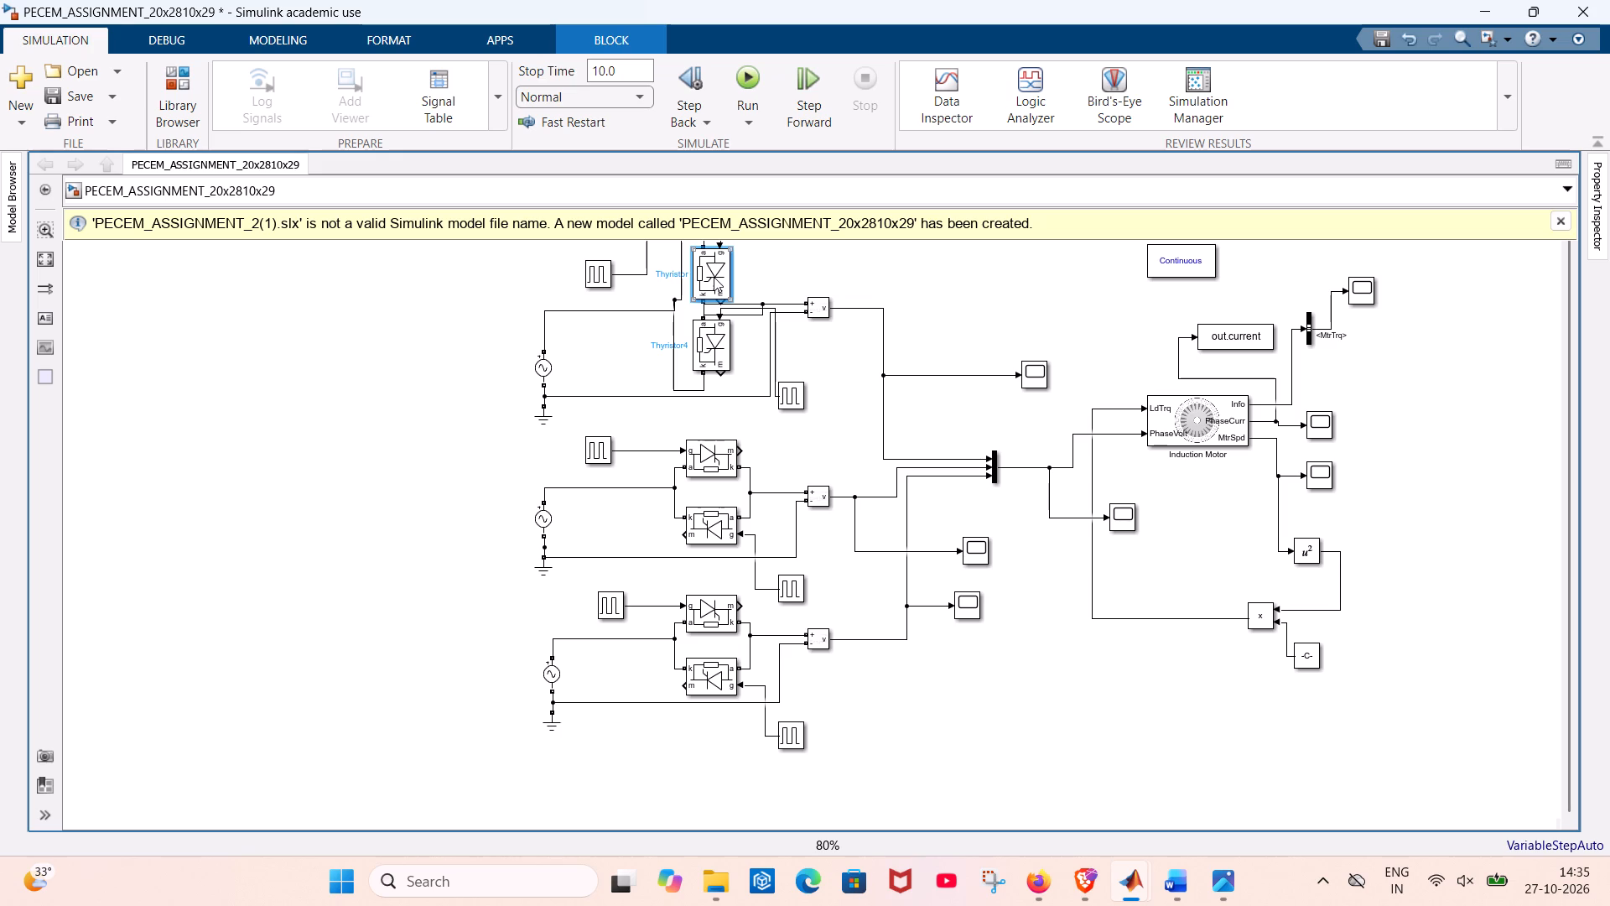
Reposition the two vertical thyristors of the topmost circuit so they stack closely, with a small gap between them.
left_click_drag(714, 338, 710, 360)
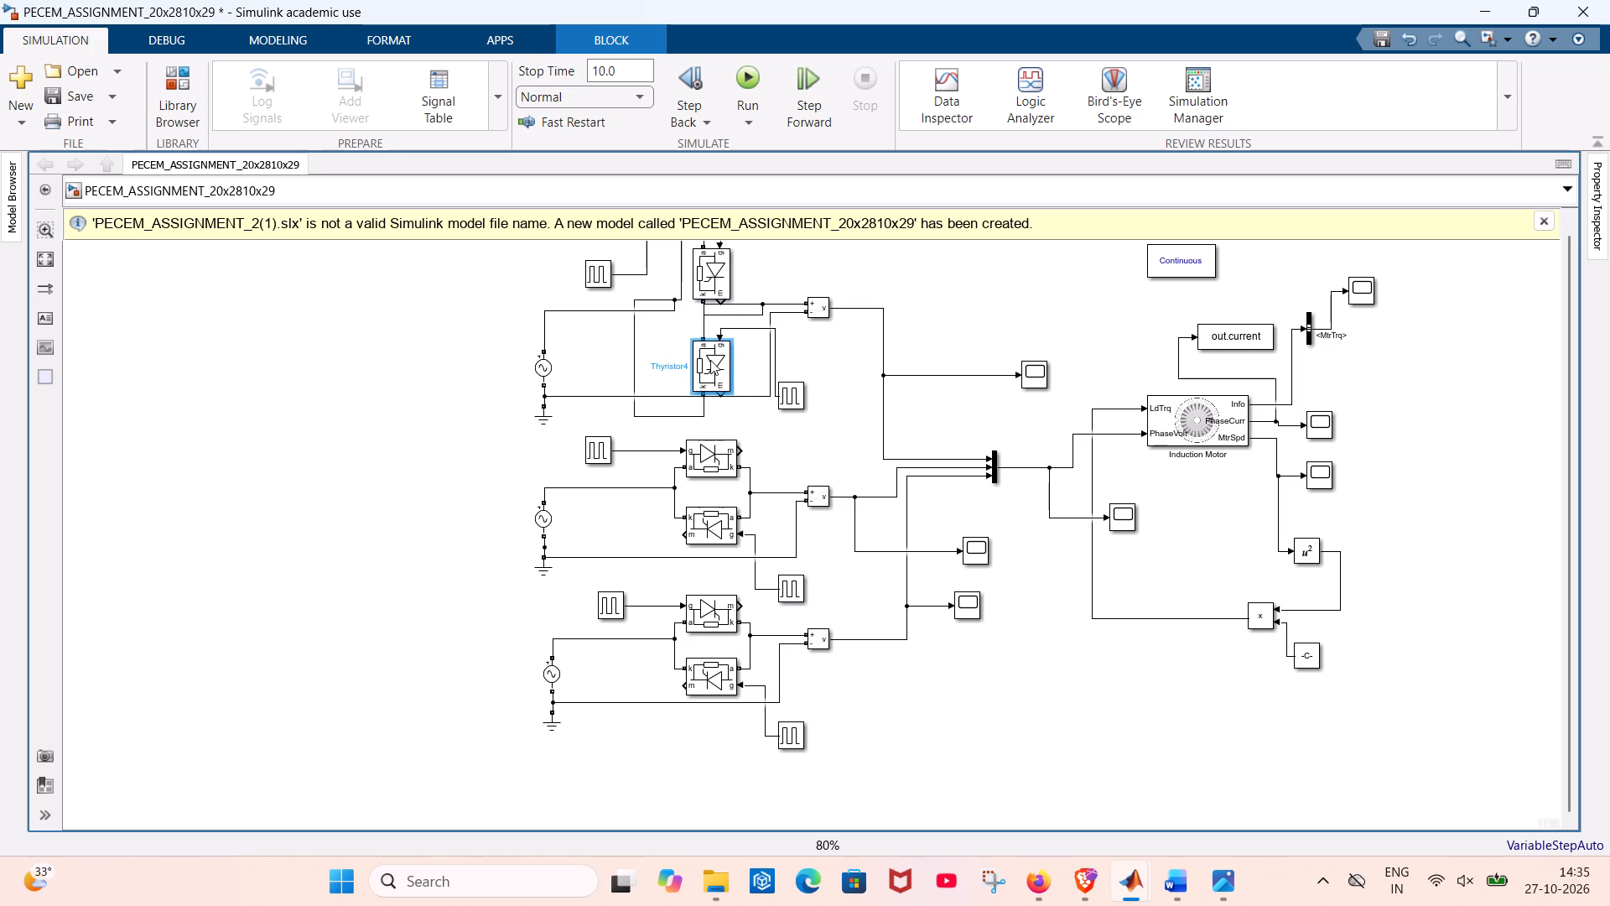
middle_click_drag(828, 377, 797, 532)
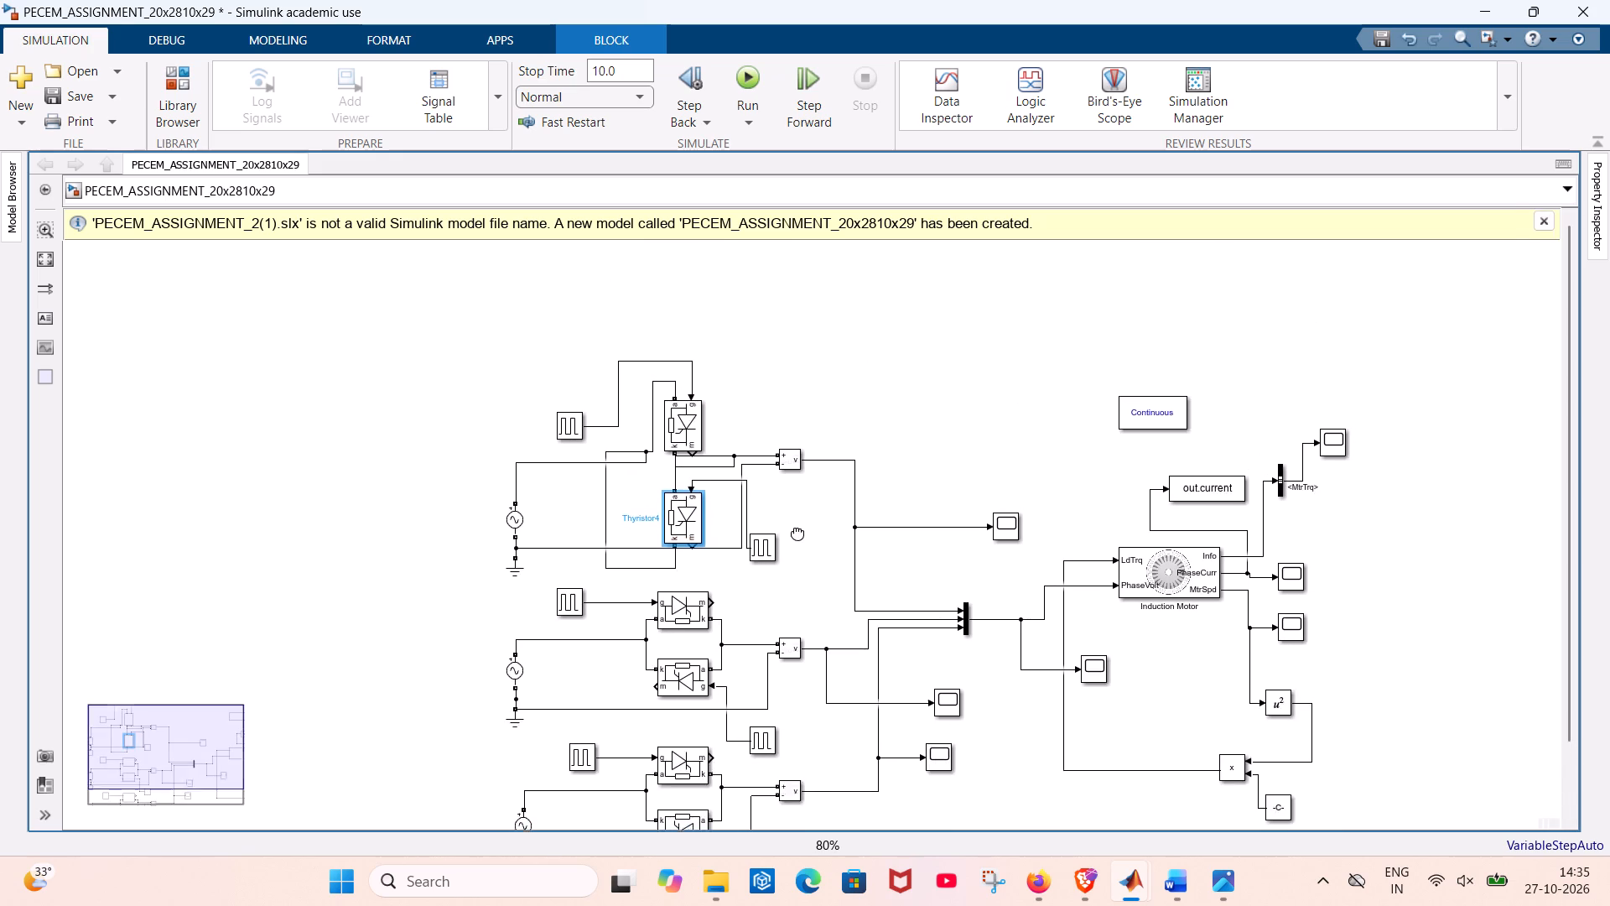
middle_click_drag(797, 532, 797, 533)
scroll(678, 519, "up", 3, "ctrl")
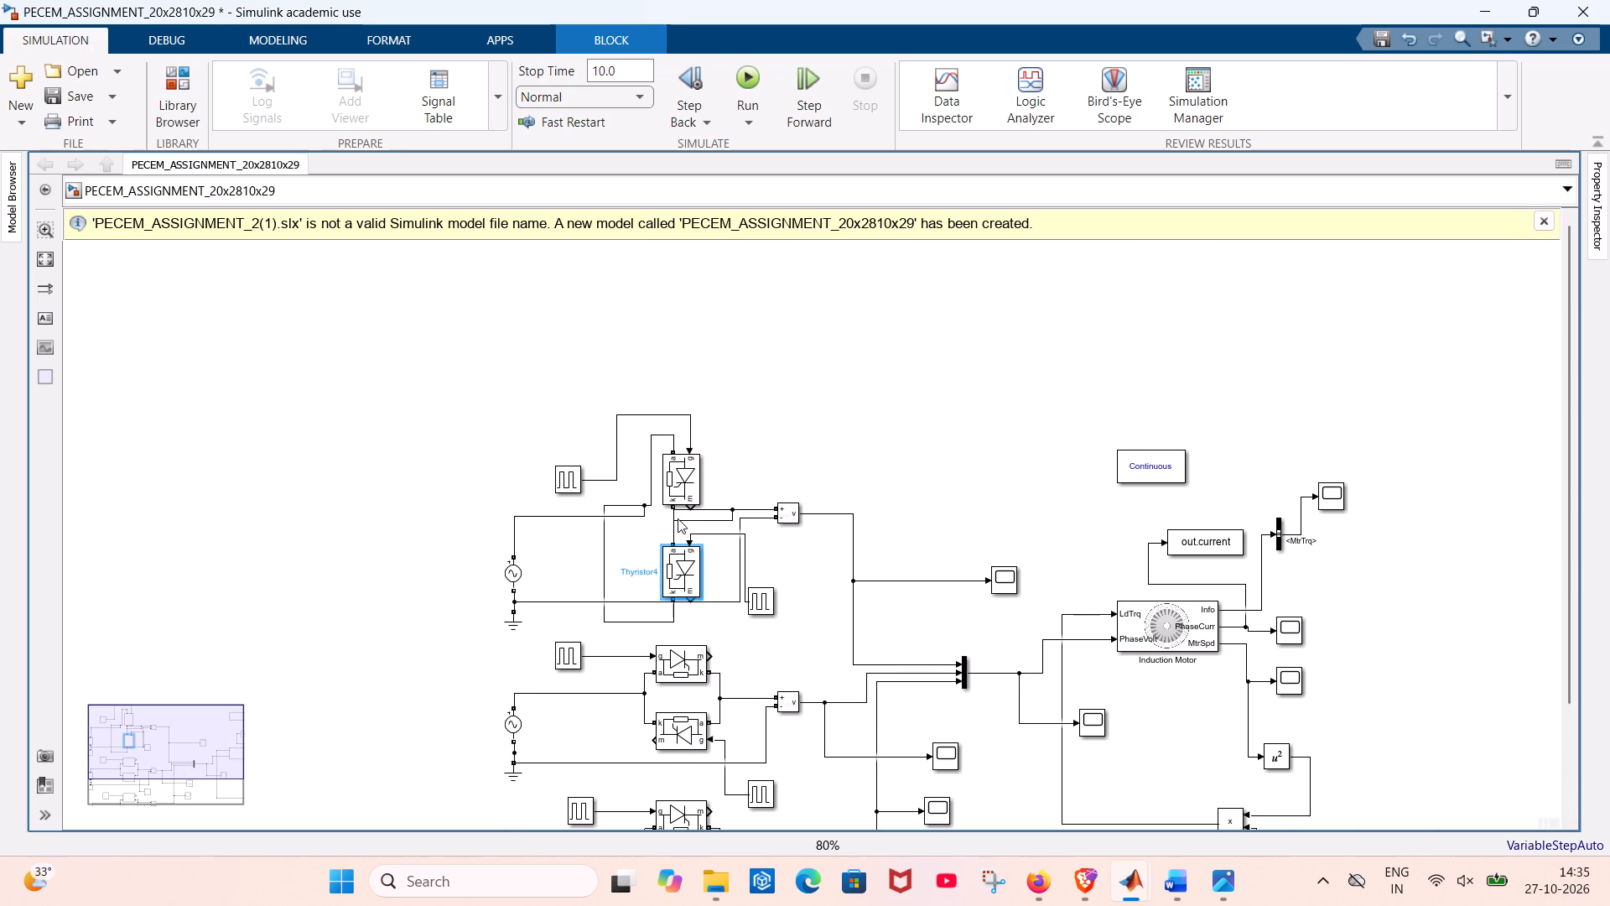
scroll(678, 518, "up", 2, "ctrl")
scroll(678, 513, "up", 11)
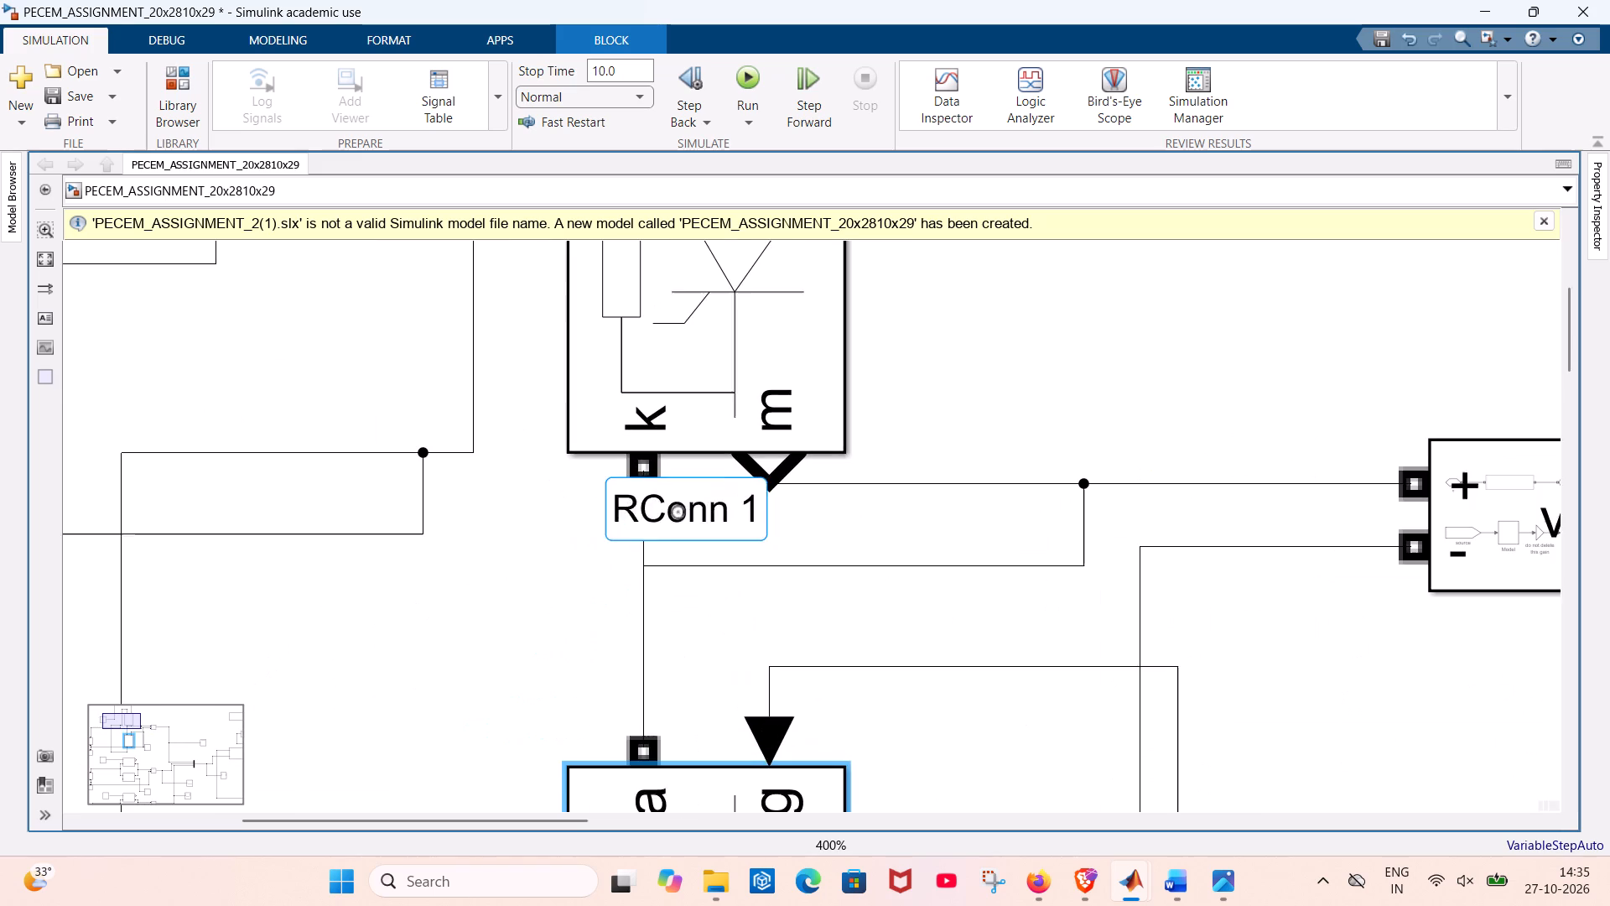
scroll(694, 504, "down", 4)
scroll(694, 504, "up", 1, "ctrl")
scroll(694, 504, "down", 1, "ctrl")
scroll(694, 504, "up", 1, "ctrl")
scroll(694, 504, "down", 3, "ctrl")
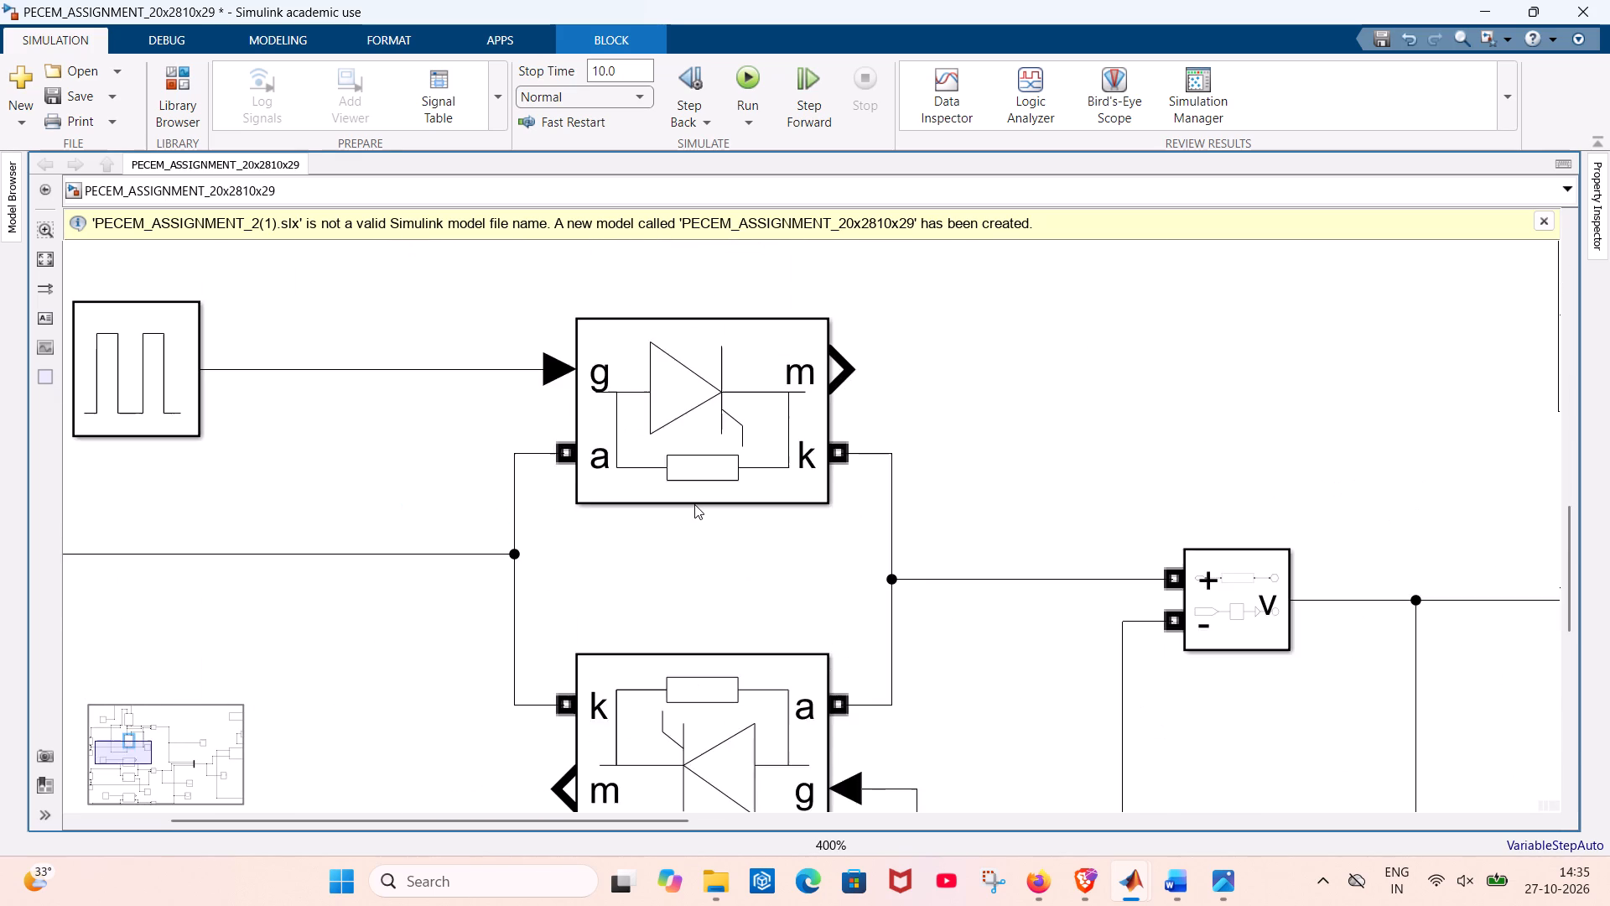
scroll(694, 504, "down", 2, "ctrl")
scroll(694, 504, "down", 11)
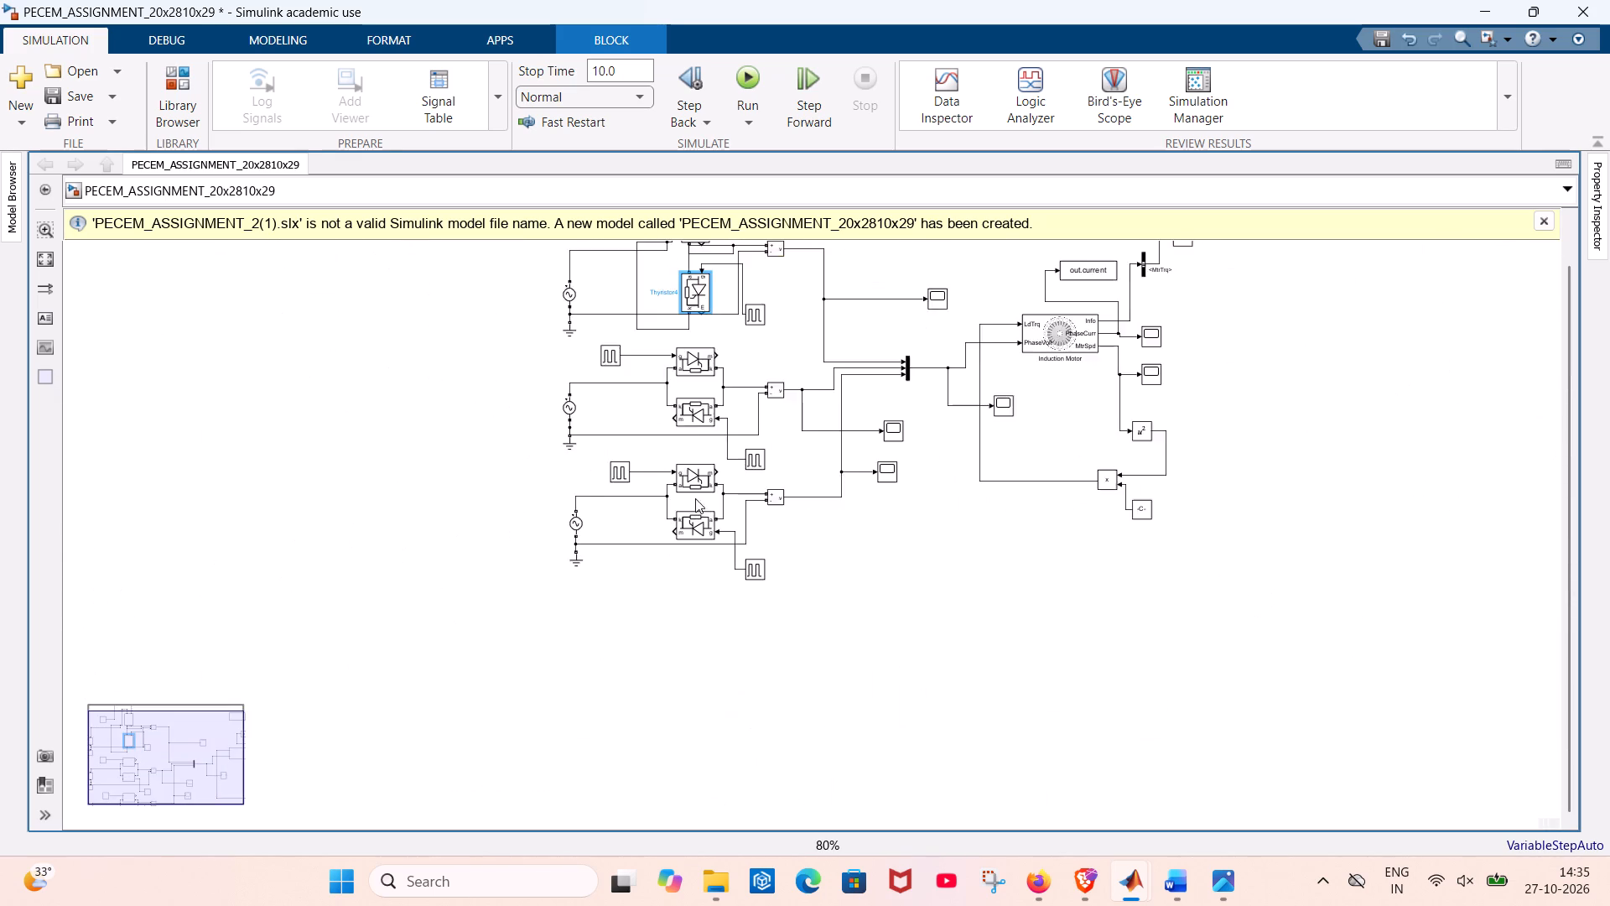
scroll(695, 498, "down", 2)
scroll(774, 377, "up", 1)
middle_click_drag(774, 376, 727, 520)
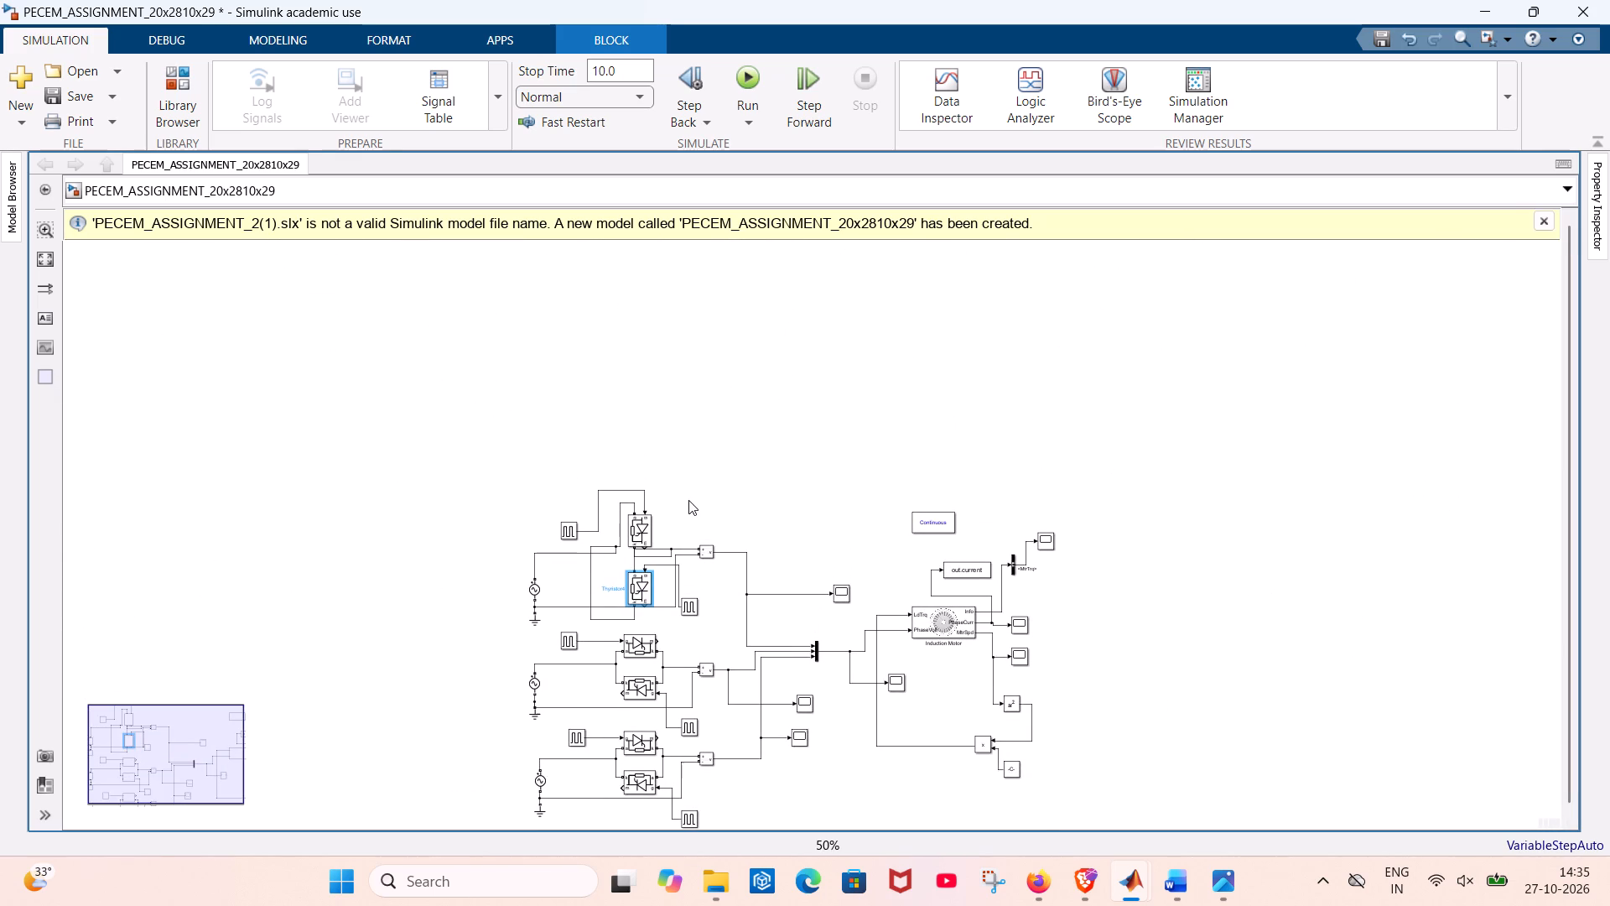
scroll(688, 500, "up", 3, "ctrl")
scroll(636, 567, "up", 7)
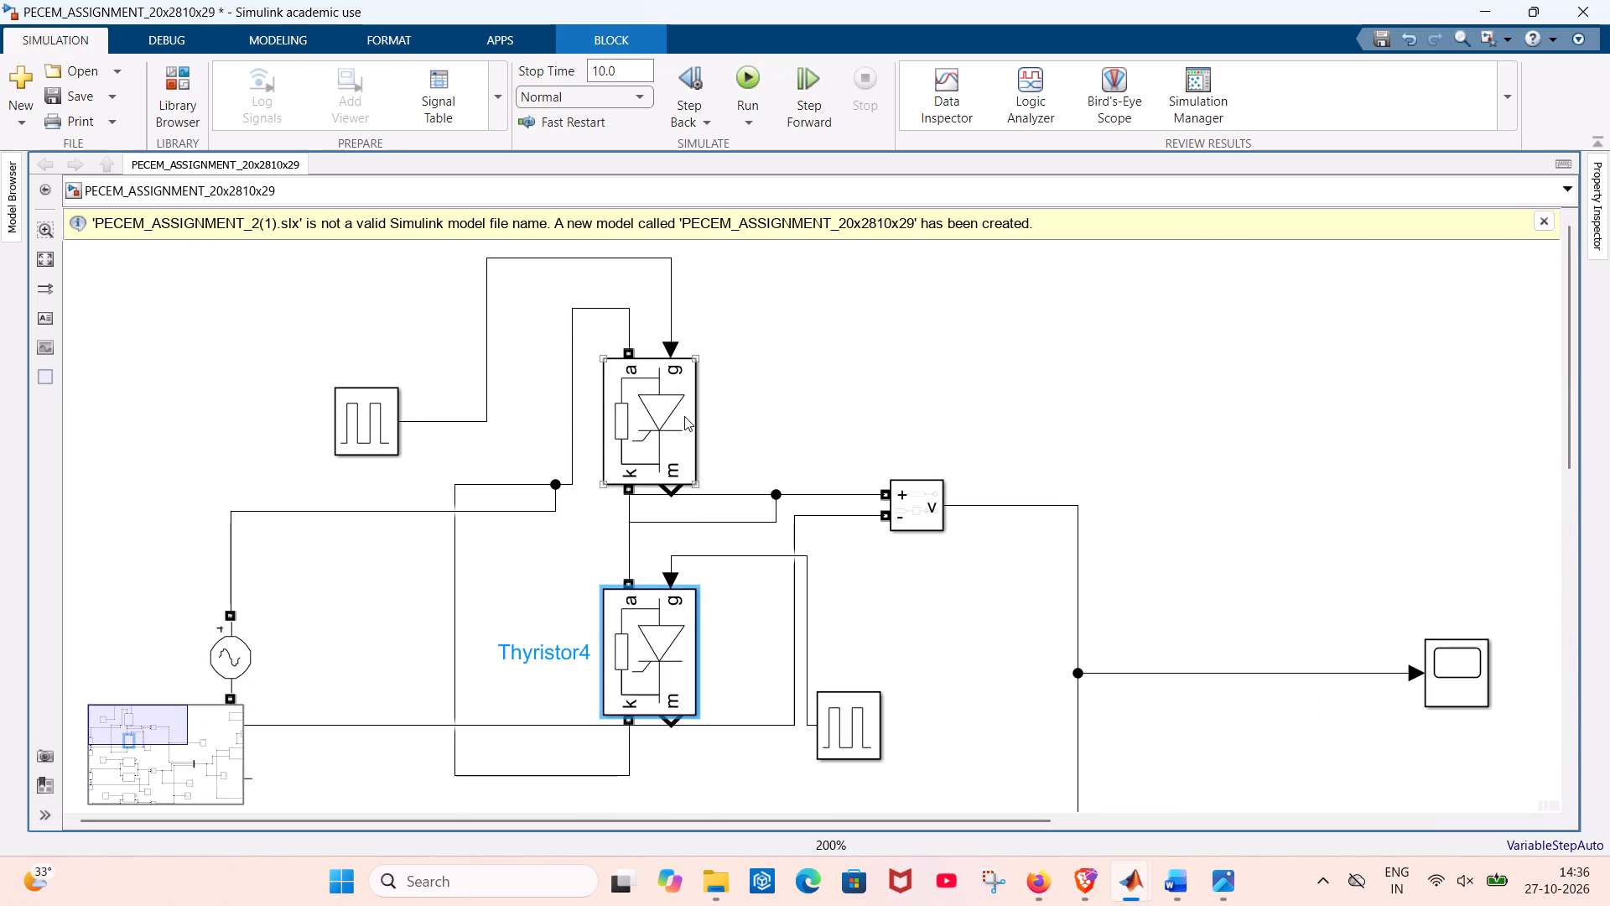
left_click_drag(660, 420, 651, 388)
left_click_drag(657, 666, 652, 617)
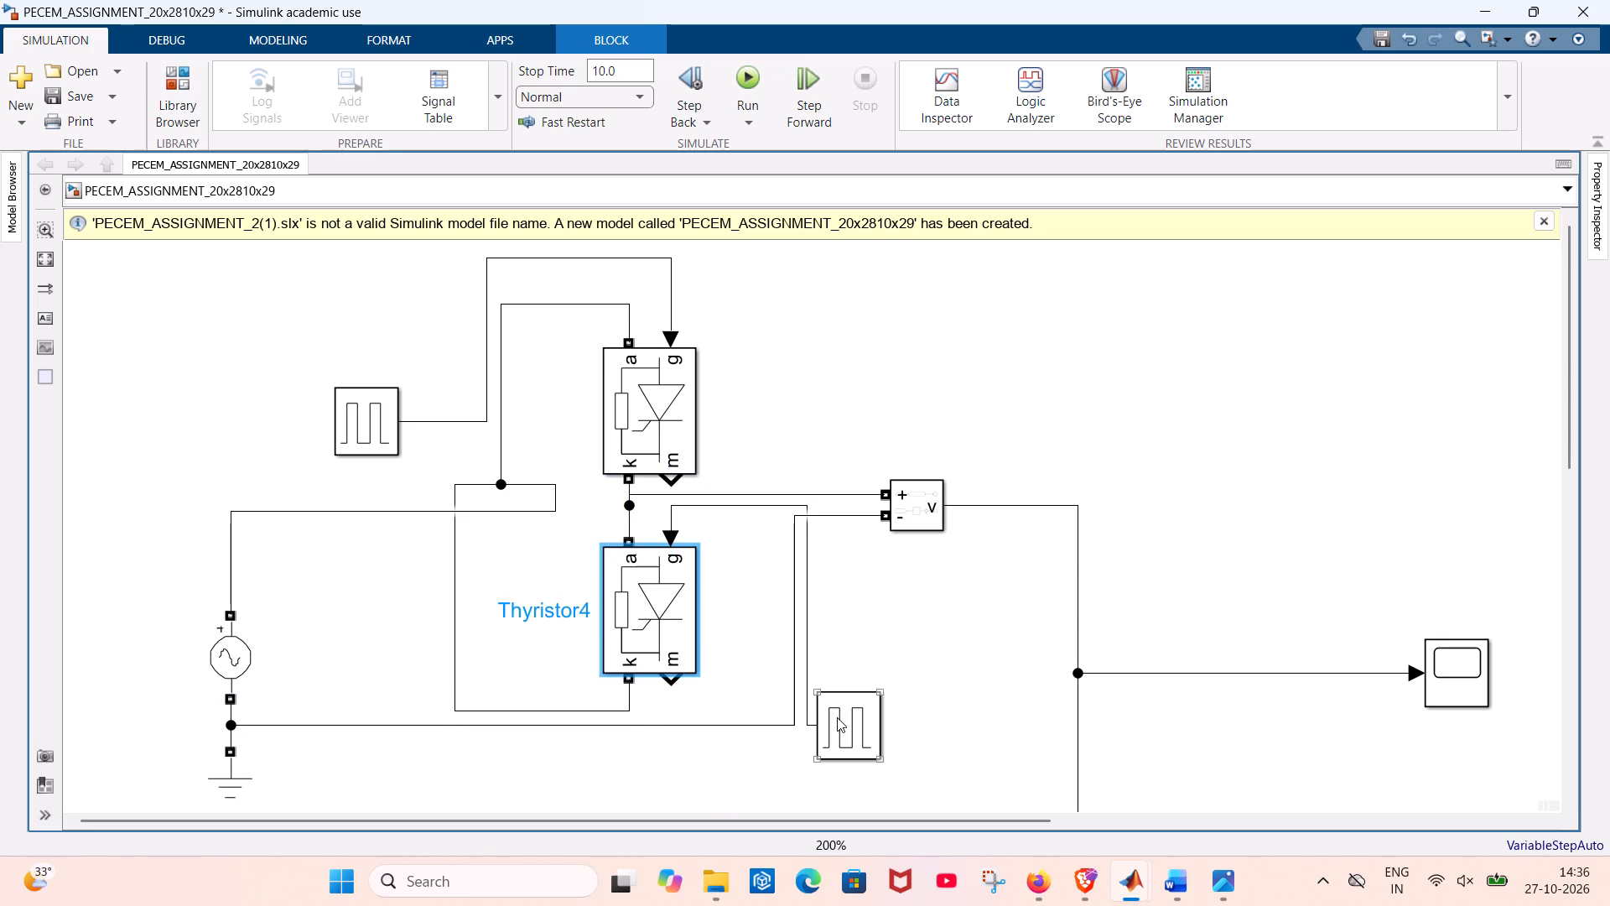
Move the topmost circuit's lower Pulse Generator right beside the lower vertical thyristor.
left_click_drag(836, 717, 733, 569)
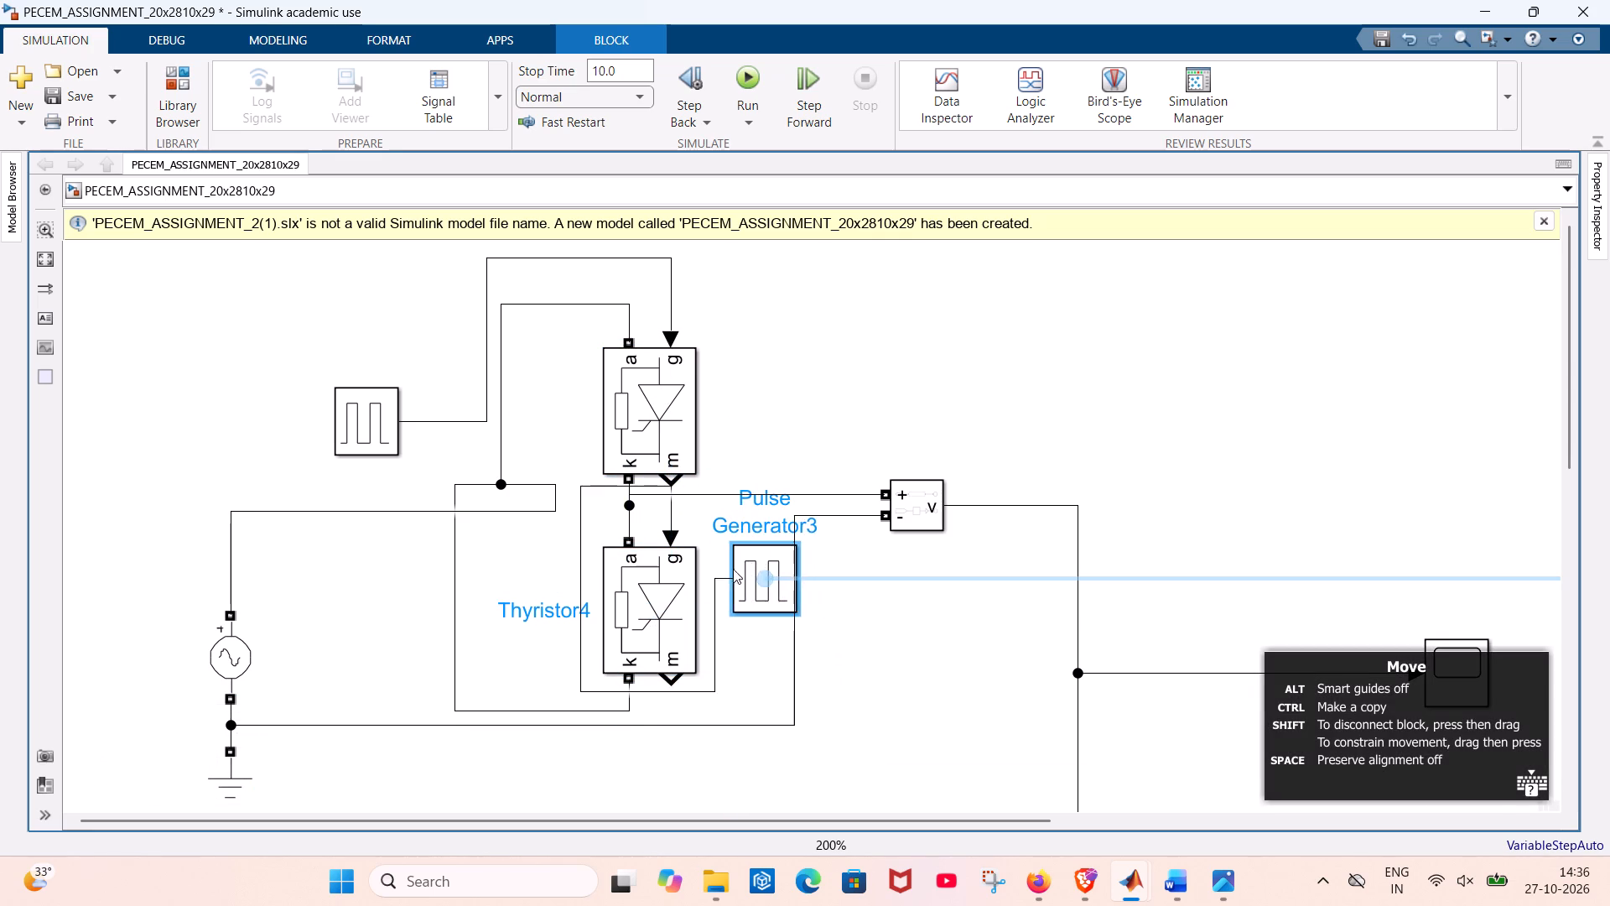
left_click_drag(733, 569, 745, 560)
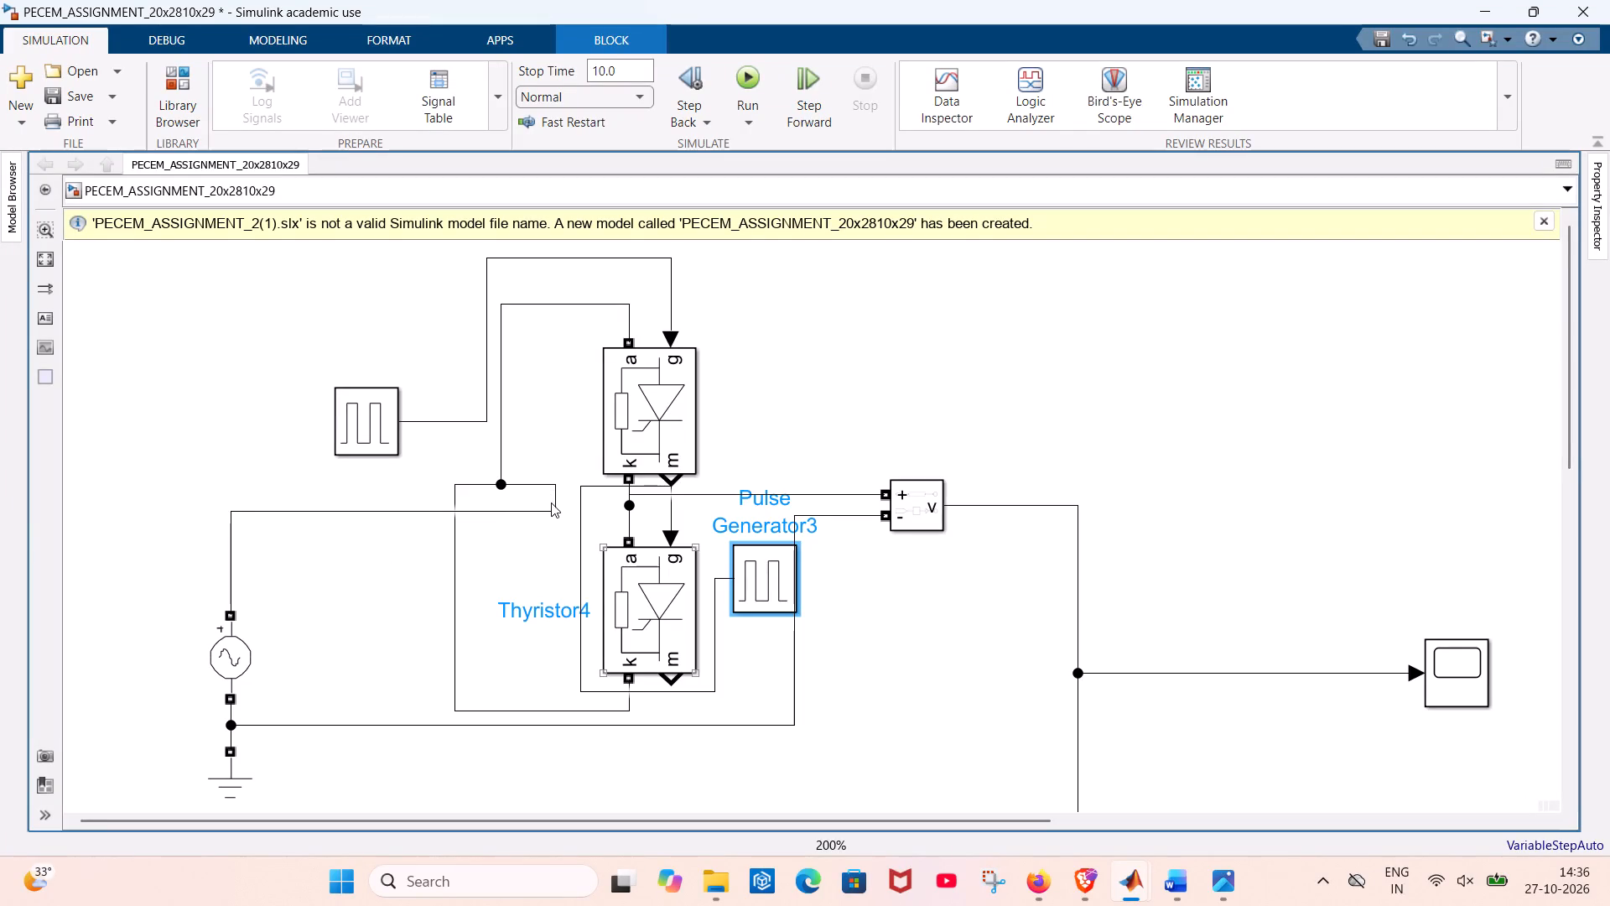
Straighten the topmost circuit's source wiring so one horizontal line meets a single vertical line joining both thyristors.
left_click_drag(552, 501, 423, 515)
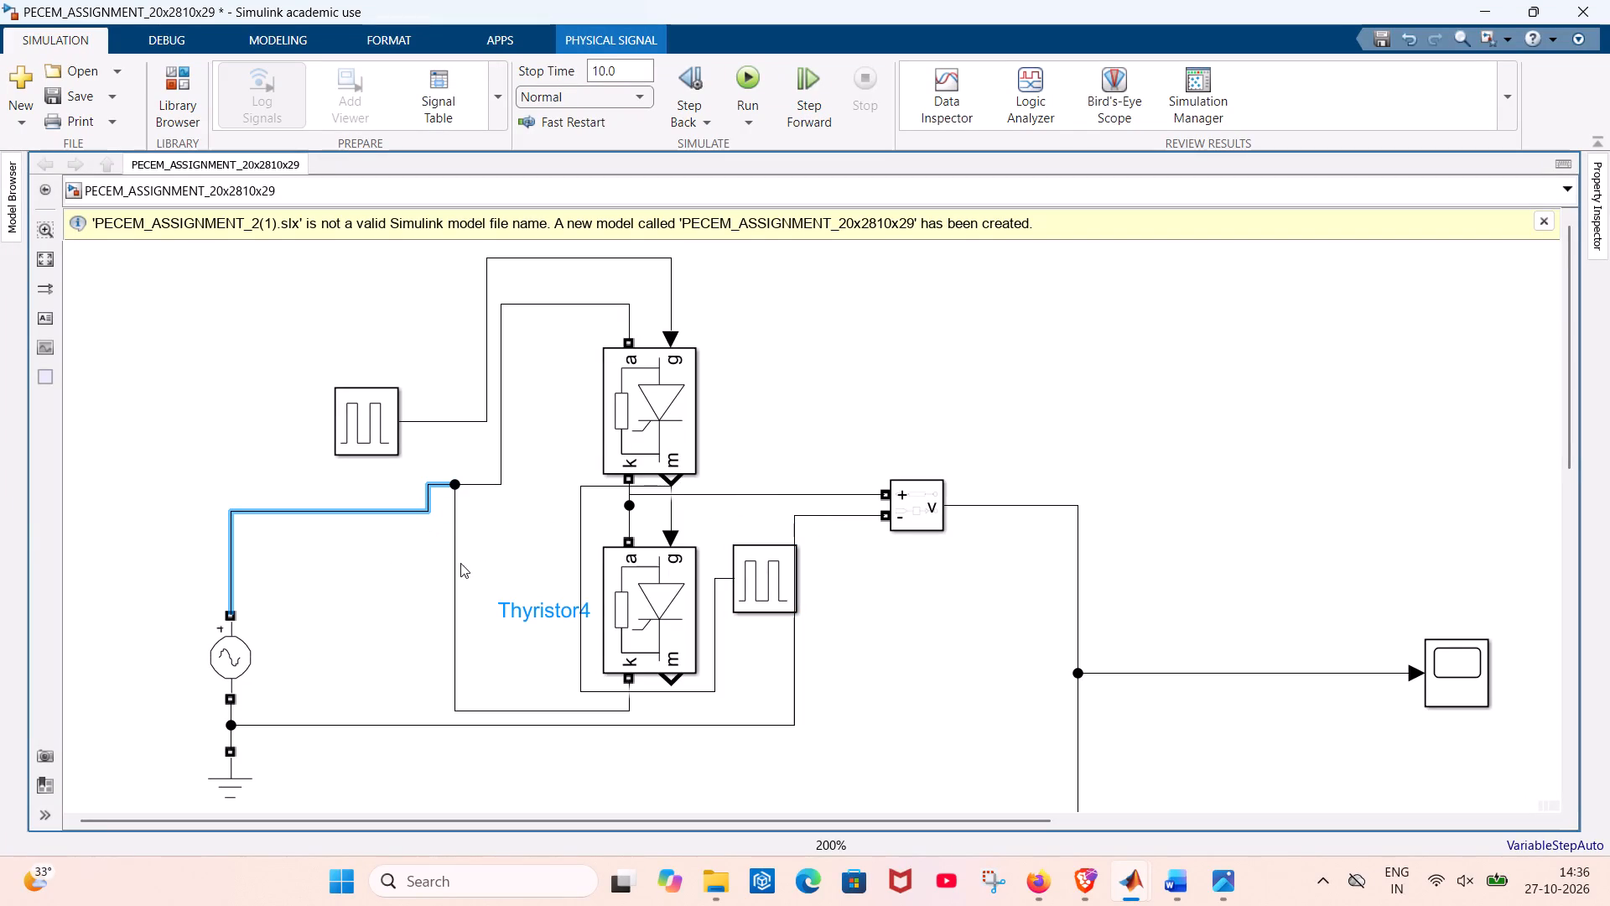
left_click(447, 566)
left_click_drag(453, 568, 491, 559)
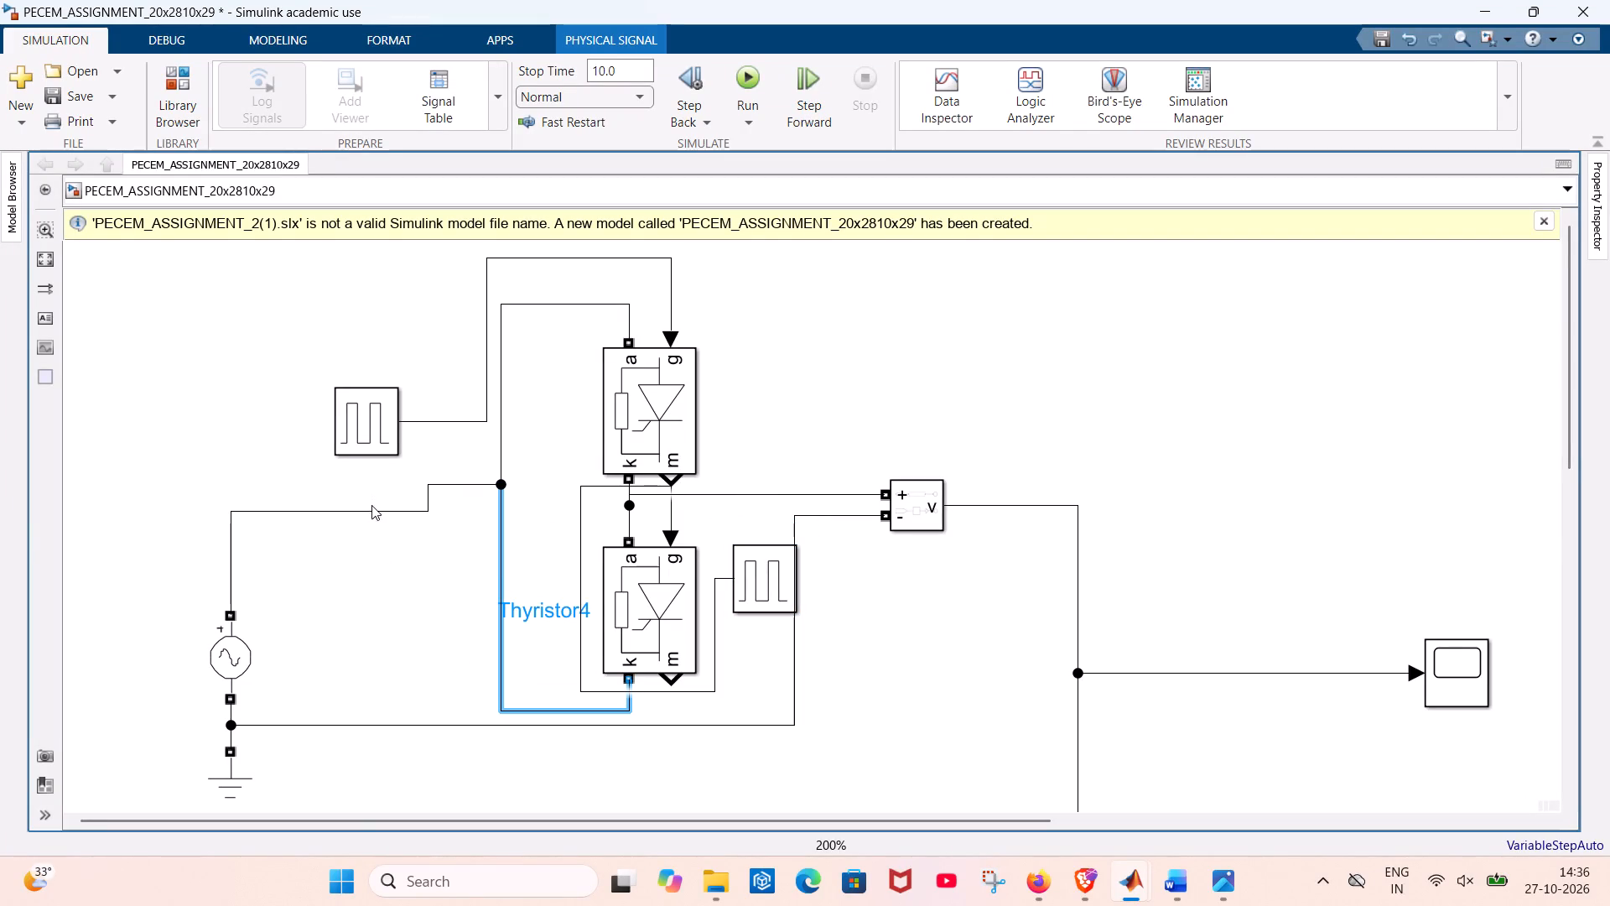
left_click_drag(371, 507, 369, 492)
left_click_drag(383, 506, 383, 494)
left_click(372, 508)
left_click_drag(372, 508, 372, 486)
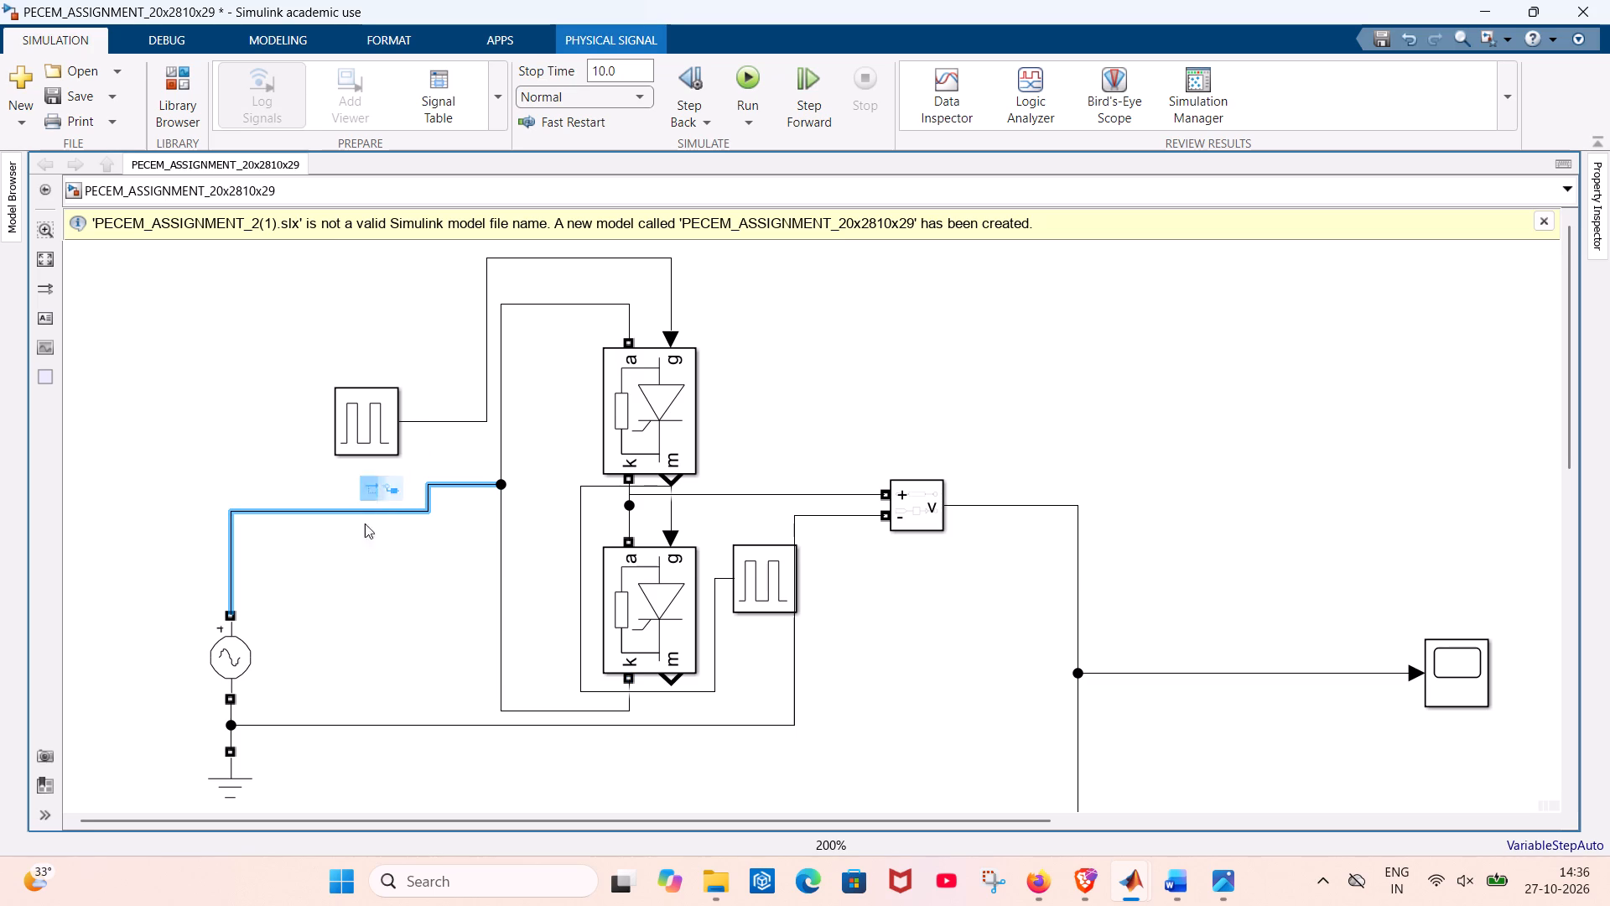
left_click_drag(367, 508, 368, 489)
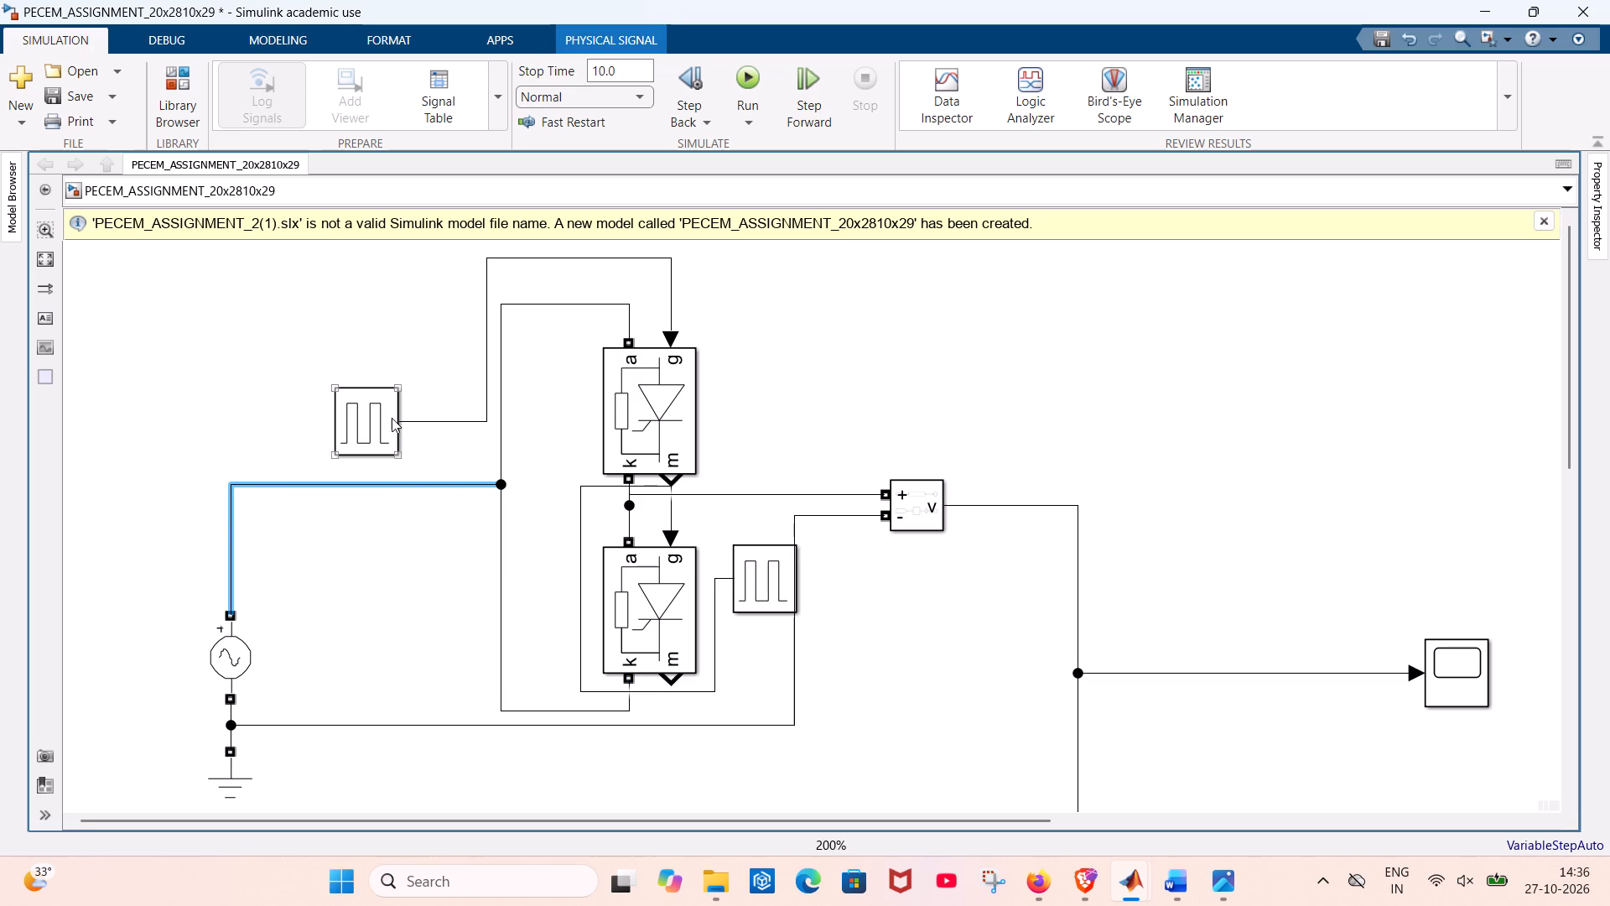
Place the upper Pulse Generator beside the upper thyristor's gate, rotate it 180°, and shift the lower one nearer its gate.
left_click_drag(392, 418, 762, 313)
key("ctrl+r")
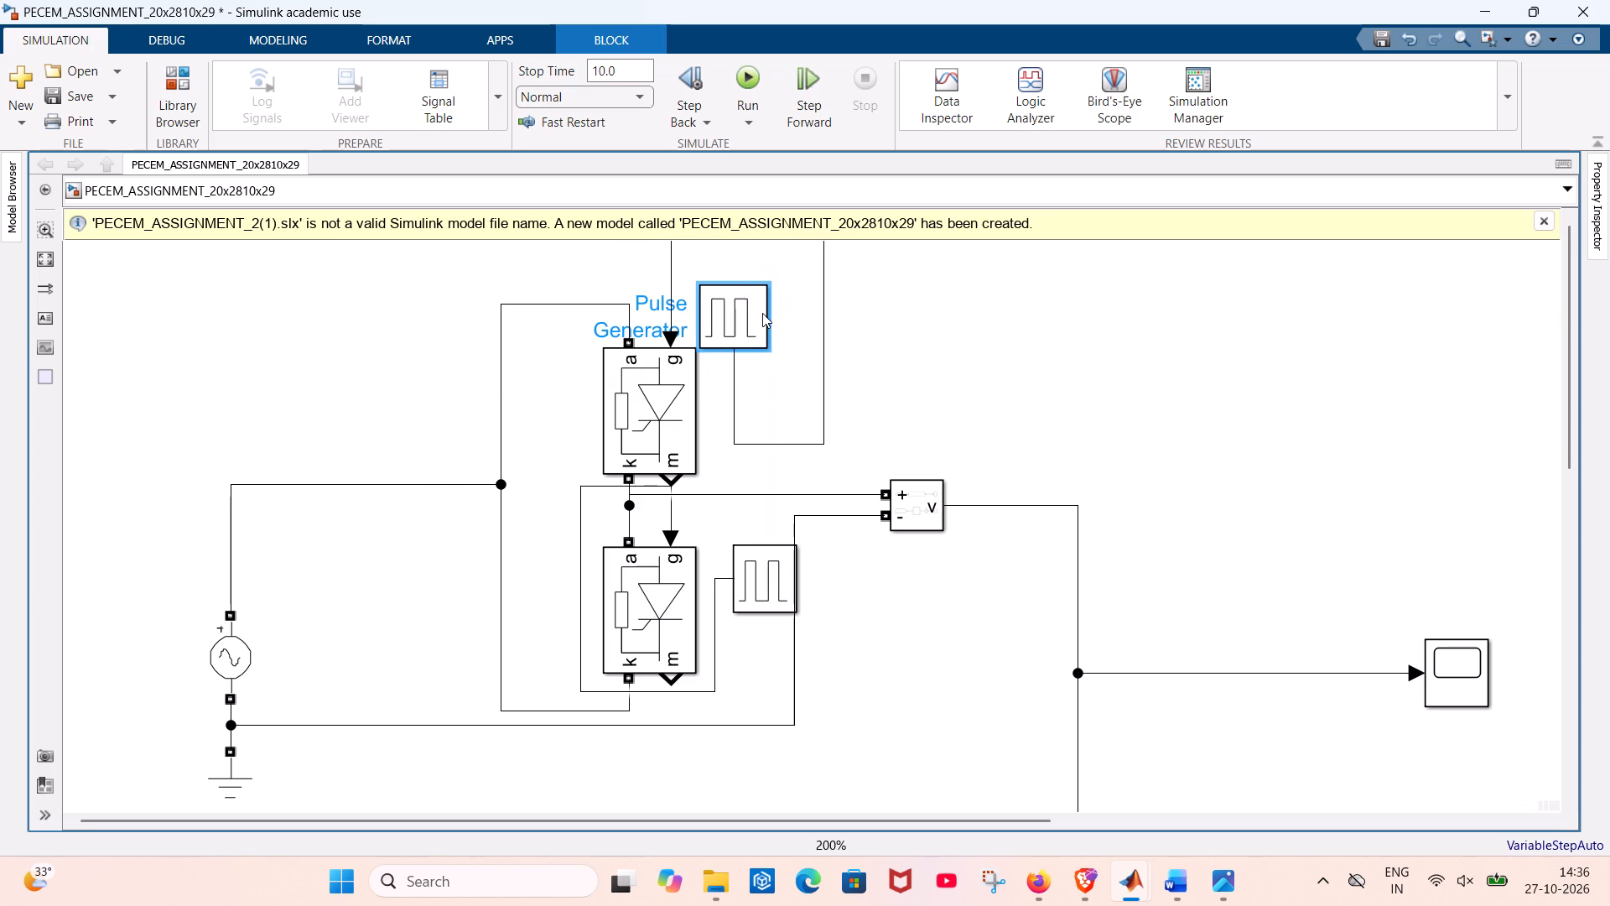
key("ctrl+r")
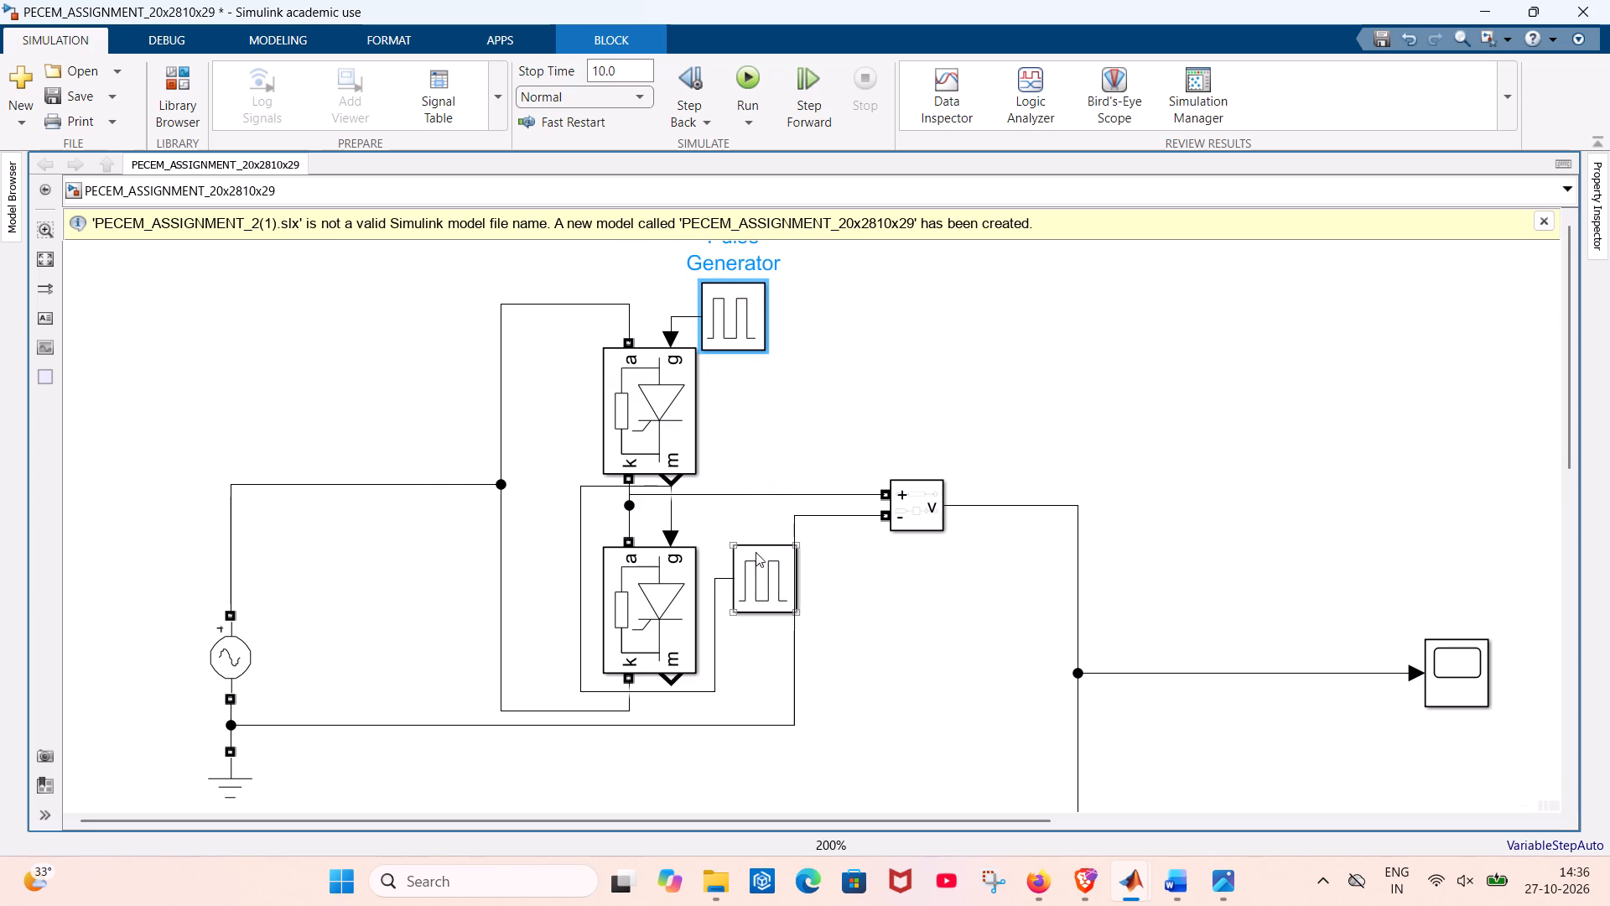
left_click_drag(750, 570, 750, 550)
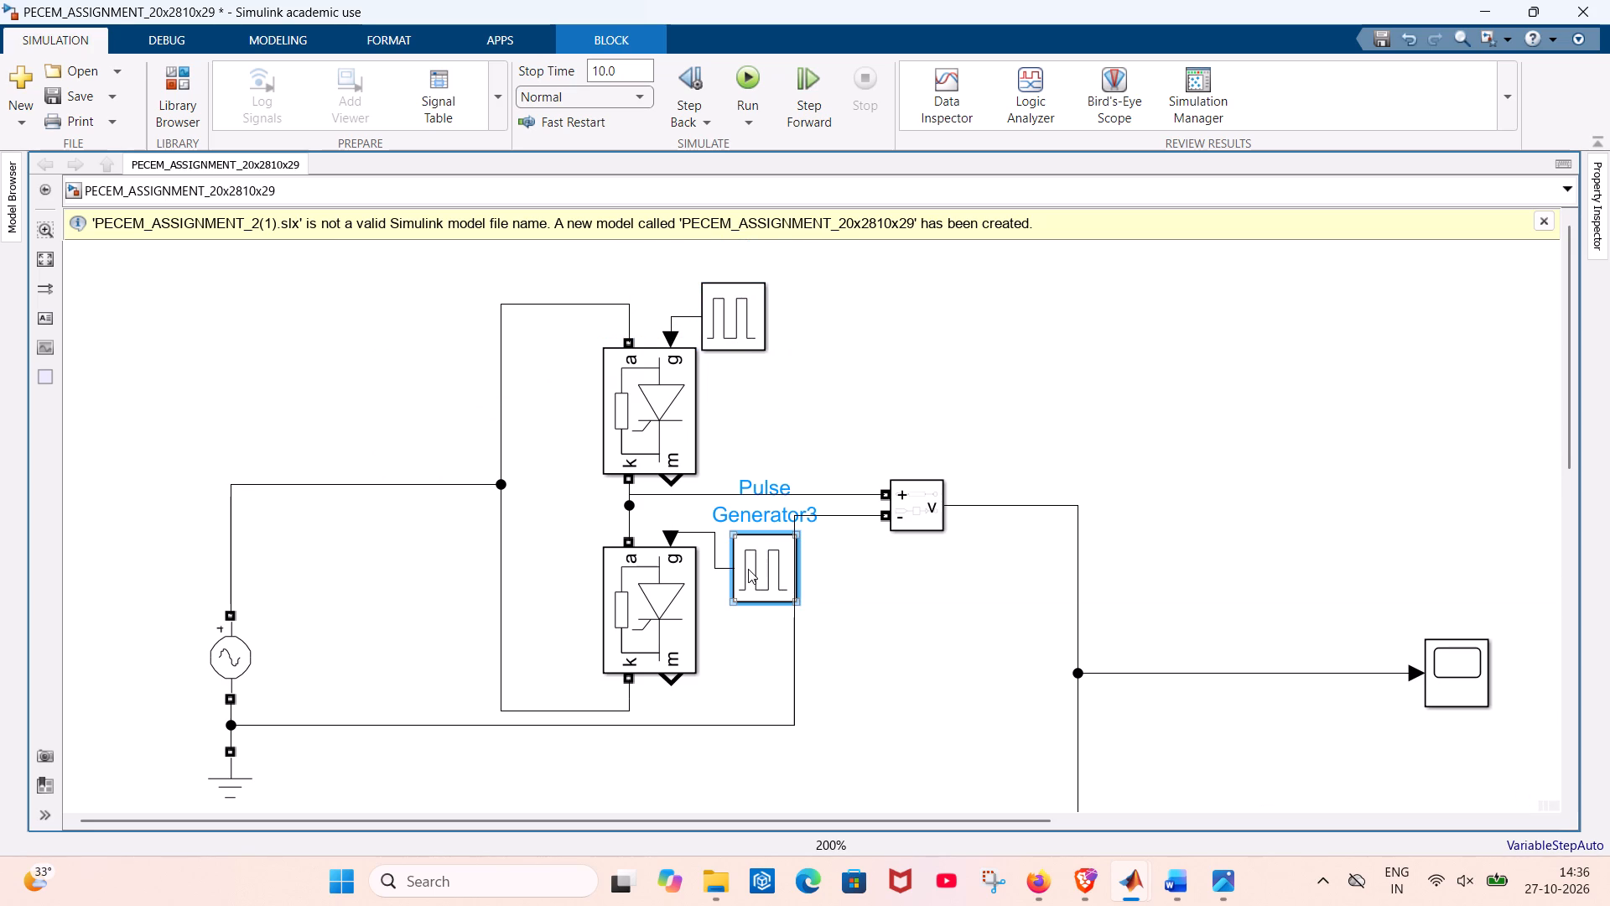
left_click_drag(748, 570, 737, 546)
left_click(846, 435)
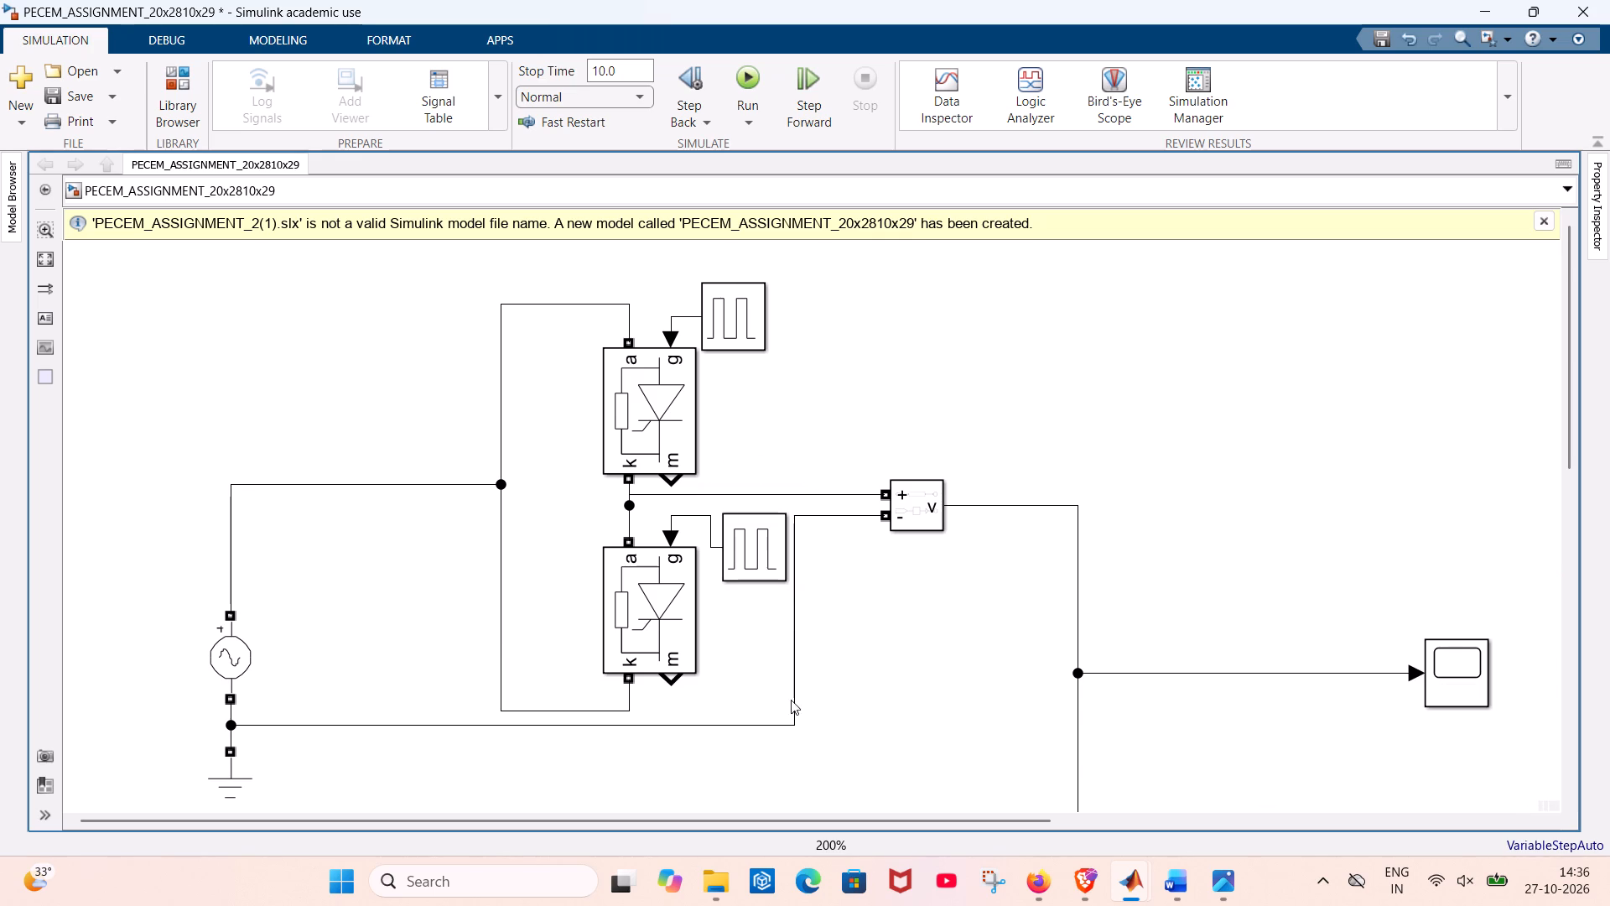
Delete the branch line running from the topmost phase circuit's output to the Mux.
scroll(787, 668, "down", 2)
middle_click_drag(823, 651, 694, 470)
scroll(694, 470, "down", 3, "ctrl")
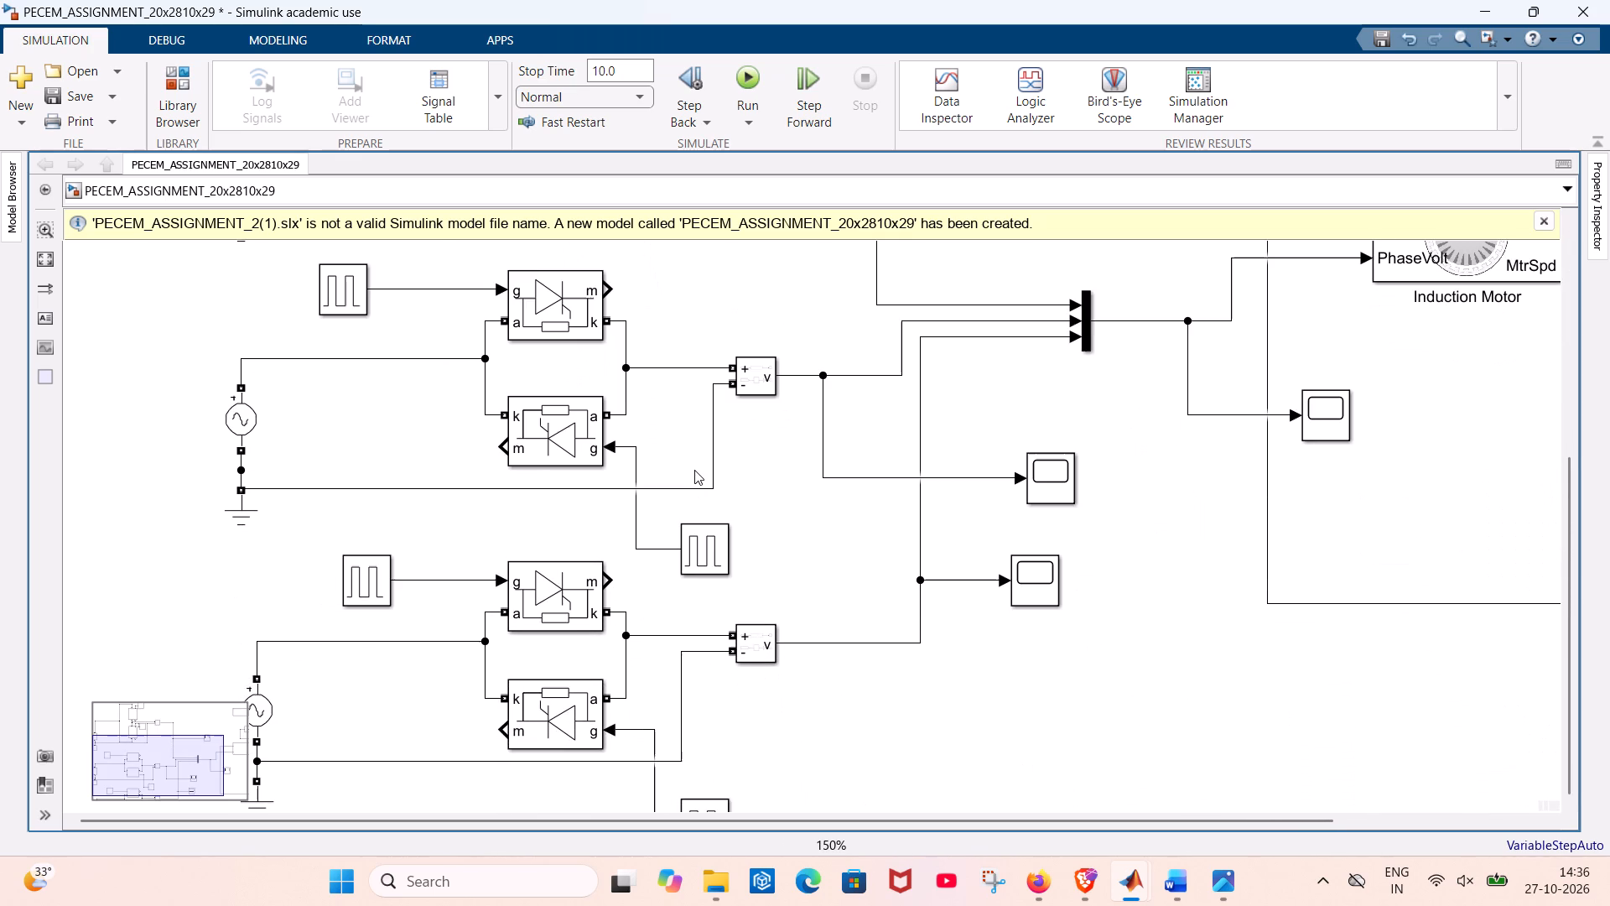
scroll(694, 470, "down", 5)
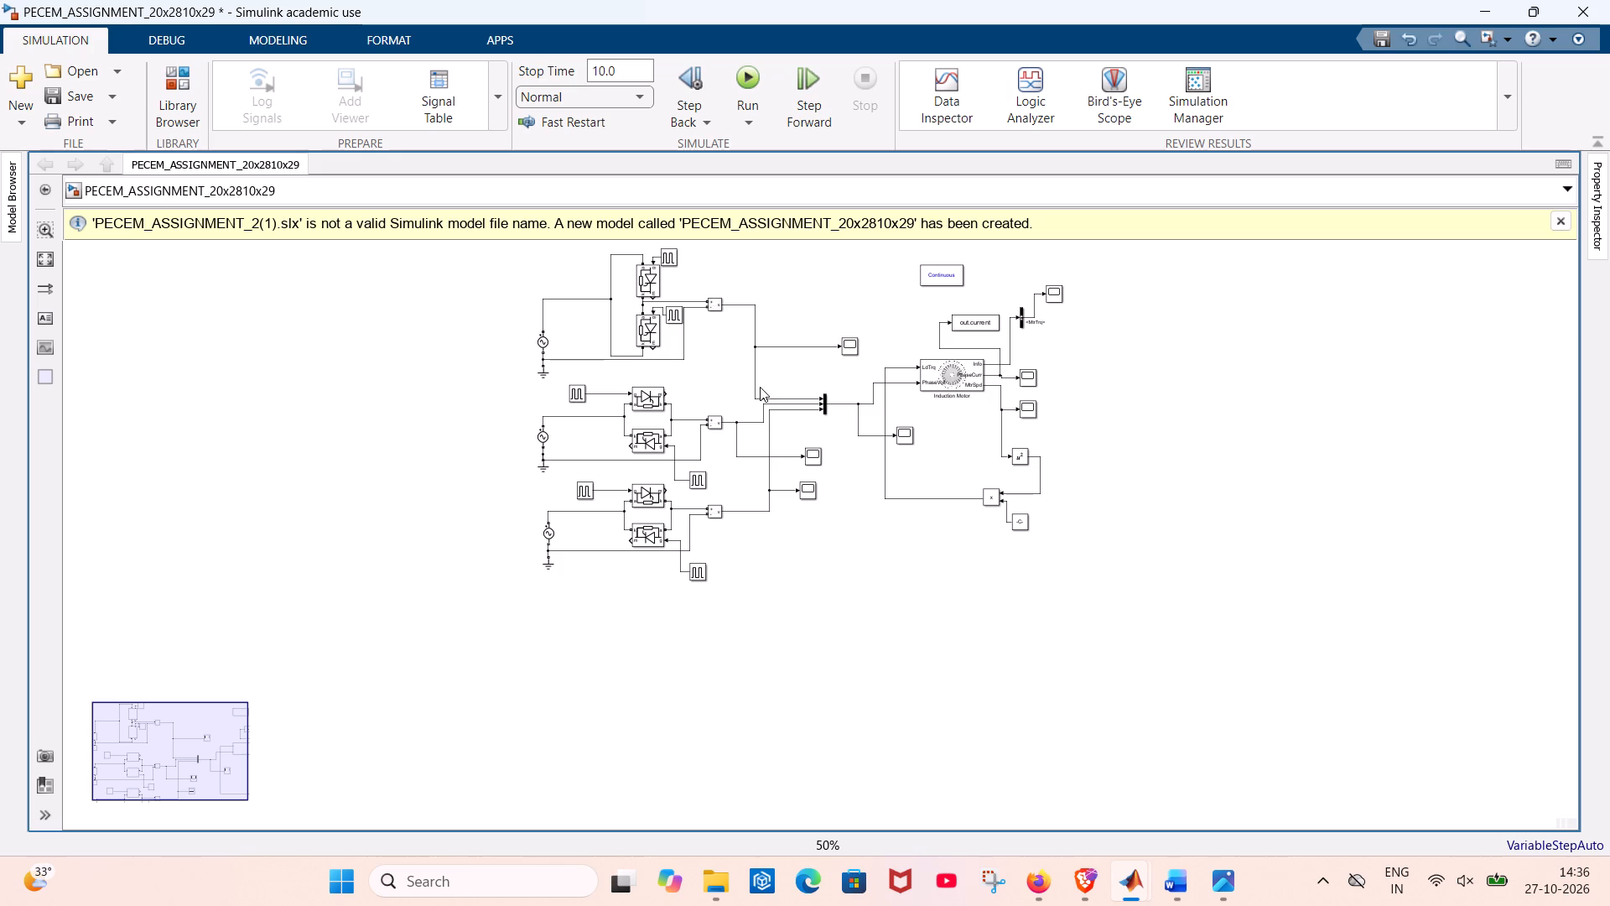
left_click(751, 396)
key("Delete")
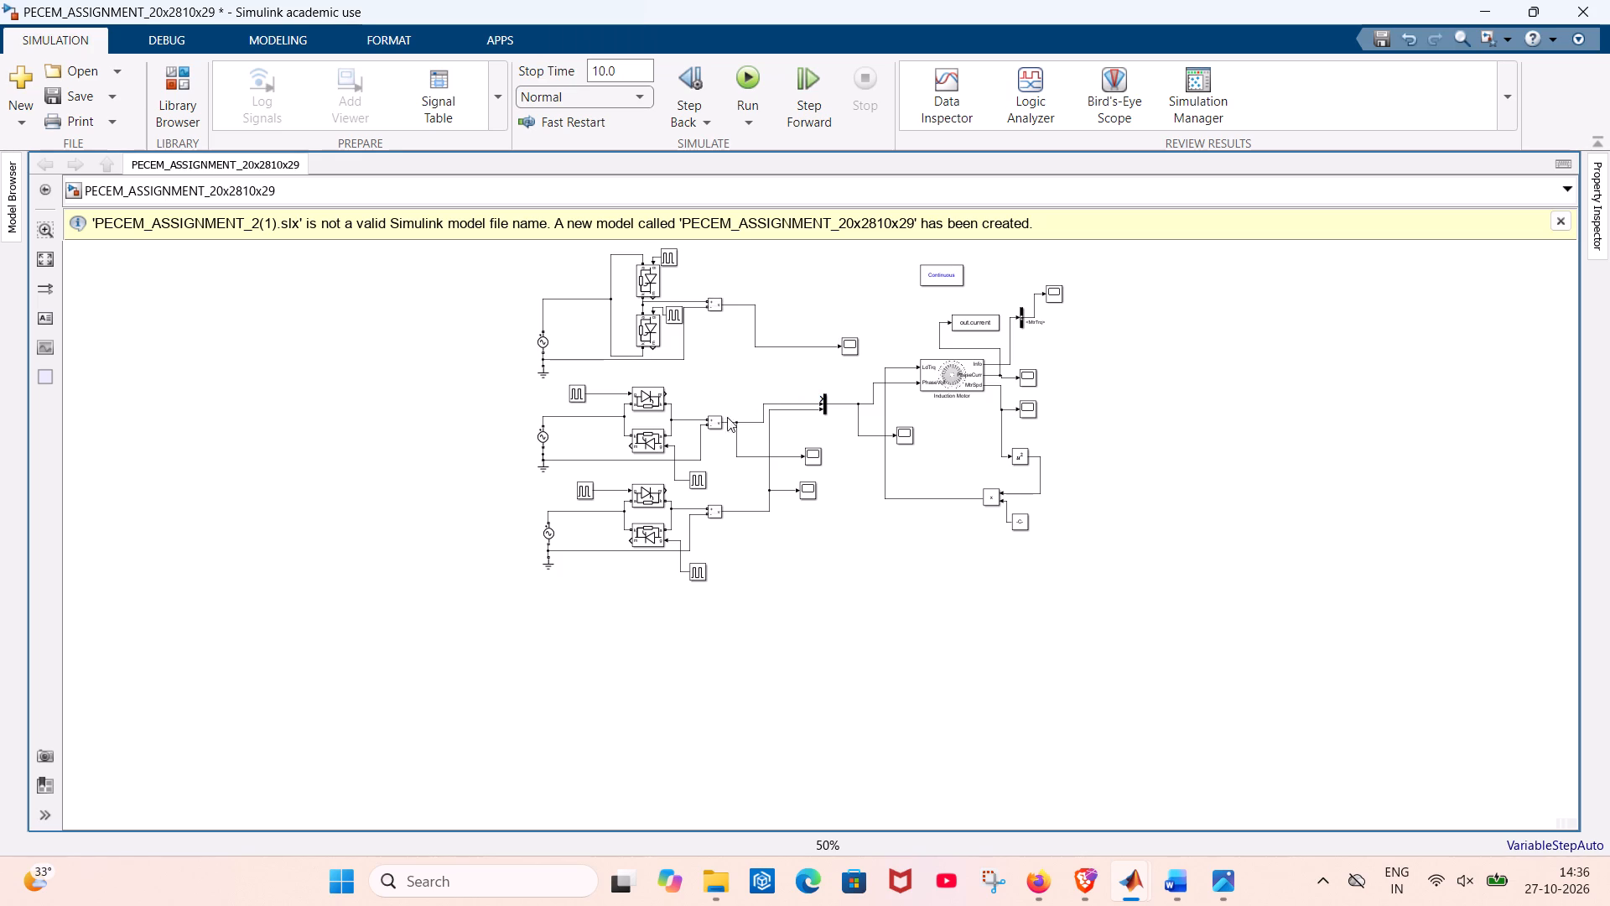
Delete the branch line running from the third phase circuit's output to the Mux.
left_click_drag(522, 388, 733, 534)
left_click(776, 400)
left_click(776, 400)
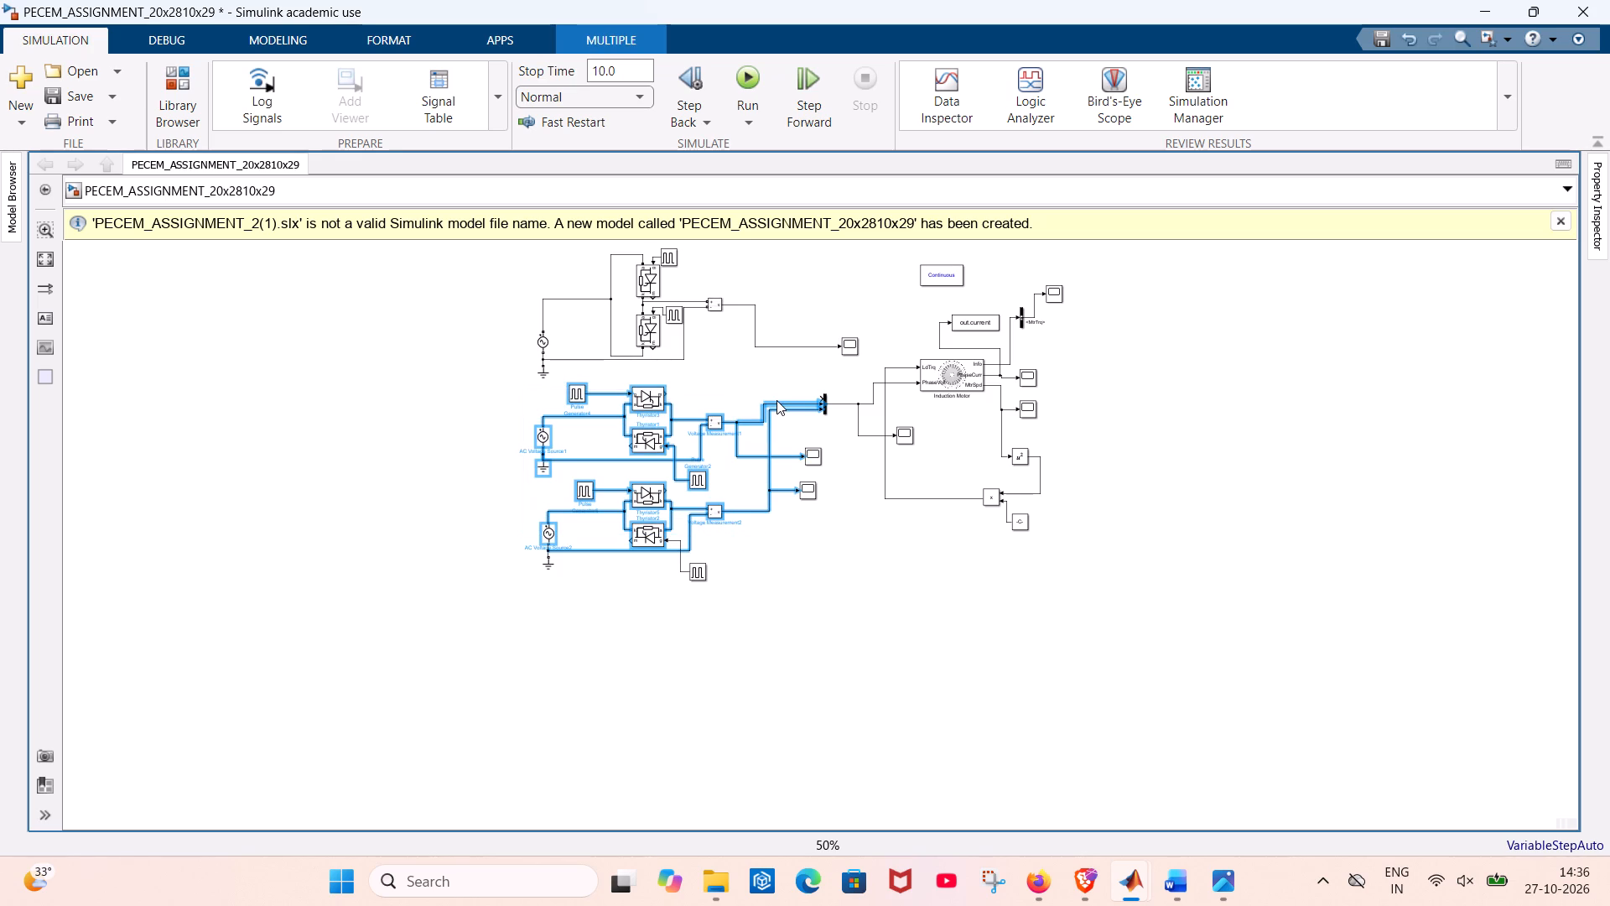
left_click(795, 548)
left_click(769, 397)
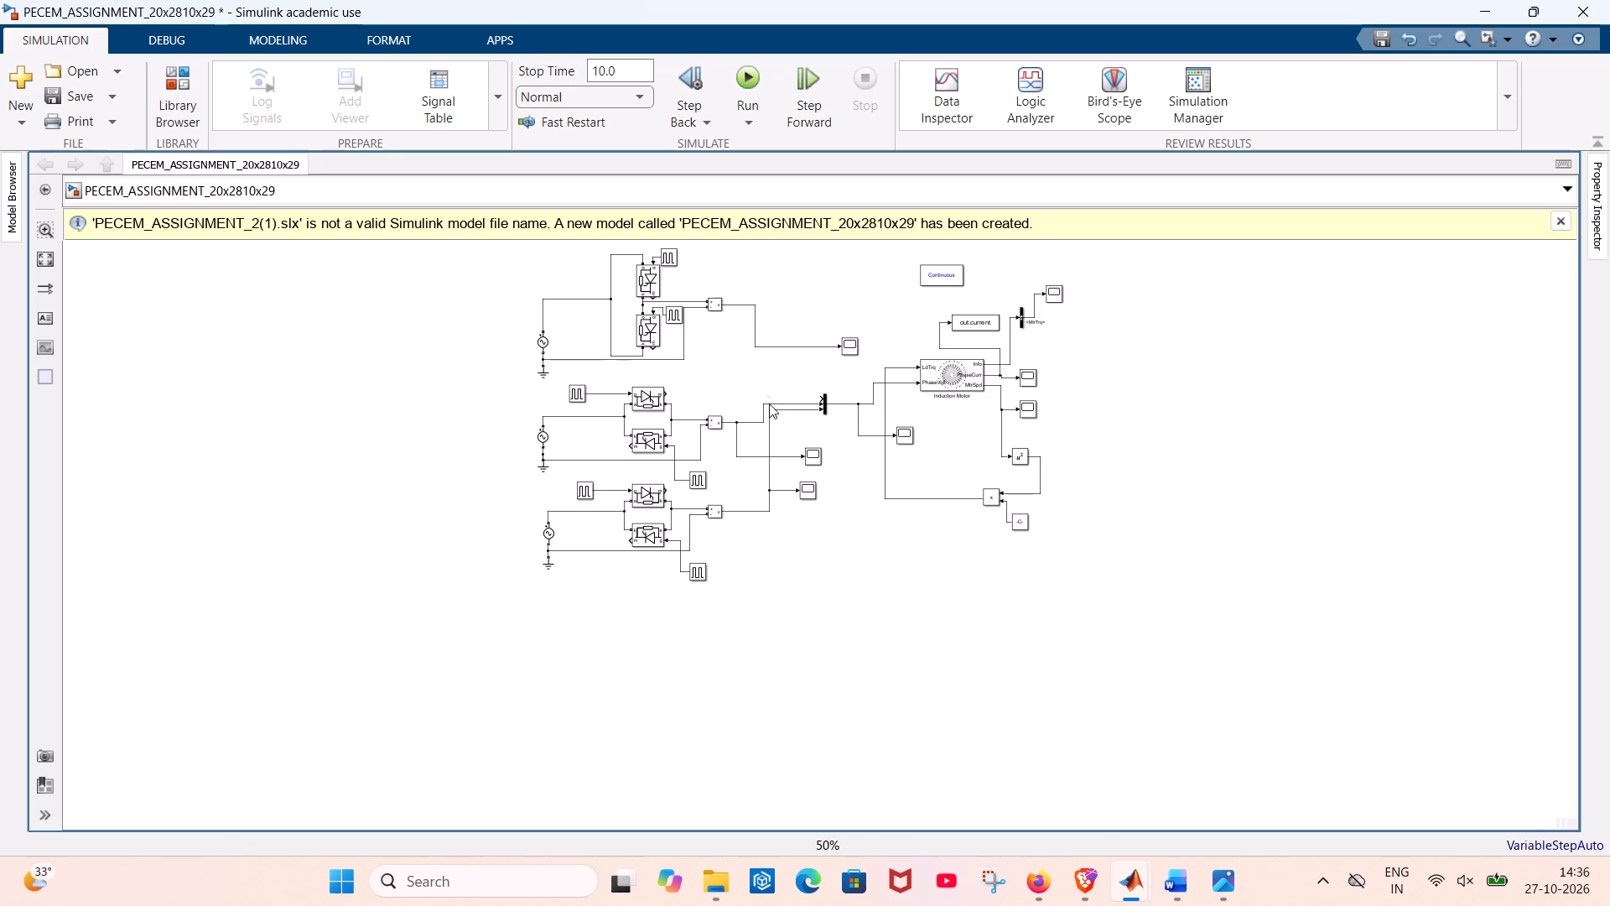
left_click(769, 409)
key("Delete")
Delete the branch line running from the second phase circuit's output to the Mux.
left_click(761, 424)
key("Delete")
Delete the second and third phase circuits entirely, including their remaining Pulse Generators and leftover dangling lines.
left_click_drag(526, 404, 822, 563)
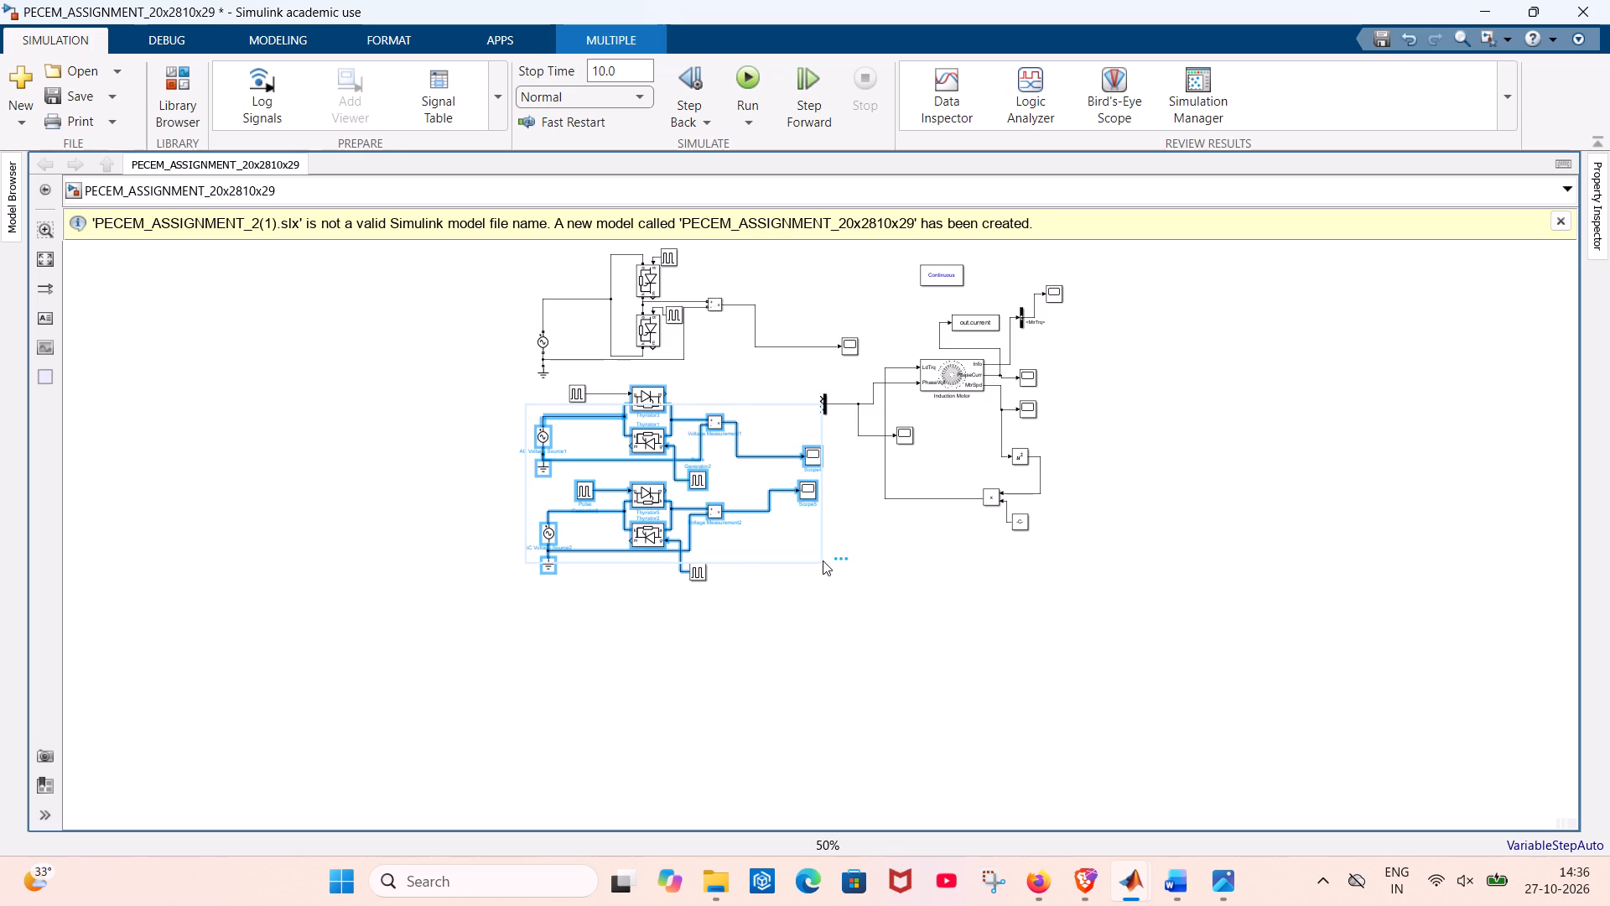
key("Delete")
left_click(580, 393)
key("Delete")
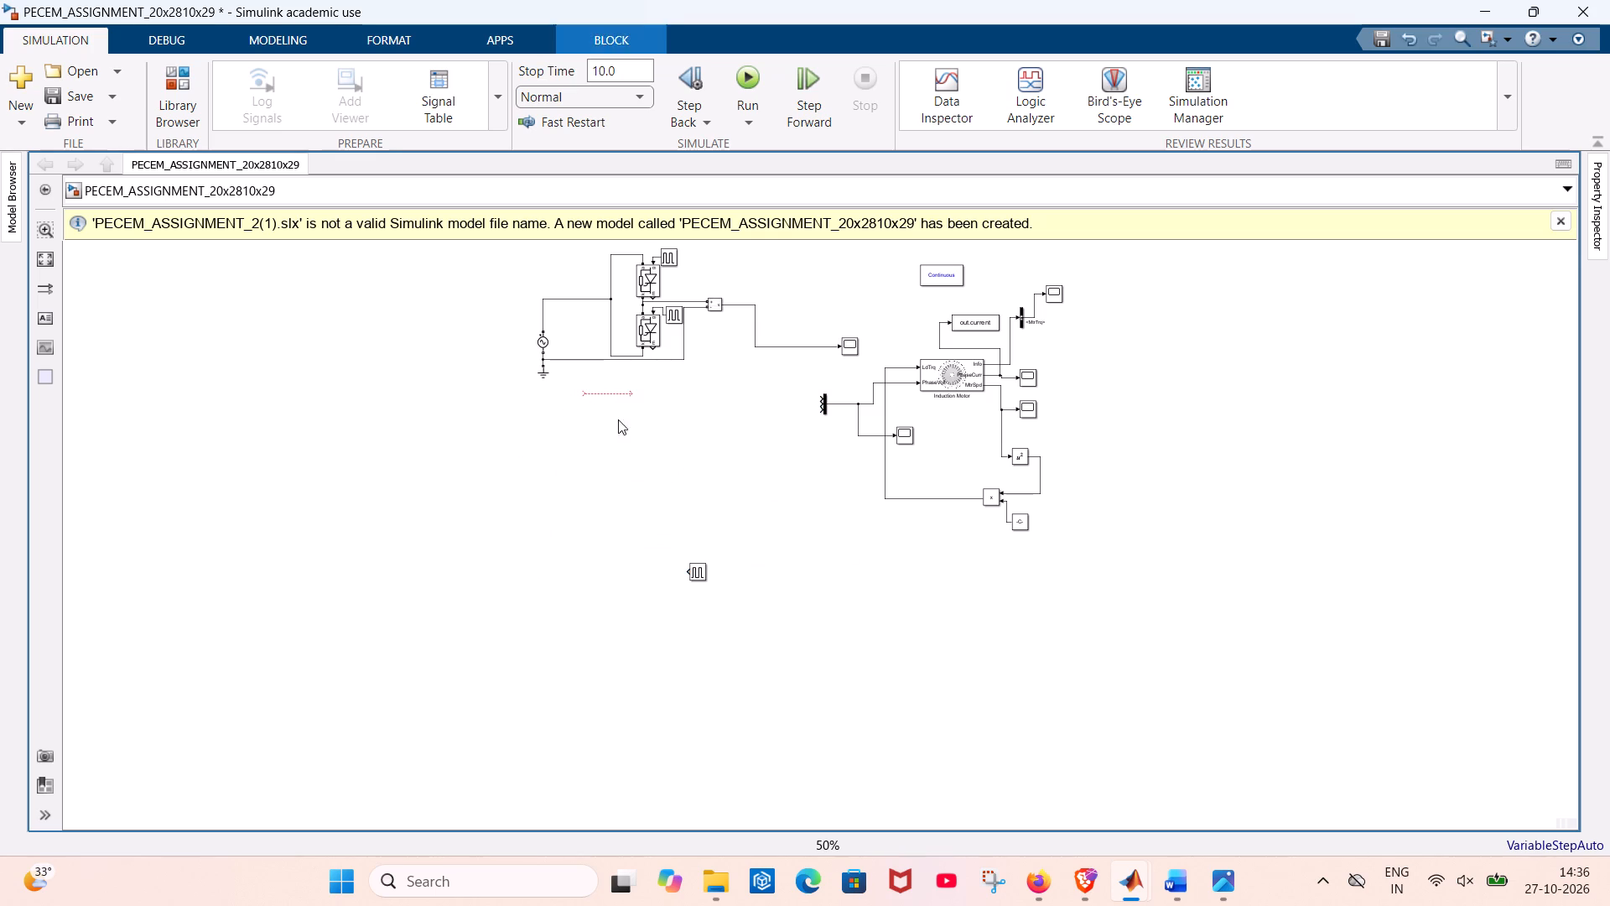
left_click(689, 573)
key("Delete")
left_click(709, 575)
left_click(704, 574)
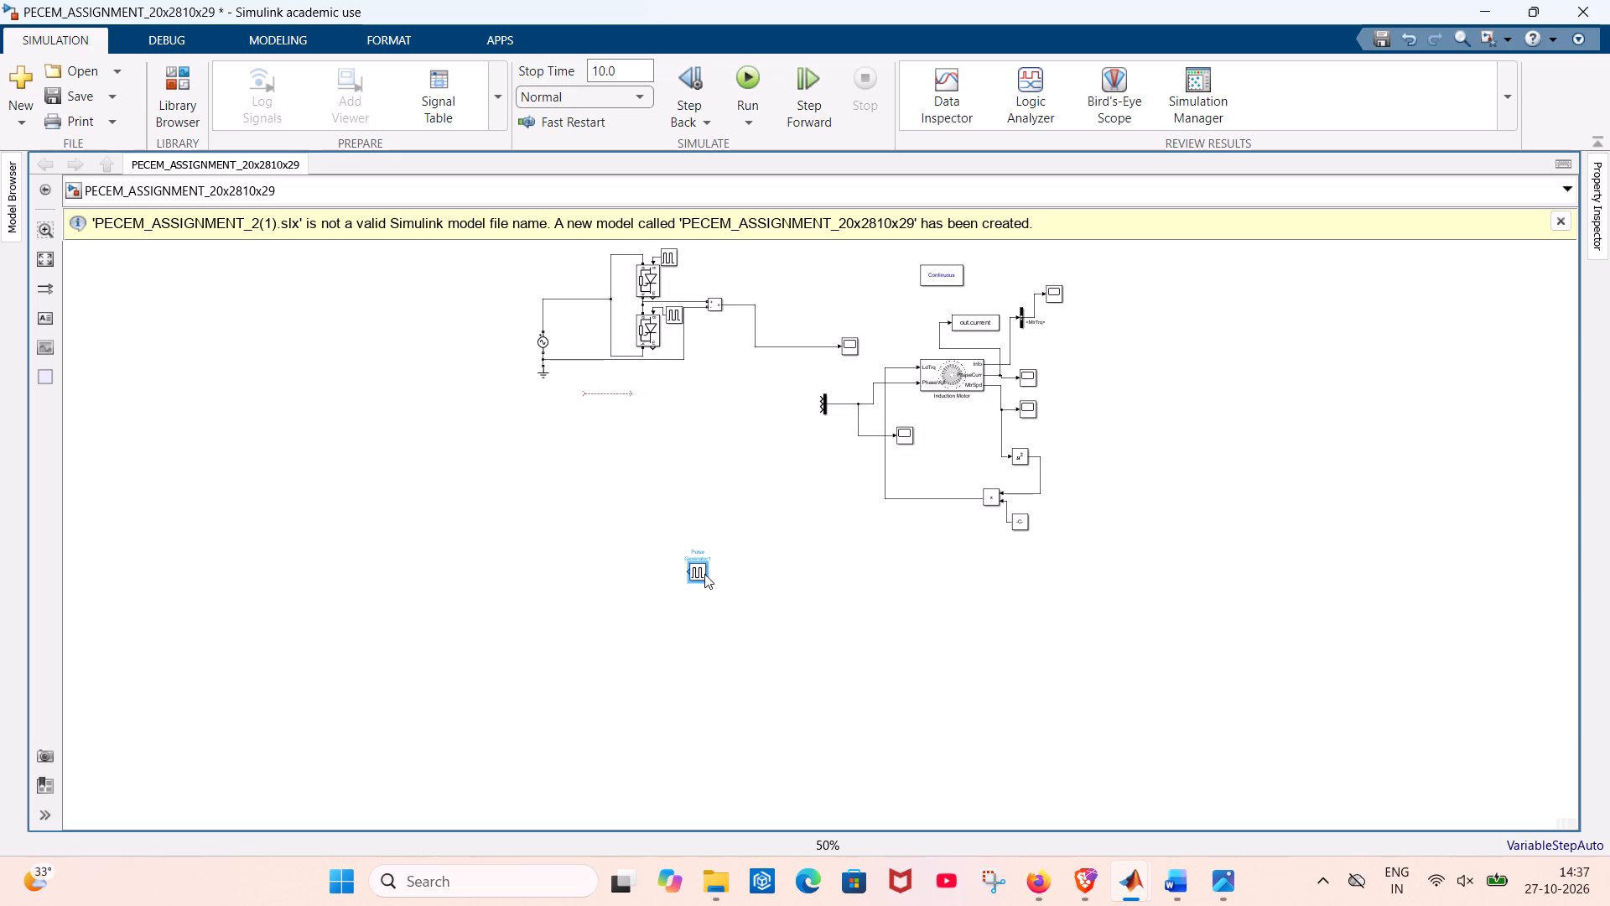
key("Delete")
left_click_drag(513, 280, 777, 371)
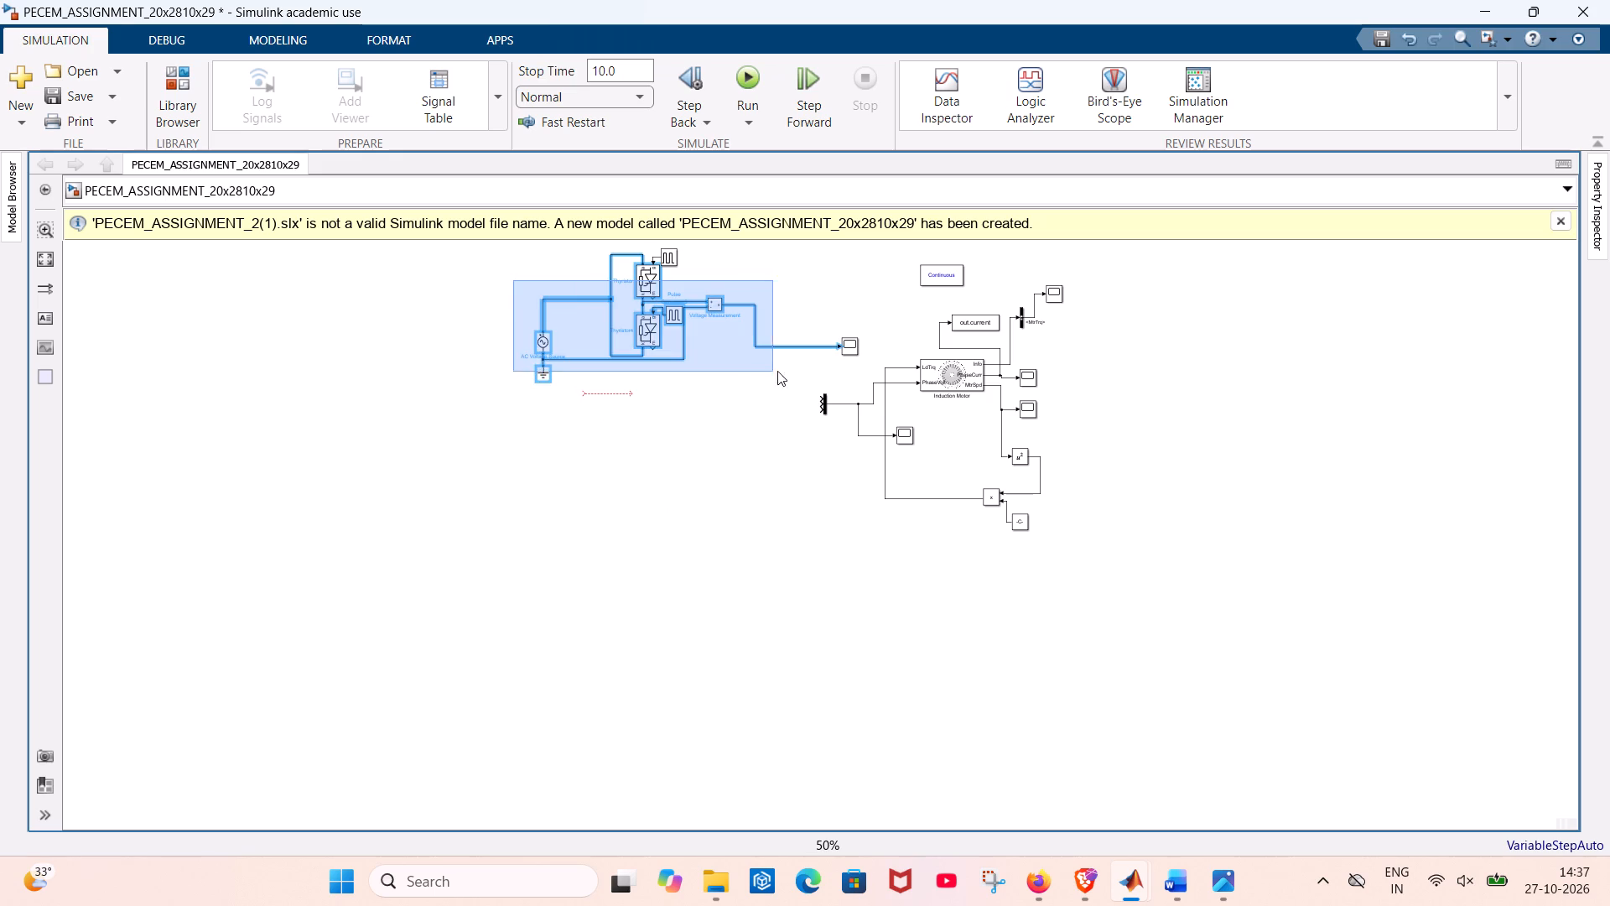
left_click_drag(777, 371, 875, 372)
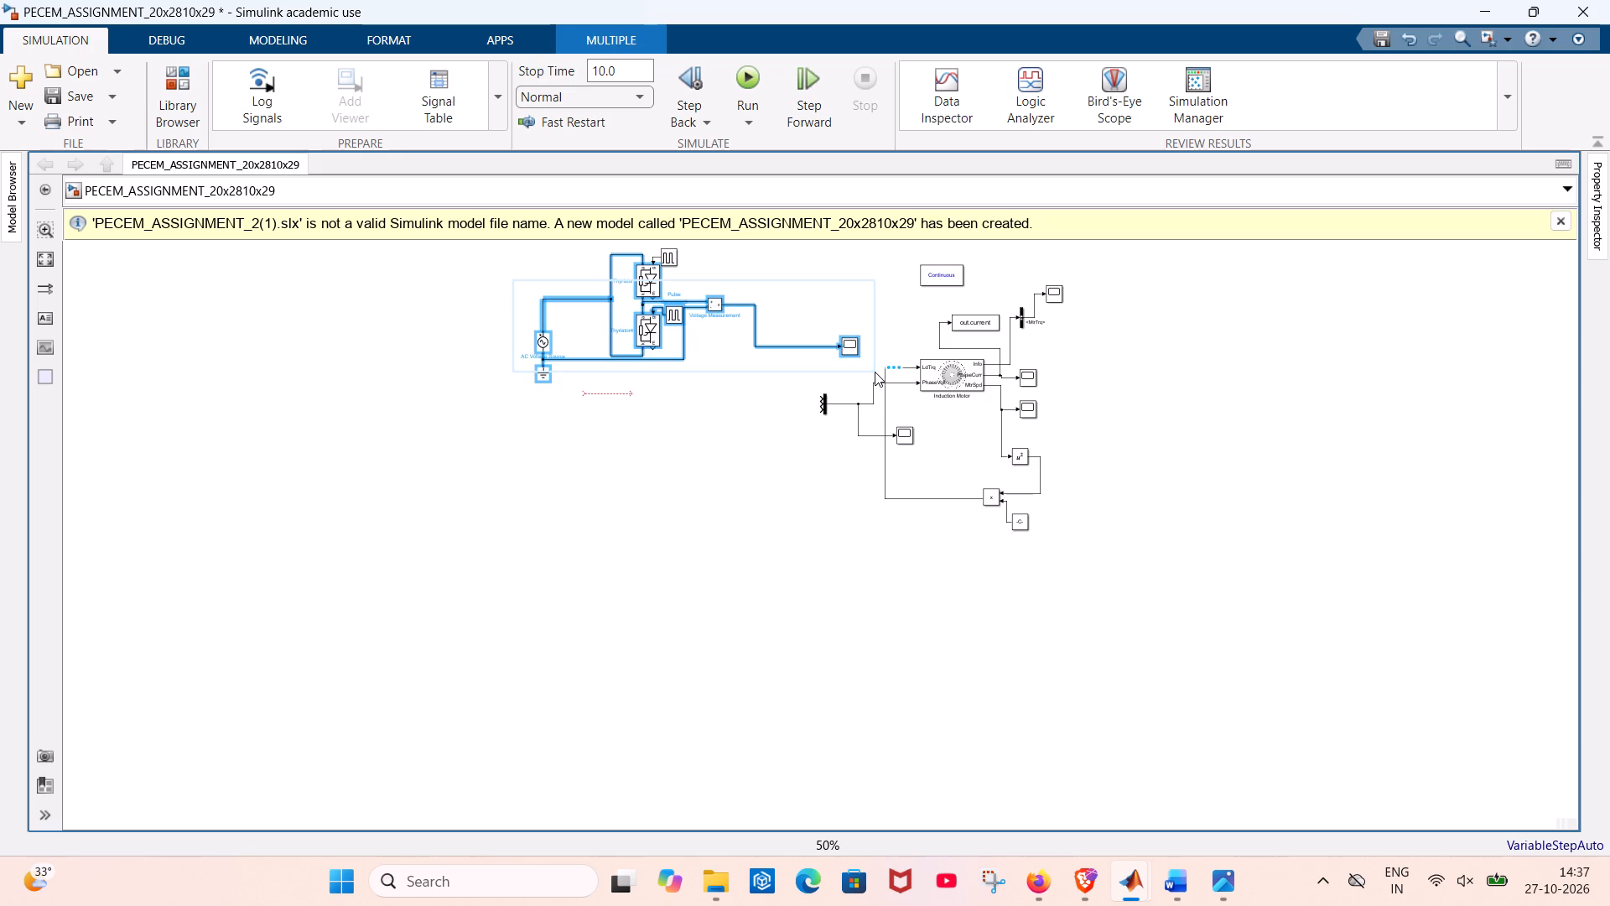
left_click(615, 395)
key("Delete")
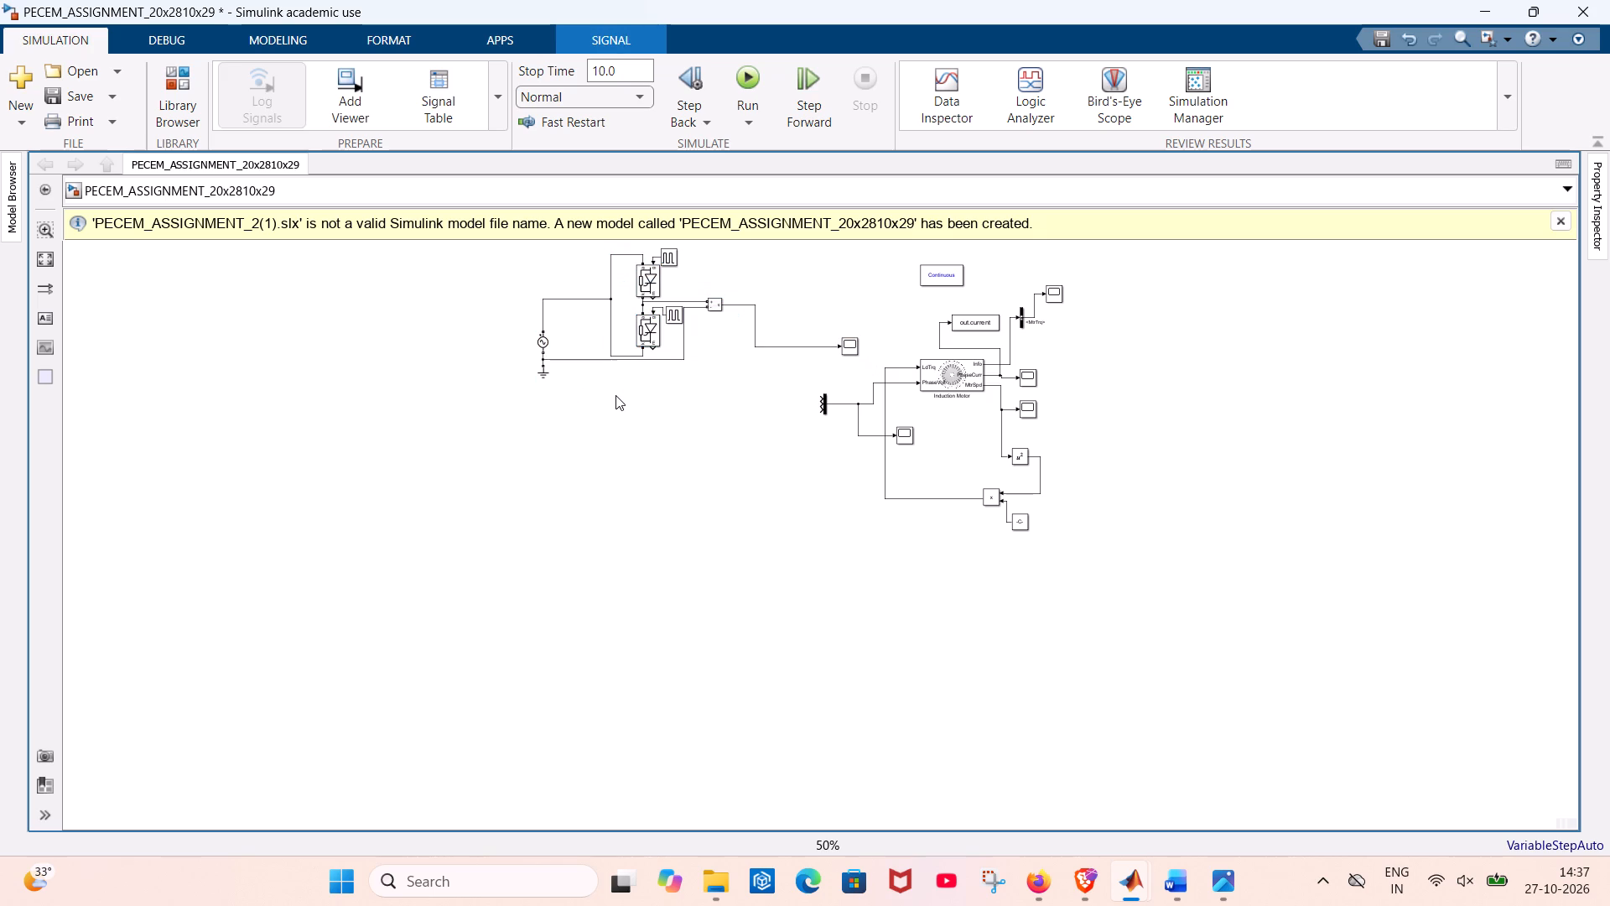
Copy the complete topmost phase circuit, from its AC source and ground through to its Scope.
left_click_drag(867, 360, 555, 256)
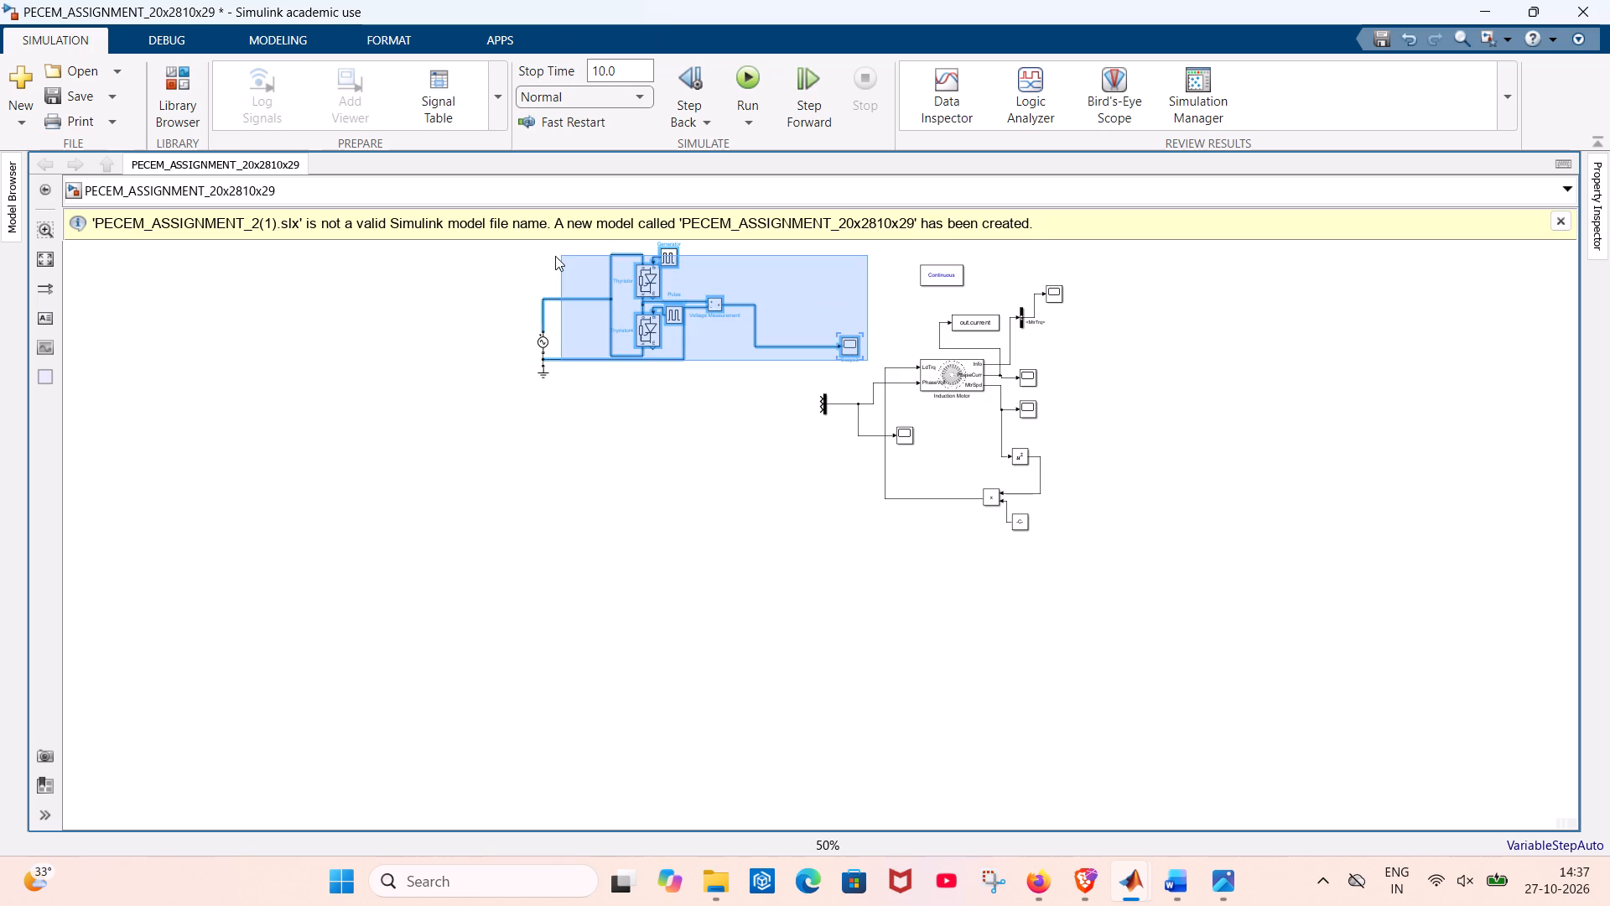
left_click_drag(555, 256, 438, 430)
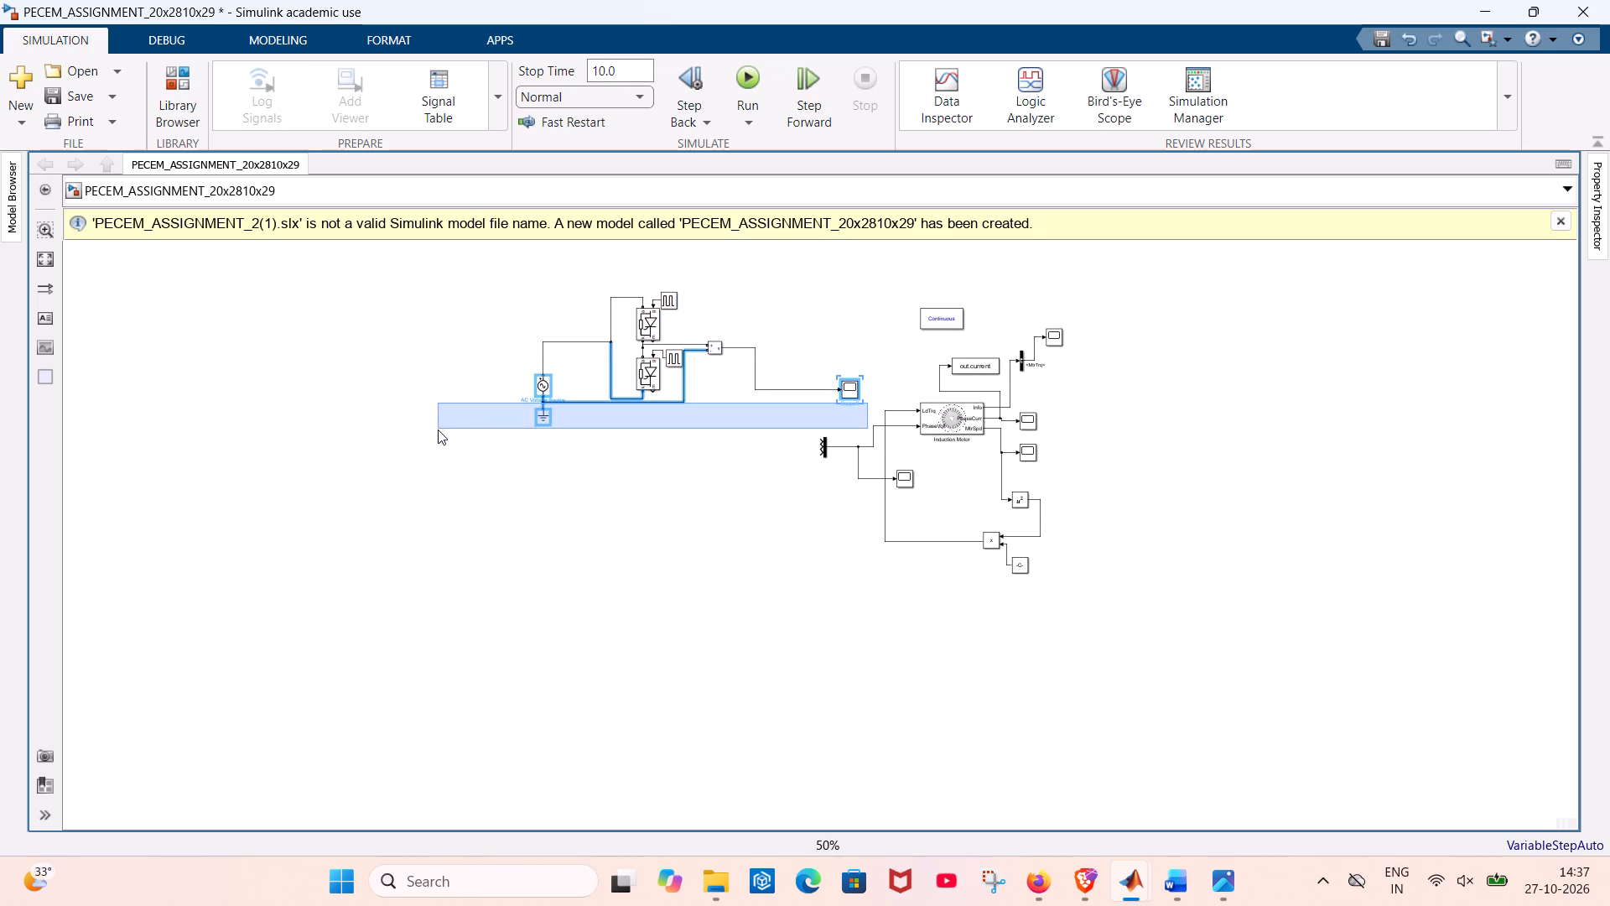
left_click_drag(438, 430, 436, 432)
left_click(768, 416)
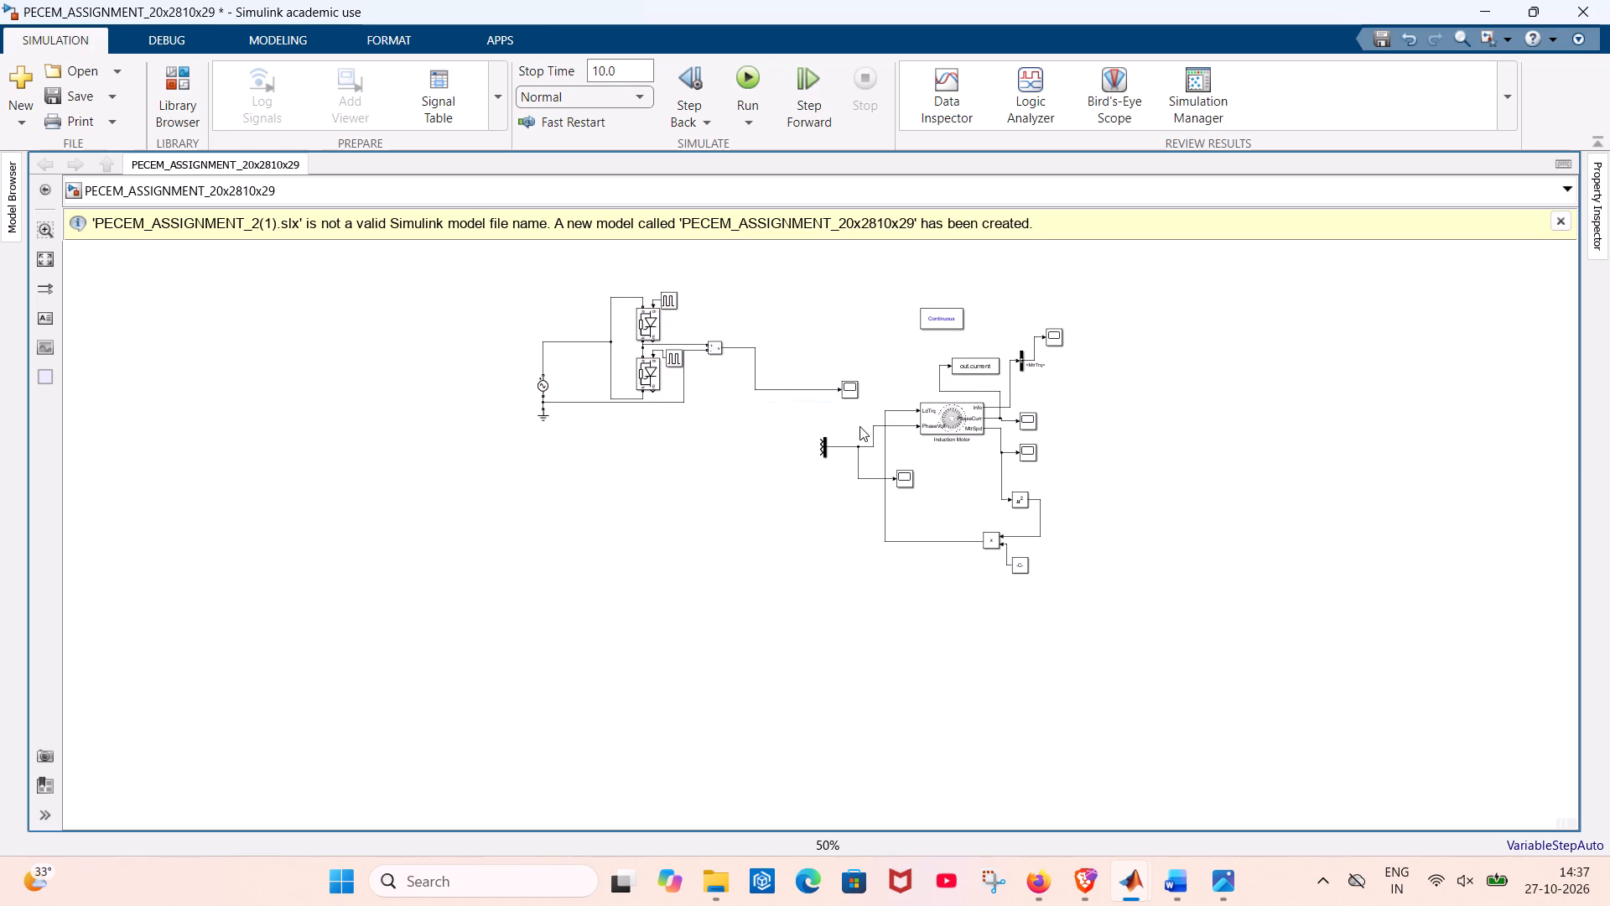
left_click_drag(860, 428, 511, 273)
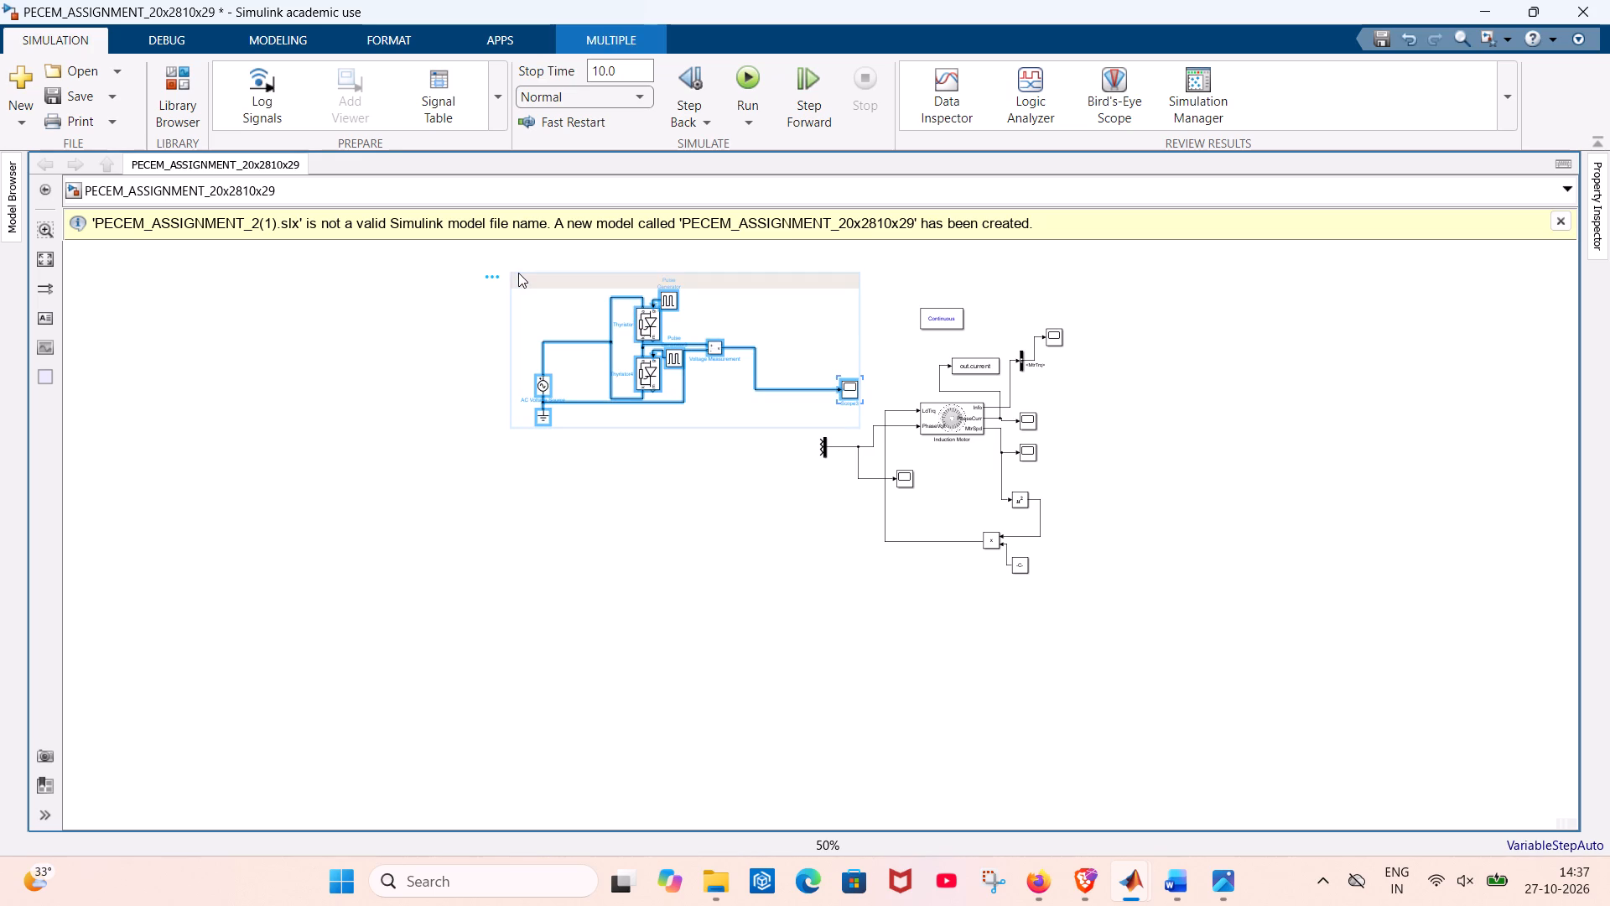
key("ctrl+c")
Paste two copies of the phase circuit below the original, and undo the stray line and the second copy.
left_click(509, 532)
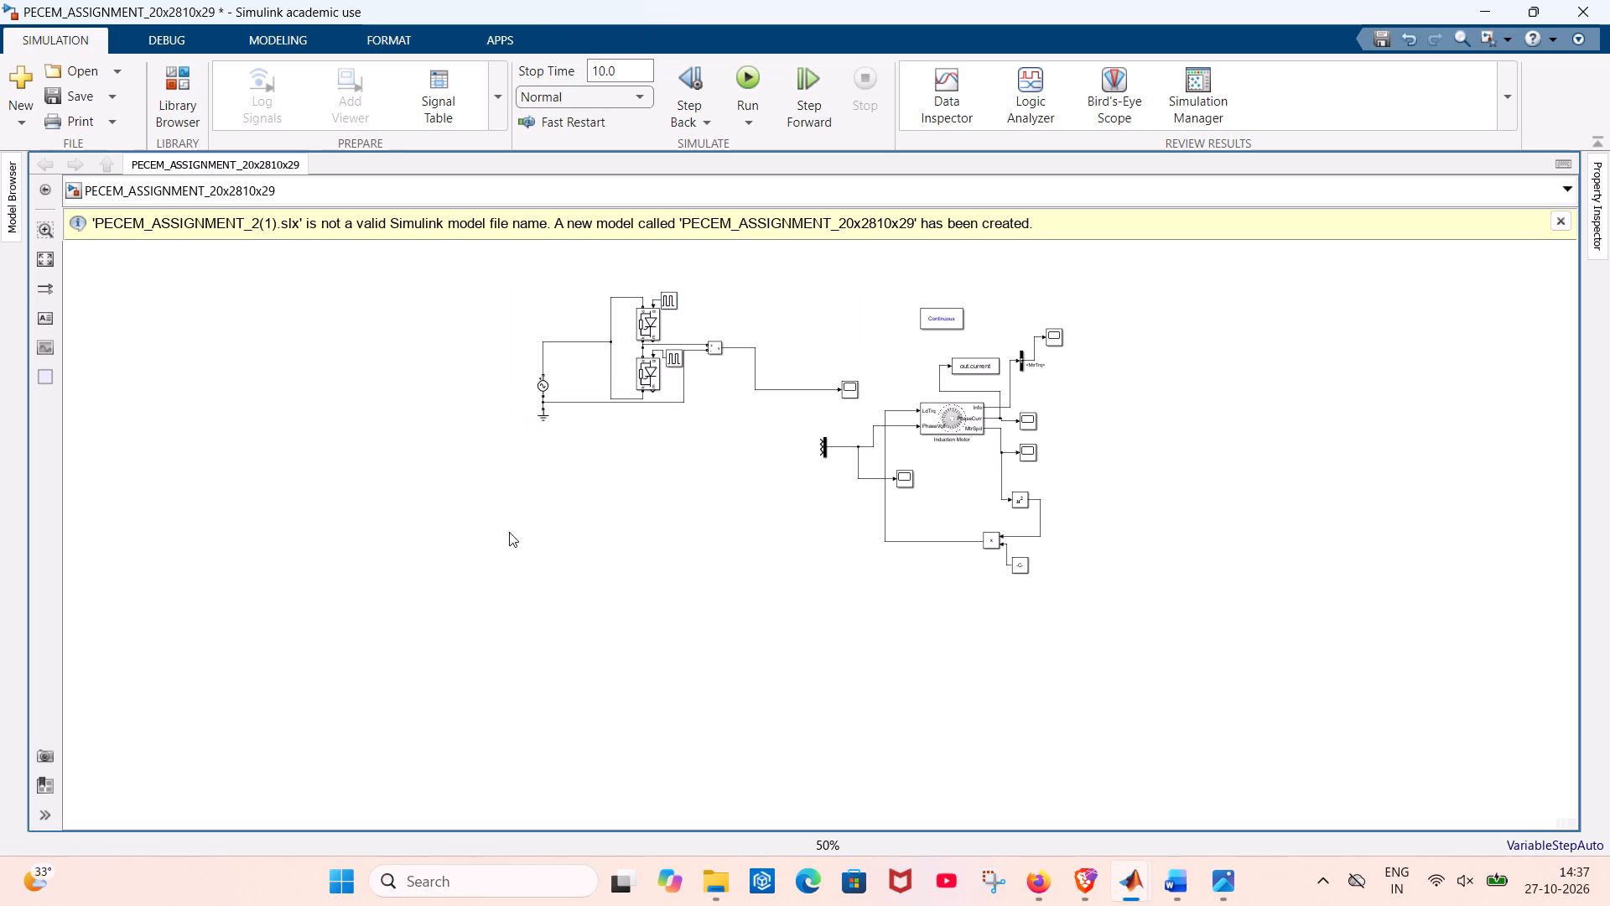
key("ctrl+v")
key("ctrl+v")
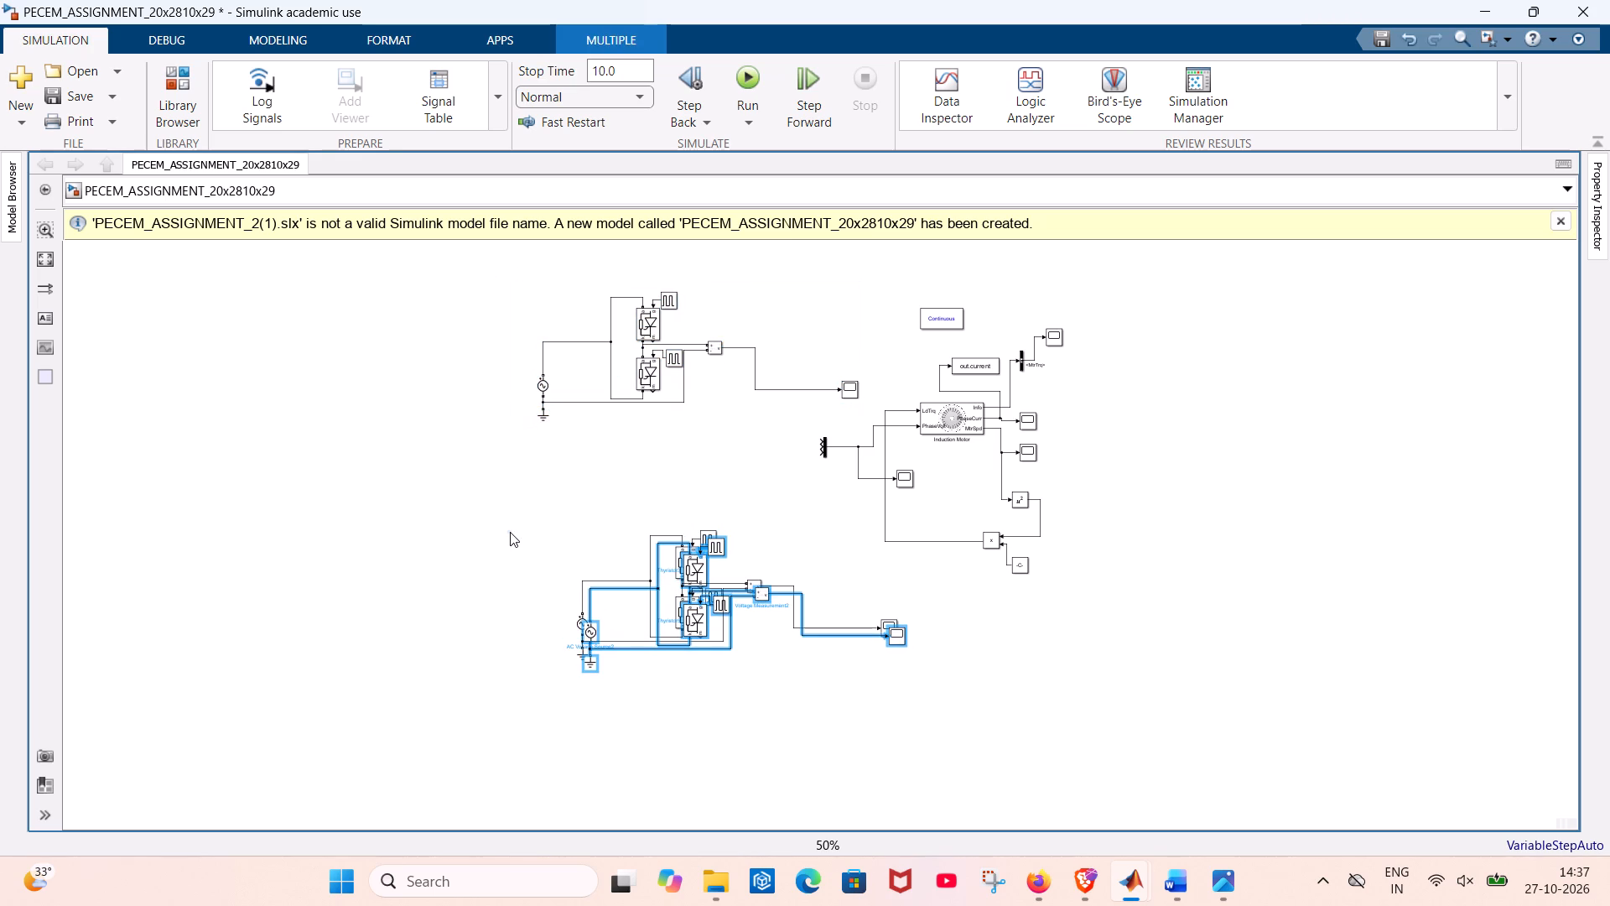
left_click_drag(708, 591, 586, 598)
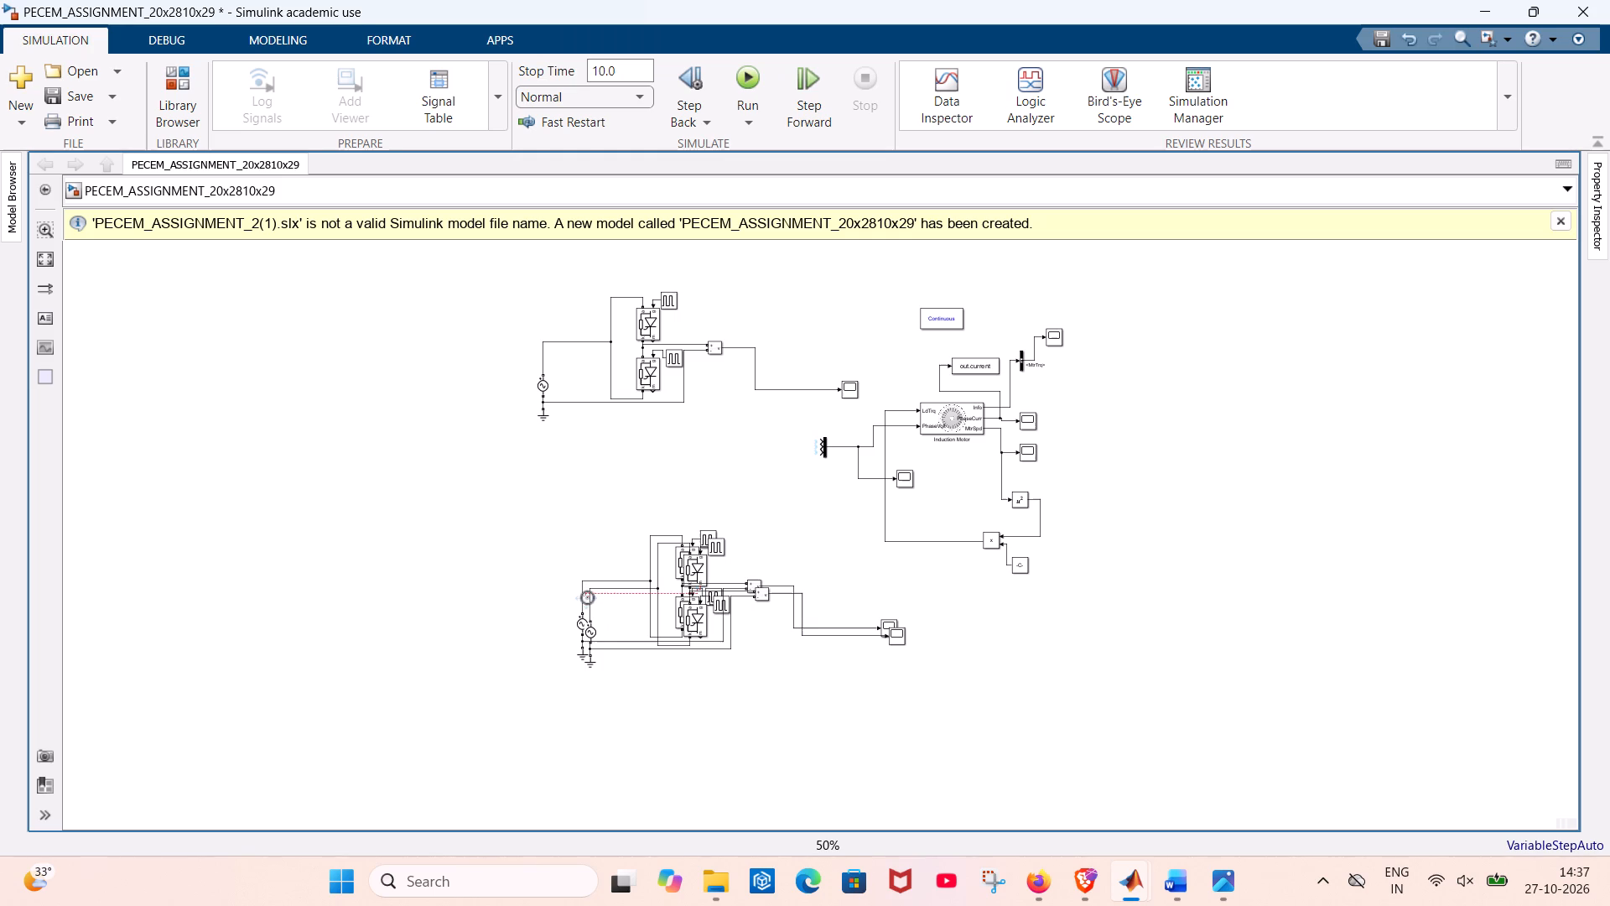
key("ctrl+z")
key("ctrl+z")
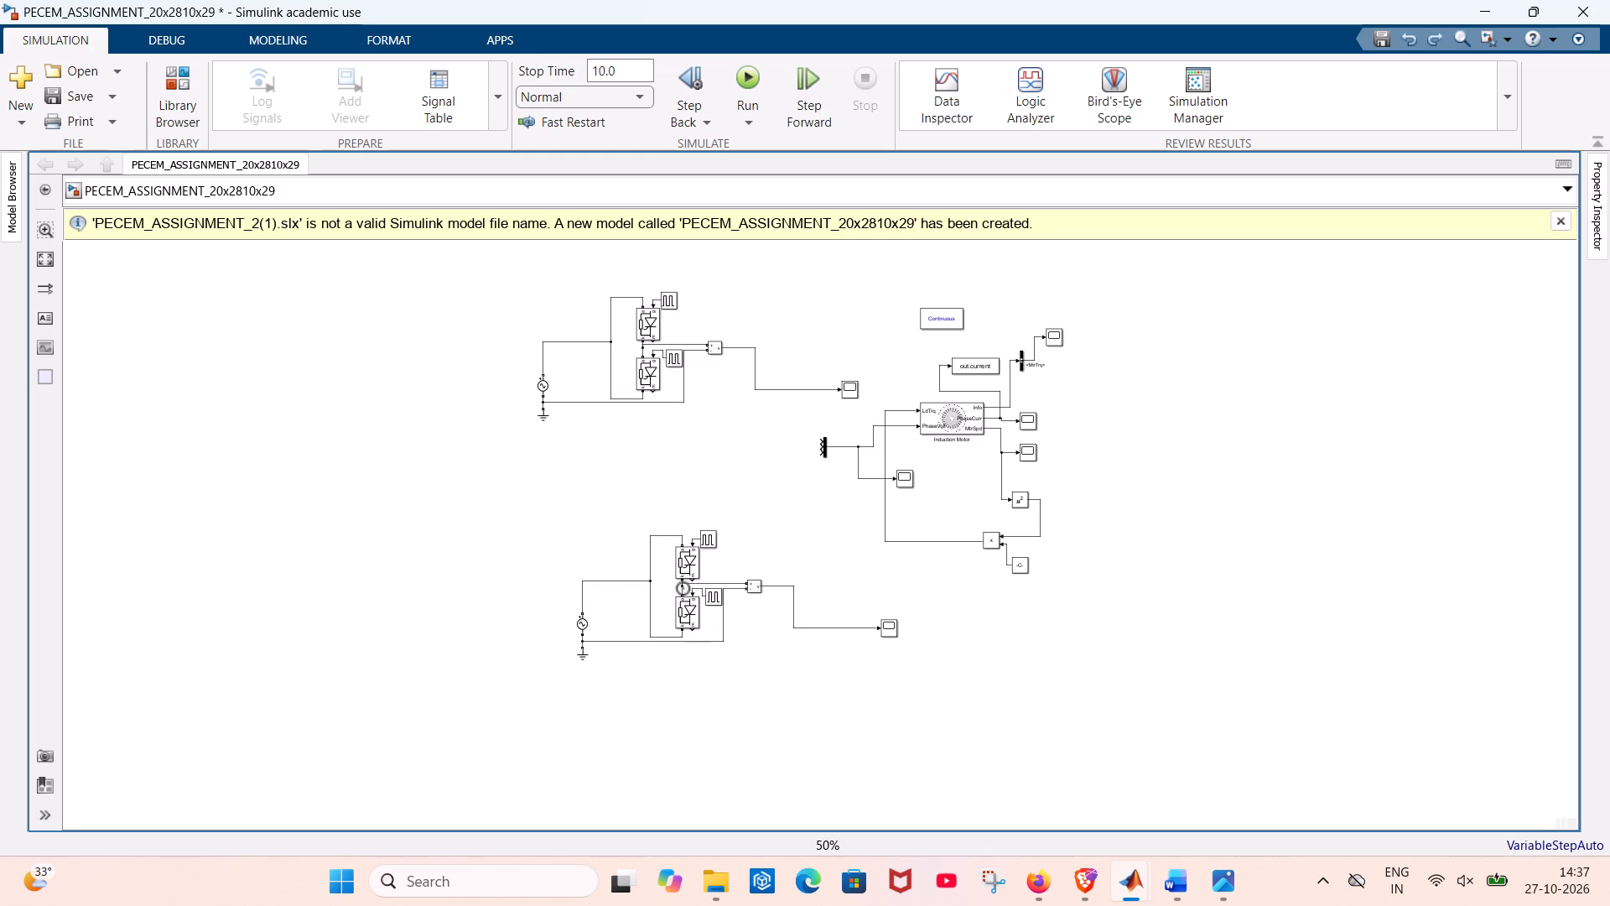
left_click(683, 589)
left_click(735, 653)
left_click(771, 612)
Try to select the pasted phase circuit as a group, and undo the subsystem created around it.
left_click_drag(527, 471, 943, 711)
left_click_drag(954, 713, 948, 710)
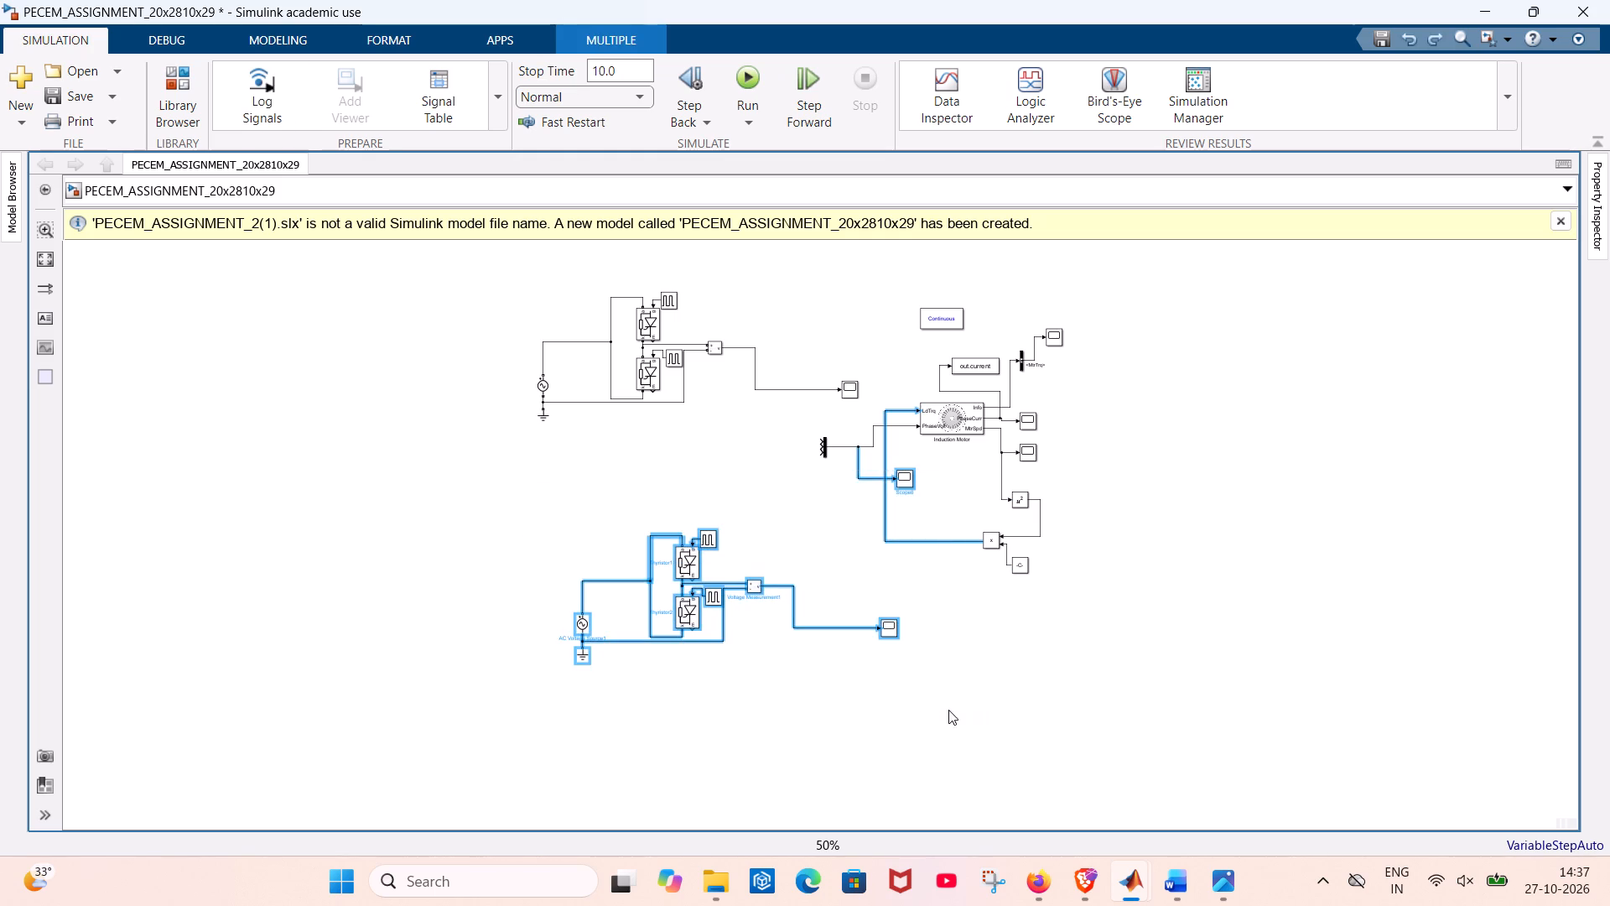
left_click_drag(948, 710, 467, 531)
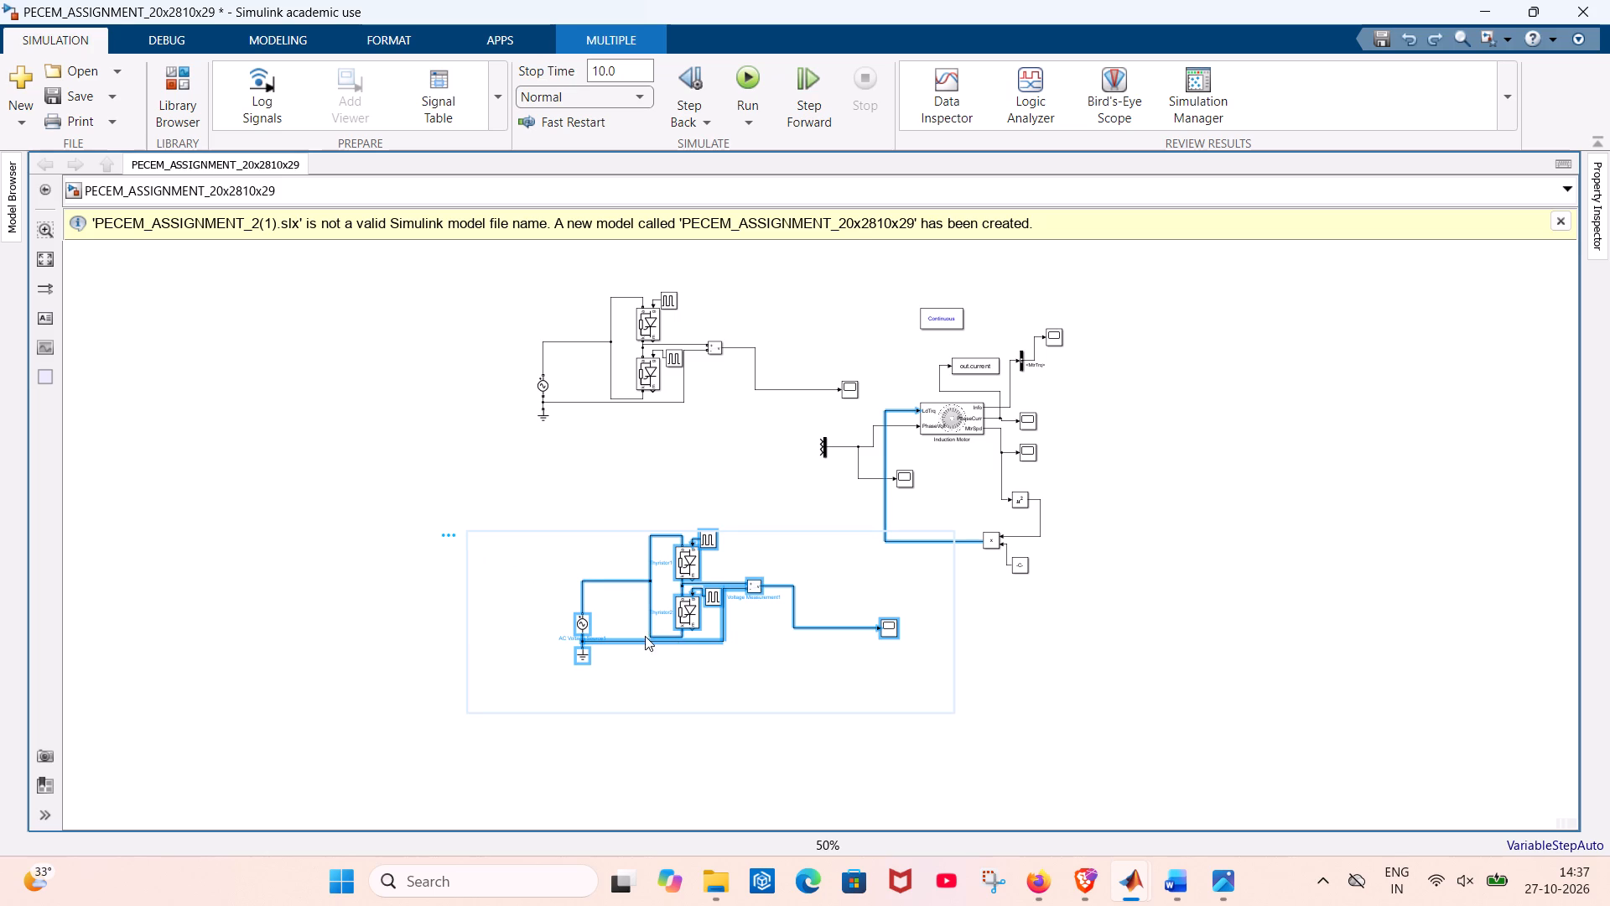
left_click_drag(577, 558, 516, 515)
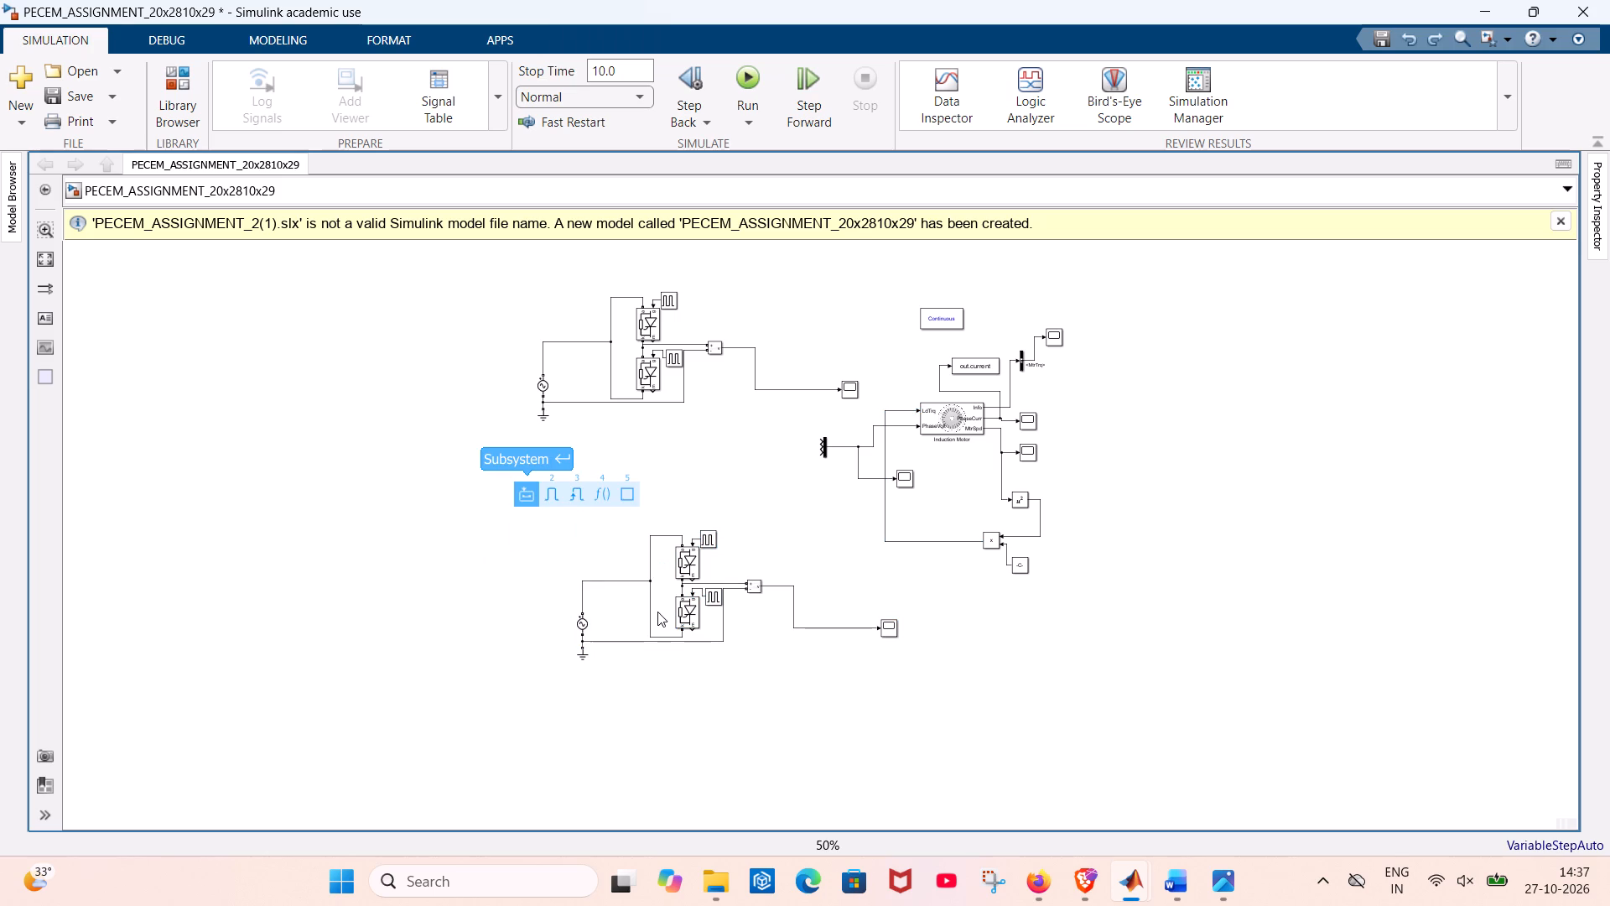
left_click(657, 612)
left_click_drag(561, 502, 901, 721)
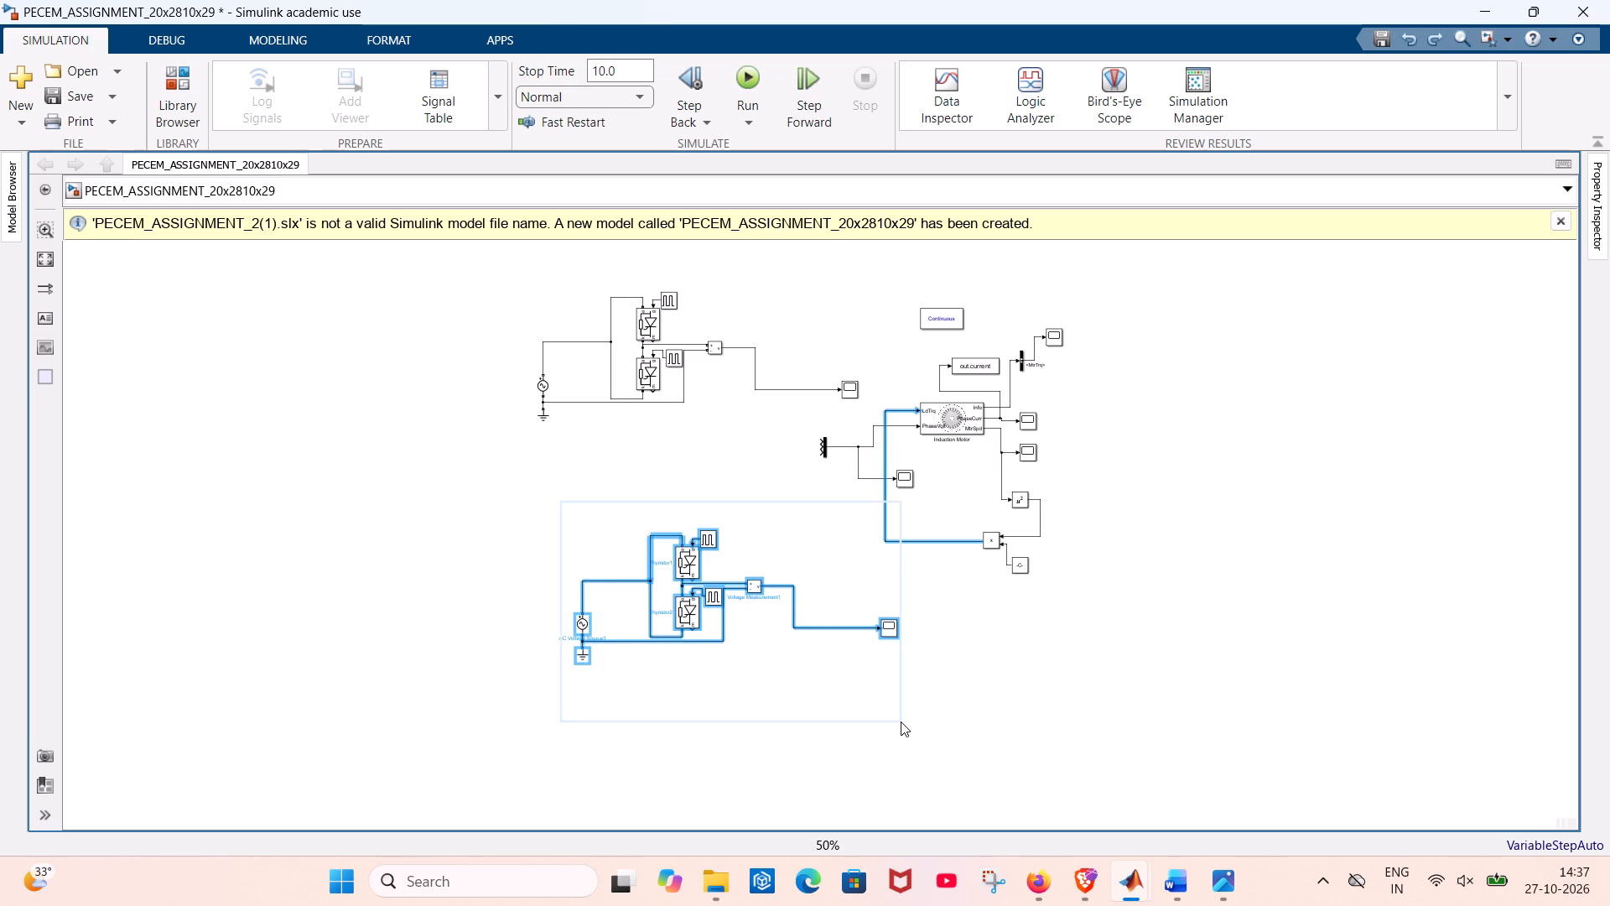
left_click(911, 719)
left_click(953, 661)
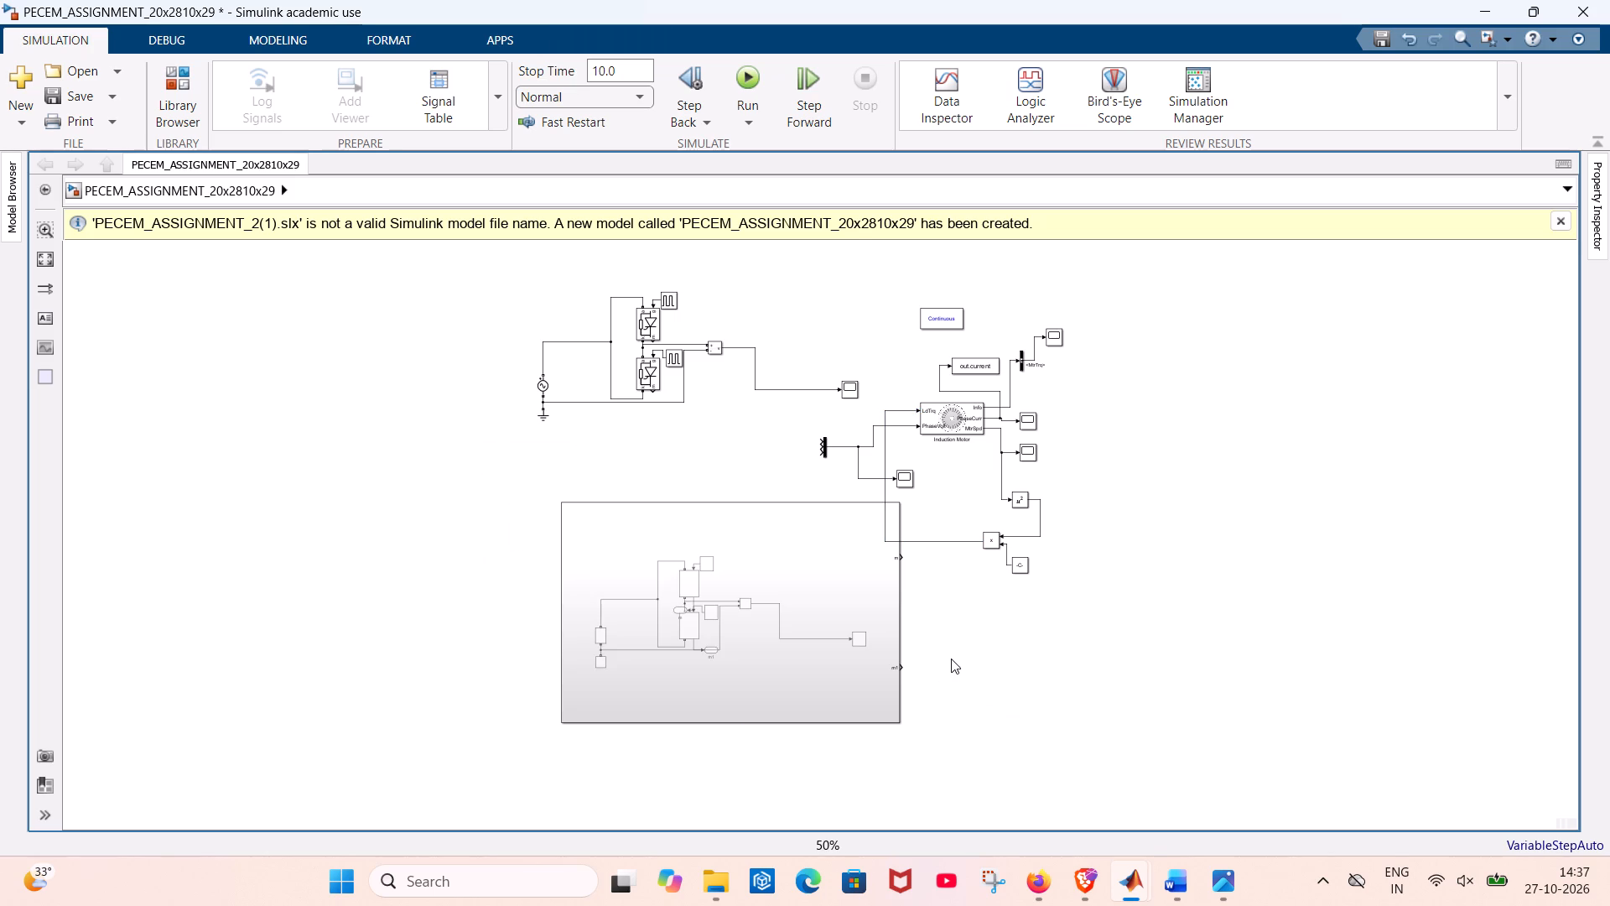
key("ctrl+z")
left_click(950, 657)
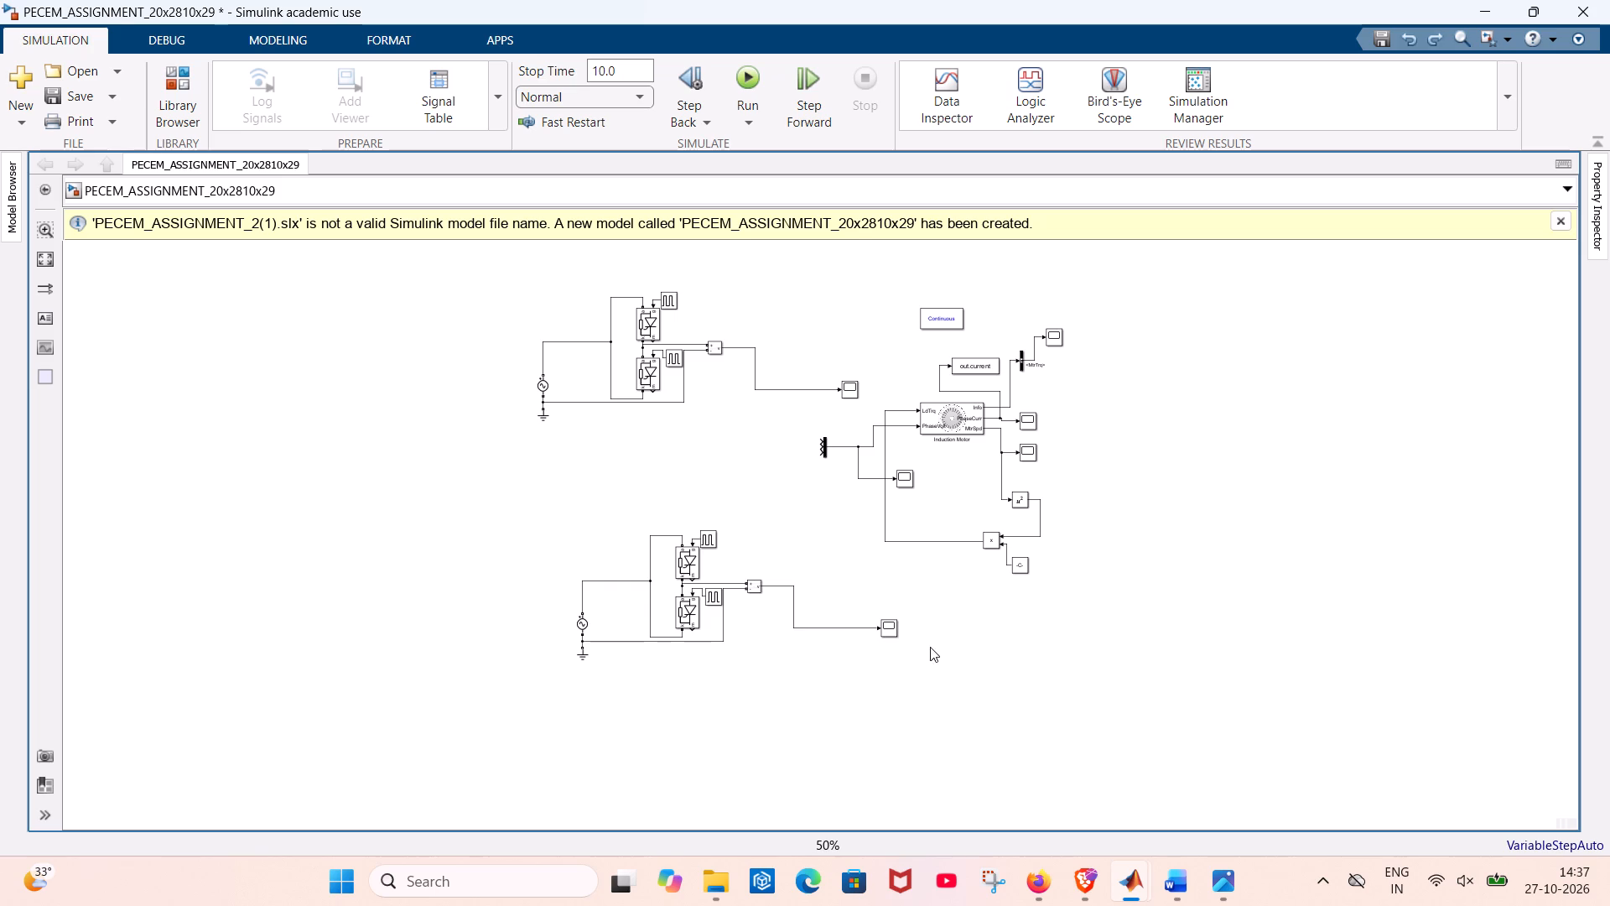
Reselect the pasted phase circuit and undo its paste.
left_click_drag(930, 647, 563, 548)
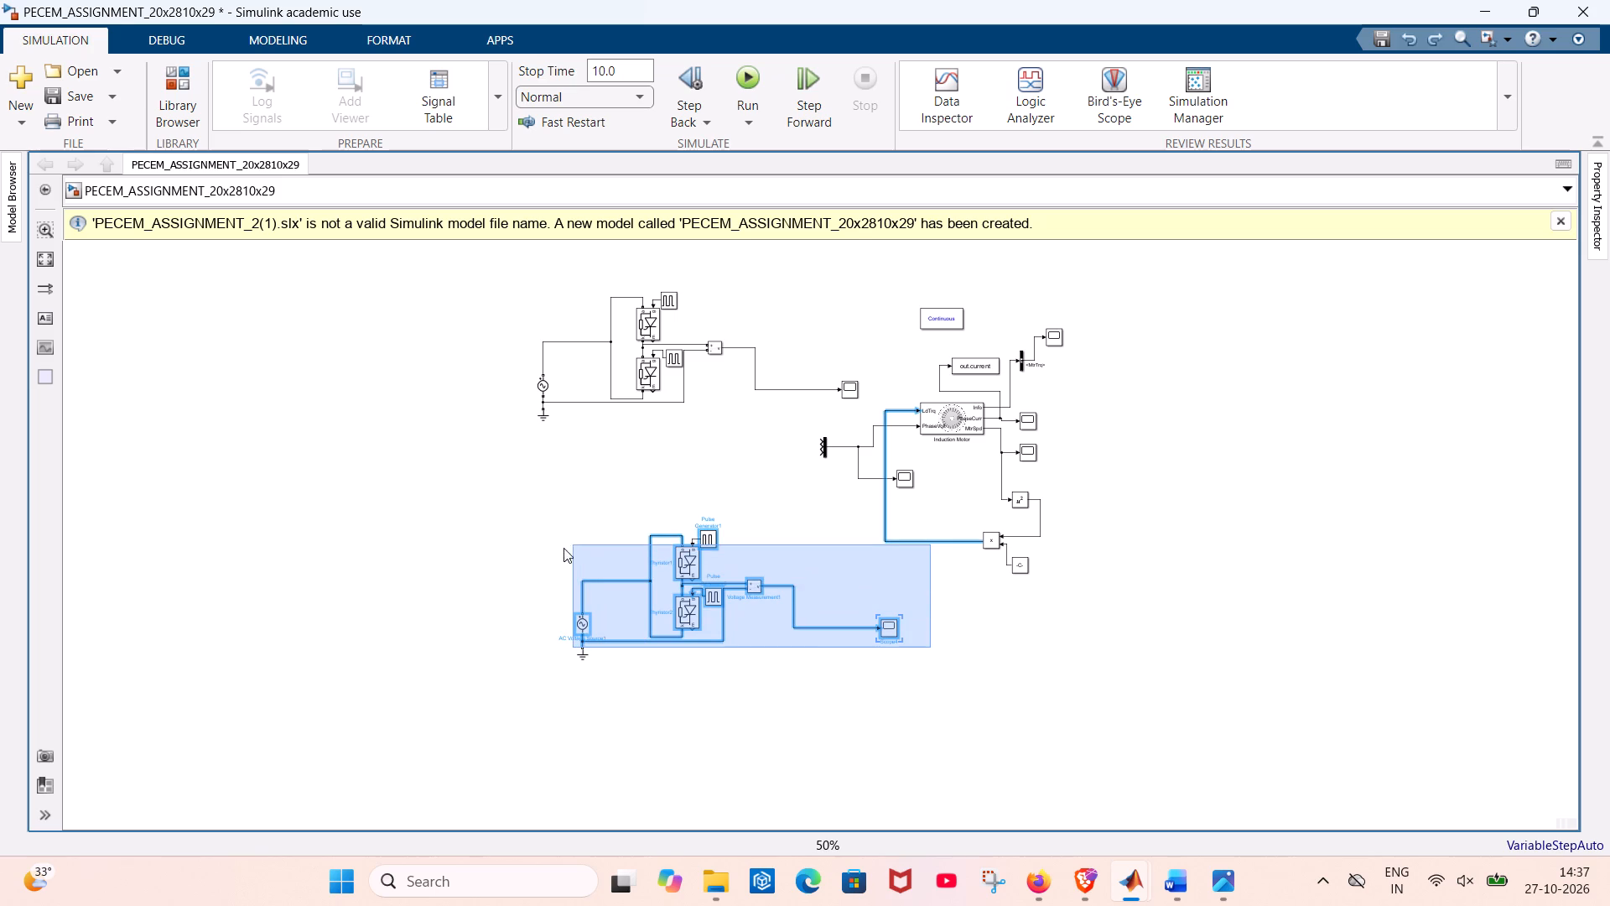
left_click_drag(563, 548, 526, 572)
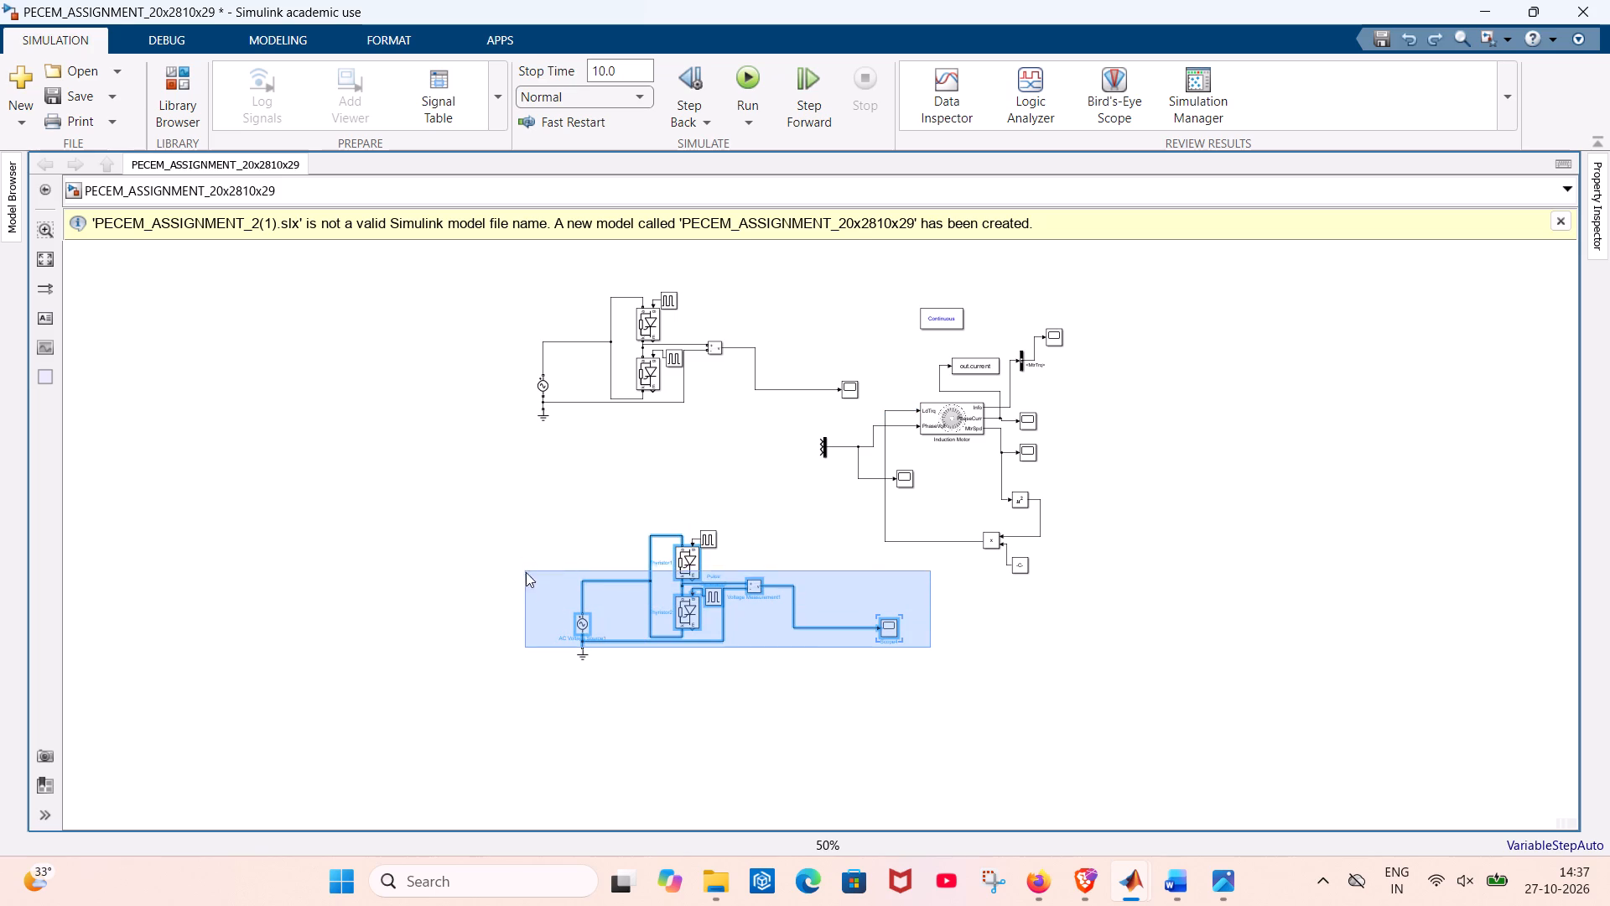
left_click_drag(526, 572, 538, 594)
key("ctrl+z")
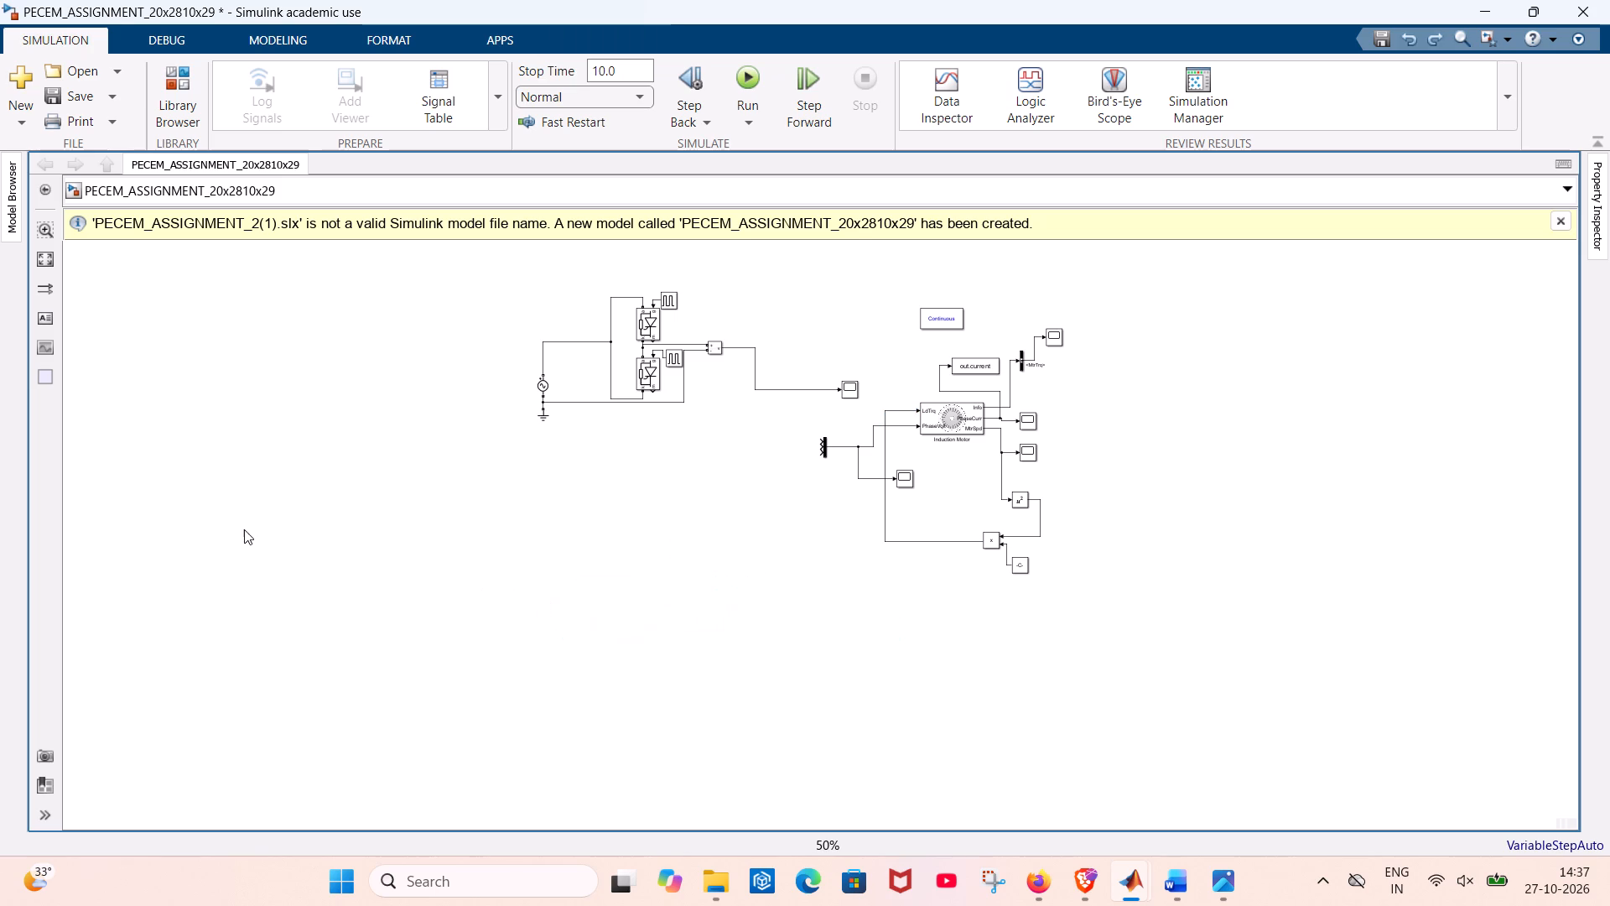
Paste one copy of the phase circuit and move it directly beneath the topmost circuit, slightly offset to the right.
key("ctrl+v")
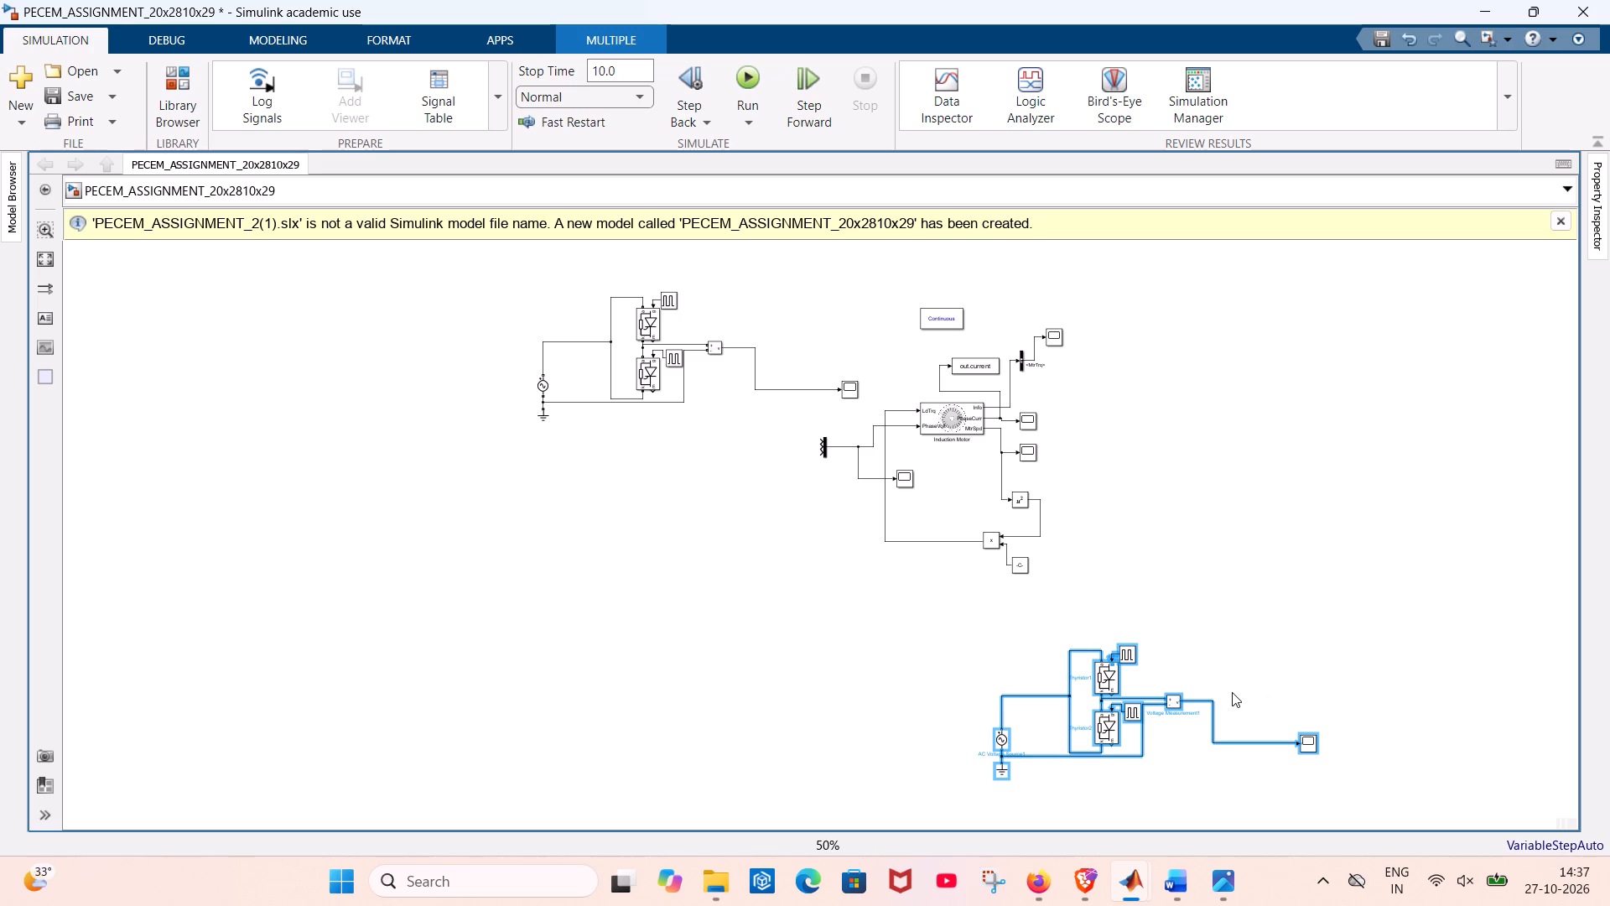
key("Left")
key("Left")
key("Left")
key("Left")
key("Left")
key("Left")
key("Left")
key("Left")
key("Left")
key("Left")
key("Left")
key("Left")
key("Left")
key("Left")
key("Left")
key("Left")
key("Left")
key("Left")
key("Left")
key("Left")
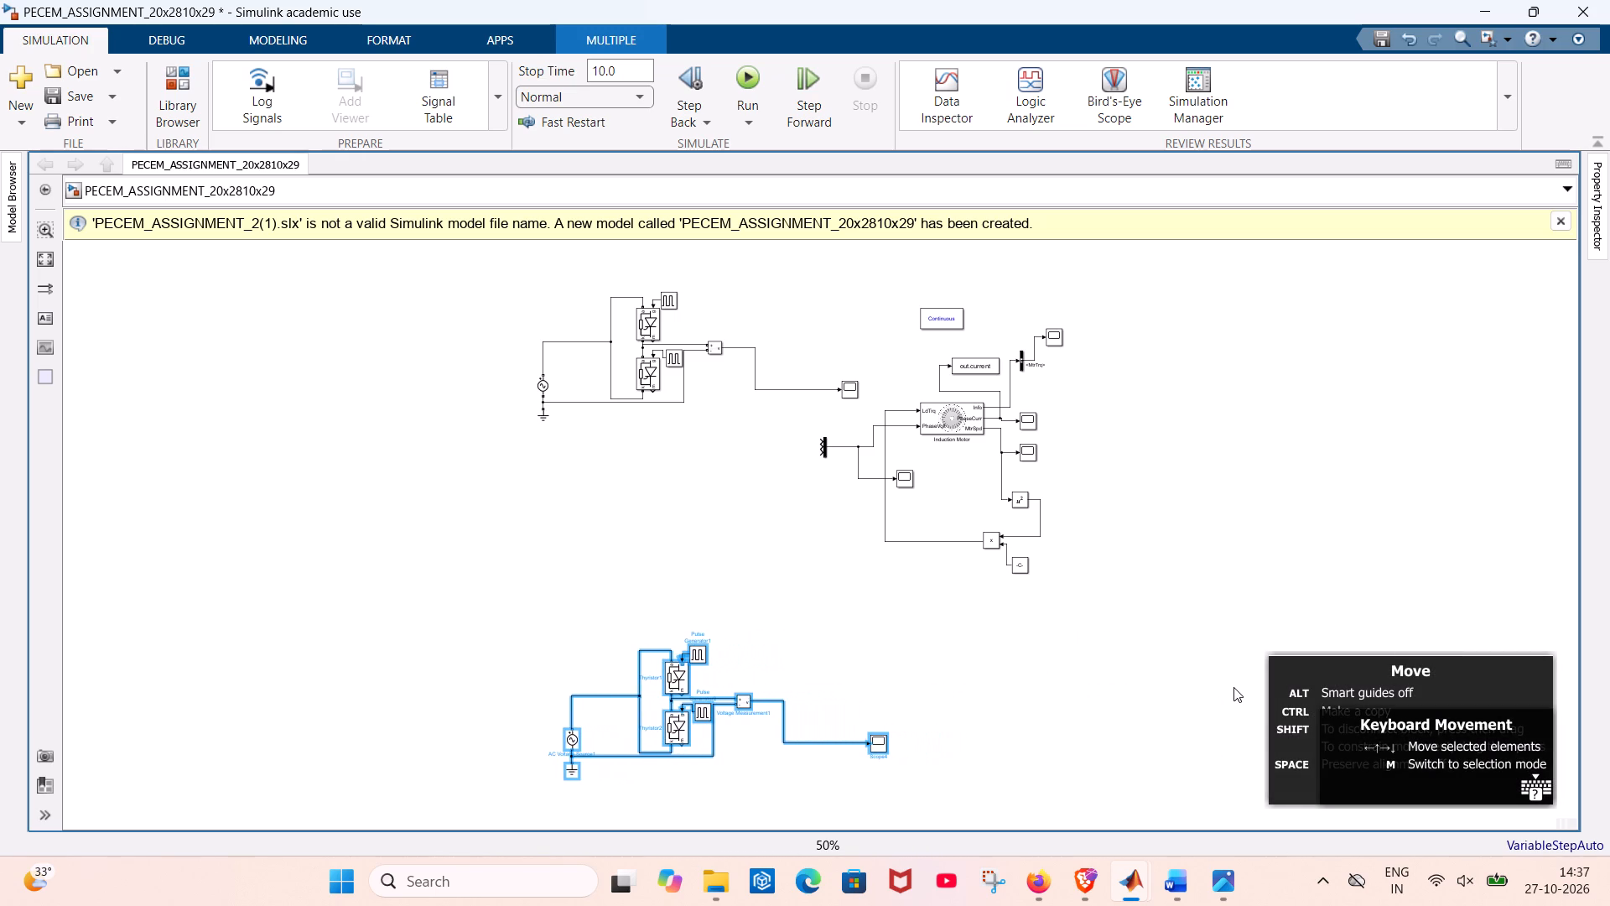
key("Up")
key("Up")
key("Up")
key("Up")
key("Up")
key("Up")
key("Up")
key("Up")
key("Up")
key("Up")
key("Up")
key("Up")
key("Up")
key("Up")
key("Up")
key("Up")
key("Up")
key("Up")
key("Up")
key("Up")
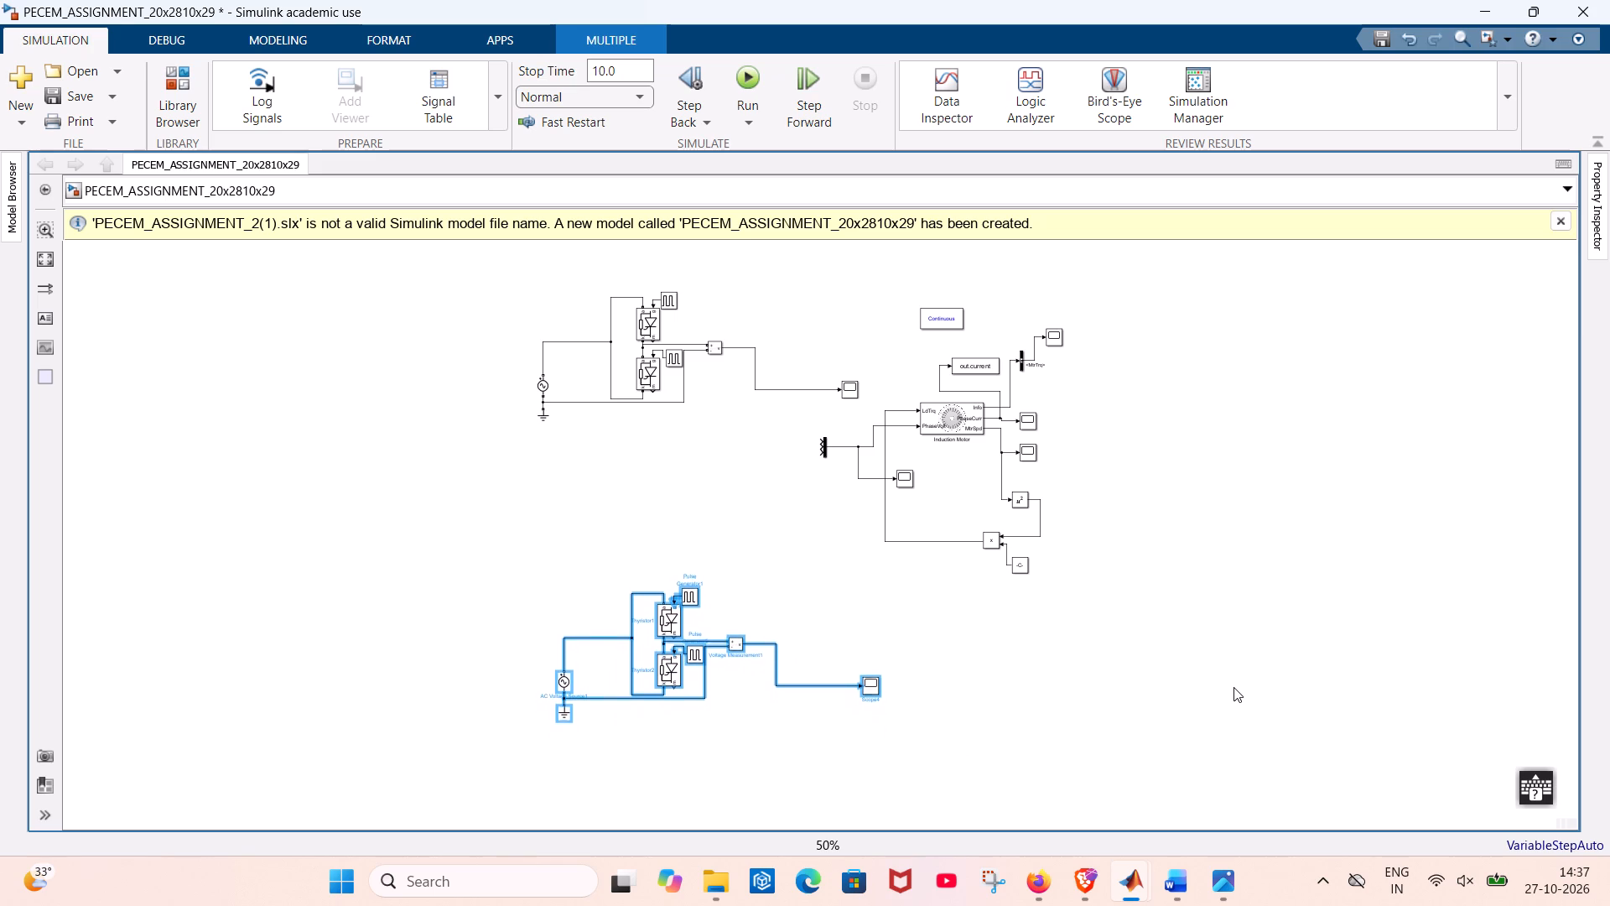
key("Up")
key("Up")
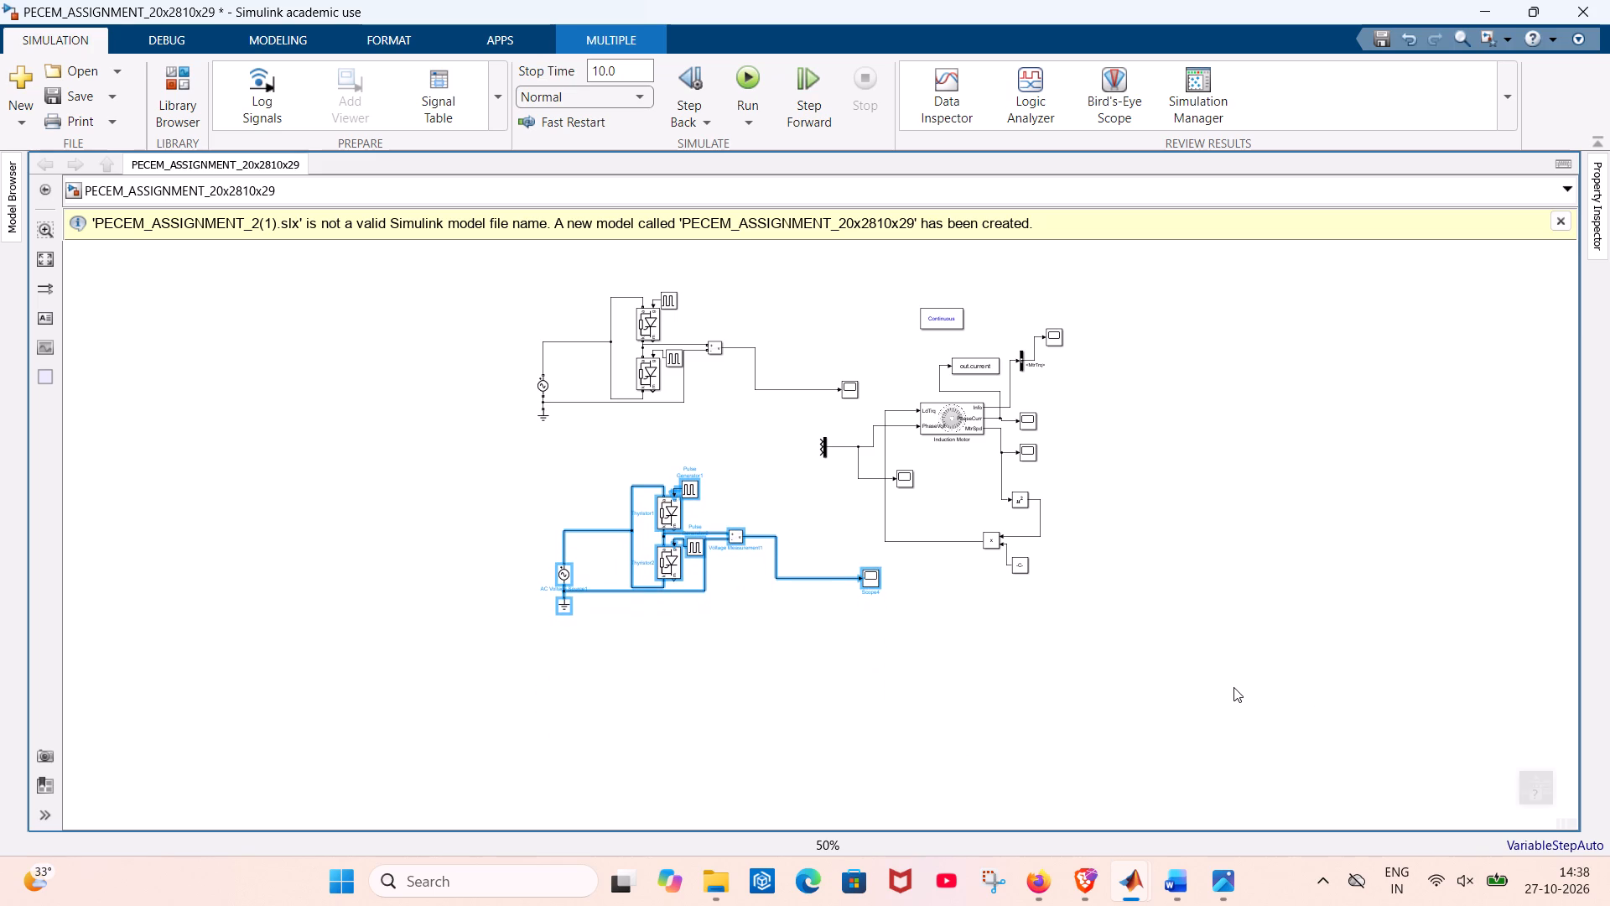
key("Up")
key("Up")
key("Up")
key("Up")
key("Up")
key("Up")
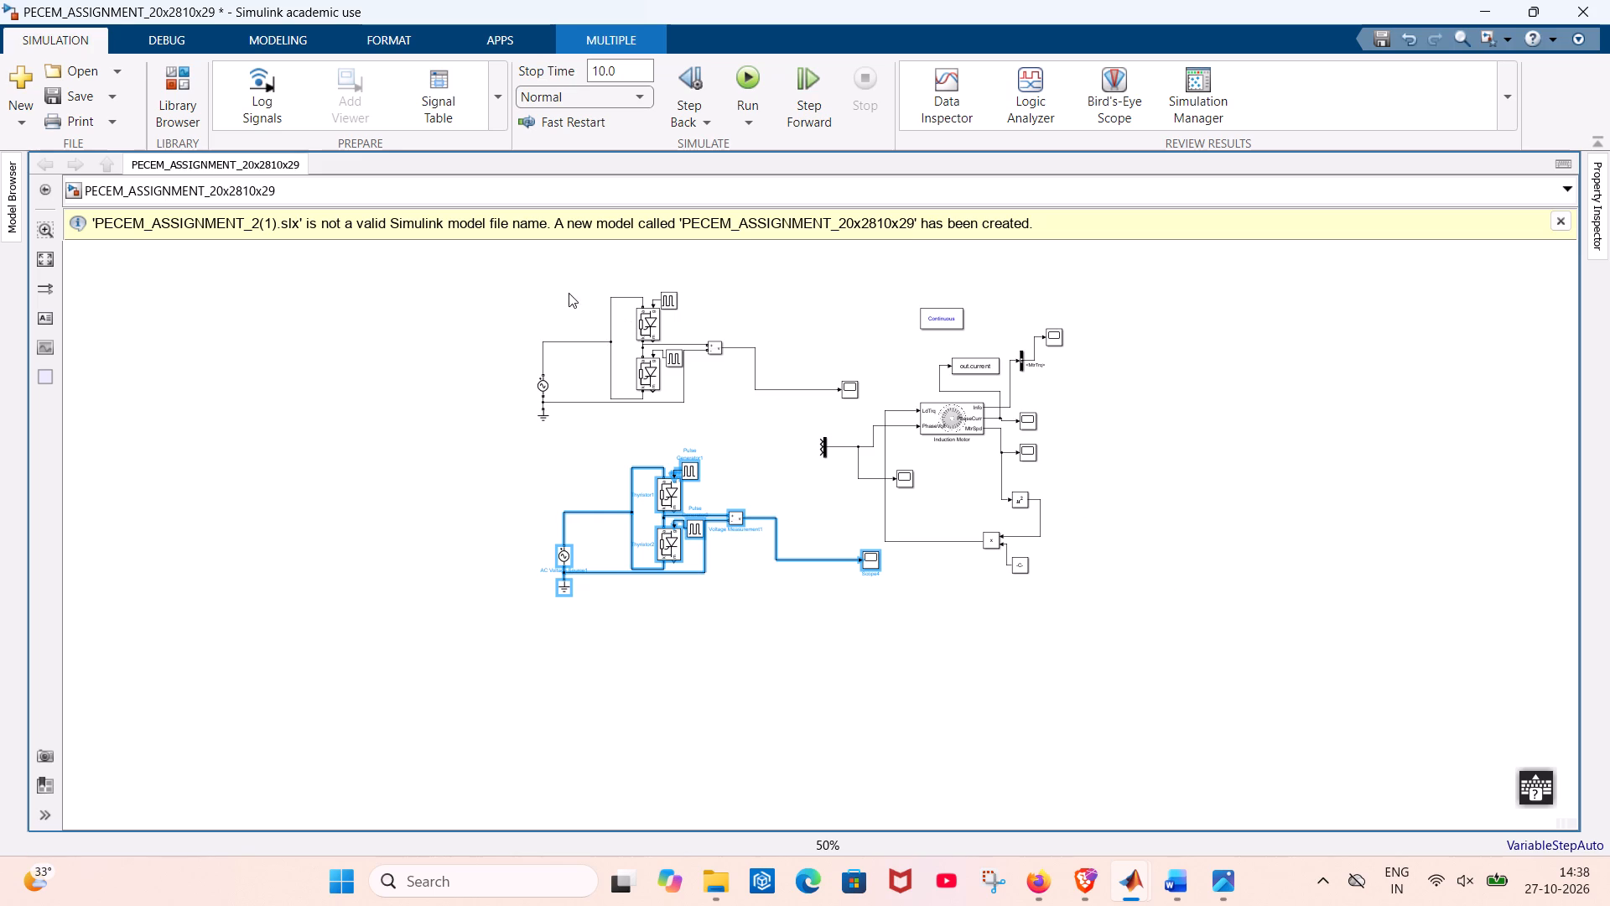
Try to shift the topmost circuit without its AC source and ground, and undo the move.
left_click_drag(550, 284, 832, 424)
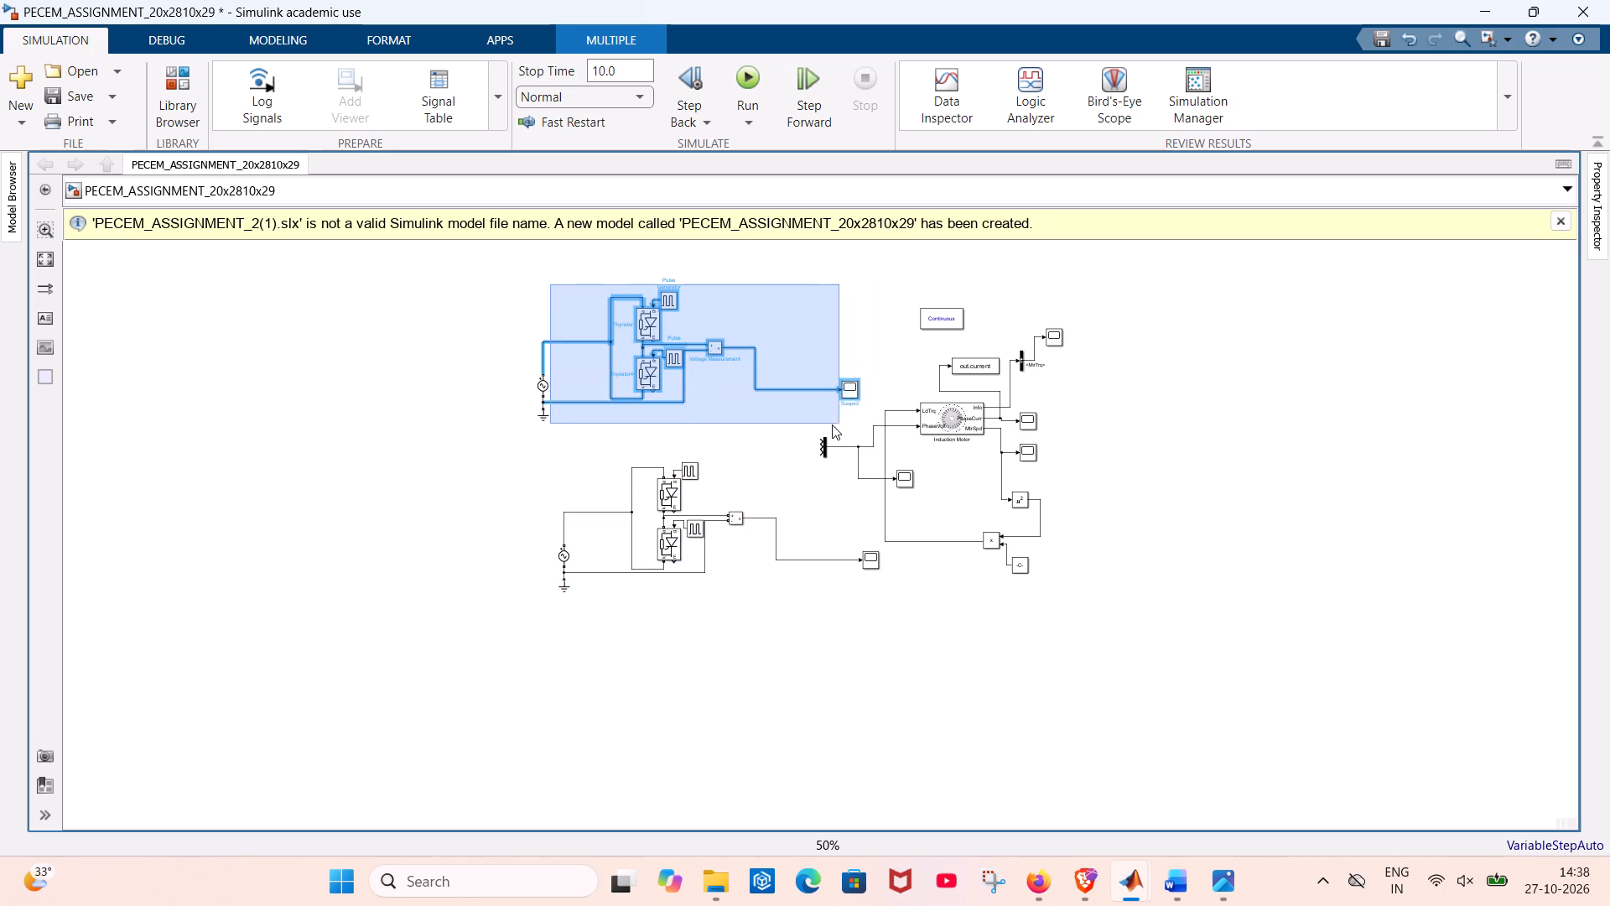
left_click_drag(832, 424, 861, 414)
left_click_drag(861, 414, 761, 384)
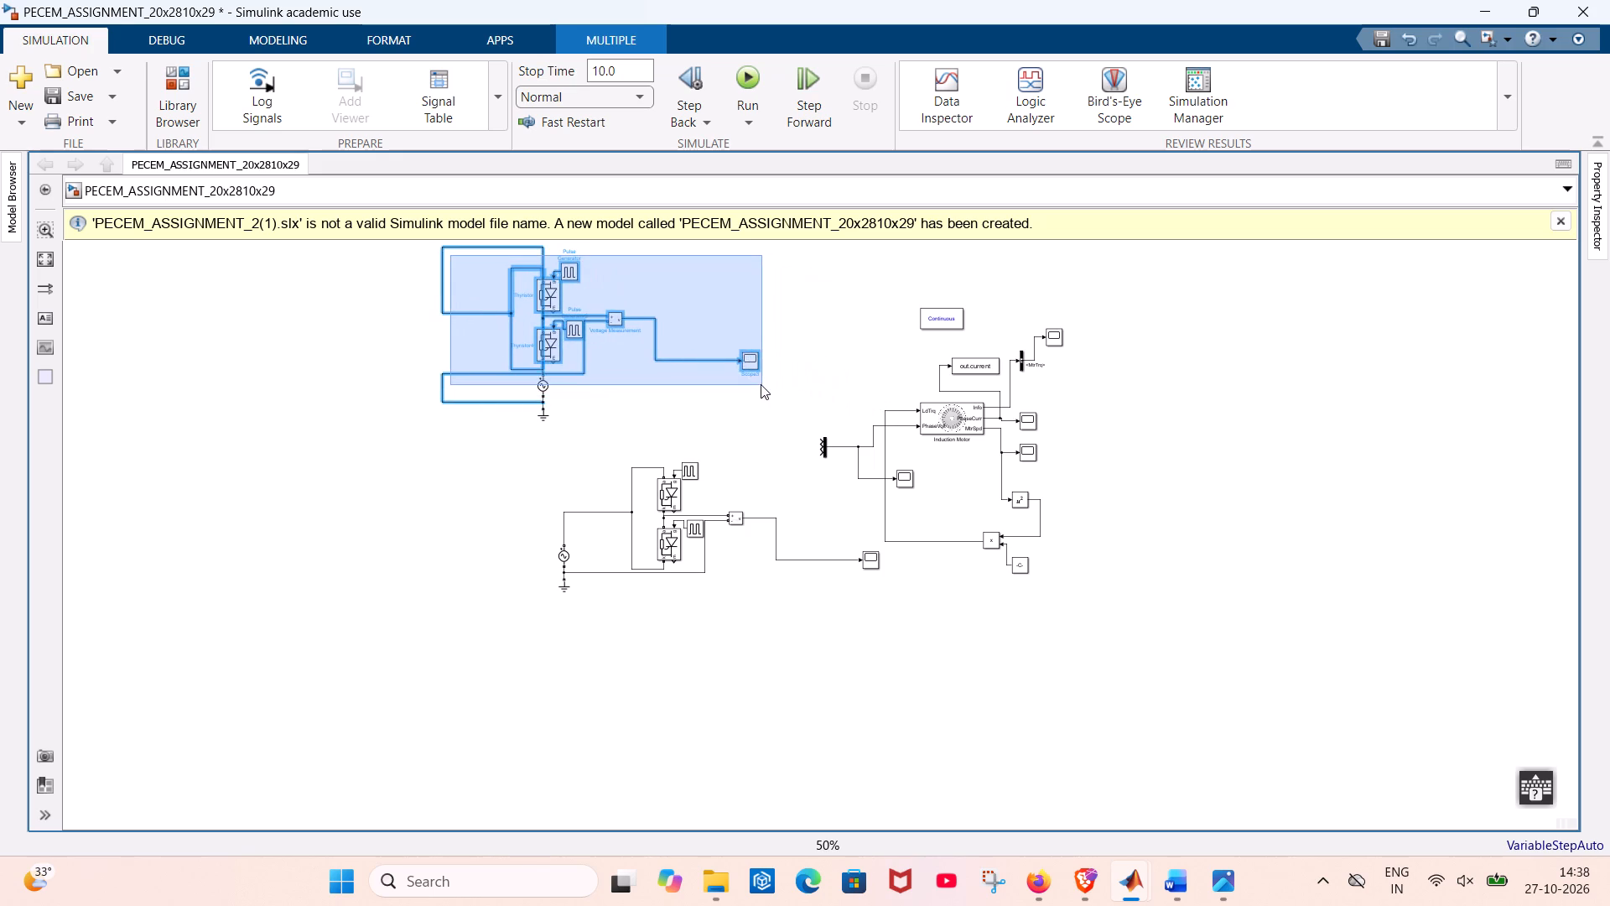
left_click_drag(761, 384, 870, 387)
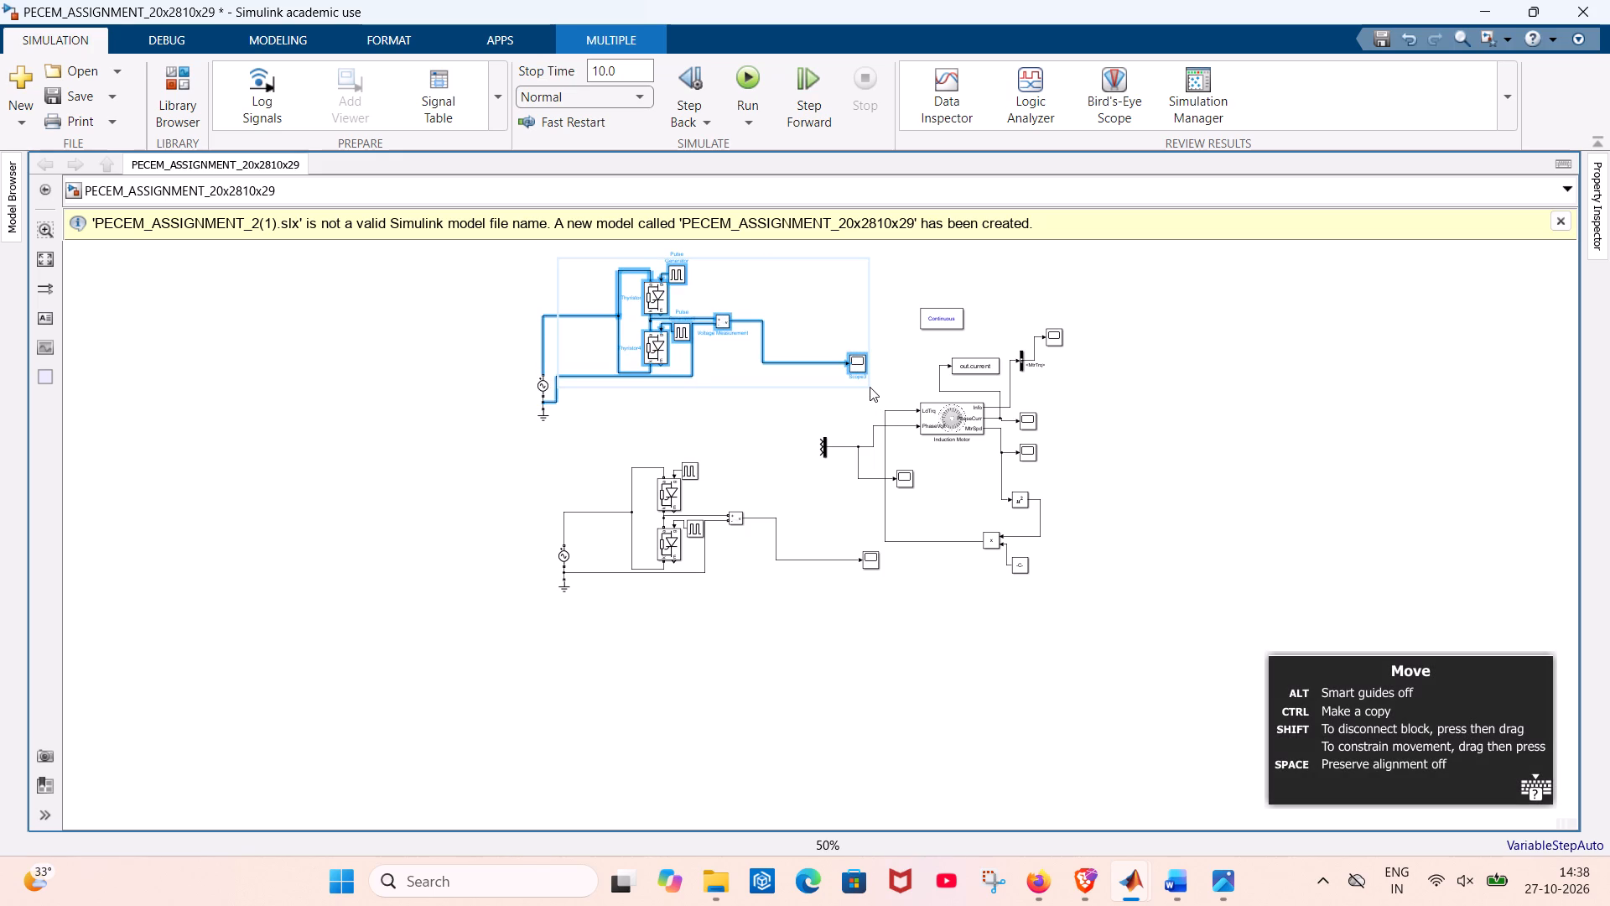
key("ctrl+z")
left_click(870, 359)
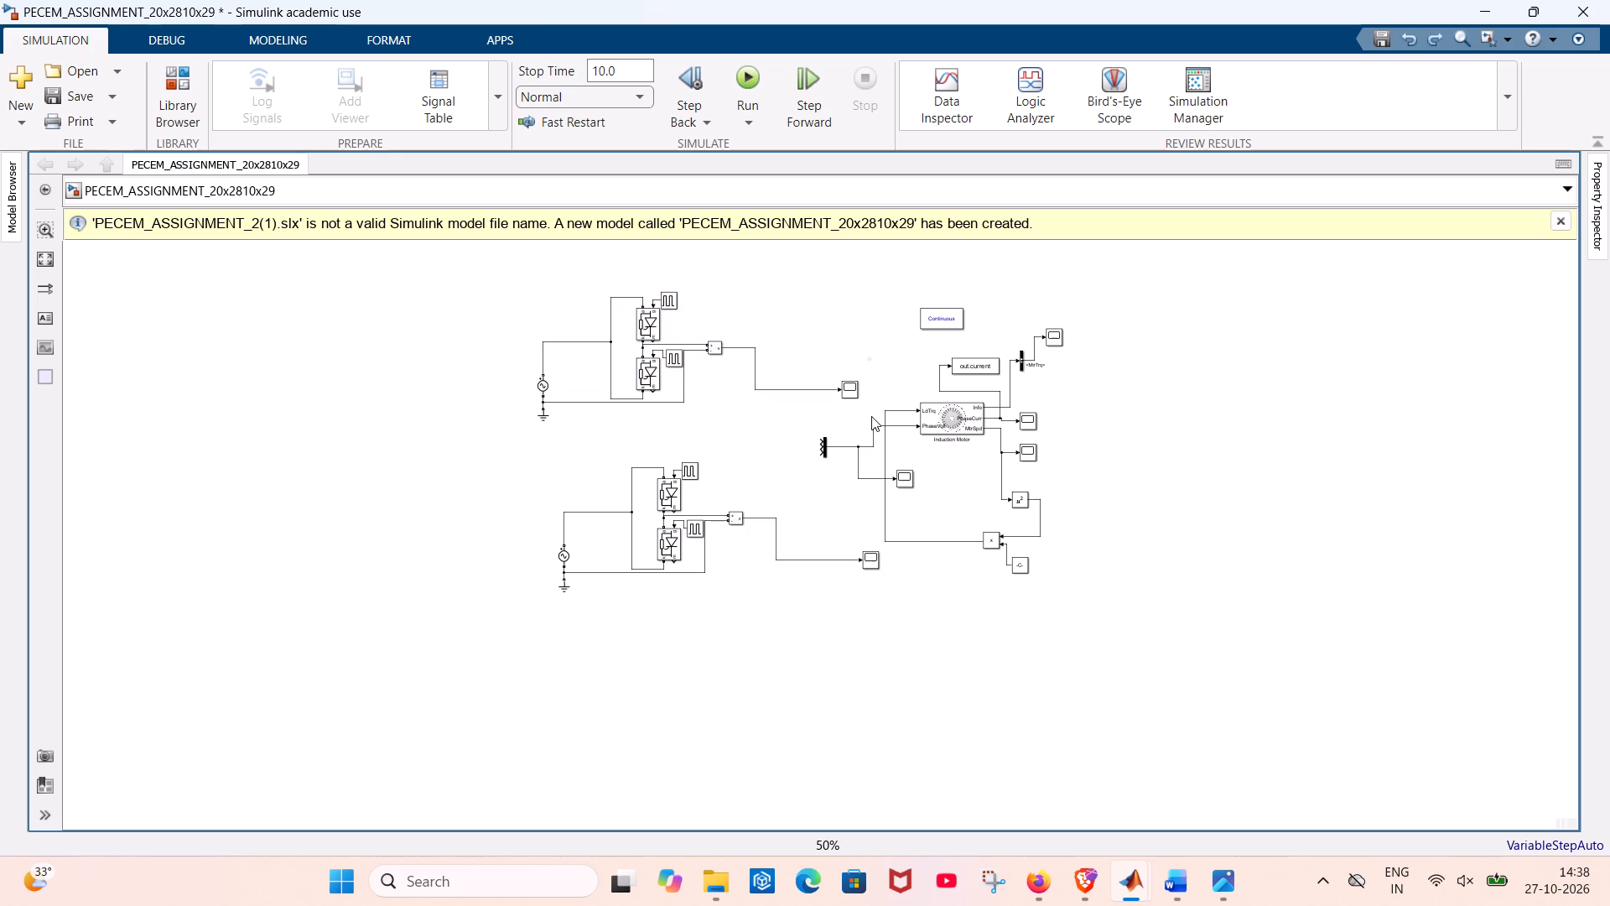
Move the complete topmost circuit, including its AC source, ground and Scope, far to the left of the motor section.
left_click_drag(866, 413, 503, 286)
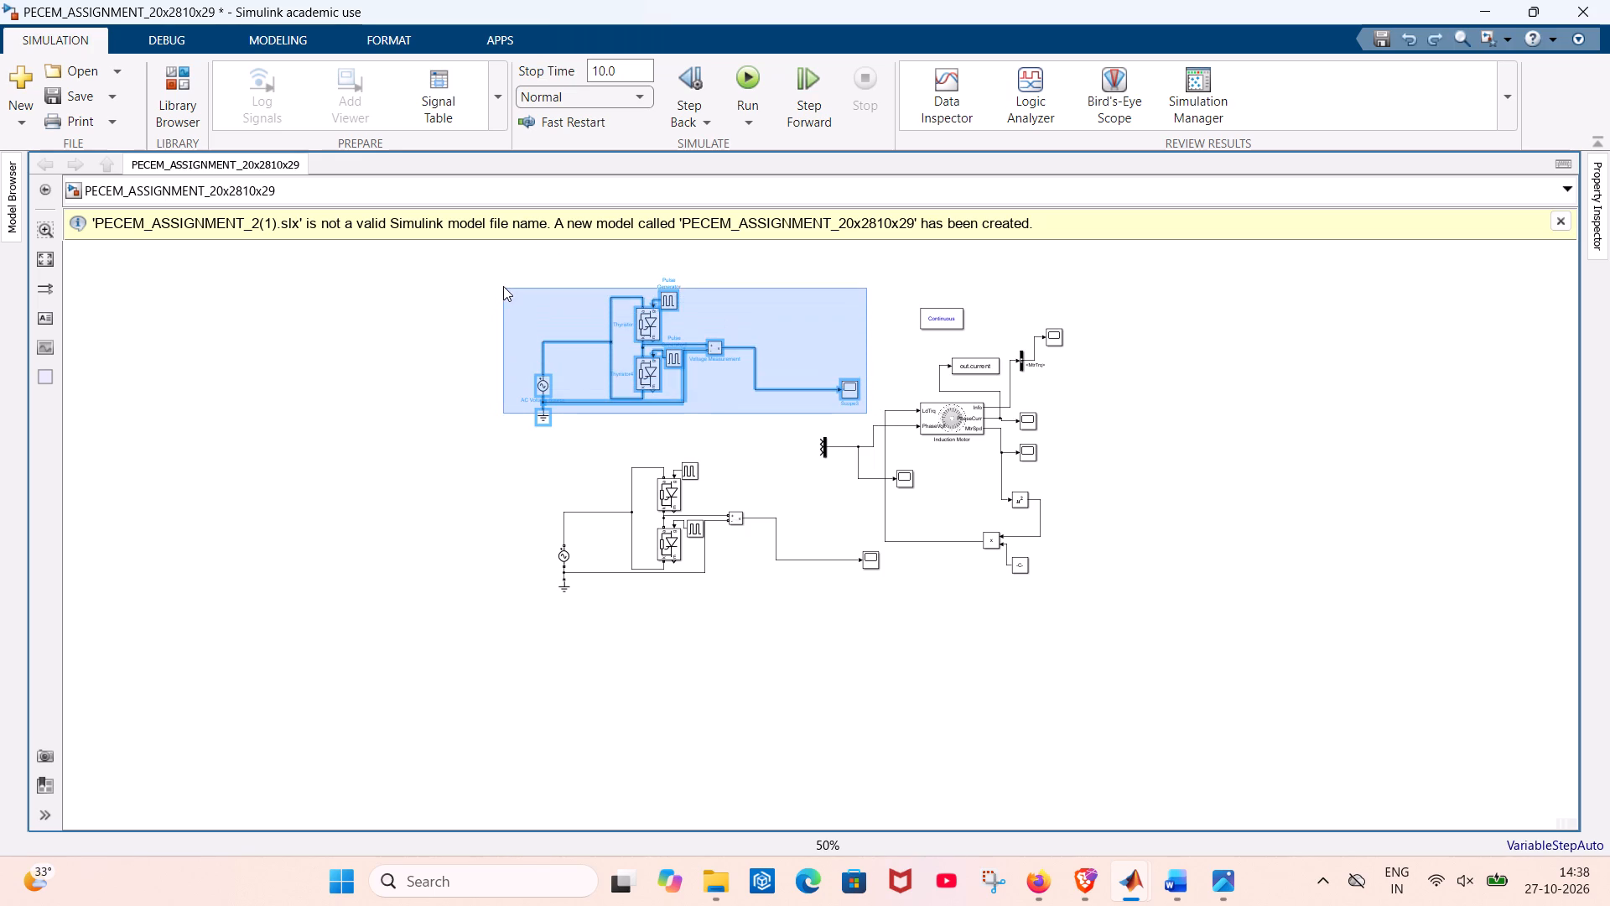
left_click_drag(503, 286, 503, 284)
key("Left")
key("Left")
key("Left")
key("Left")
key("Left")
key("Left")
key("Left")
key("Left")
key("Left")
key("Left")
key("Left")
key("Left")
key("Left")
key("Left")
key("Left")
key("Left")
key("Left")
key("Left")
key("Left")
key("Left")
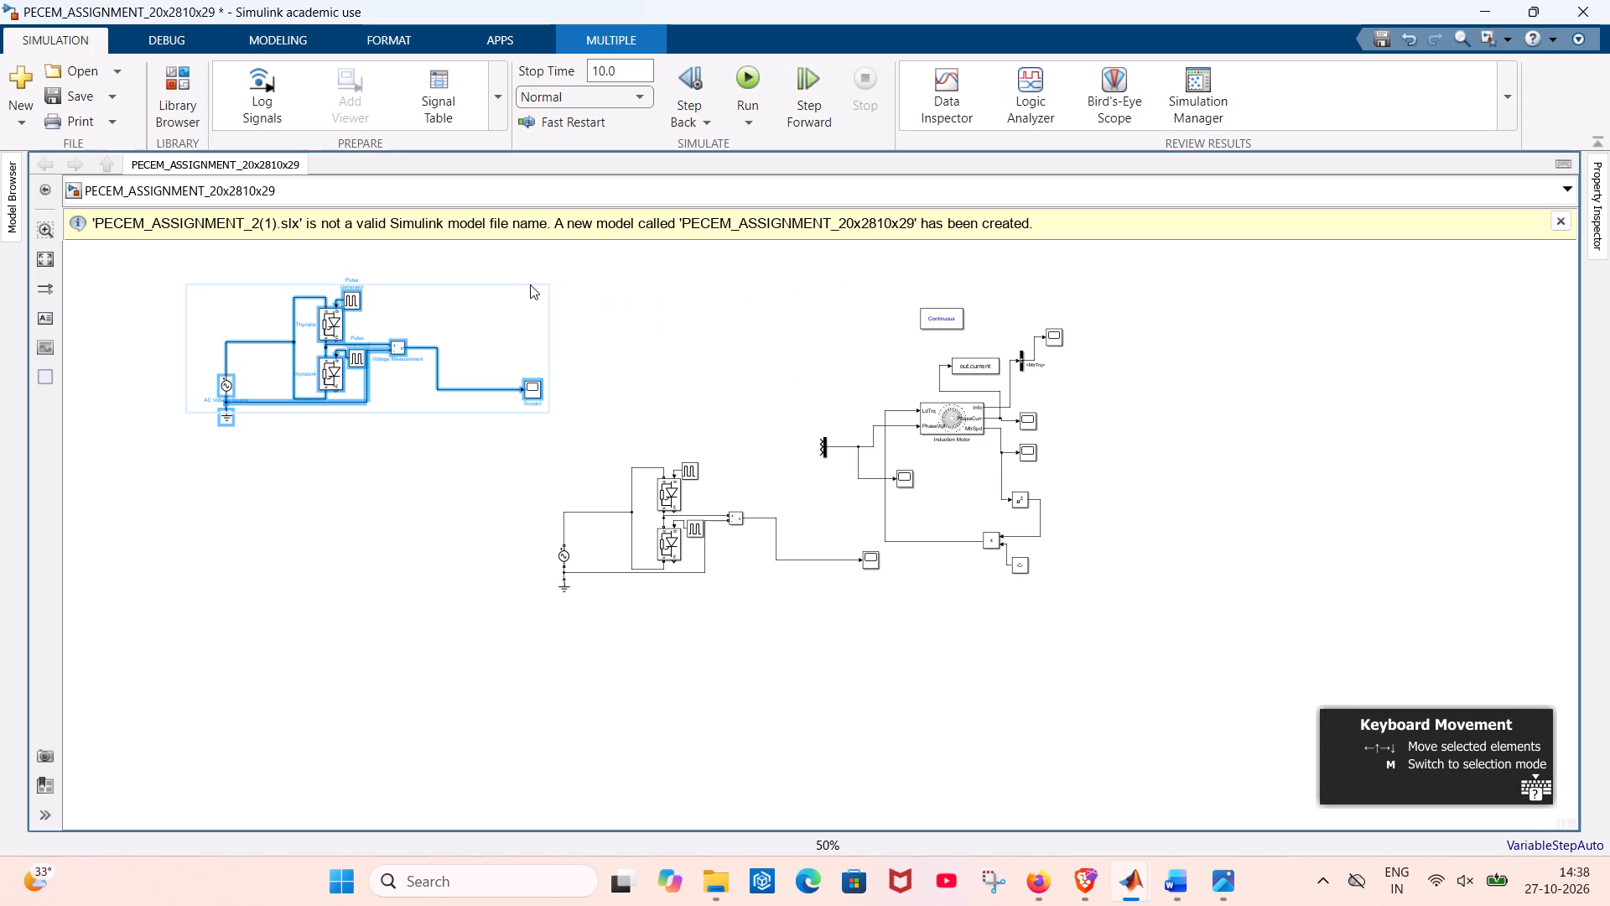
Lower the selected upper circuit until it sits roughly level with the Induction Motor, and shift it further left, away from the second circuit.
key("Down")
key("Down")
key("Down")
key("Down")
key("Down")
key("Down")
key("Down")
key("Down")
key("Down")
key("Down")
key("Down")
key("Down")
key("Down")
key("Down")
key("Down")
key("Down")
key("Down")
key("Down")
key("Down")
key("Down")
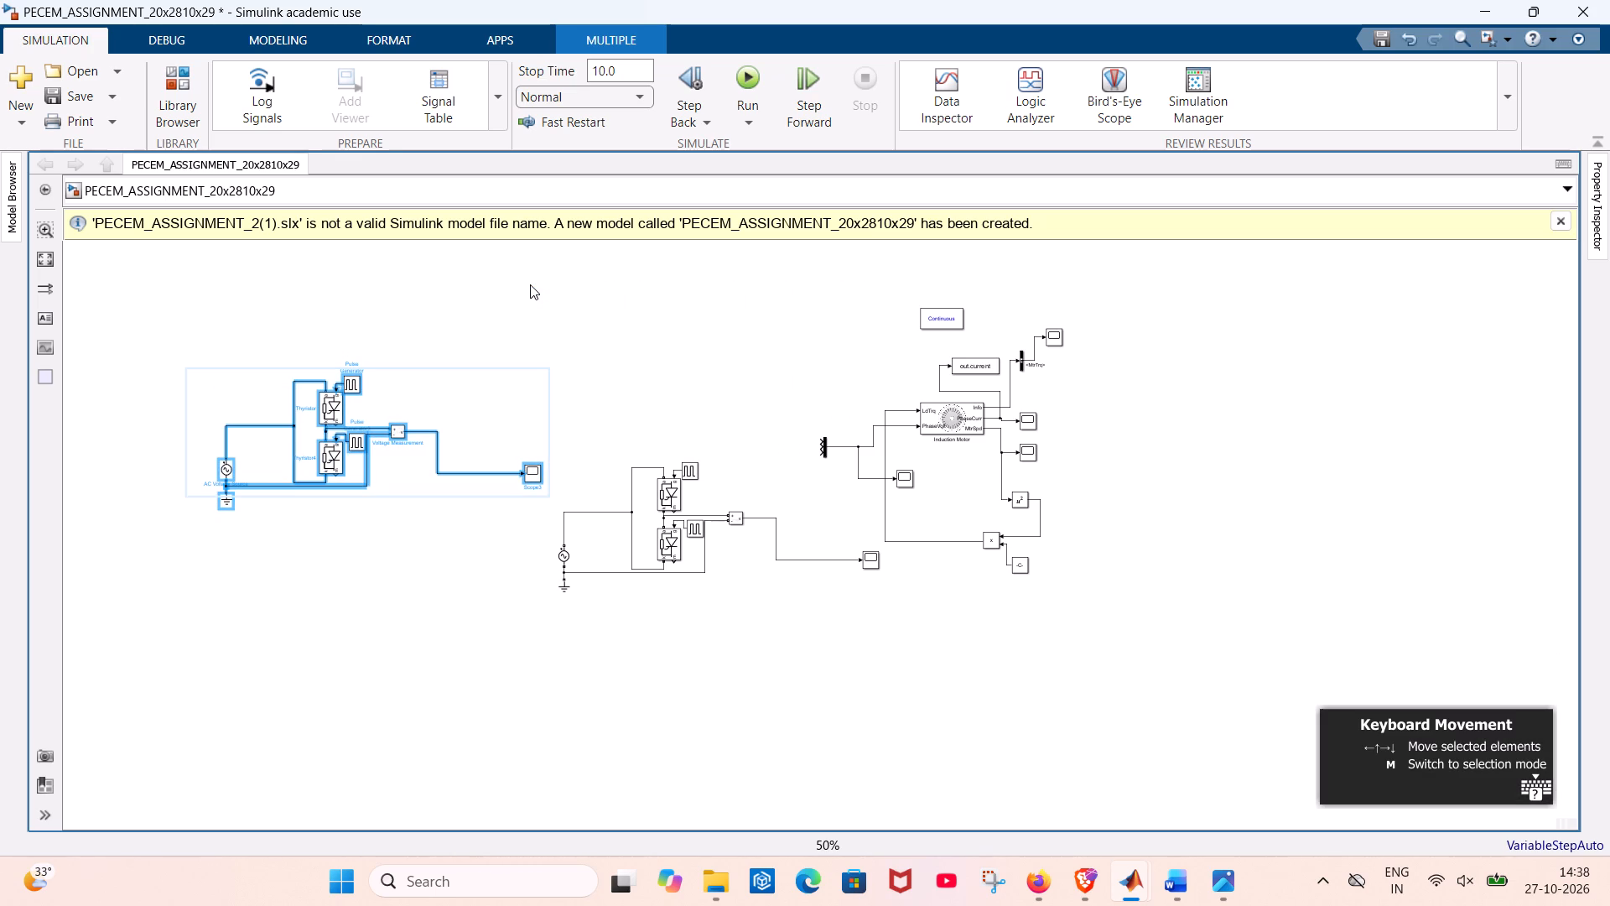
key("Left")
key("Left")
key("Left")
key("Left")
key("Left")
key("Left")
key("Left")
key("Left")
key("Left")
key("Left")
key("Left")
key("Left")
key("Left")
key("Left")
key("Left")
key("Left")
key("Left")
key("Left")
key("Left")
key("Left")
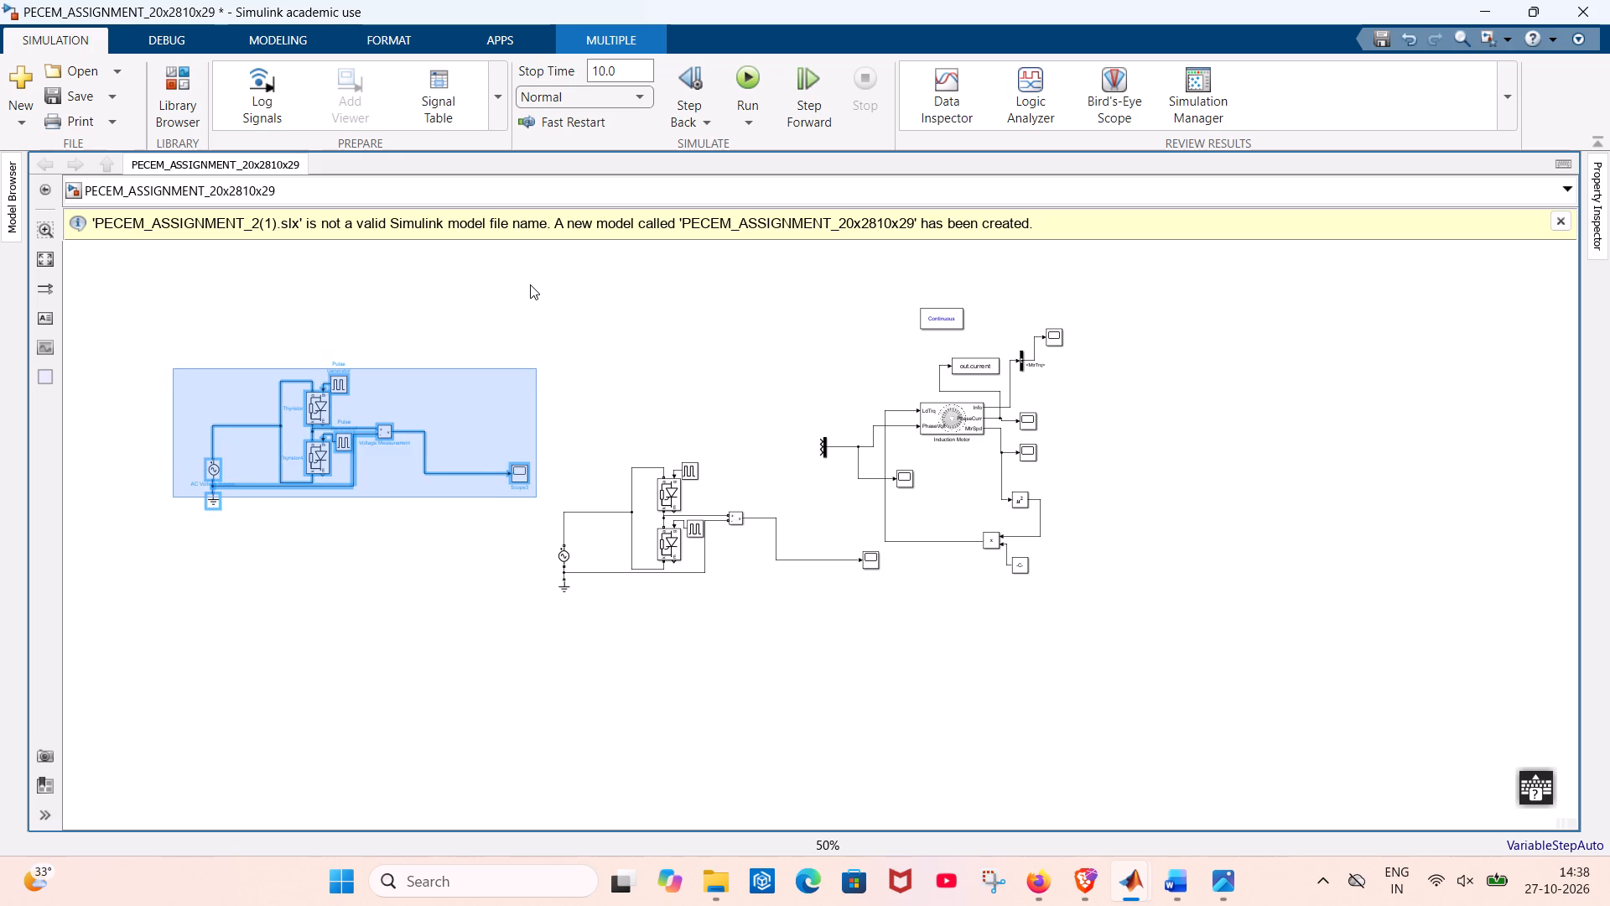
key("Left")
key("Left")
key("Left")
key("Left")
key("Left")
key("Left")
key("Left")
key("Left")
key("Left")
key("Left")
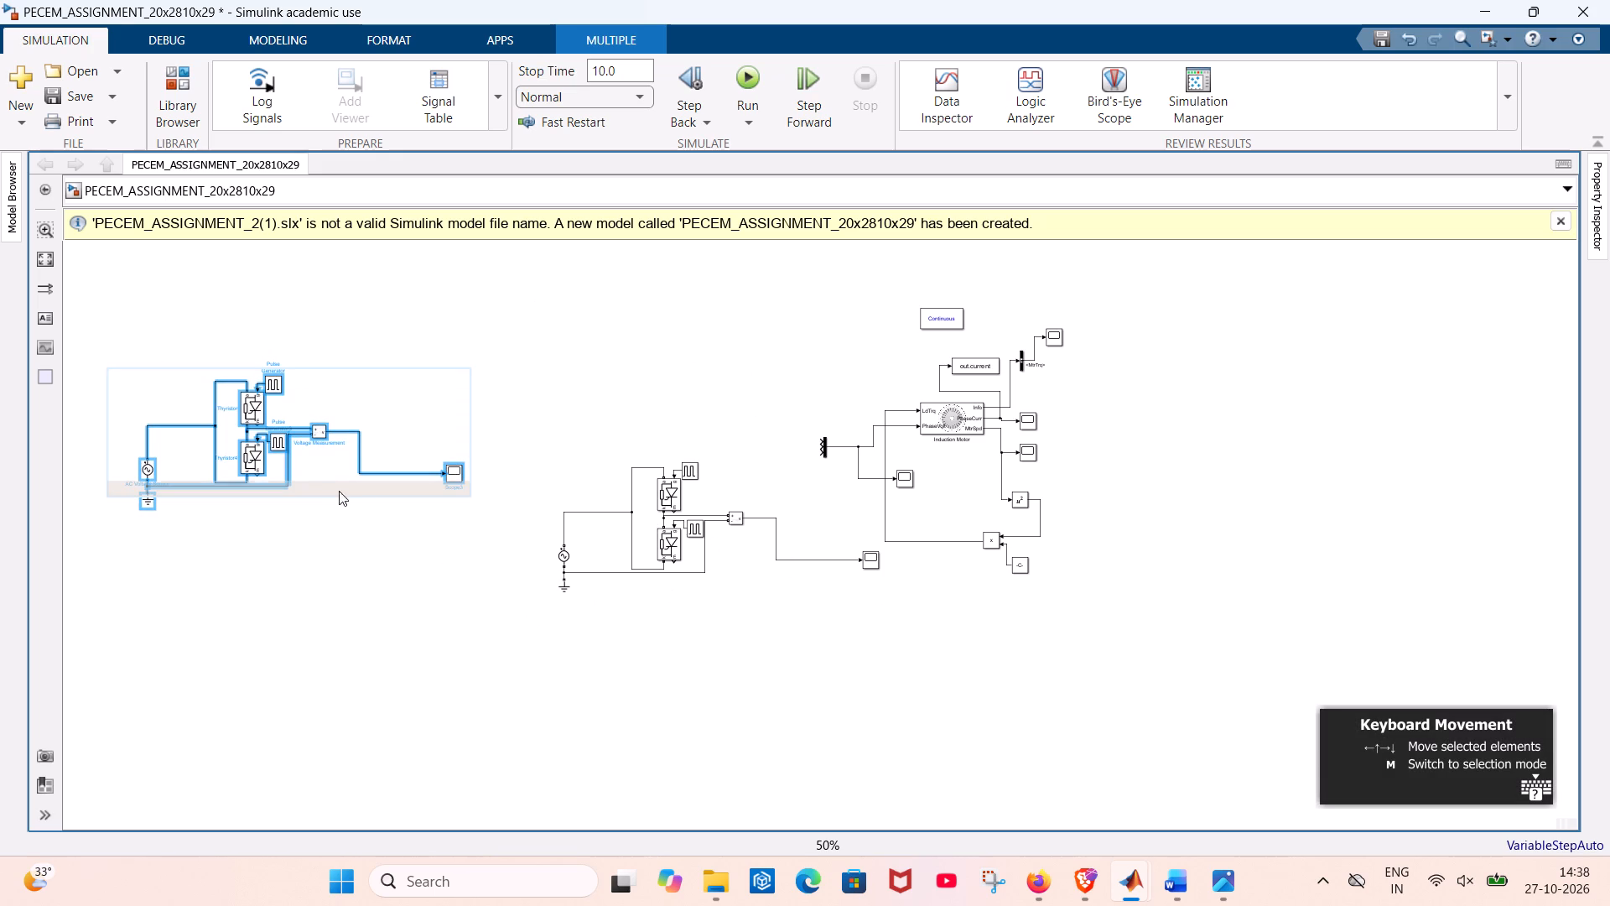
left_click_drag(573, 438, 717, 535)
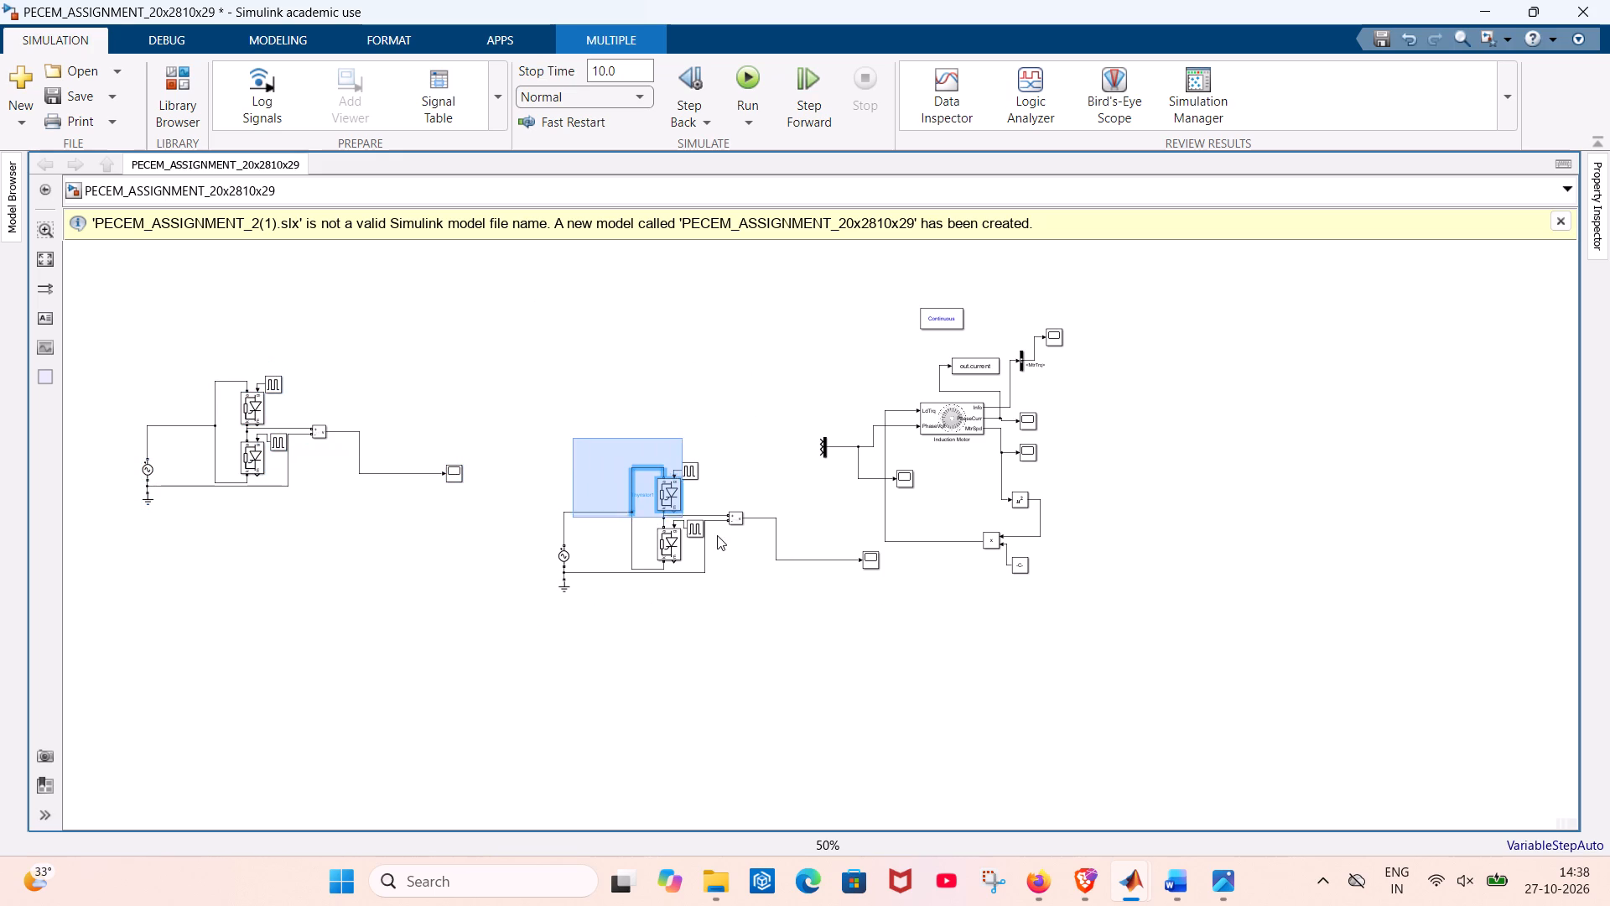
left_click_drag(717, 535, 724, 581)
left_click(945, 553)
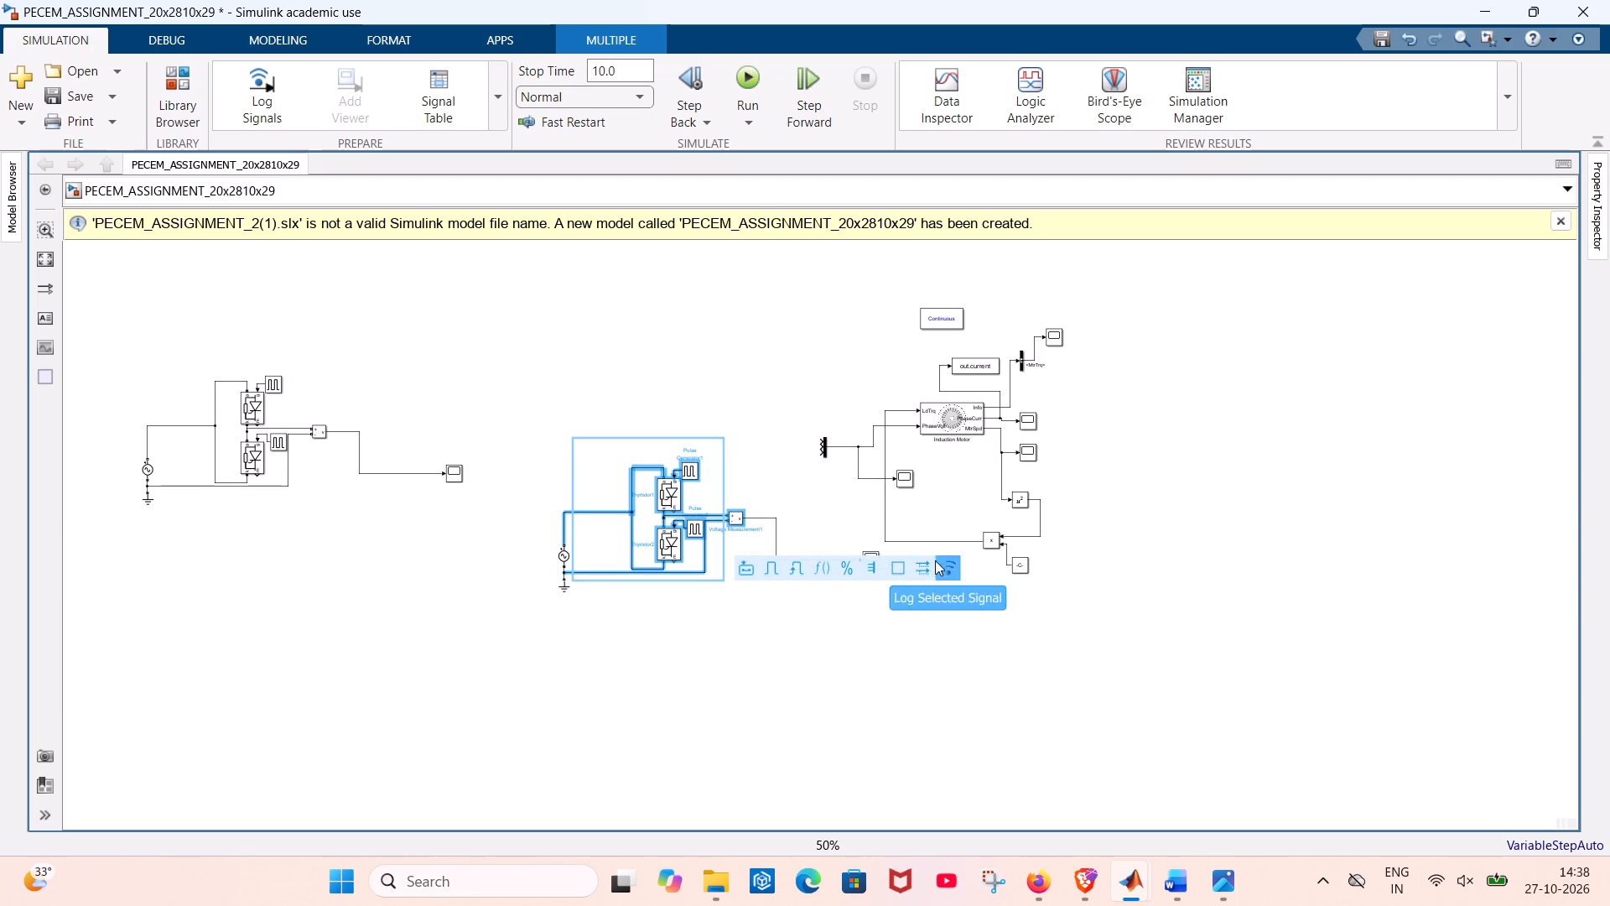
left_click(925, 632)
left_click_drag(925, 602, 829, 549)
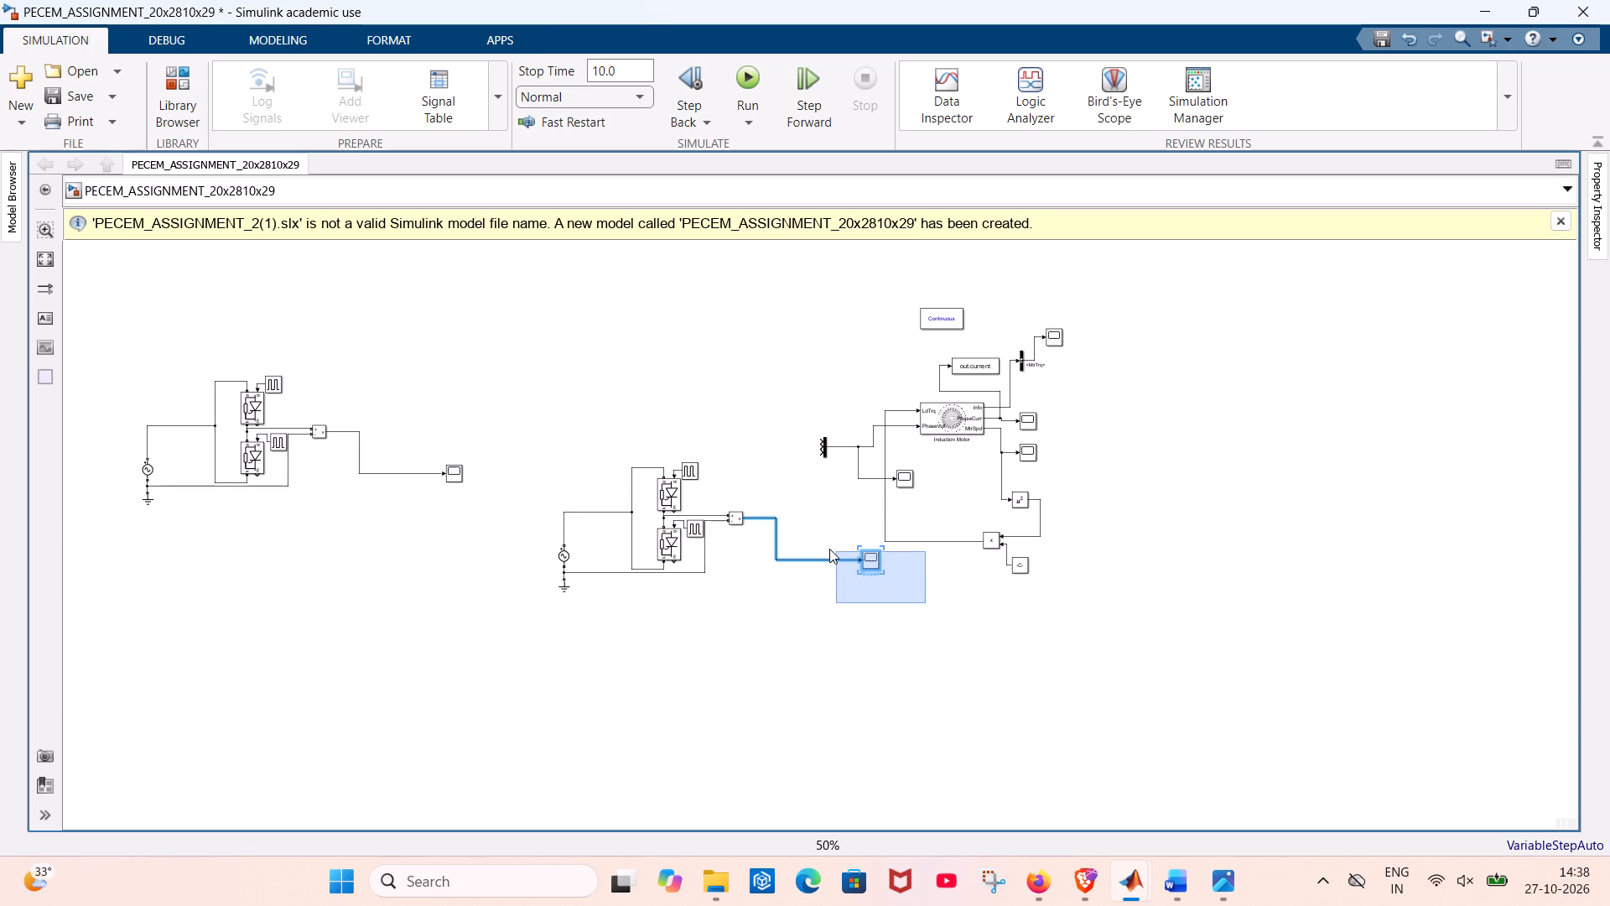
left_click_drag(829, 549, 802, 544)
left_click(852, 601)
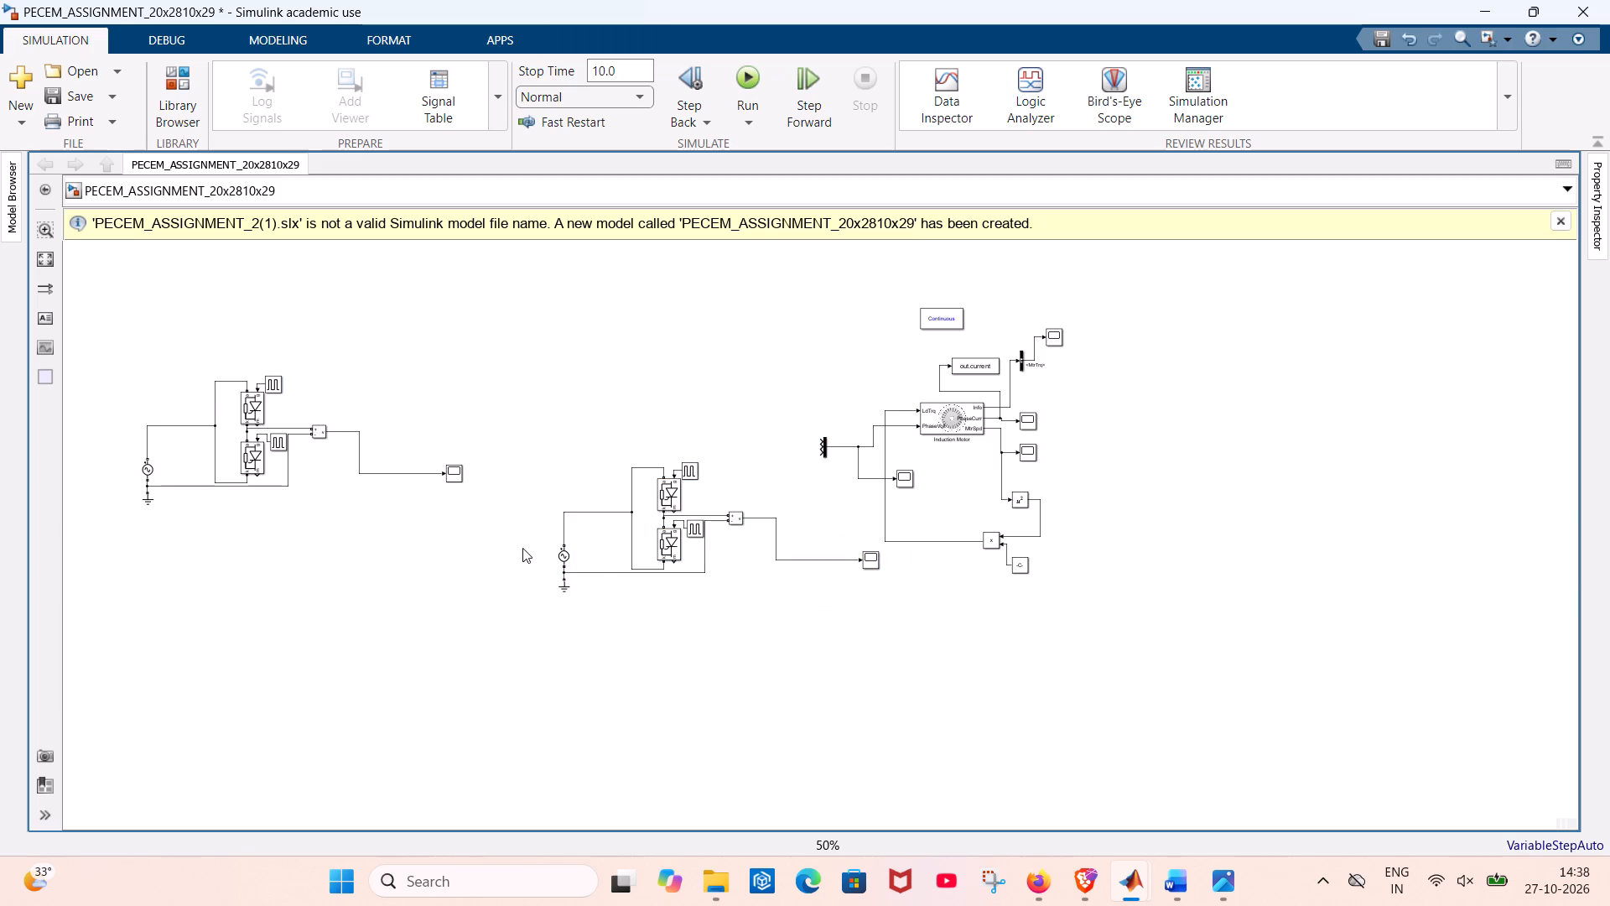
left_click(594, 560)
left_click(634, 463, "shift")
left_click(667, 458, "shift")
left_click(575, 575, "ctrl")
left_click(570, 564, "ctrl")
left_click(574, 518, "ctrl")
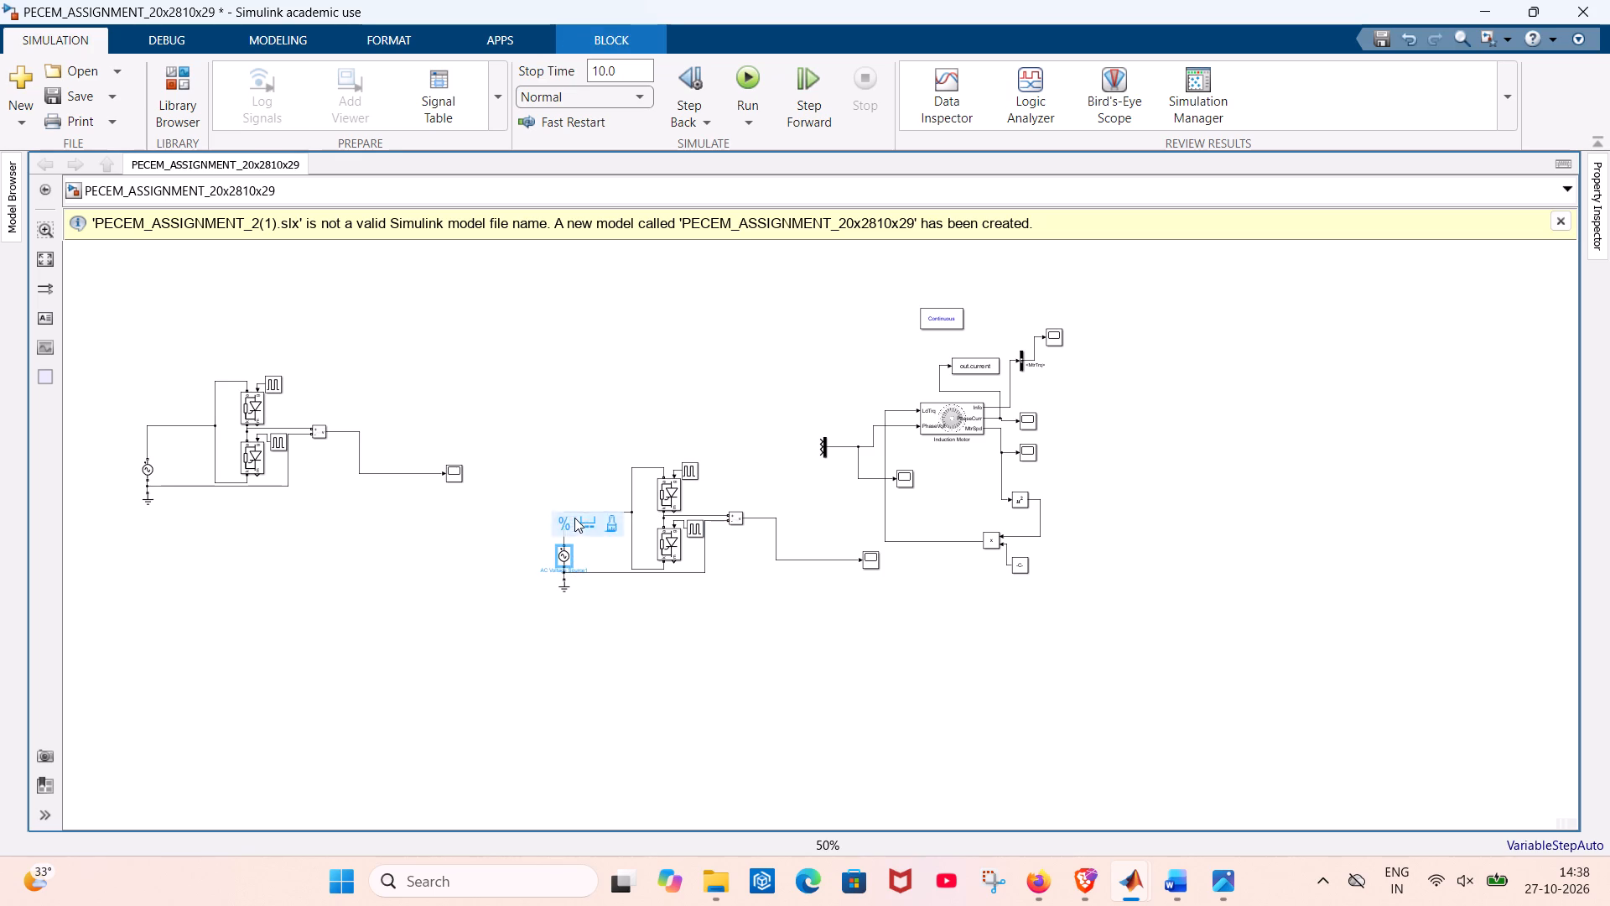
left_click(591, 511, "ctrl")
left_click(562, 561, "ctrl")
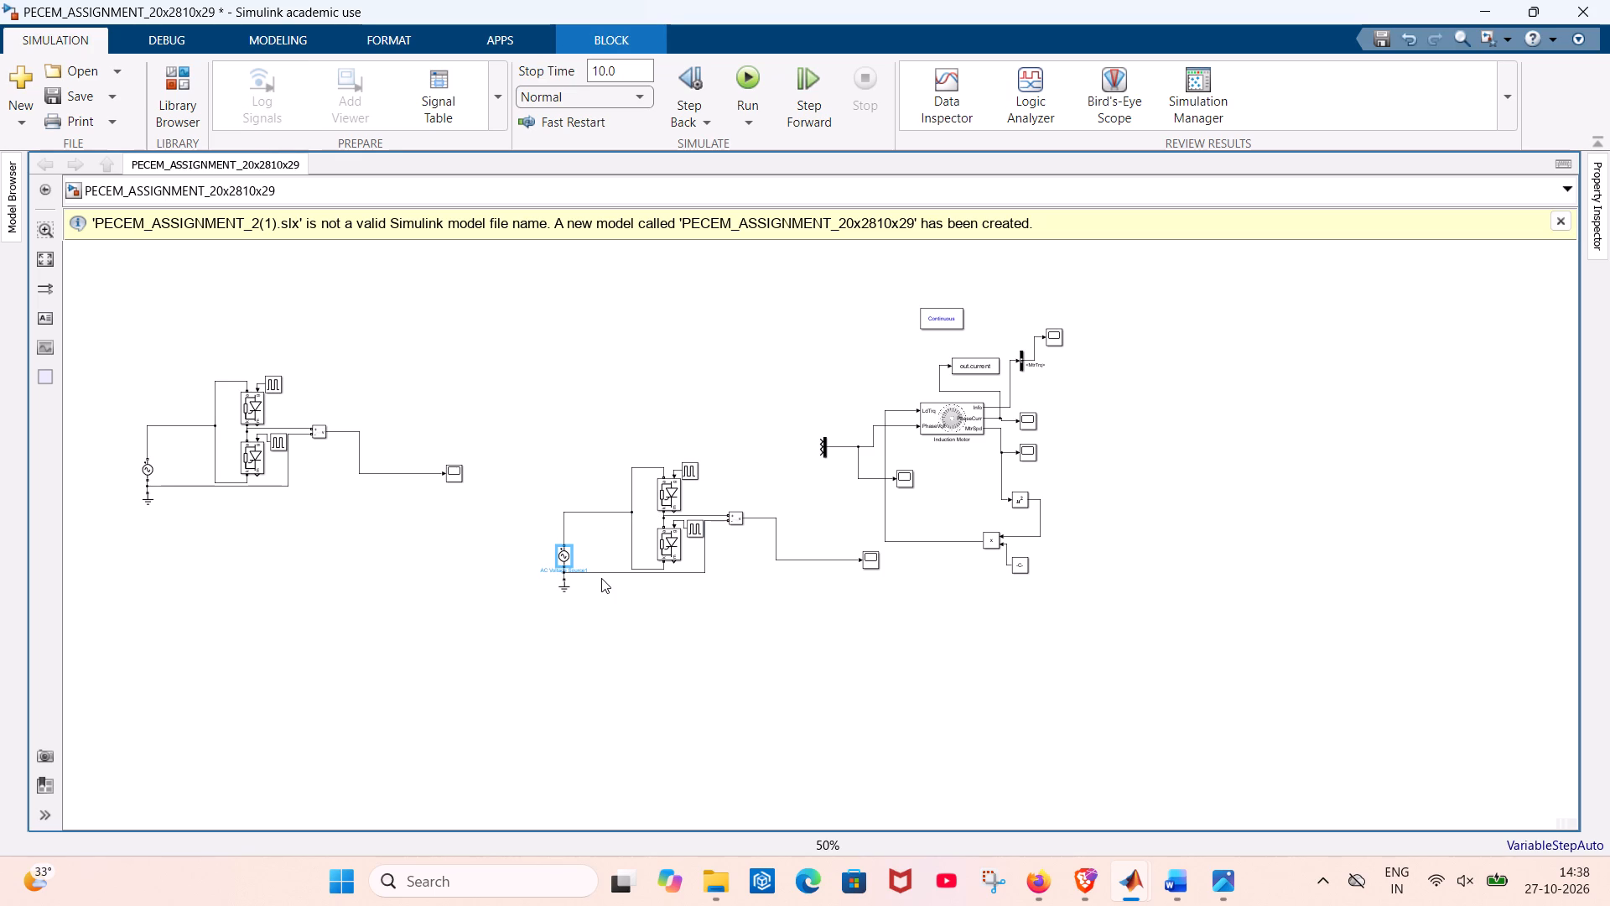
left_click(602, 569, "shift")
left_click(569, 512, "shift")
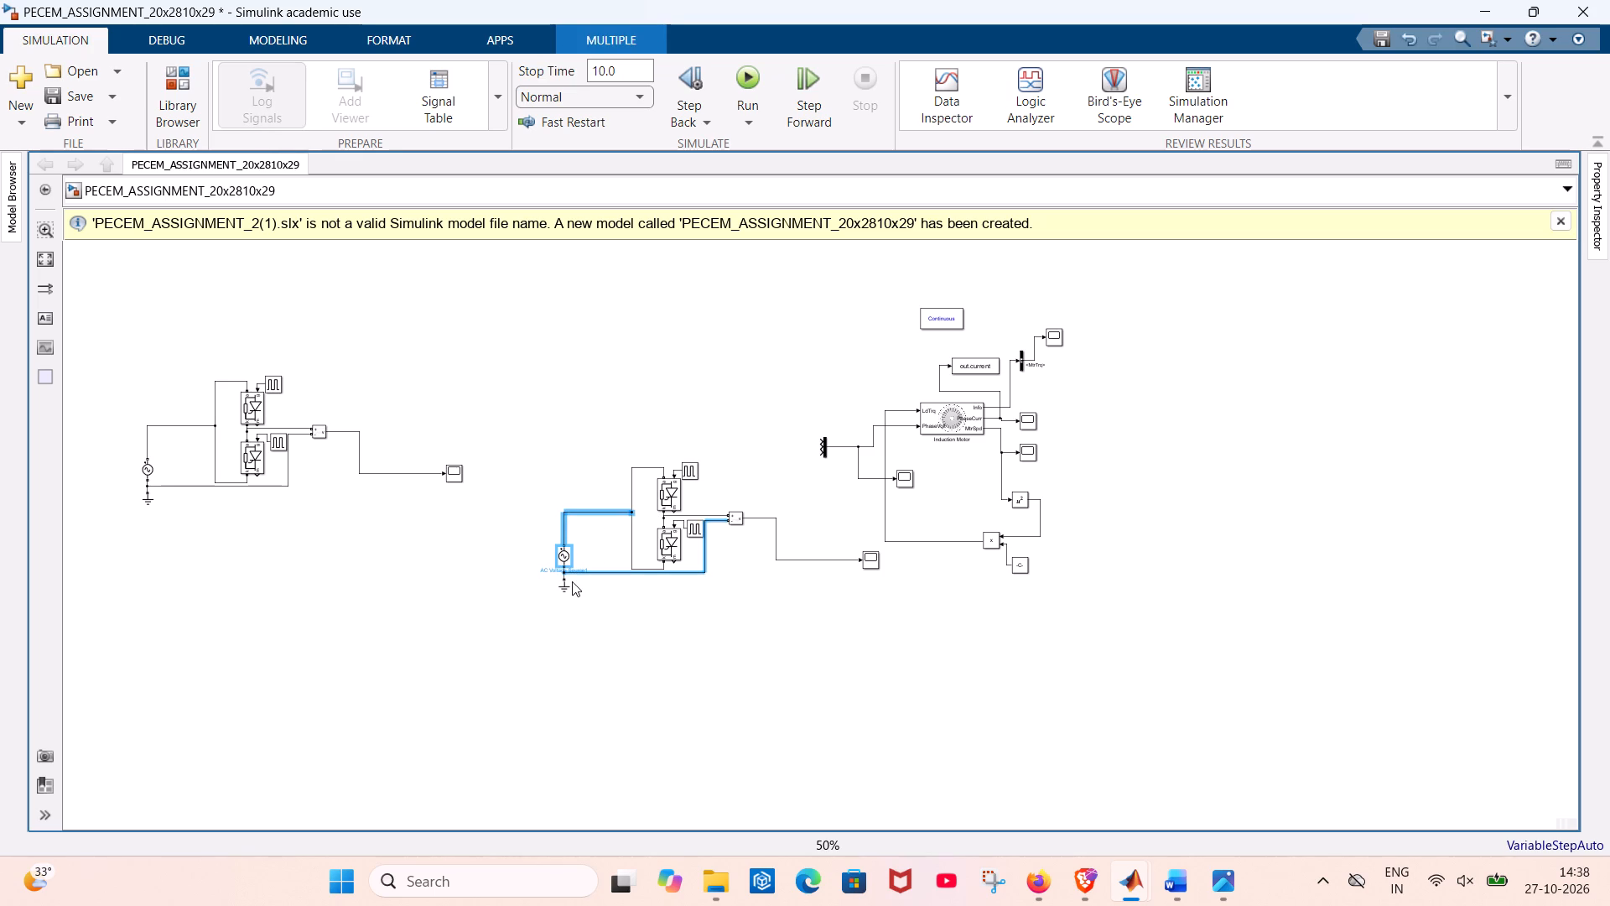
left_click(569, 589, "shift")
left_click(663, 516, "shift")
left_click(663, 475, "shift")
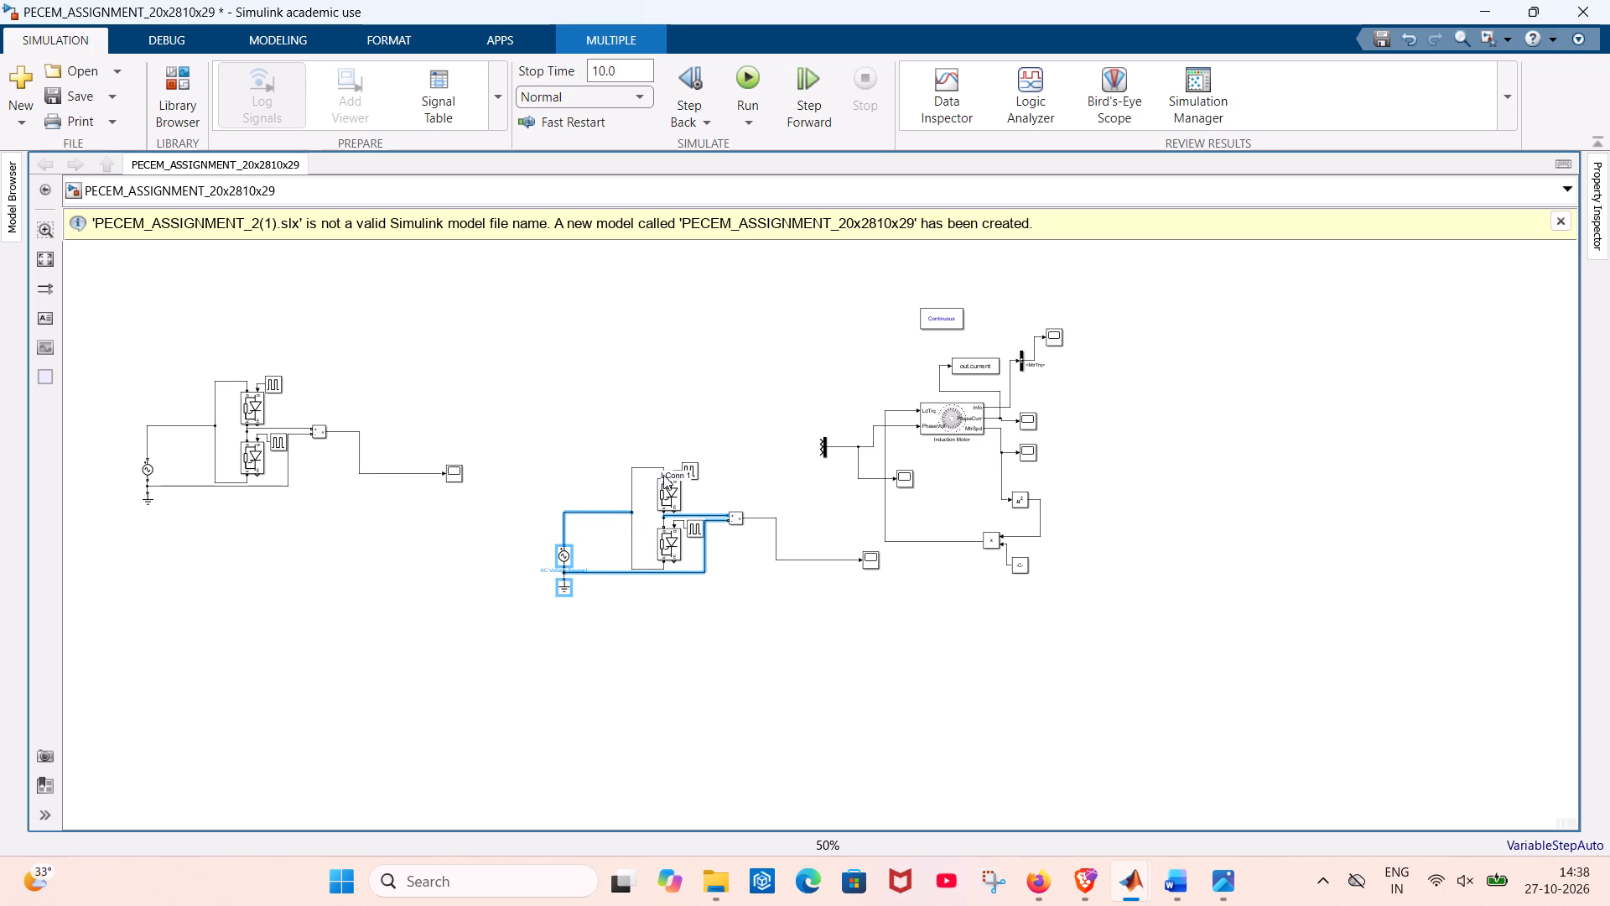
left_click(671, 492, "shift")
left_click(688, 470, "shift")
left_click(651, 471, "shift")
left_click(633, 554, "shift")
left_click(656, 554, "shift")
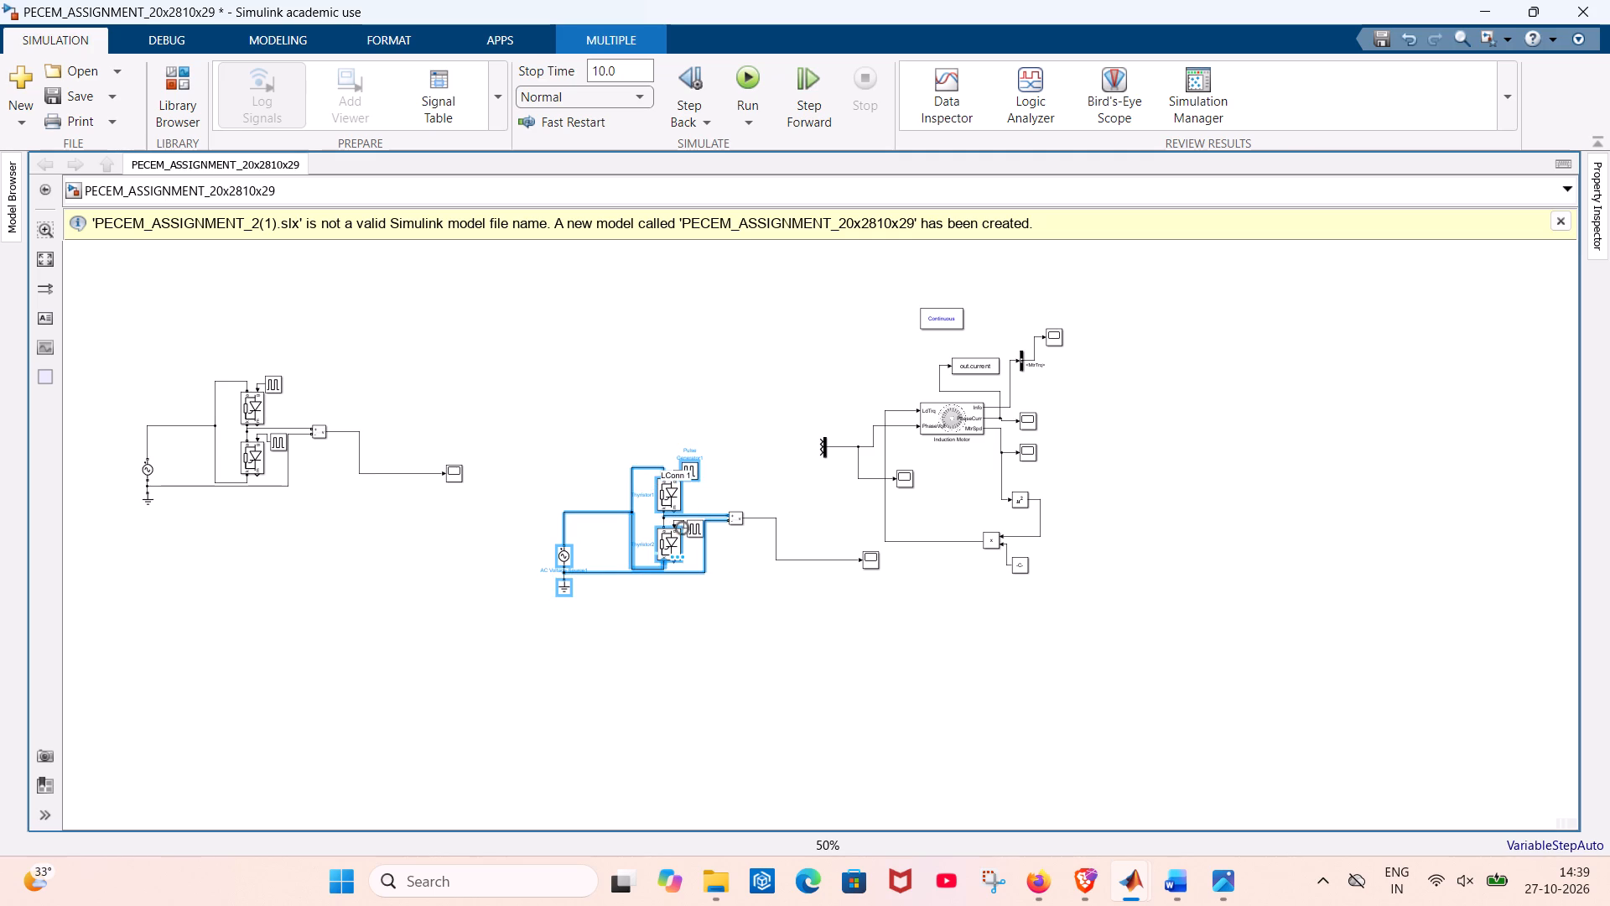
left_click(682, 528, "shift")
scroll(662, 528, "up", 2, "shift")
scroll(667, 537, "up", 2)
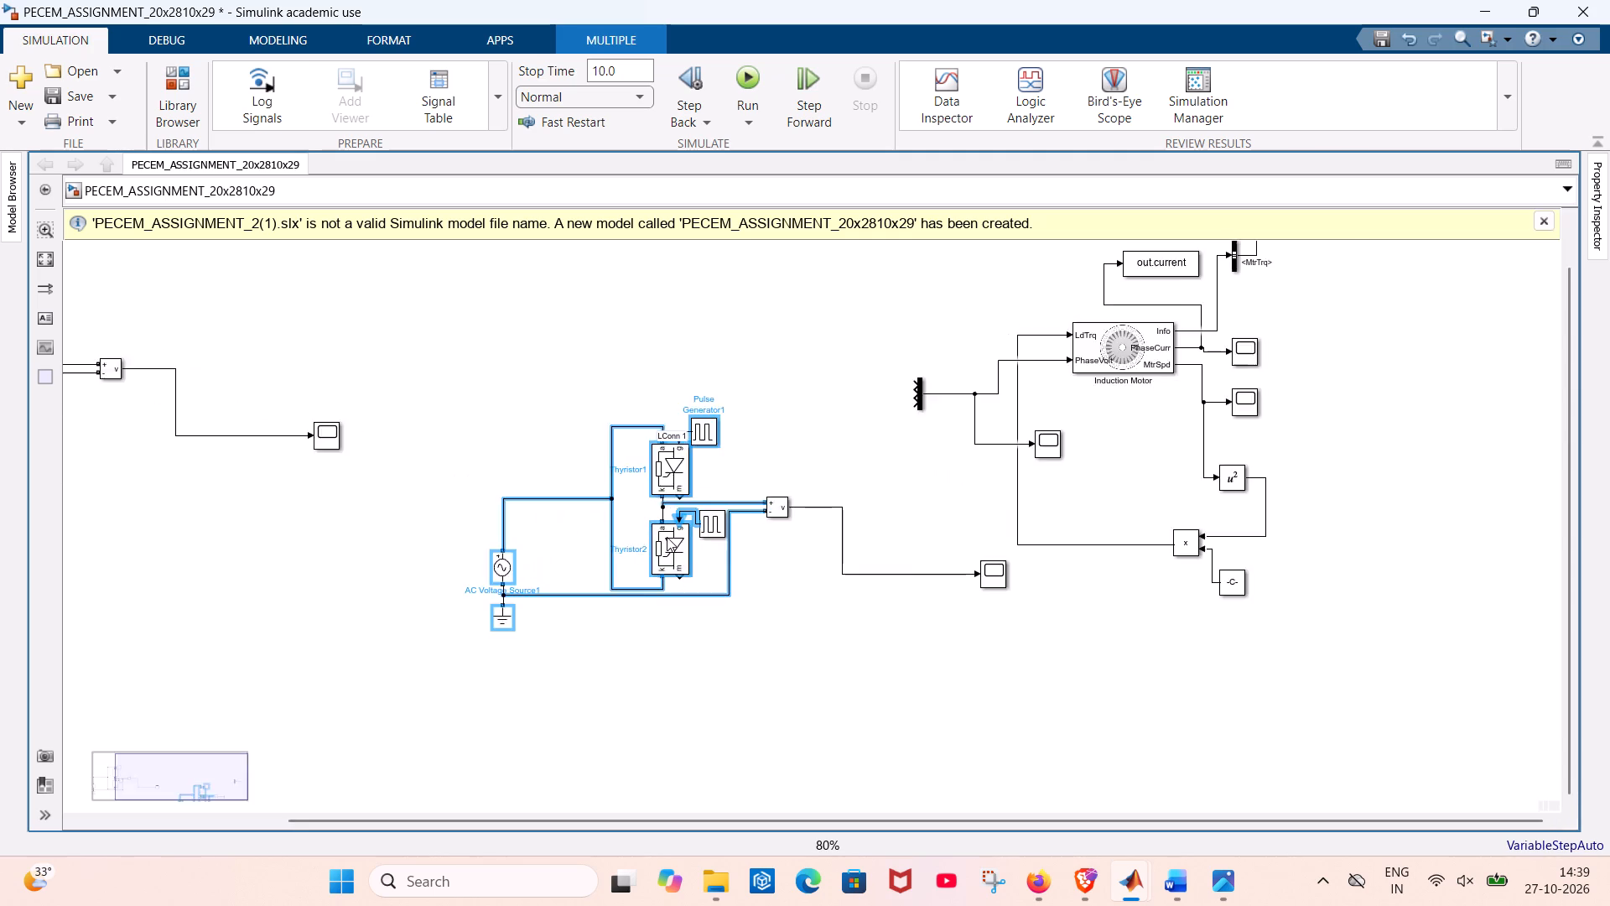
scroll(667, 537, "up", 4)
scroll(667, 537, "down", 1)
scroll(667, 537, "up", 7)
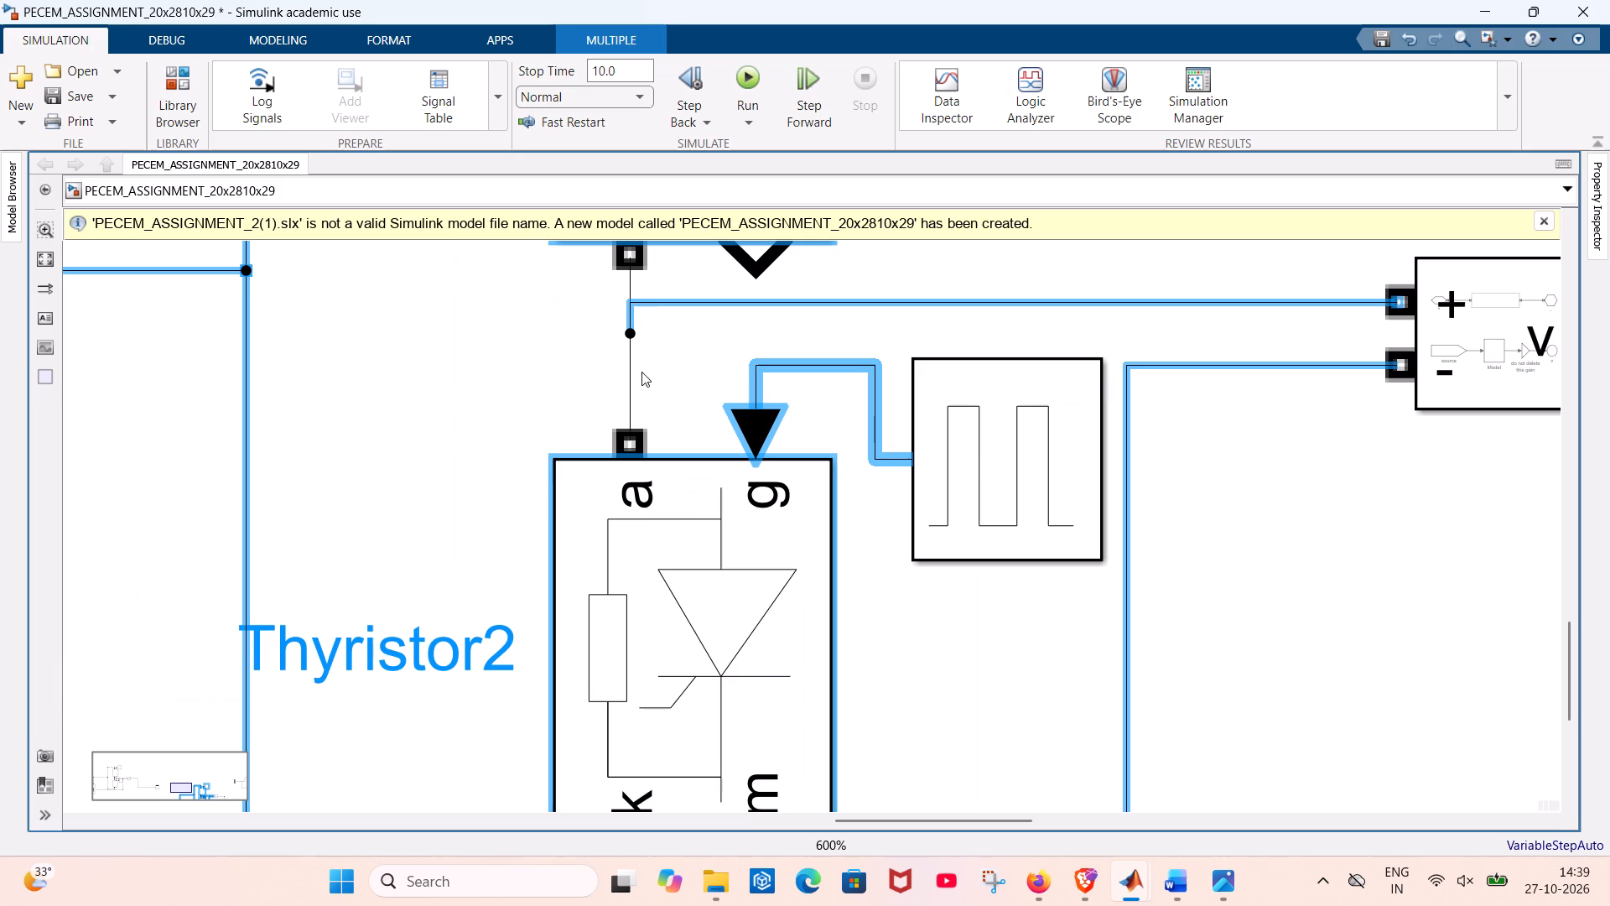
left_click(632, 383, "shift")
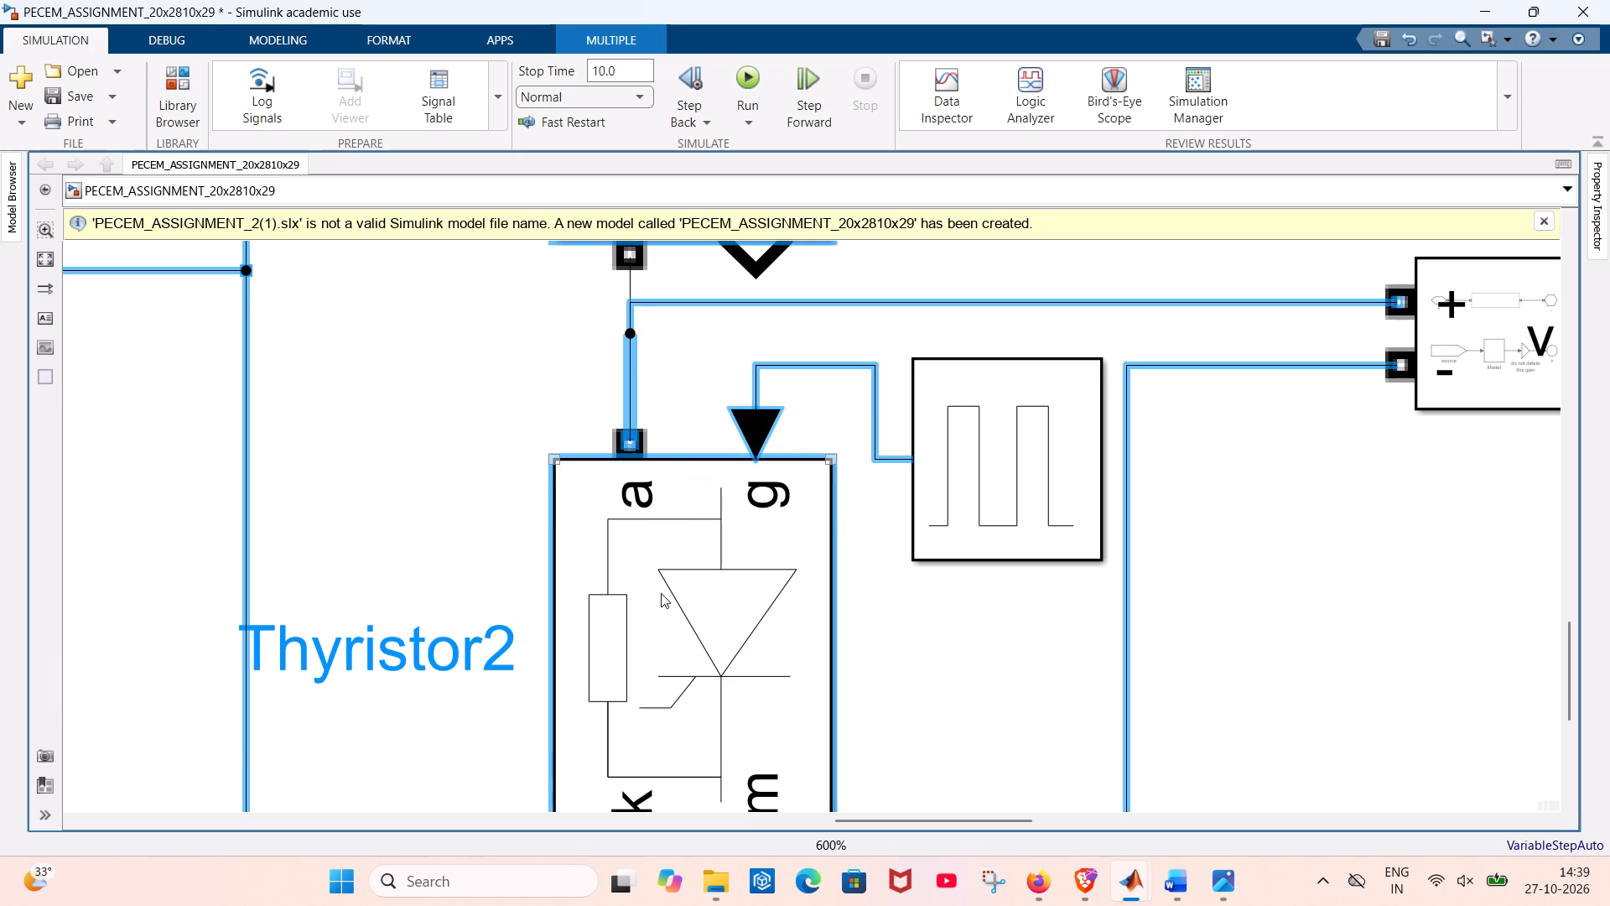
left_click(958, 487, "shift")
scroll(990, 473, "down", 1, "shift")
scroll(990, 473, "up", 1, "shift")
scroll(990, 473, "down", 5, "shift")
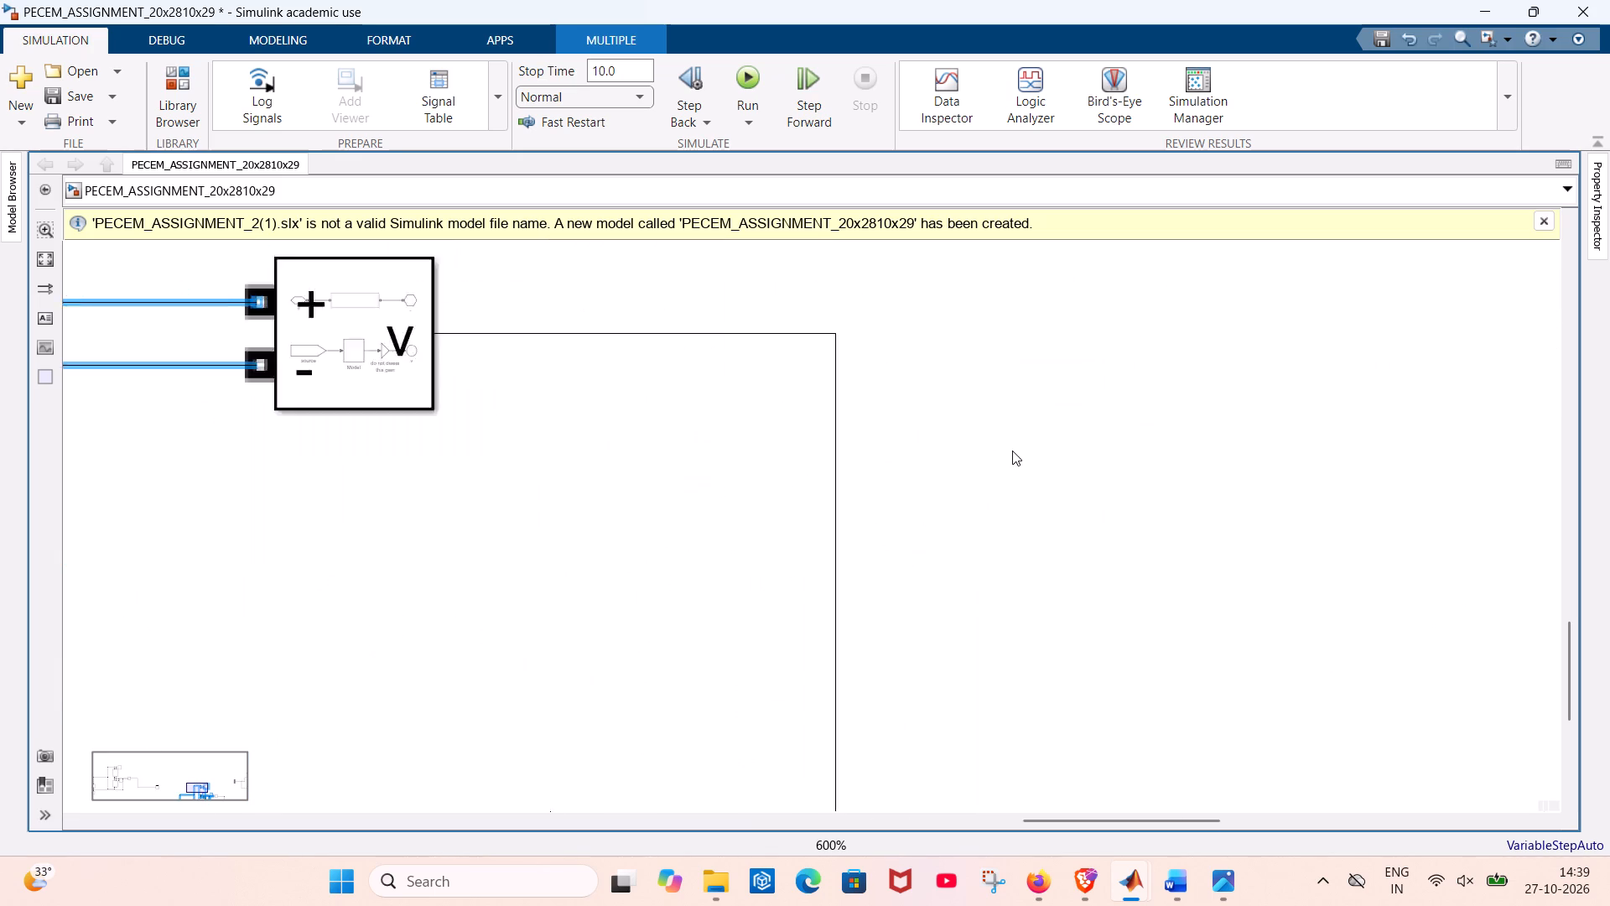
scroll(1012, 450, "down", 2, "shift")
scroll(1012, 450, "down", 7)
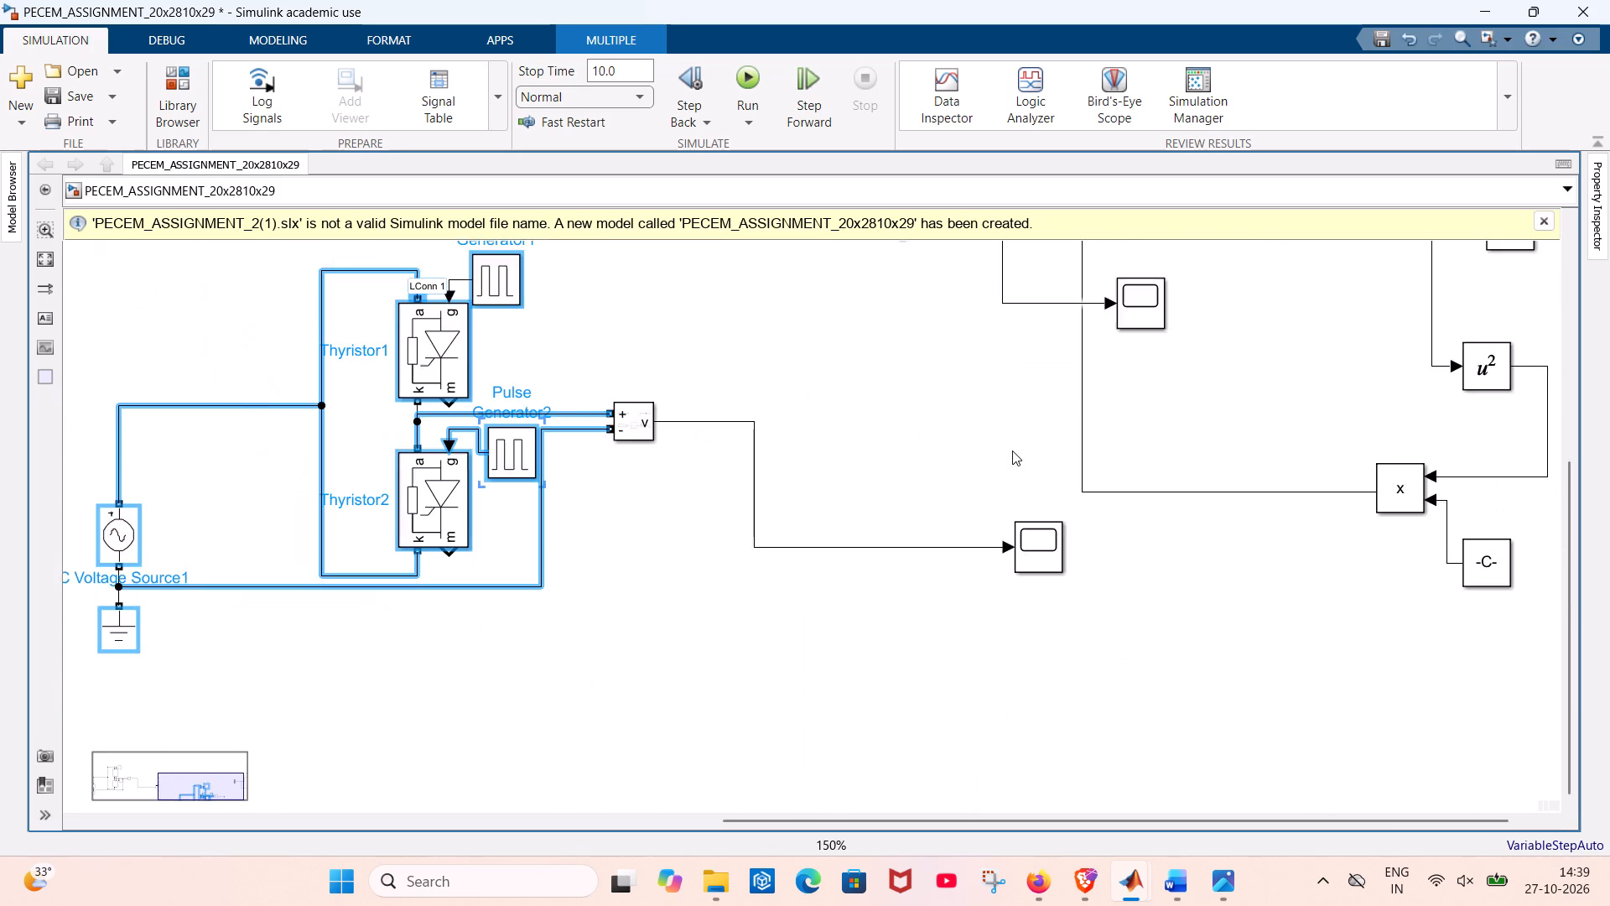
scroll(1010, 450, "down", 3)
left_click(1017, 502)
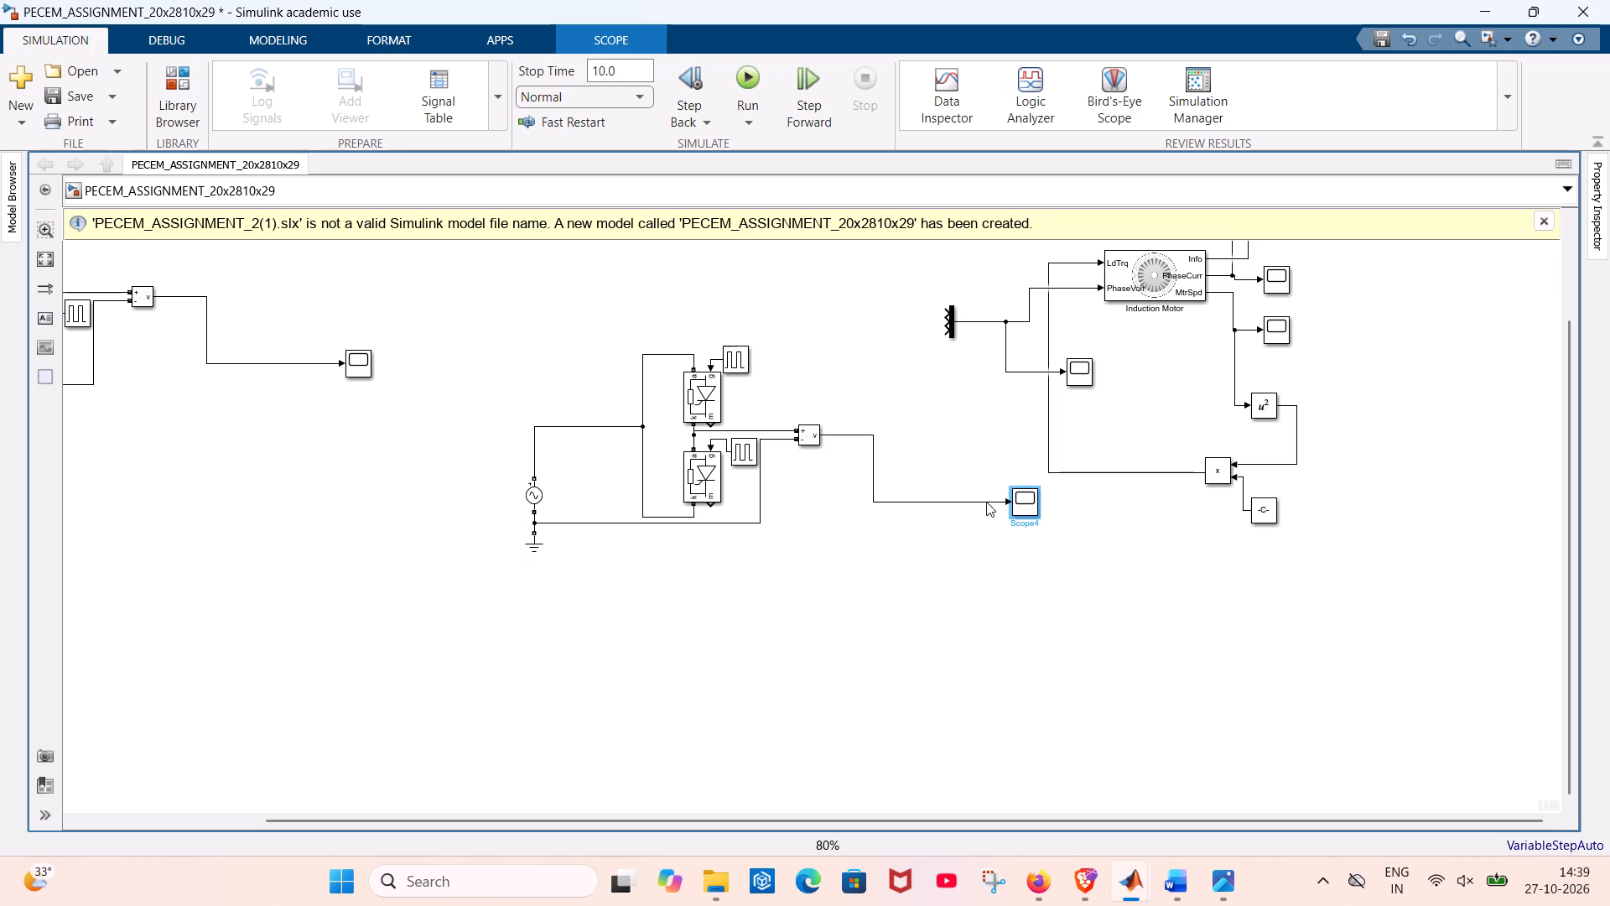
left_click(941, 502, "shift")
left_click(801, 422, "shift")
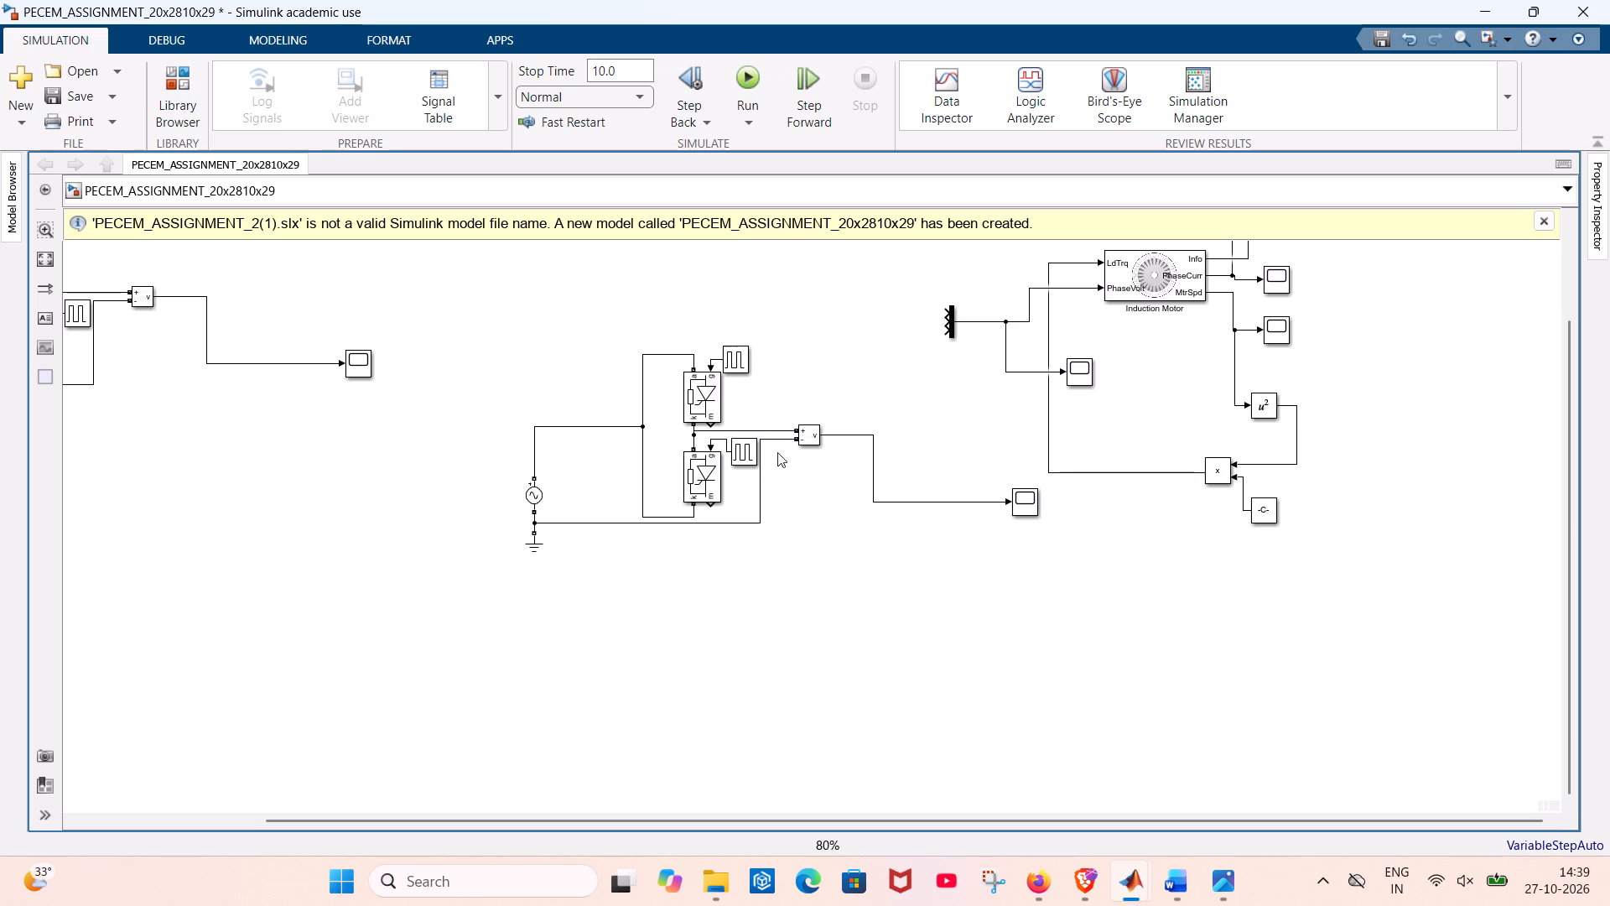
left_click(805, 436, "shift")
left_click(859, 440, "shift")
Move the complete second circuit, including its AC source, ground, both thyristors with pulse generators and Scope, left, away from the motor section.
left_click(873, 433, "shift")
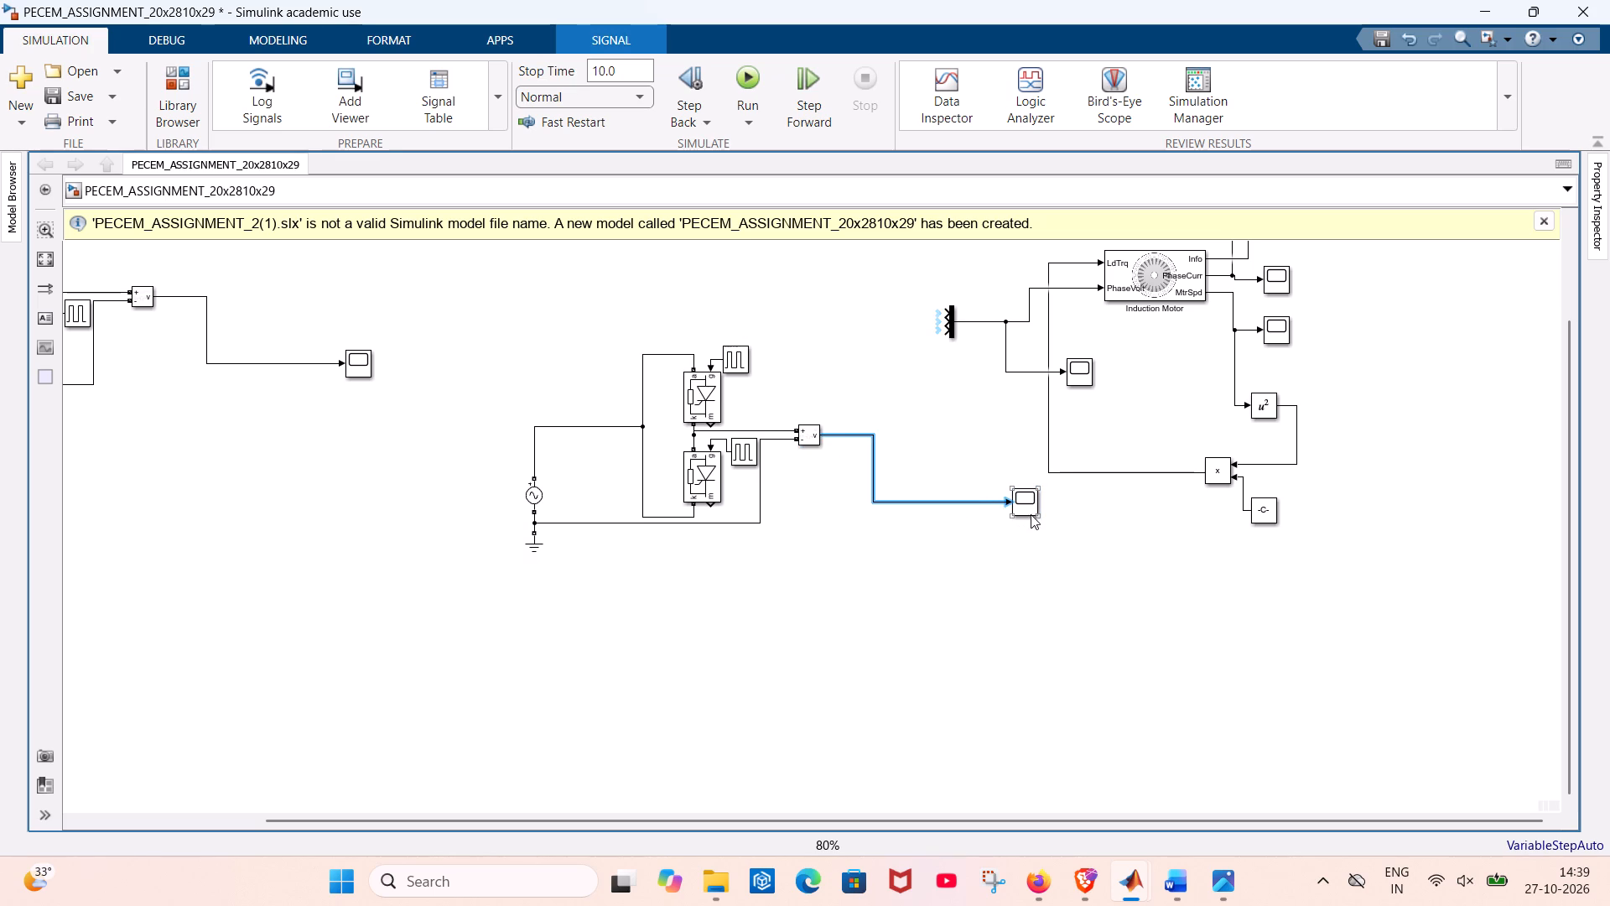
left_click(1025, 503, "shift")
left_click(808, 440, "shift")
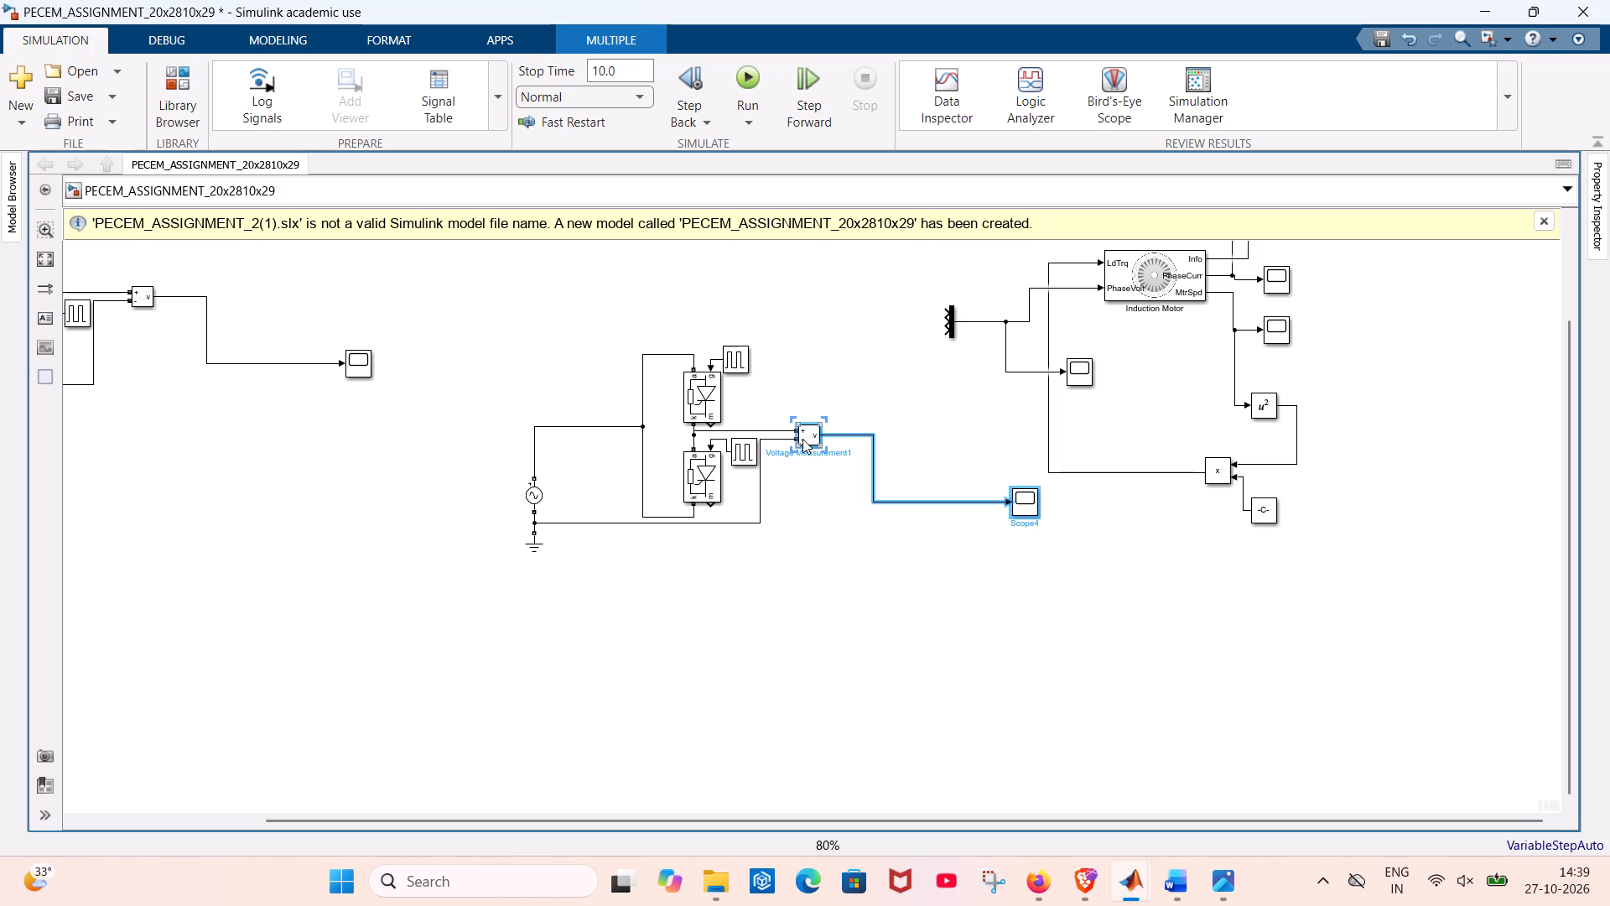
left_click(730, 362, "shift")
left_click(710, 408, "shift")
left_click(676, 353, "shift")
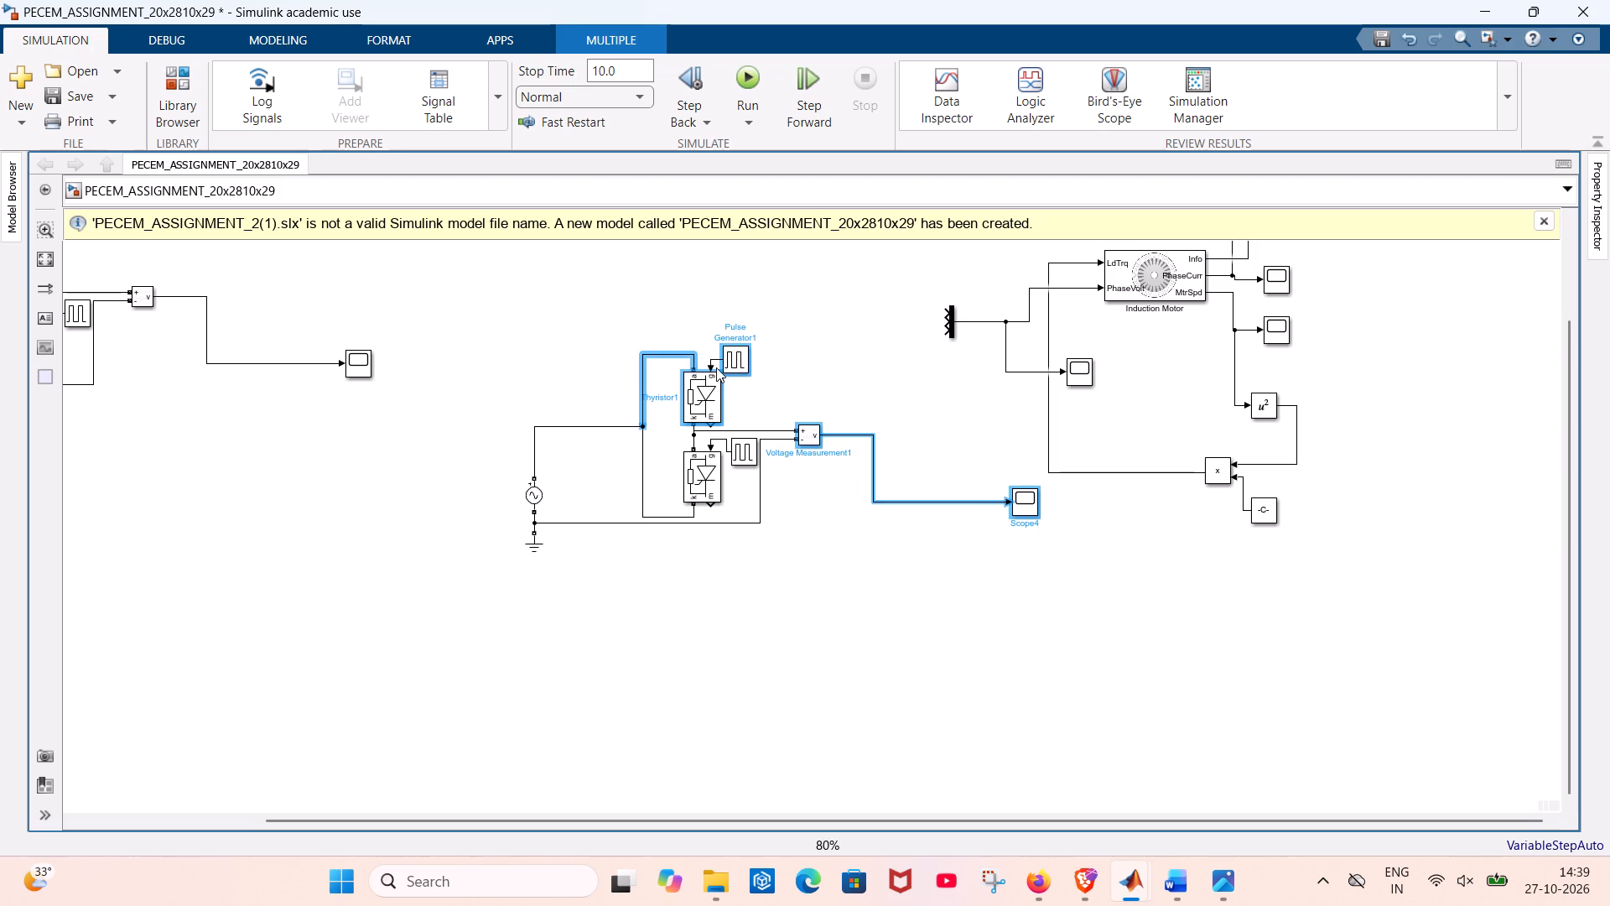
left_click(713, 361, "shift")
left_click(750, 431, "shift")
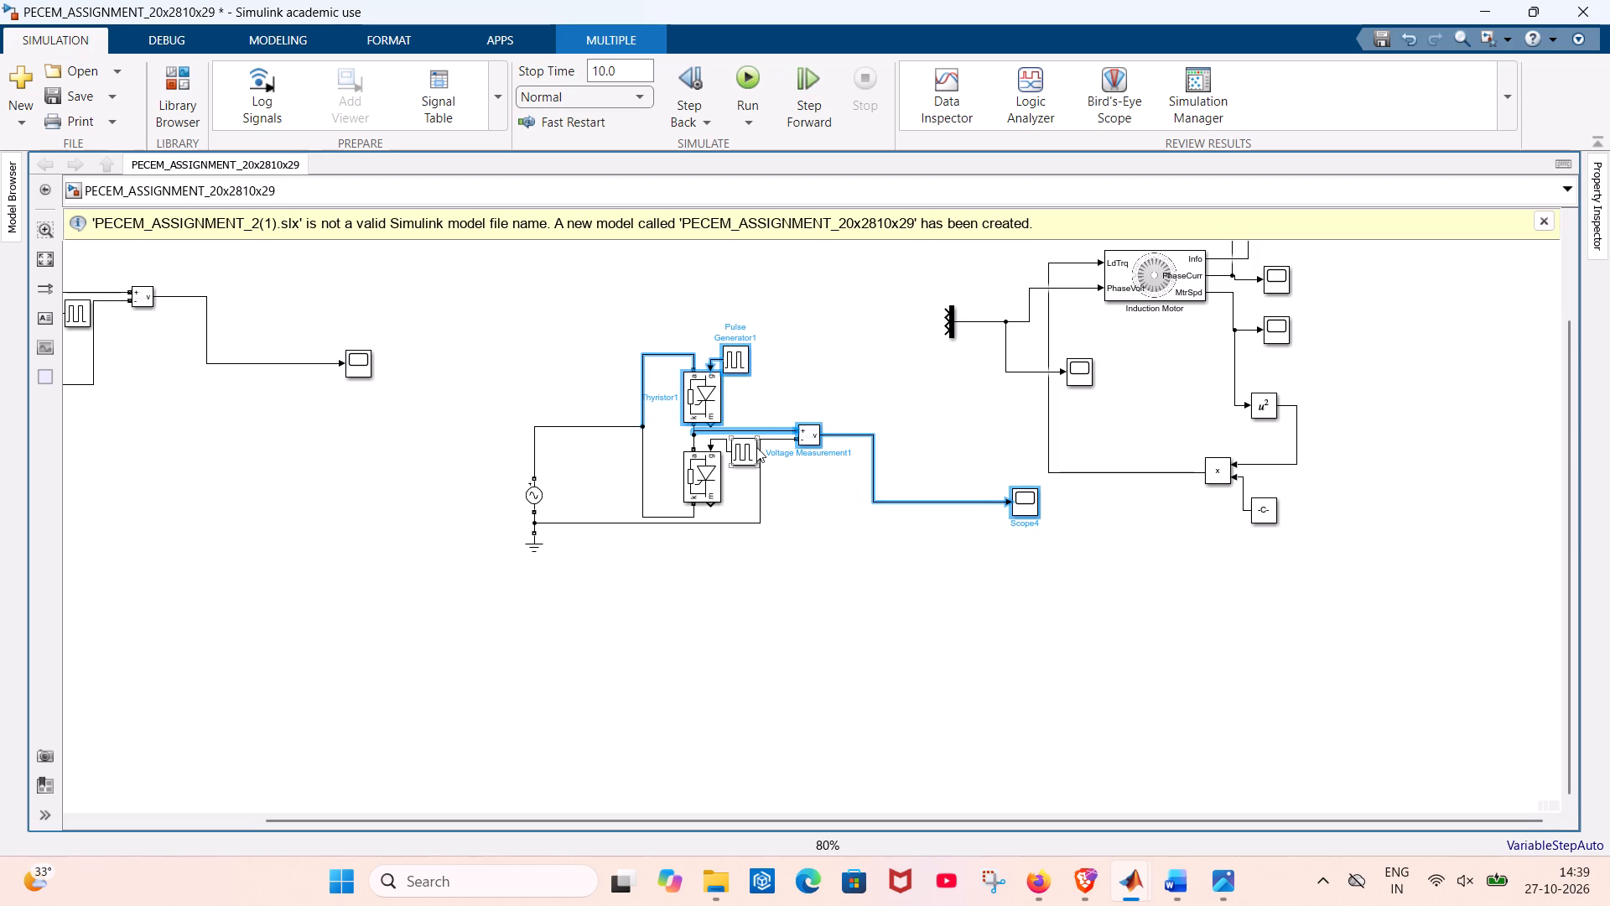
left_click(766, 438, "shift")
left_click(742, 448, "shift")
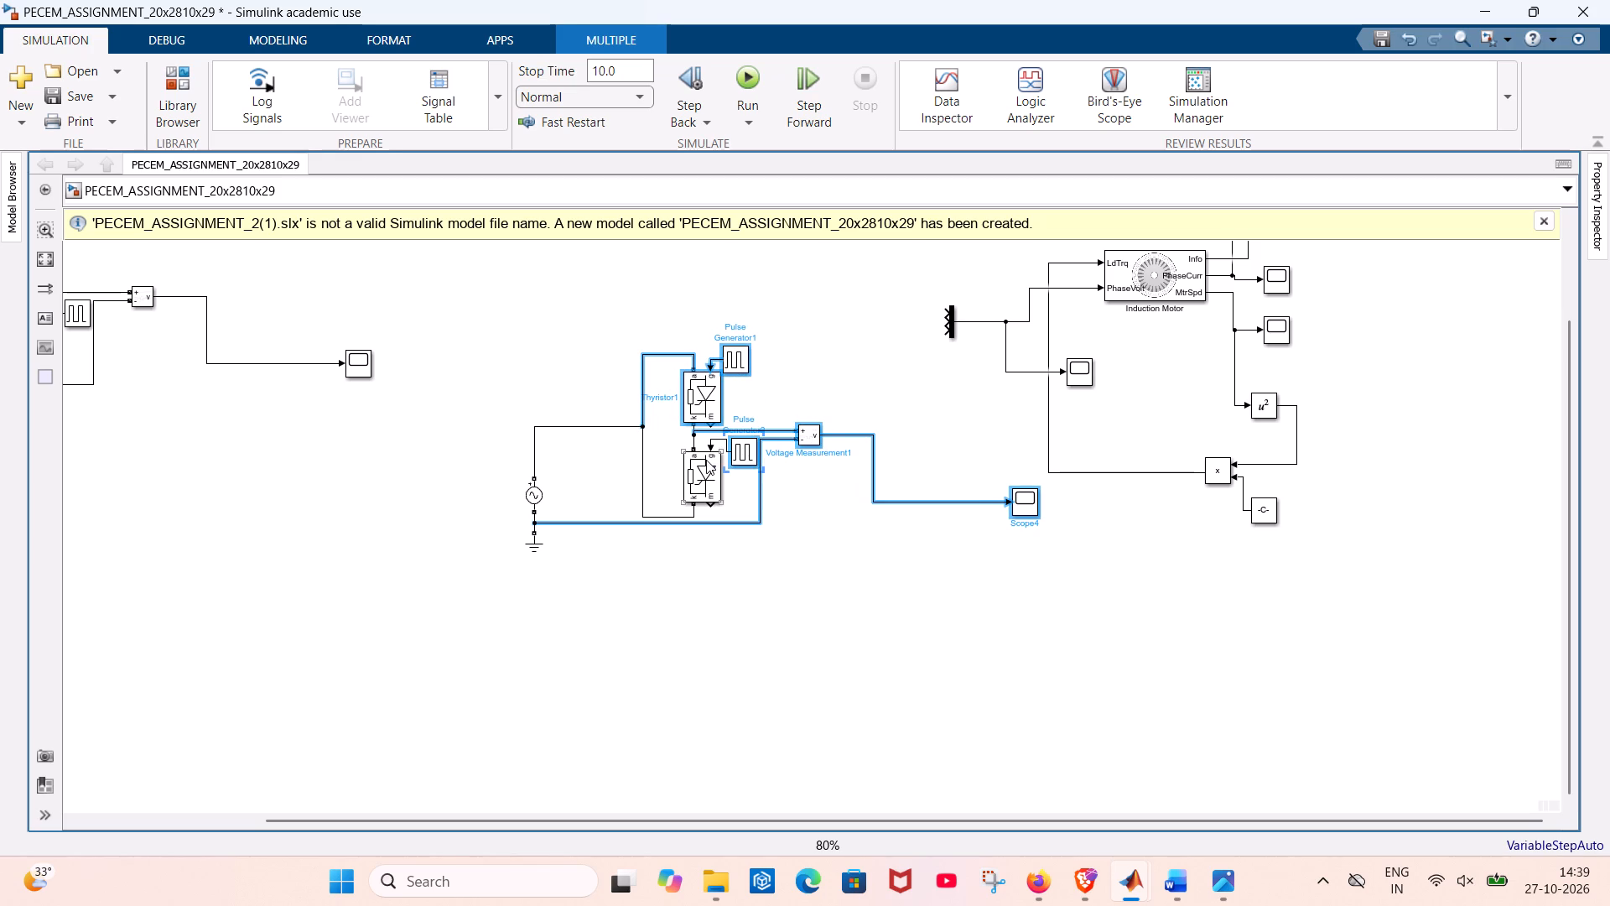
left_click(719, 438, "shift")
left_click(693, 444, "shift")
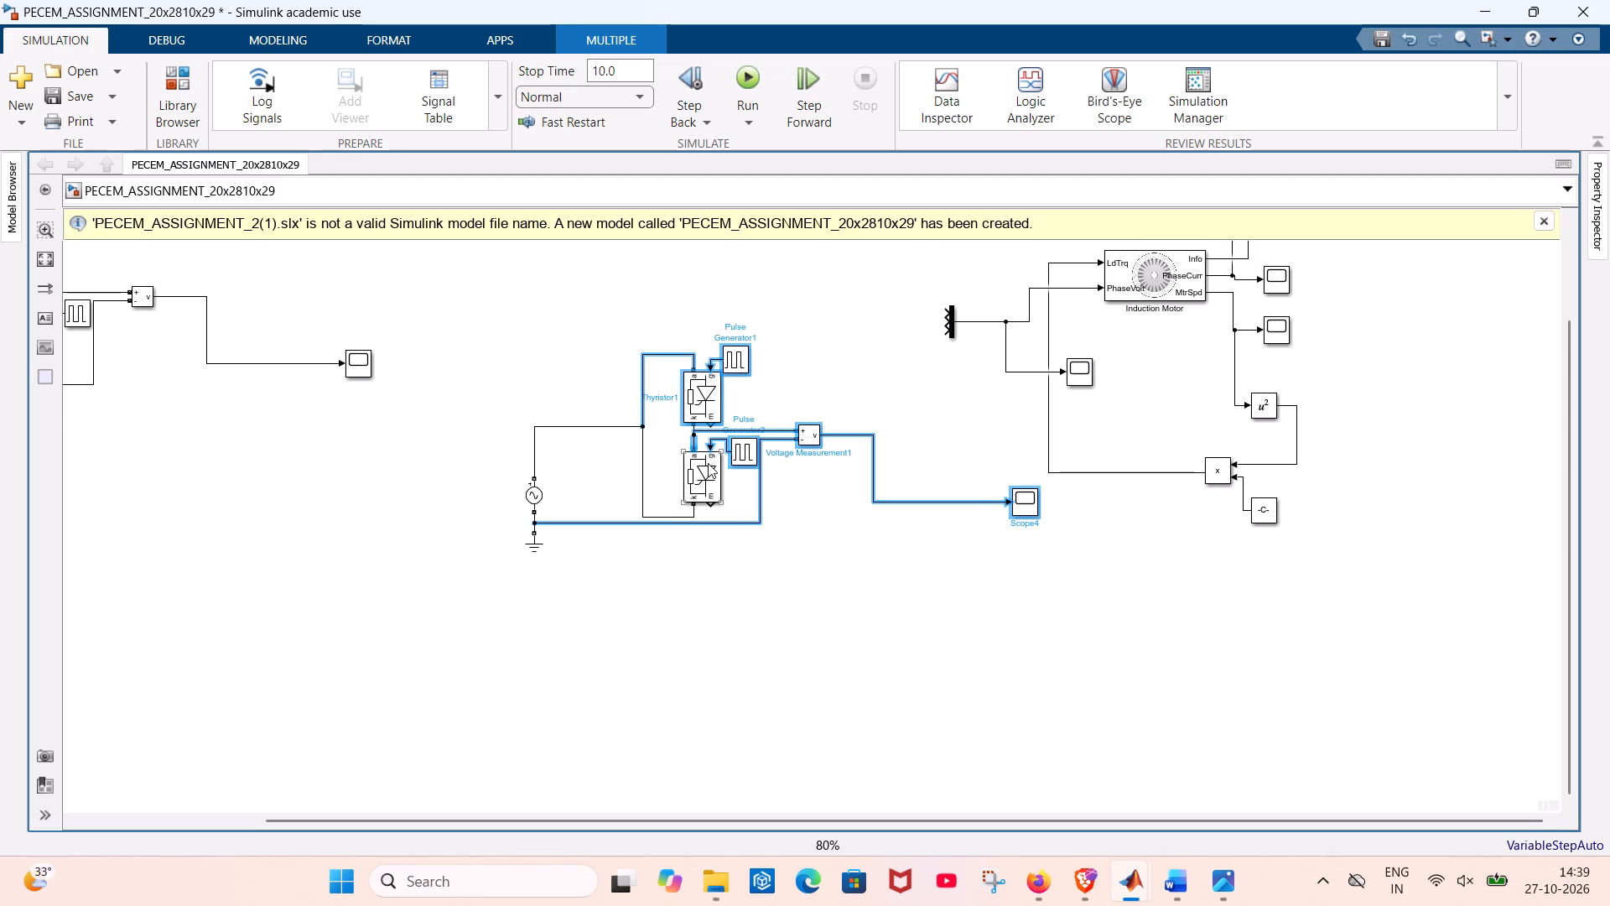
left_click(708, 463, "shift")
left_click(686, 514, "shift")
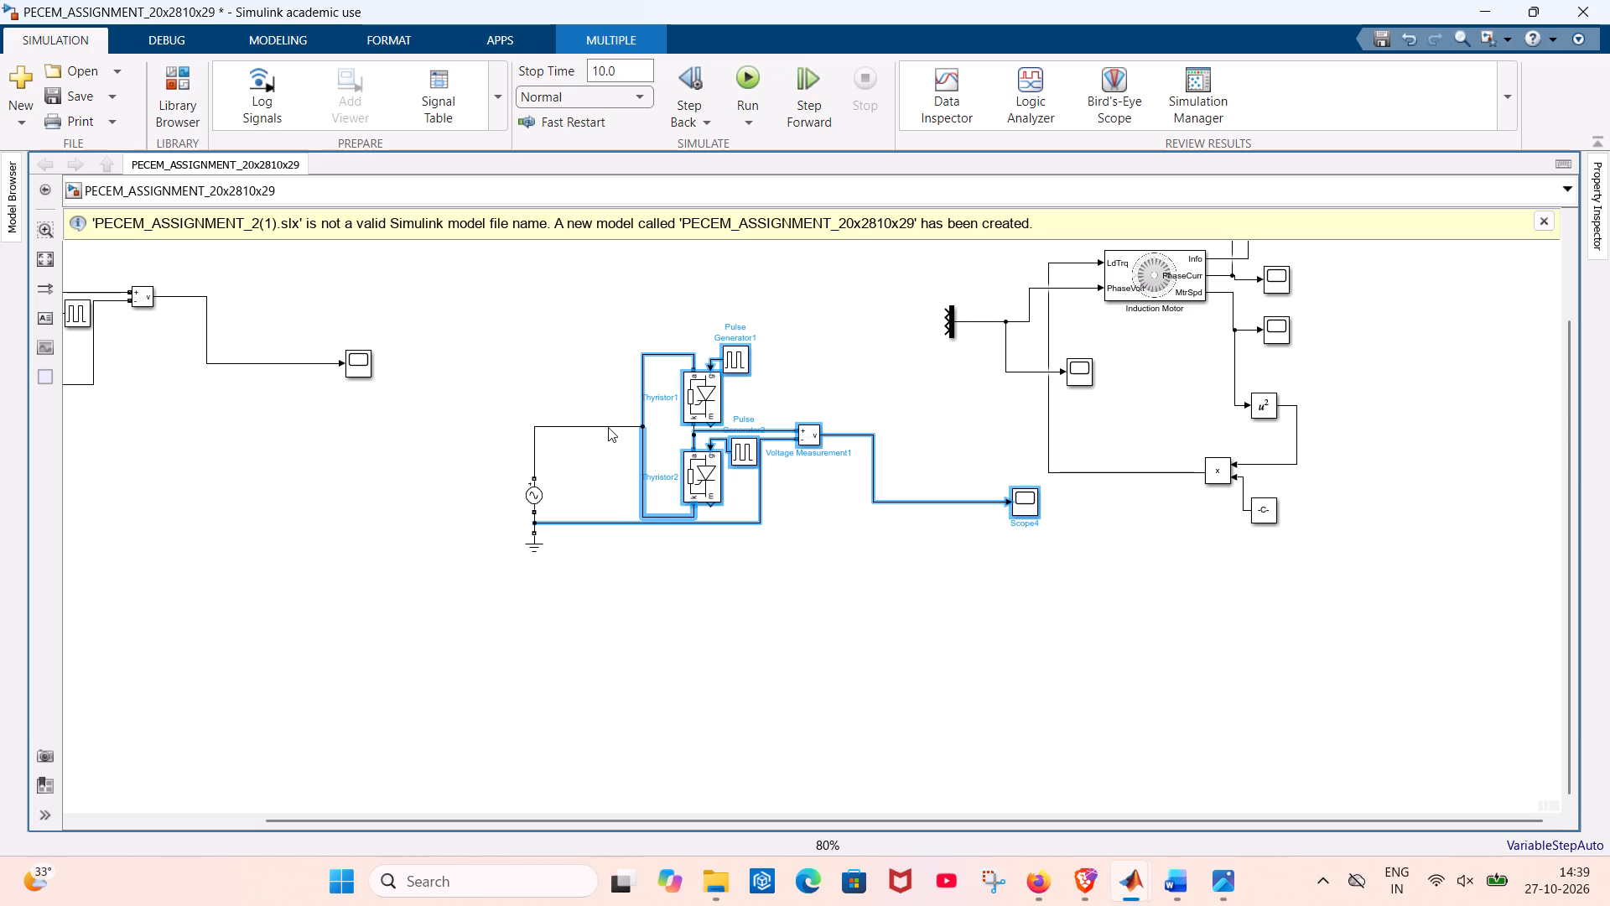
left_click(612, 425, "shift")
left_click(529, 497, "shift")
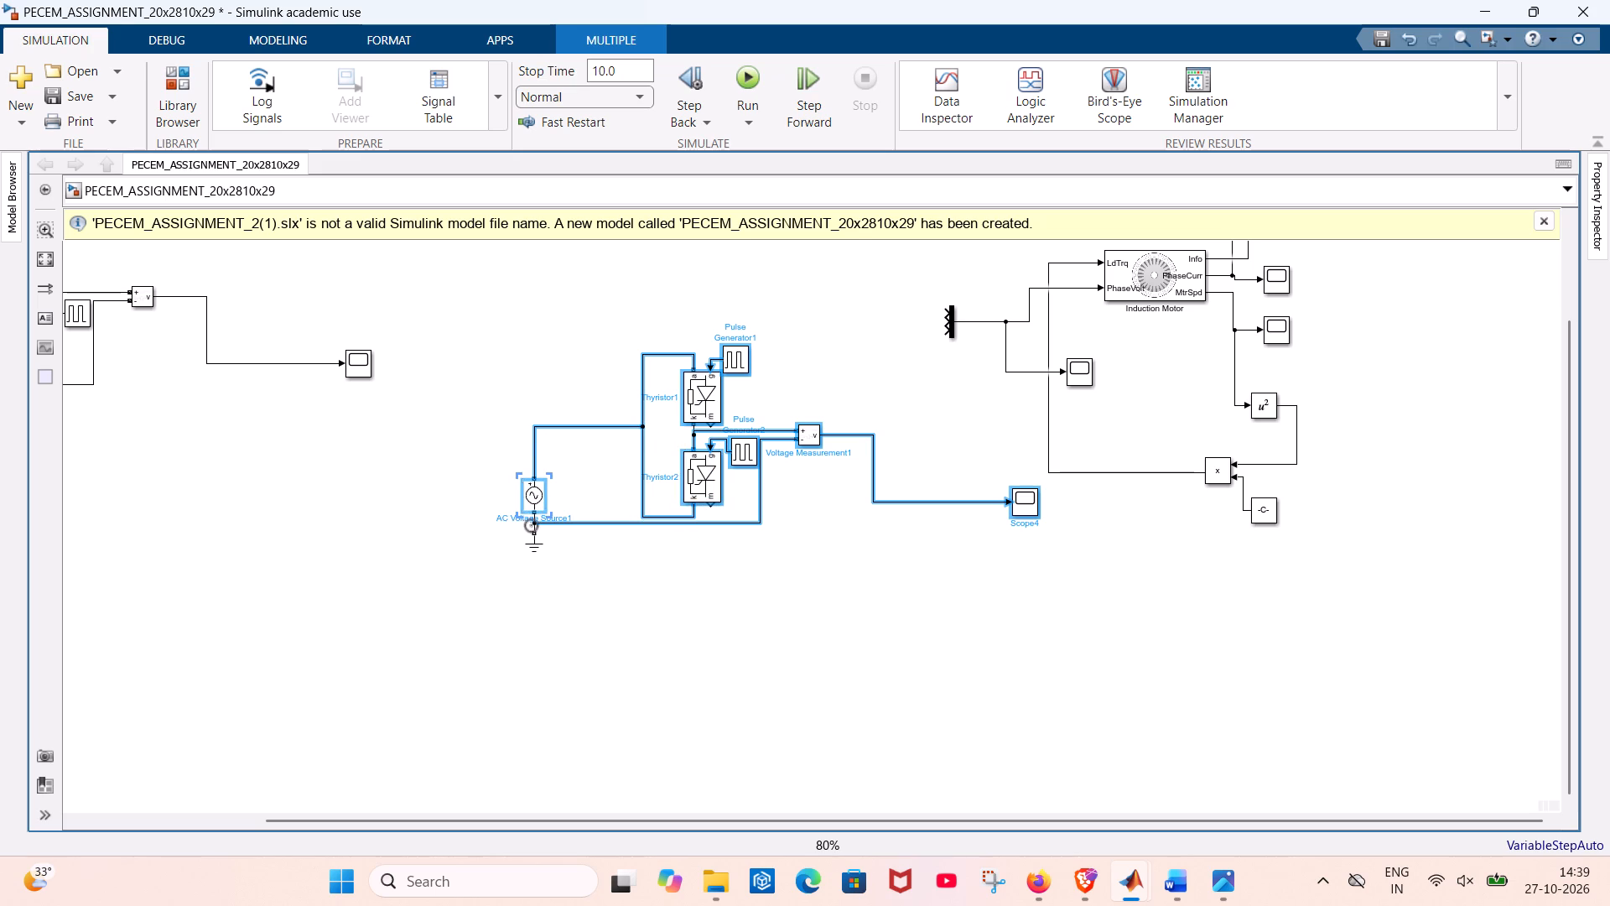
left_click(531, 535, "shift")
left_click(537, 544, "shift")
scroll(537, 536, "up", 2, "shift")
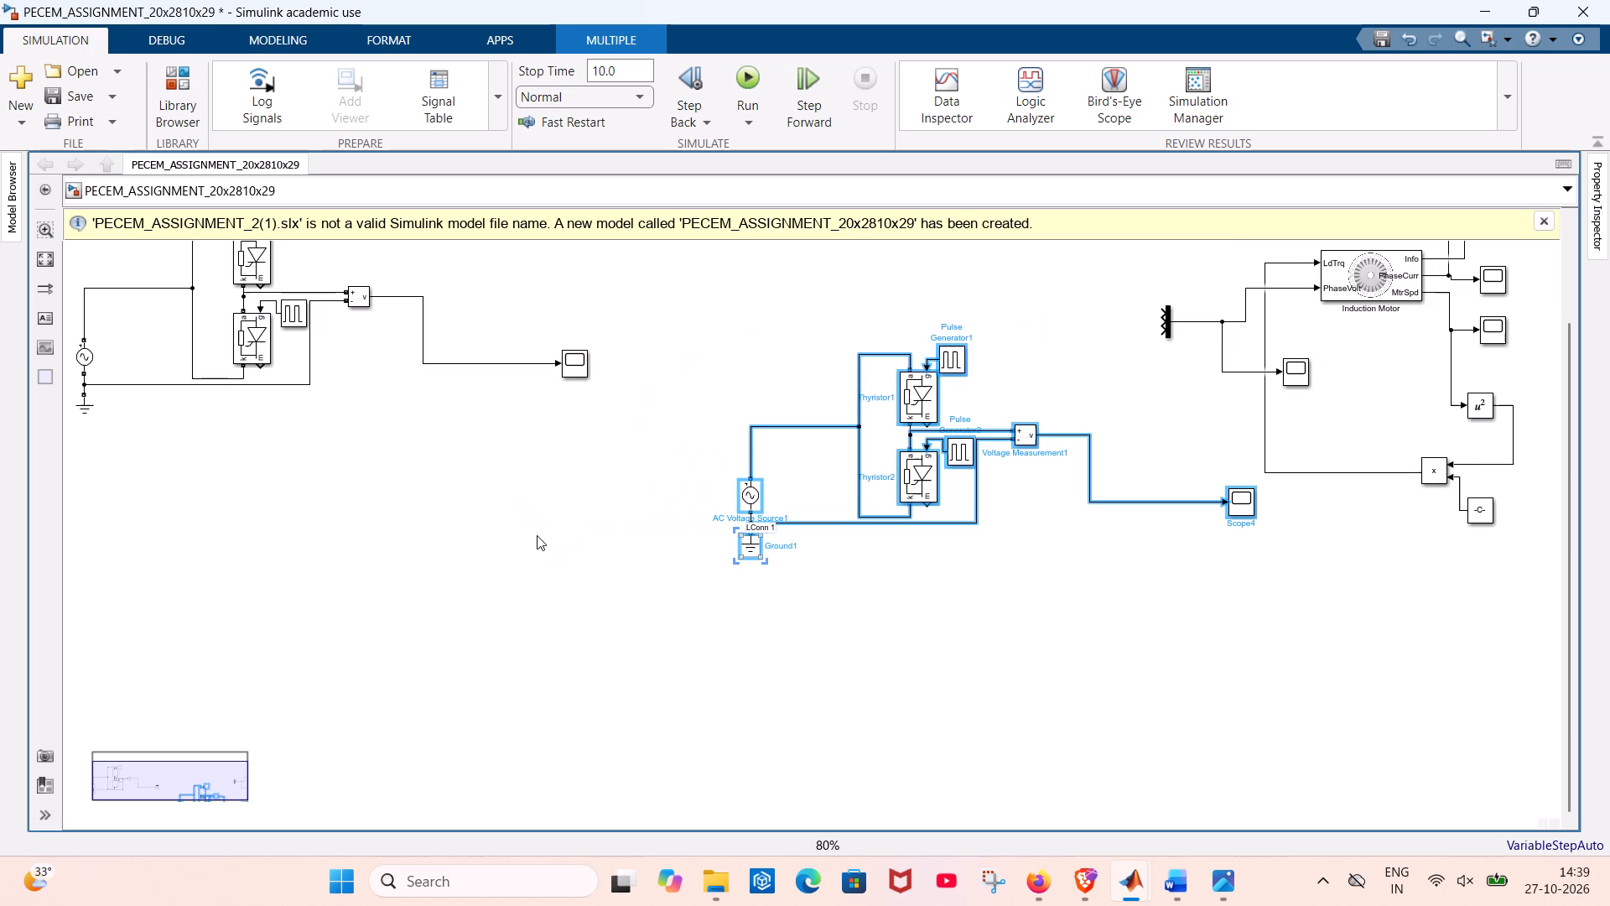
scroll(699, 502, "up", 2)
scroll(812, 495, "up", 6)
scroll(814, 494, "down", 1)
scroll(814, 494, "up", 1)
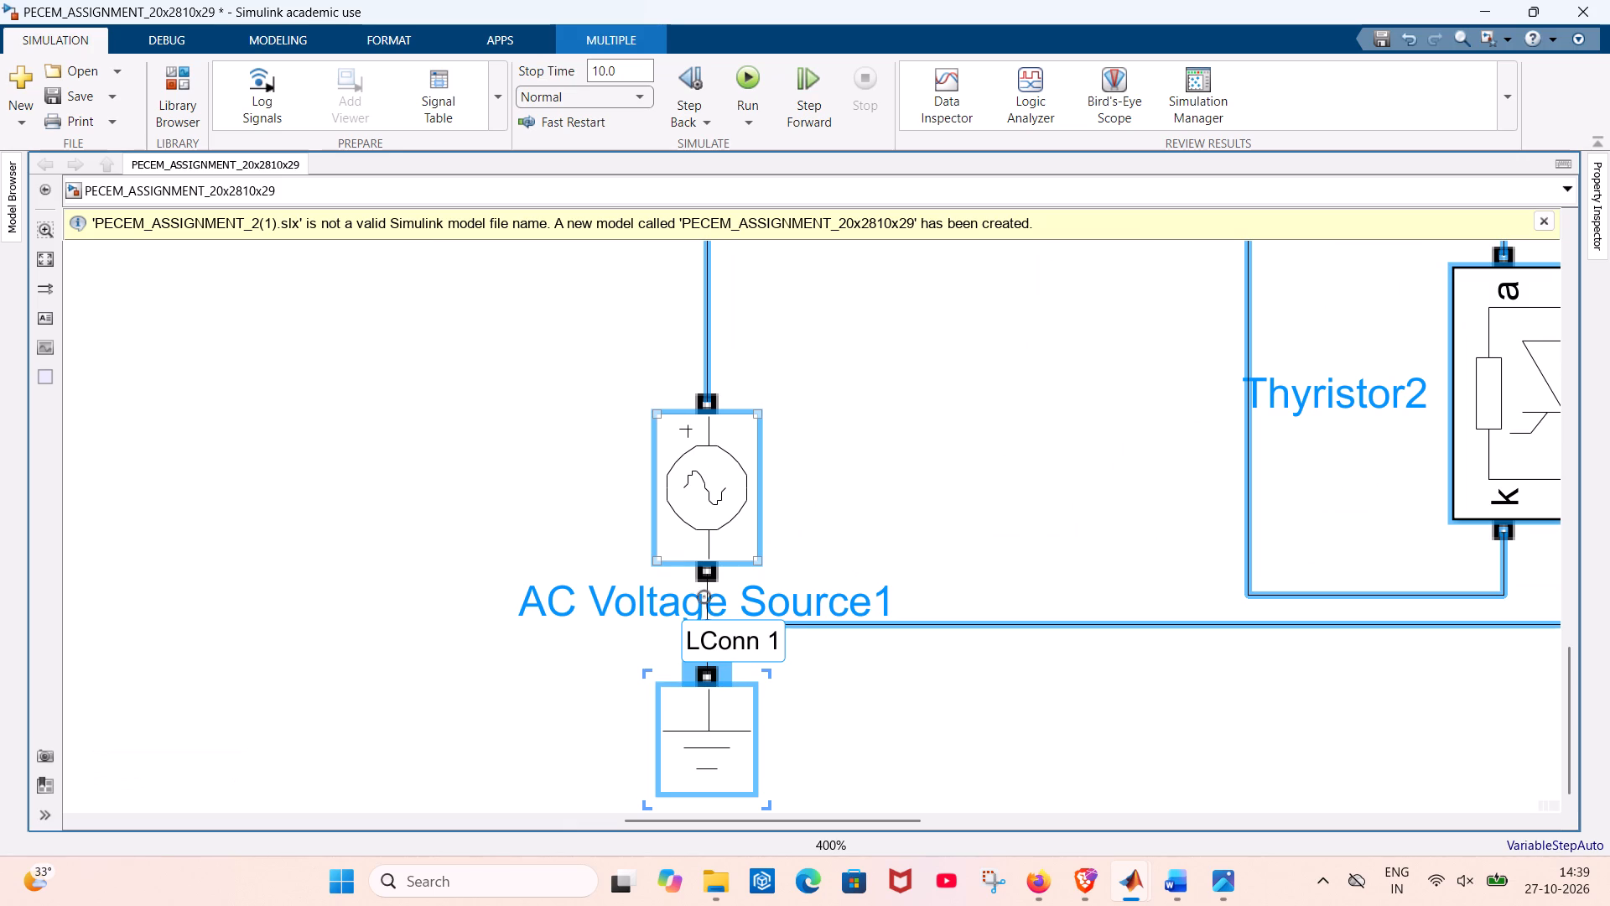
left_click(704, 597, "shift")
scroll(835, 649, "down", 5)
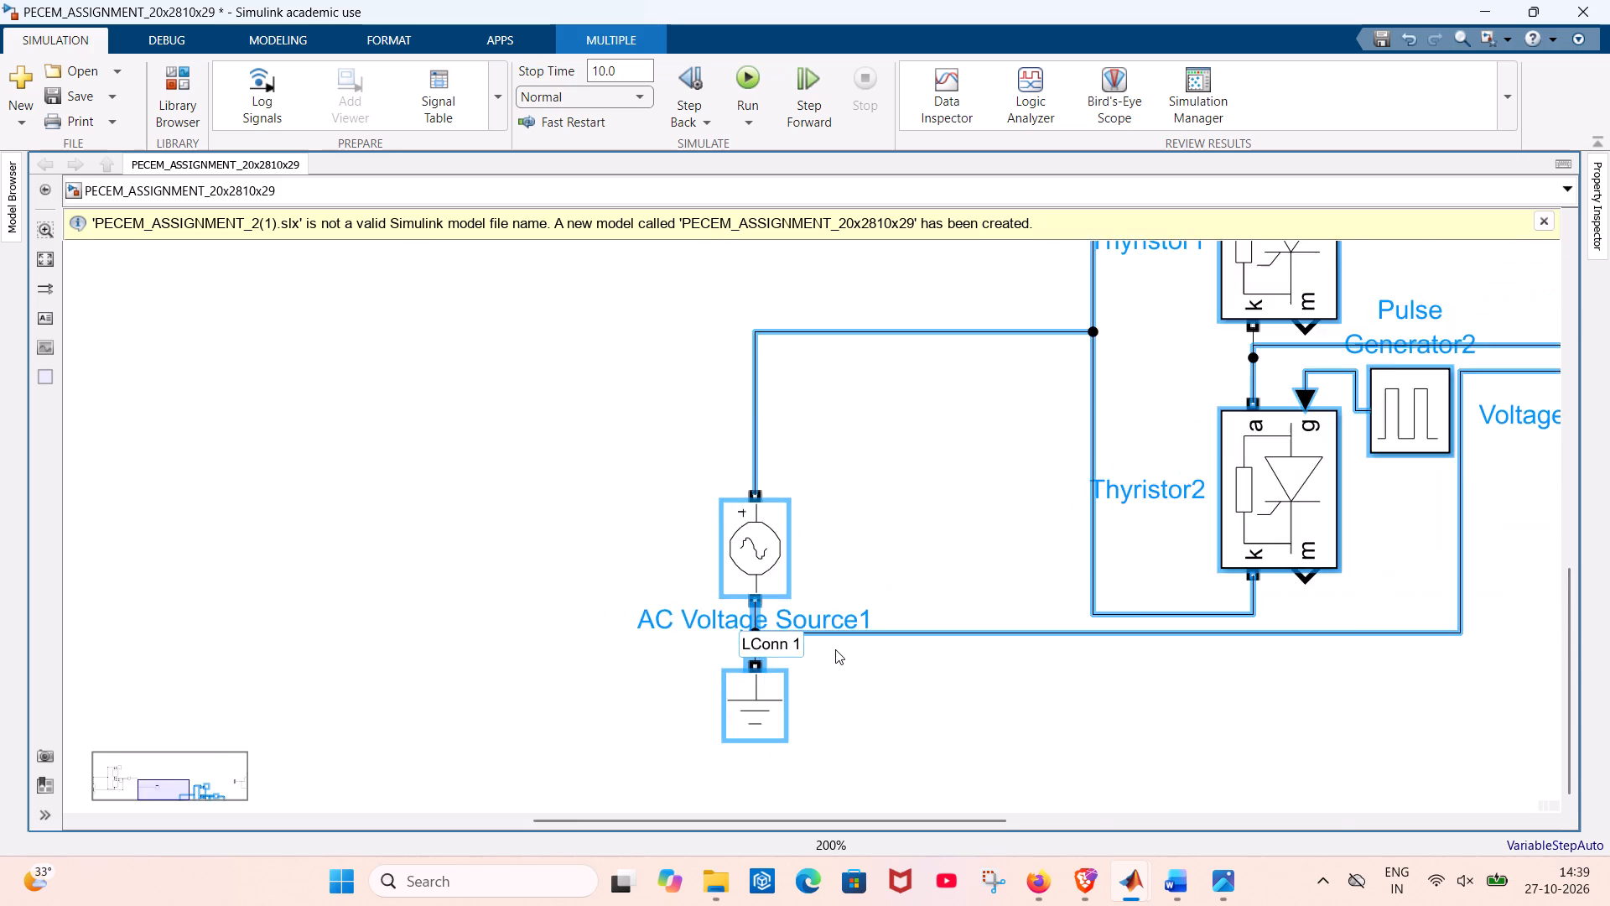
scroll(835, 649, "down", 6)
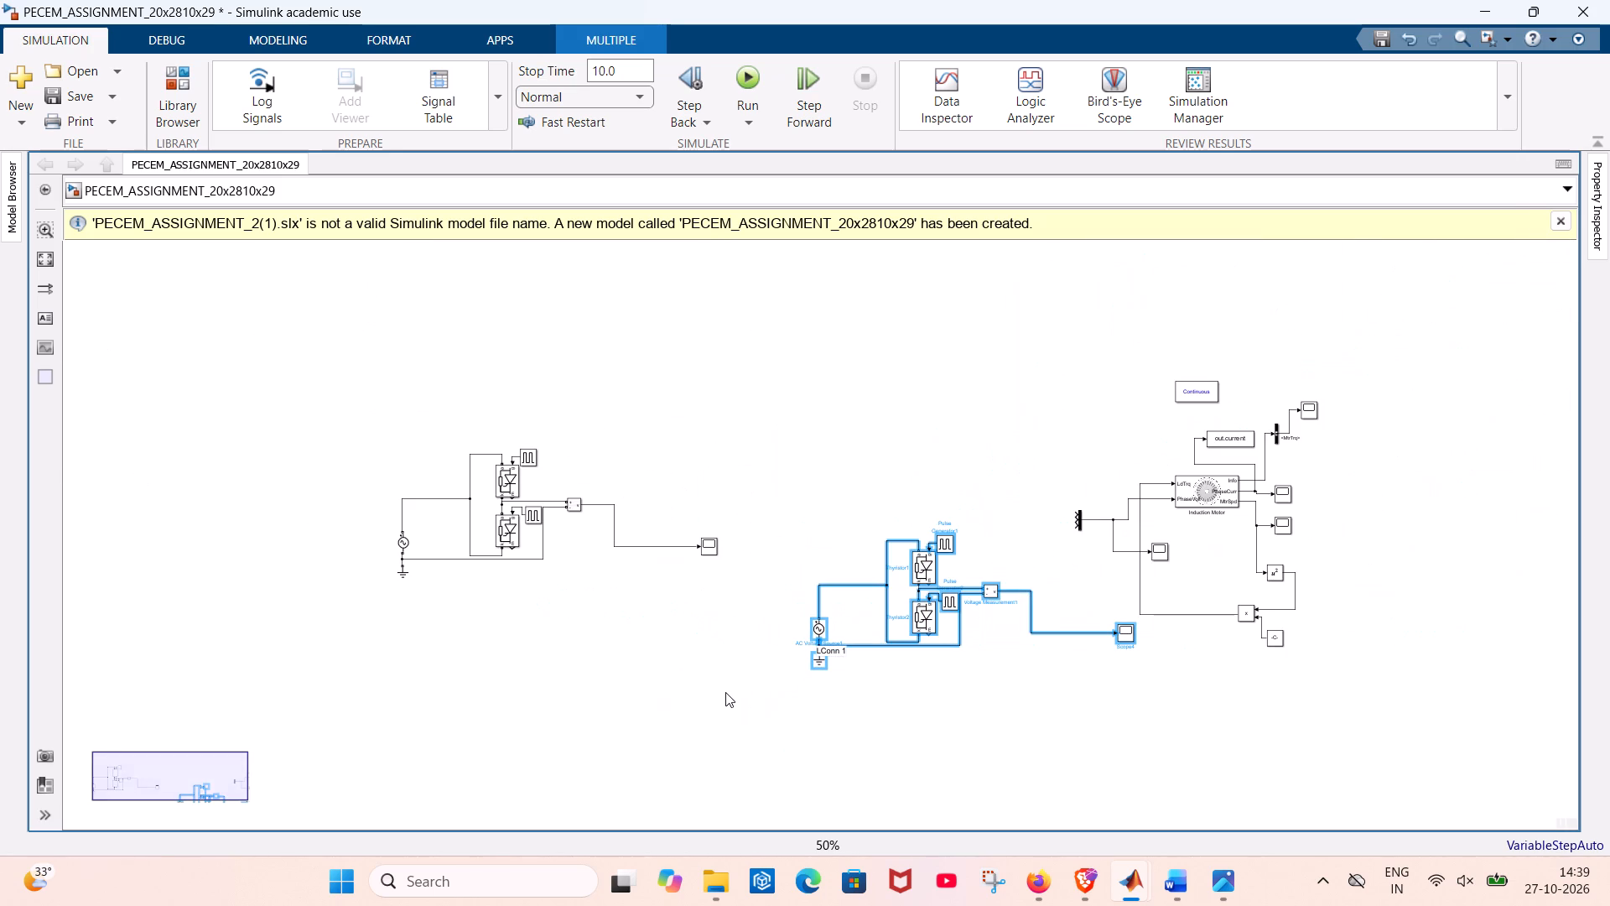
key("comma")
key("comma")
key("comma")
key("comma")
key("comma")
key("comma")
key("comma")
key("comma")
key("comma")
key("comma")
key("comma")
key("comma")
key("comma")
key("comma")
key("comma")
key("comma")
key("comma")
type(",,,,,,,")
key("Left")
key("Left")
key("Left")
key("Left")
key("Left")
key("Left")
key("Left")
key("Left")
key("Left")
key("Left")
key("Left")
key("Left")
key("Left")
key("Left")
key("Left")
key("Left")
key("Left")
key("Left")
key("Left")
key("Left")
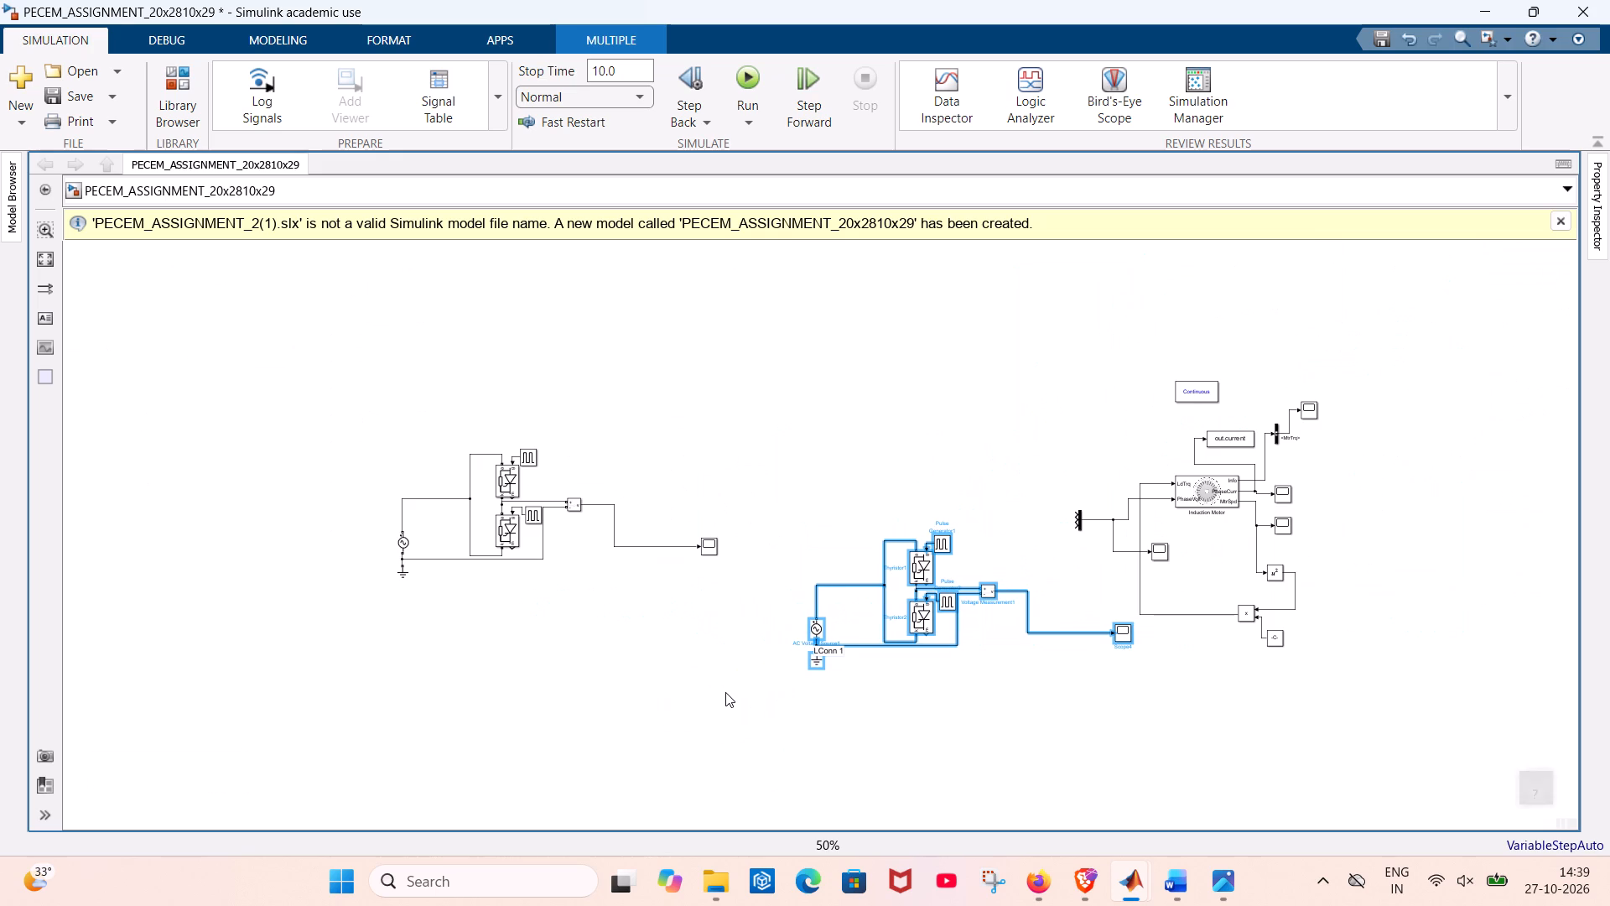
Lower the selected second circuit below the level of the leftmost circuit and shift it further left, partly beneath that circuit.
key("Down")
key("Down")
key("Down")
key("Down")
key("Down")
key("Down")
key("Down")
key("Down")
key("Down")
key("Down")
key("Down")
key("Down")
key("Down")
key("Down")
key("Down")
key("Down")
key("Down")
key("Down")
key("Down")
key("Down")
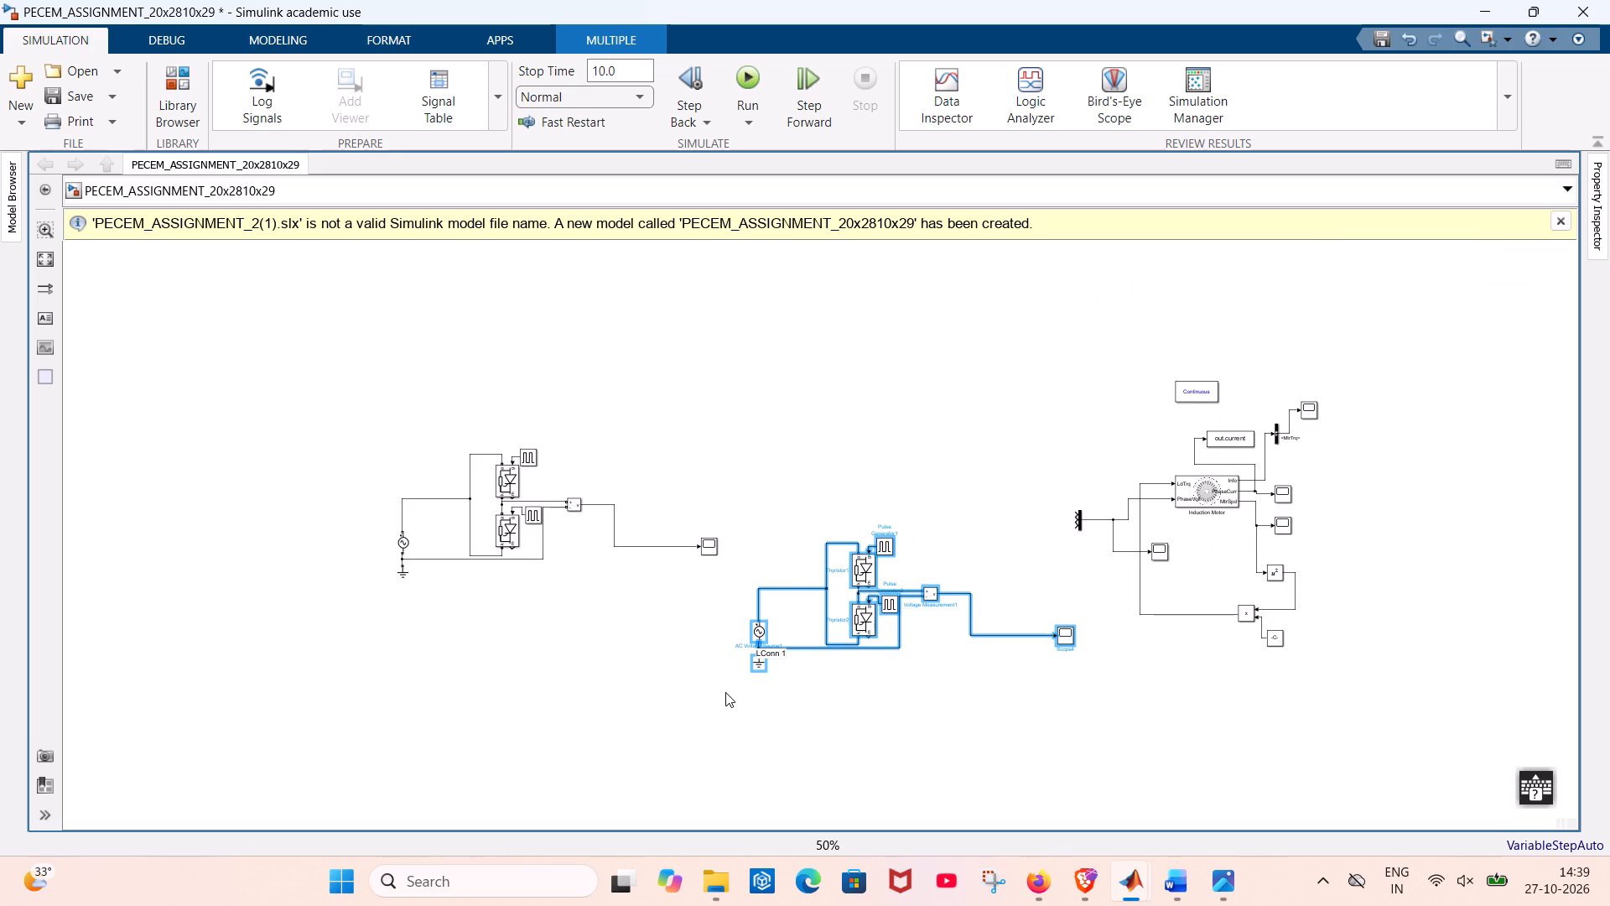
key("Left")
key("Left")
key("Left")
key("Left")
key("Left")
key("Left")
key("Left")
key("Left")
key("Left")
key("Left")
key("Left")
key("Left")
key("Left")
key("Left")
key("Left")
key("Left")
key("Left")
key("Left")
key("Left")
key("Left")
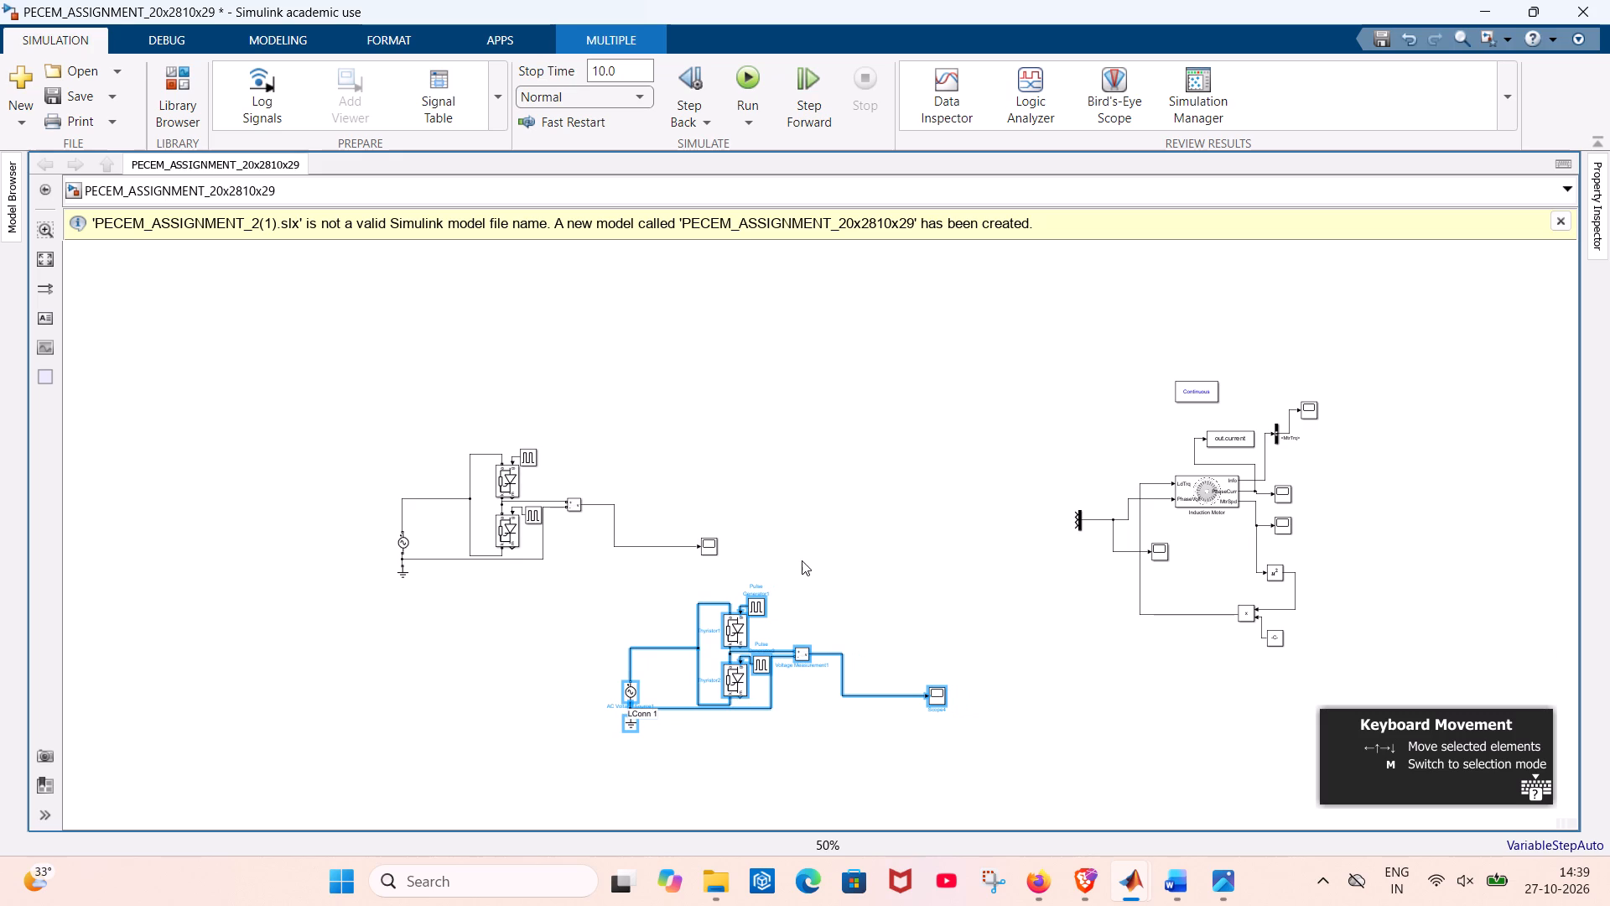
left_click(823, 408)
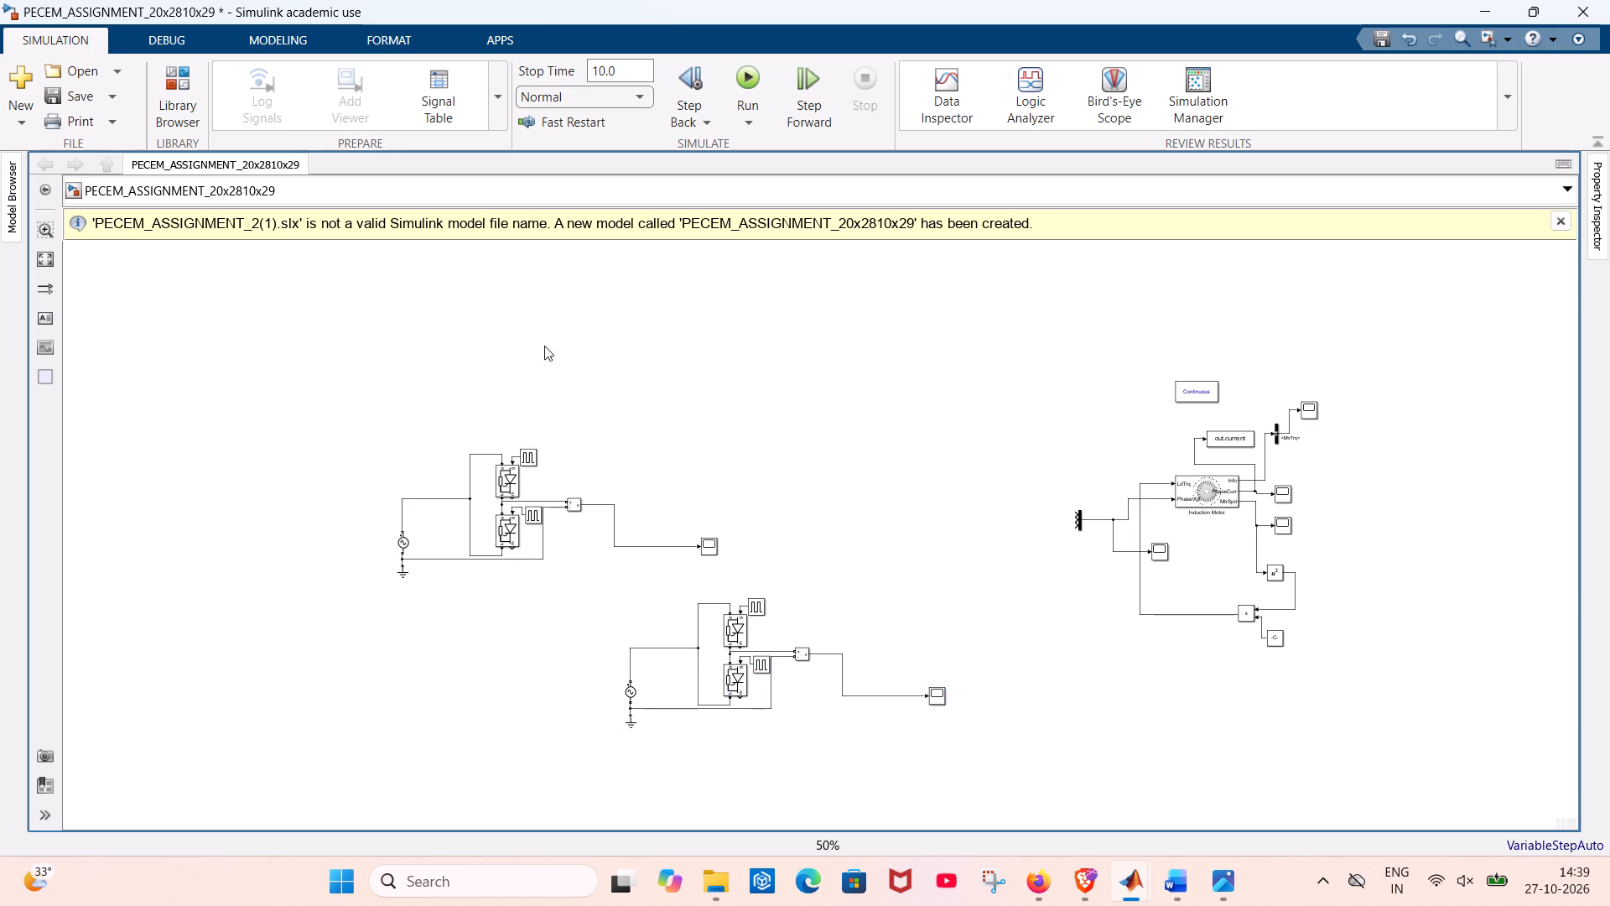
Paste another copy of the thyristor circuit and shift it left, away from the Induction Motor.
key("ctrl+v")
key("Left")
key("Left")
key("Left")
key("Left")
key("Left")
key("Left")
key("Left")
key("Left")
key("Left")
key("Left")
key("Left")
key("Left")
key("Left")
key("Left")
key("Left")
key("Left")
key("Left")
key("Left")
key("Left")
key("Left")
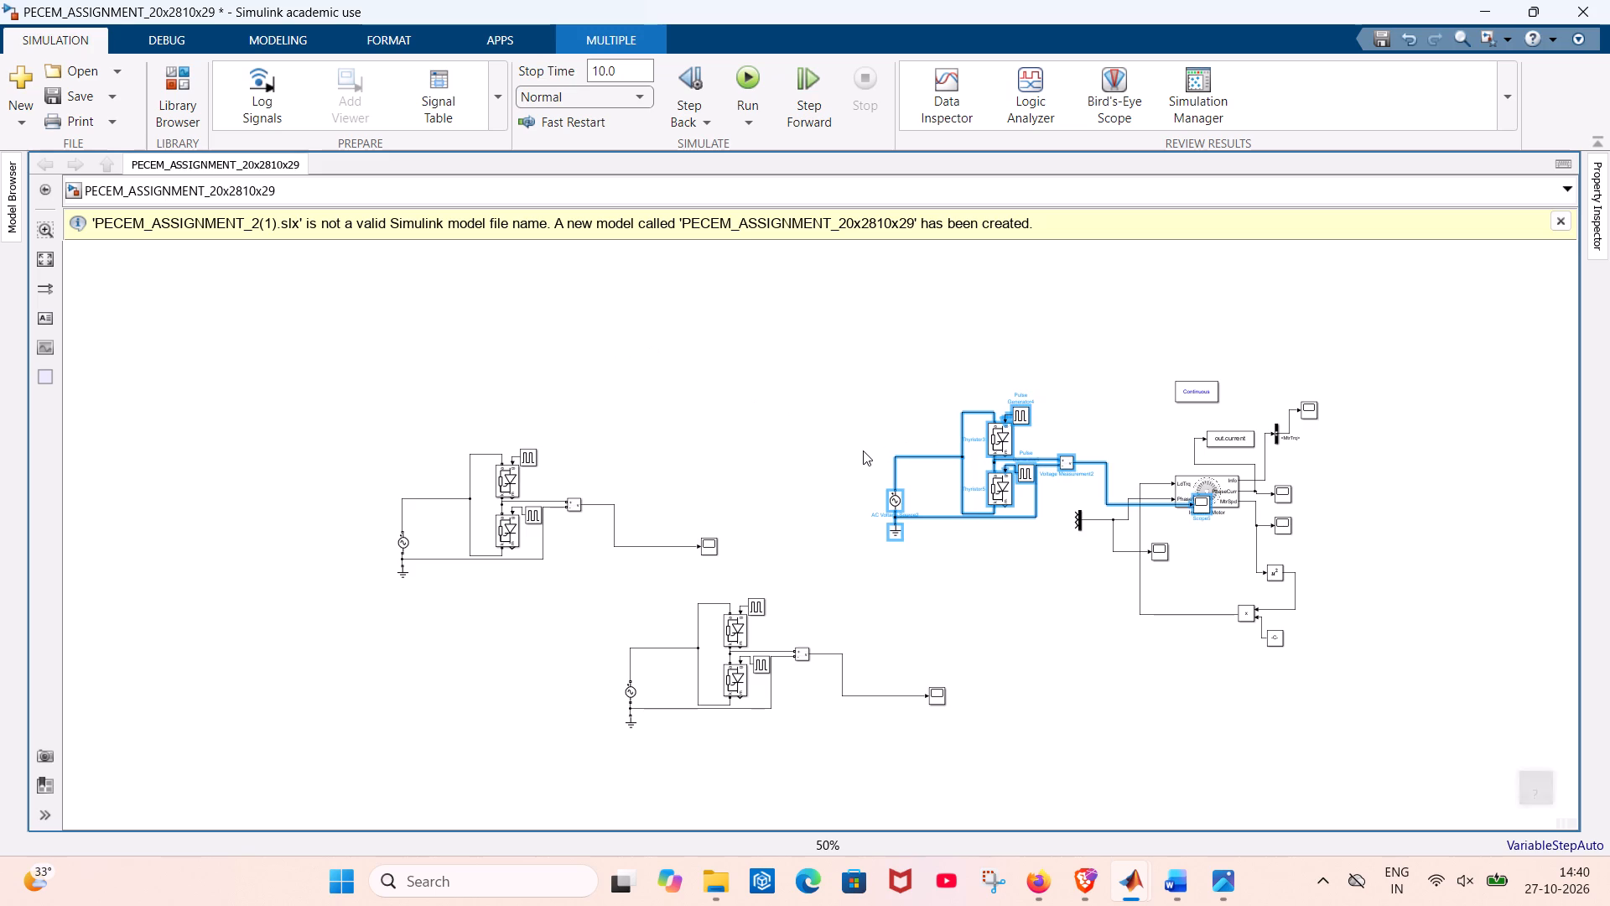
Raise the pasted circuit above the other two and shift it further left, clear of the motor section.
key("Up")
key("Up")
key("Up")
key("Up")
key("Up")
key("Up")
key("Up")
key("Up")
key("Up")
key("Up")
key("Up")
key("Up")
key("Up")
key("Up")
key("Up")
key("Up")
key("Up")
key("Up")
key("Up")
key("Up")
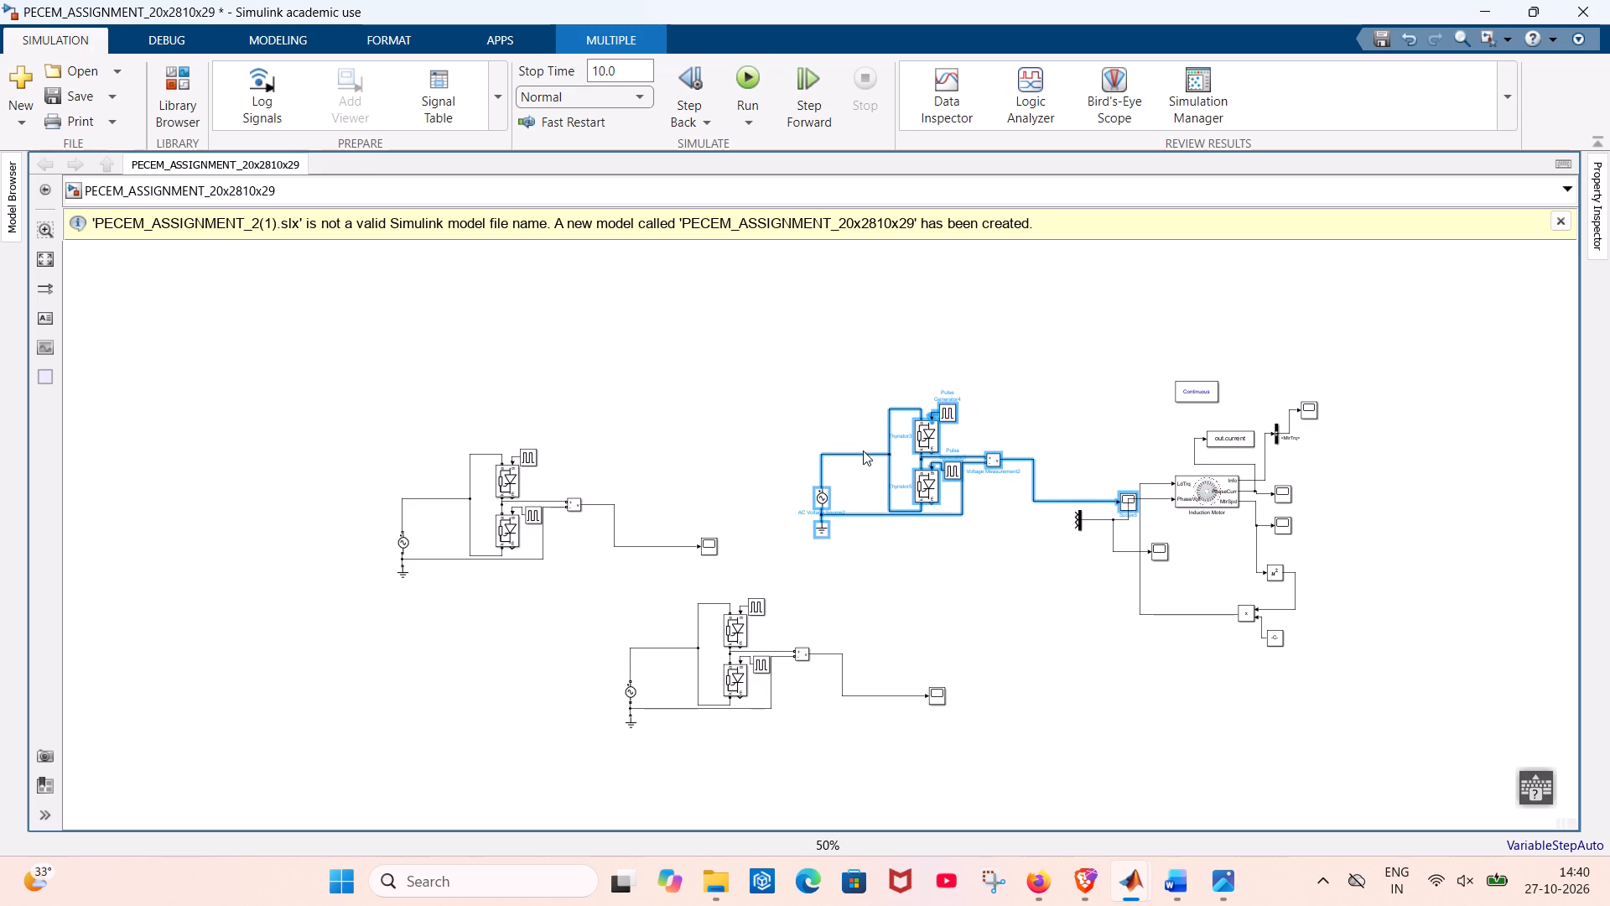
key("Left")
key("Left")
key("Left")
key("Left")
key("Left")
key("Left")
key("Left")
key("Left")
key("Left")
key("Left")
key("Left")
key("Left")
key("Left")
key("Left")
key("Left")
key("Left")
key("Left")
key("Left")
key("Left")
key("Left")
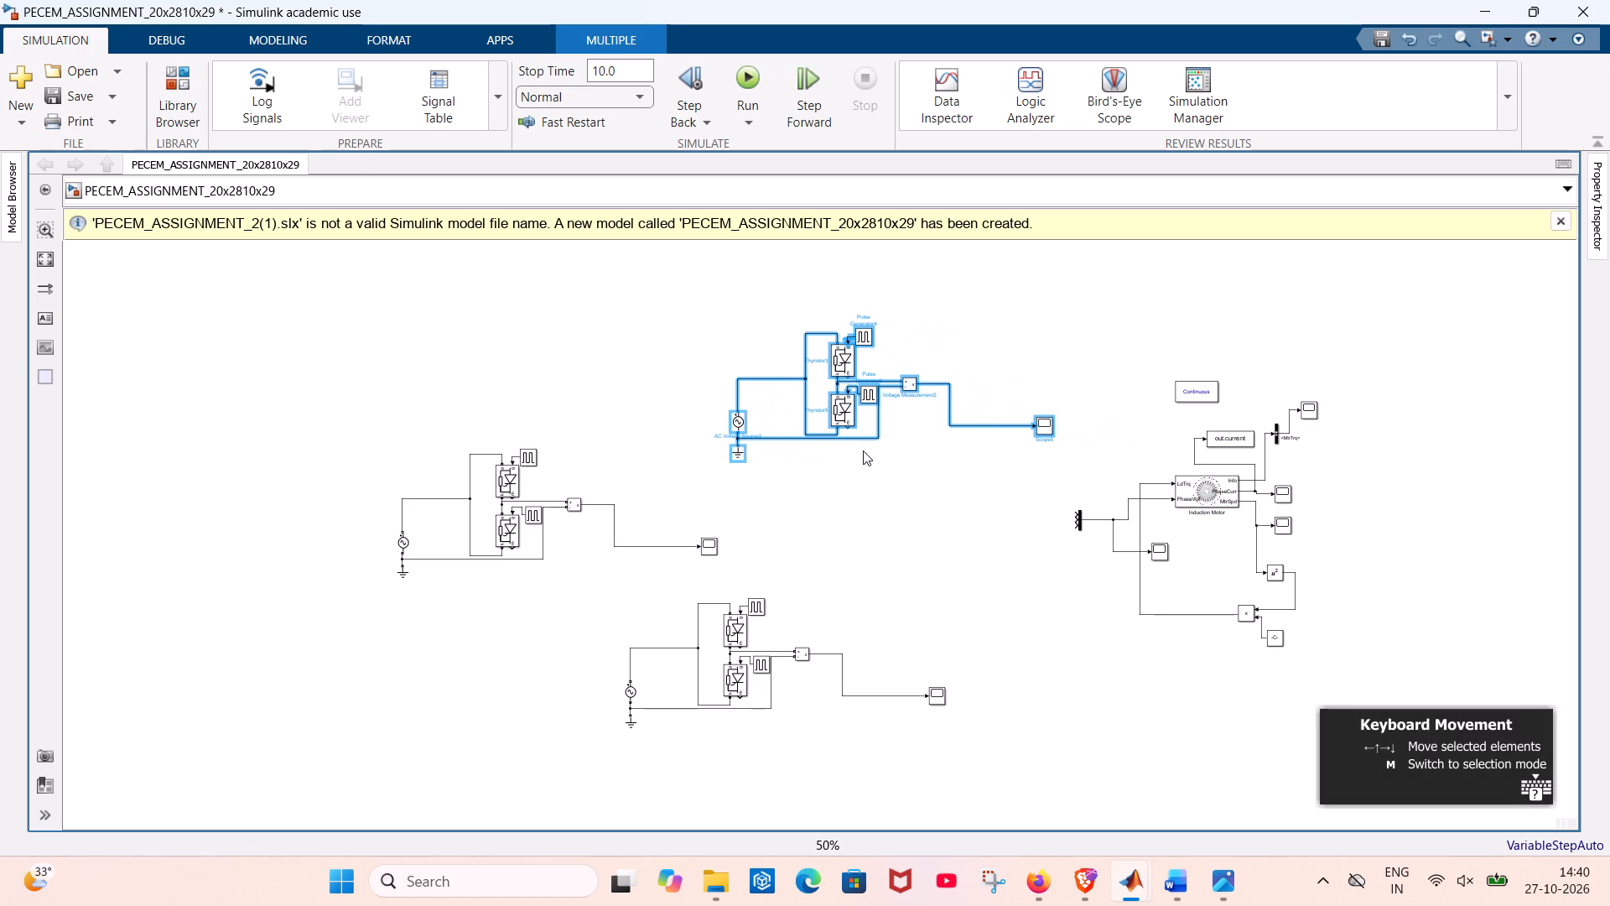
key("Up")
key("Up")
key("Up")
key("Up")
key("Down")
key("Down")
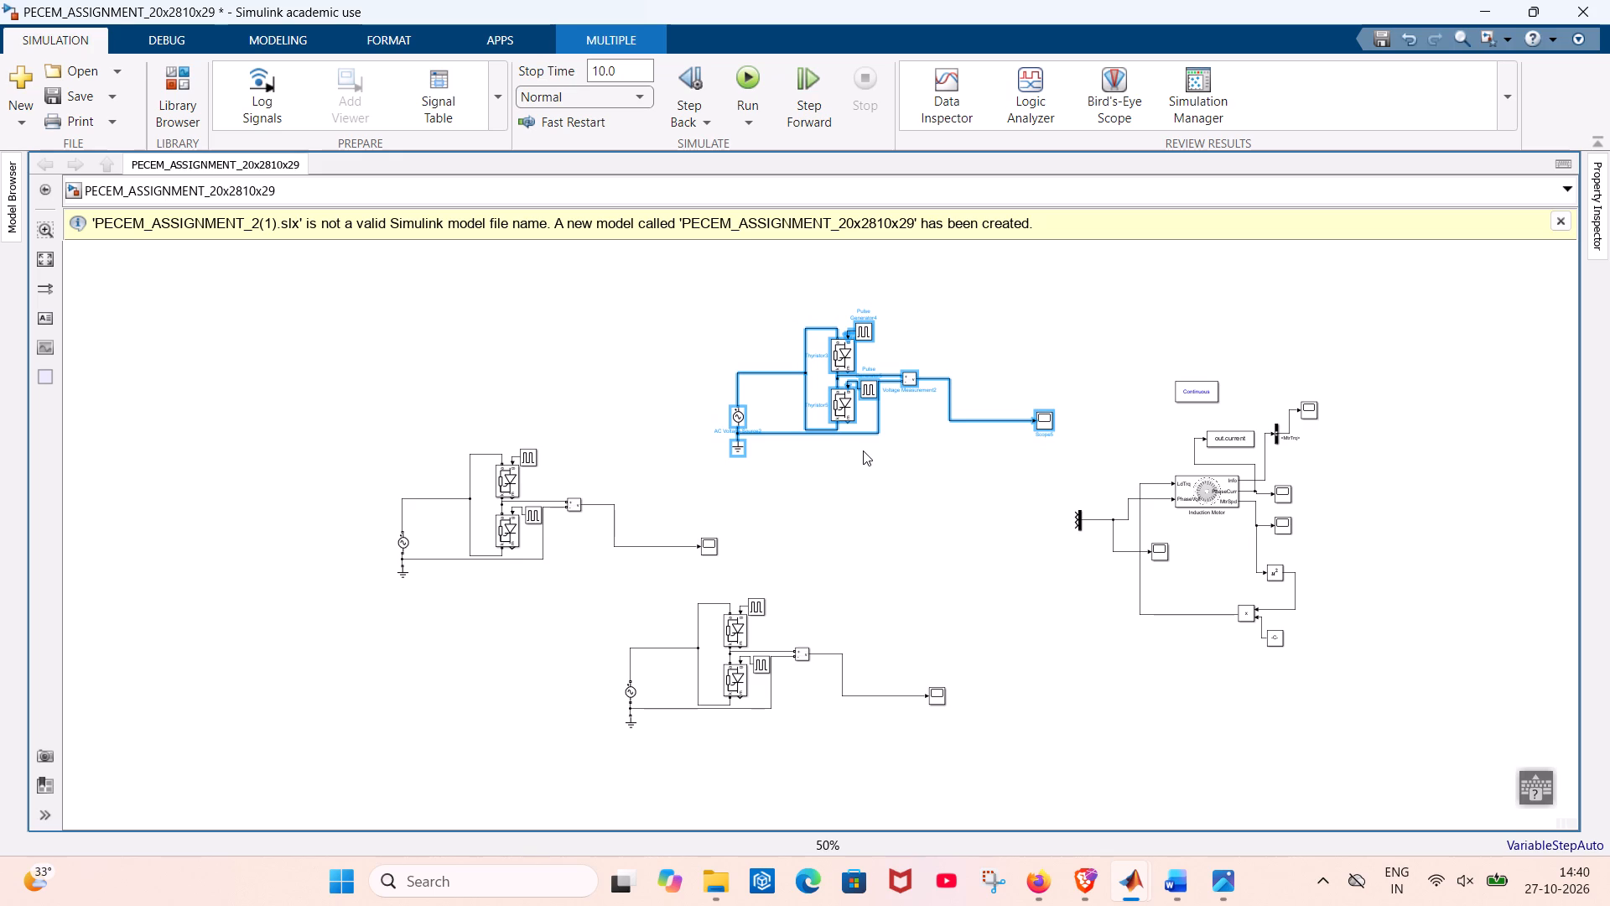
left_click(1008, 289)
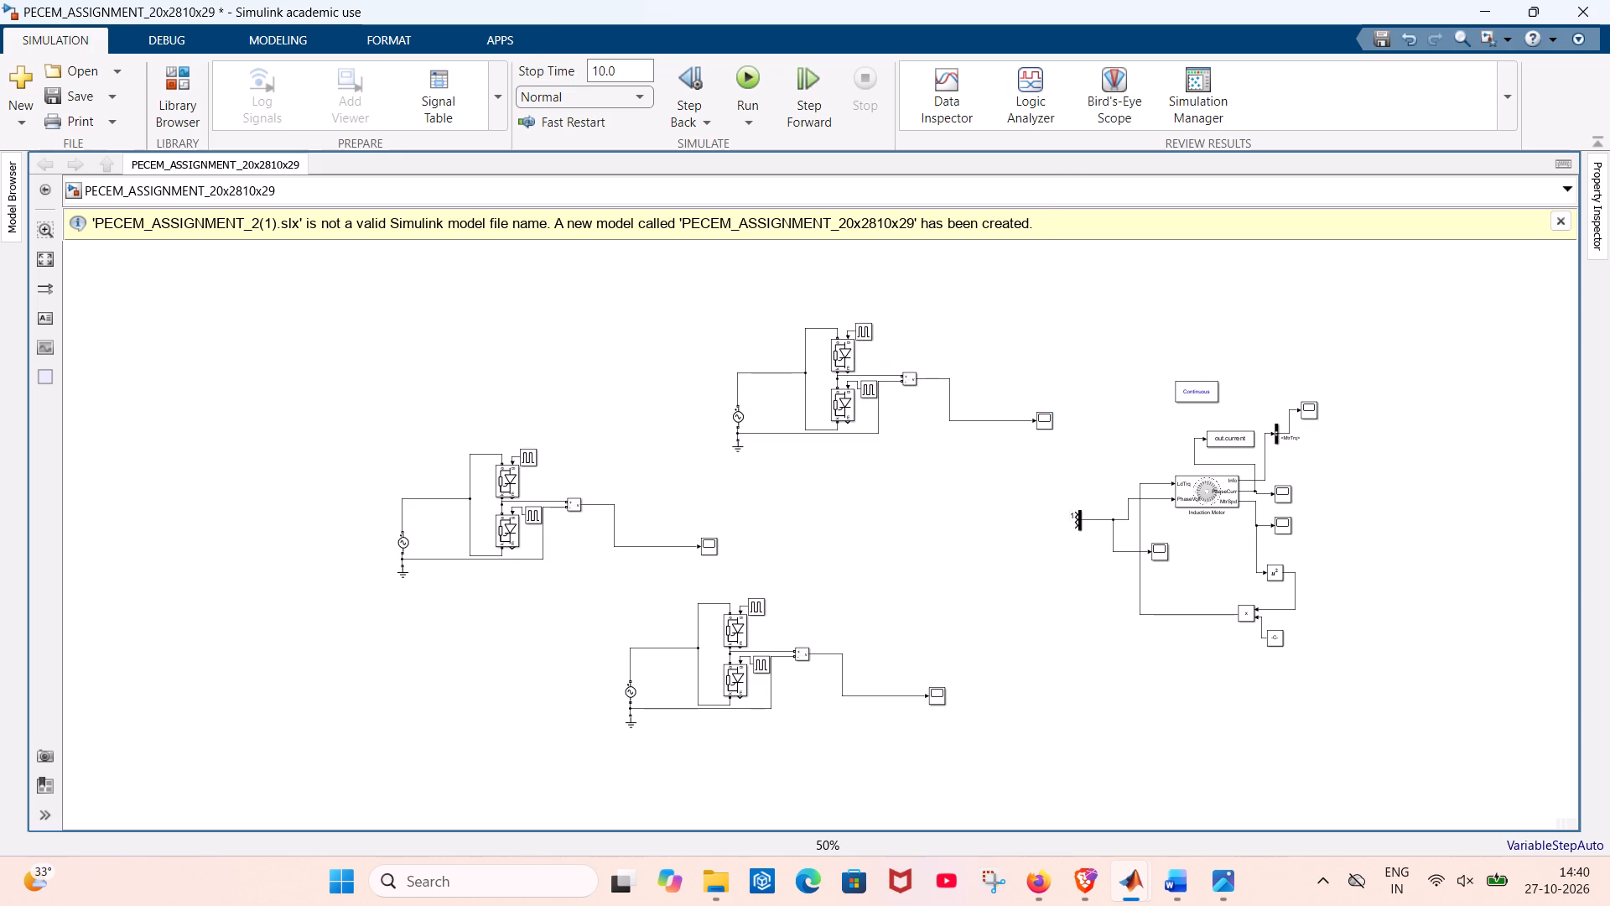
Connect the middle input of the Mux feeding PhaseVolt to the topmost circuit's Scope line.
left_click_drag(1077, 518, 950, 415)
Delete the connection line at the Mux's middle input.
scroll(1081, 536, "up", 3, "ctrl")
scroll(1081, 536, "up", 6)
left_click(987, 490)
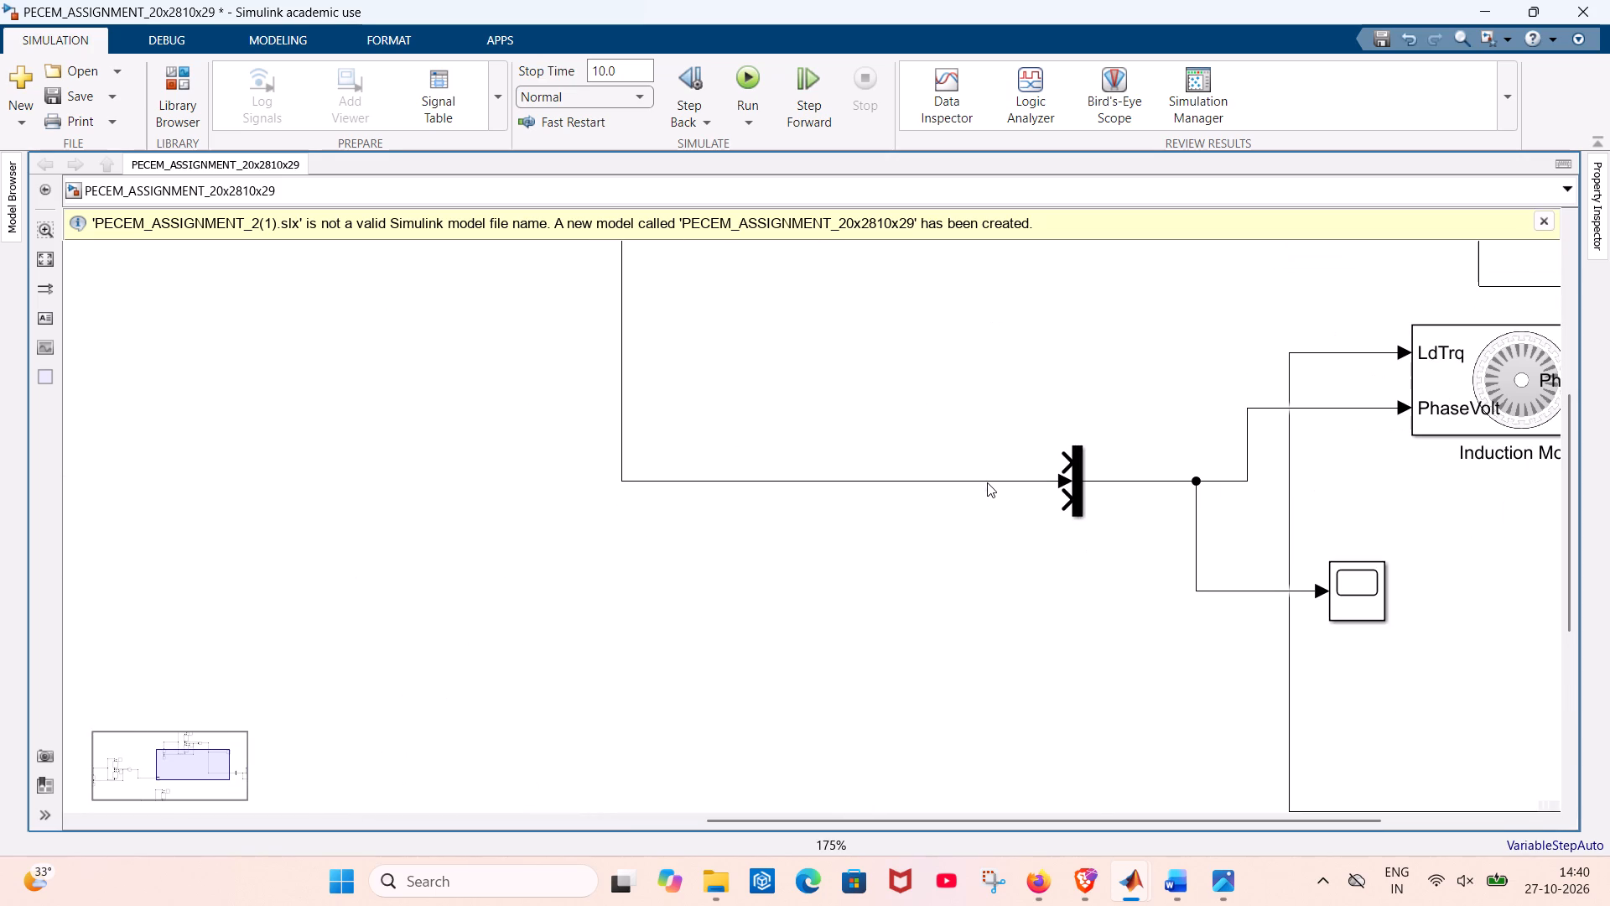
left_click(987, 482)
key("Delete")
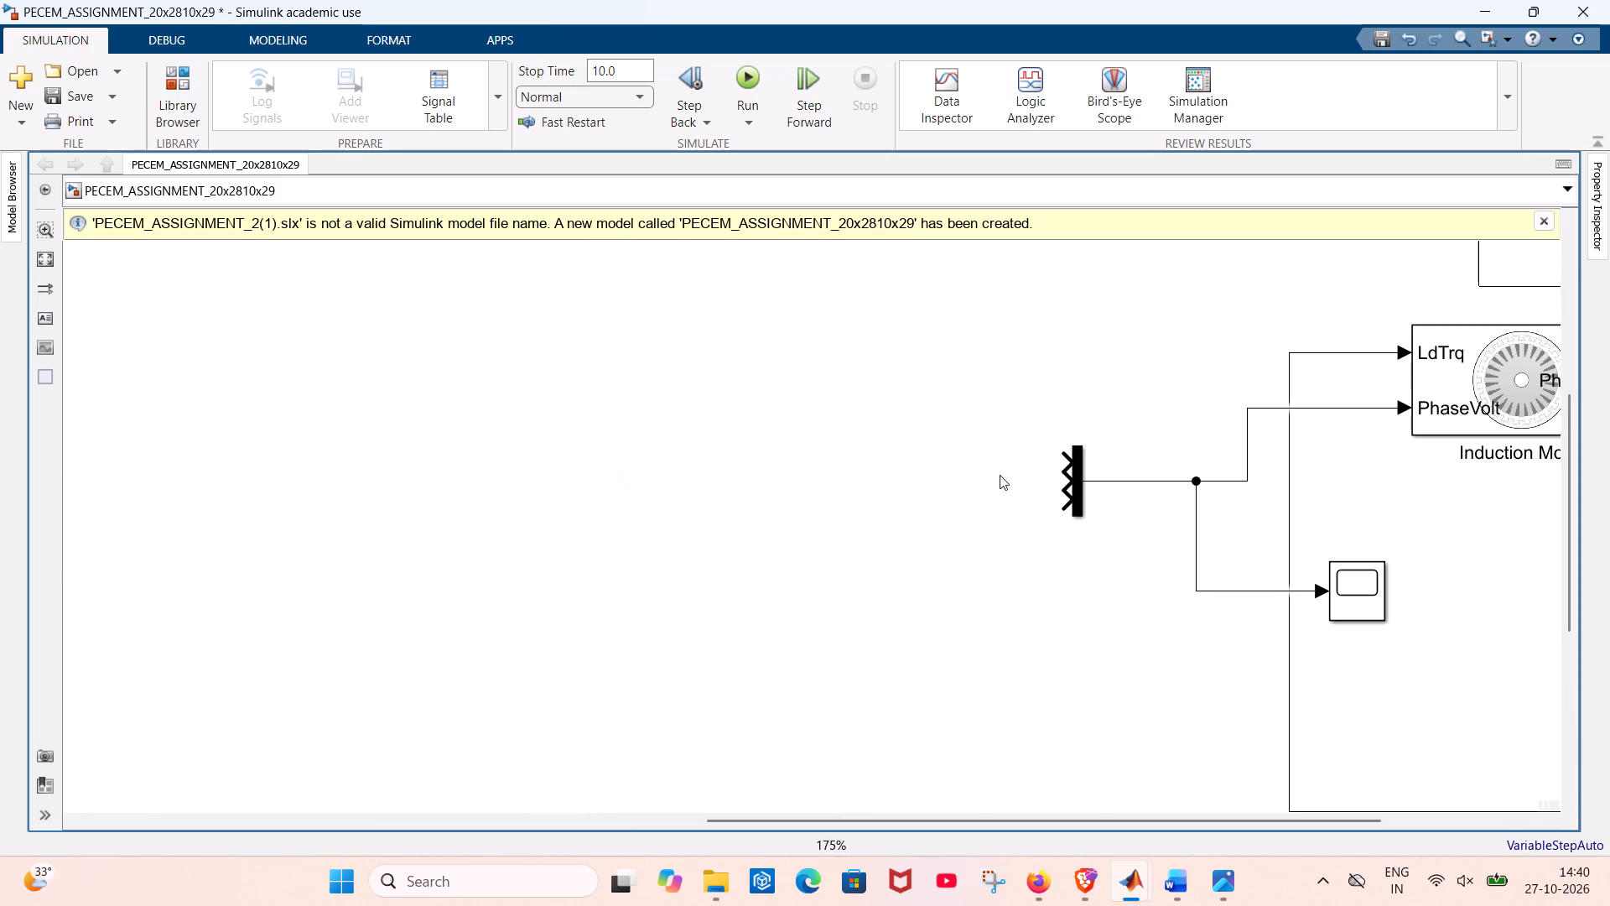
Connect the Mux's first input to the topmost circuit's voltage measurement output line, at the bend before its Scope.
left_click_drag(1060, 459, 868, 455)
scroll(868, 455, "down", 2)
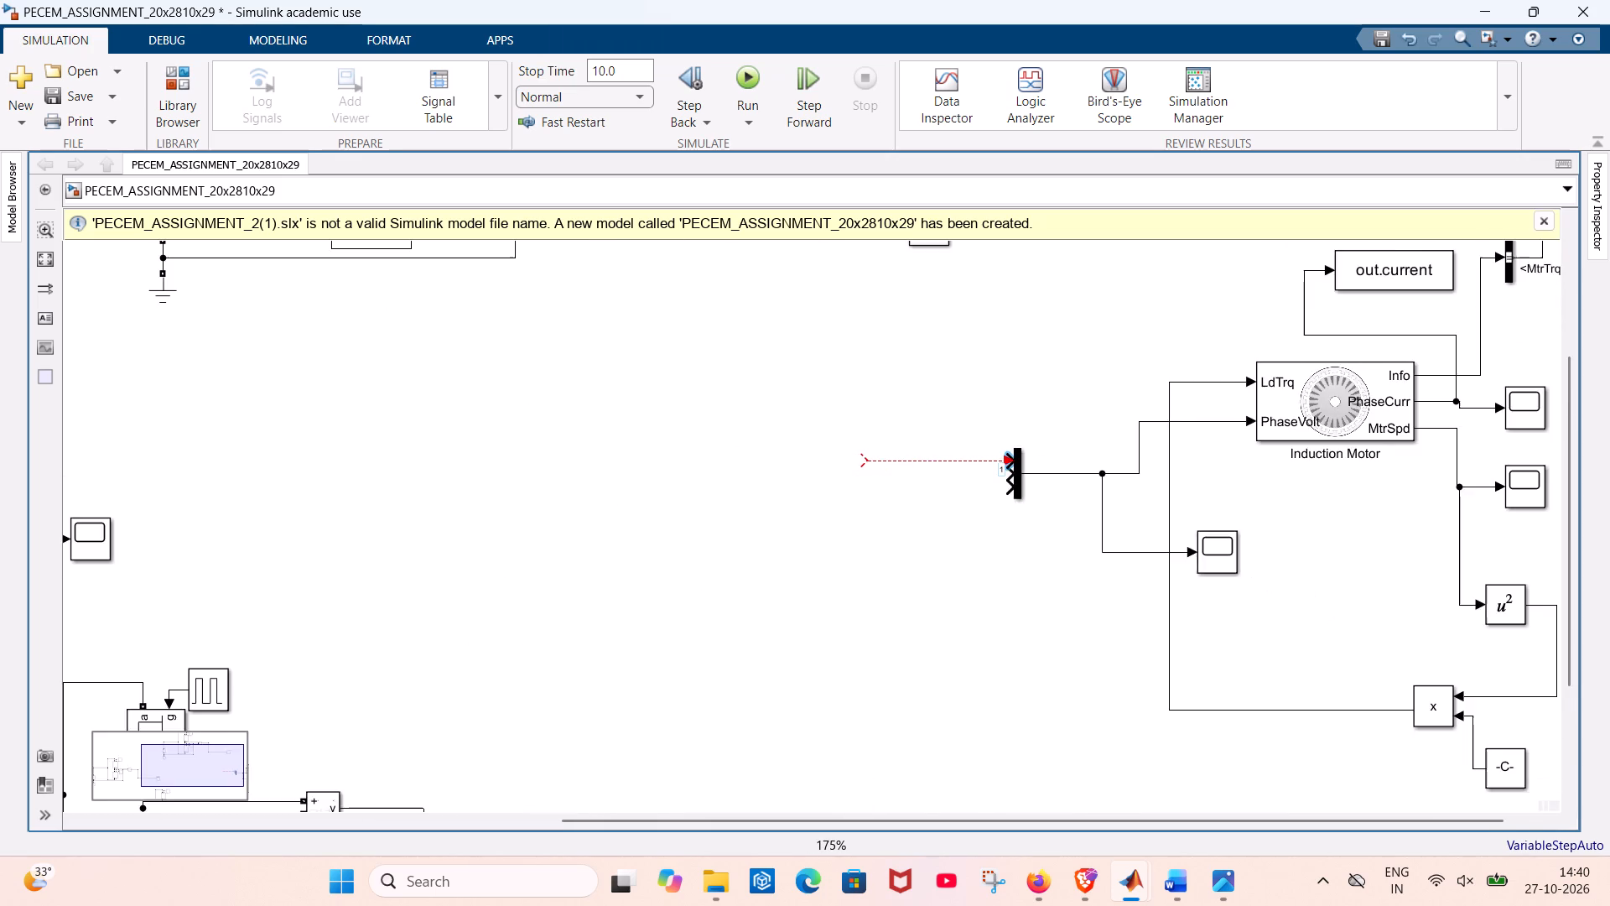
left_click_drag(868, 455, 803, 356)
scroll(868, 455, "down", 4)
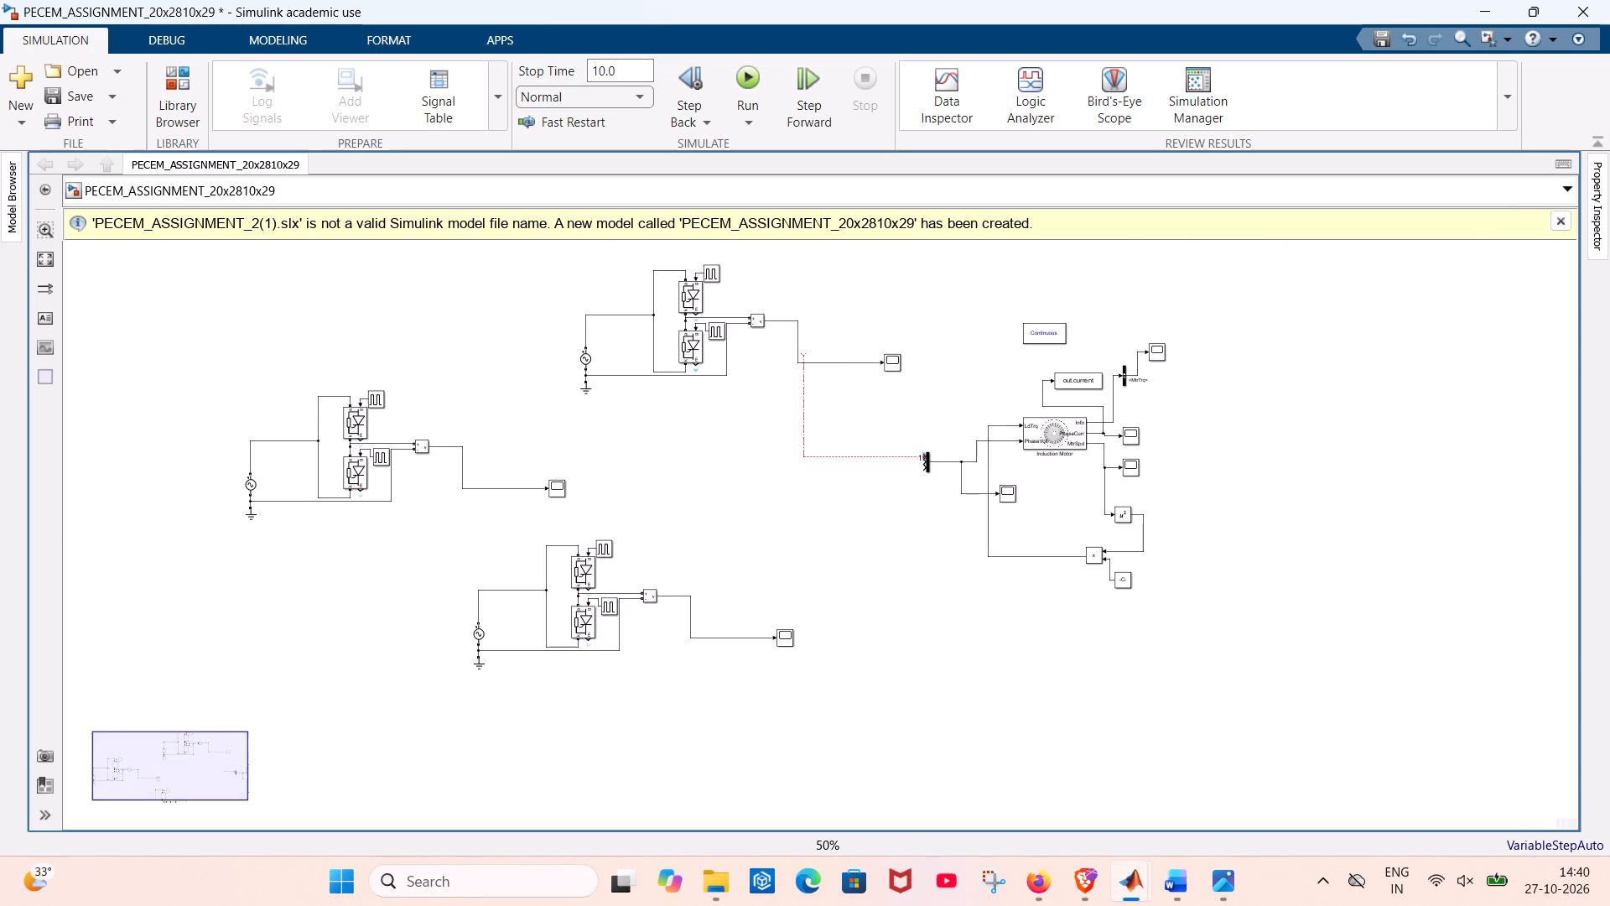
left_click_drag(803, 356, 798, 356)
Connect the Mux's second input to the leftmost circuit's voltage measurement output line, ahead of its Scope.
scroll(914, 487, "up", 3)
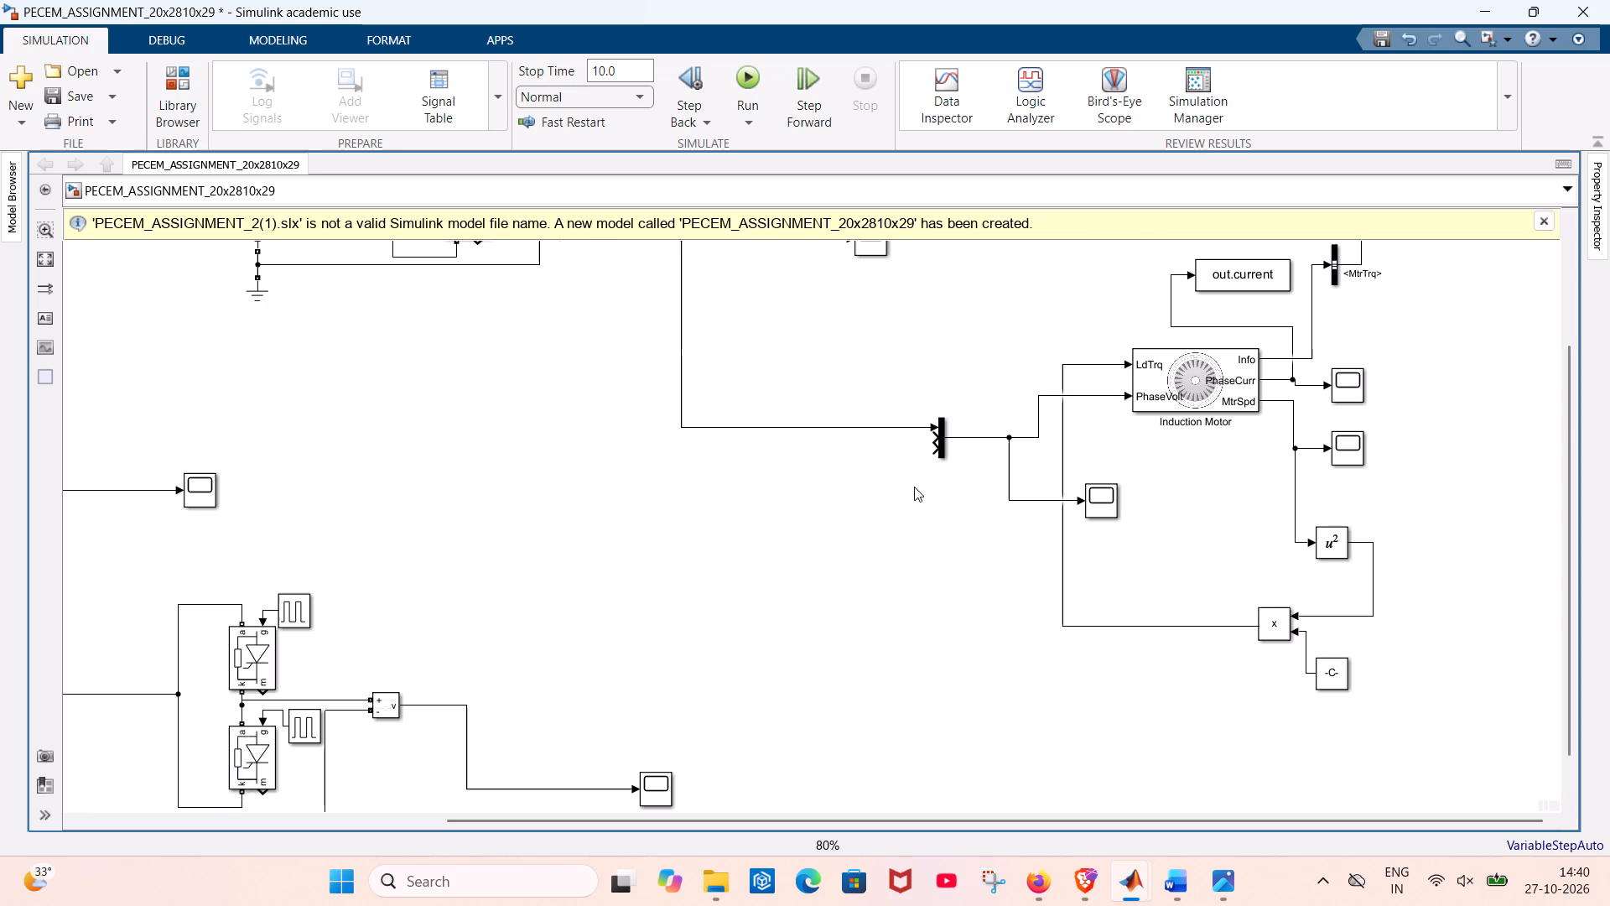
left_click_drag(934, 435, 526, 528)
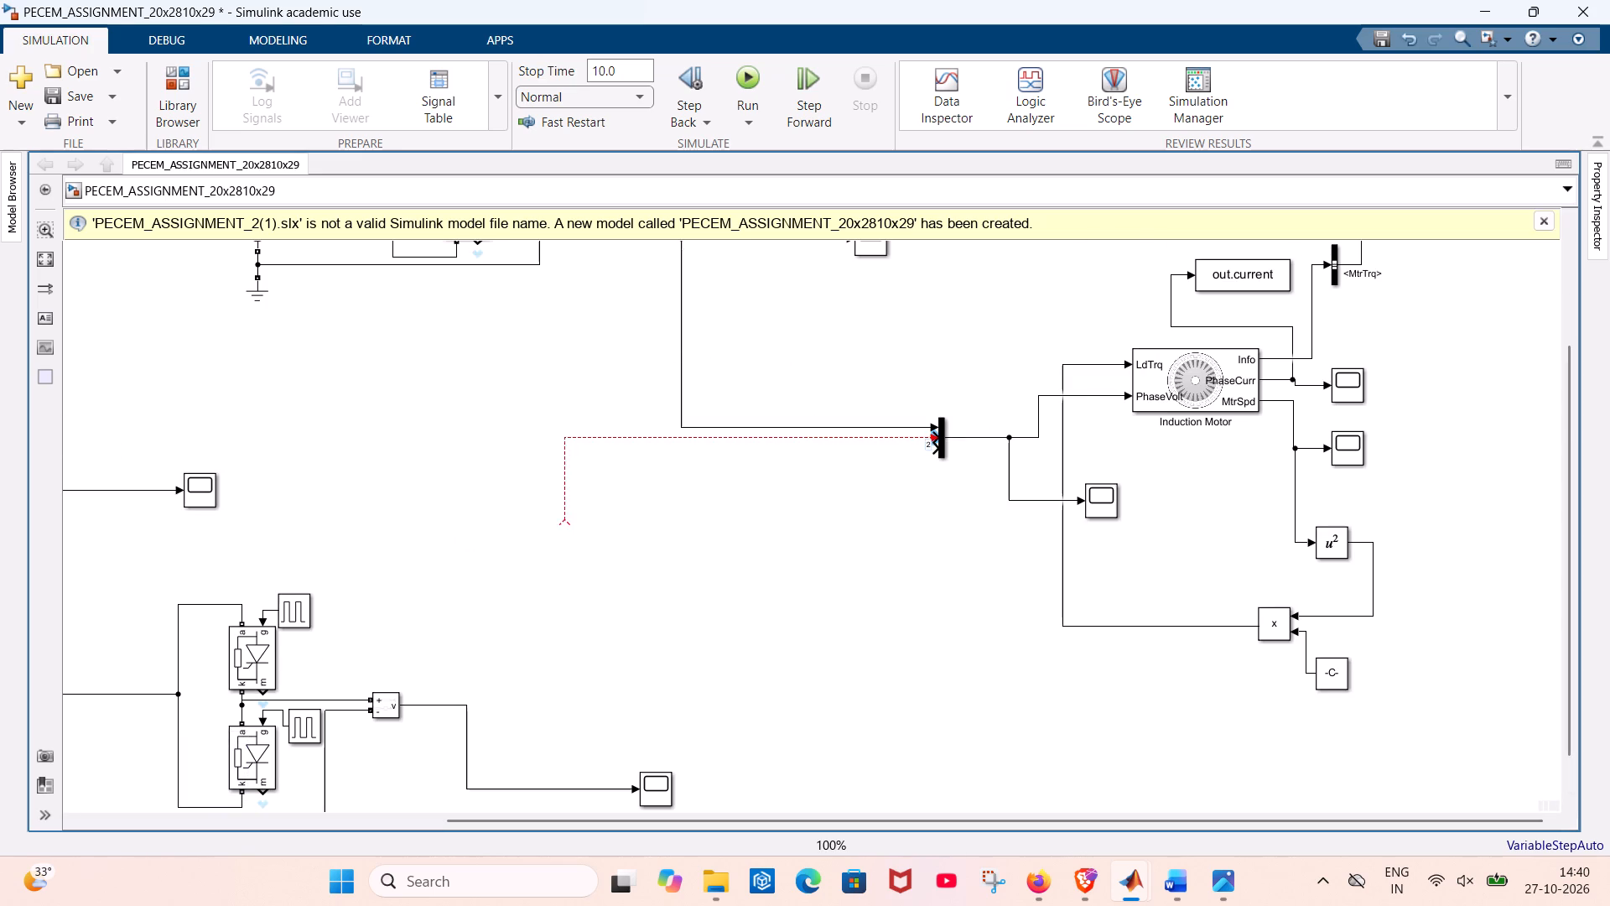
left_click_drag(526, 528, 132, 530)
scroll(225, 544, "down", 6)
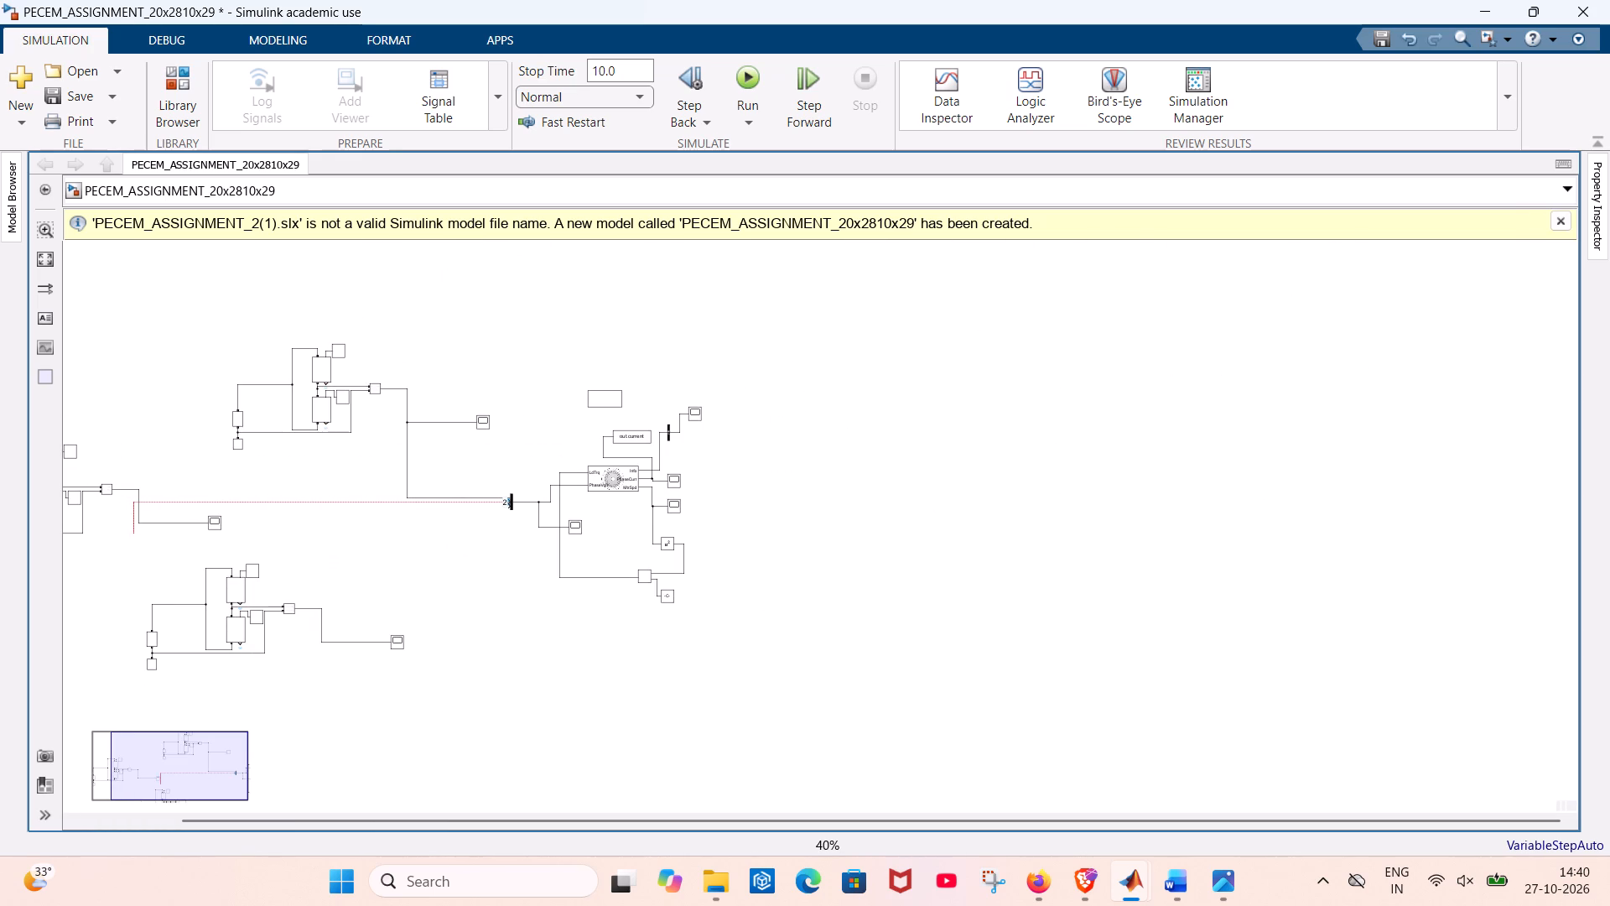
left_click_drag(132, 530, 141, 522)
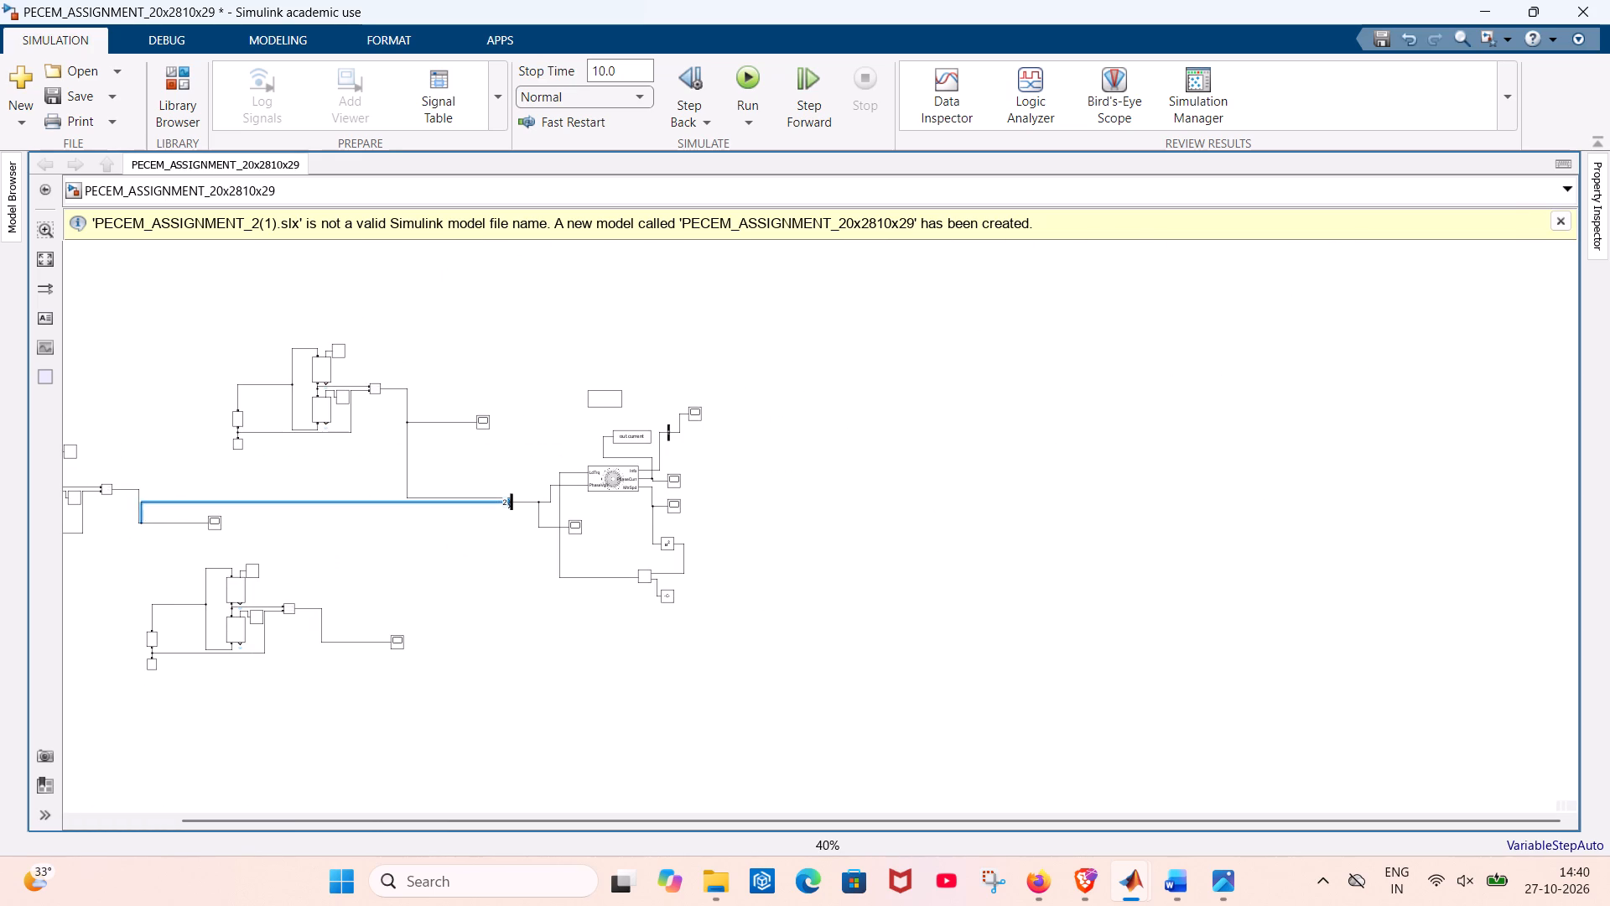
left_click_drag(141, 522, 139, 527)
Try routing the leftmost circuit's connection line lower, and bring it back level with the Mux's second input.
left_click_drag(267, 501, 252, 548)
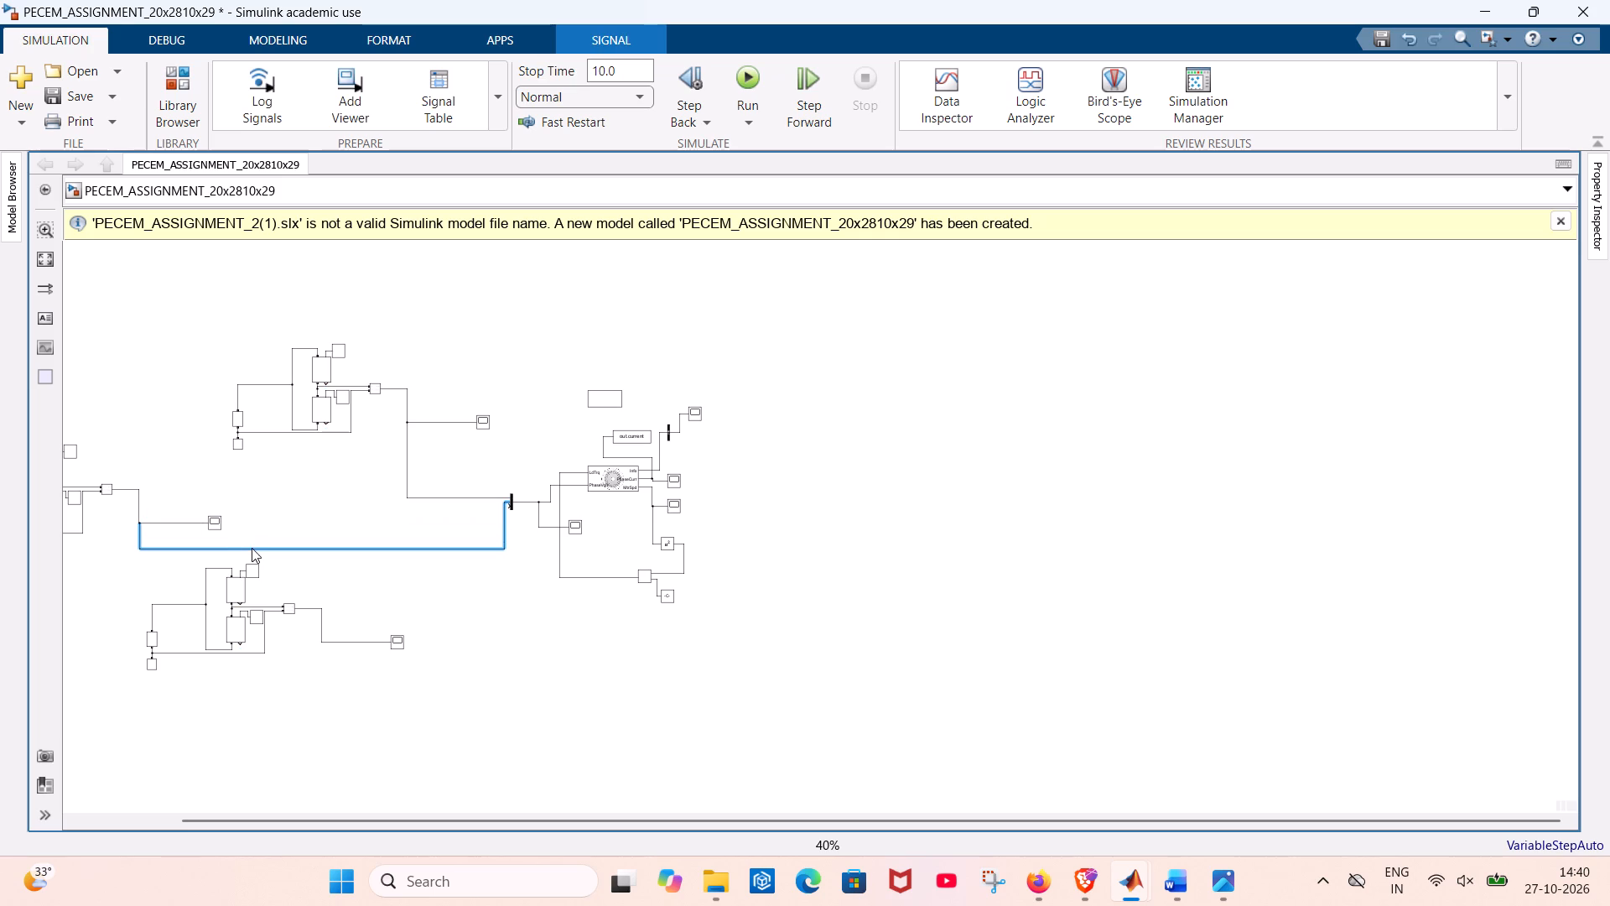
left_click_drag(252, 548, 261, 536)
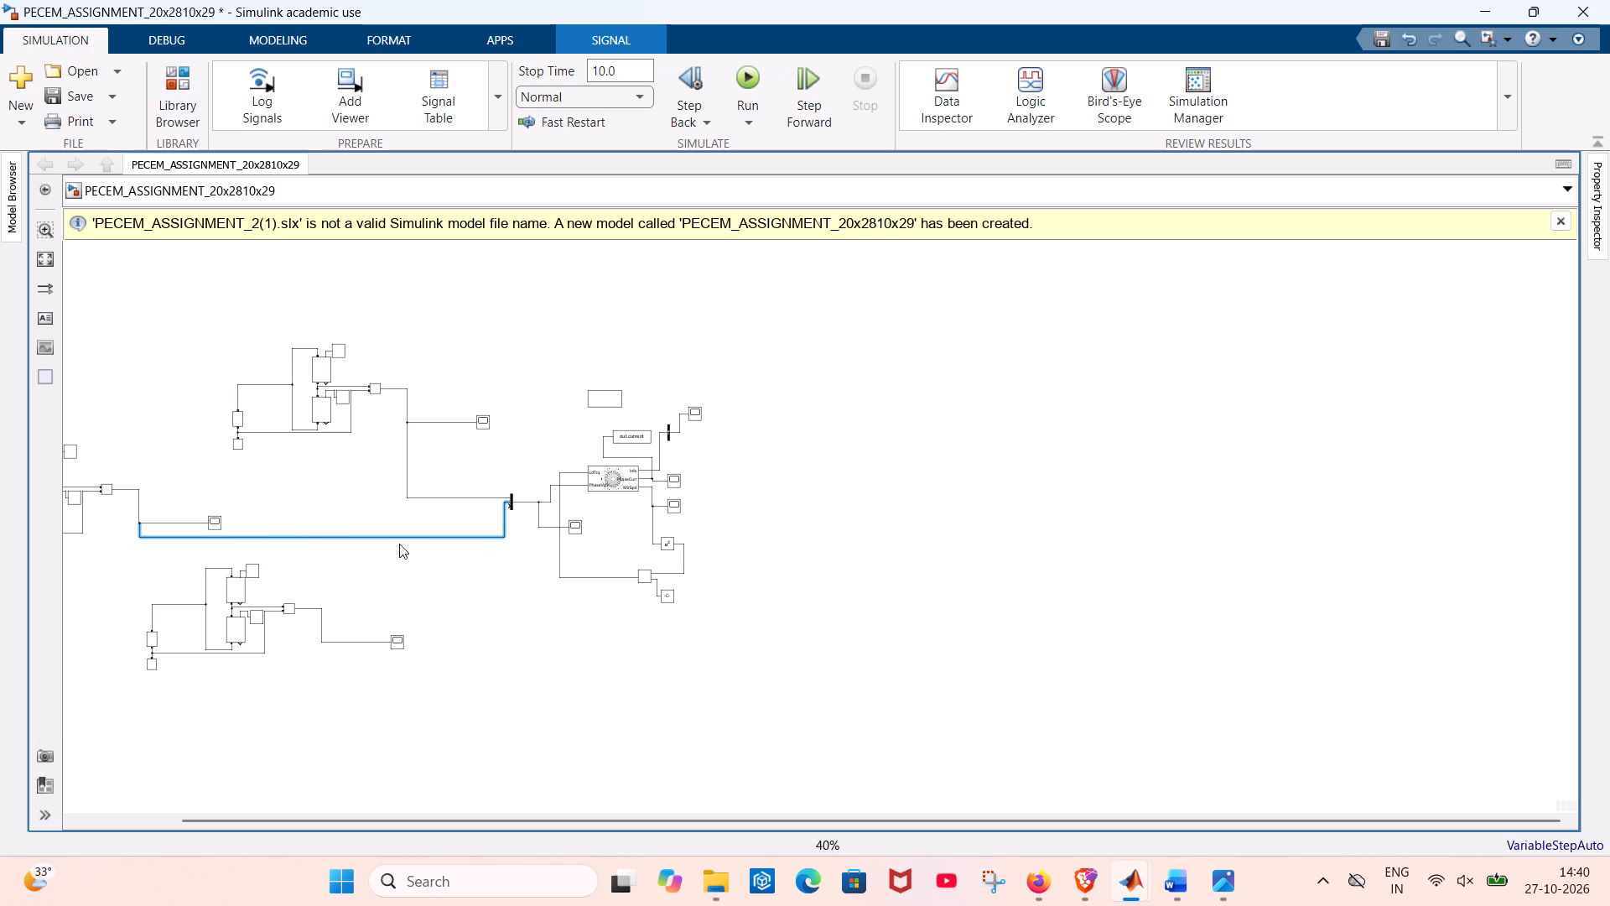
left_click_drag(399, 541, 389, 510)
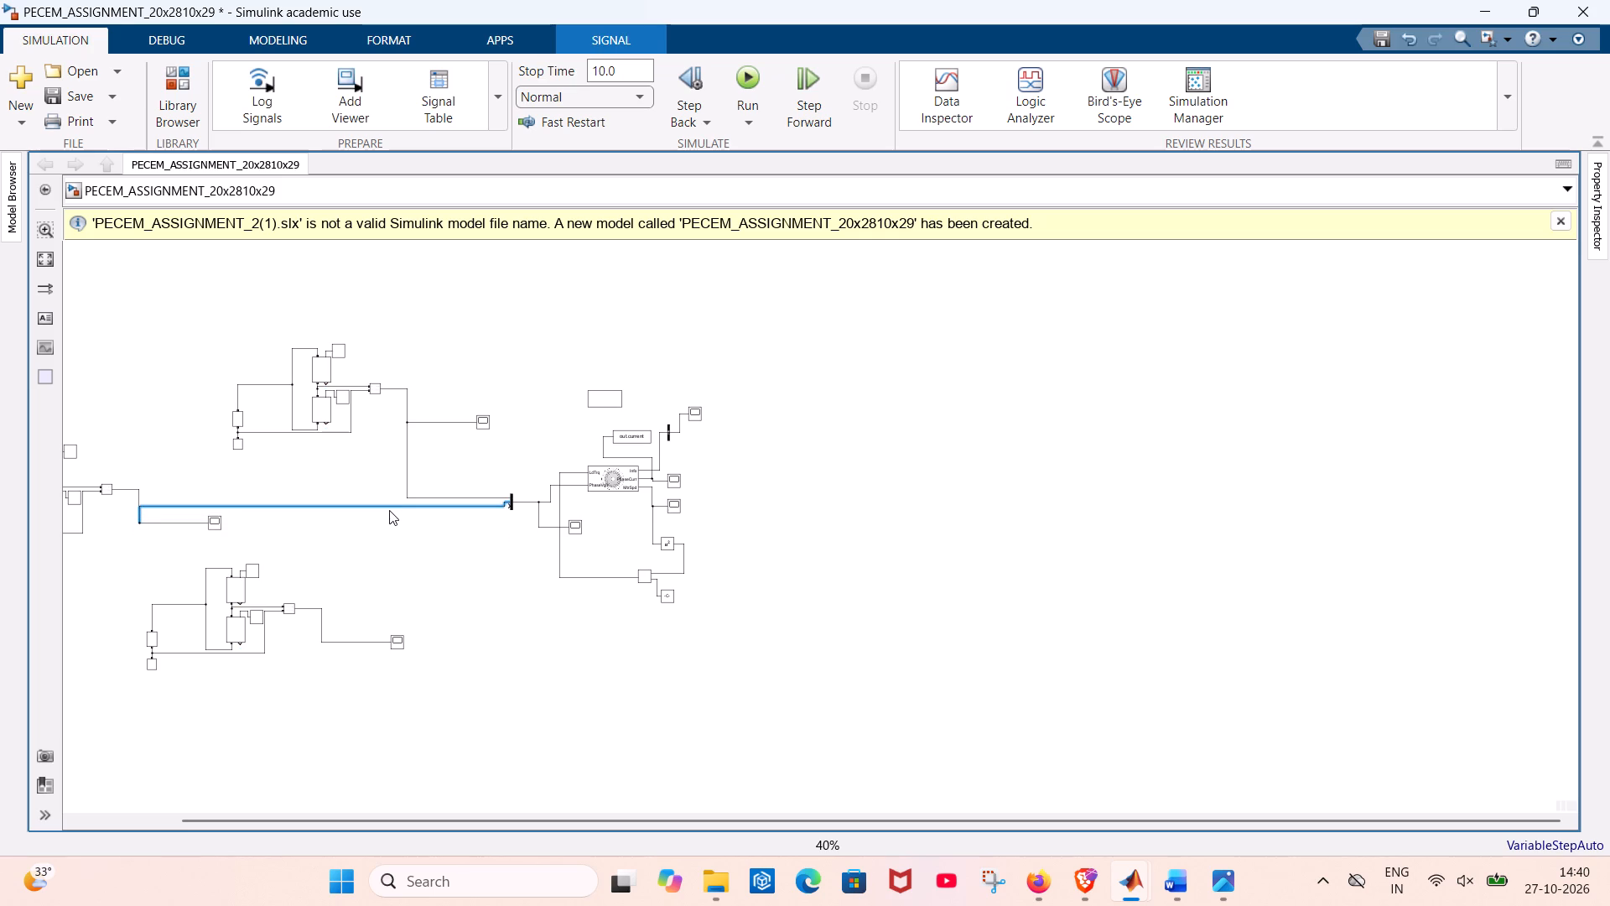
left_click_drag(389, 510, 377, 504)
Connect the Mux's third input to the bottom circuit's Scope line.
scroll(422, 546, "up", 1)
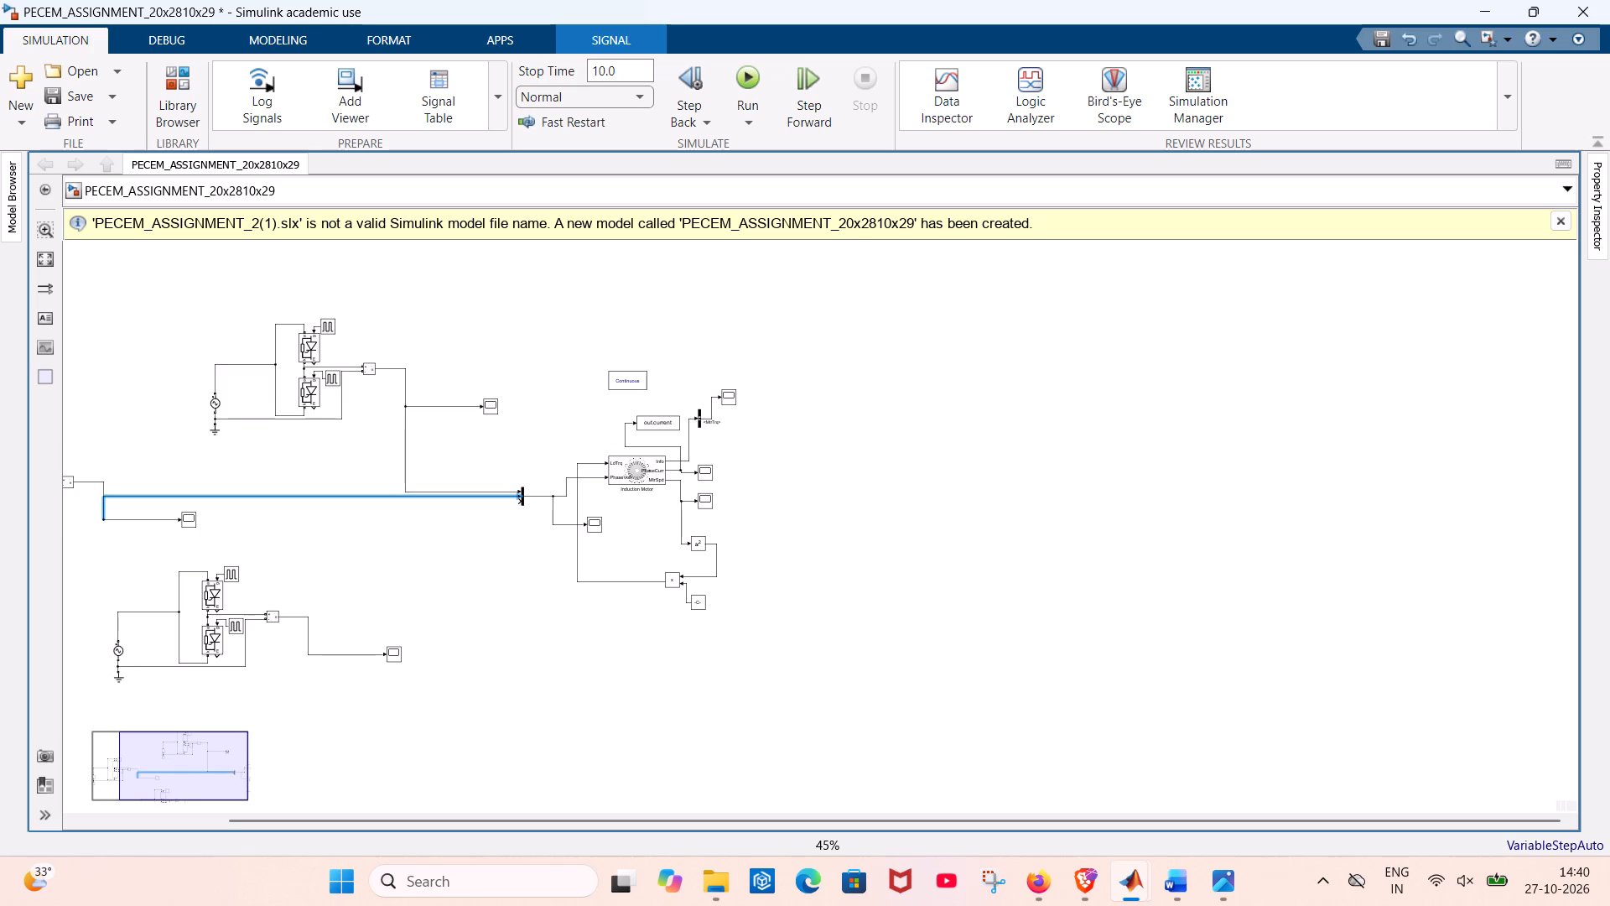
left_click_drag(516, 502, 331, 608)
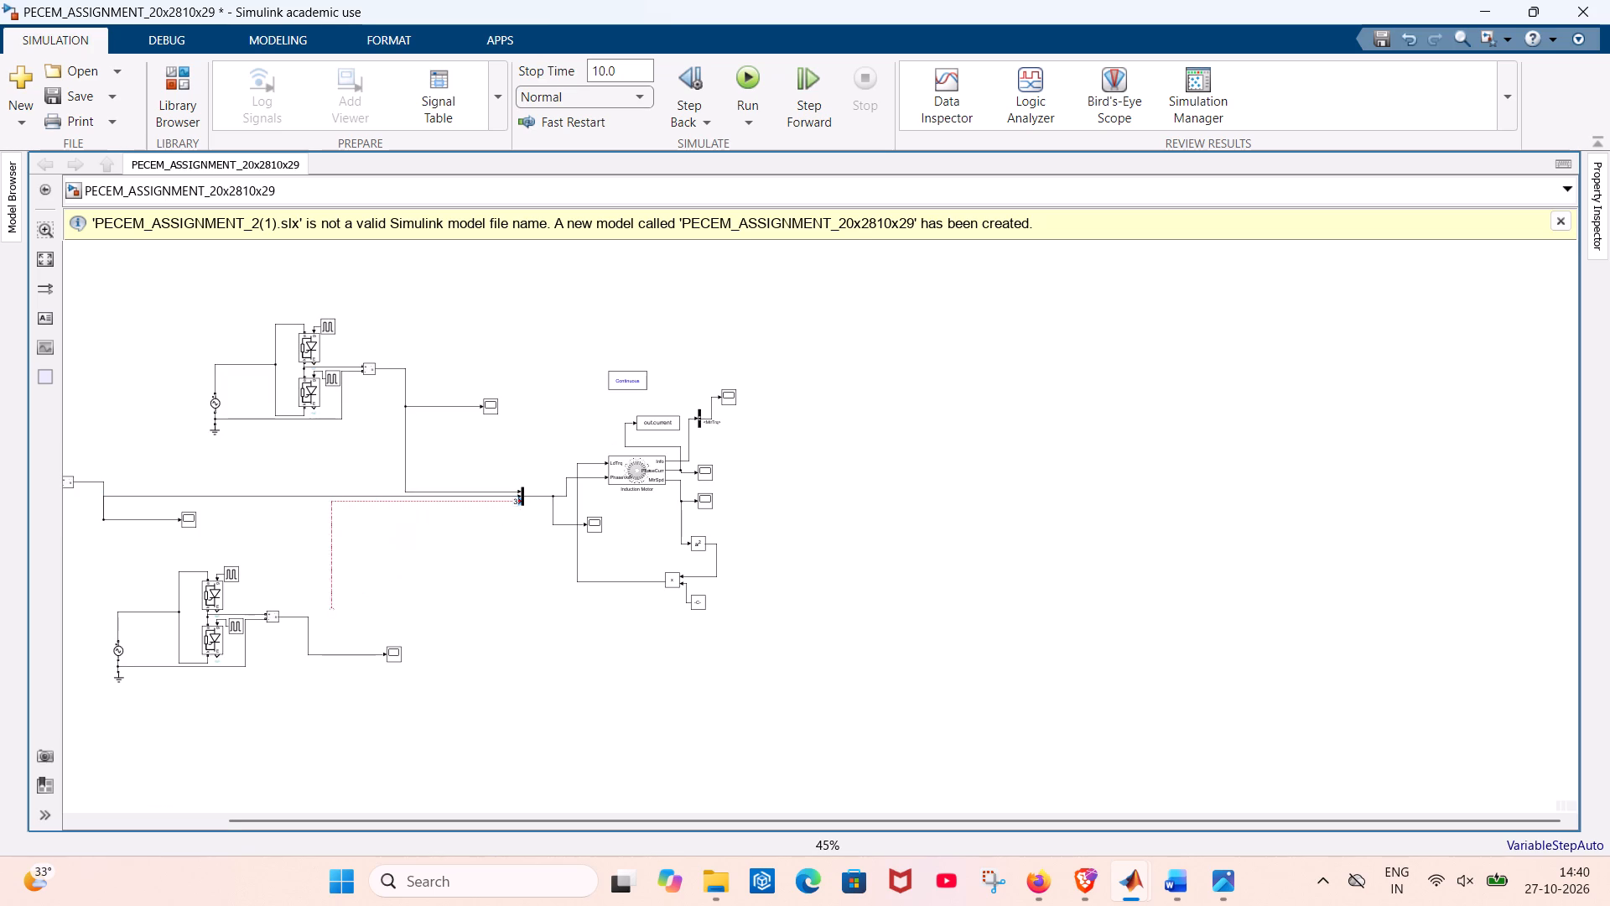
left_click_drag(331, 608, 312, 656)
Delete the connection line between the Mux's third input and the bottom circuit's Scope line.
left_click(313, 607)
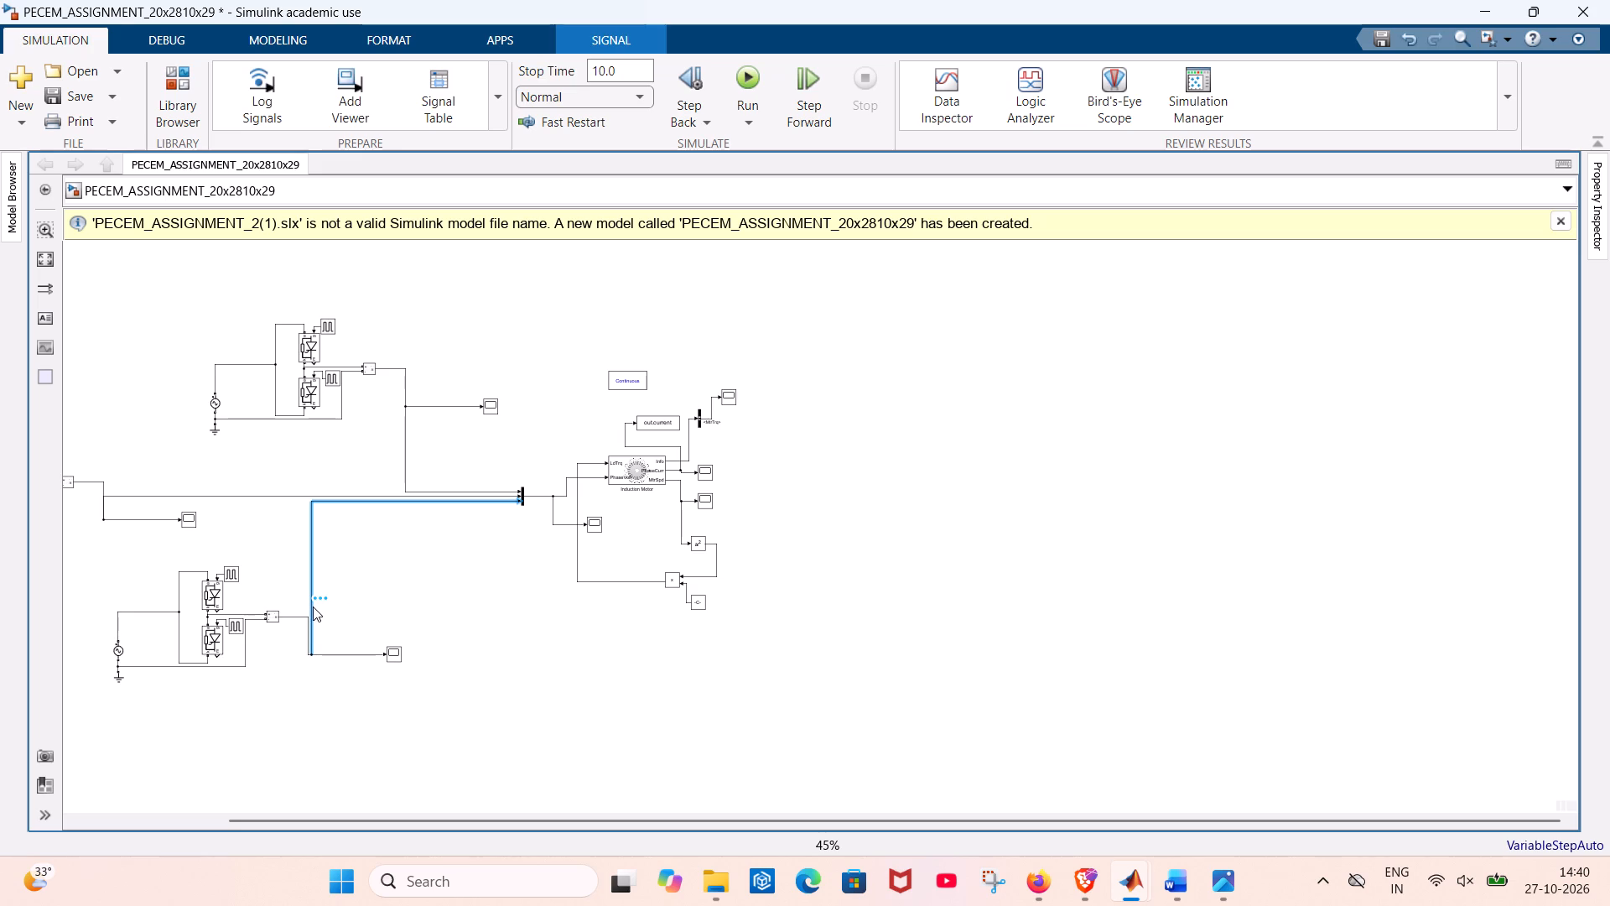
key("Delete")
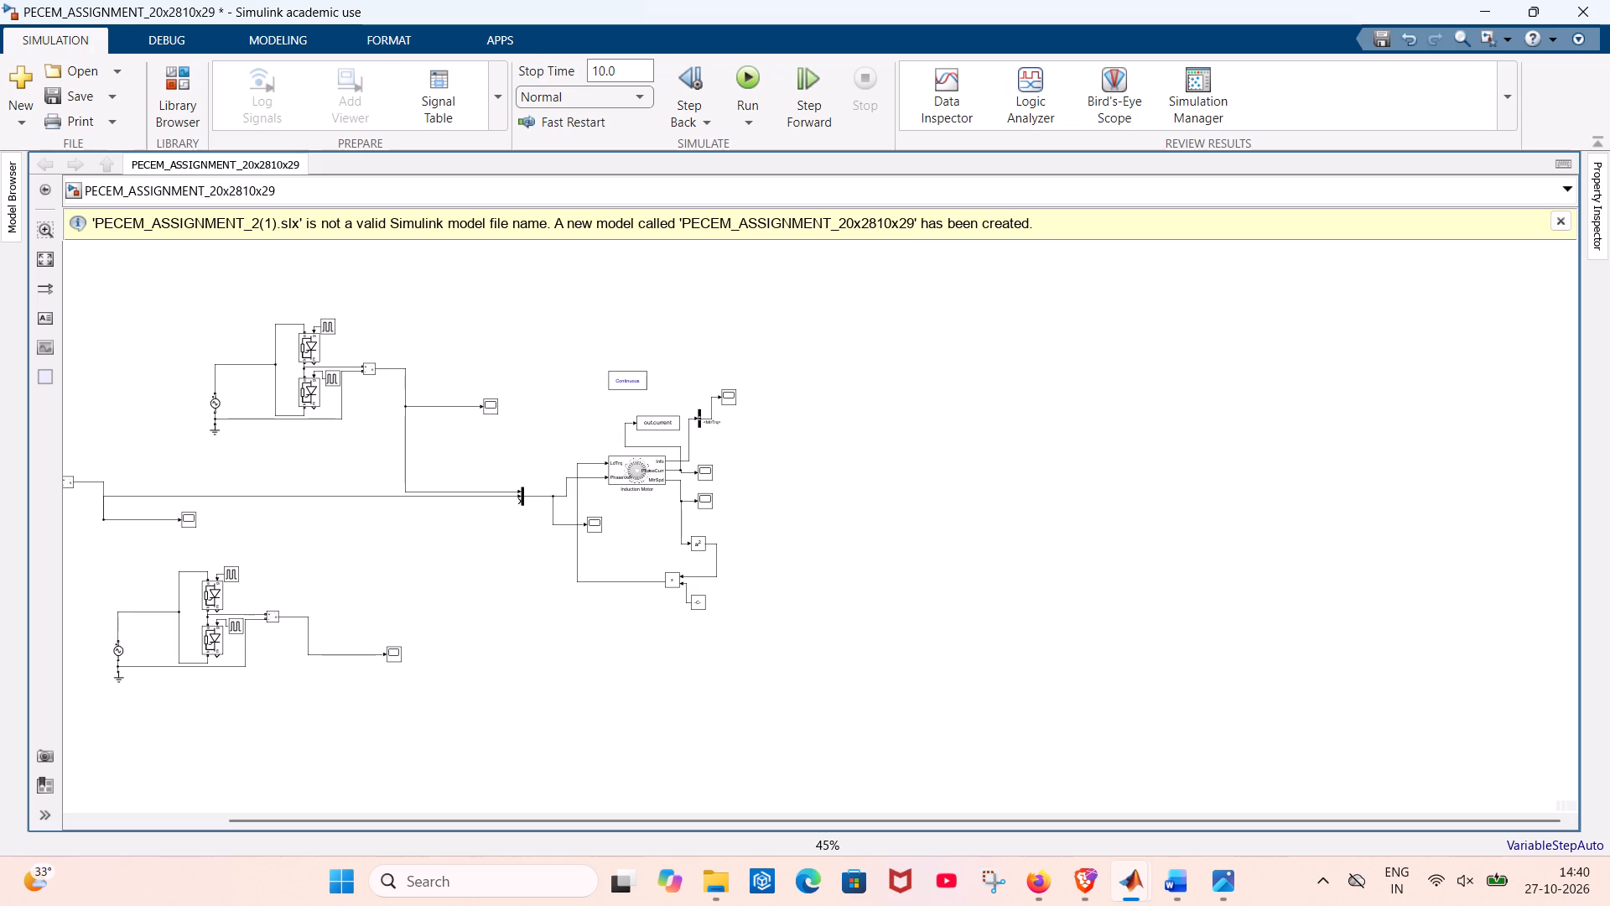
Connect the Mux's third input to the vertical section of the bottom circuit's voltage measurement output line.
left_click_drag(515, 499, 308, 624)
left_click_drag(308, 624, 310, 624)
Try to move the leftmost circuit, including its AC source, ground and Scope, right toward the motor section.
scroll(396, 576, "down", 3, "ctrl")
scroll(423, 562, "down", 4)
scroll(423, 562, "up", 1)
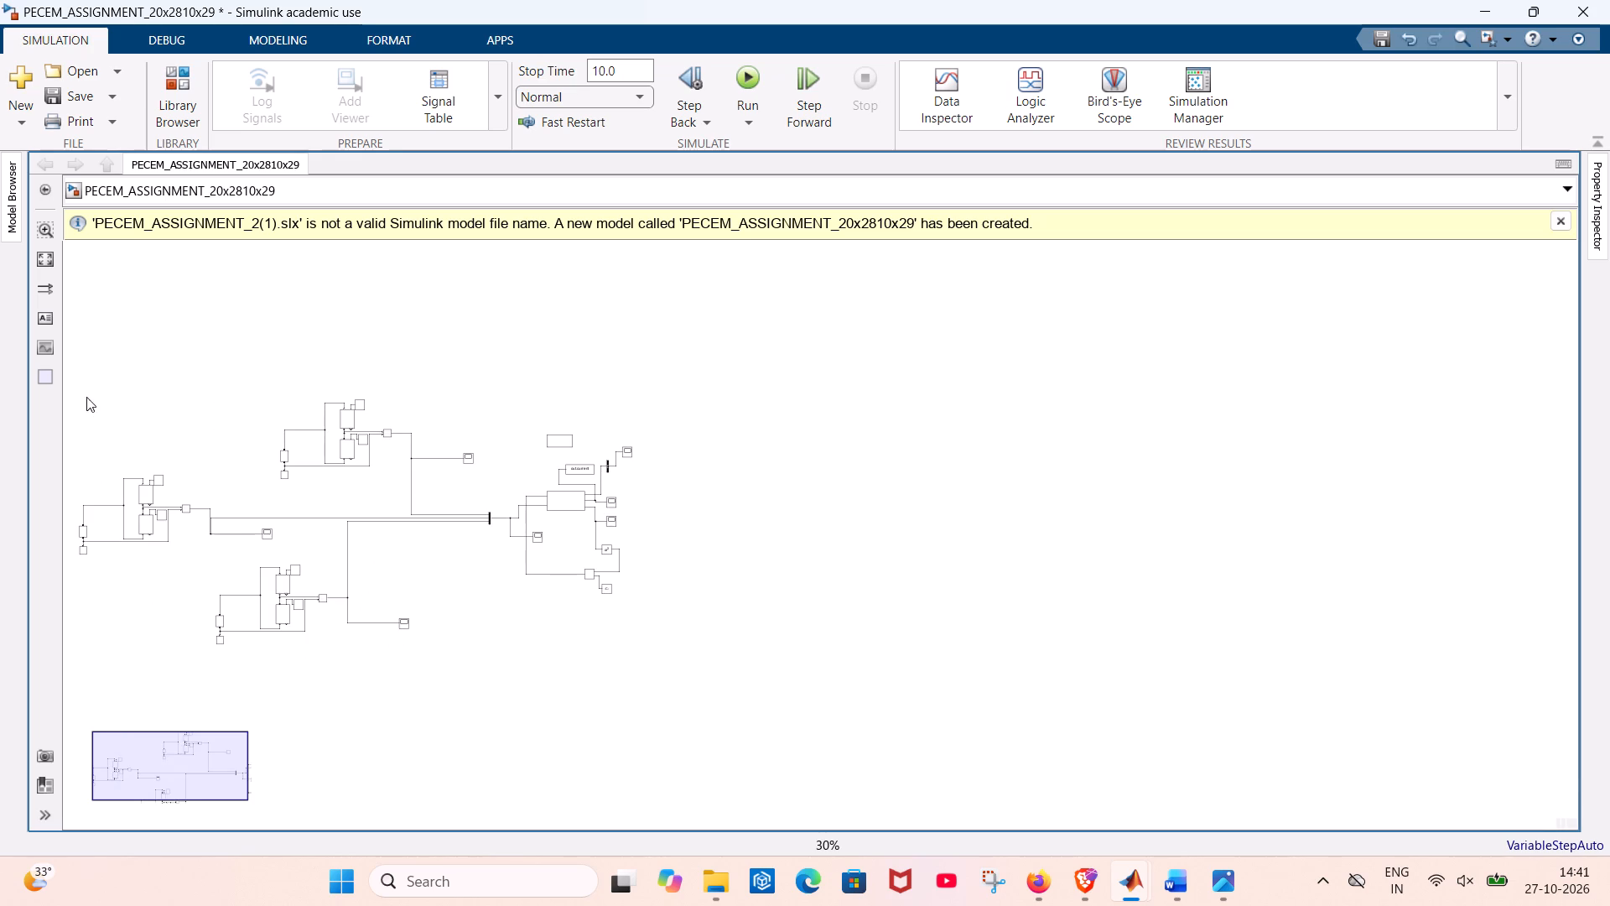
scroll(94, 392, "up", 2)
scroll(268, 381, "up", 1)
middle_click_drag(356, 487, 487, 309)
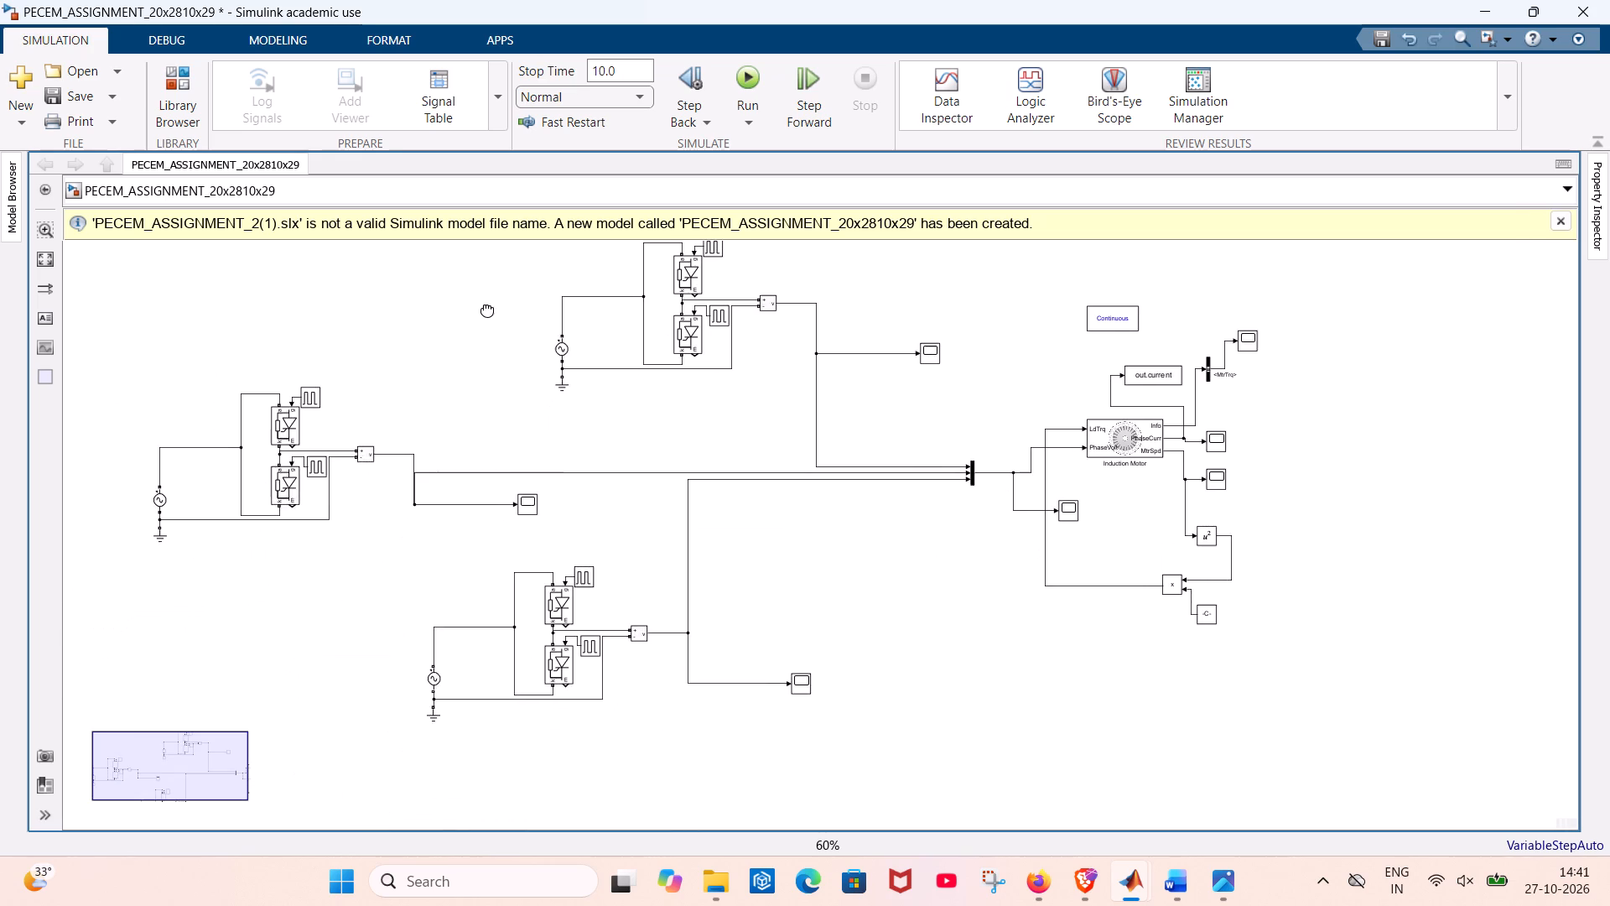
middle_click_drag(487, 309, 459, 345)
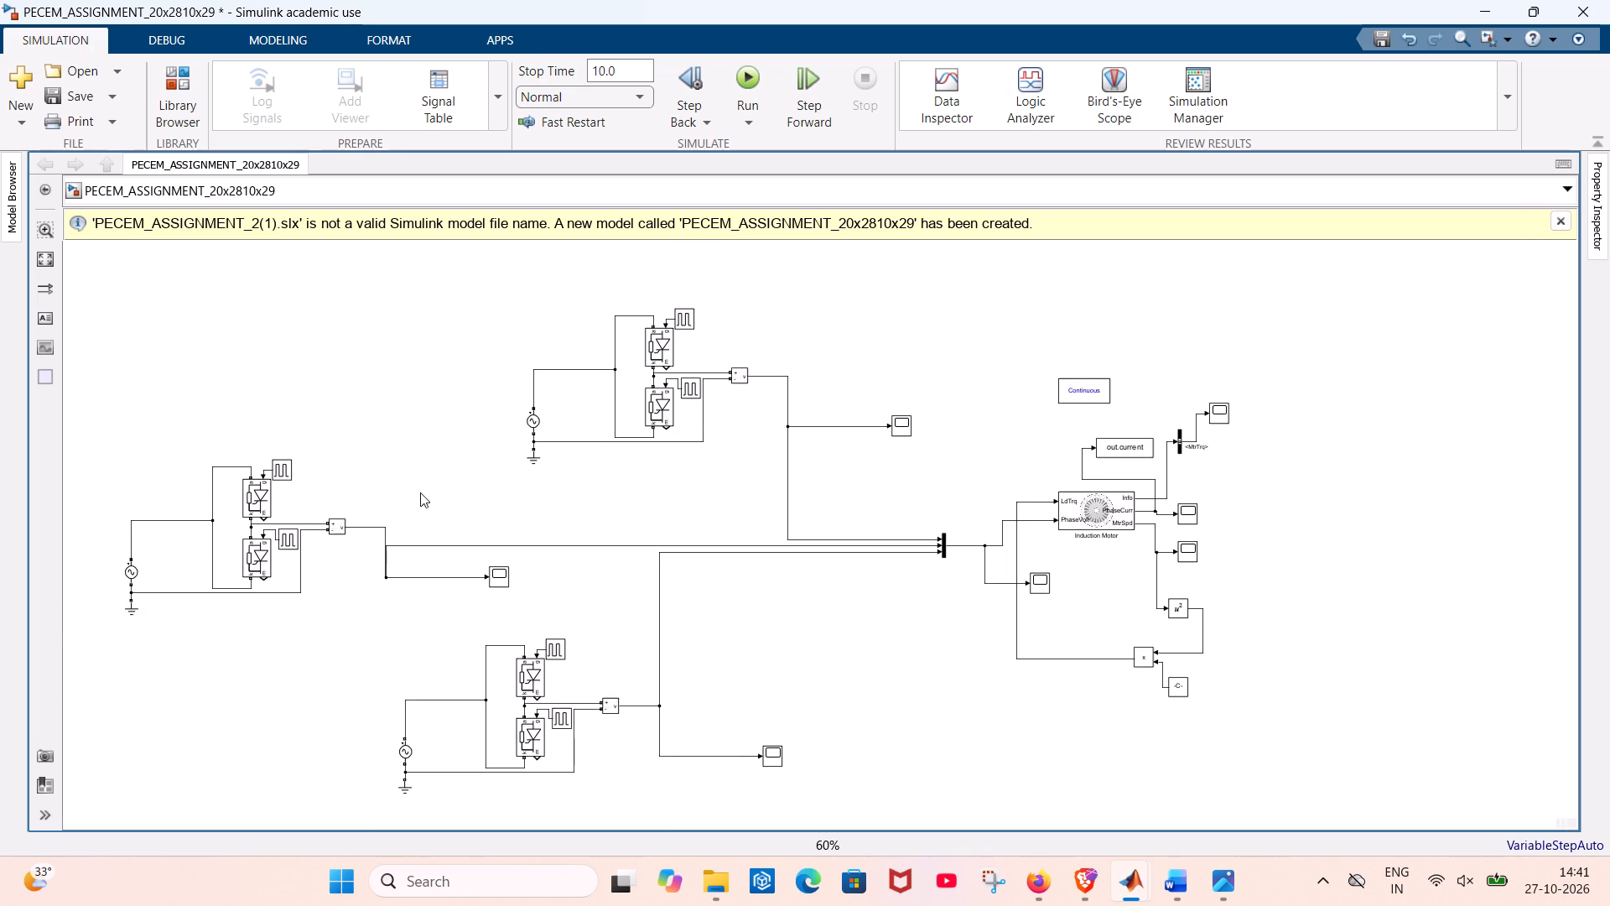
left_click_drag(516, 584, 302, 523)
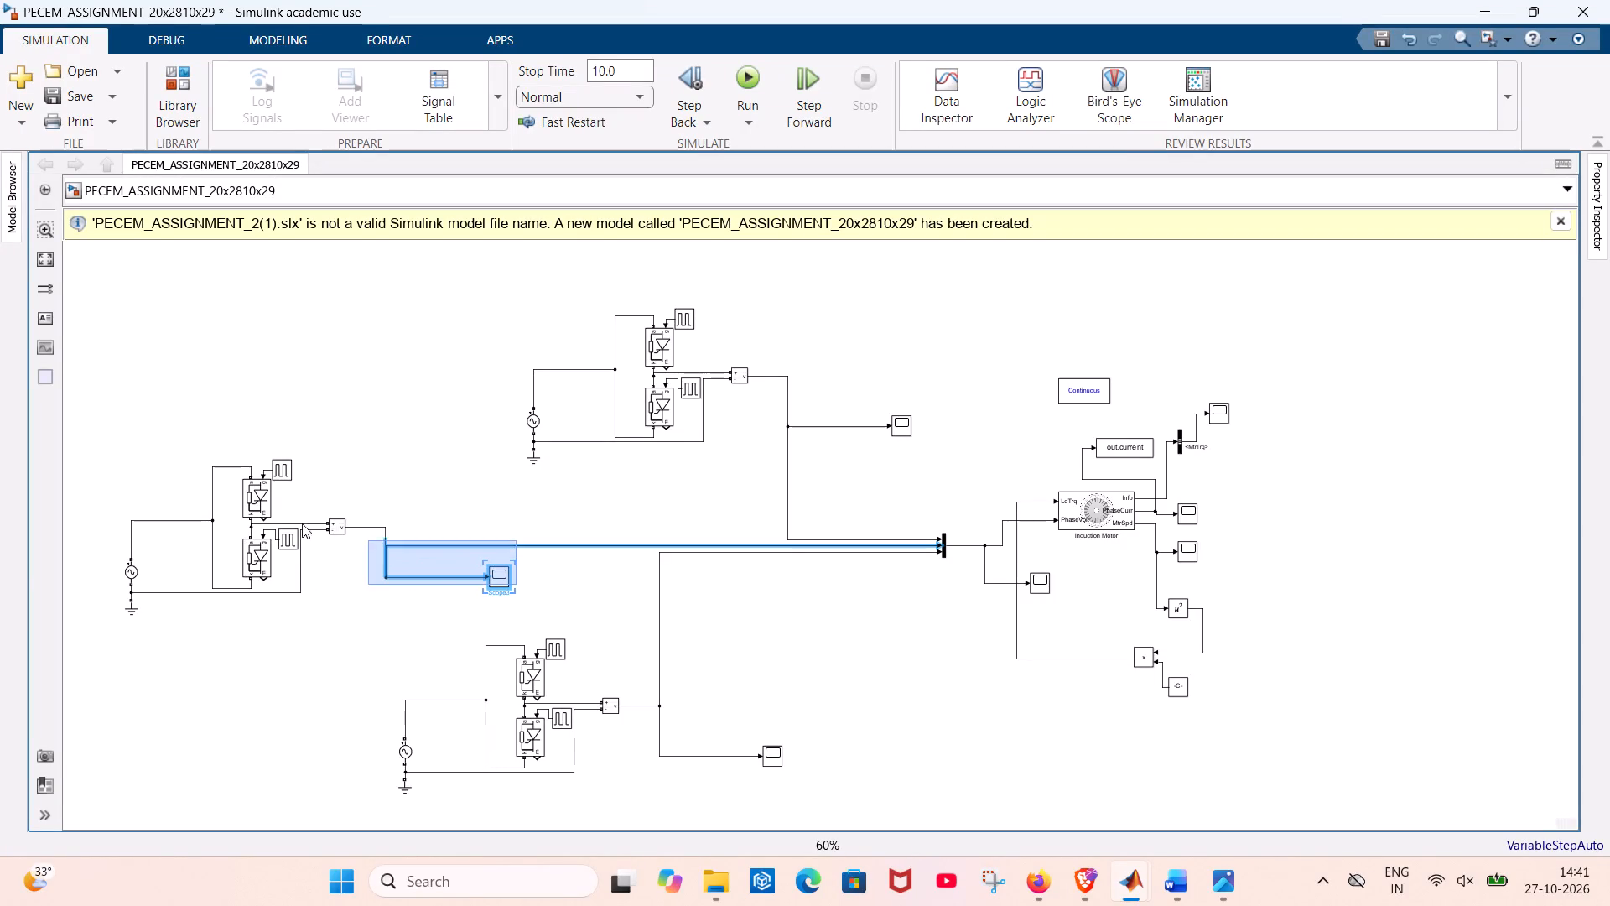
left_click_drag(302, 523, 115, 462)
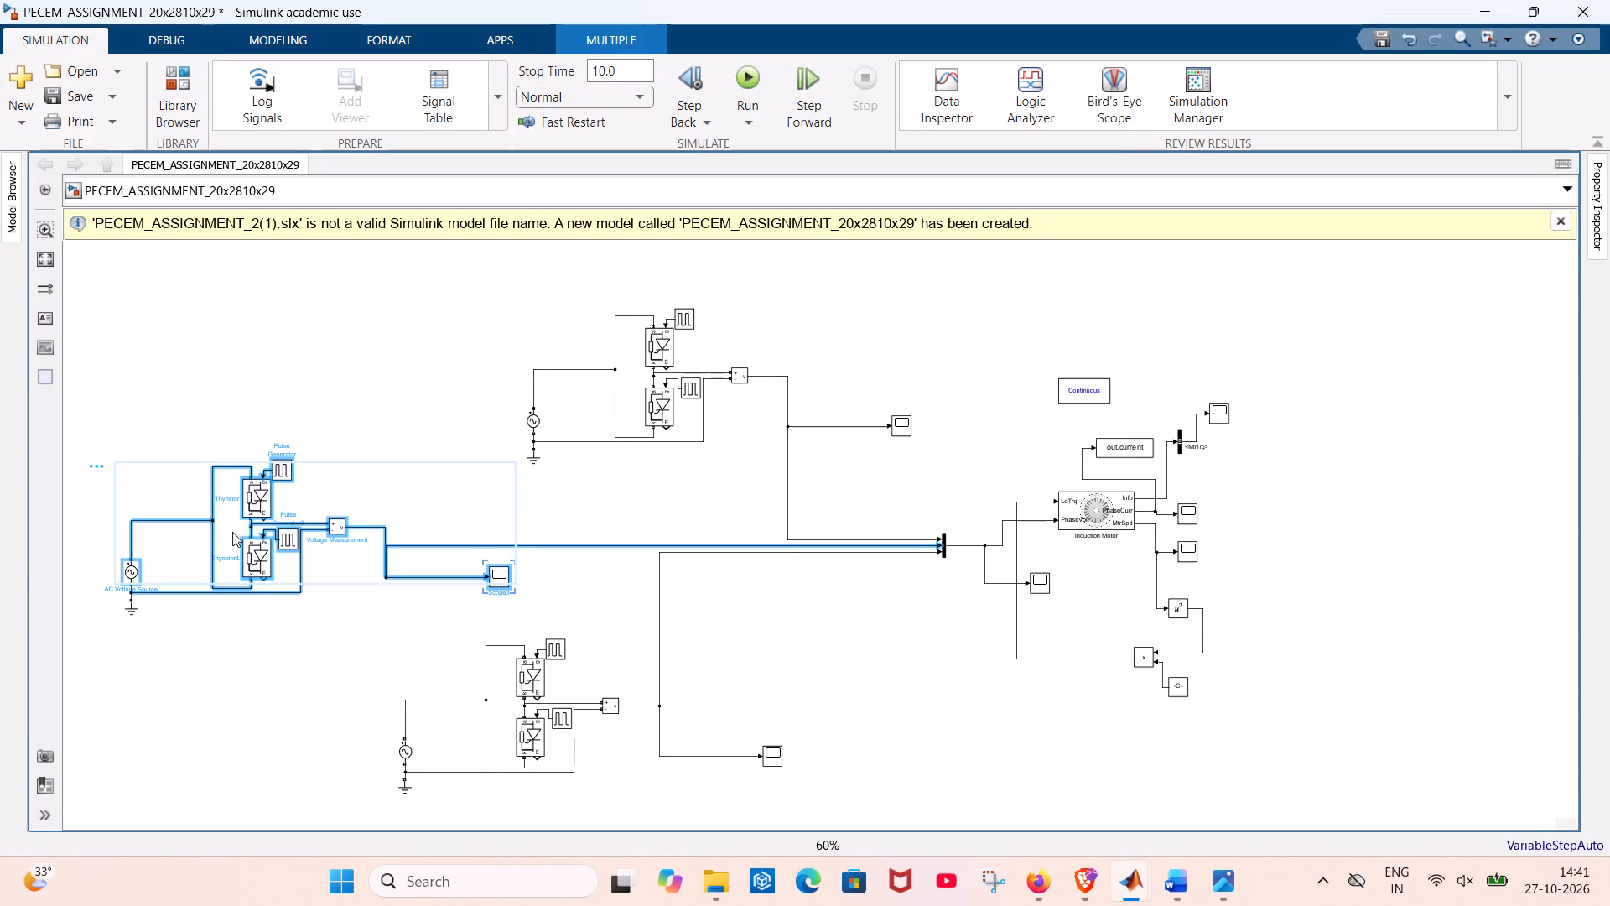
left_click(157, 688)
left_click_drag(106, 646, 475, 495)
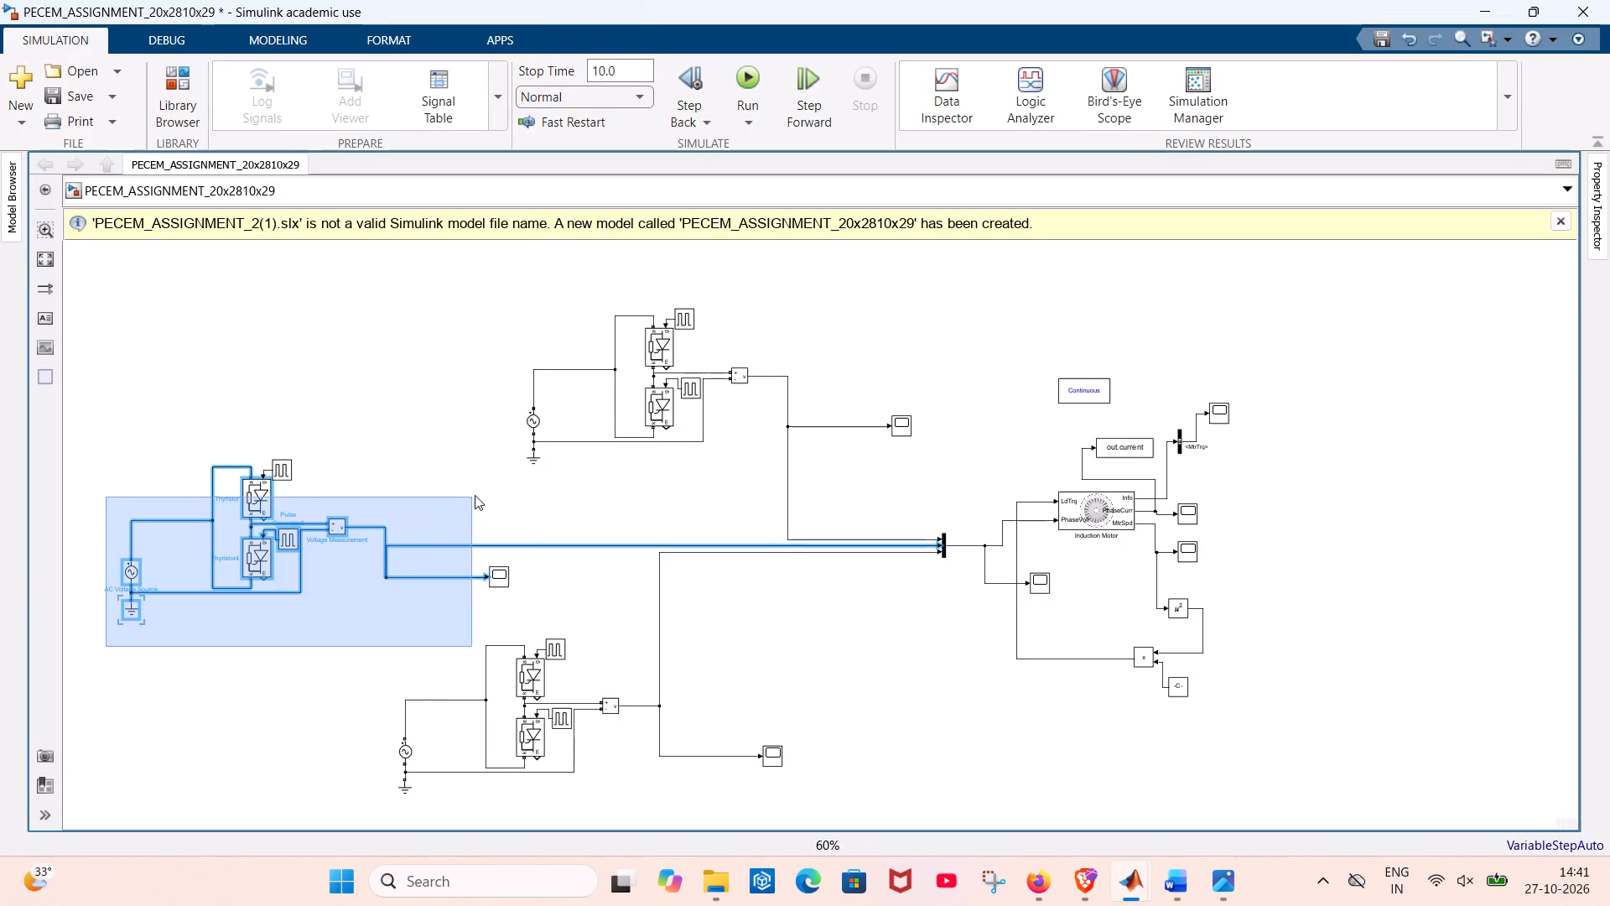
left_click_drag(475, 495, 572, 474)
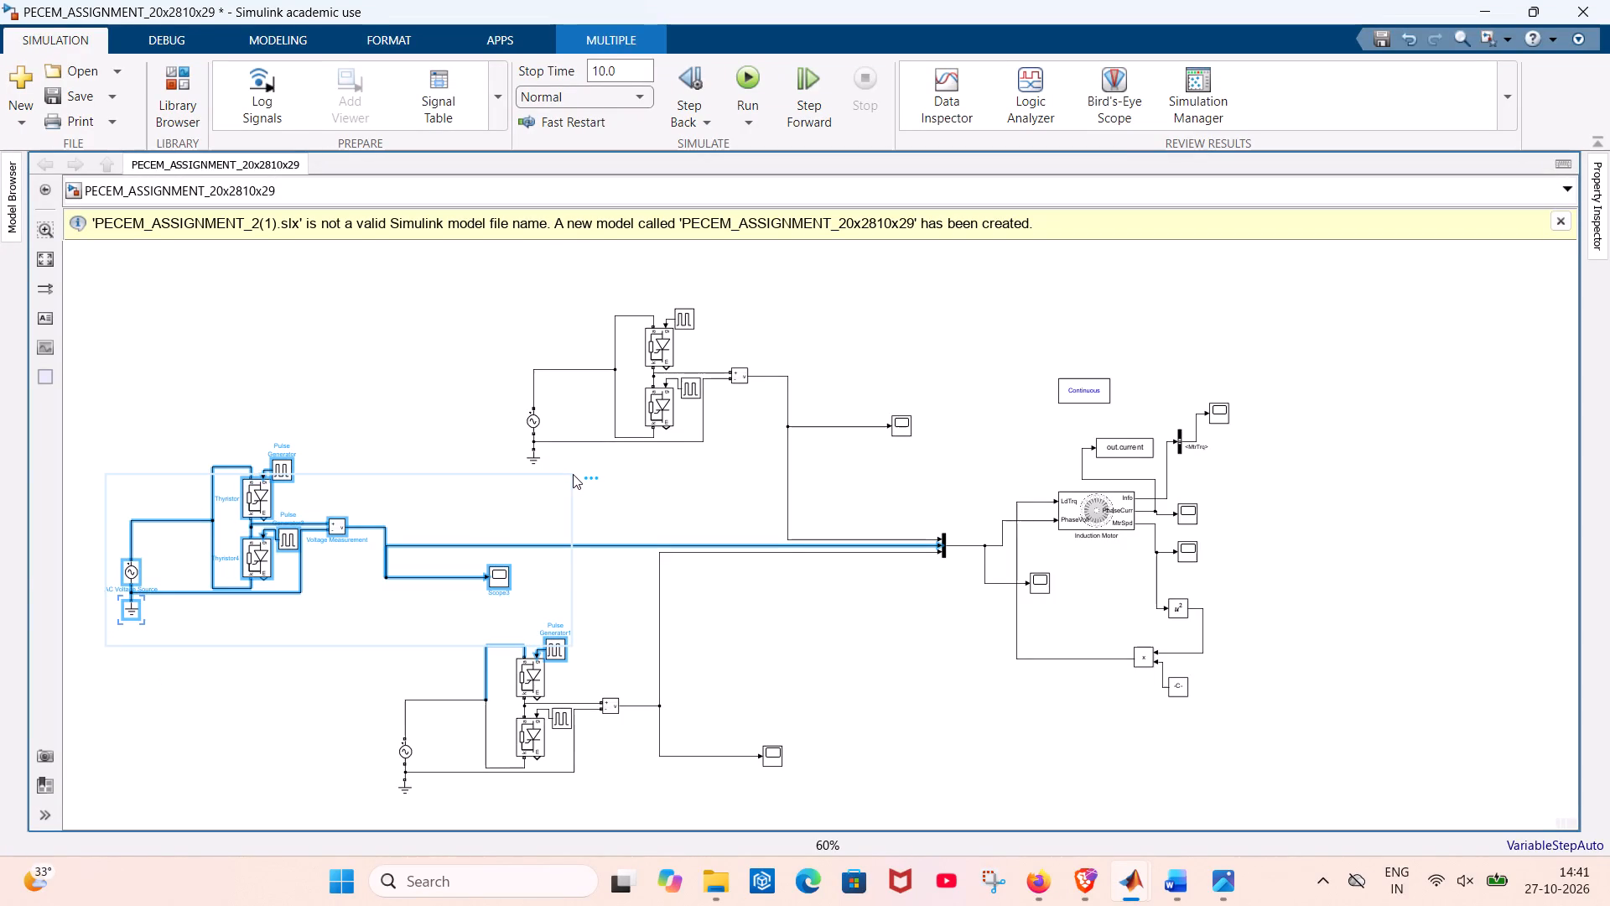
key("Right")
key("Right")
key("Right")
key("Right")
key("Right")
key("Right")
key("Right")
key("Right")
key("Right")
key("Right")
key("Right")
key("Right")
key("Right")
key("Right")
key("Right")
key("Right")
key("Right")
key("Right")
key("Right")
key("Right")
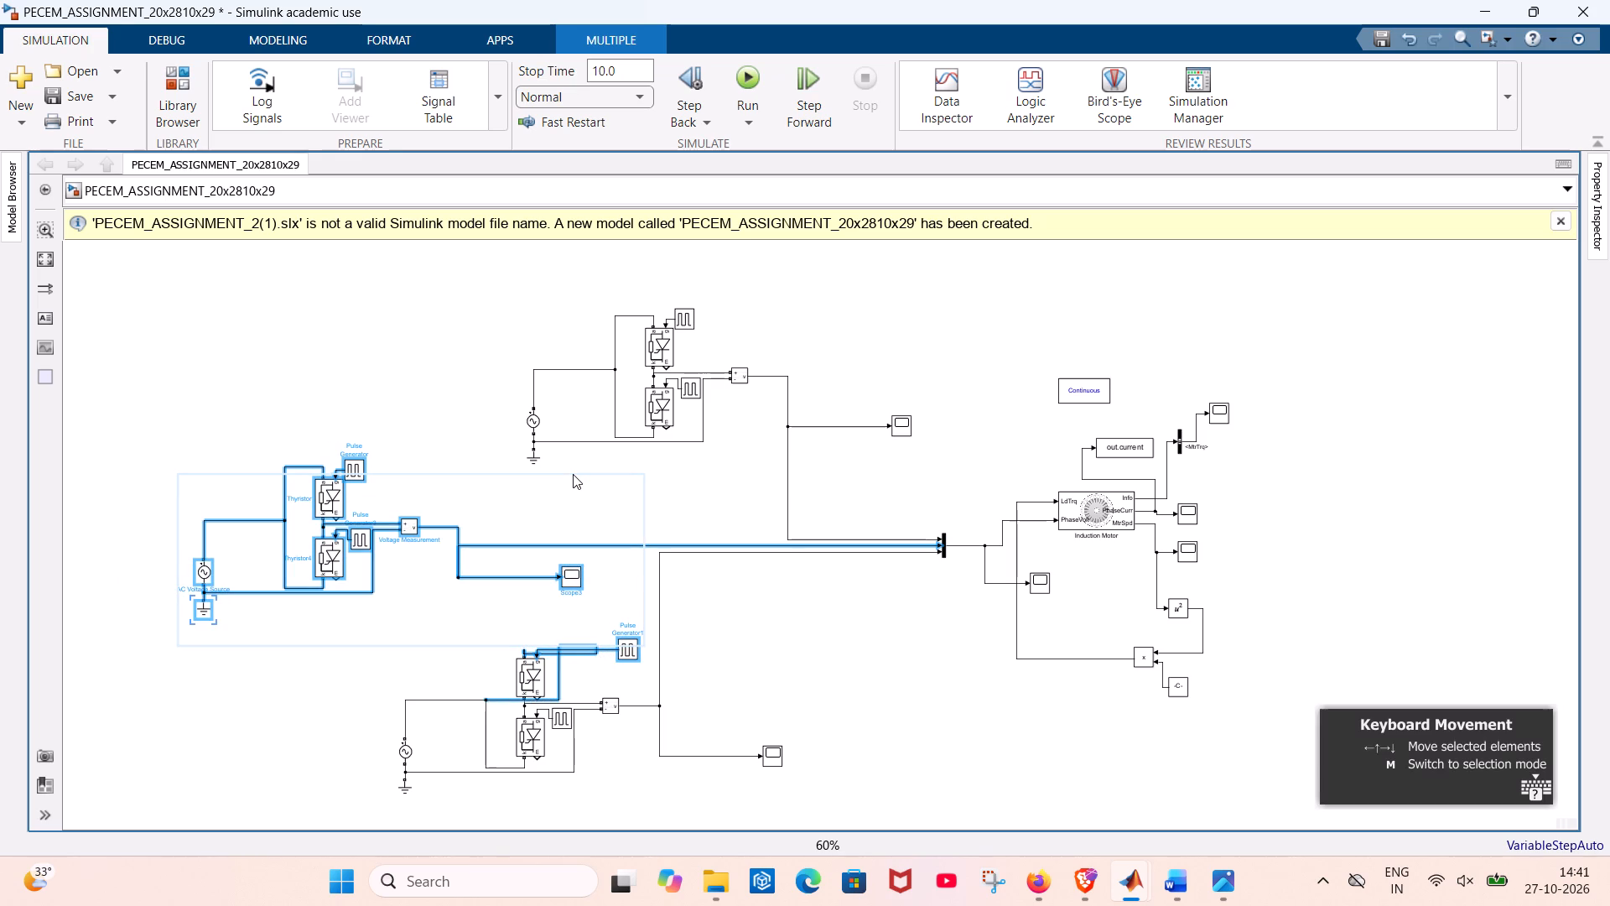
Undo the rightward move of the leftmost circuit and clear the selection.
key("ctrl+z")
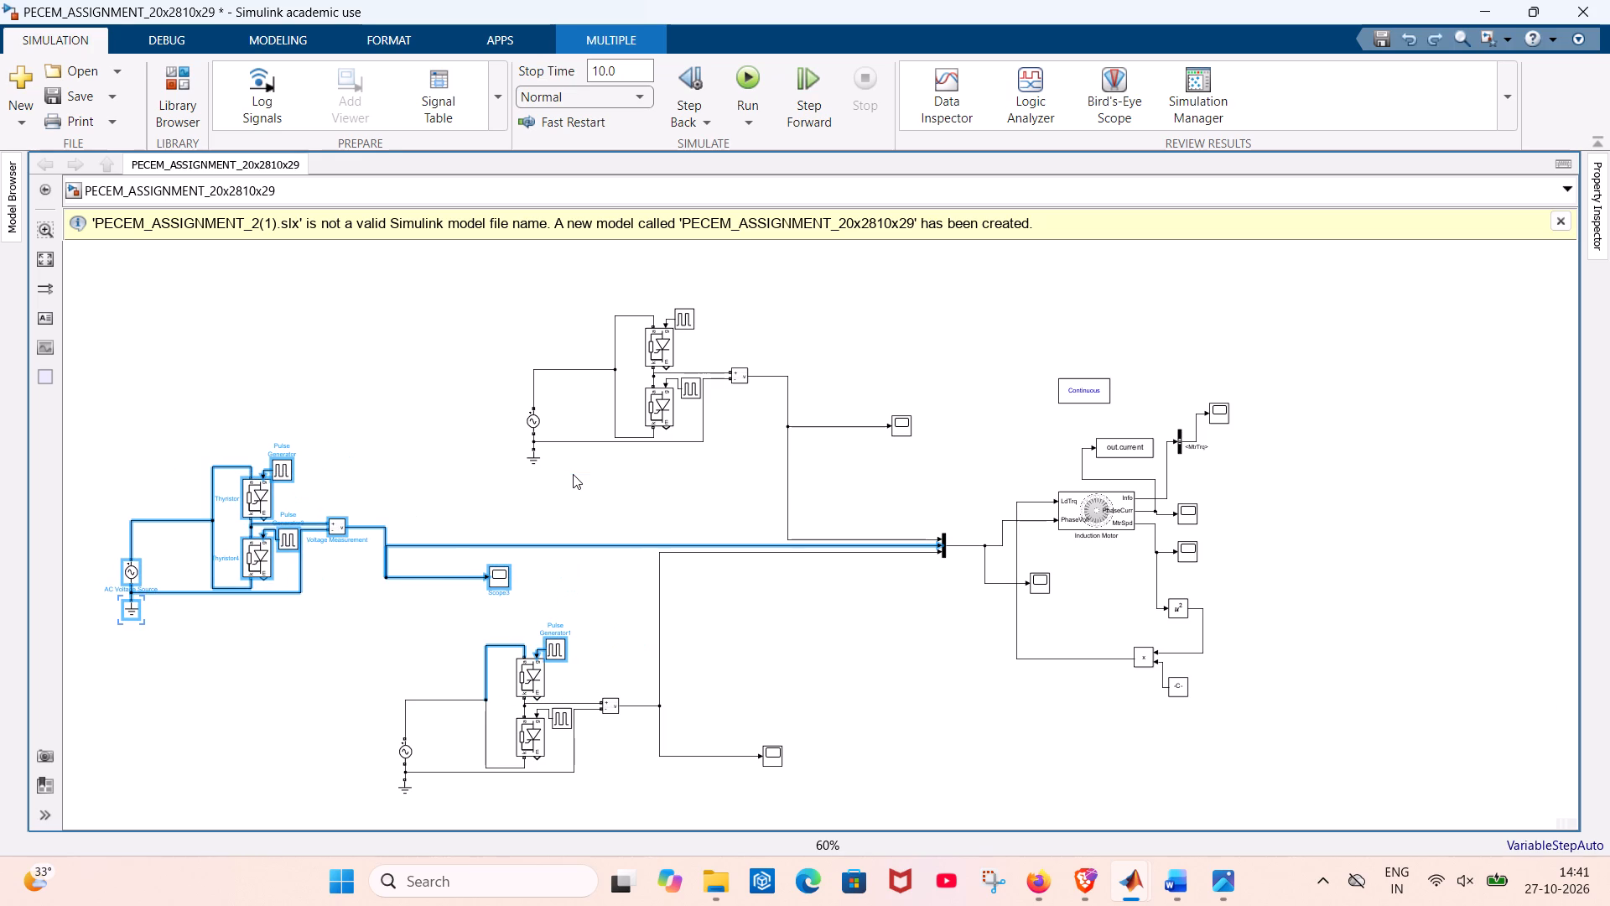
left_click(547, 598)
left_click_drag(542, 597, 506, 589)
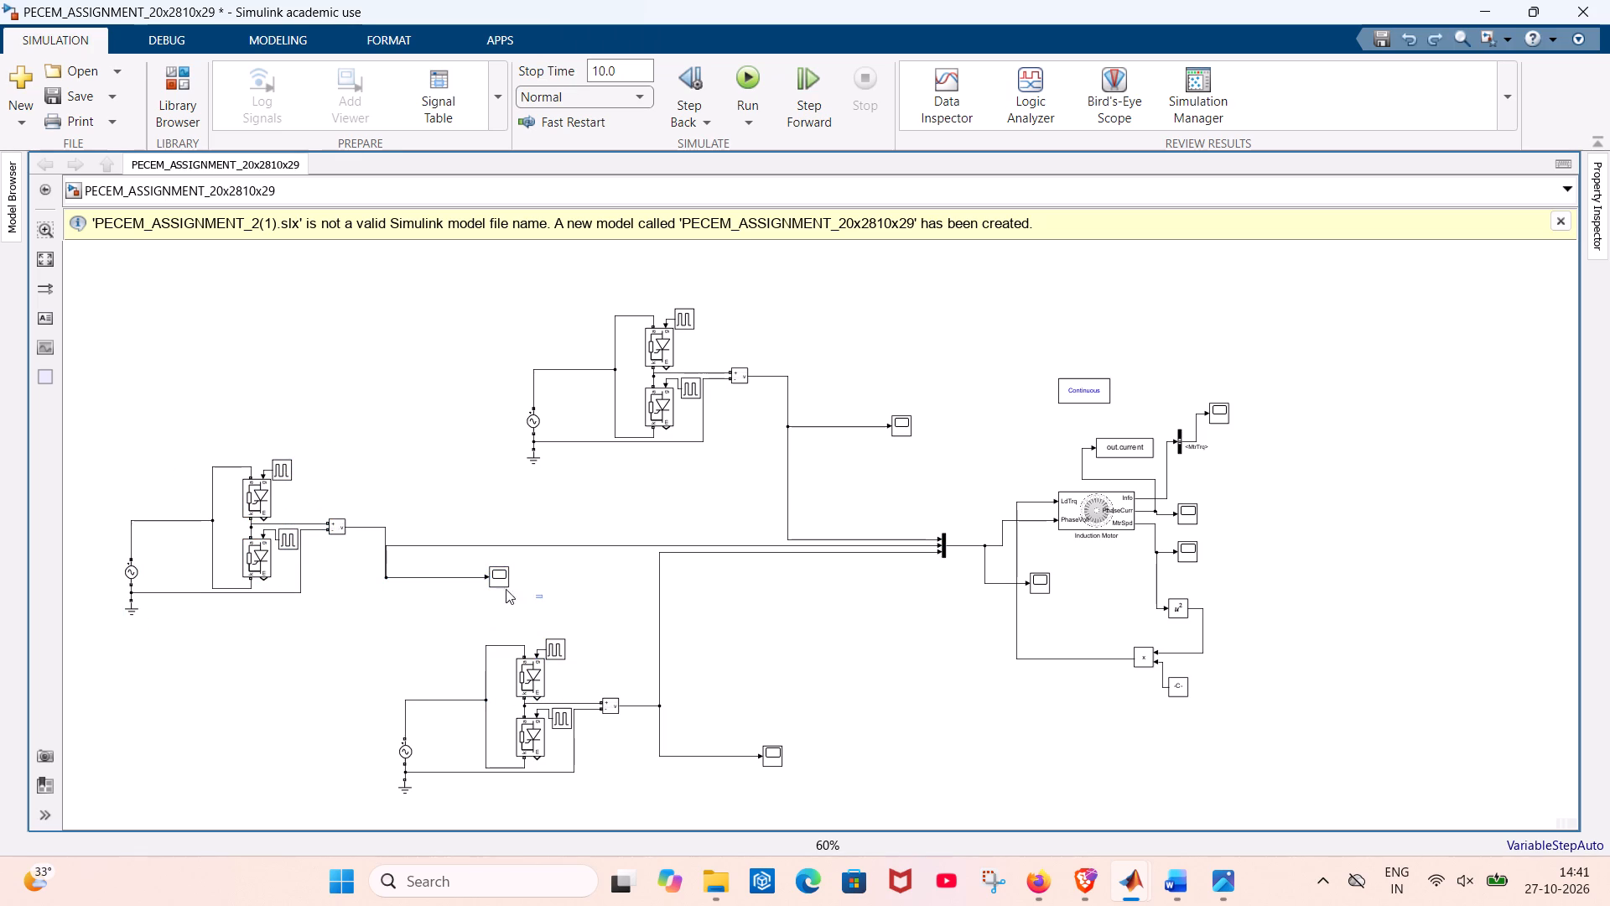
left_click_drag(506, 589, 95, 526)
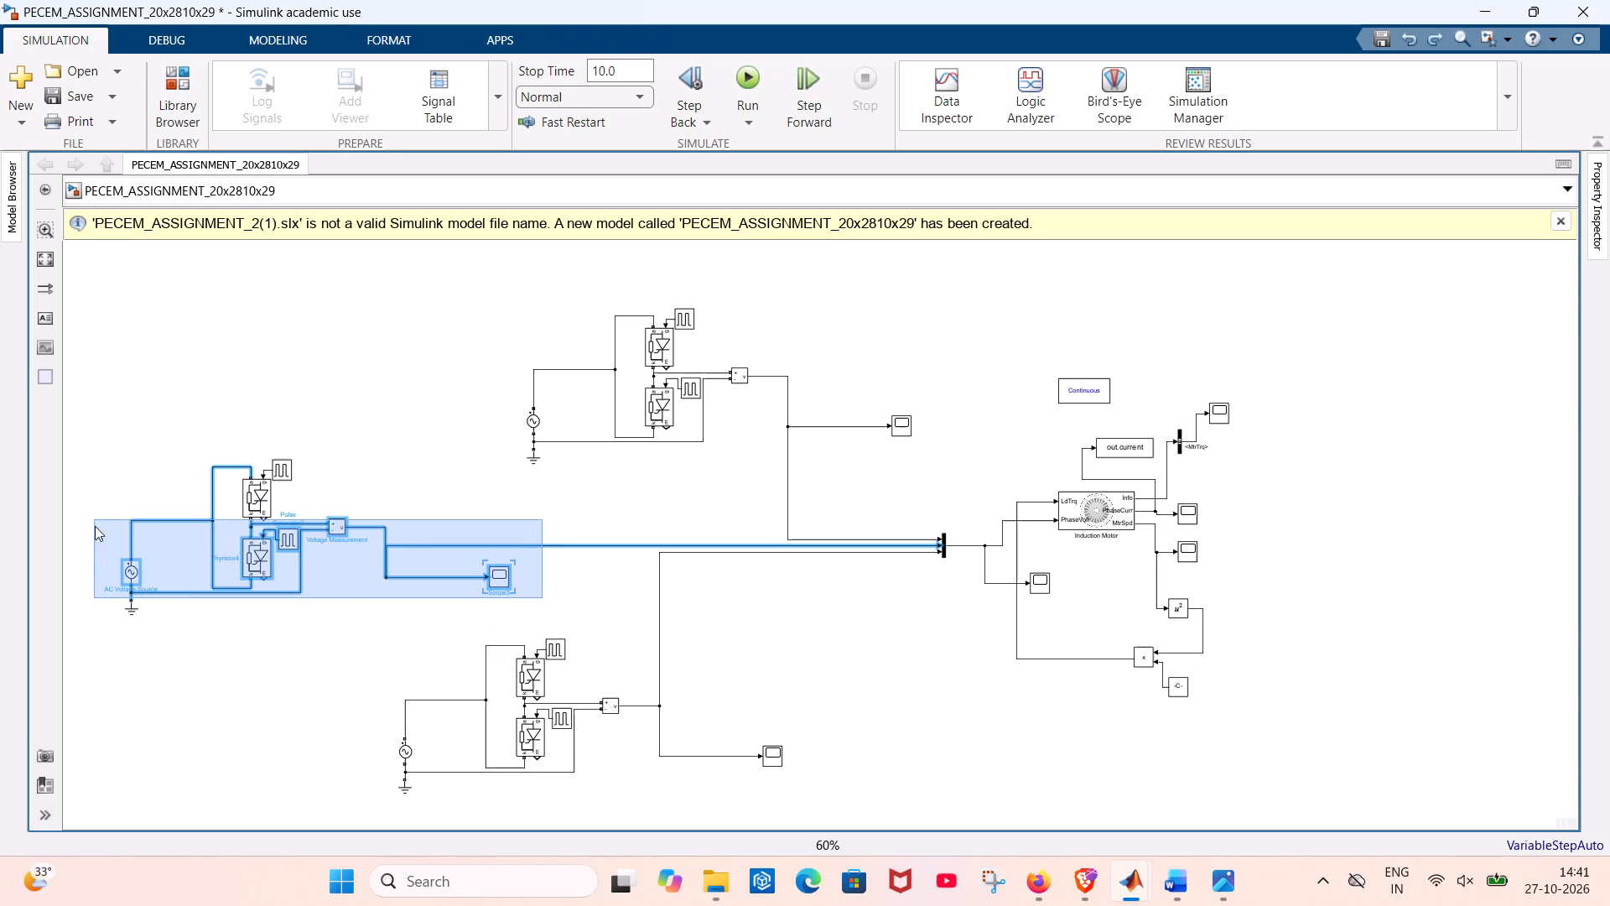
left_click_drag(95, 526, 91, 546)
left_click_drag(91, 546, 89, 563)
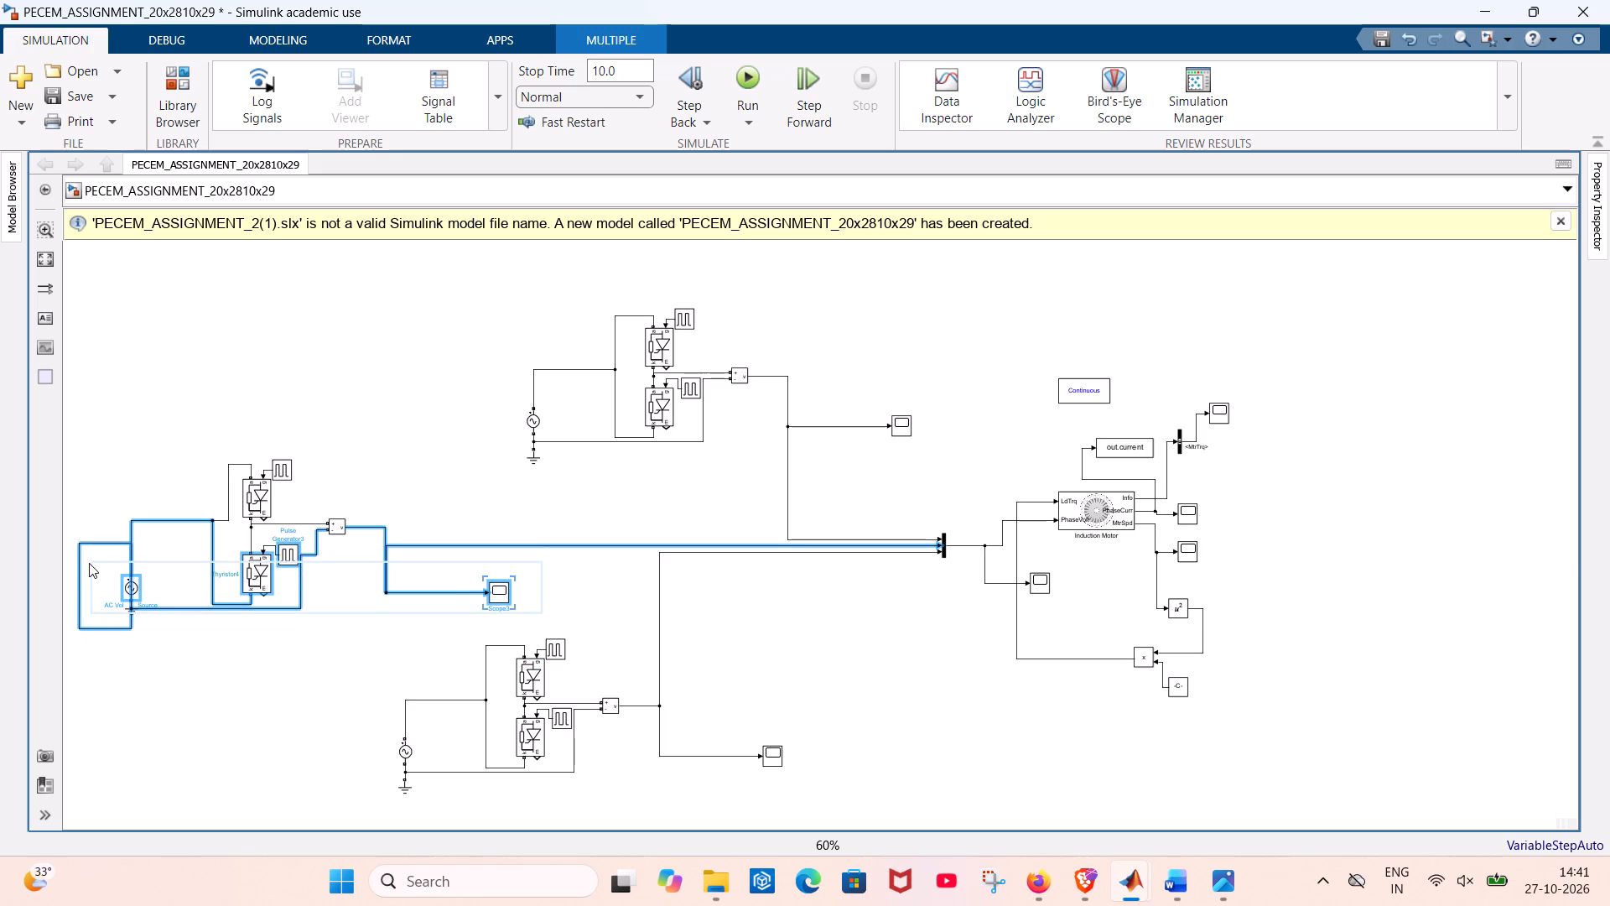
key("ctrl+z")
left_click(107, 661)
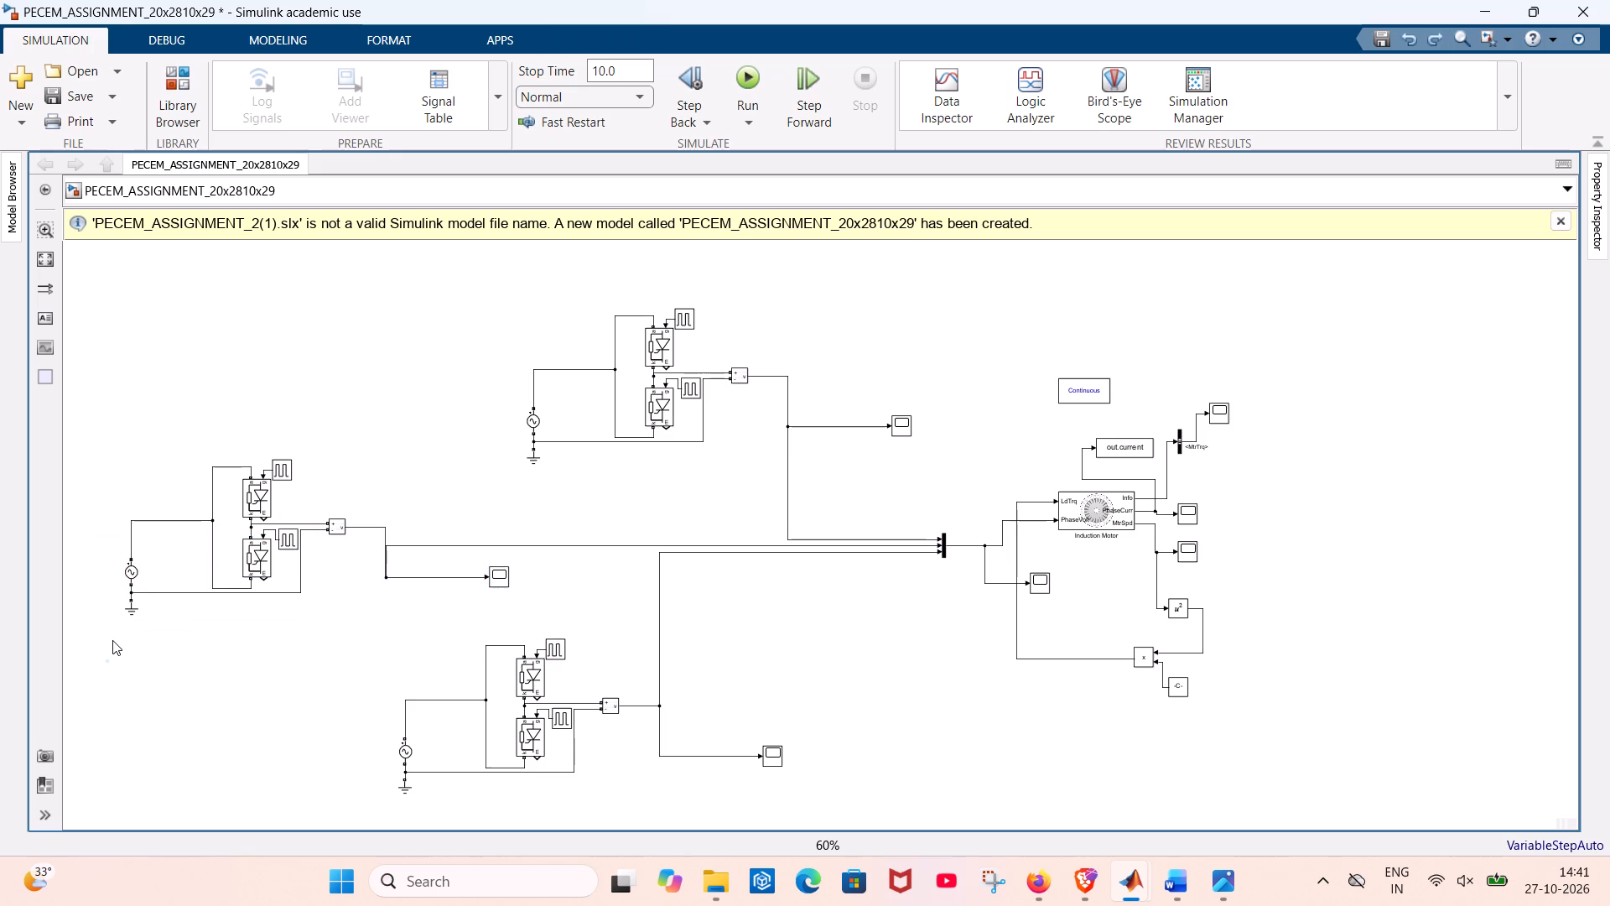
Move the whole leftmost thyristor circuit, including its AC source, ground and Scope, right toward the Mux and clear the selection.
left_click_drag(113, 638, 487, 476)
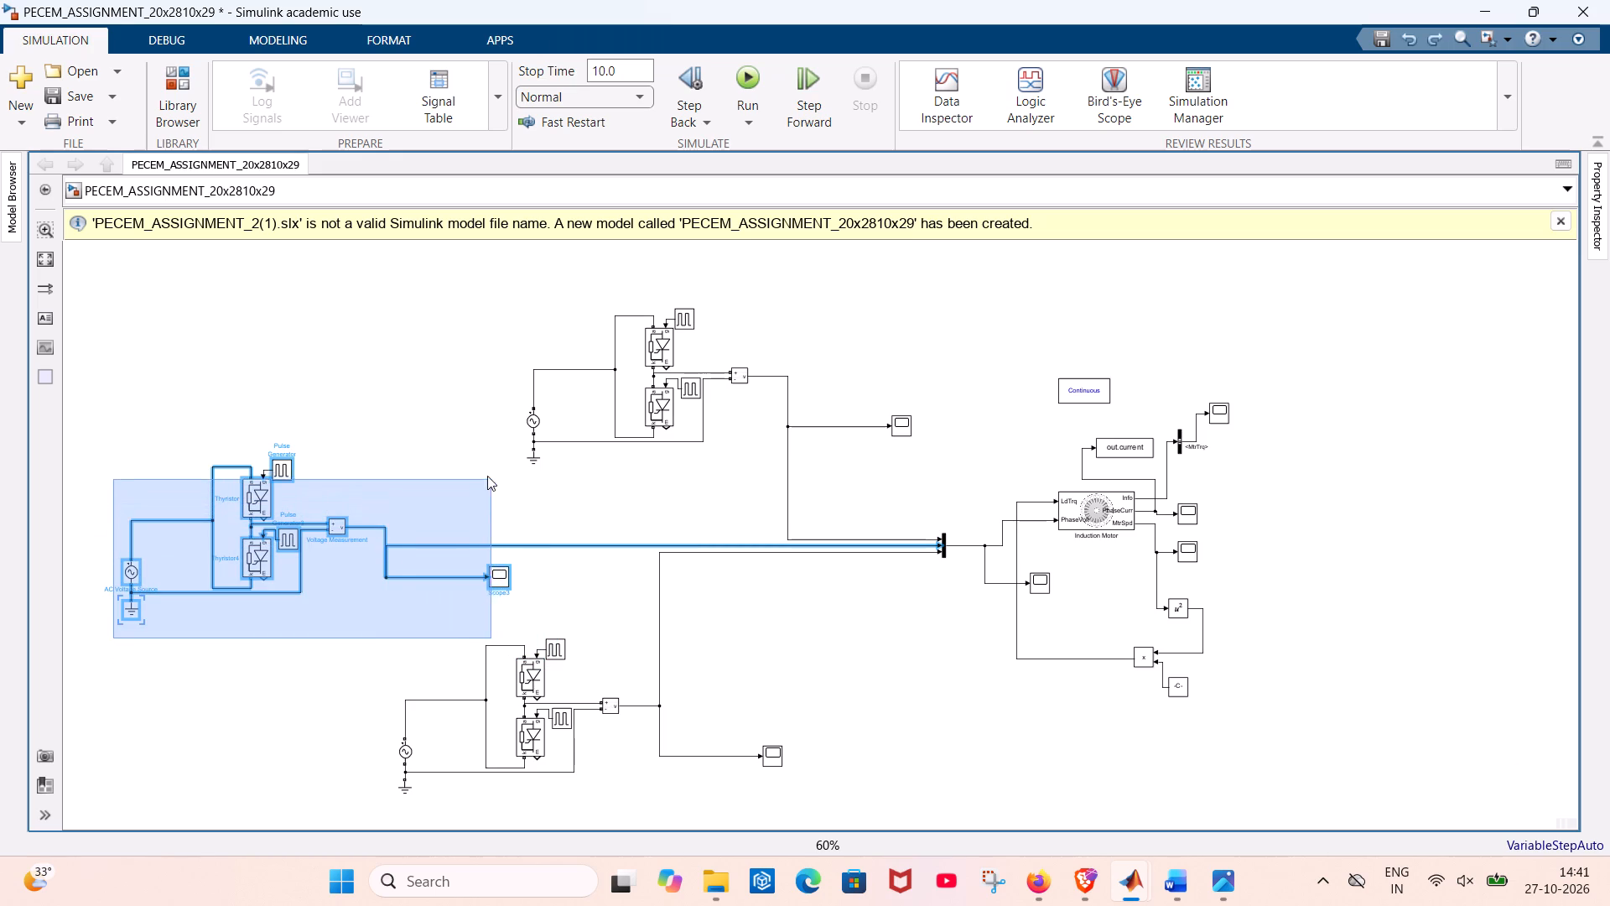
left_click_drag(487, 476, 579, 475)
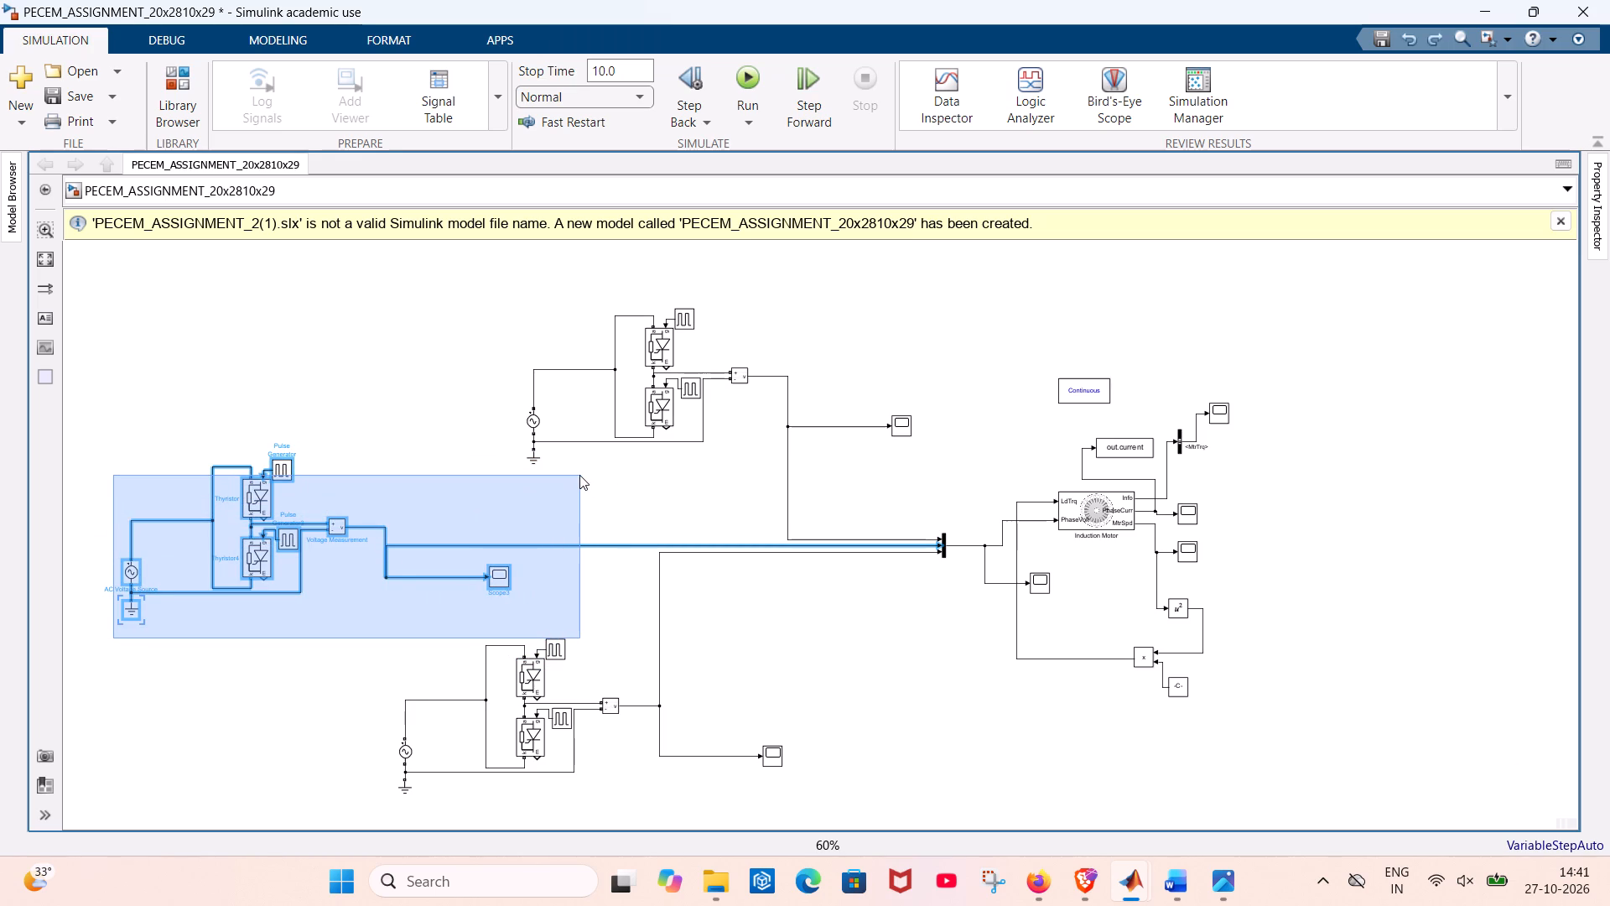
left_click_drag(579, 475, 579, 474)
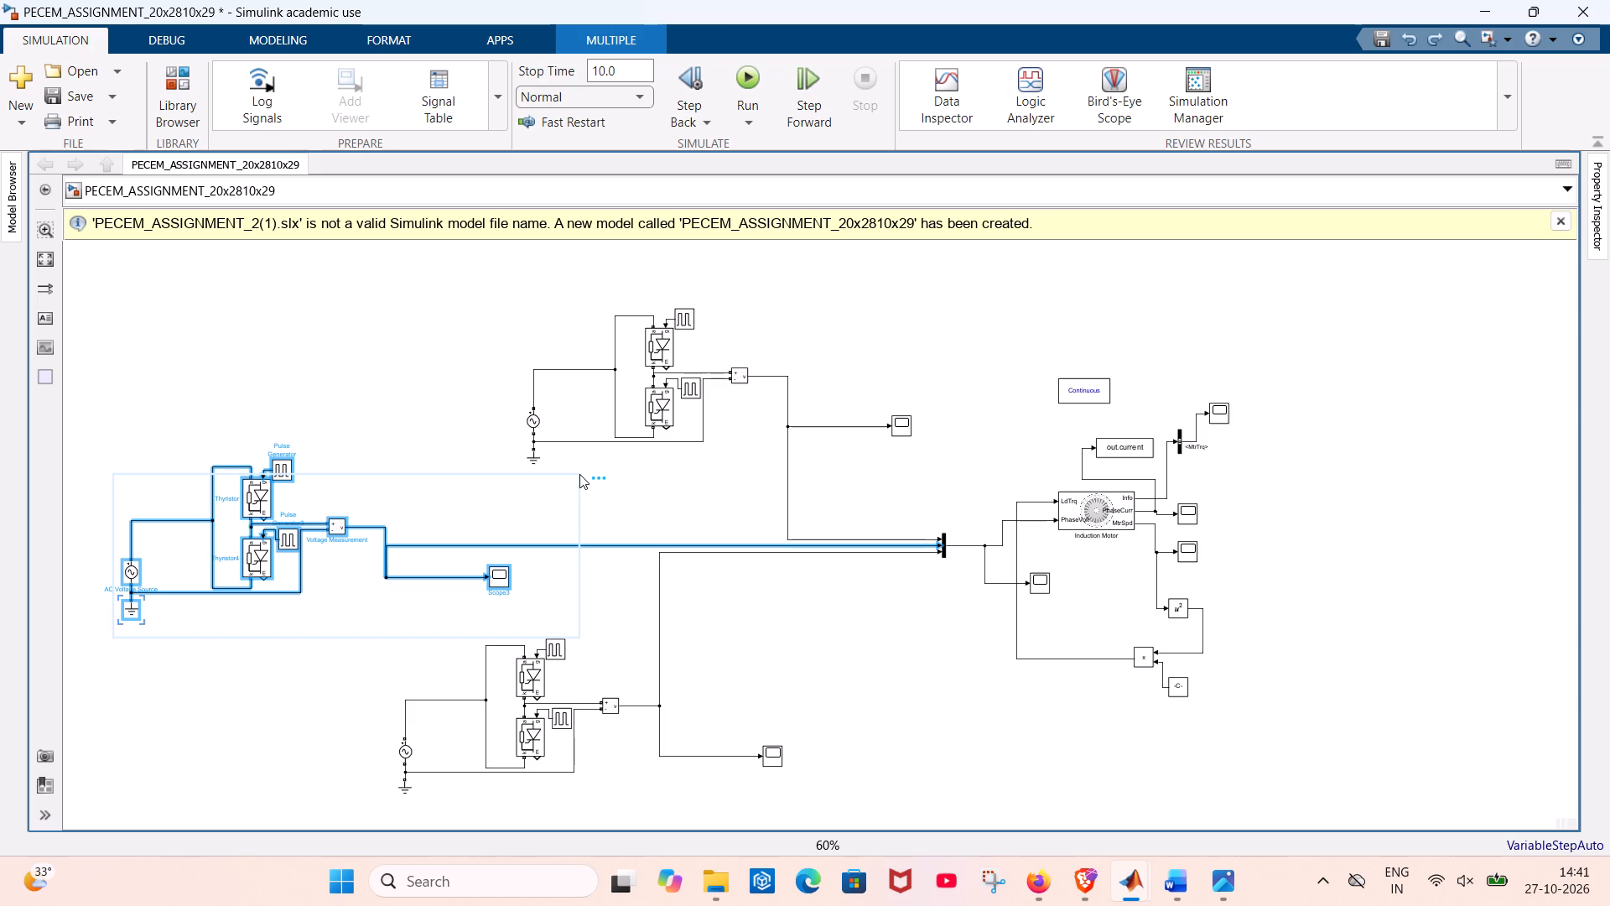
key("Right")
key("Right")
key("Right")
key("Right")
key("Right")
key("Right")
key("Right")
key("Right")
key("Right")
key("Right")
key("Right")
key("Right")
key("Right")
key("Right")
key("Right")
key("Right")
key("Right")
key("Right")
key("Right")
key("Right")
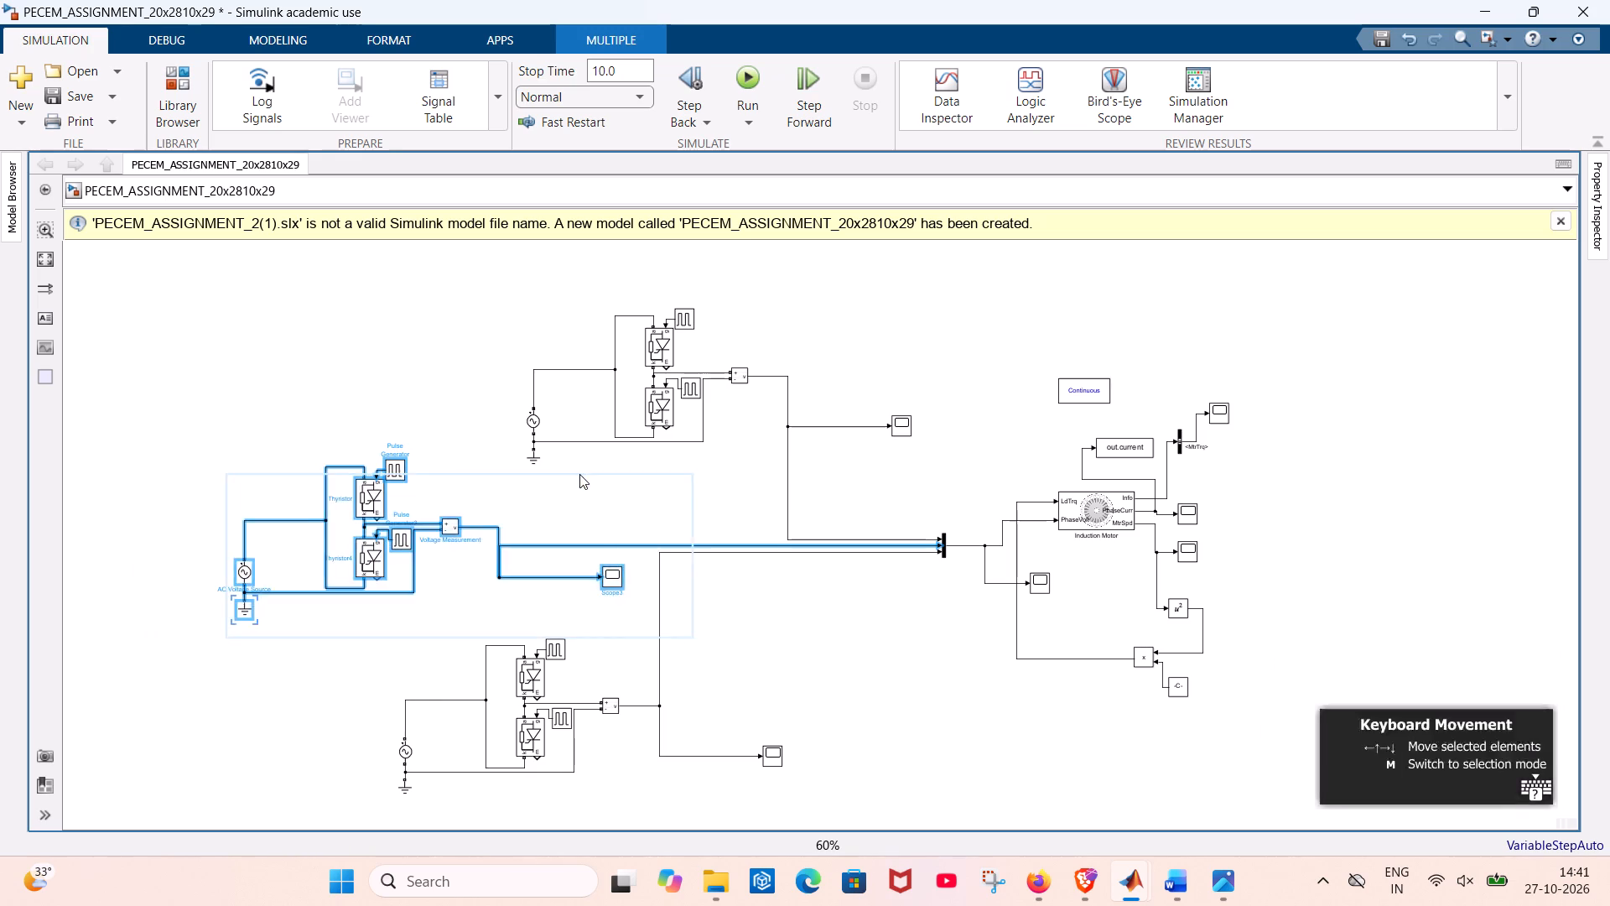
key("Right")
key("Right")
key("Right")
key("Right")
key("Right")
key("Right")
key("Right")
key("Right")
key("Right")
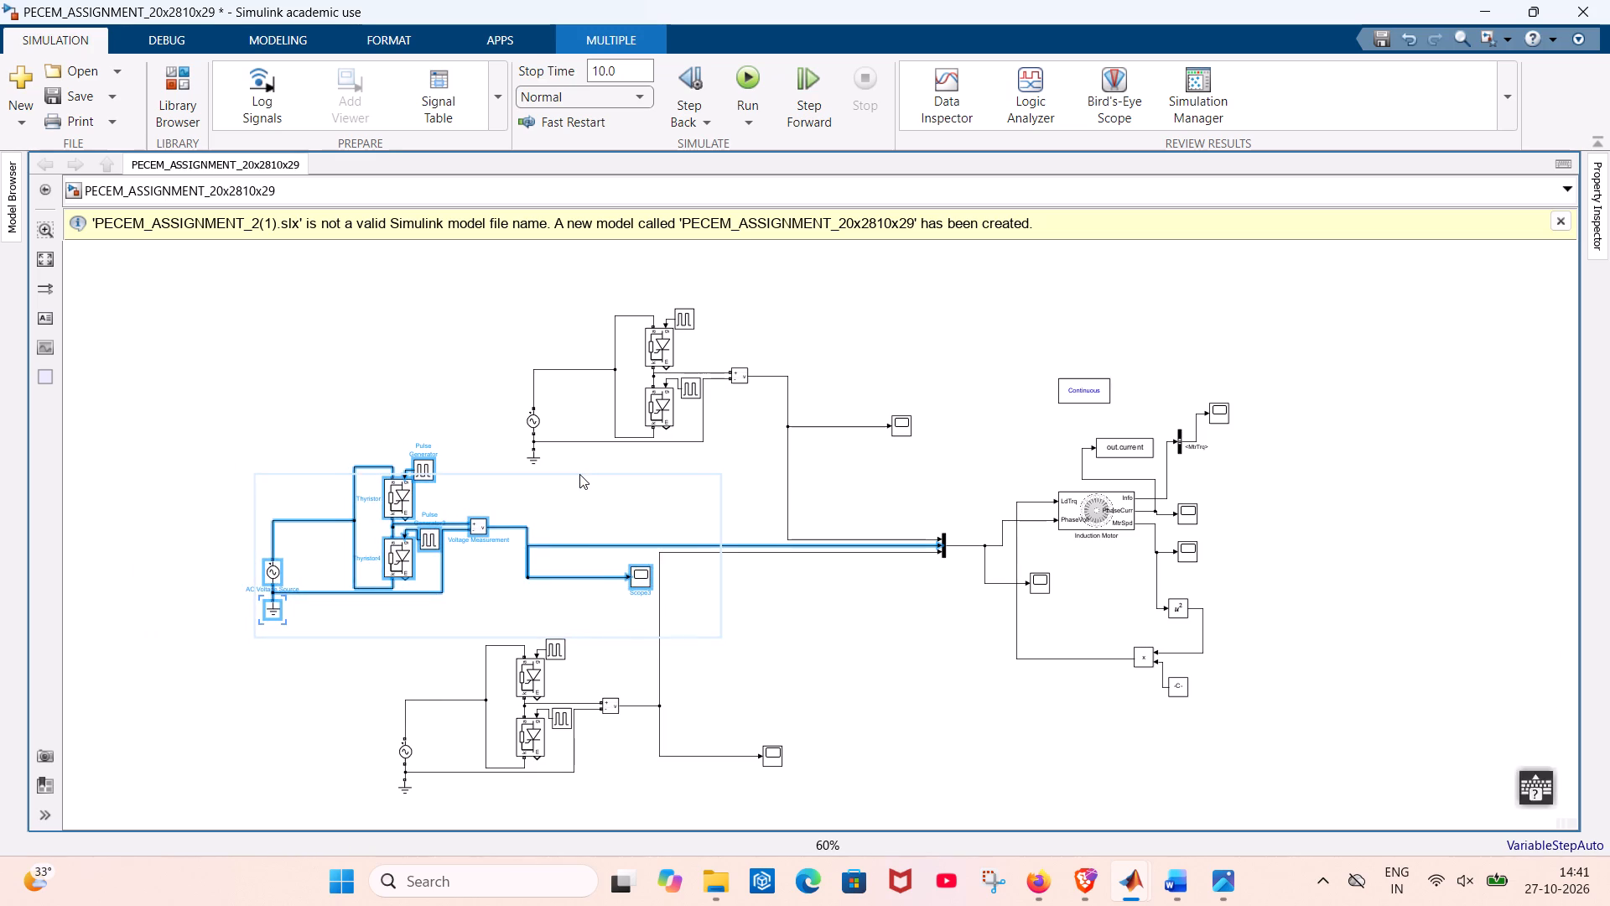
key("Right")
left_click(890, 451)
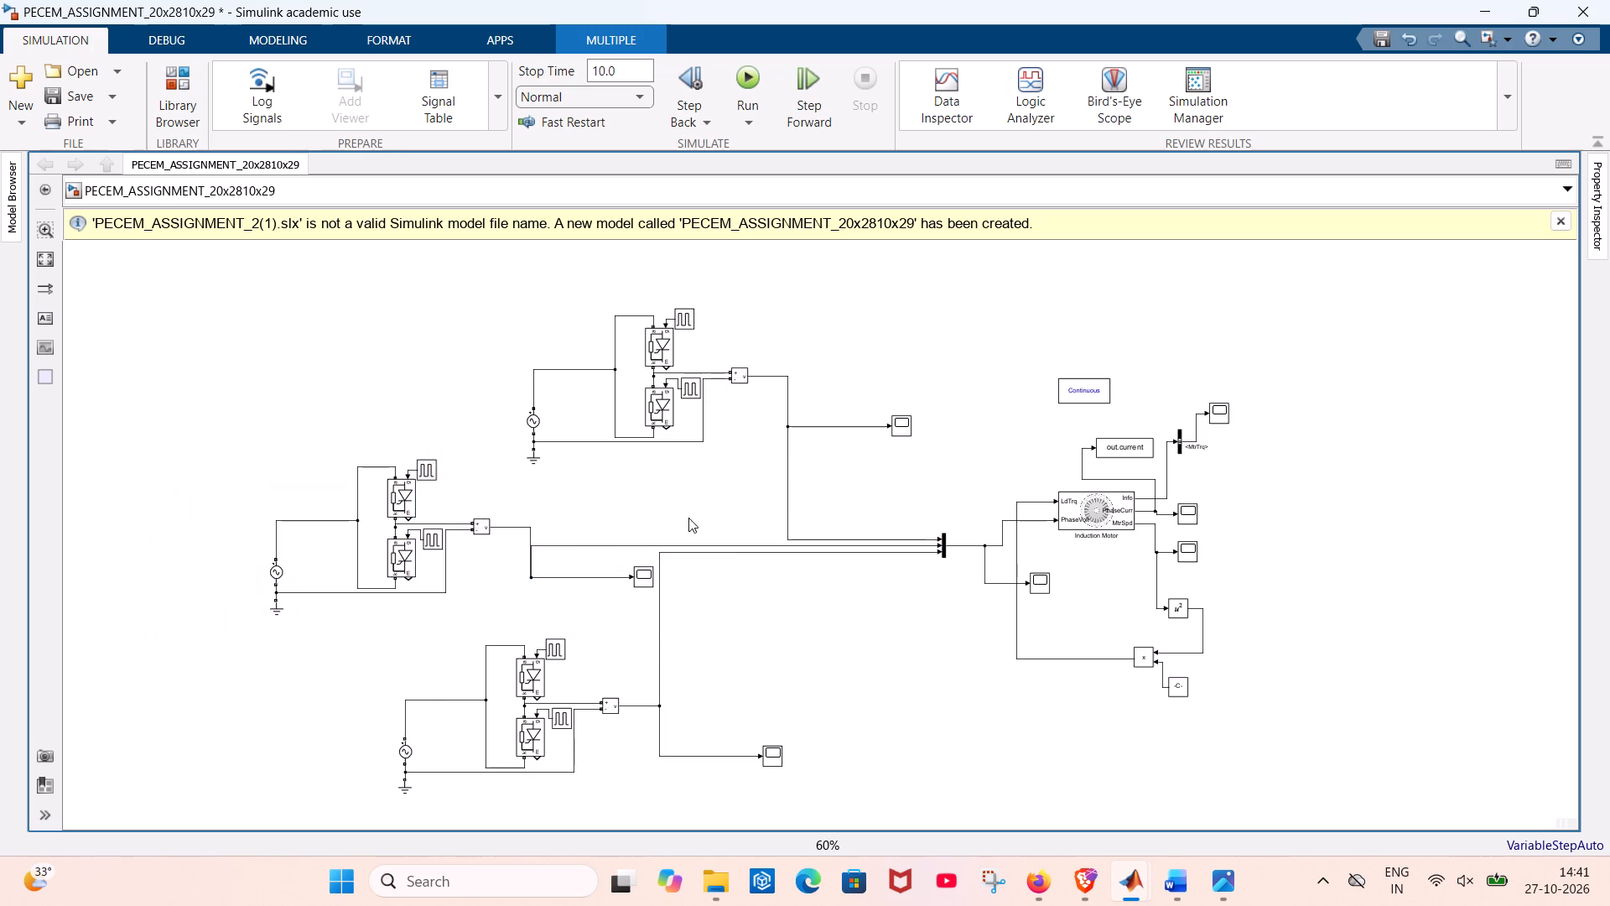
Move the leftmost circuit's Scope beside its voltage measurement block, level with the block's output.
left_click_drag(648, 586, 528, 594)
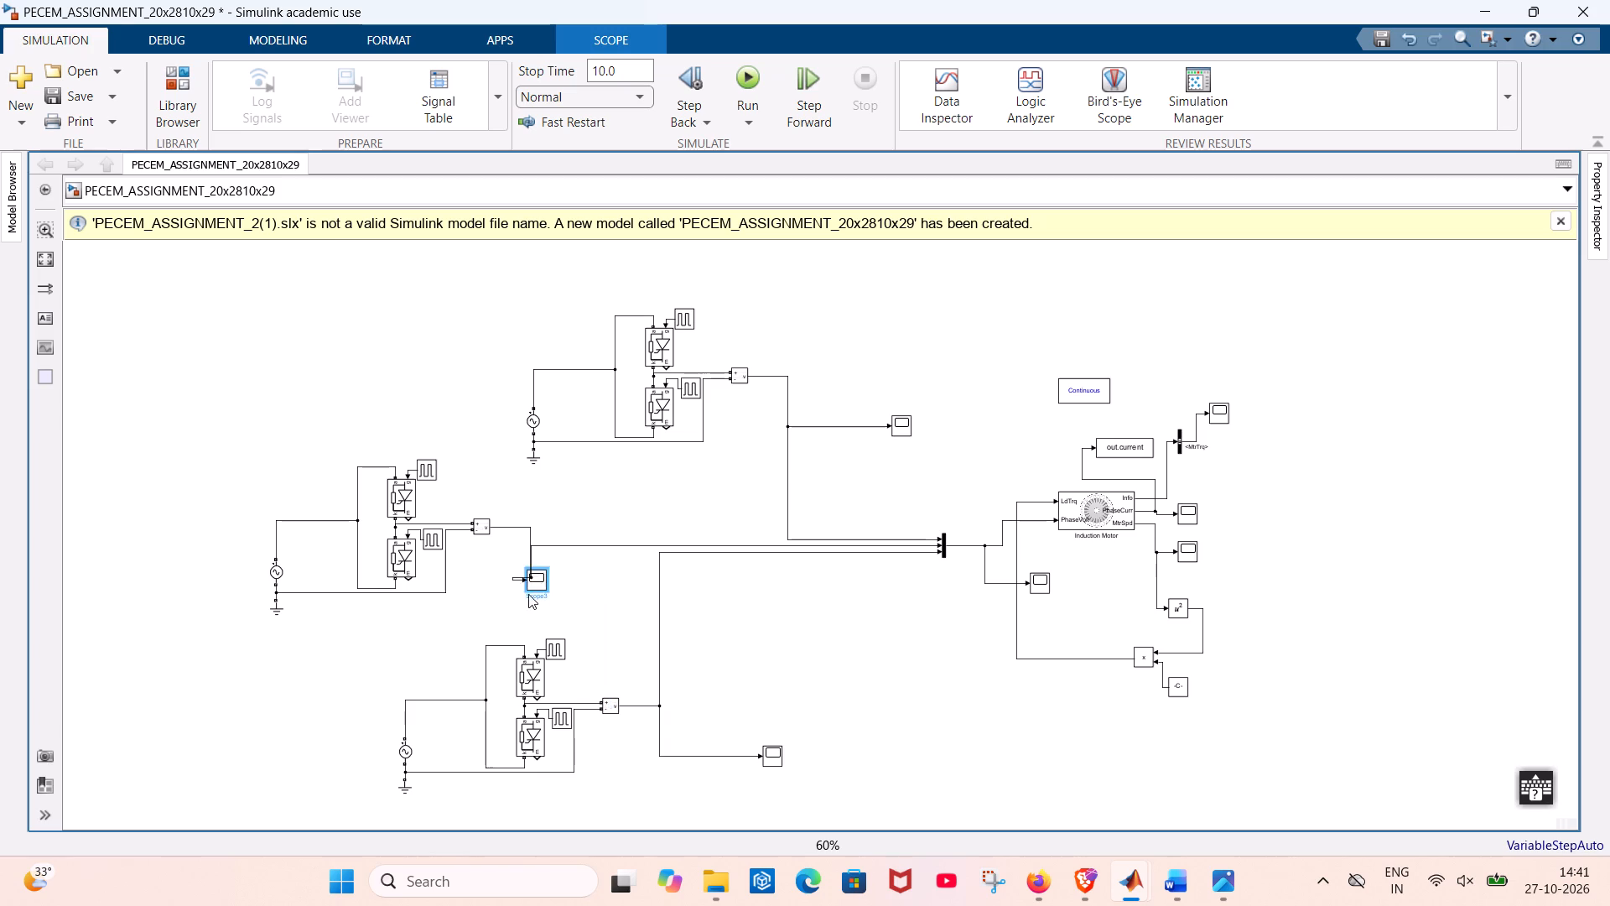
left_click_drag(528, 594, 512, 601)
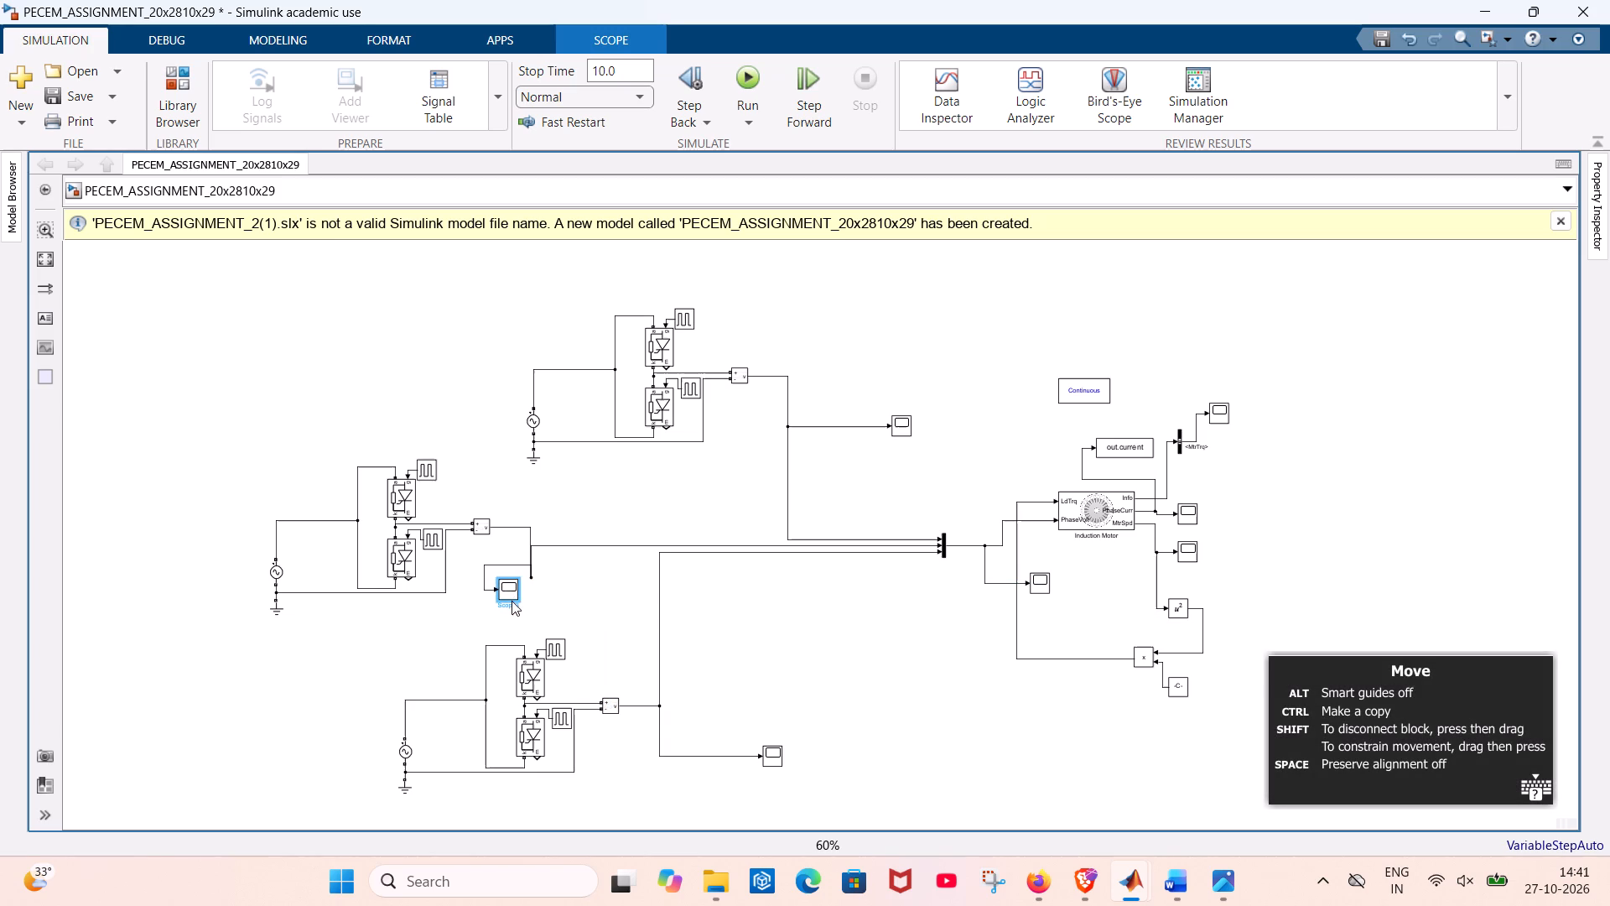
left_click_drag(512, 601, 564, 533)
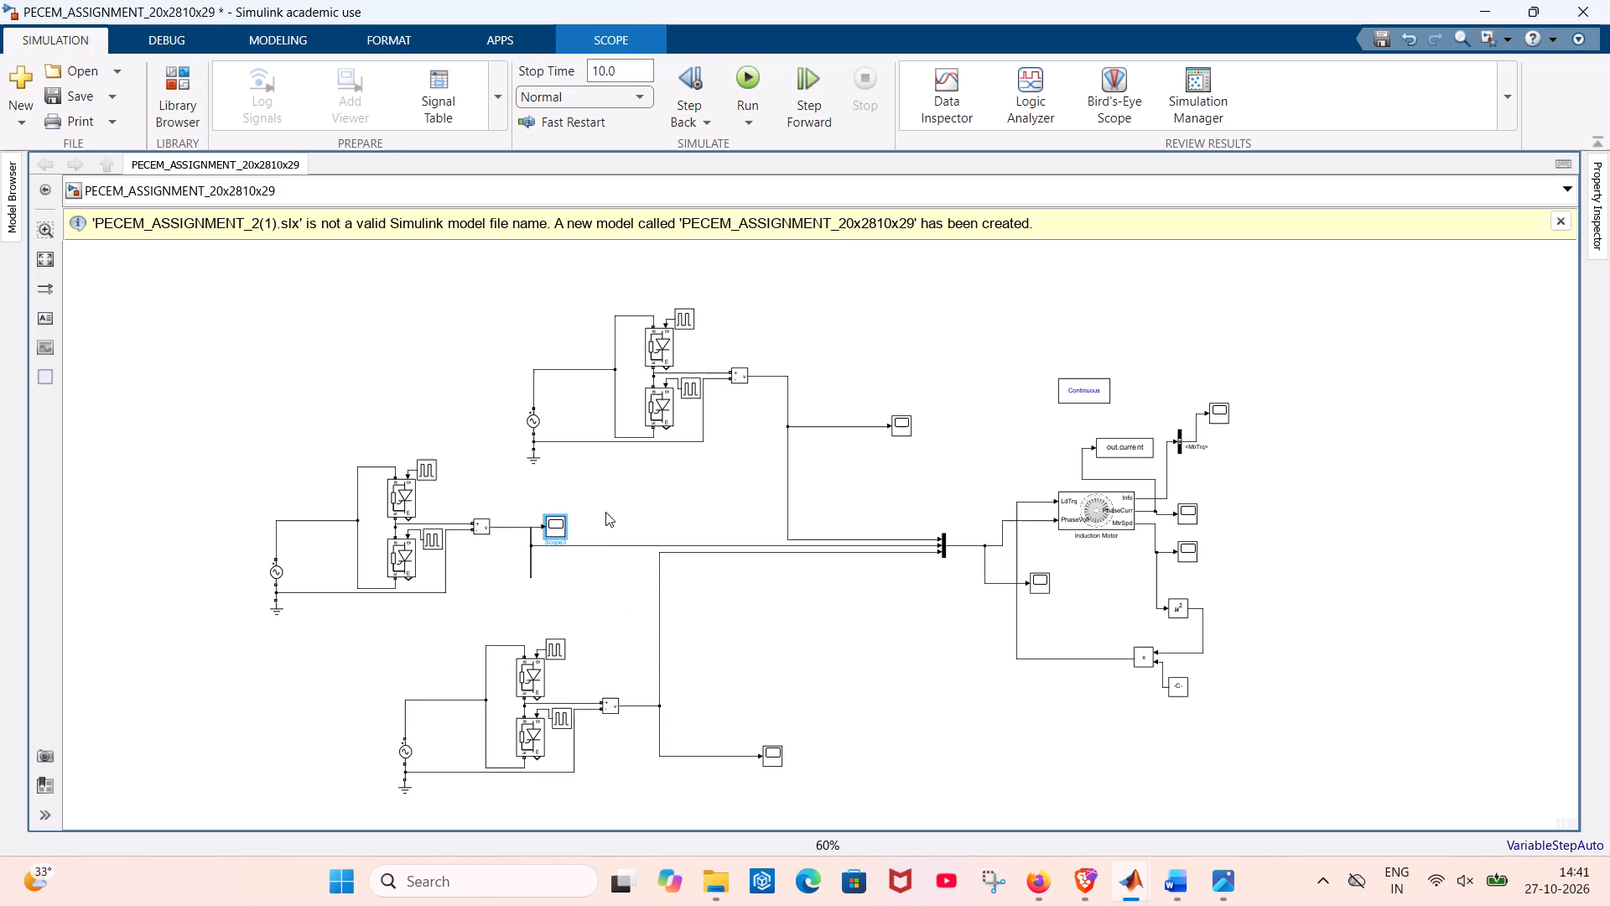
Replace the leftmost circuit's output lines to the Mux and Scope with one straight line from its voltage measurement to the Scope.
left_click(590, 545)
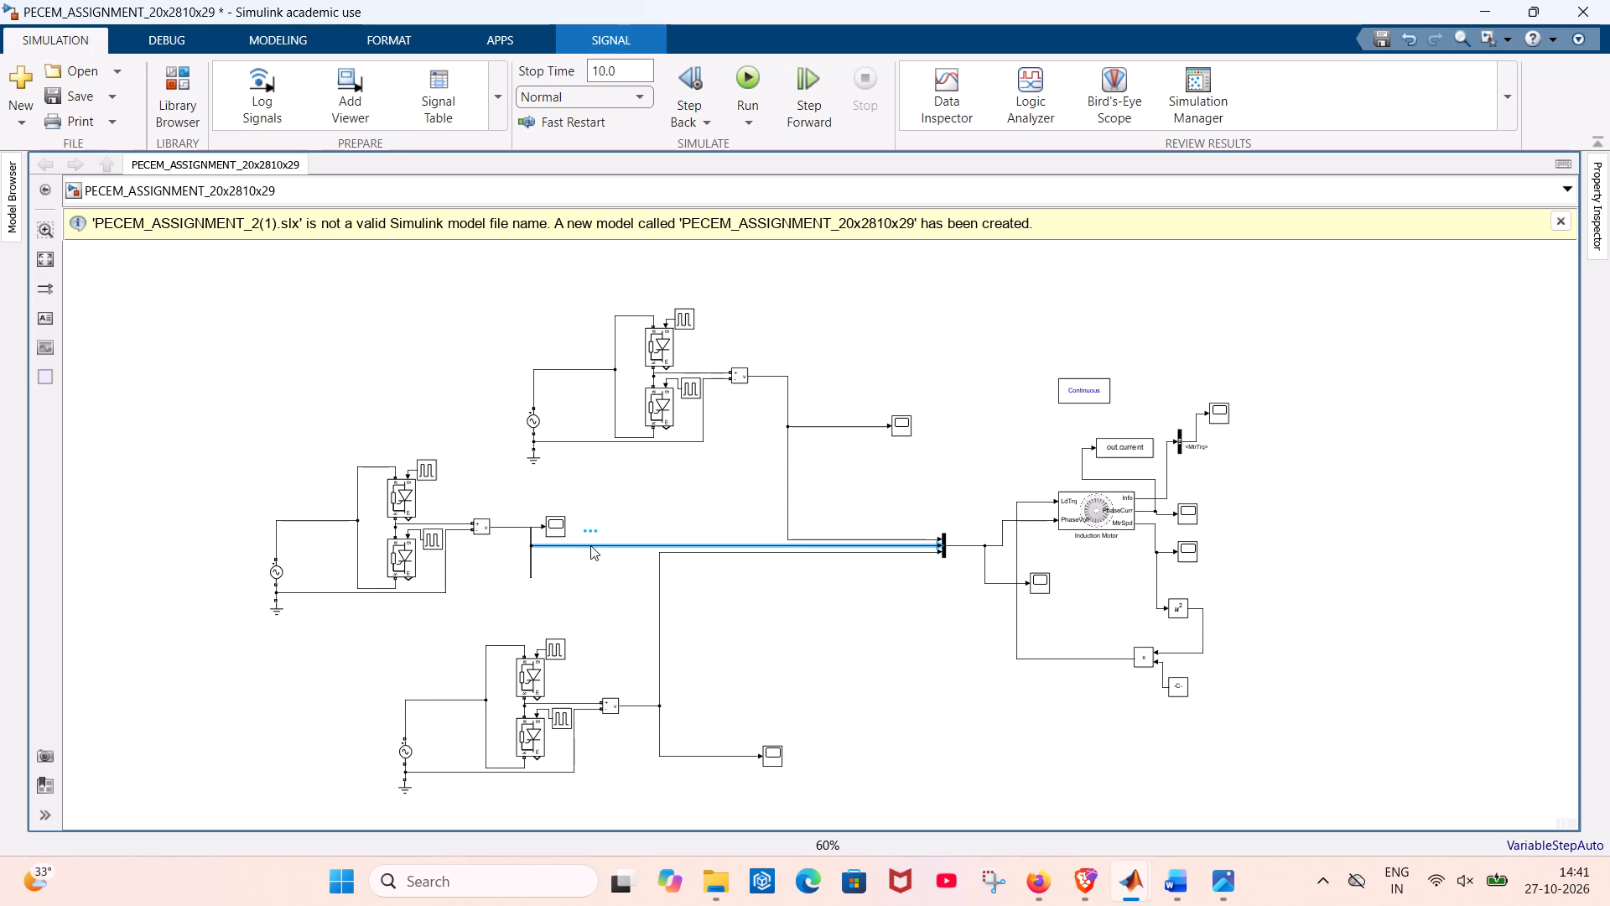
key("Delete")
left_click(532, 545)
key("Delete")
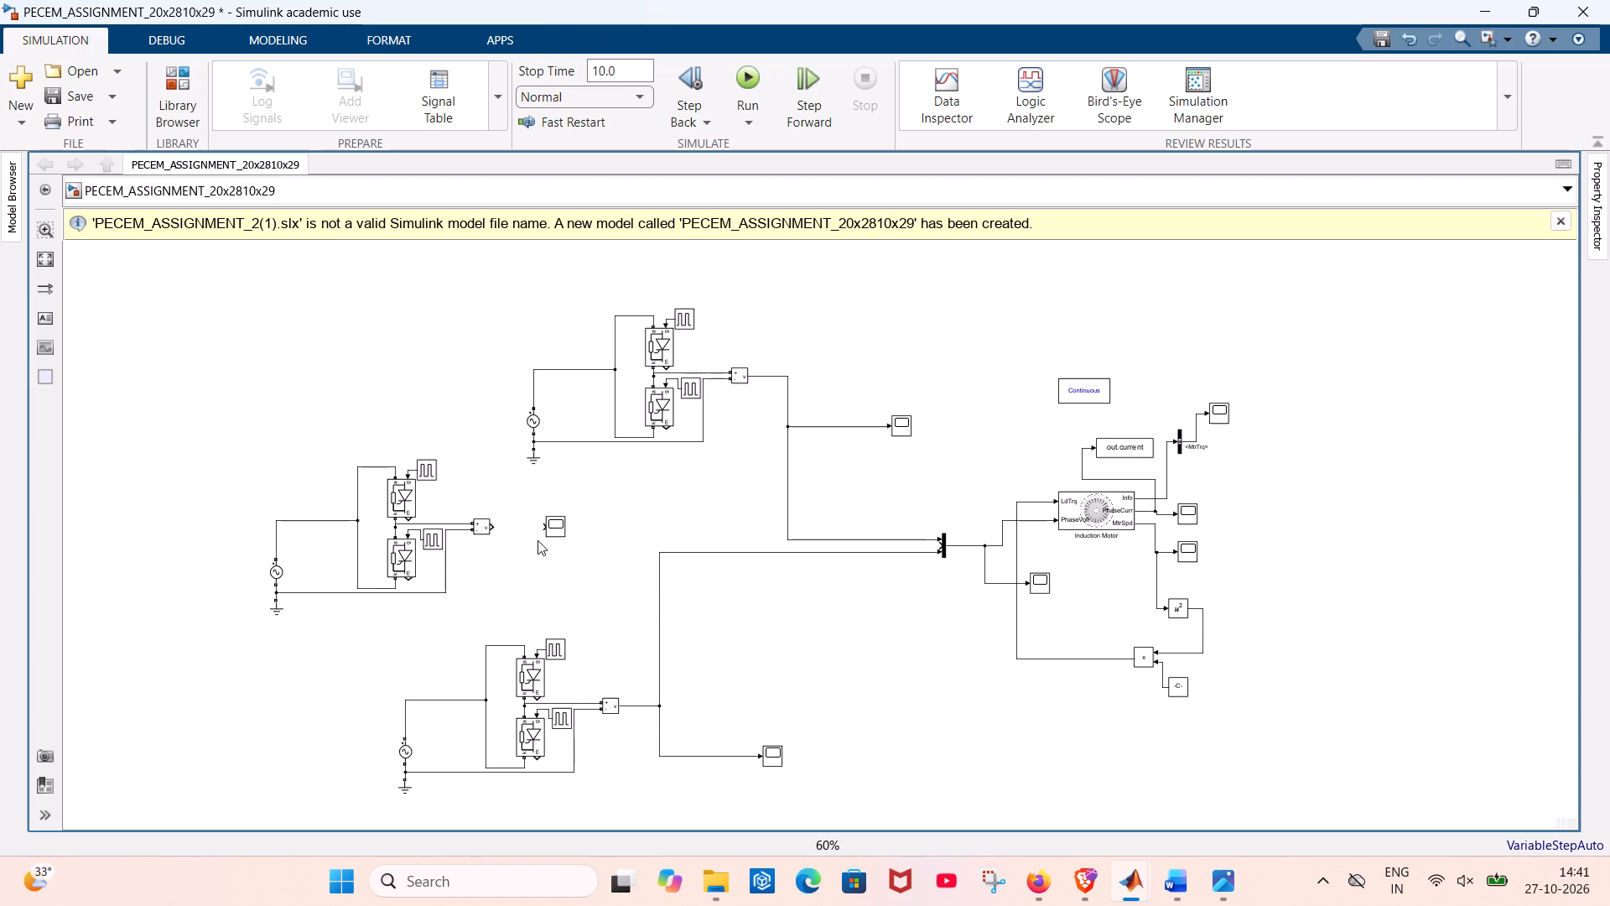
left_click_drag(494, 528, 546, 527)
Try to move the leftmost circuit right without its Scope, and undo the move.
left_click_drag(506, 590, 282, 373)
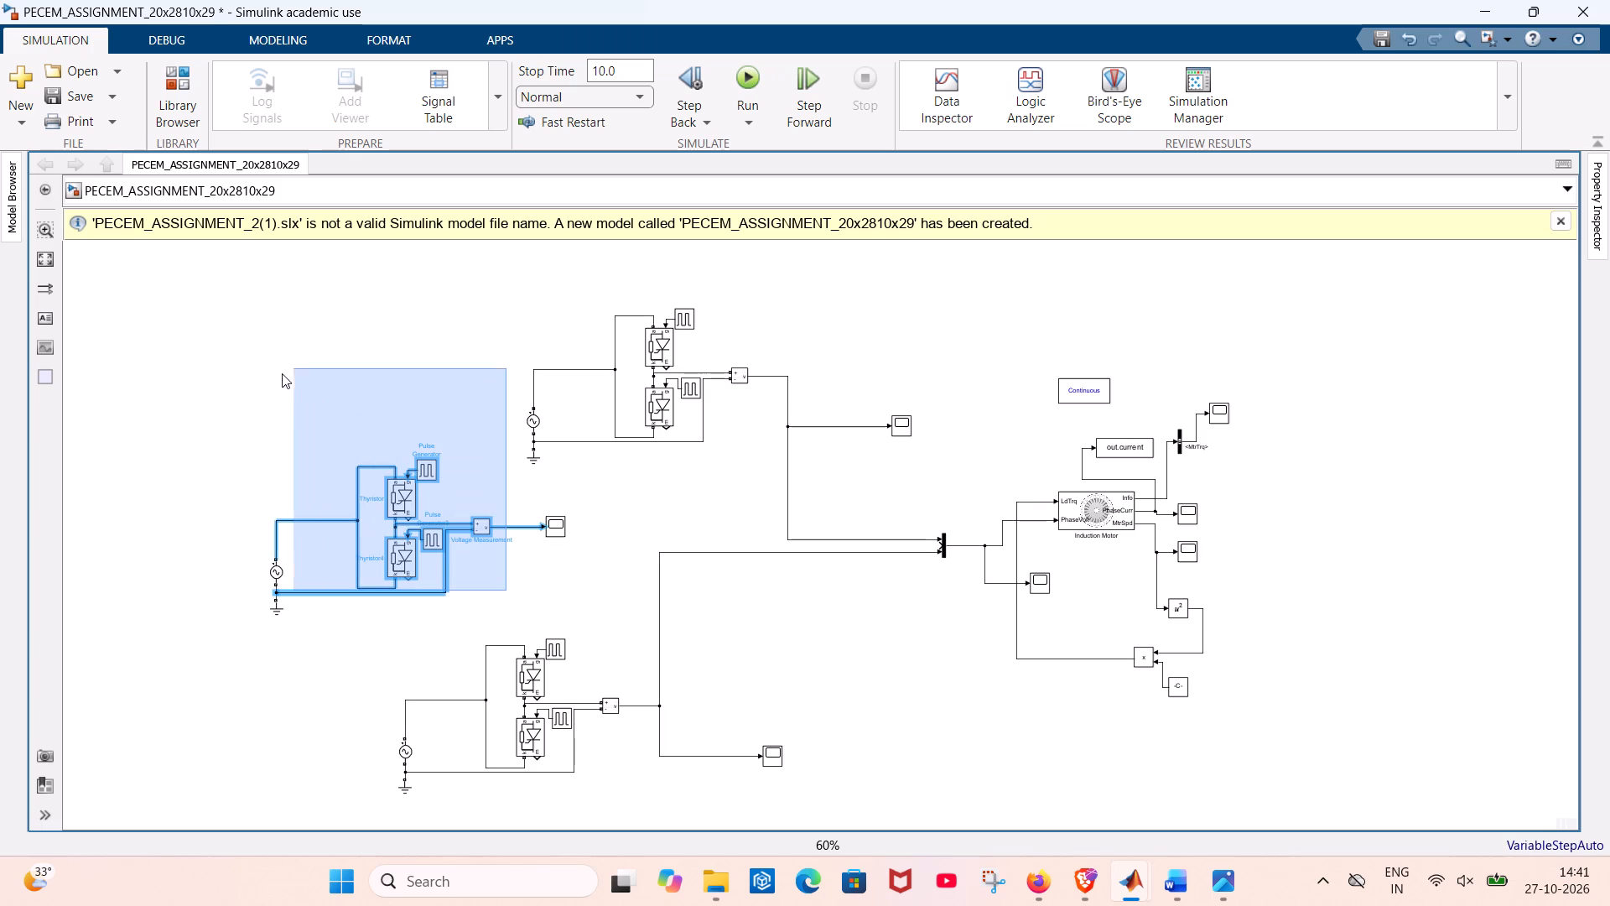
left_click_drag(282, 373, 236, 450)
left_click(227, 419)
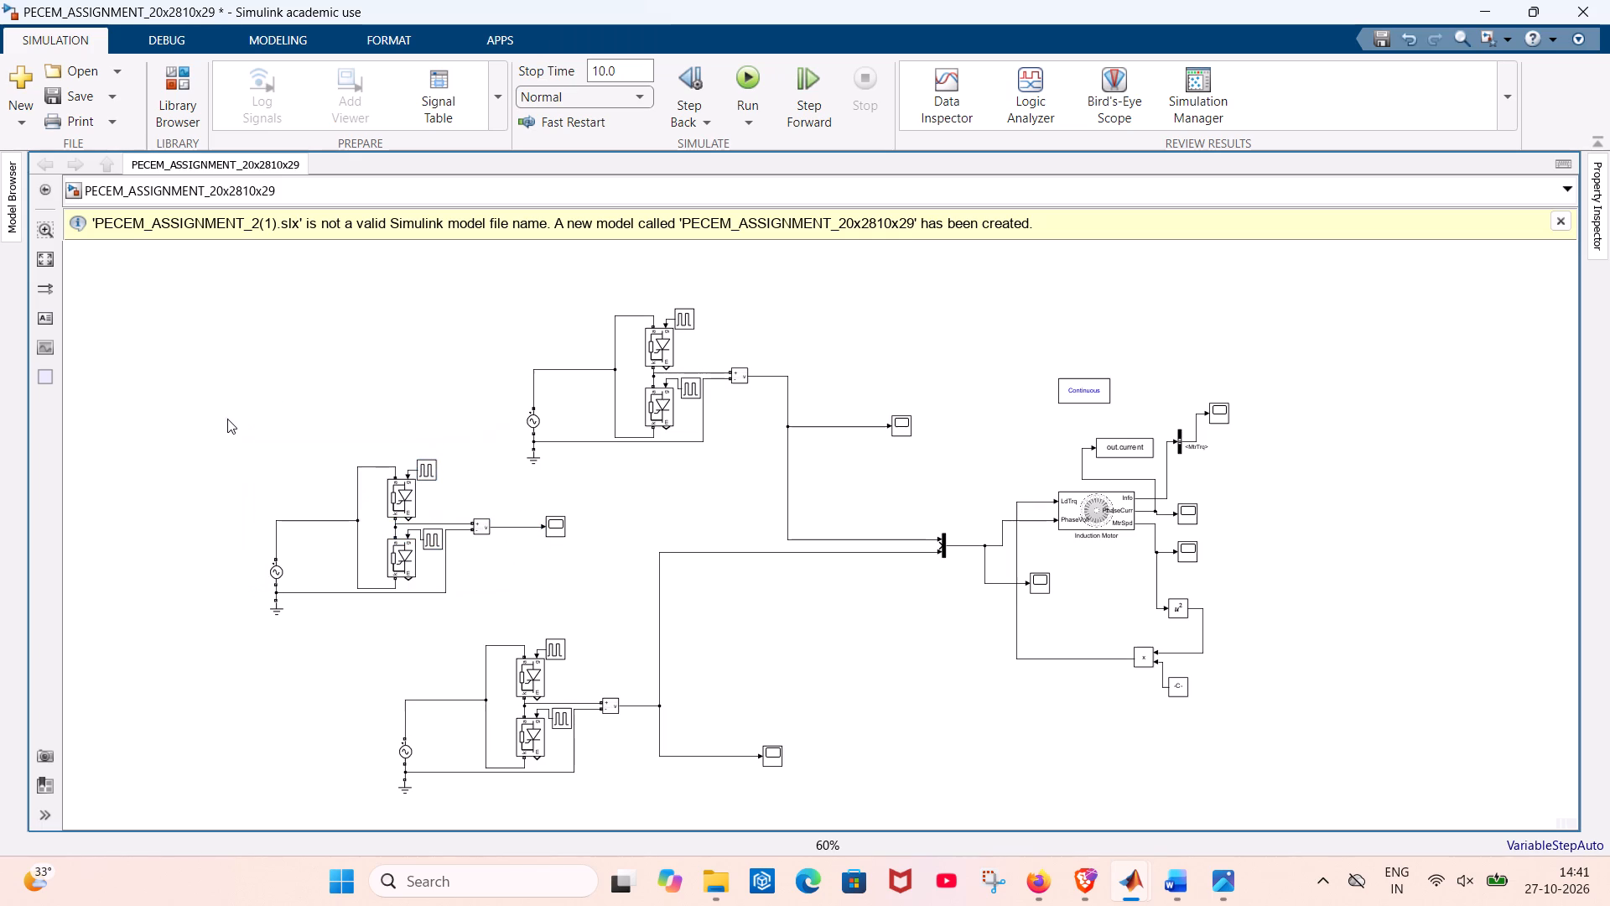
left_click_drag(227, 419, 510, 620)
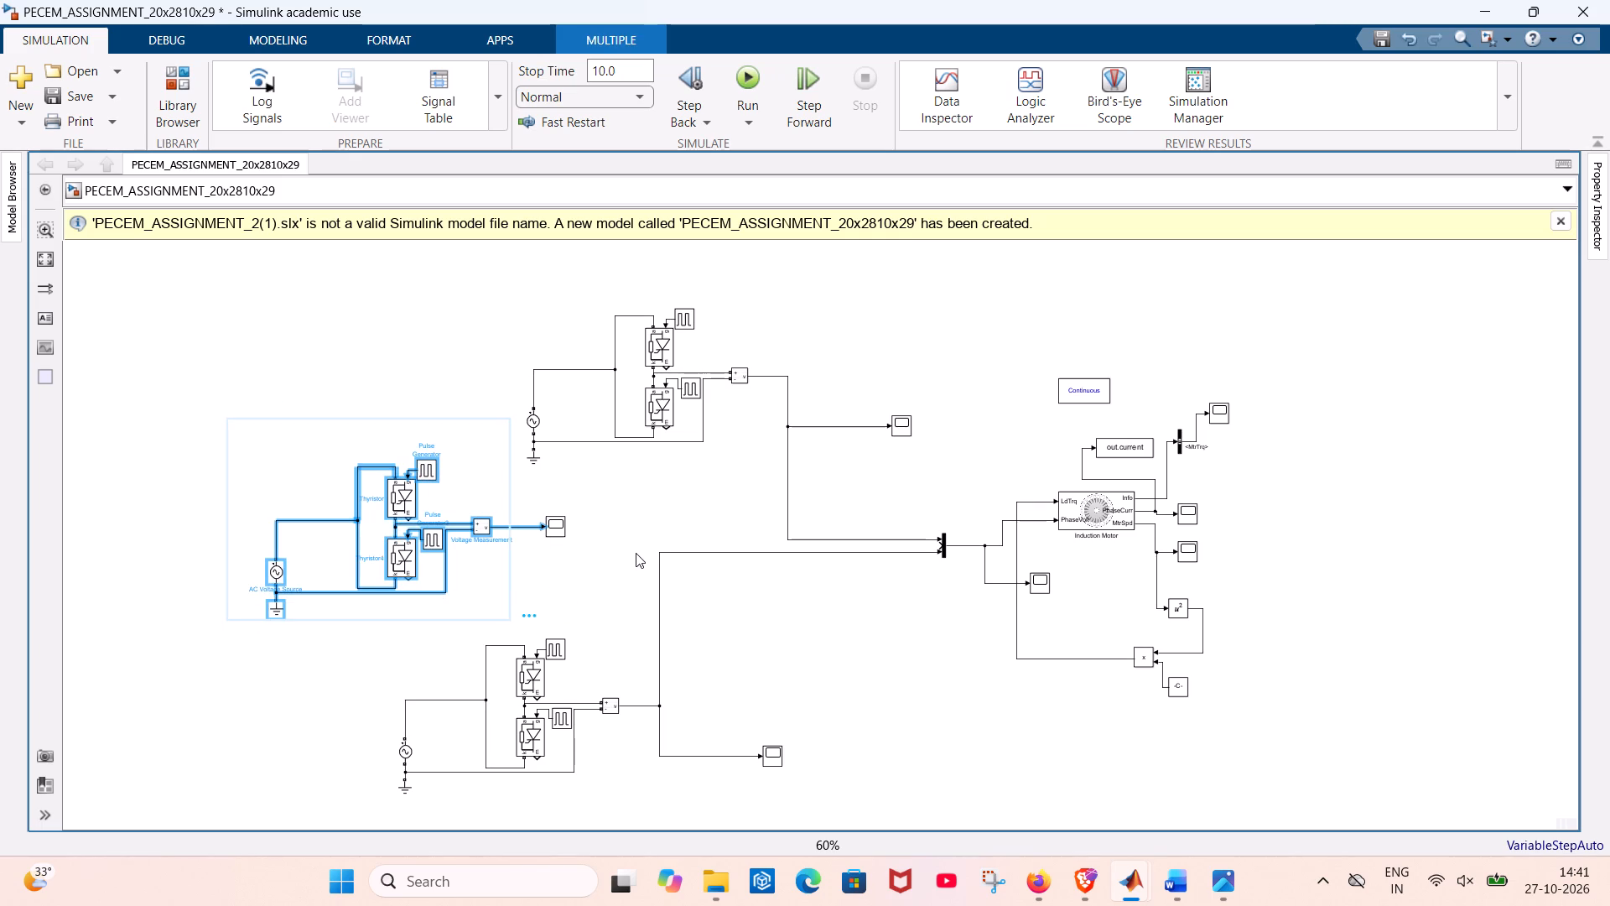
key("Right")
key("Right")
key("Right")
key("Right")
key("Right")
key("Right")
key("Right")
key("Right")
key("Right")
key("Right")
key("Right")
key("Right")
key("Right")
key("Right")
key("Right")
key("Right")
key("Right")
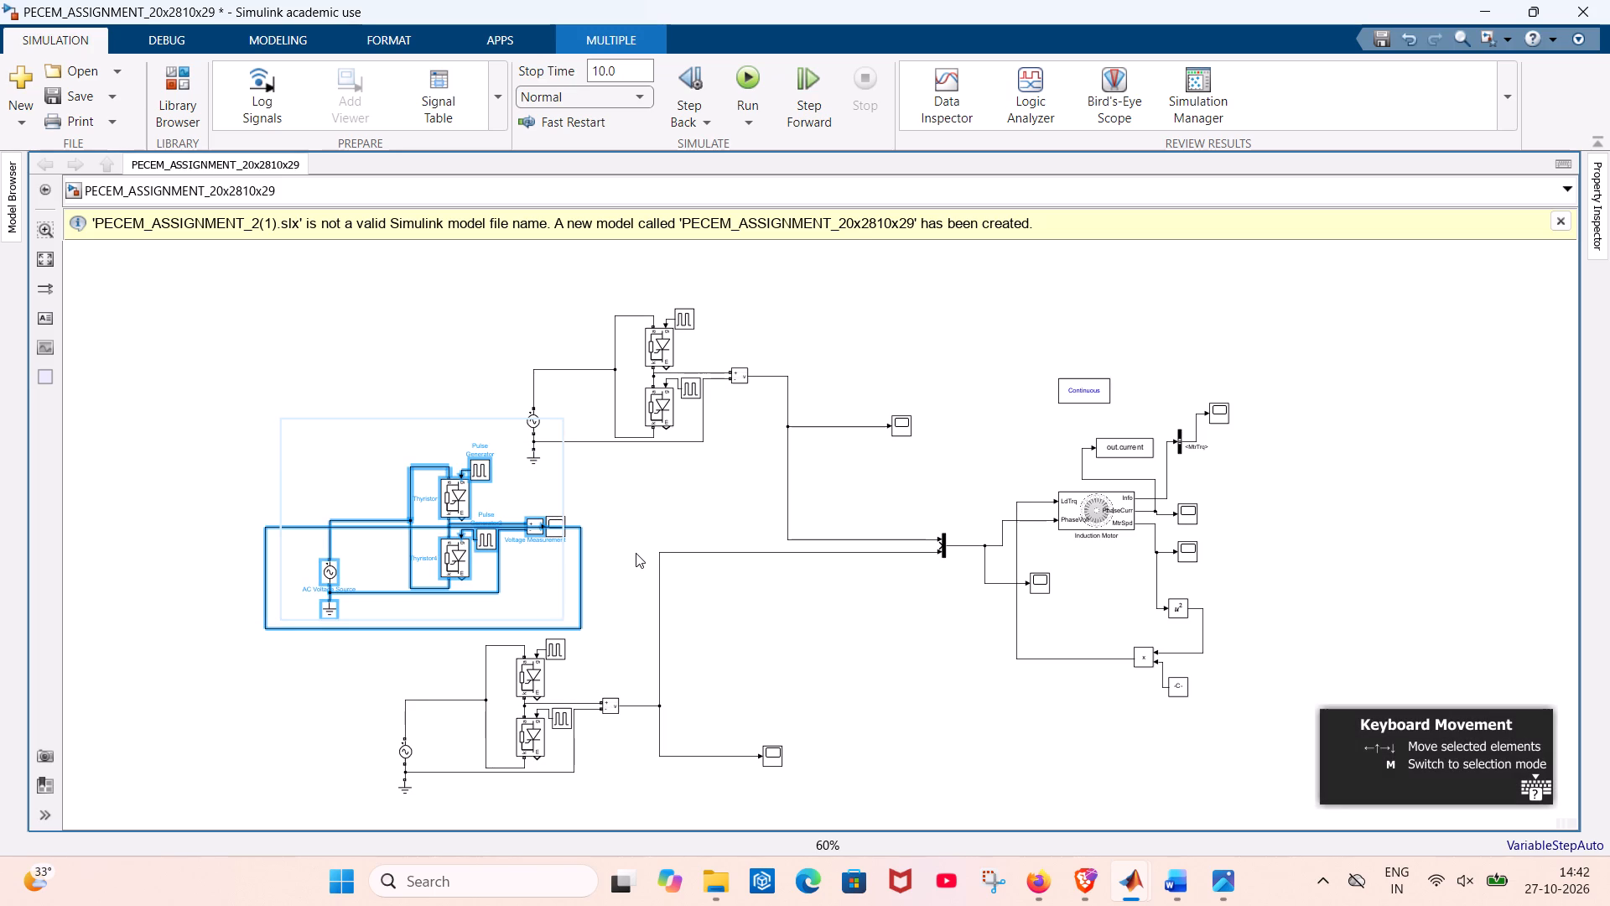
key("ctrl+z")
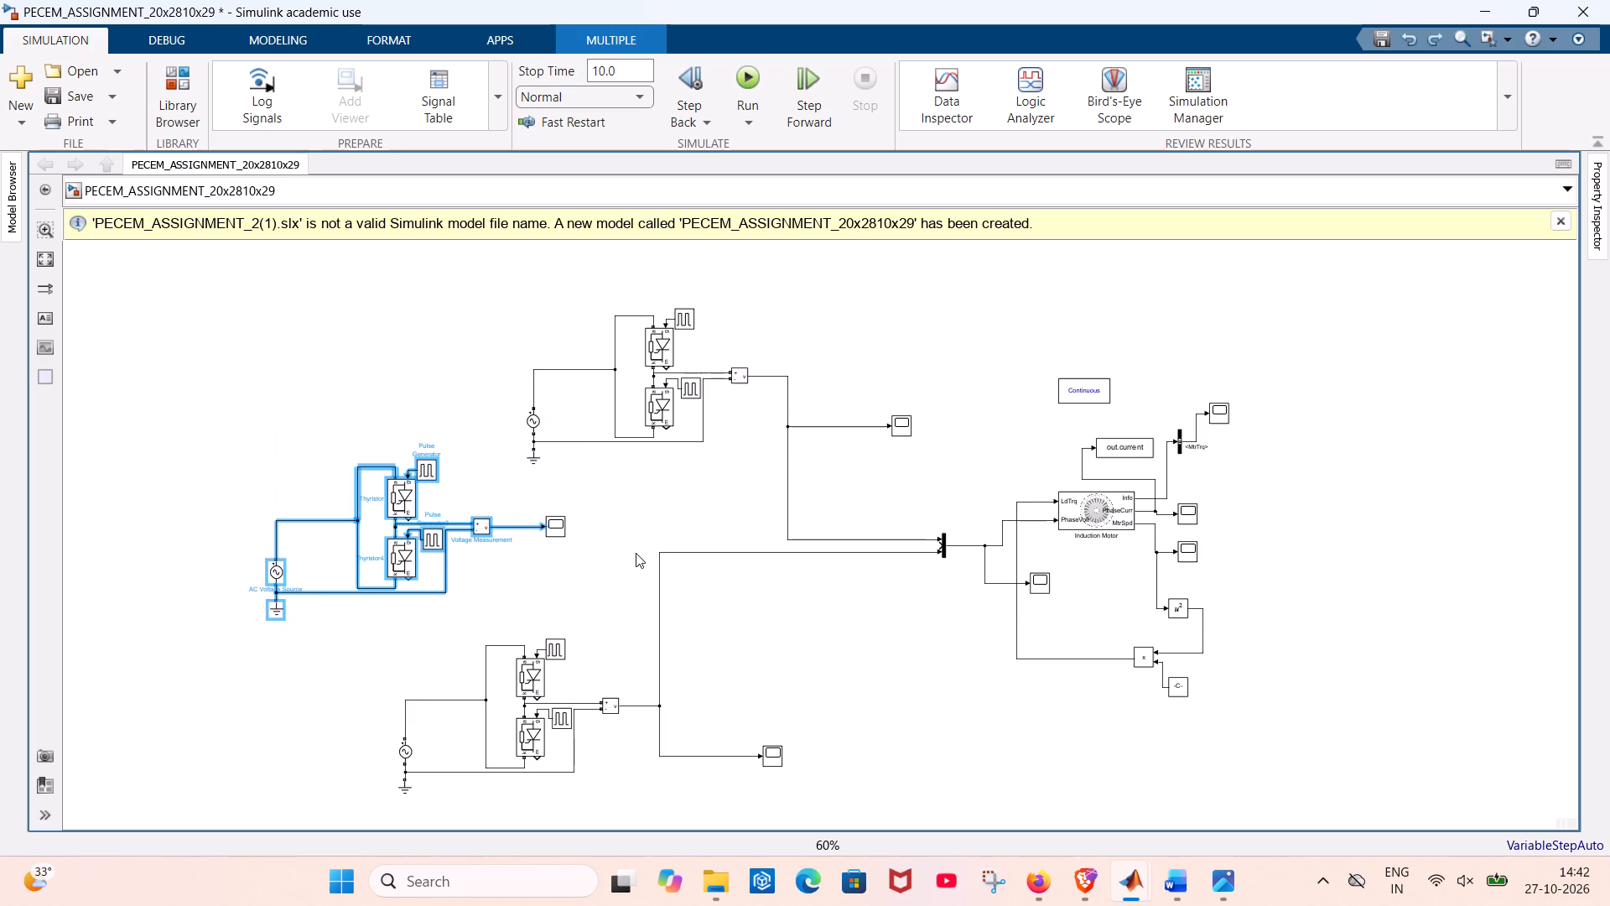
Add the Scope to the leftmost circuit's selection and move them together further right toward the Mux.
left_click(551, 528, "shift")
key("Right")
key("Right")
key("Right")
key("Right")
key("Right")
key("Right")
key("Right")
key("Right")
key("Right")
key("Right")
key("Right")
key("Right")
key("Right")
key("Right")
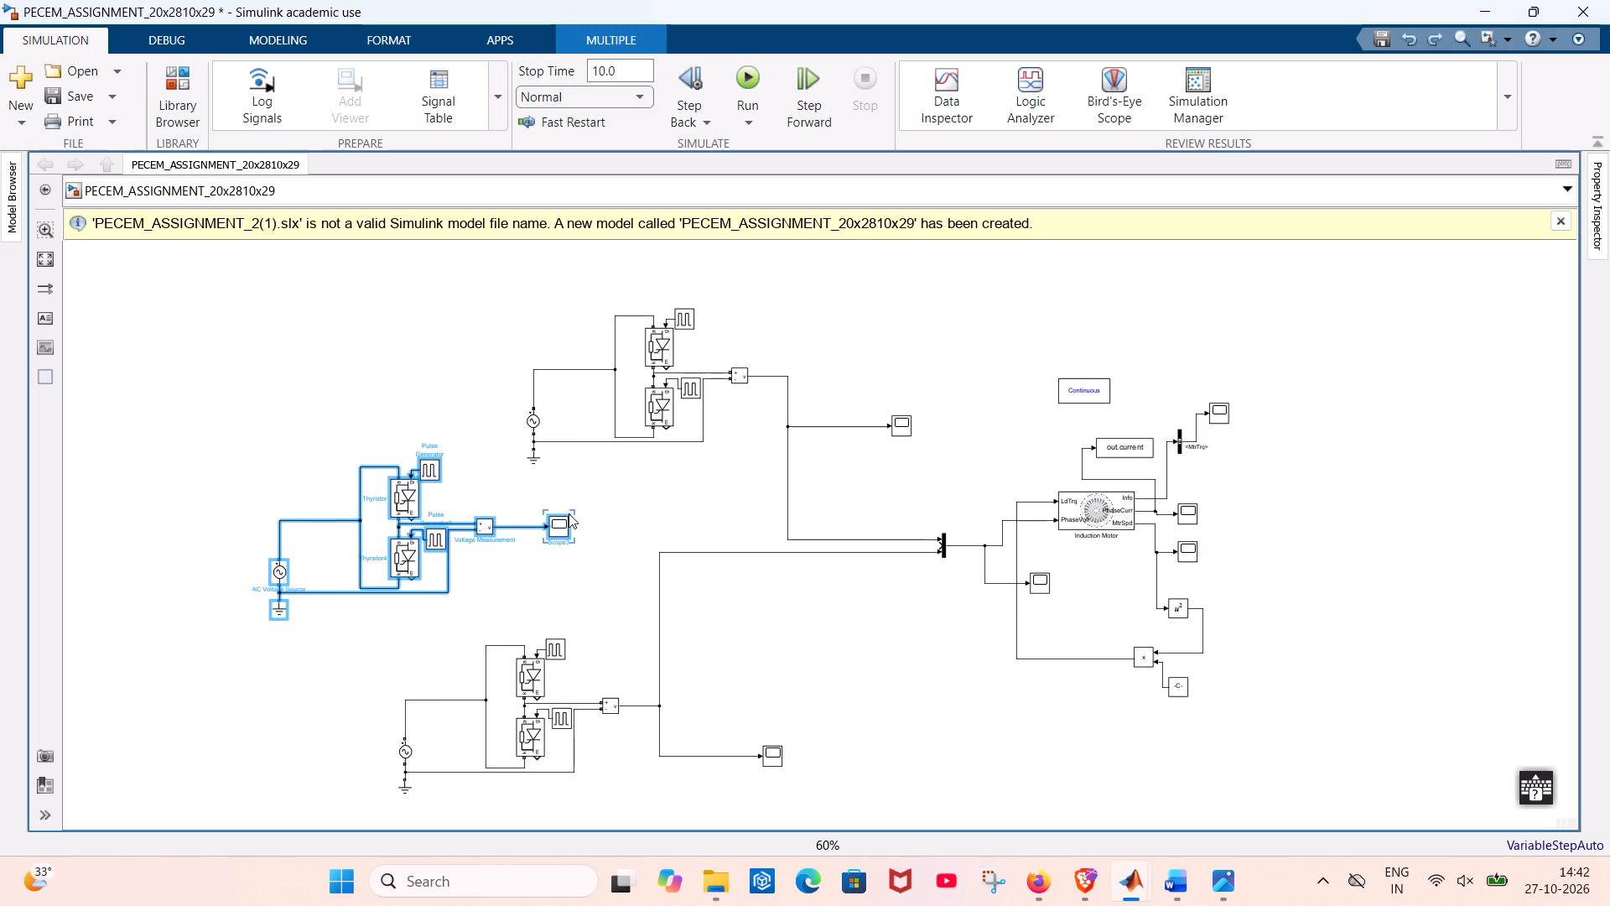
key("Right")
key("Right")
key("Right")
key("Right")
key("Right")
key("Right")
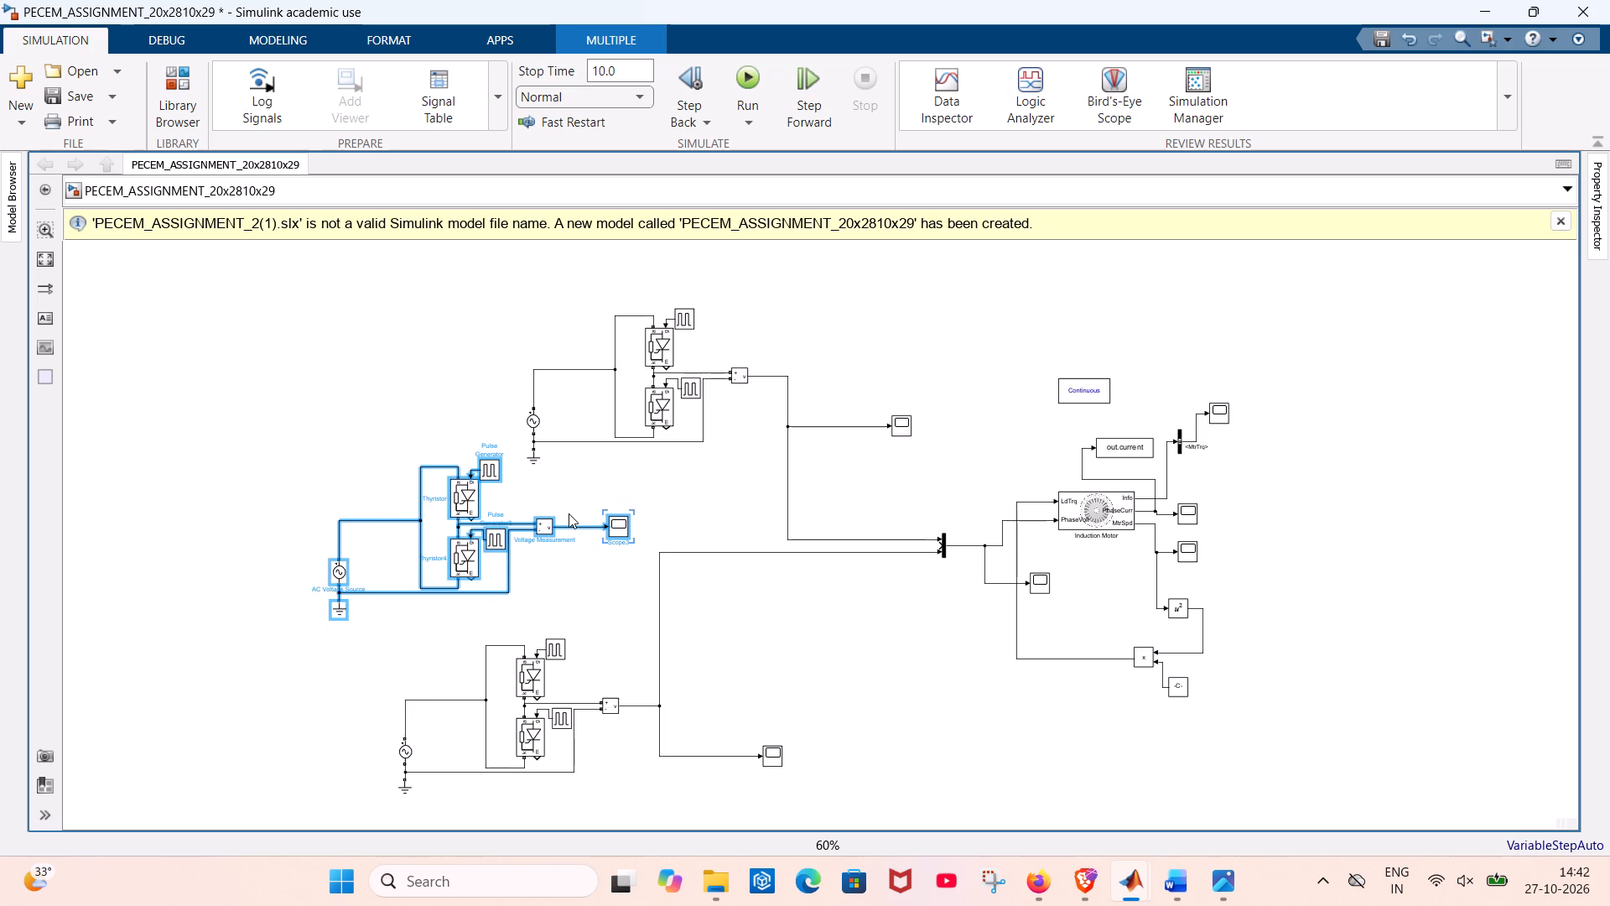
Move the top circuit's Scope closer to its voltage measurement block so that their connection line runs straight.
left_click_drag(898, 421, 841, 362)
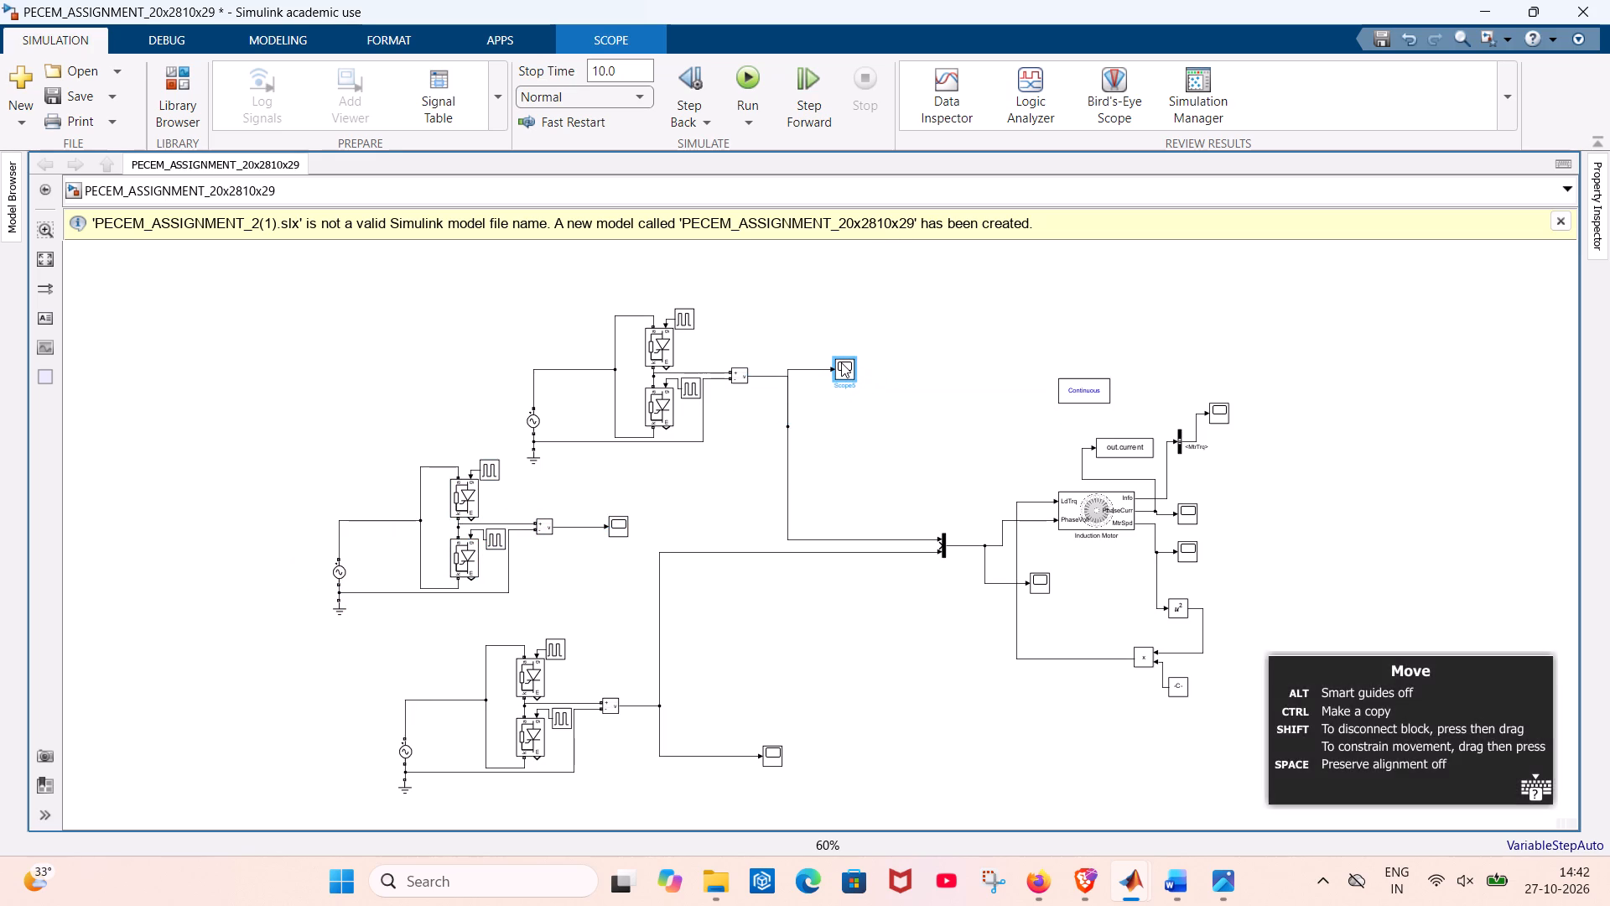
left_click_drag(841, 362, 841, 363)
left_click(803, 366)
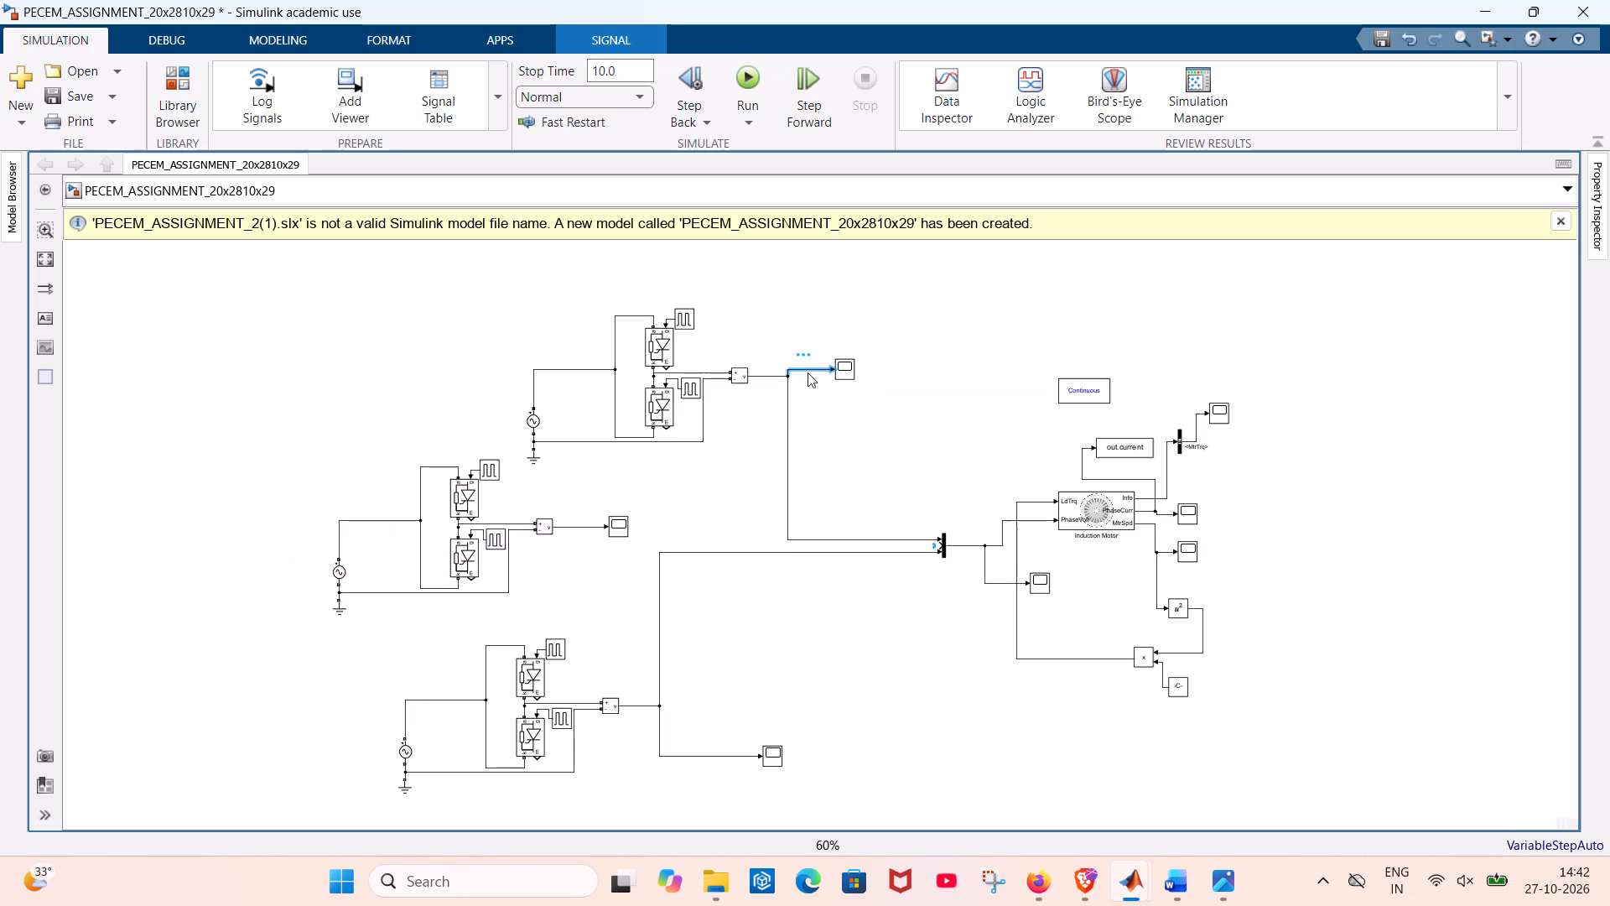
left_click_drag(845, 372, 834, 385)
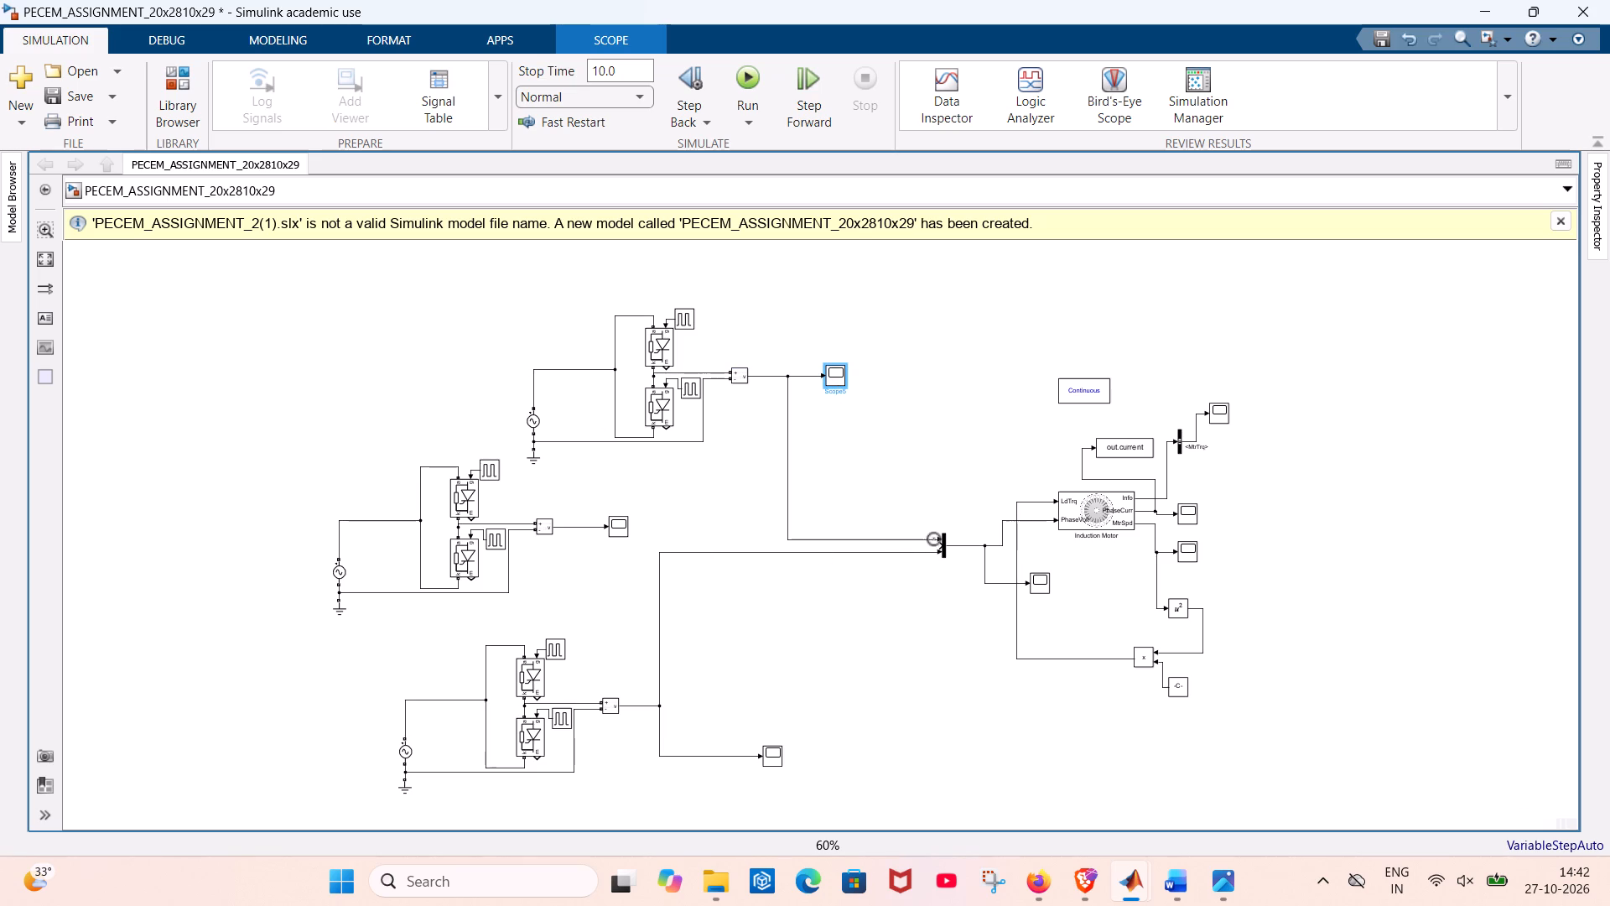
Connect the Mux's second input to the line between the leftmost circuit's voltage measurement and its Scope.
left_click_drag(939, 544, 576, 536)
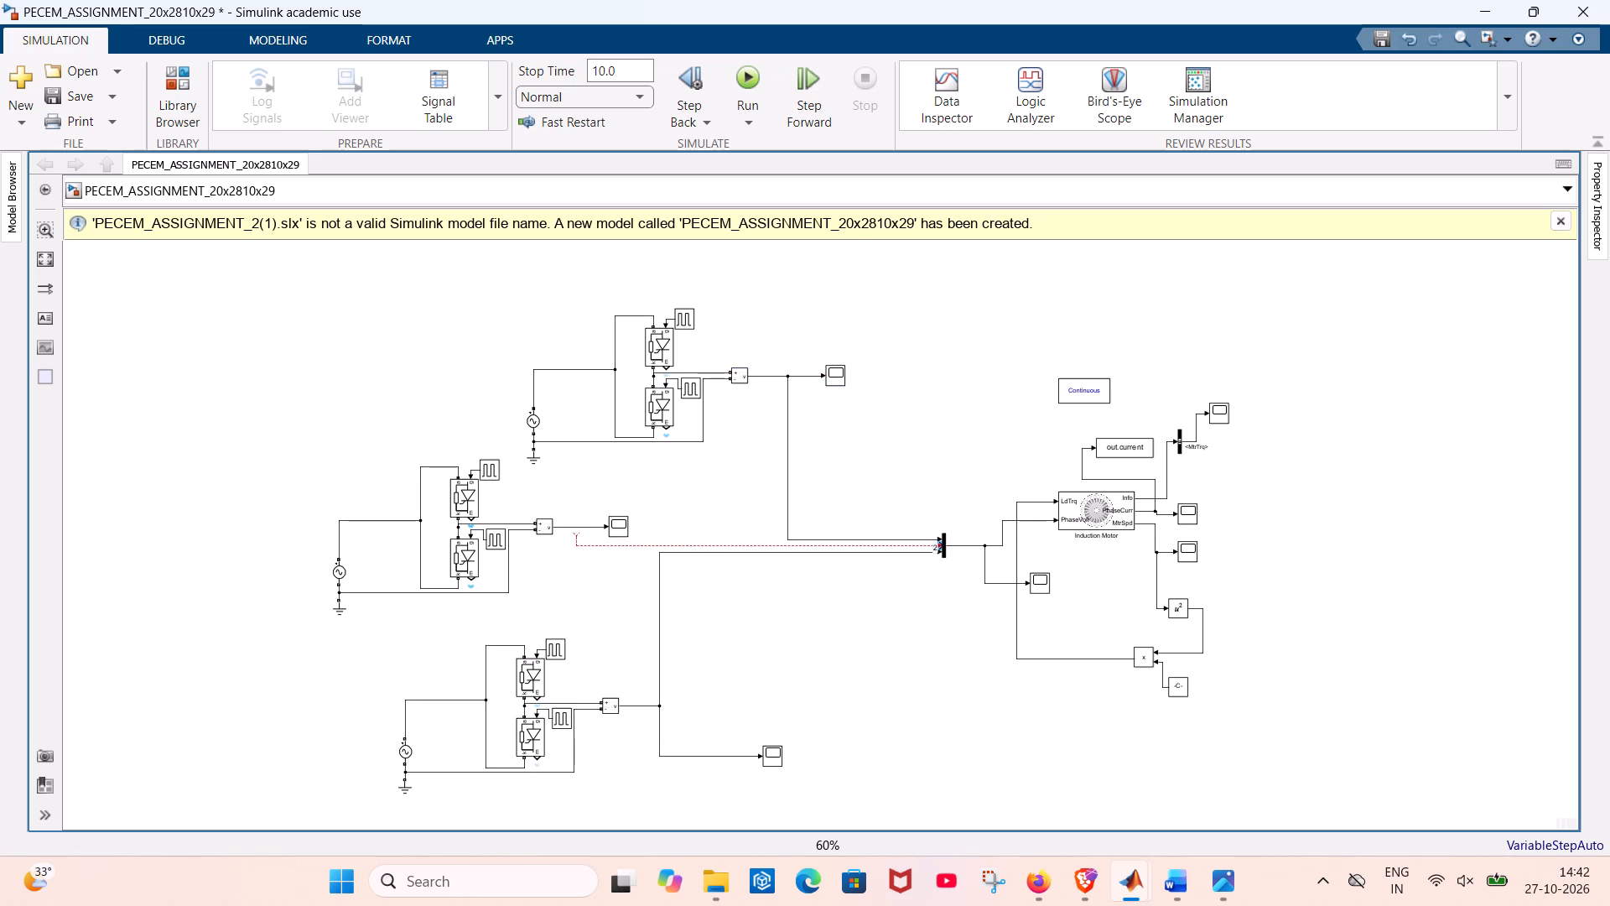
left_click_drag(576, 536, 582, 530)
left_click(932, 477)
Move the bottom circuit's Scope closer to its voltage measurement block, level with the block's output.
left_click_drag(767, 758, 711, 711)
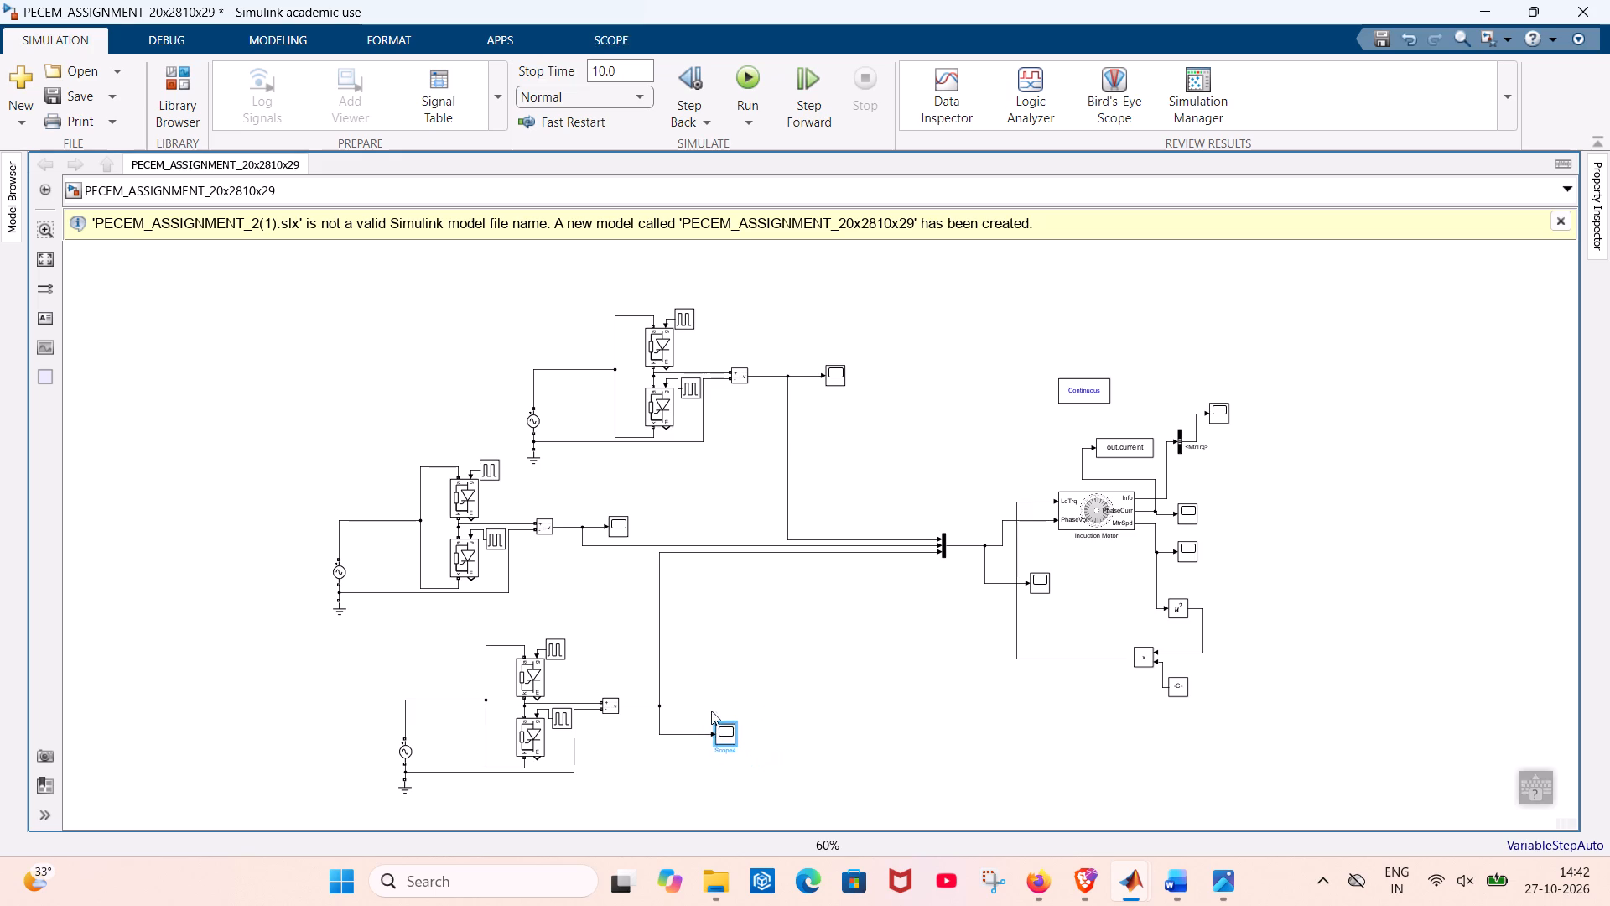
left_click_drag(711, 711, 700, 704)
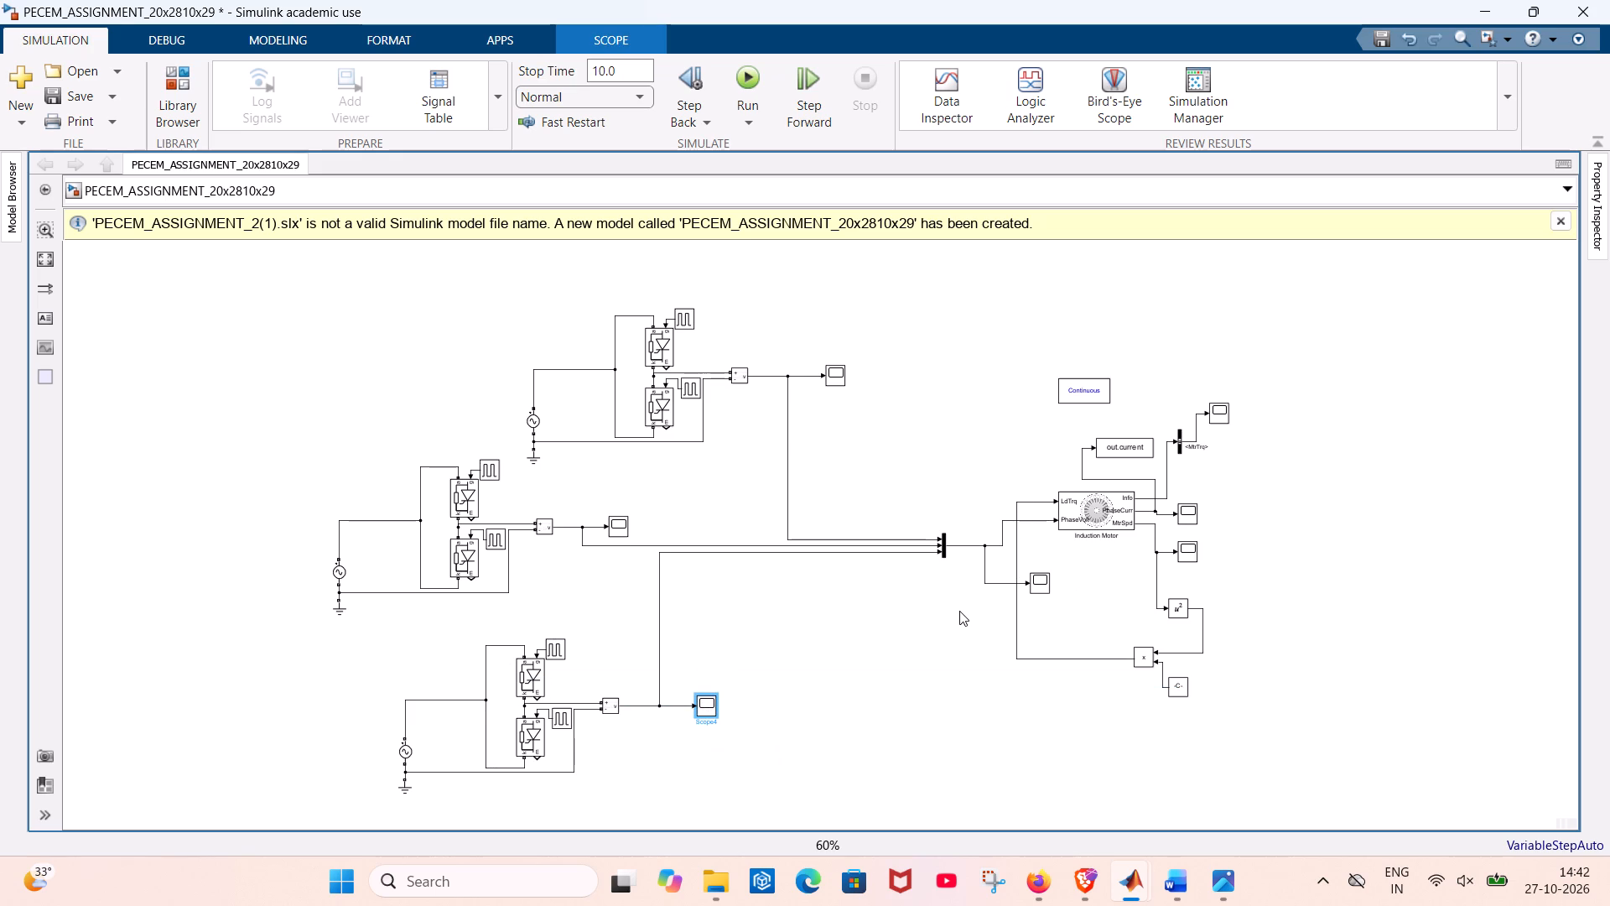
Open the block parameters of the Induction Motor.
middle_click_drag(959, 611, 740, 611)
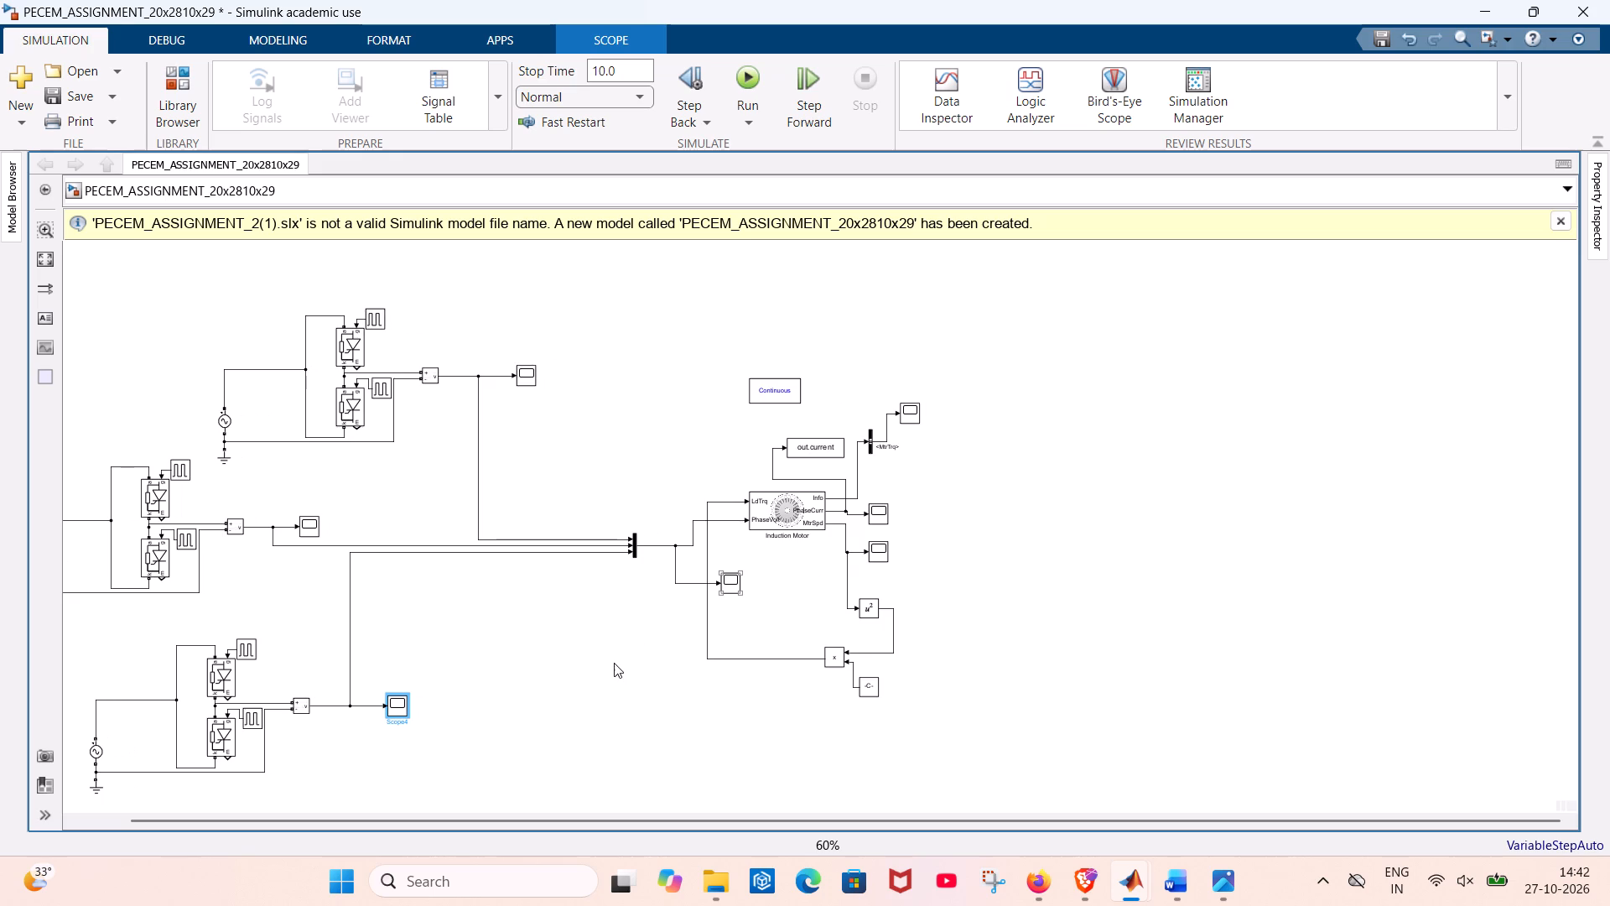
middle_click_drag(614, 663, 833, 622)
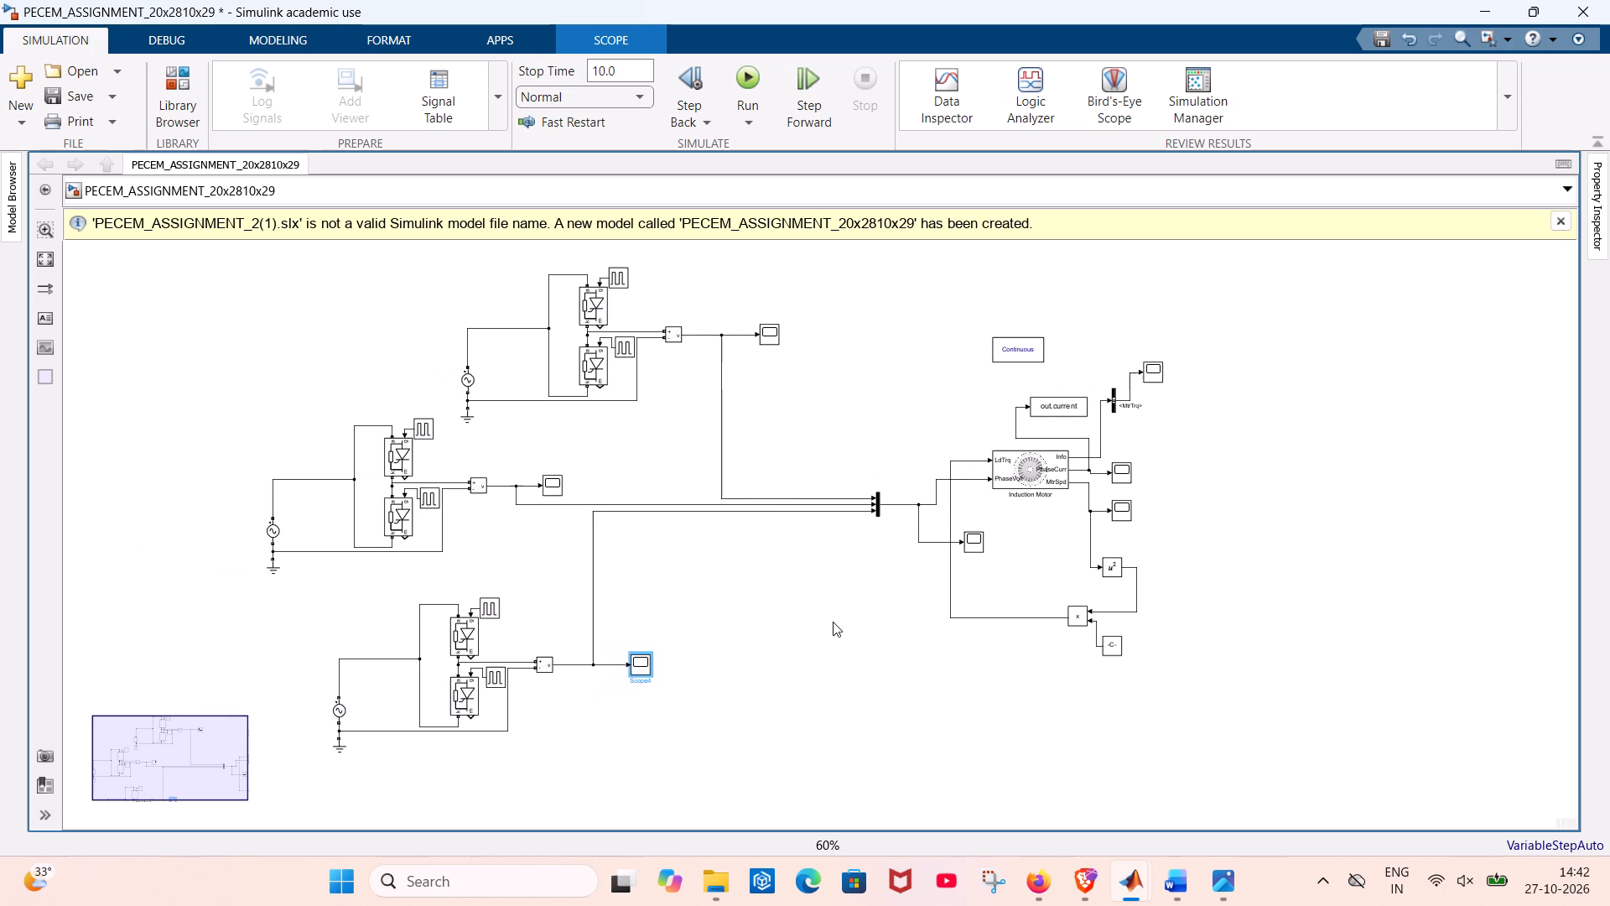
left_click(828, 622)
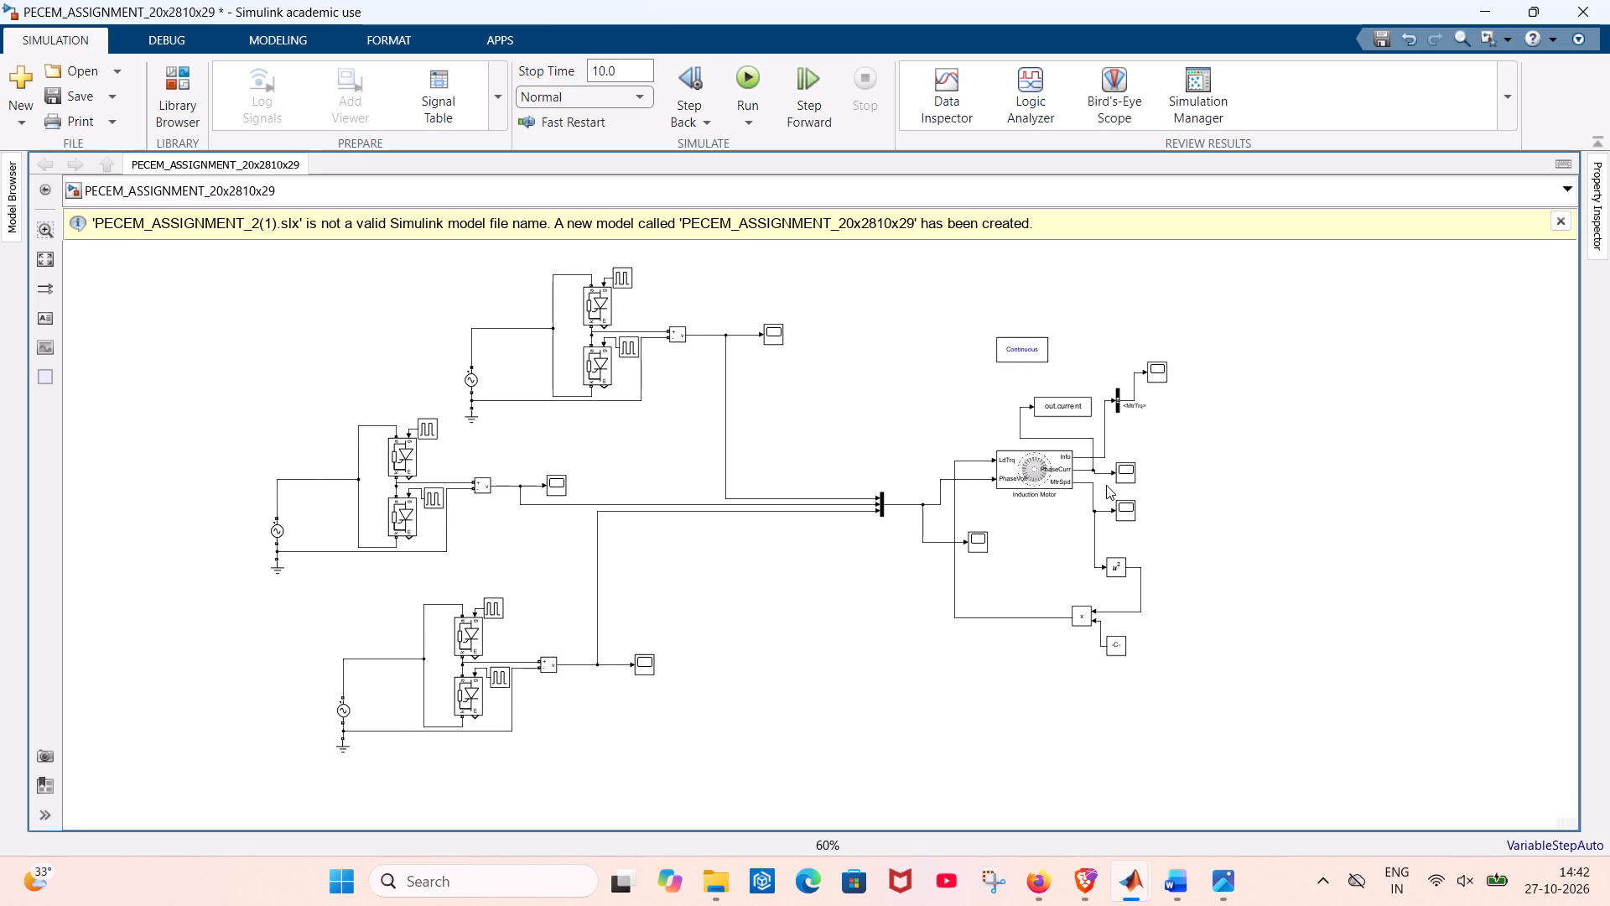
double_click(1029, 480)
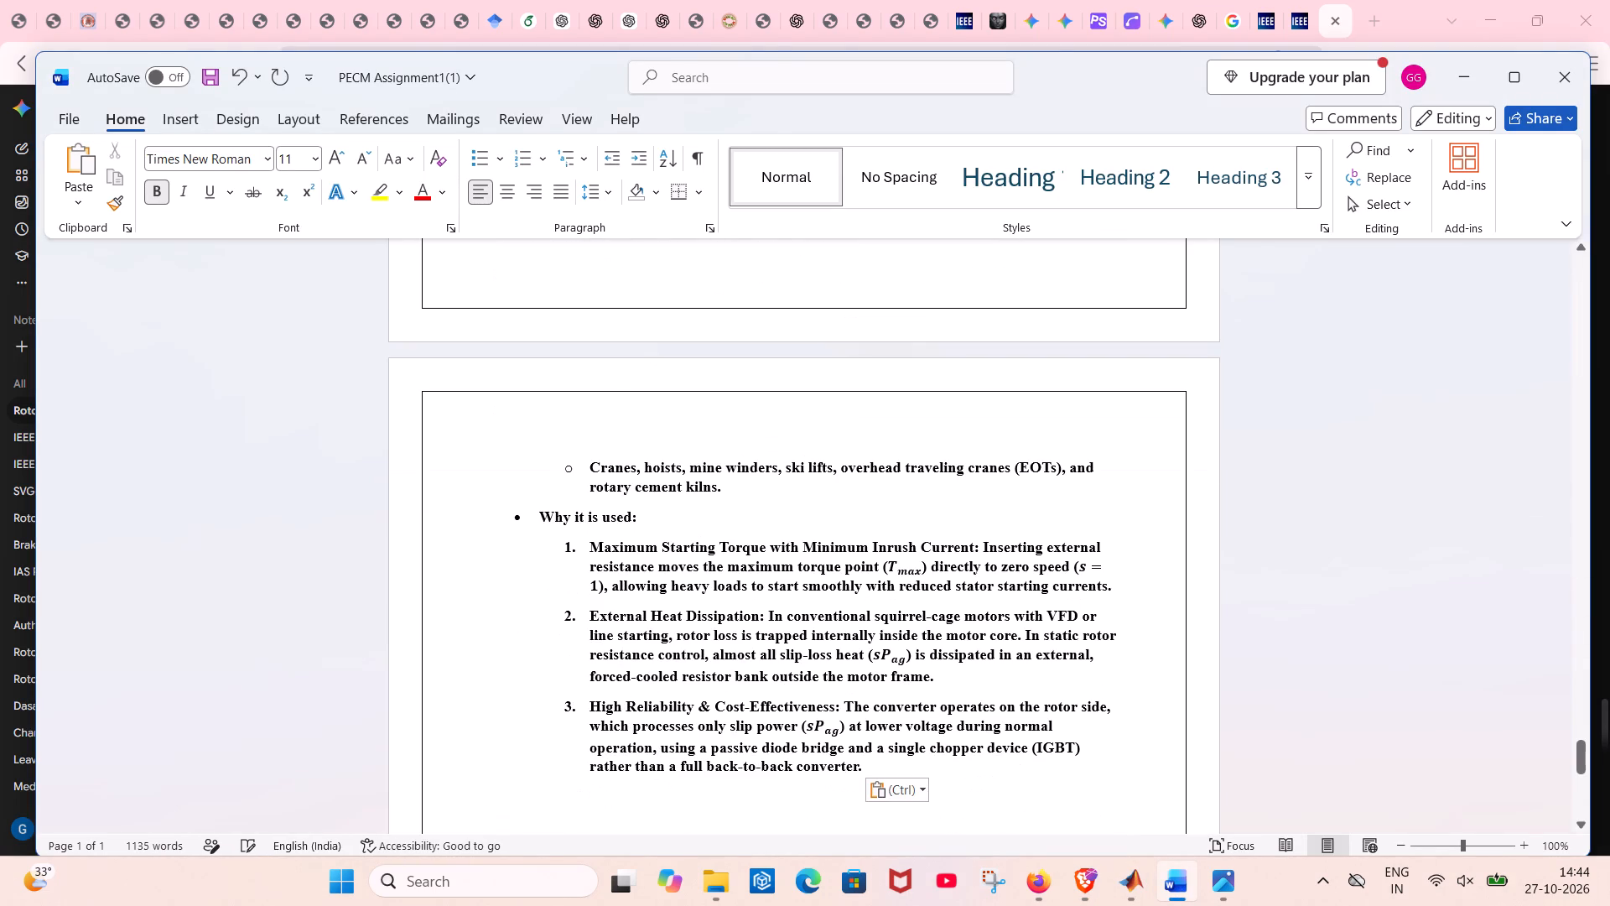
Review the pasted solution from its end back to the first page, checking the tables, MATLAB code, equations and parameter list.
scroll(1003, 742, "up", 3)
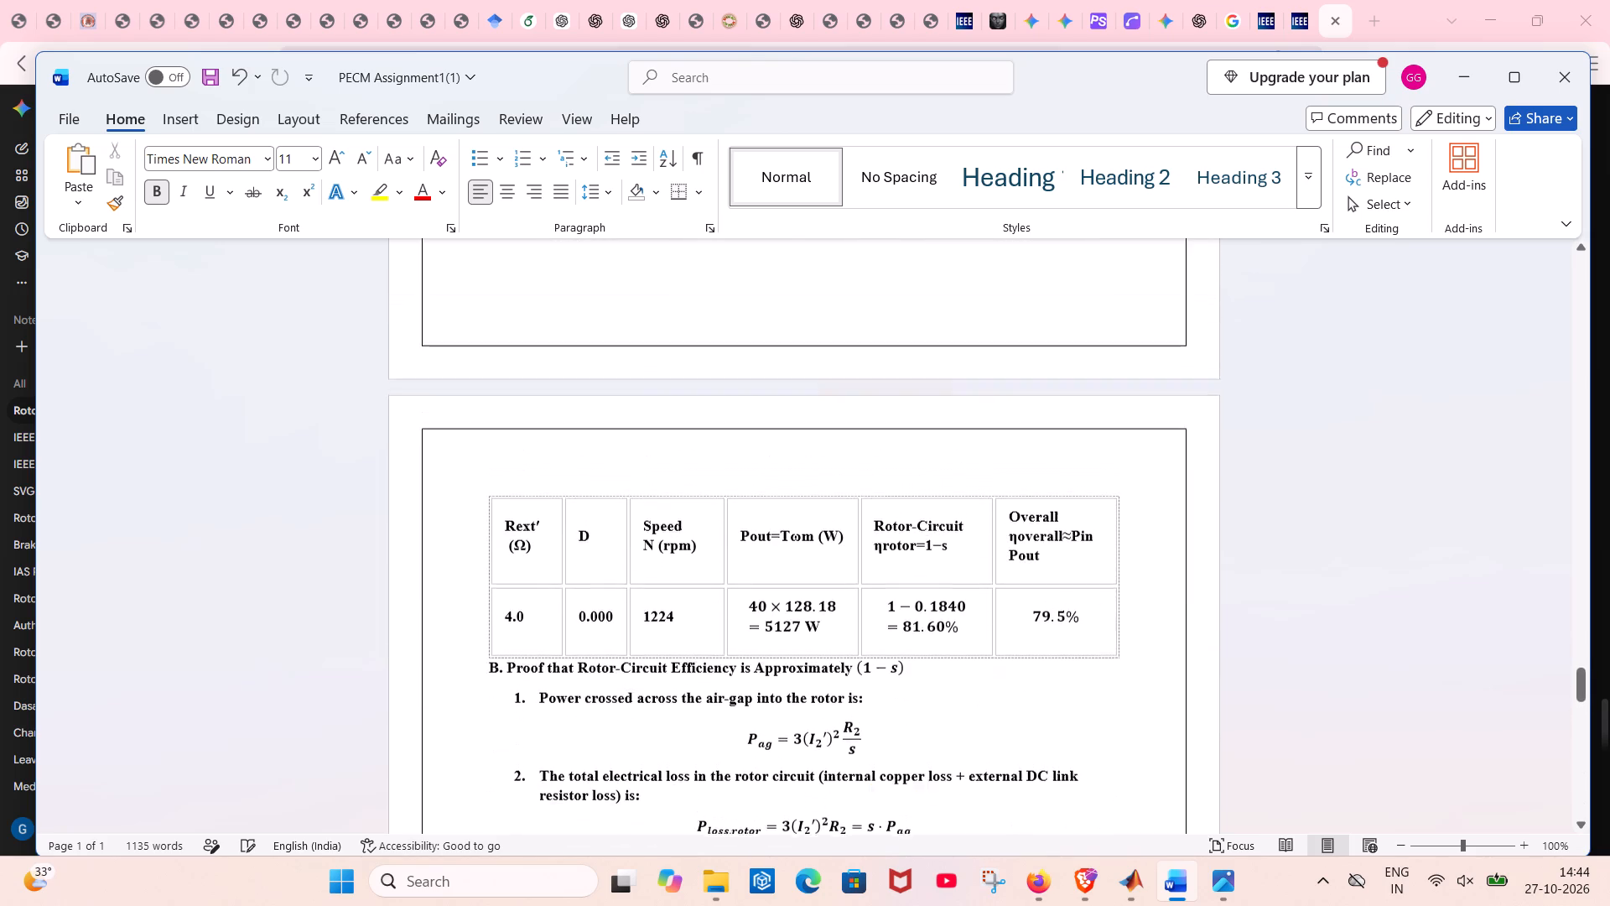
scroll(1003, 742, "up", 1)
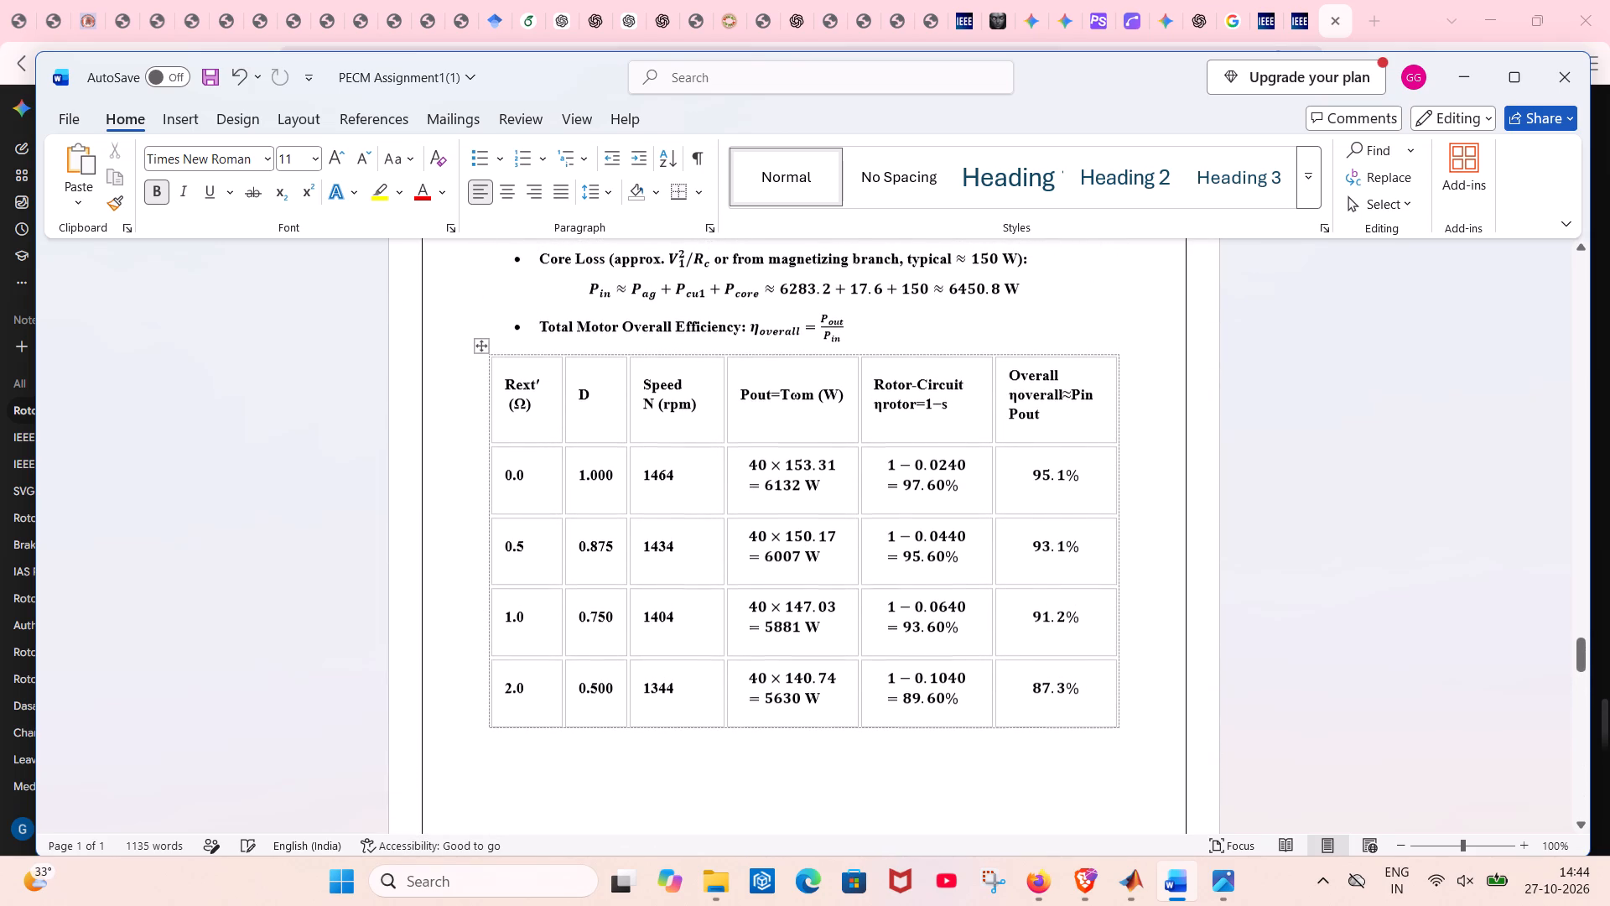
scroll(1003, 742, "up", 5)
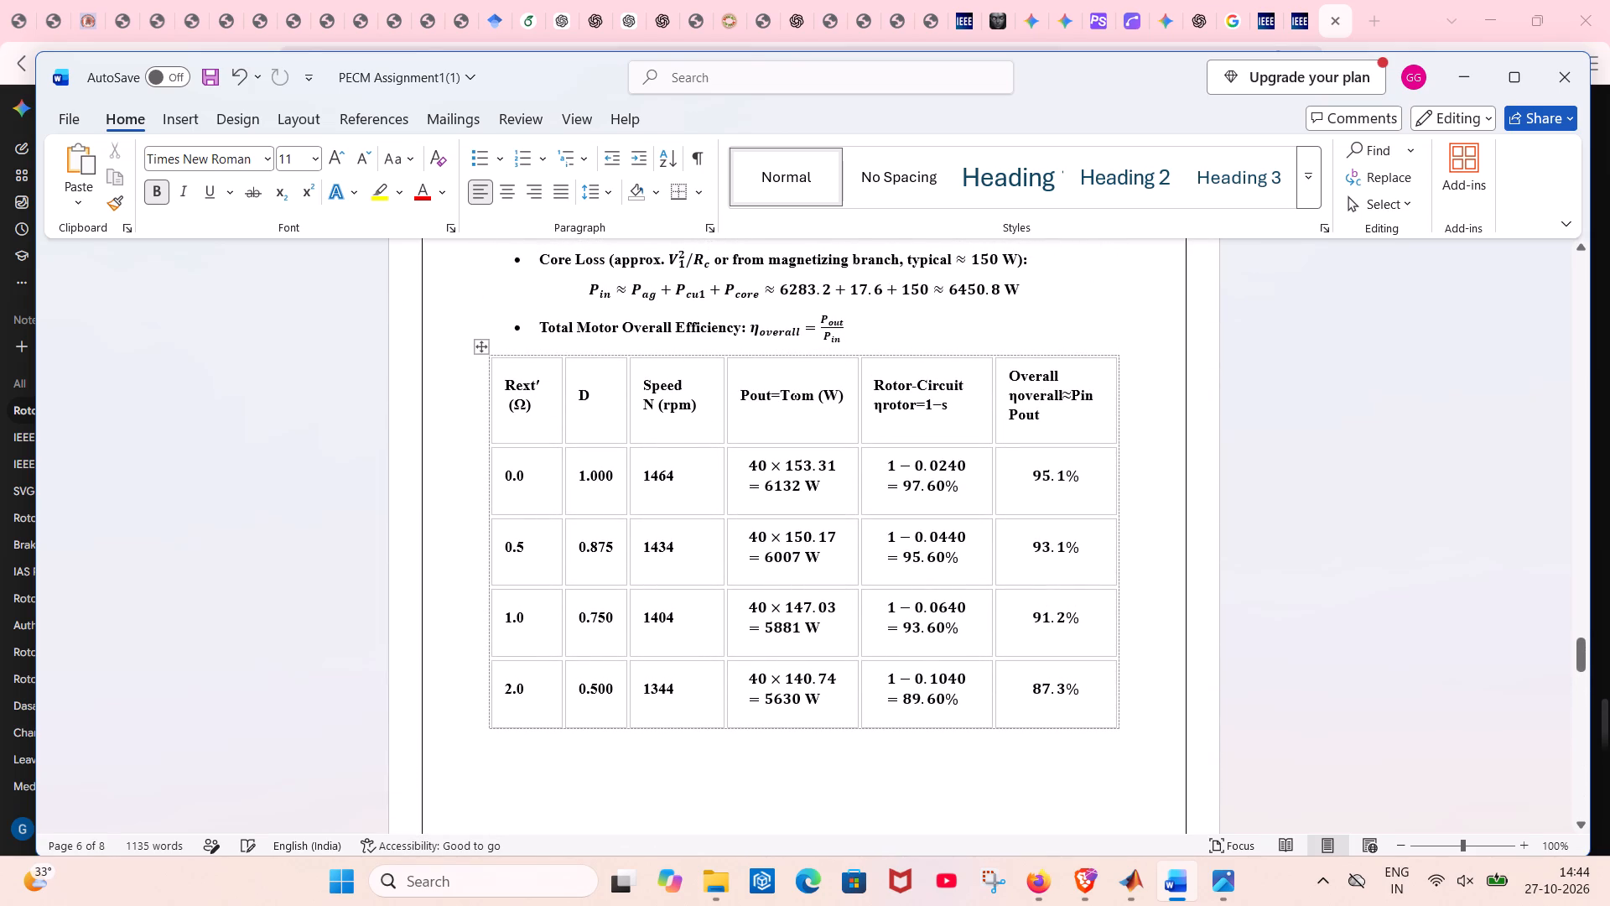
scroll(1003, 742, "up", 6)
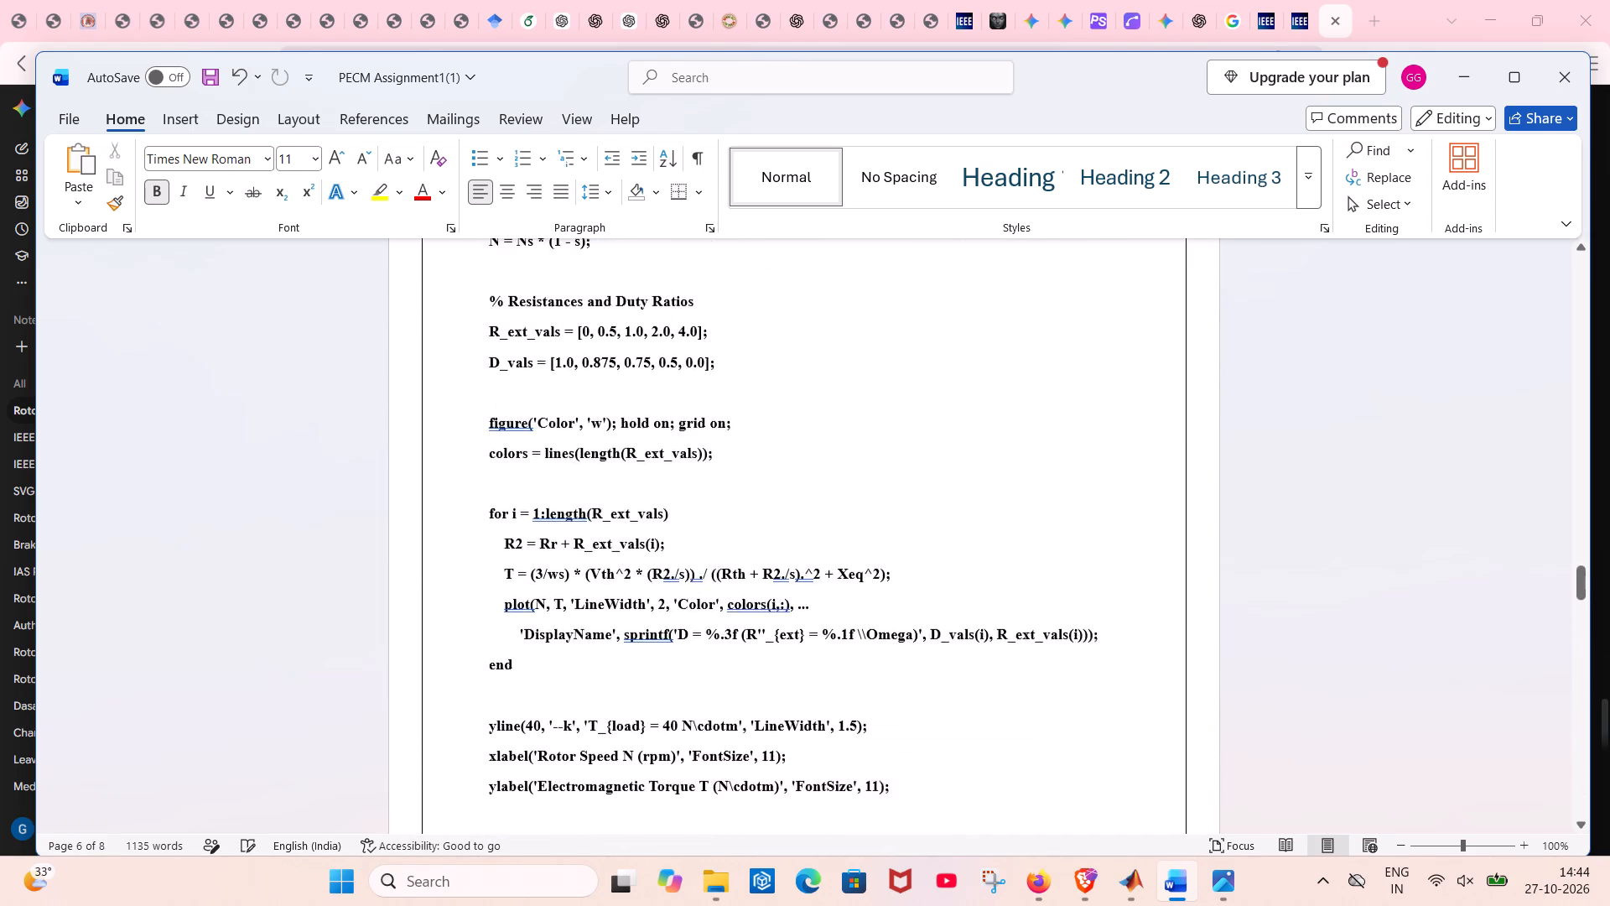
scroll(1003, 742, "up", 5)
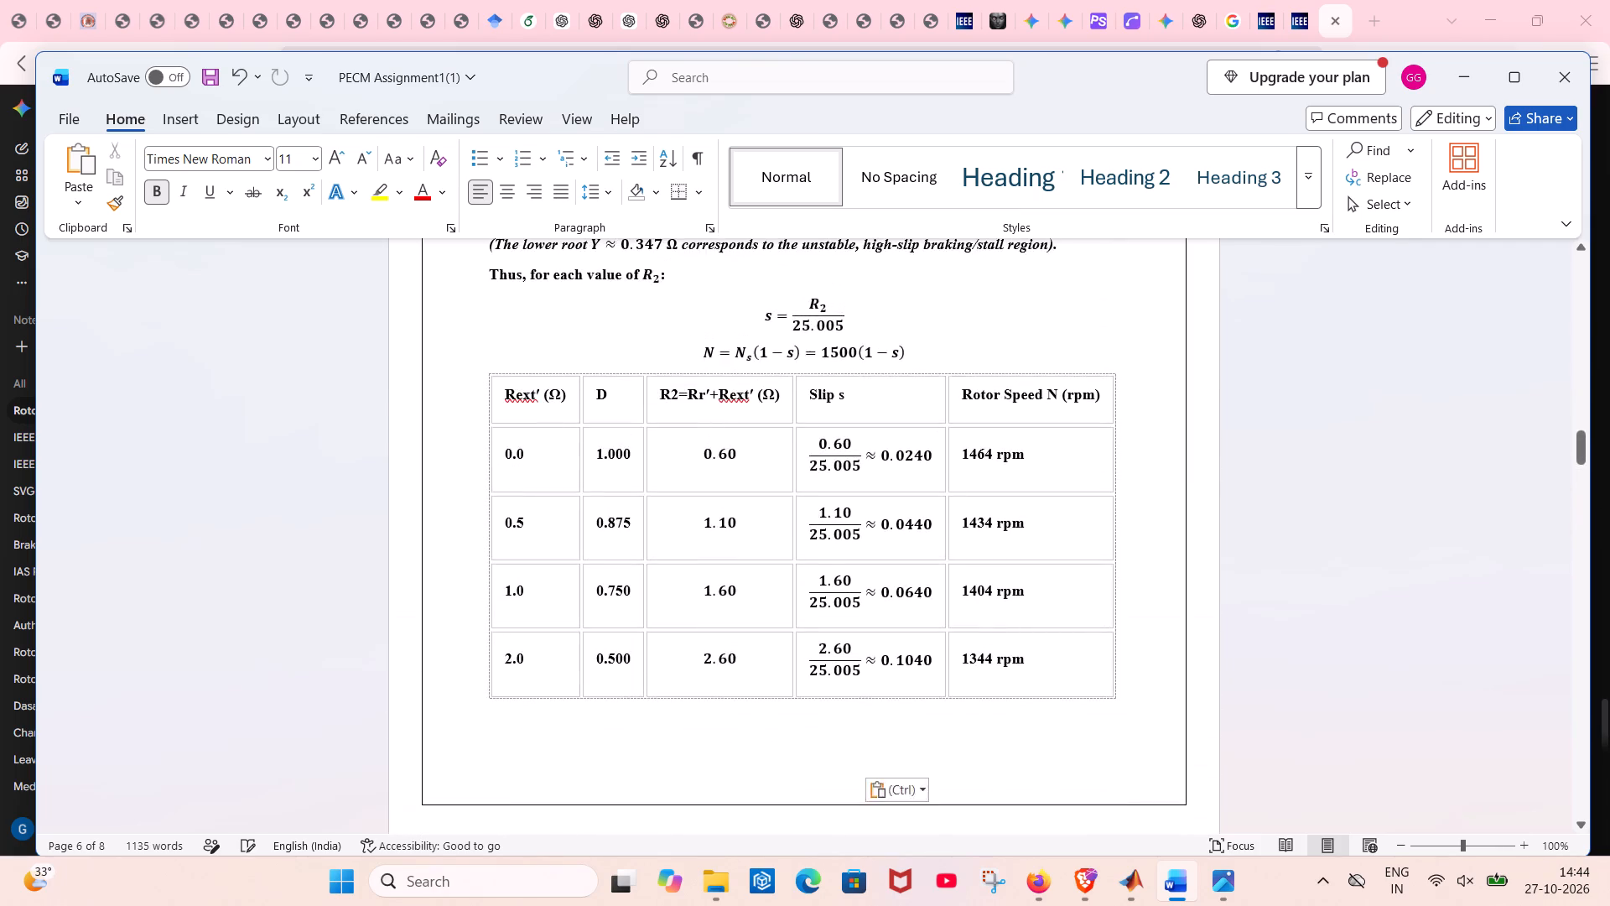
scroll(1003, 742, "down", 5)
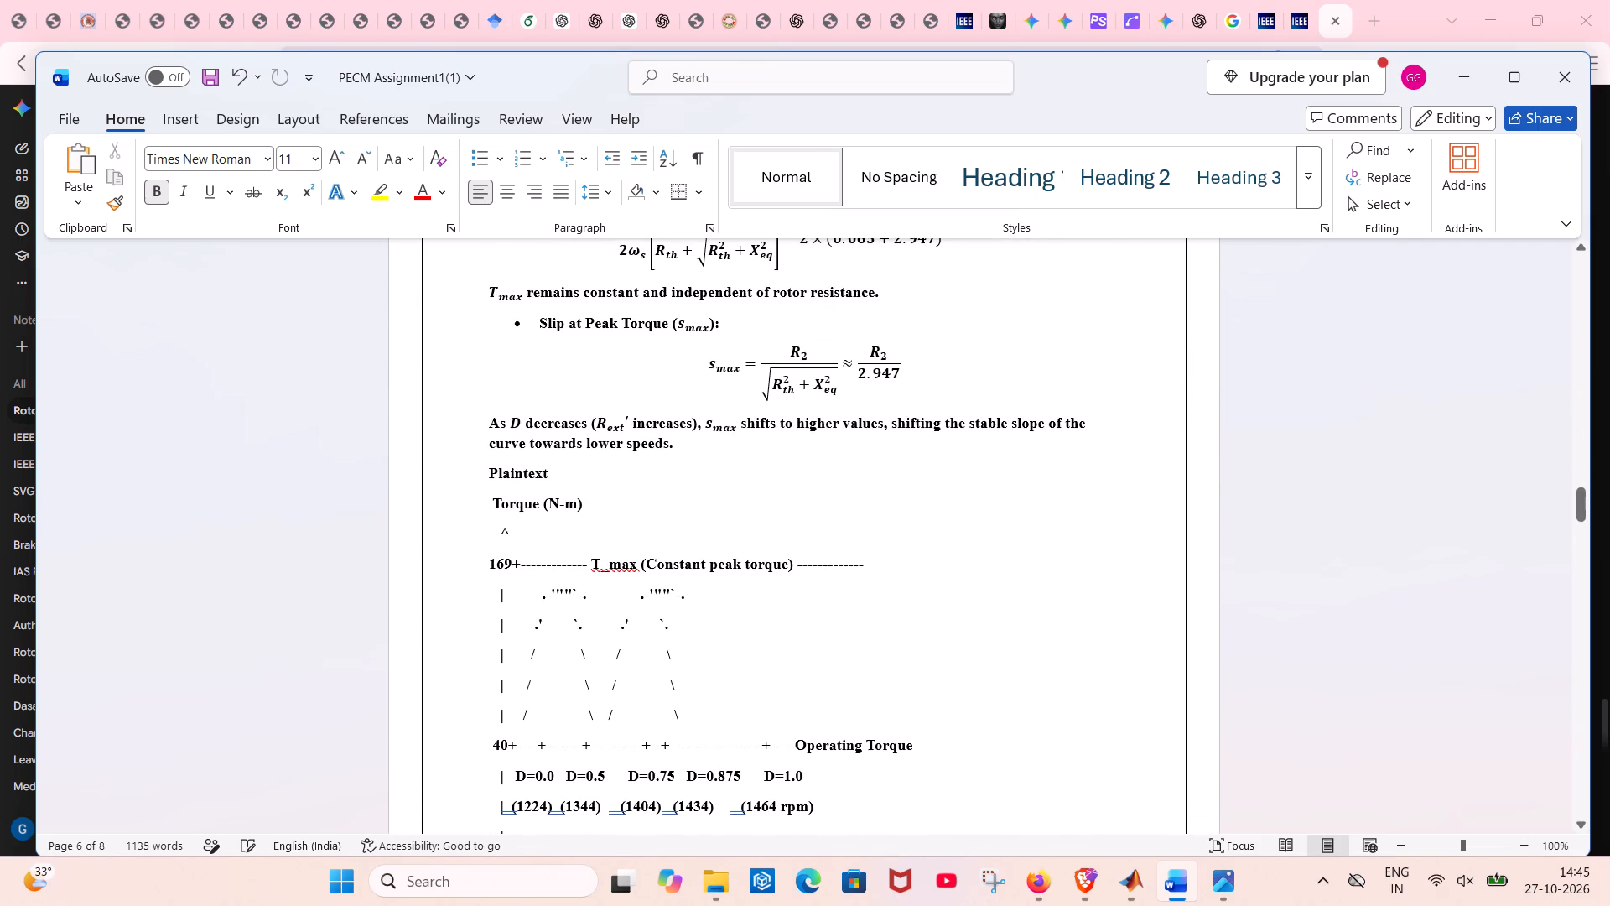
scroll(1003, 742, "up", 2)
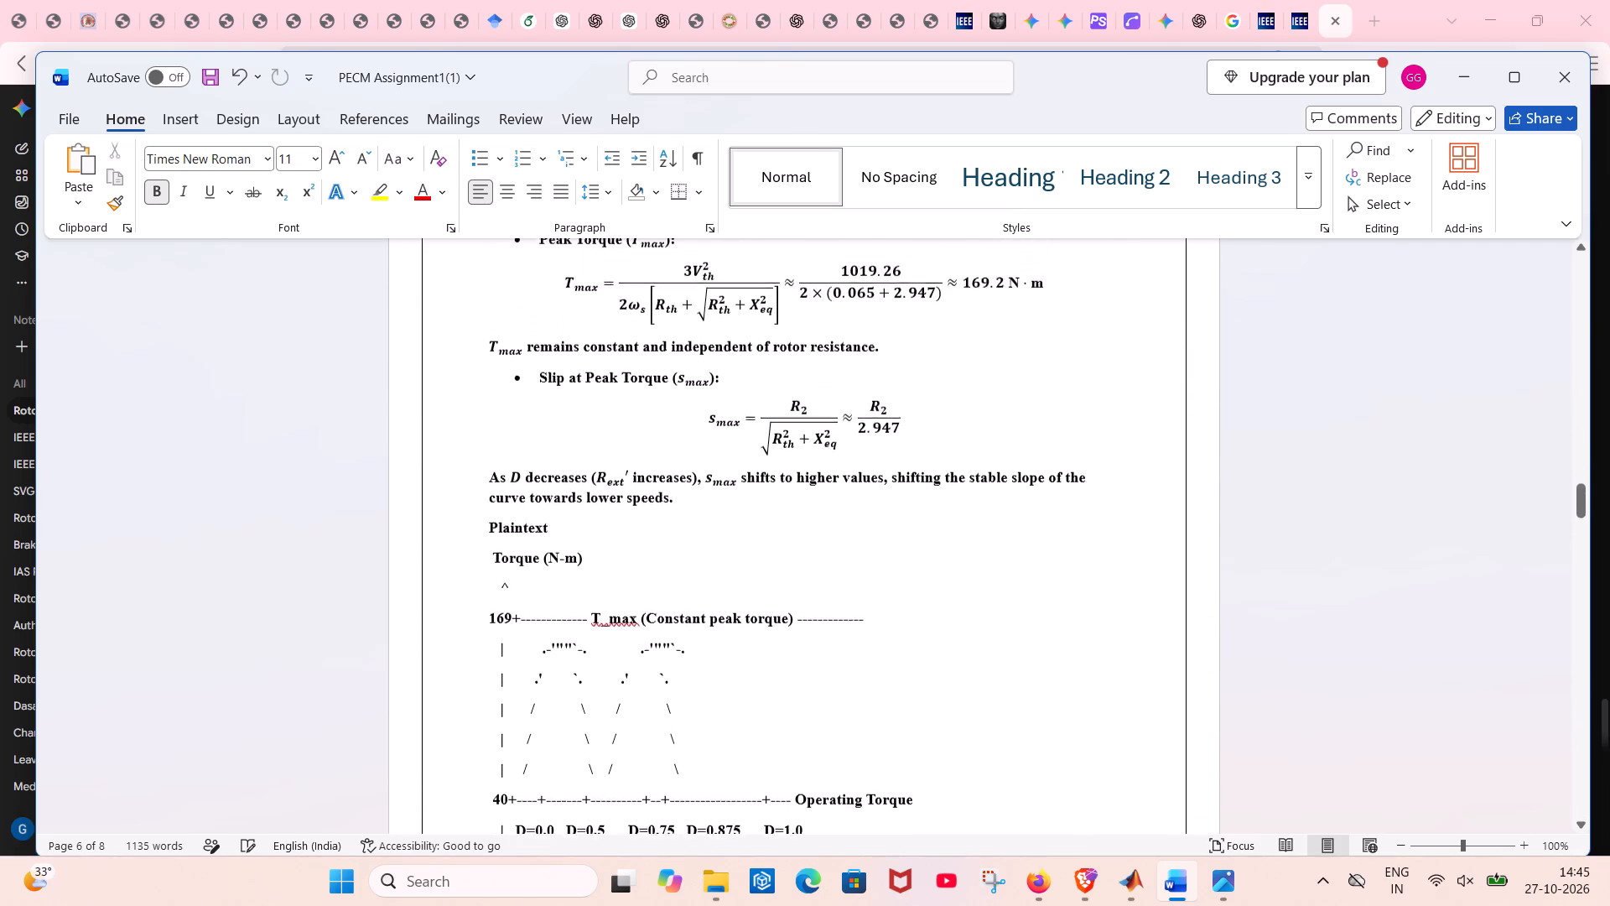
scroll(1003, 742, "up", 8)
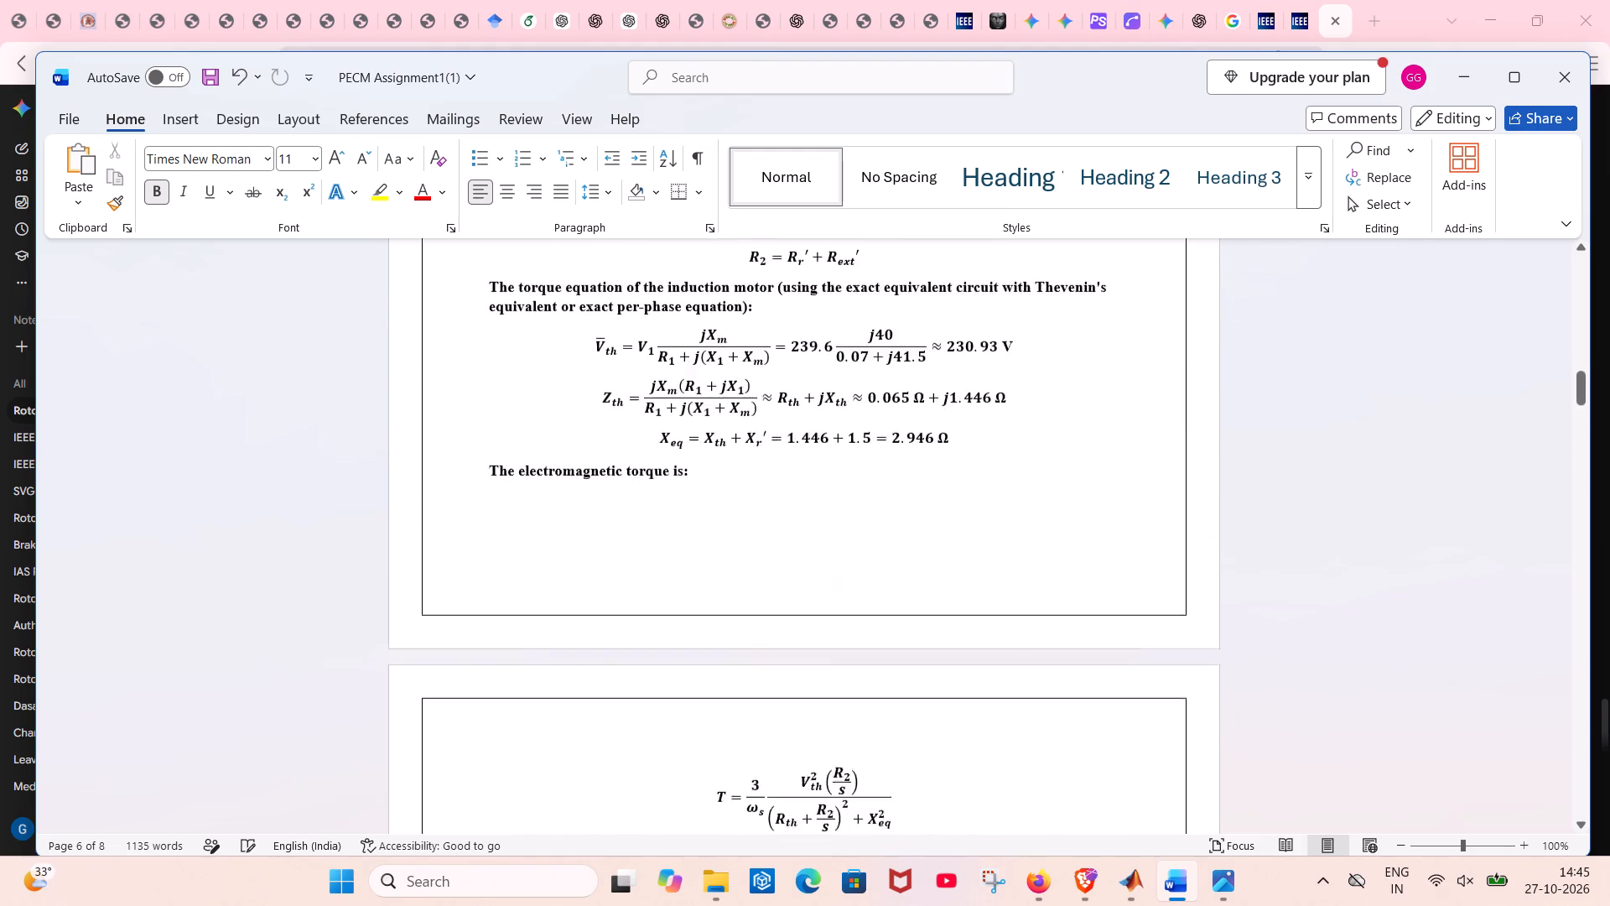
scroll(1003, 742, "up", 8)
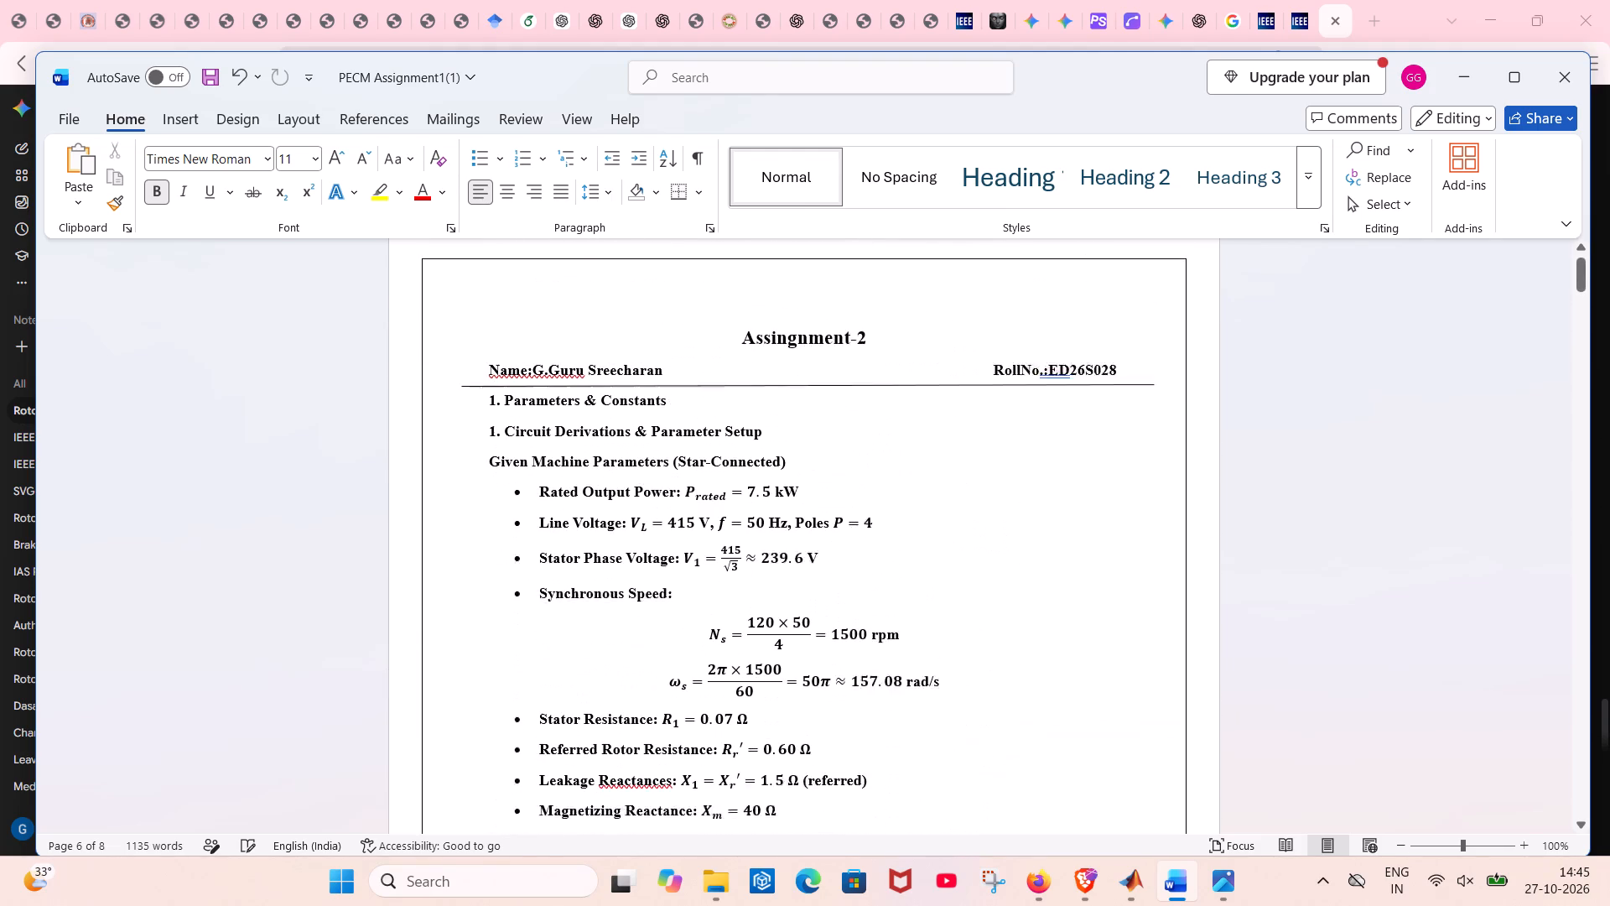
scroll(1003, 742, "up", 1)
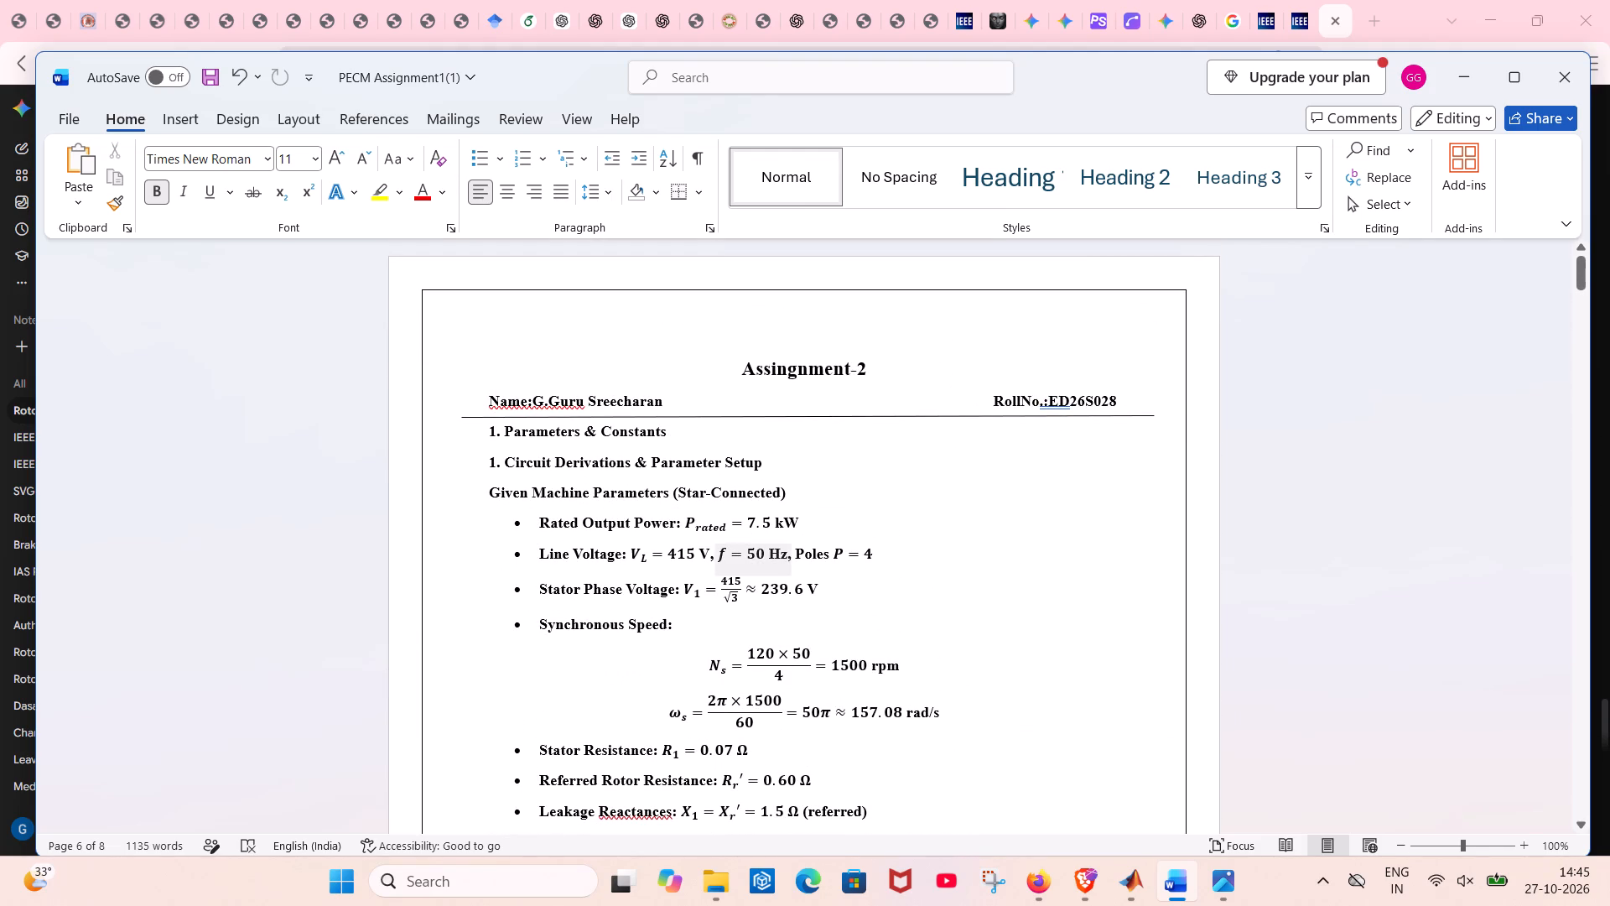
Delete the redundant "1. Parameters & Constants" heading line above "1. Circuit Derivations & Parameter Setup".
left_click(686, 433)
key("BackSpace")
key("BackSpace")
key("BackSpace")
key("BackSpace")
key("BackSpace")
key("BackSpace")
key("BackSpace")
key("BackSpace")
key("BackSpace")
key("BackSpace")
key("BackSpace")
key("BackSpace")
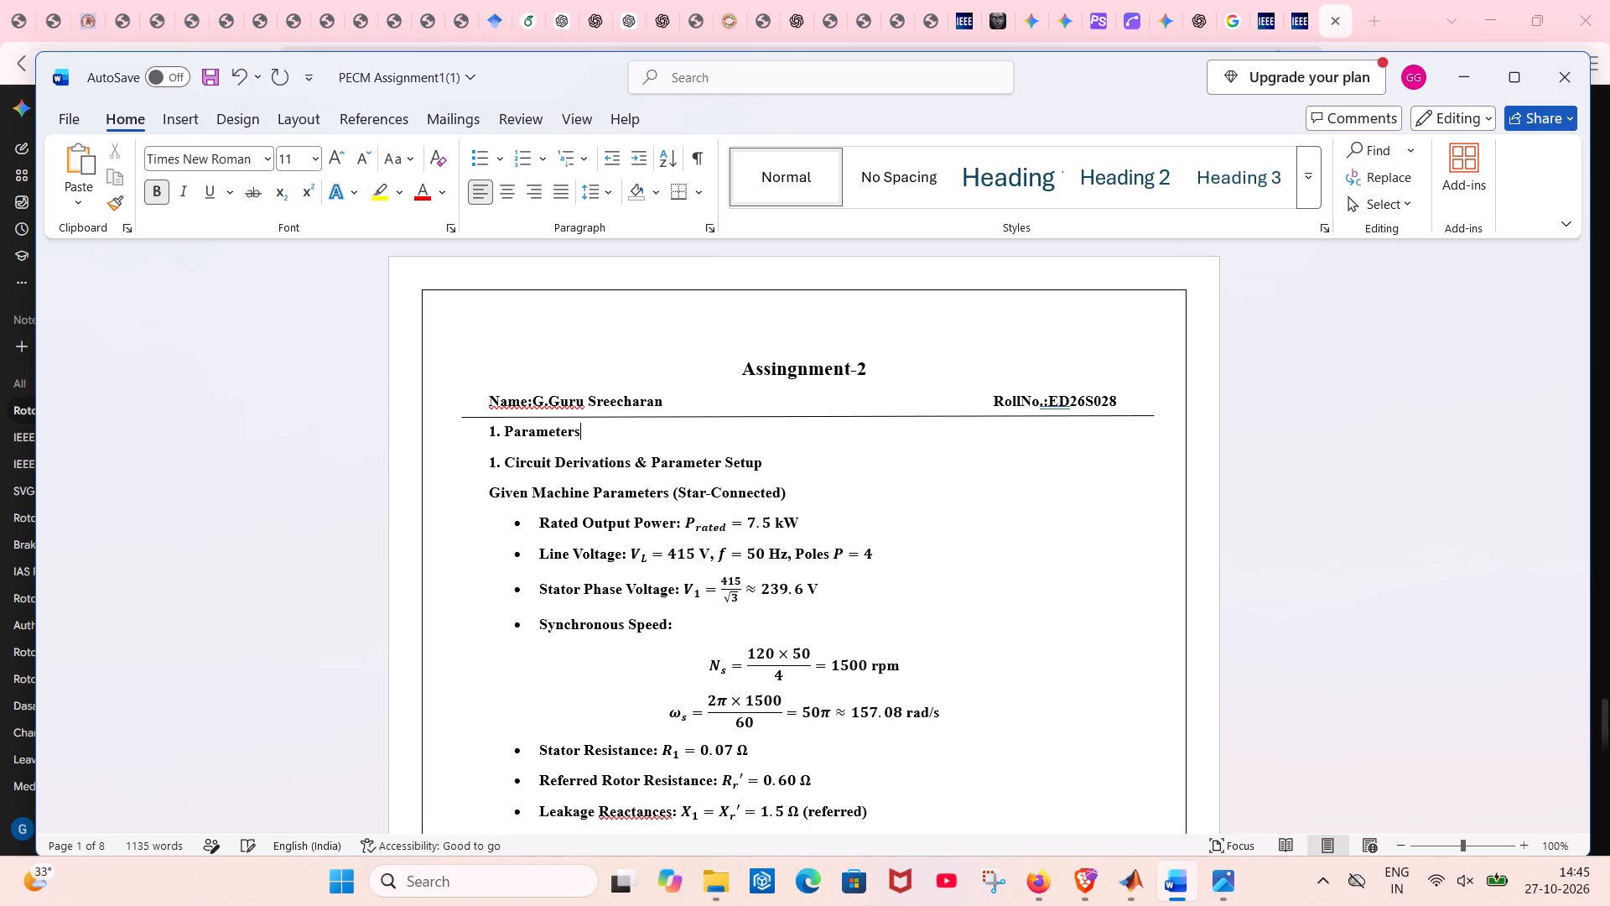
key("BackSpace")
key("BackSpace")
key("BackSpace")
key("BackSpace")
key("BackSpace")
key("BackSpace")
key("BackSpace")
key("BackSpace")
key("BackSpace")
key("BackSpace")
key("BackSpace")
key("BackSpace")
key("BackSpace")
key("BackSpace")
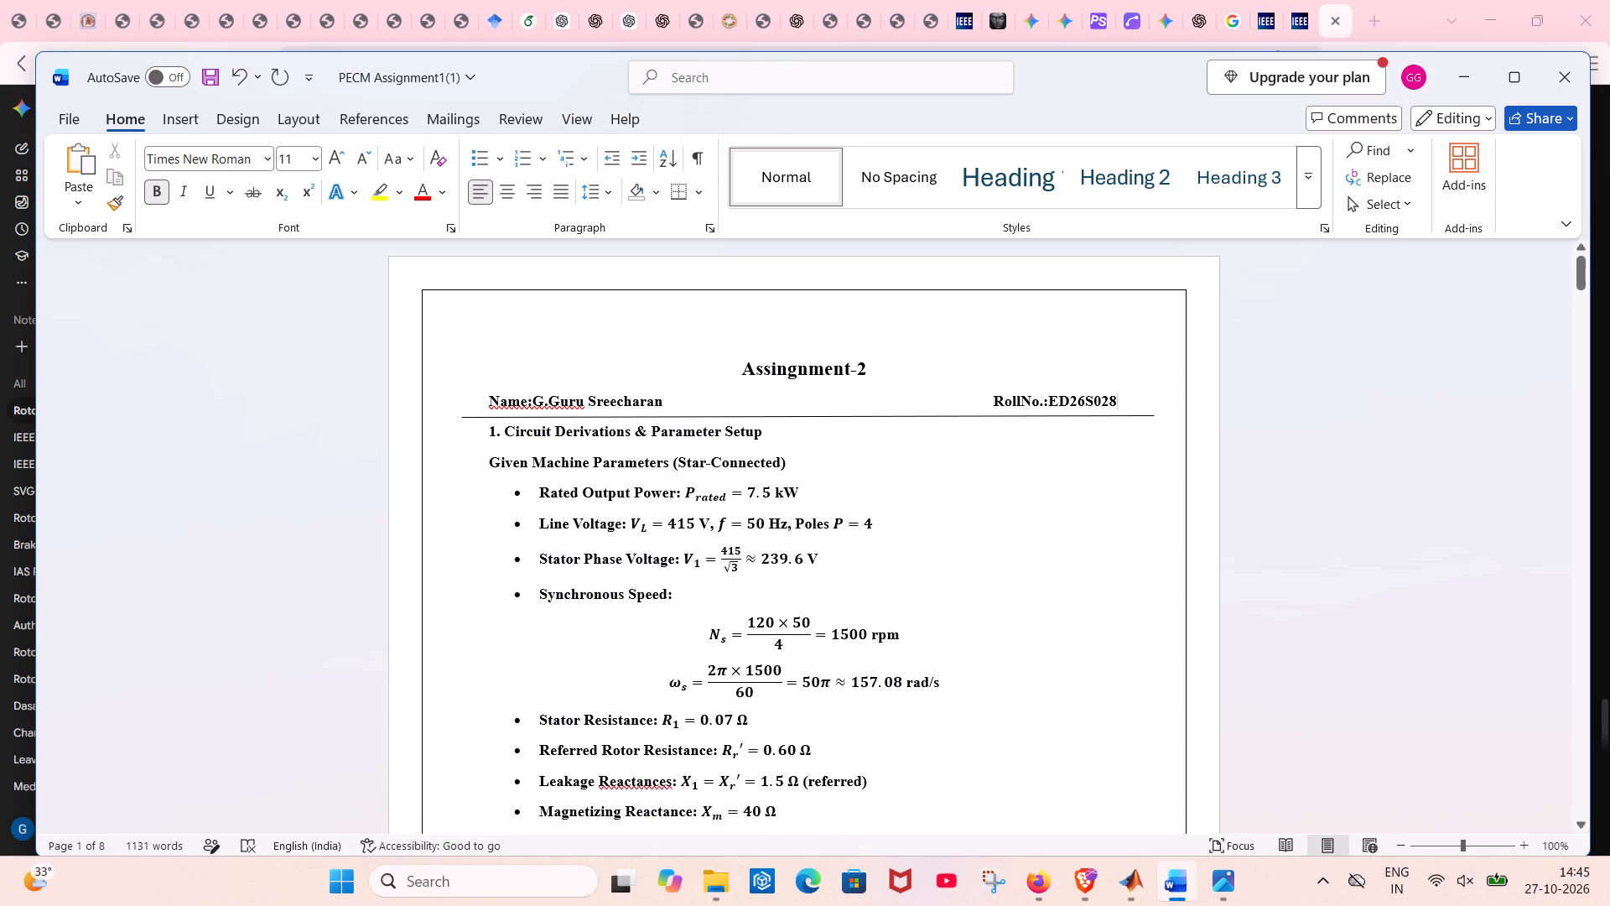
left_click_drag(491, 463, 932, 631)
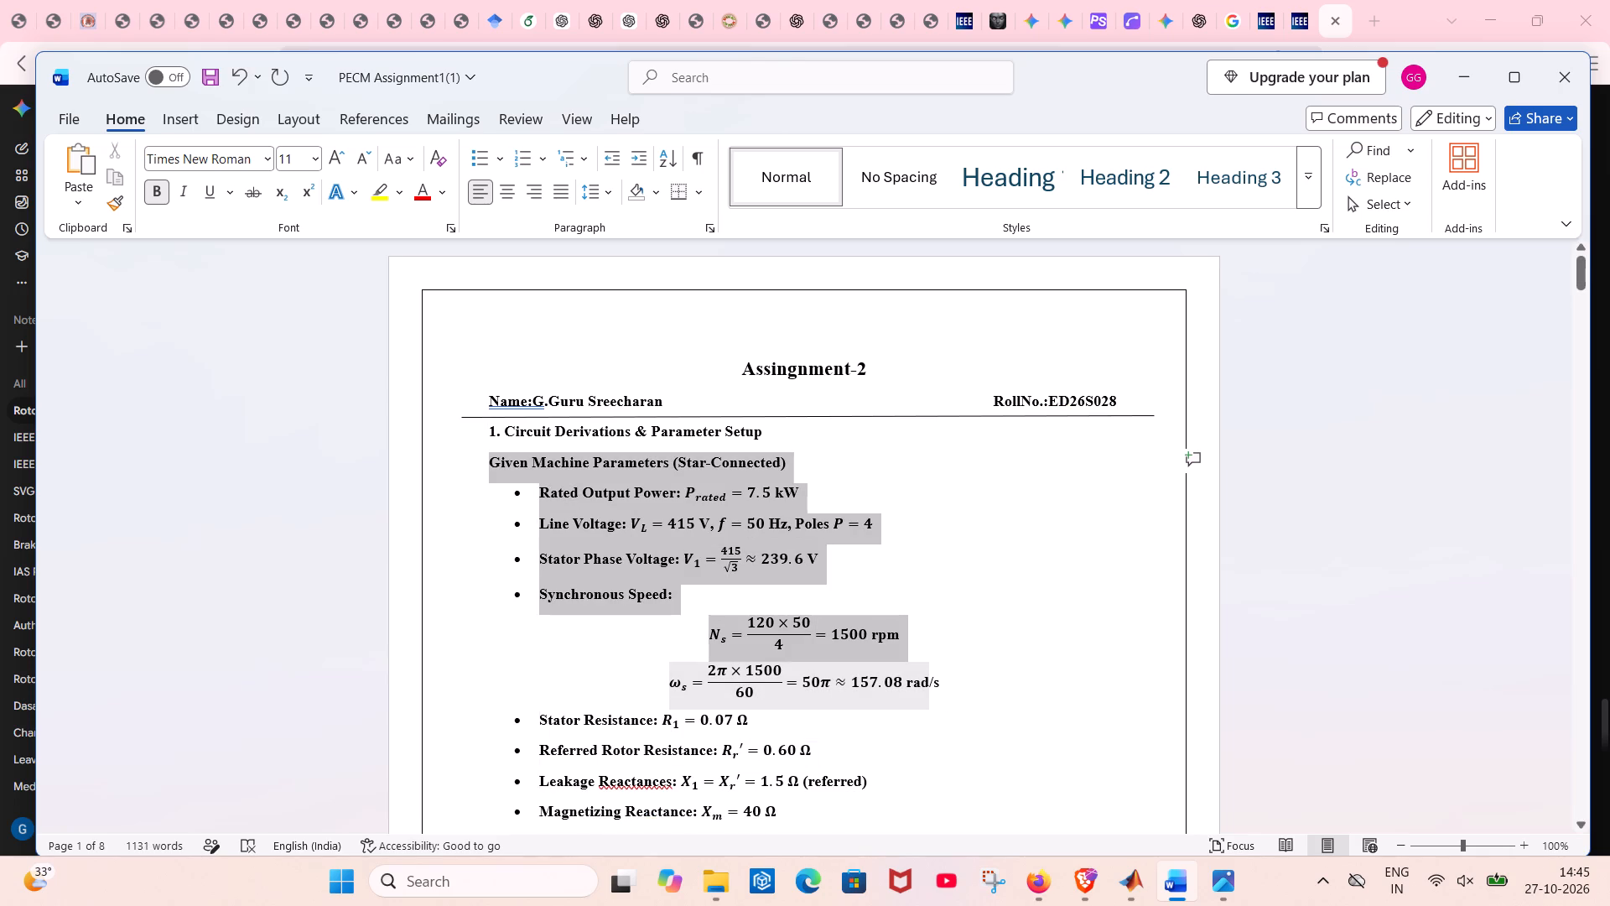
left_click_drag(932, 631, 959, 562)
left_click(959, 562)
Examine the pasted derivations in the report, covering the machine parameters, Thevenin equivalent, torque equation and duty ratio relations.
scroll(959, 562, "down", 1)
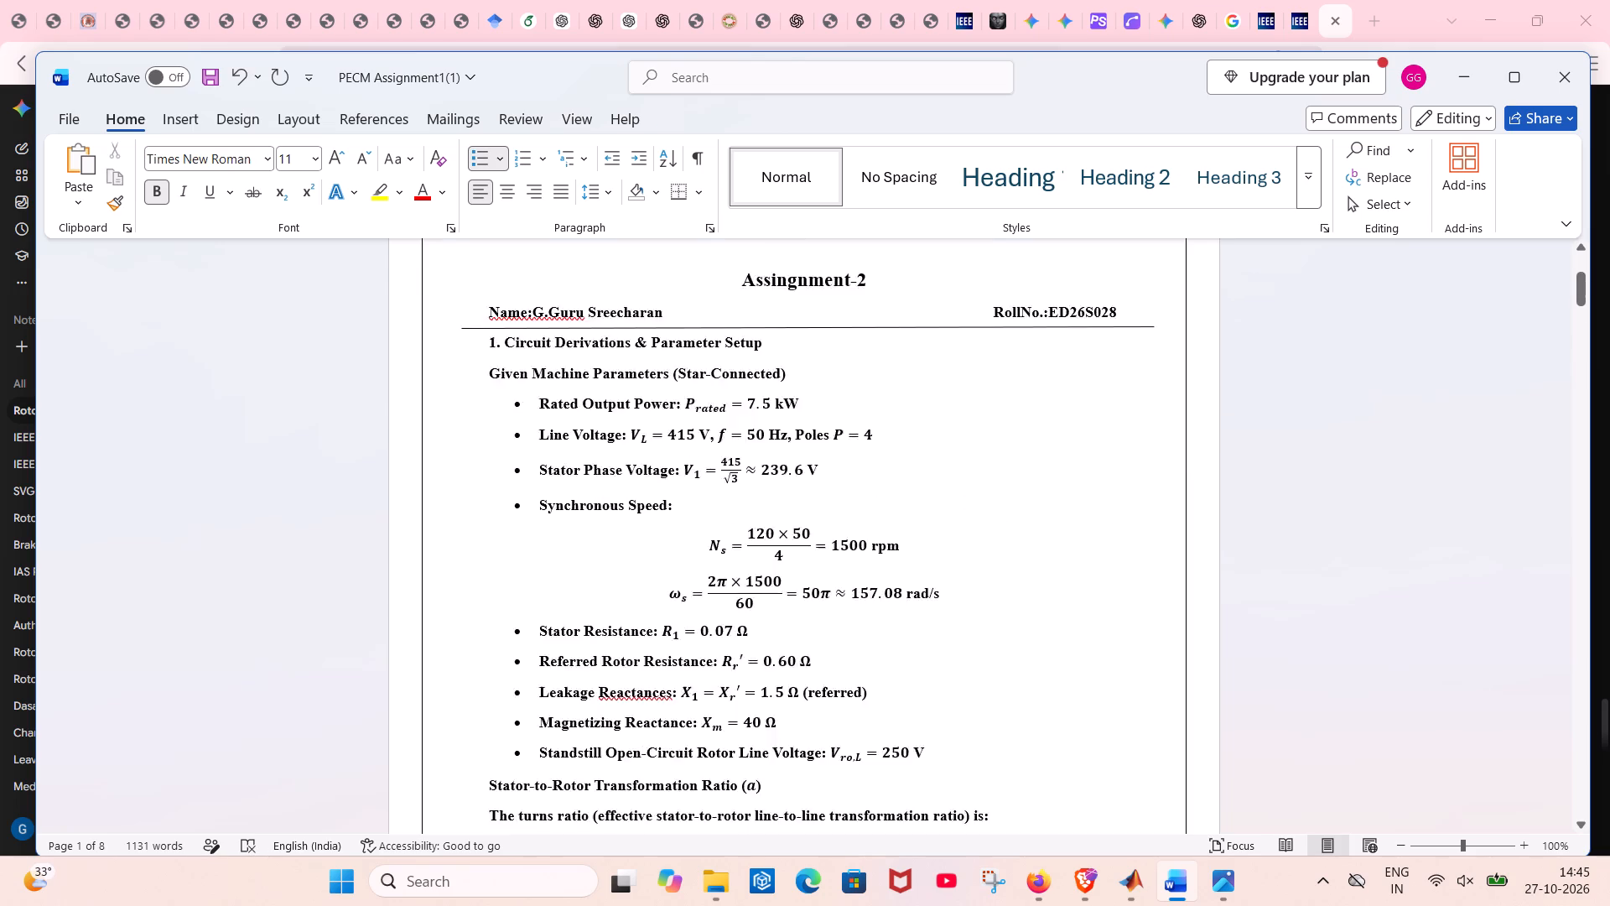
scroll(959, 562, "down", 5)
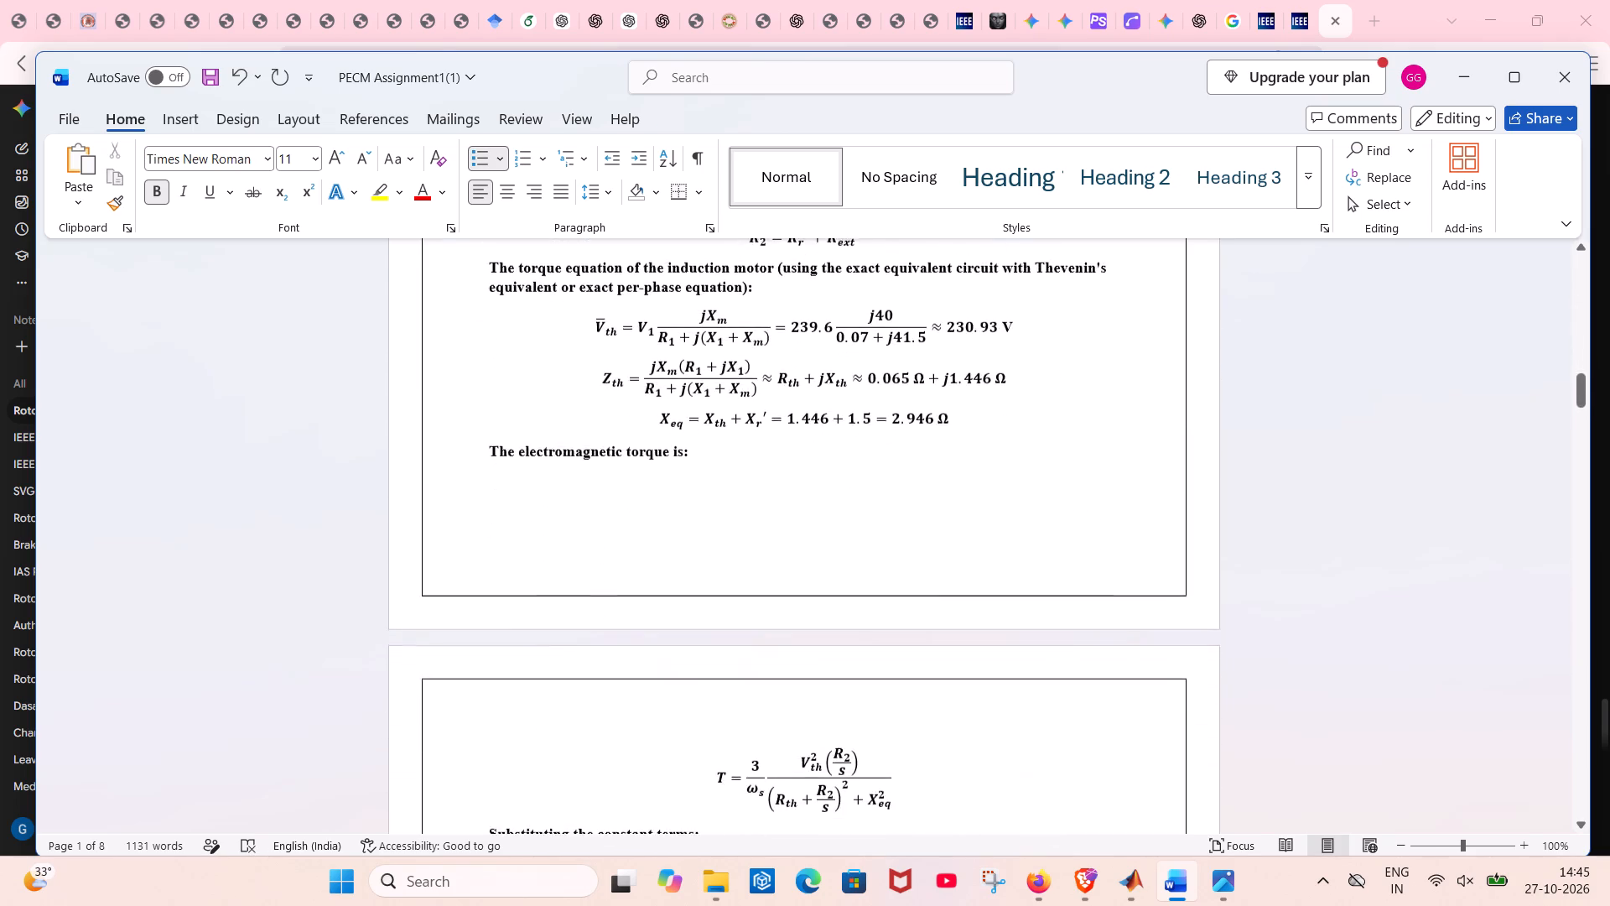
scroll(959, 562, "down", 2)
scroll(959, 562, "up", 2)
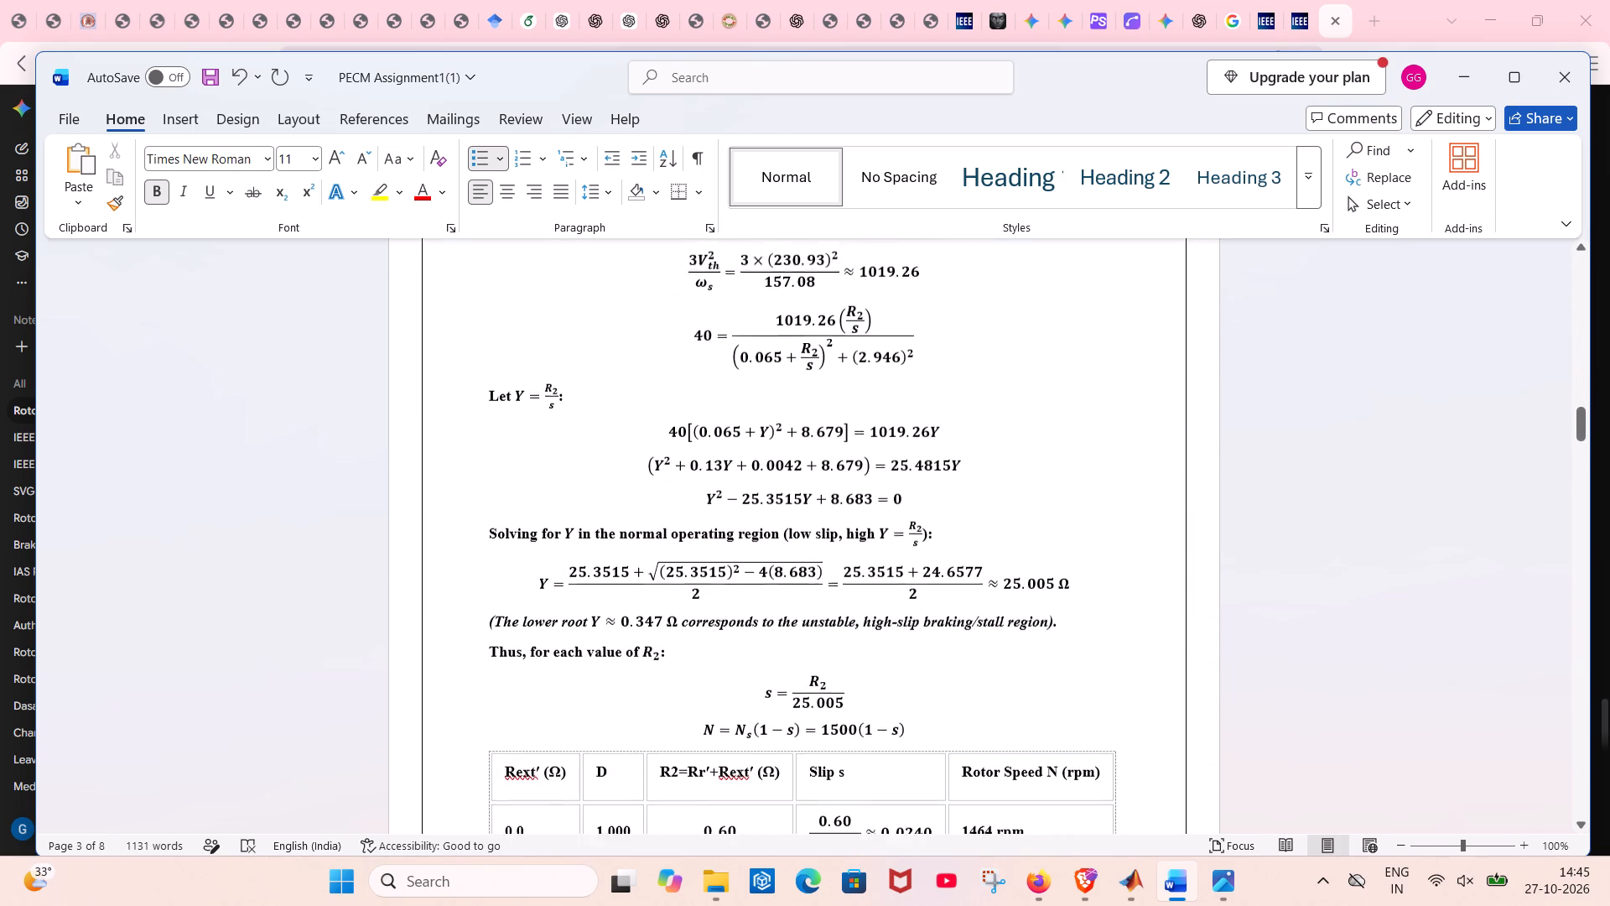
scroll(959, 562, "up", 2)
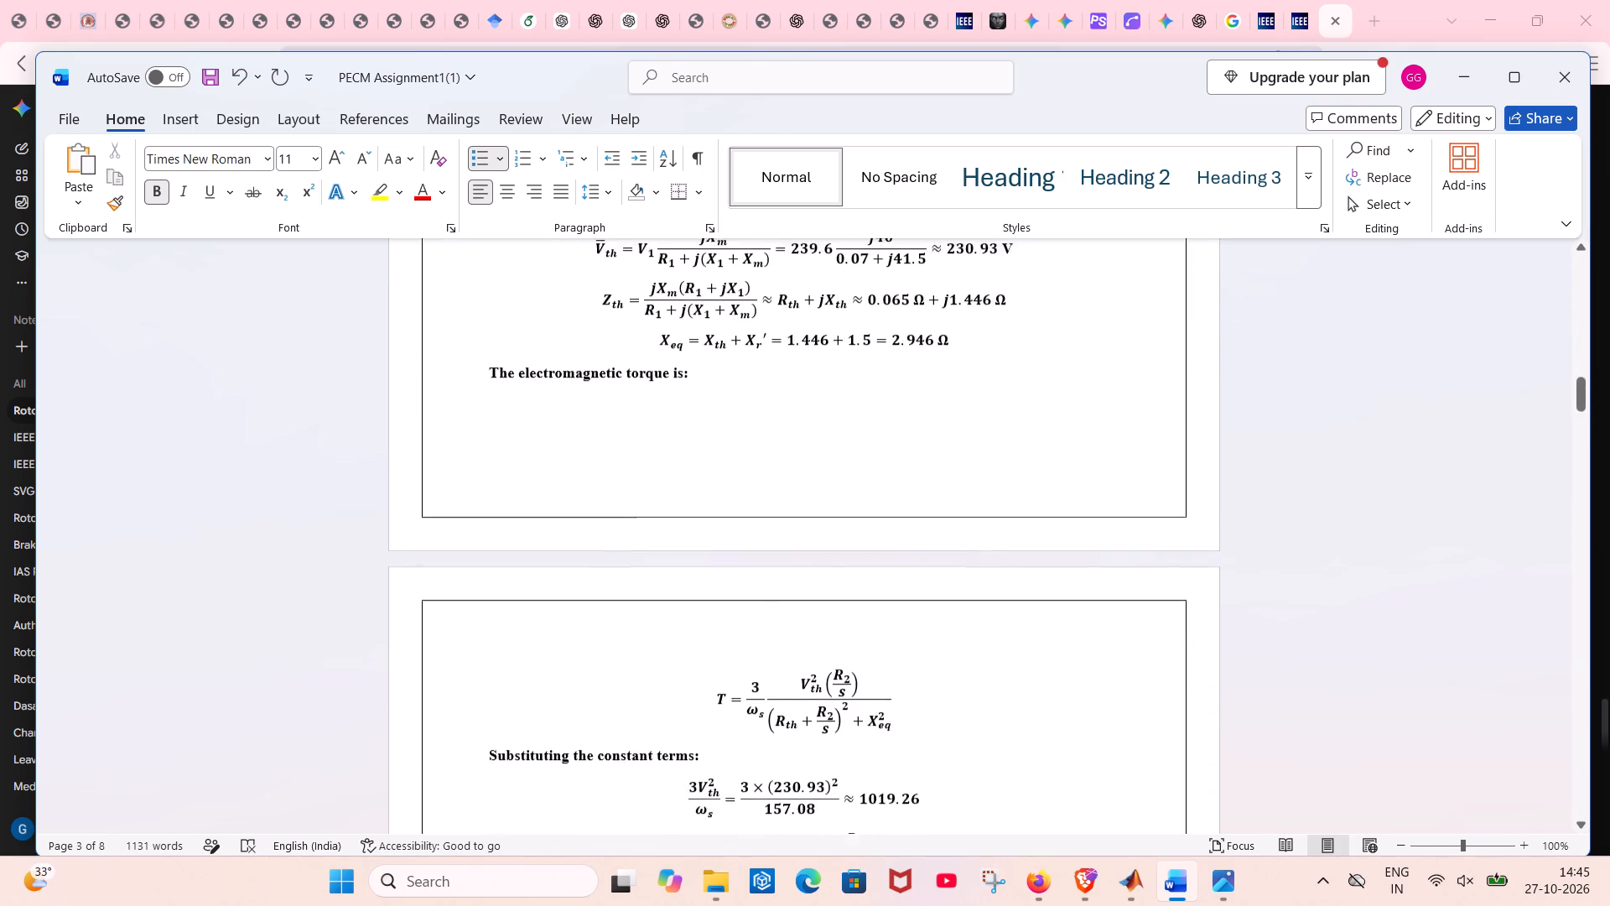
scroll(959, 562, "up", 3)
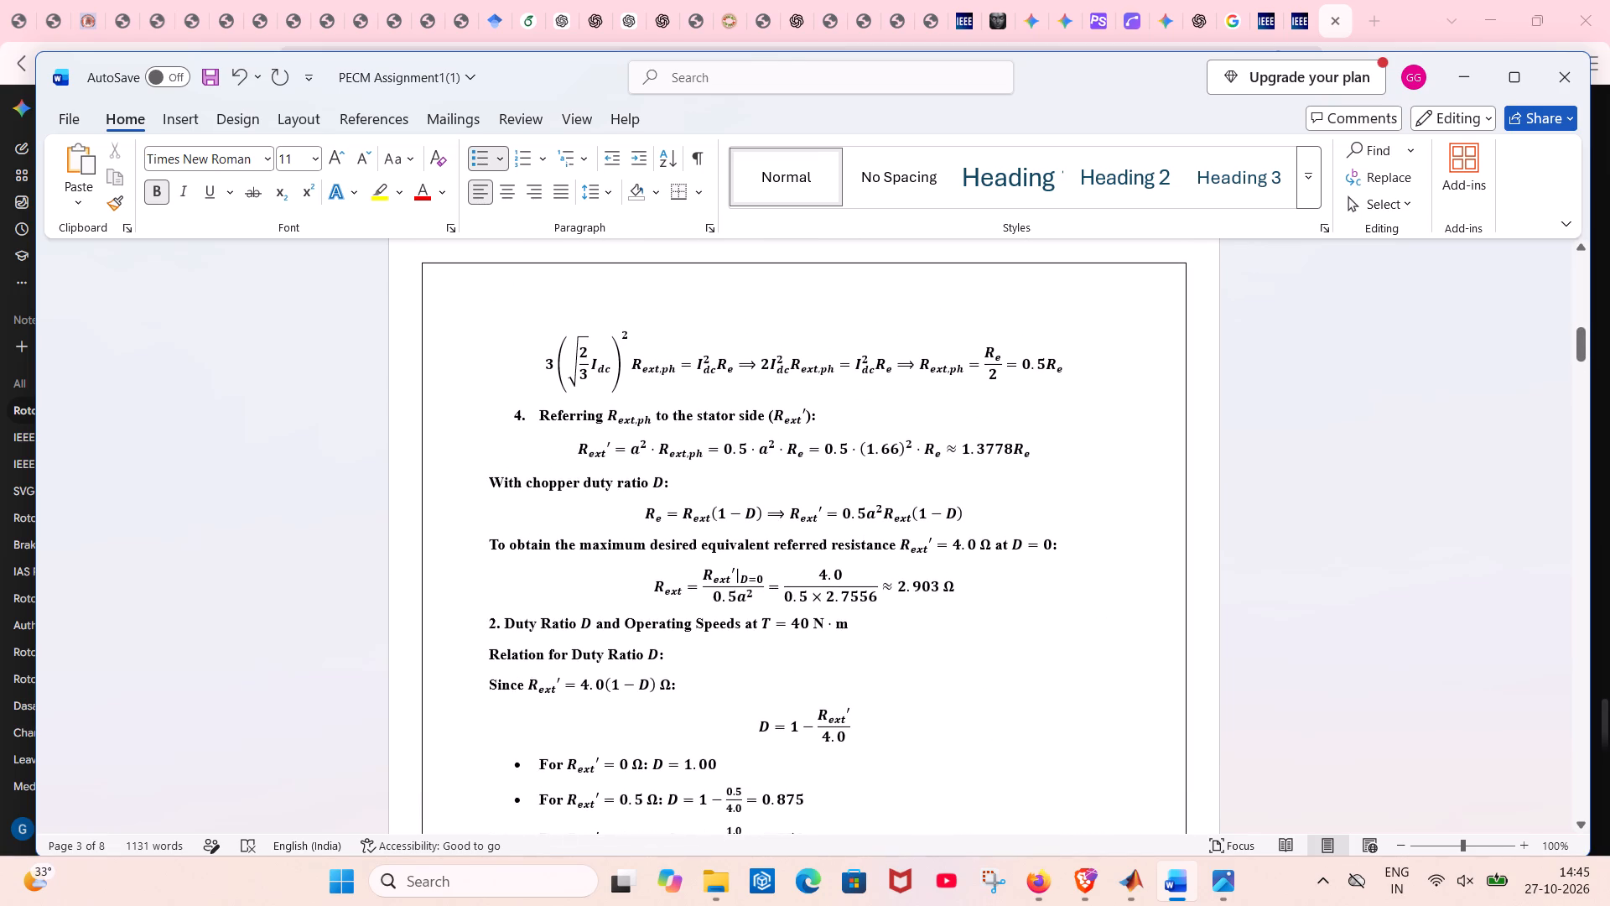
scroll(959, 562, "up", 1)
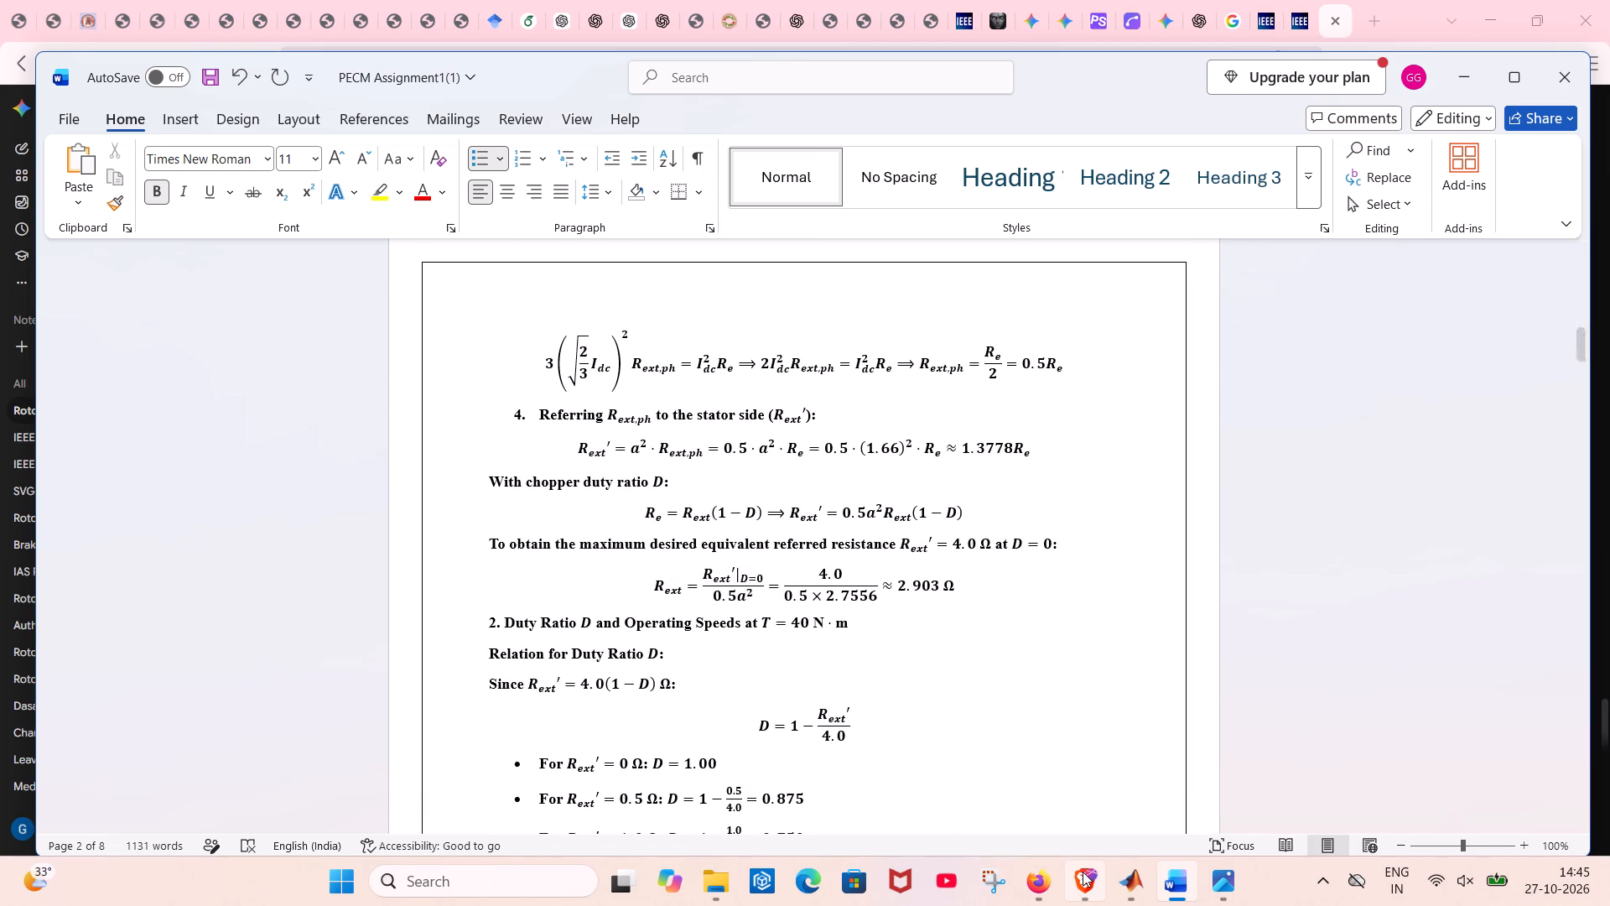
Switch back to the Gemini chat in Brave and open the uploaded question image to read the assignment tasks and discussion questions.
left_click(1108, 810)
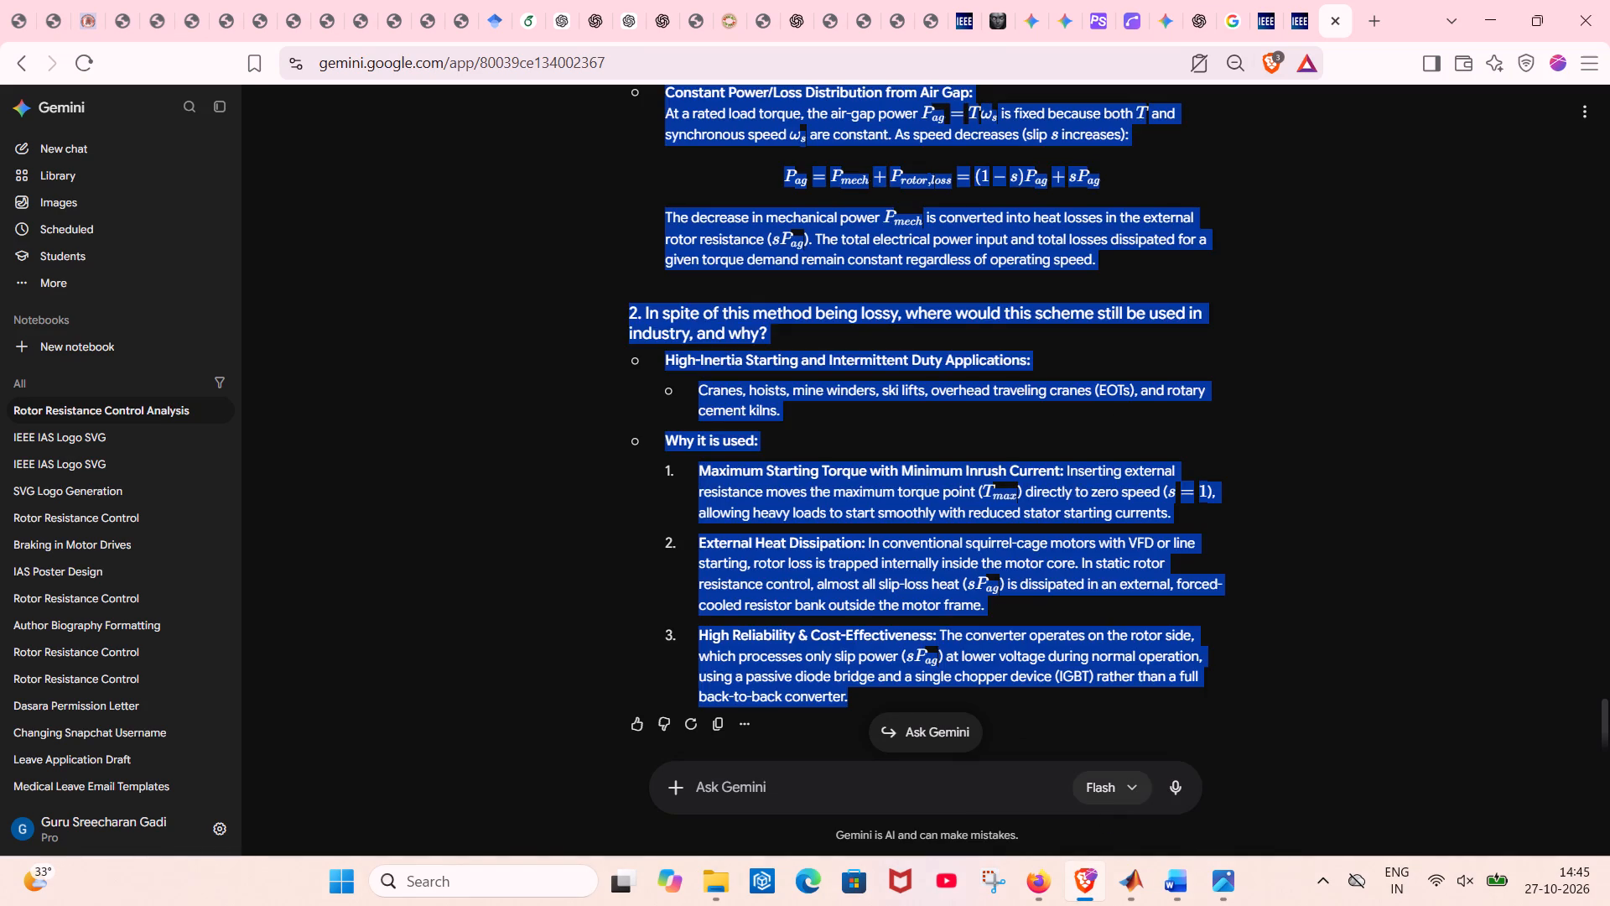
scroll(1118, 393, "up", 20)
scroll(1118, 393, "up", 15)
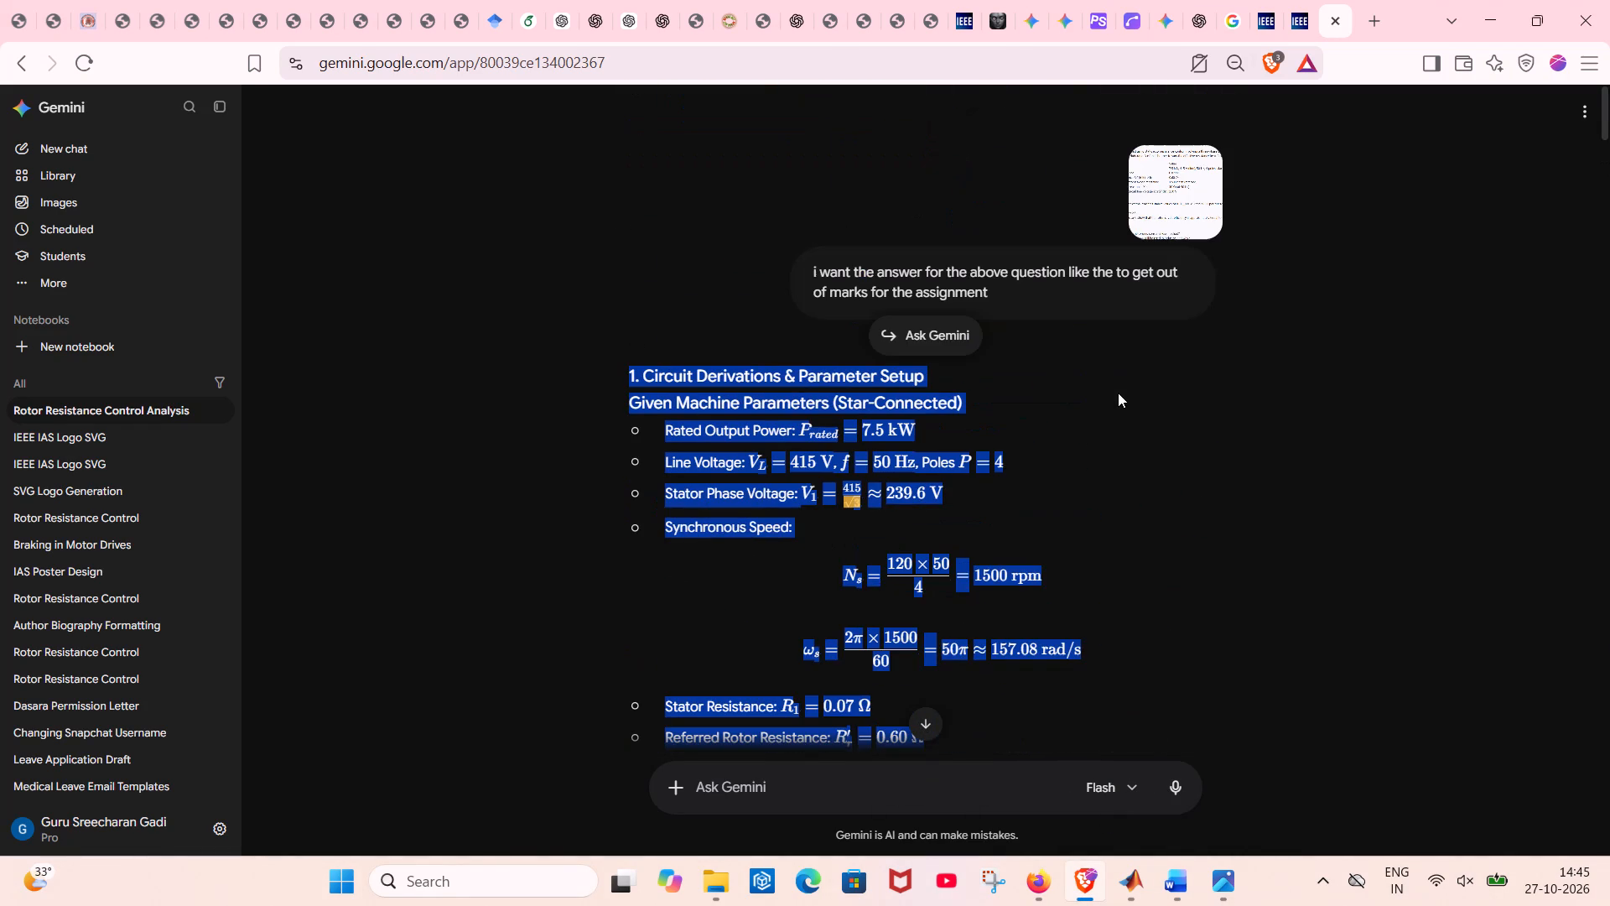
left_click(1160, 193)
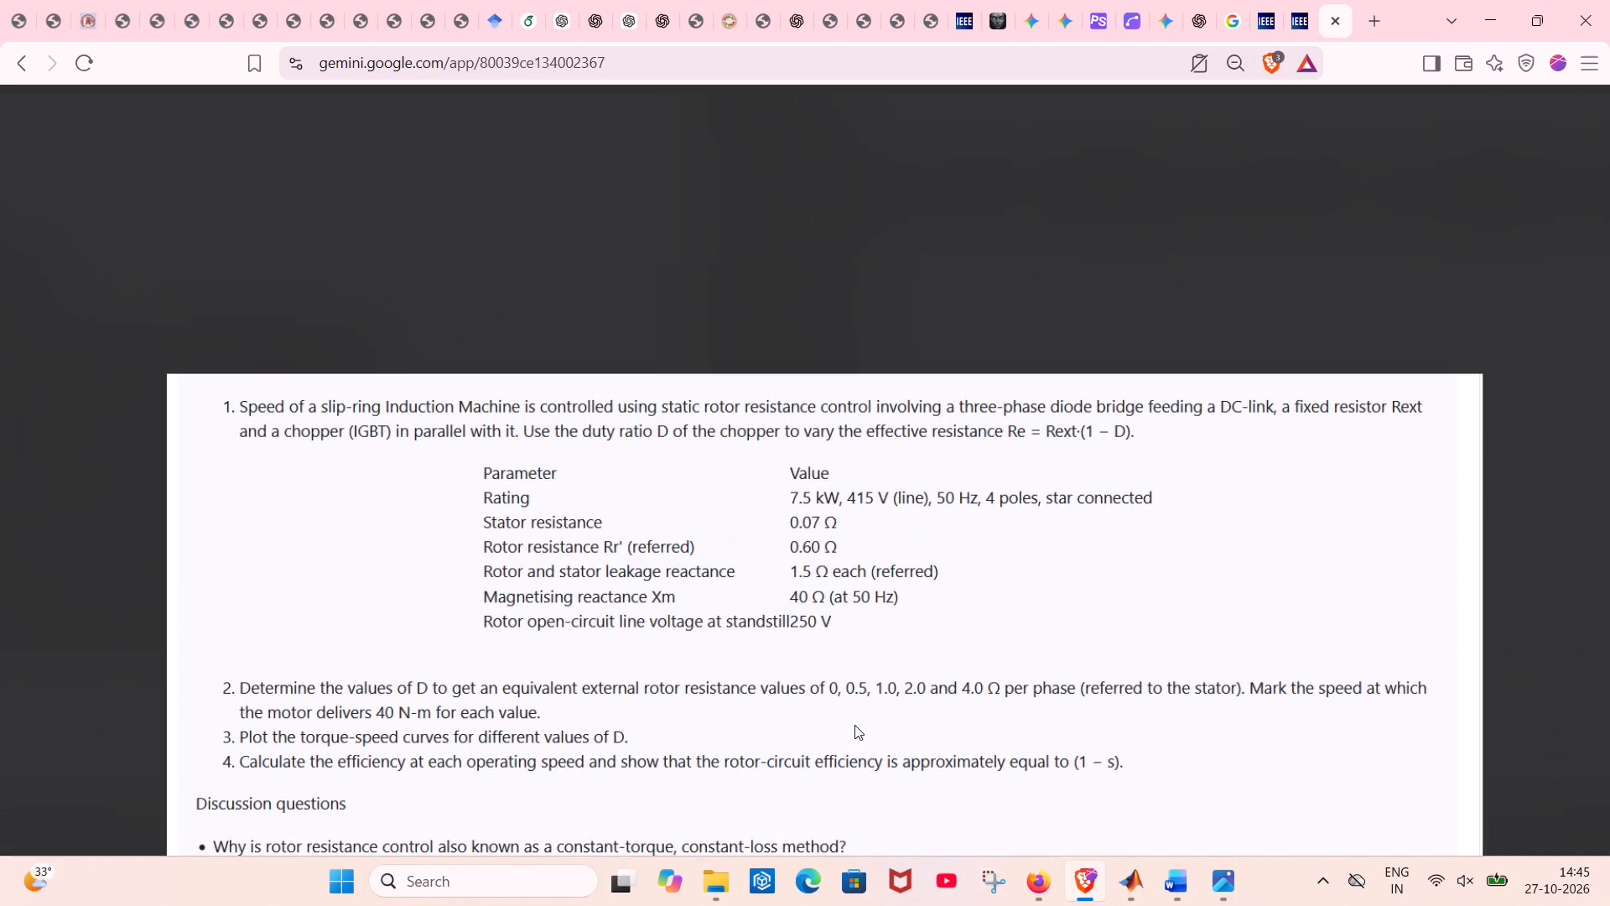
scroll(854, 725, "down", 3)
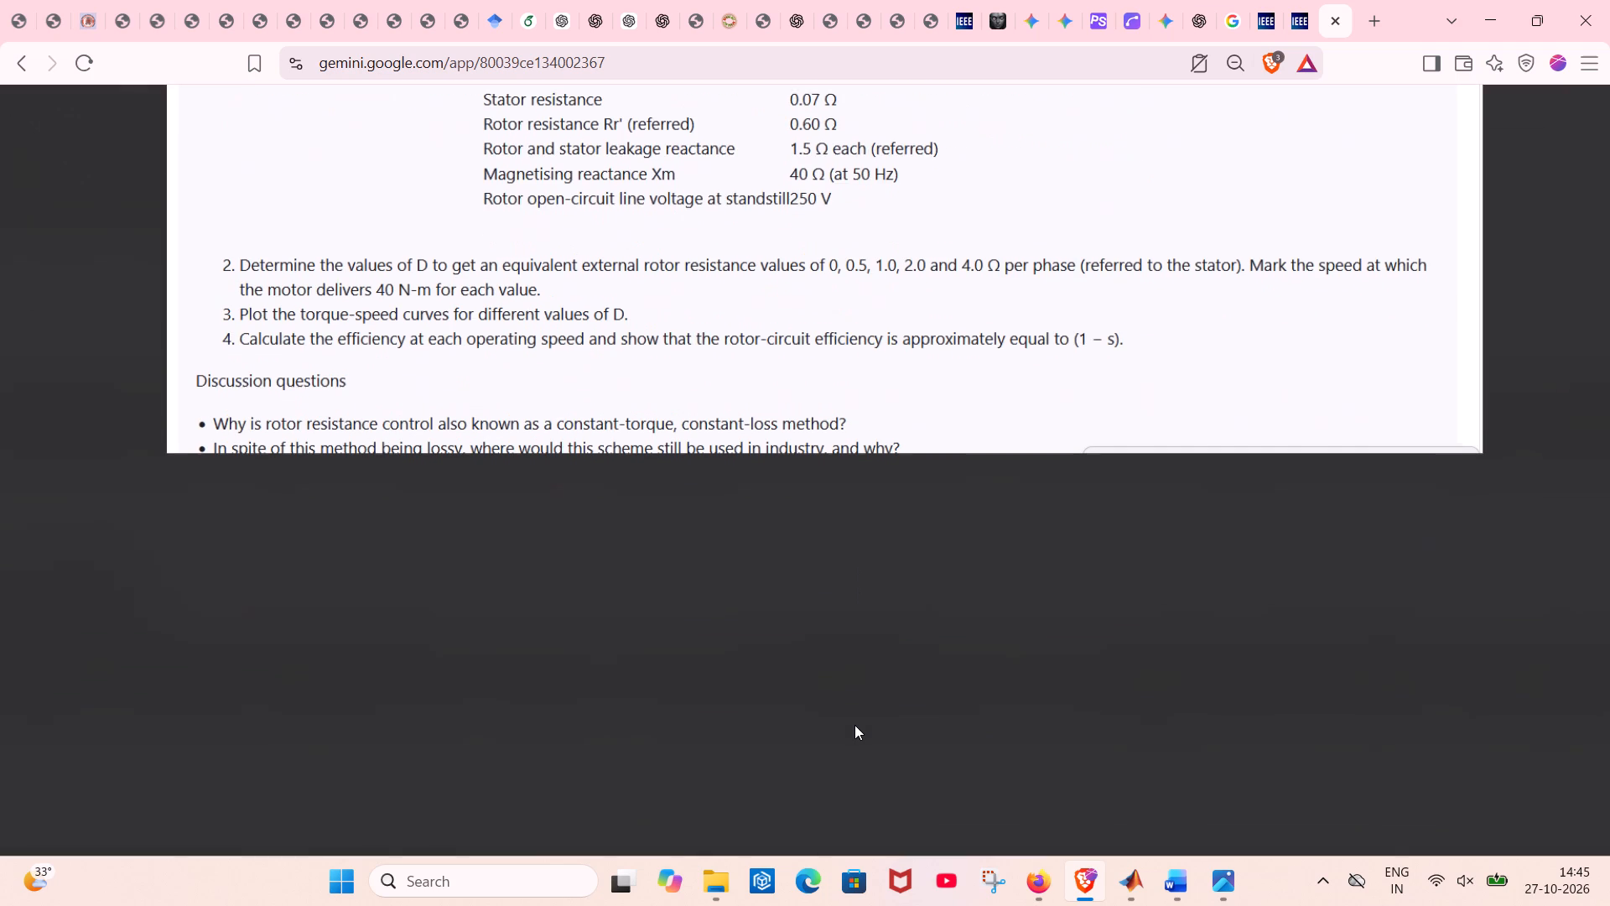
scroll(854, 725, "down", 1)
scroll(854, 725, "up", 4)
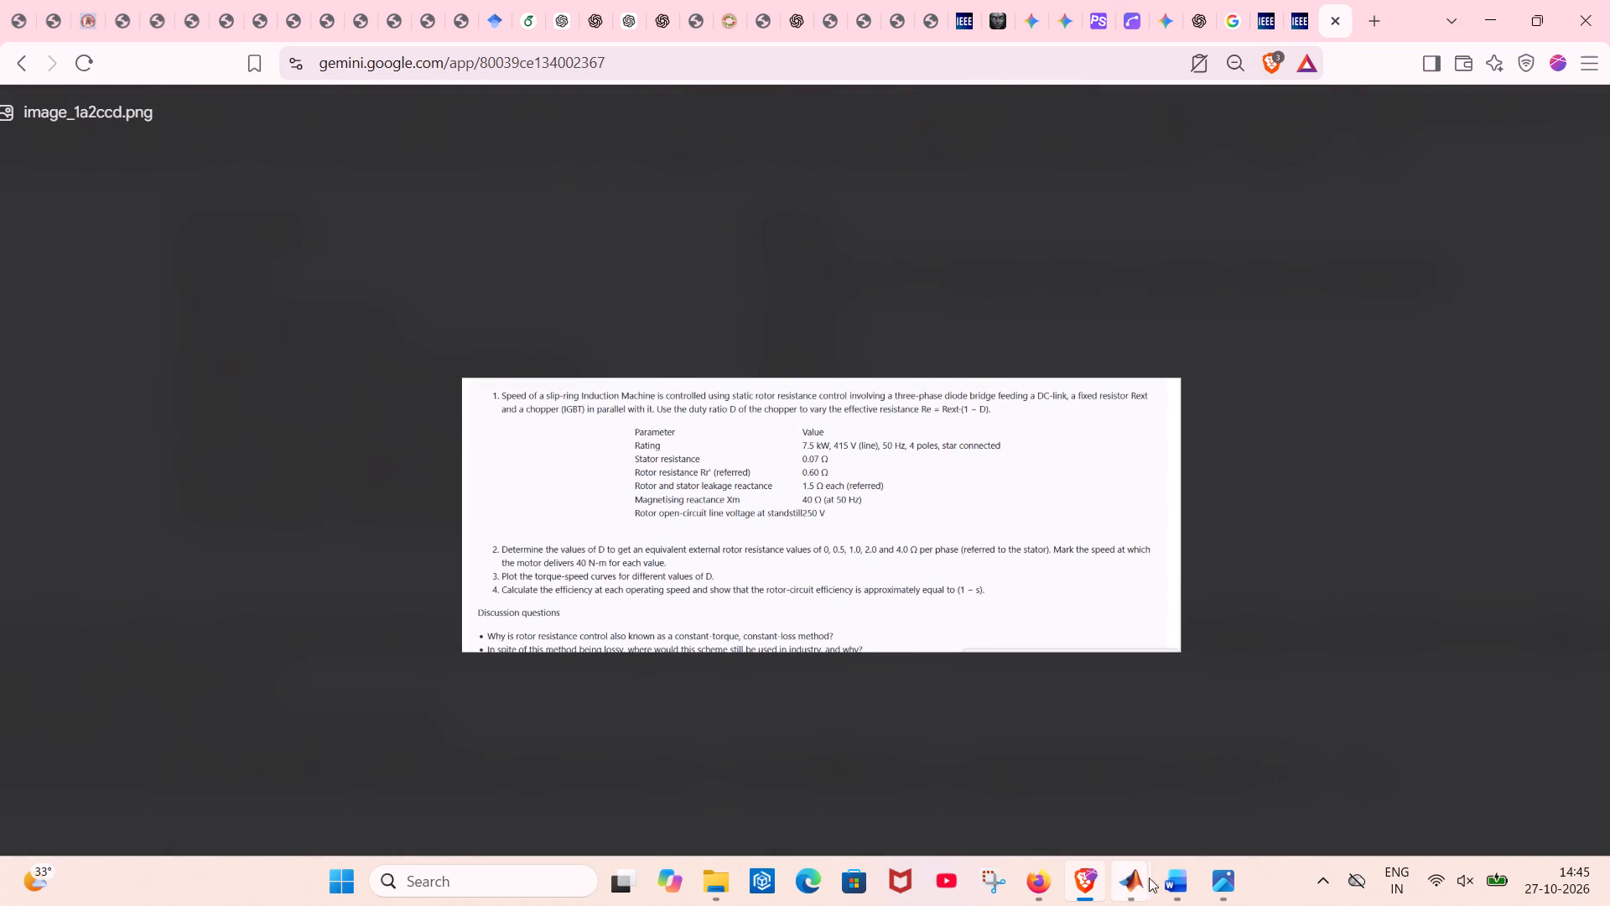
Switch to the Word report PECM Assignment1(1) and go back to the section "1. Circuit Derivations & Parameter Setup" on the first page.
left_click(1179, 747)
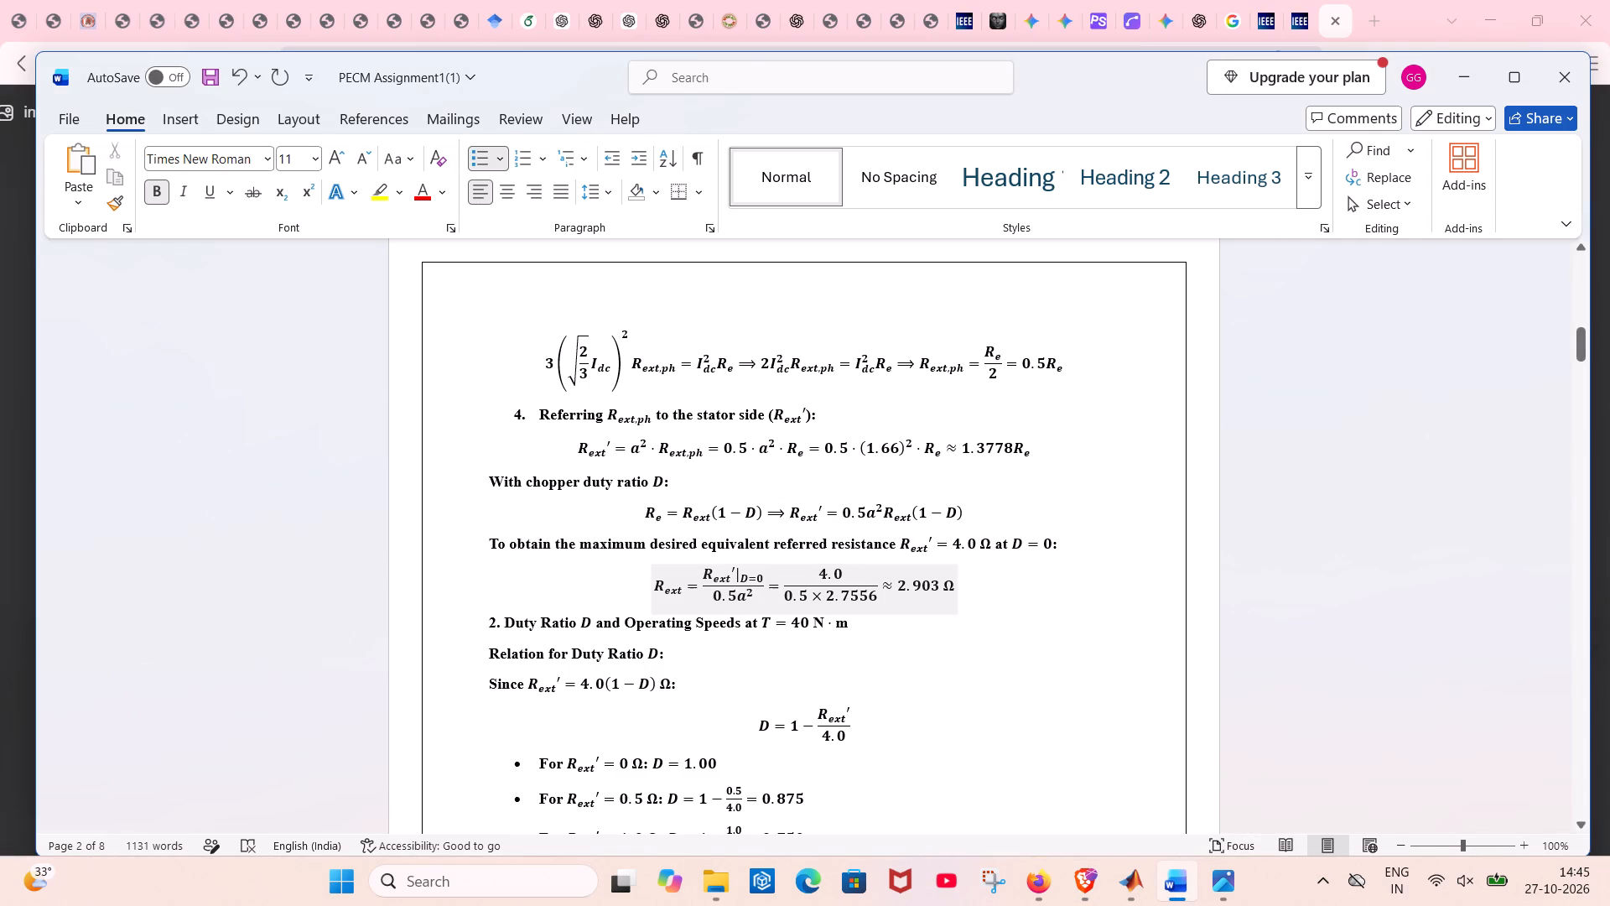
scroll(737, 372, "up", 1)
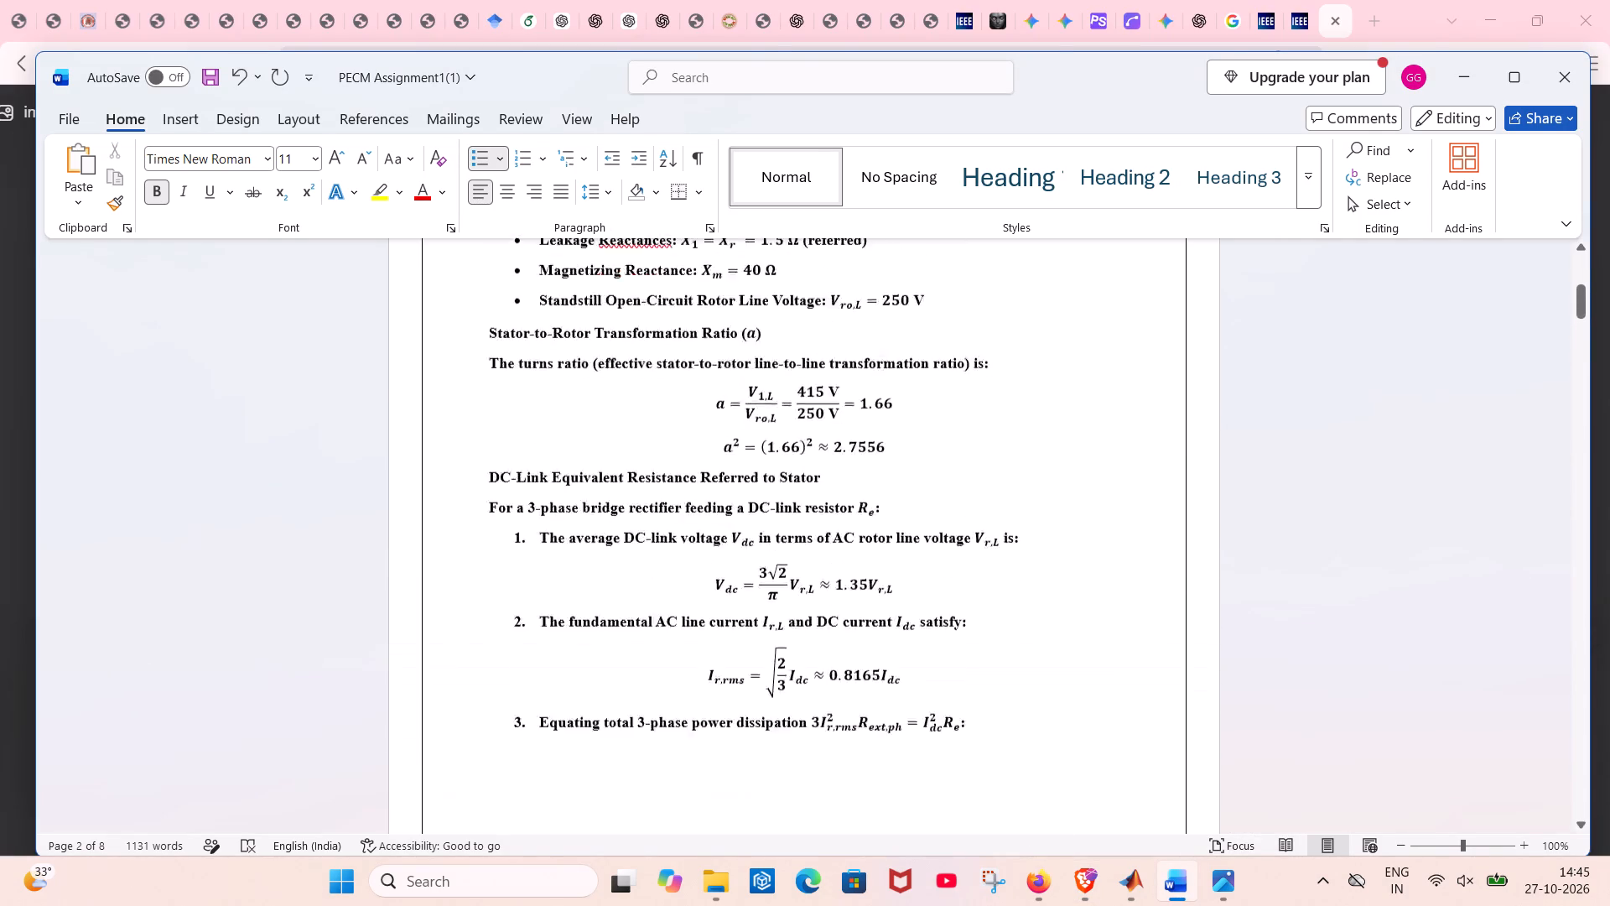
scroll(737, 372, "up", 2)
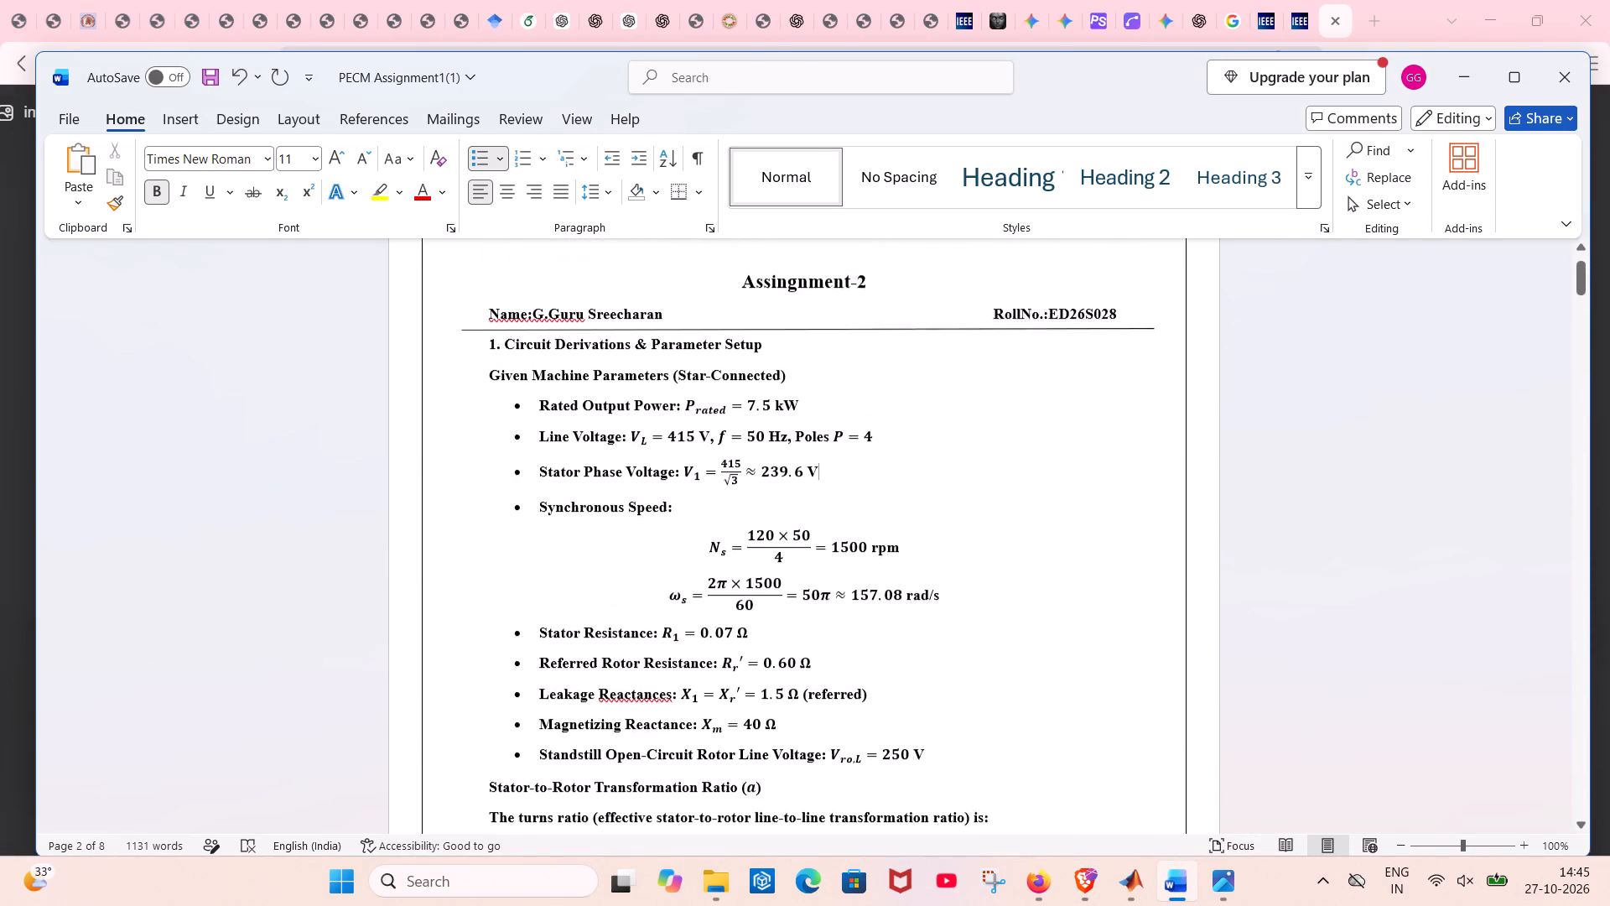
scroll(737, 372, "up", 1)
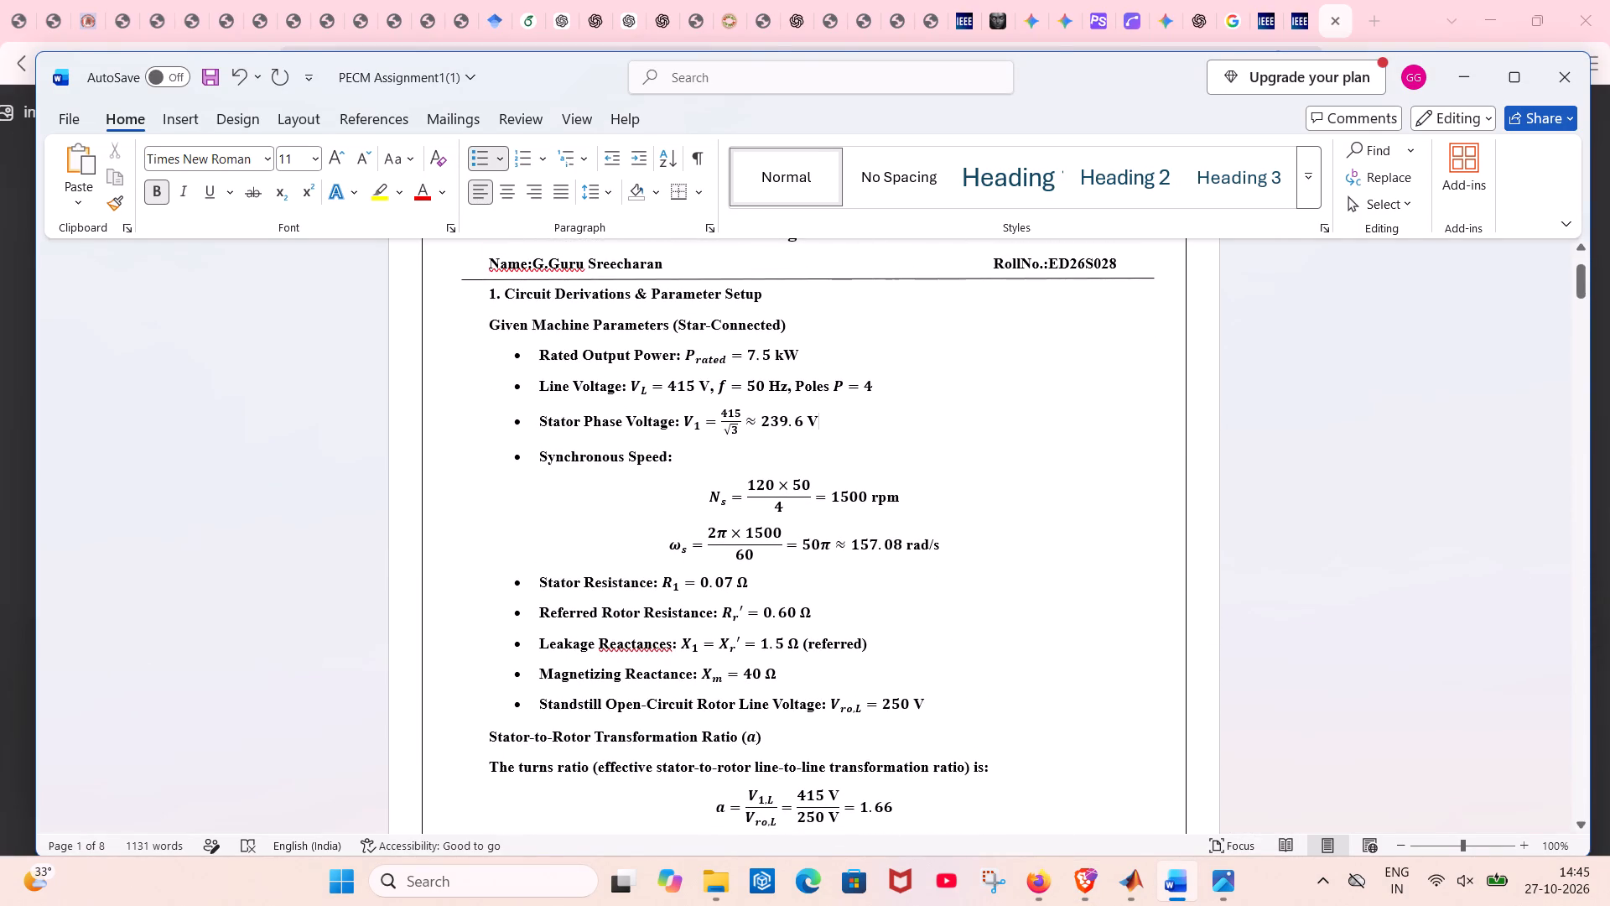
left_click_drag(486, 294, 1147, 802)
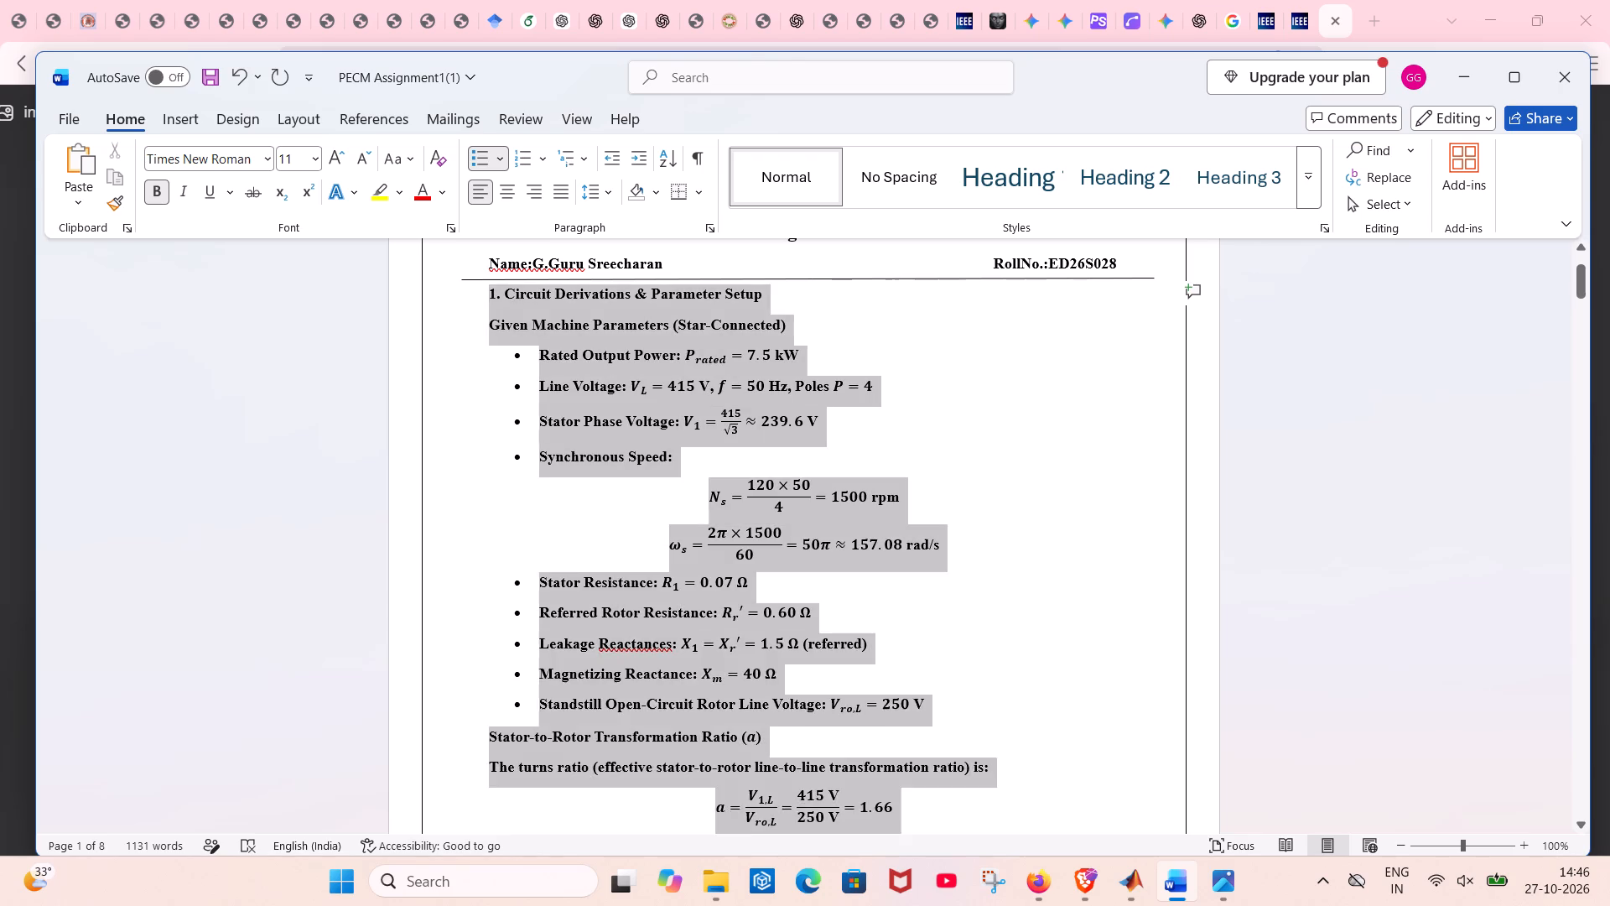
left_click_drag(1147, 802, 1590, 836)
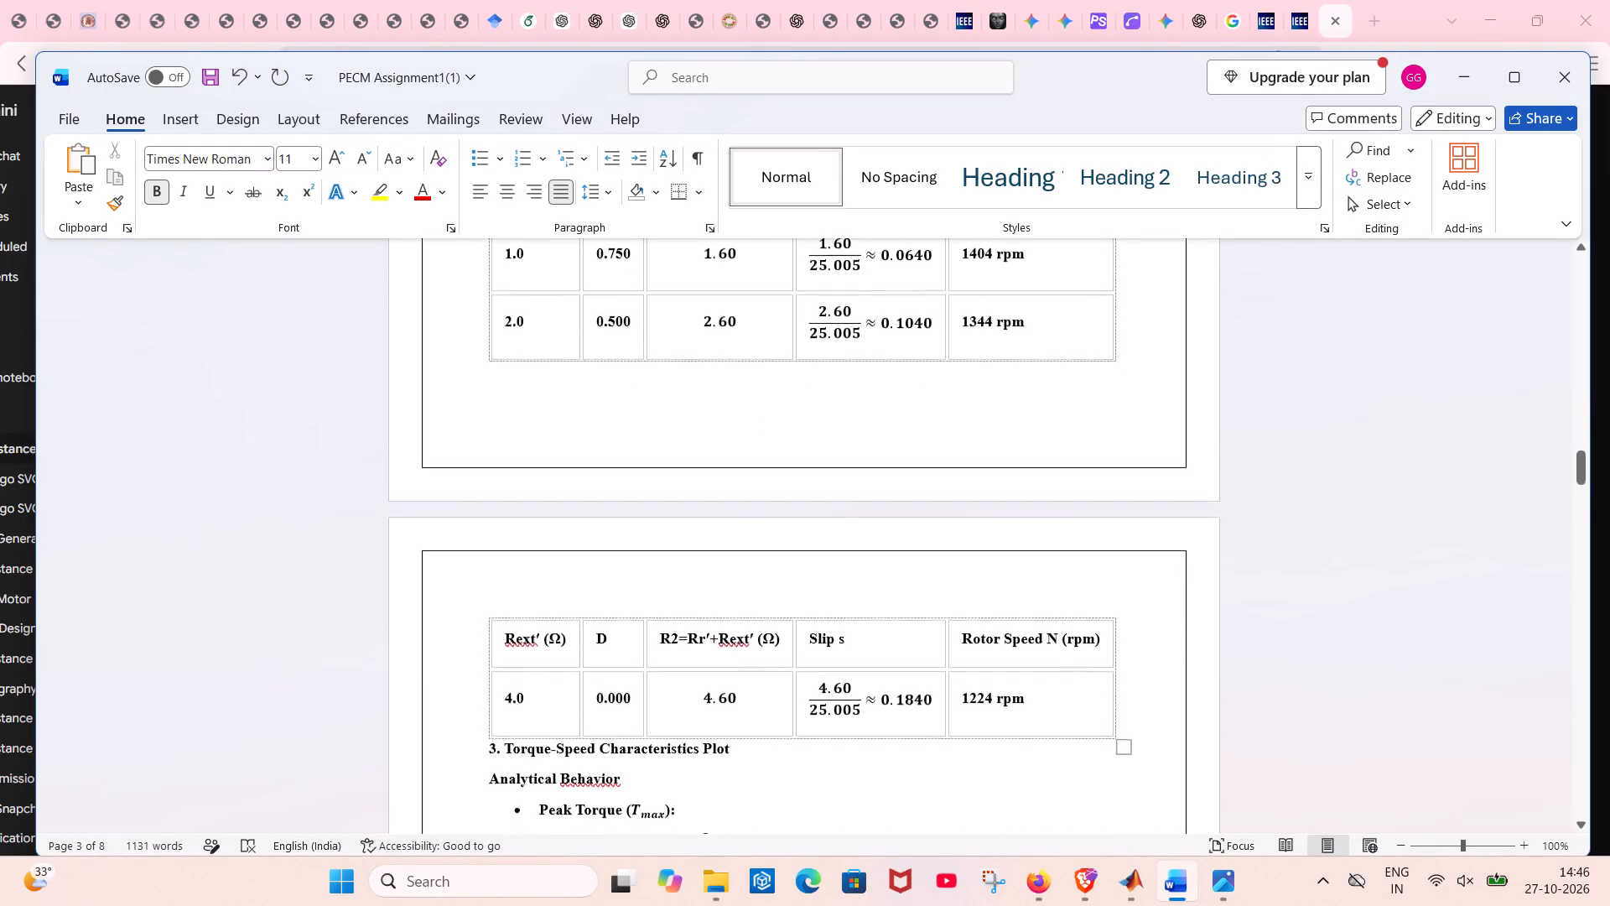
scroll(1061, 494, "down", 3)
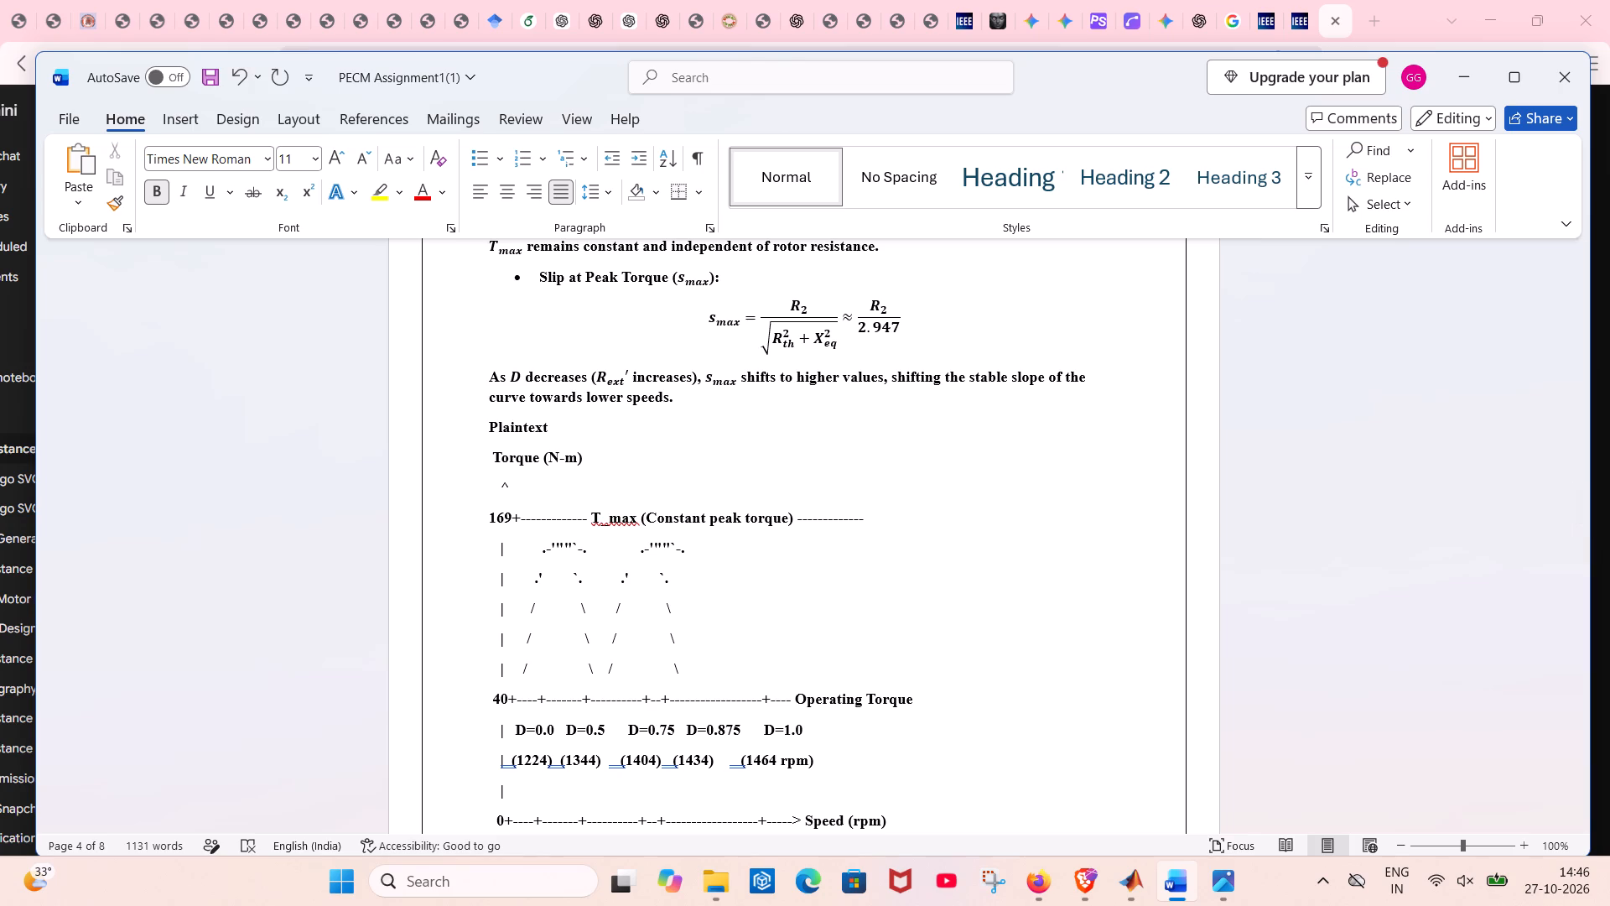
scroll(538, 478, "down", 1)
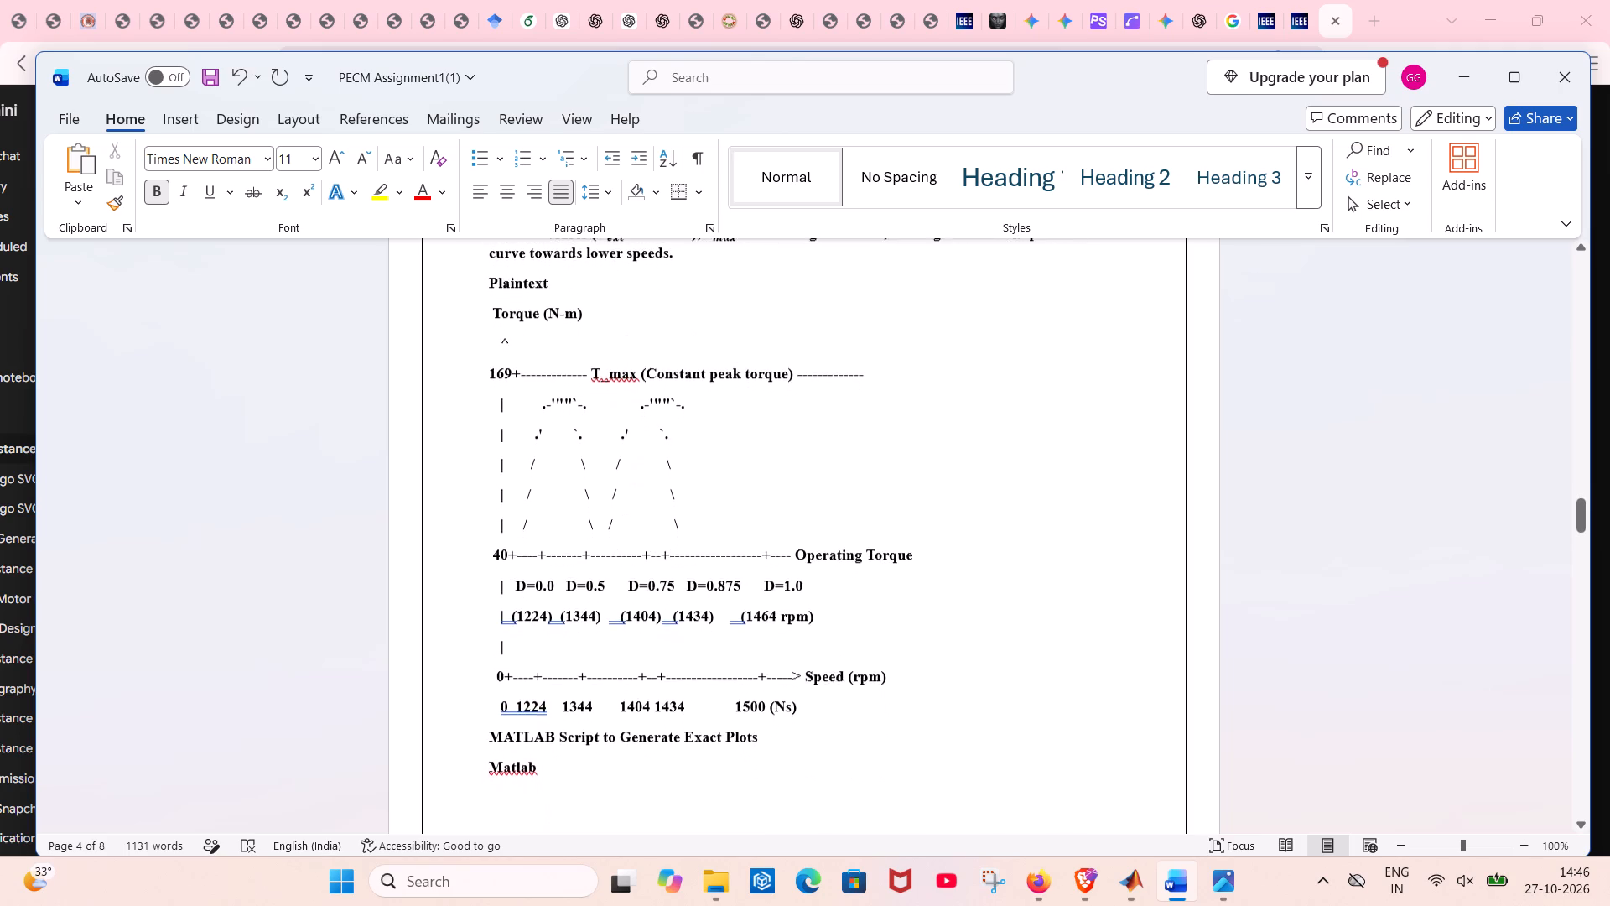
scroll(538, 478, "down", 3)
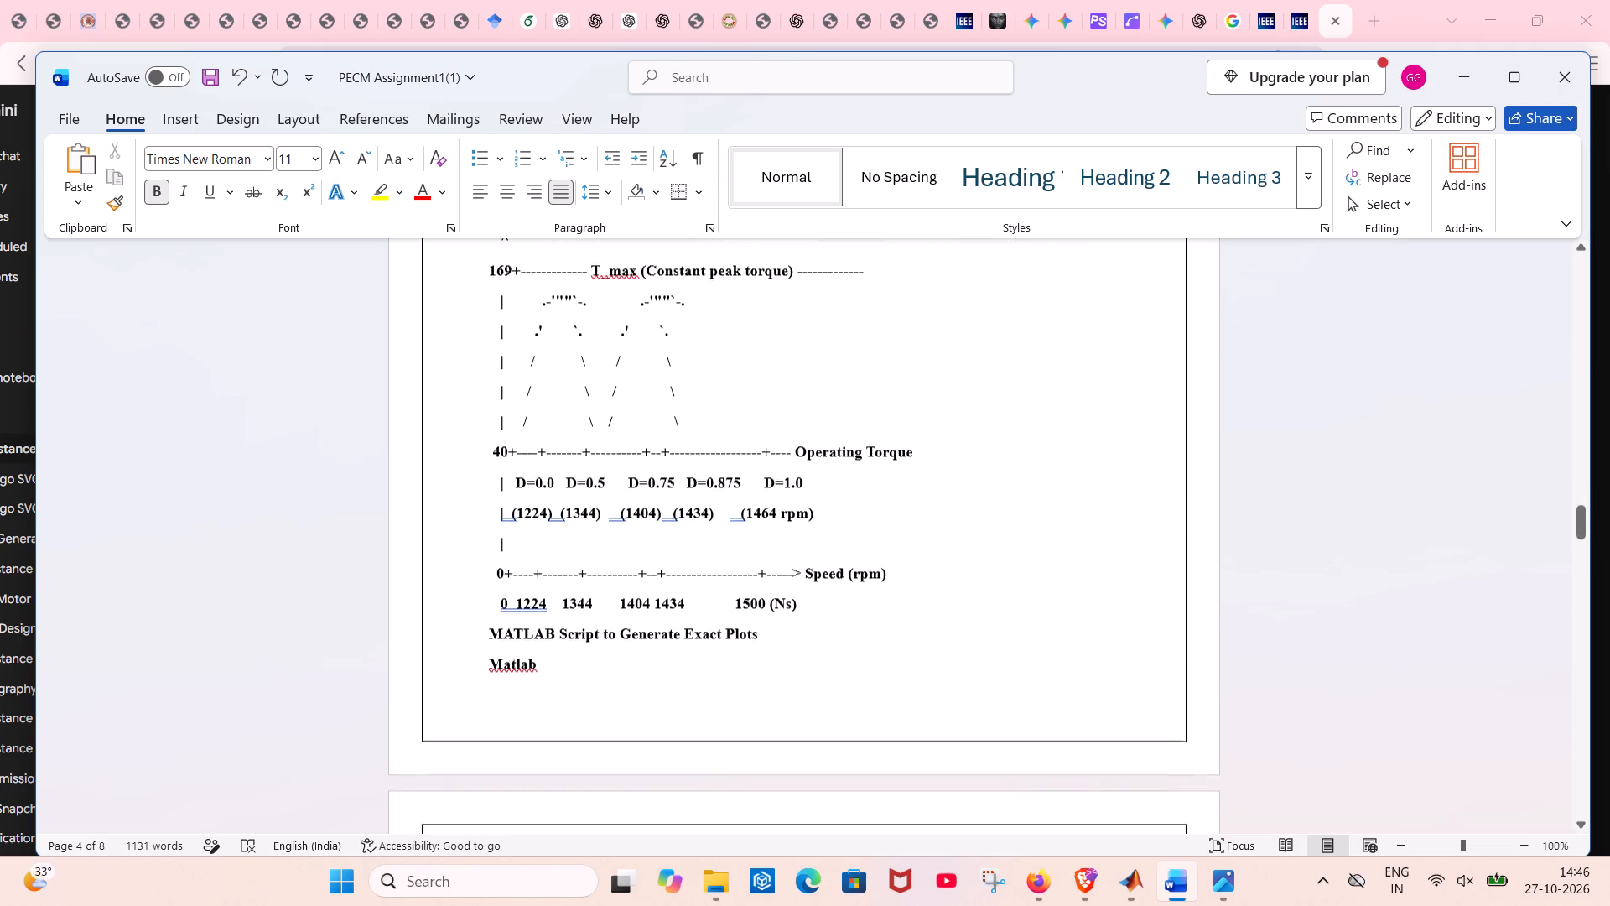
scroll(538, 478, "down", 1)
scroll(538, 478, "up", 4)
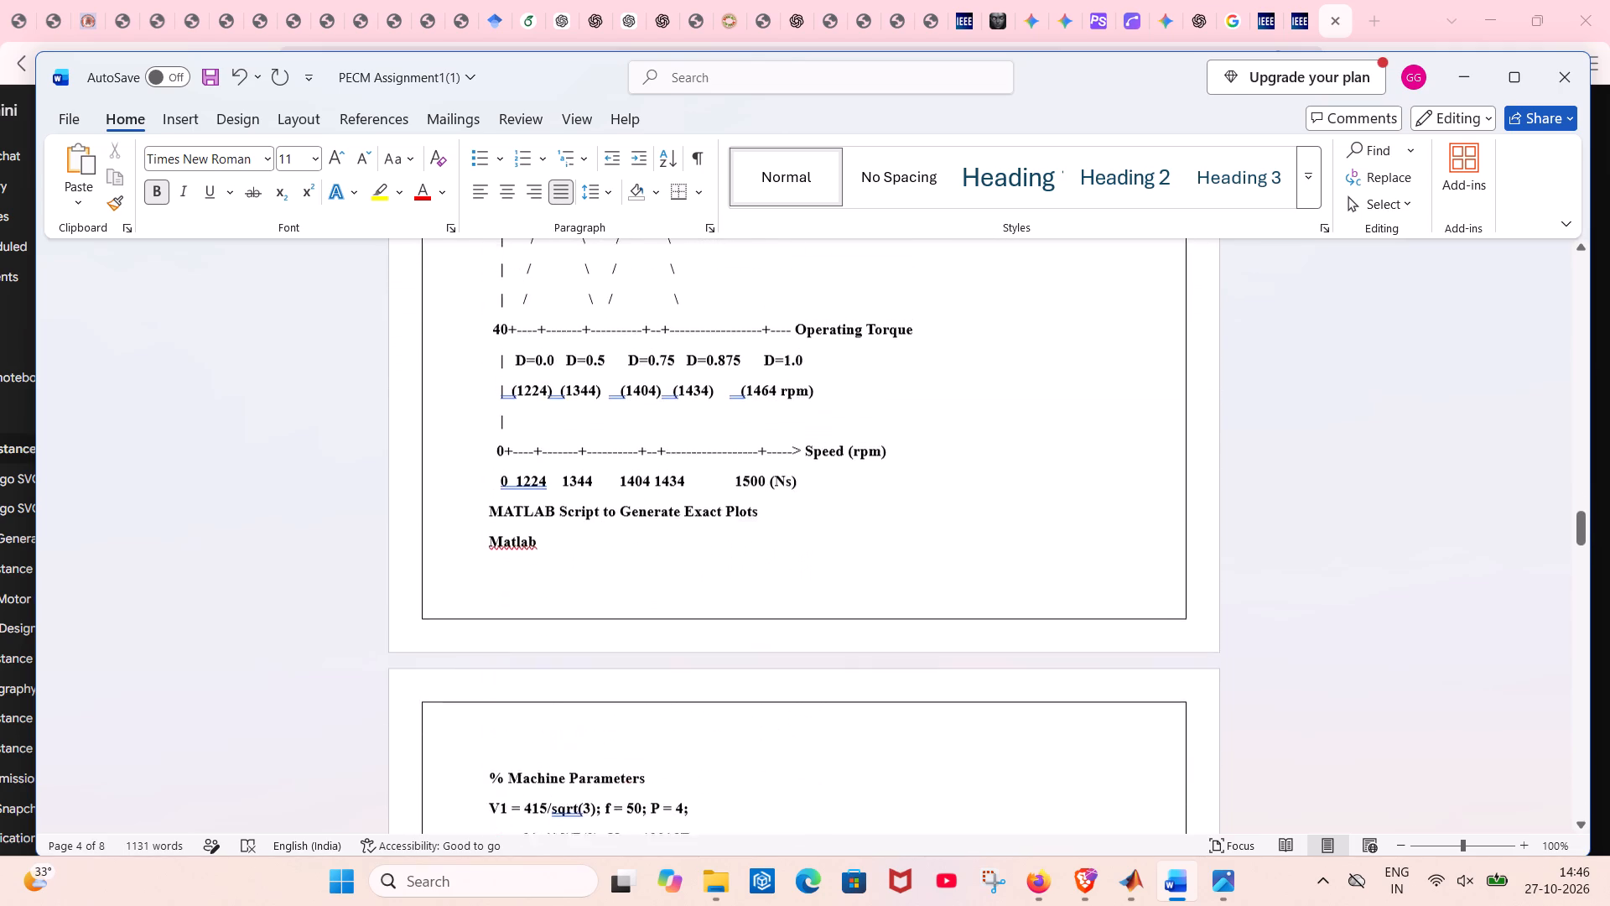
scroll(538, 478, "up", 3)
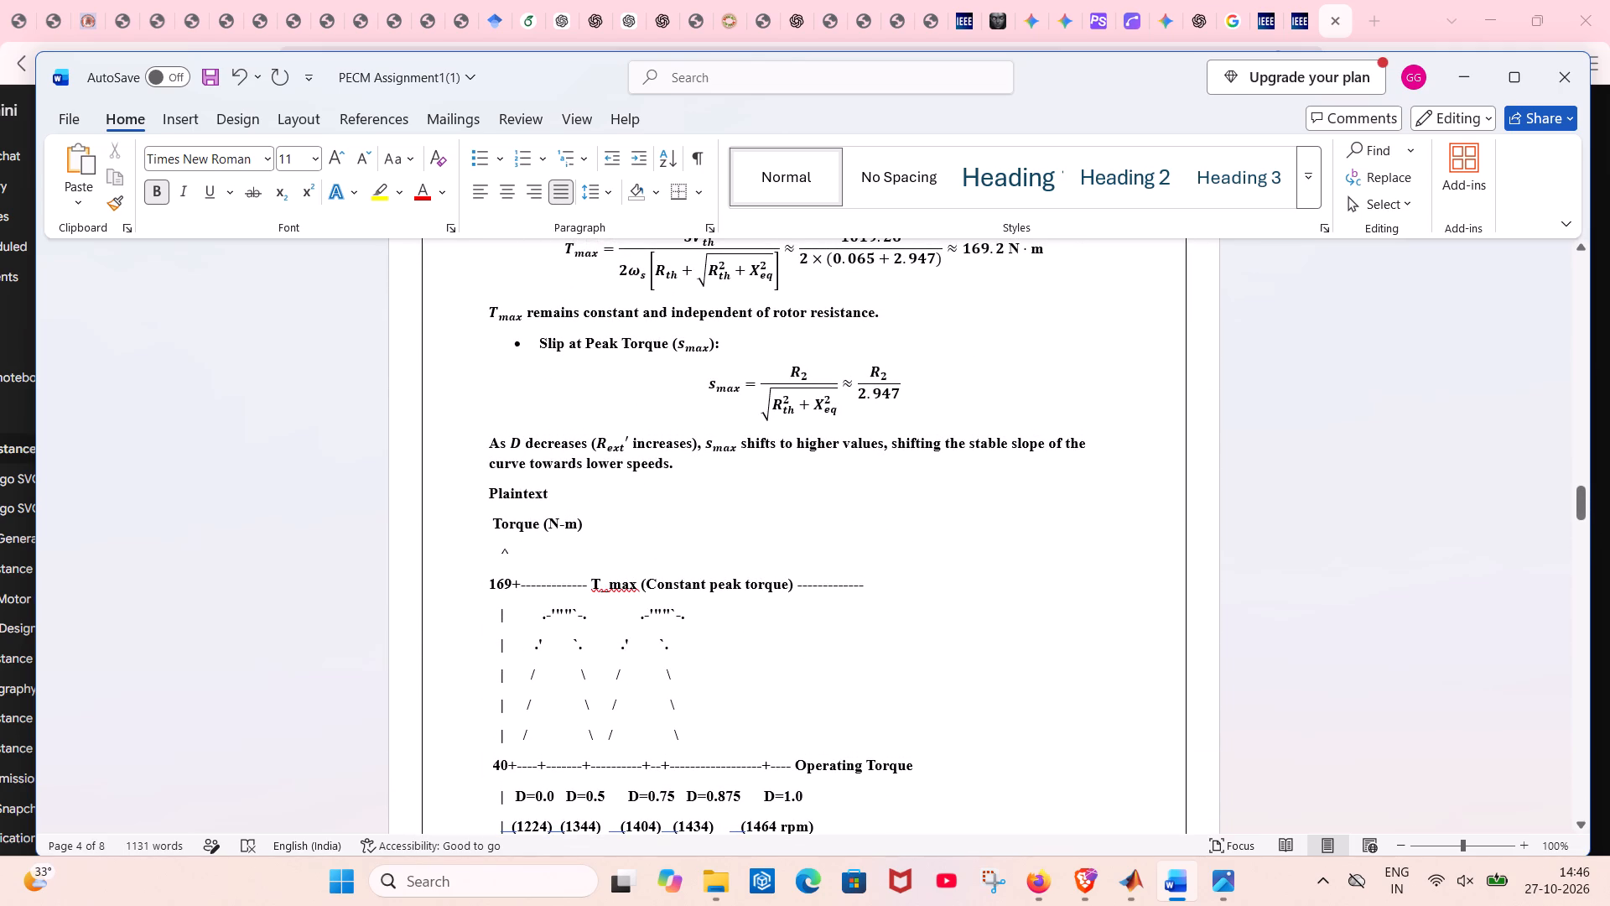
left_click_drag(480, 435, 554, 486)
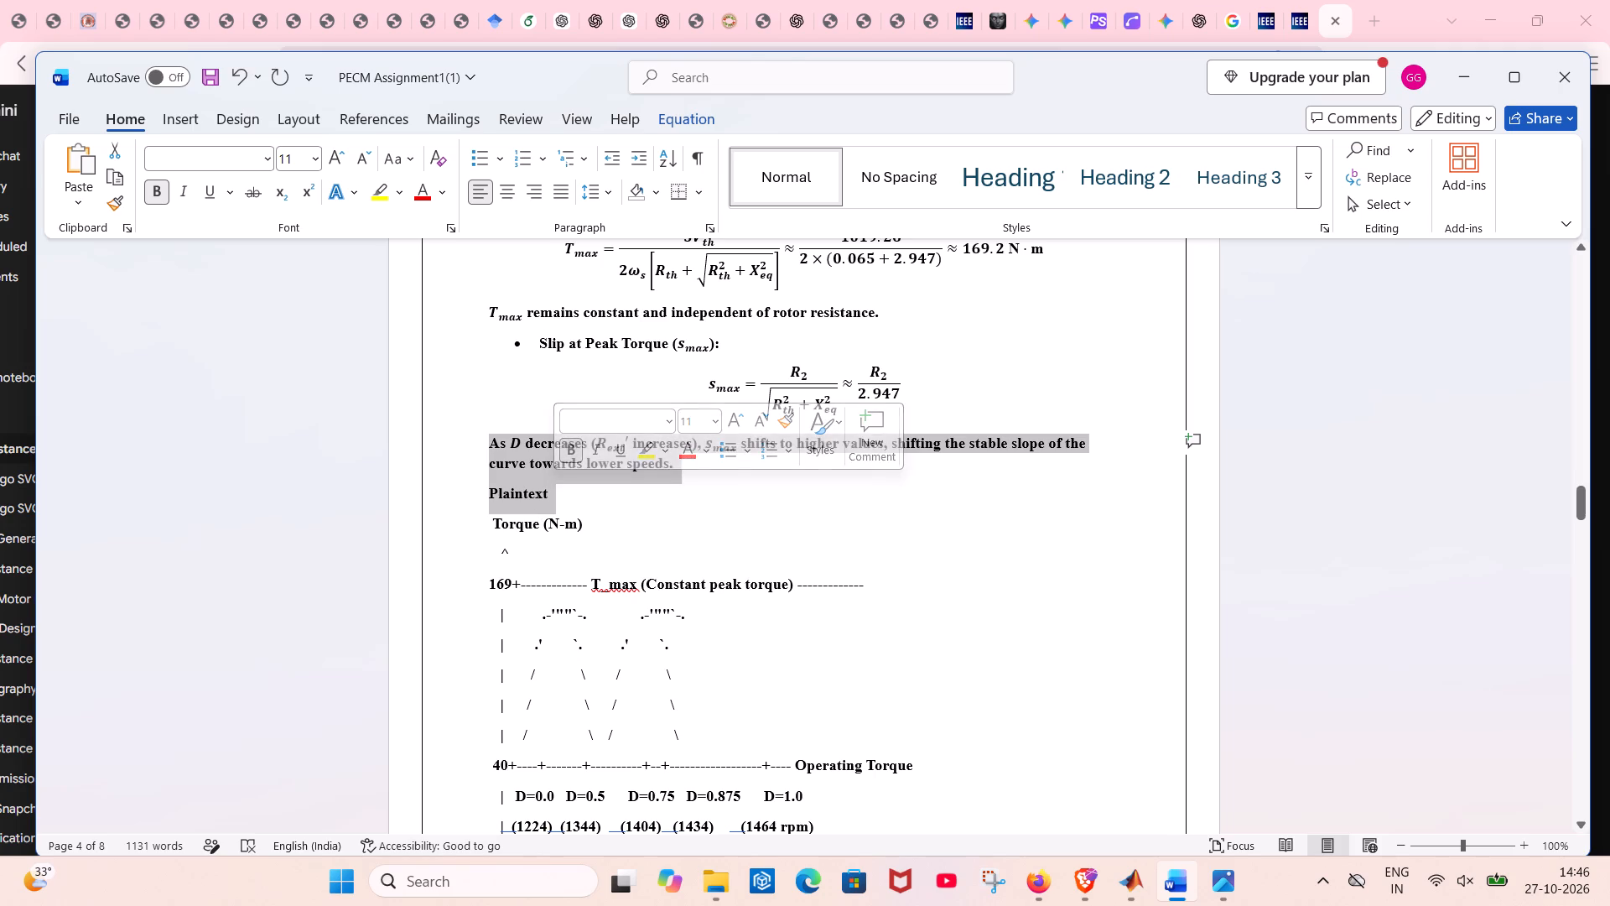
left_click(535, 517)
left_click_drag(486, 493, 645, 650)
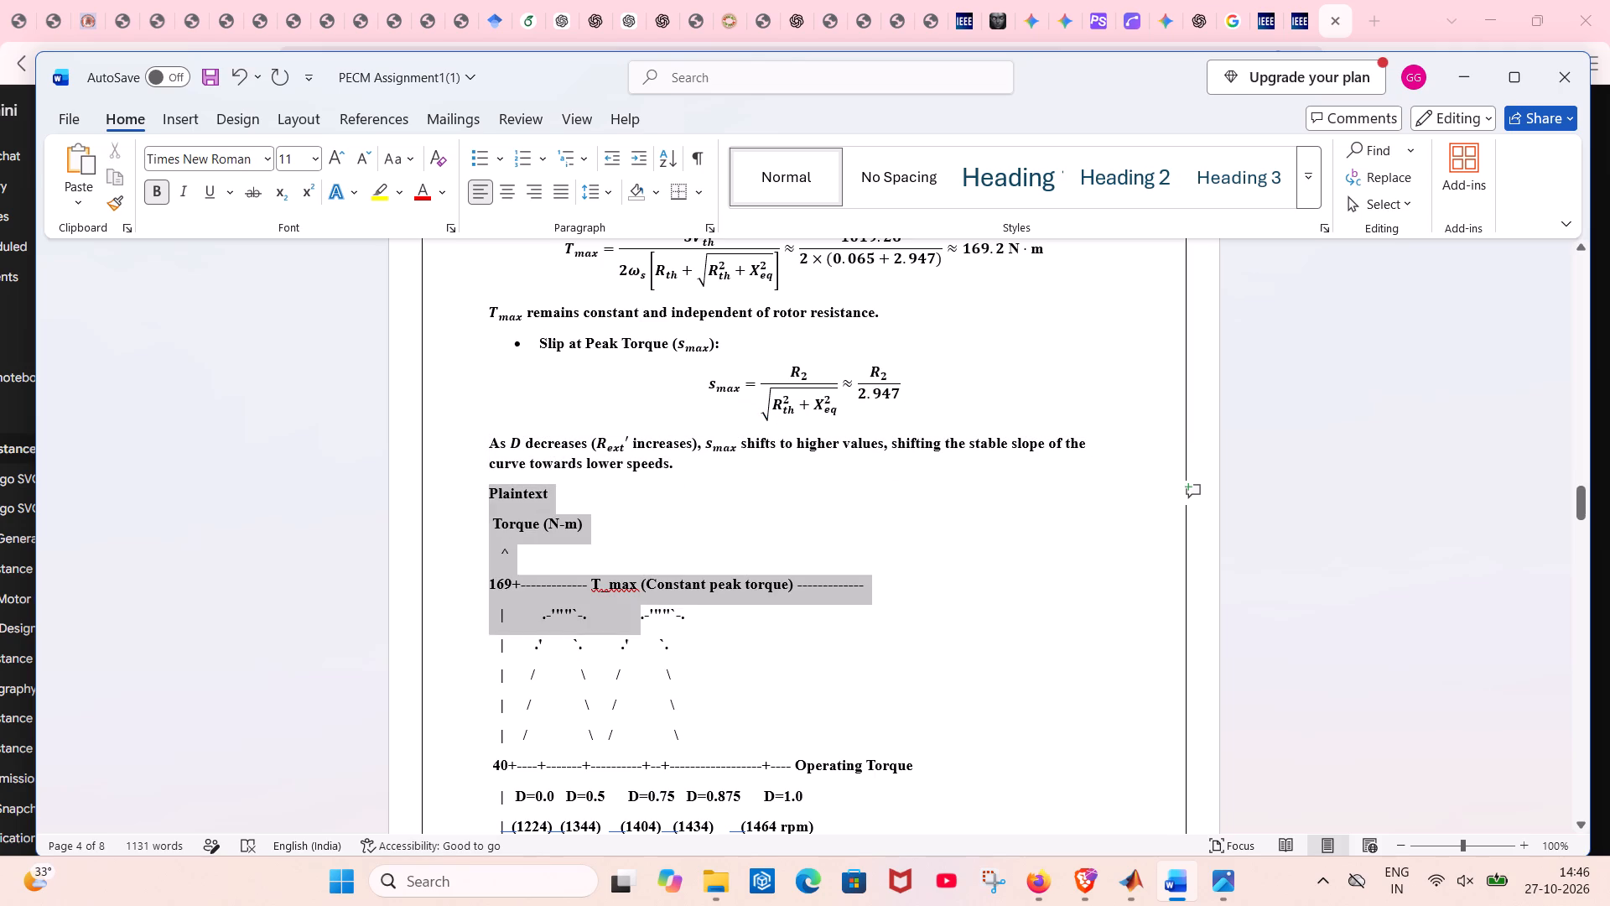
left_click_drag(645, 650, 1013, 766)
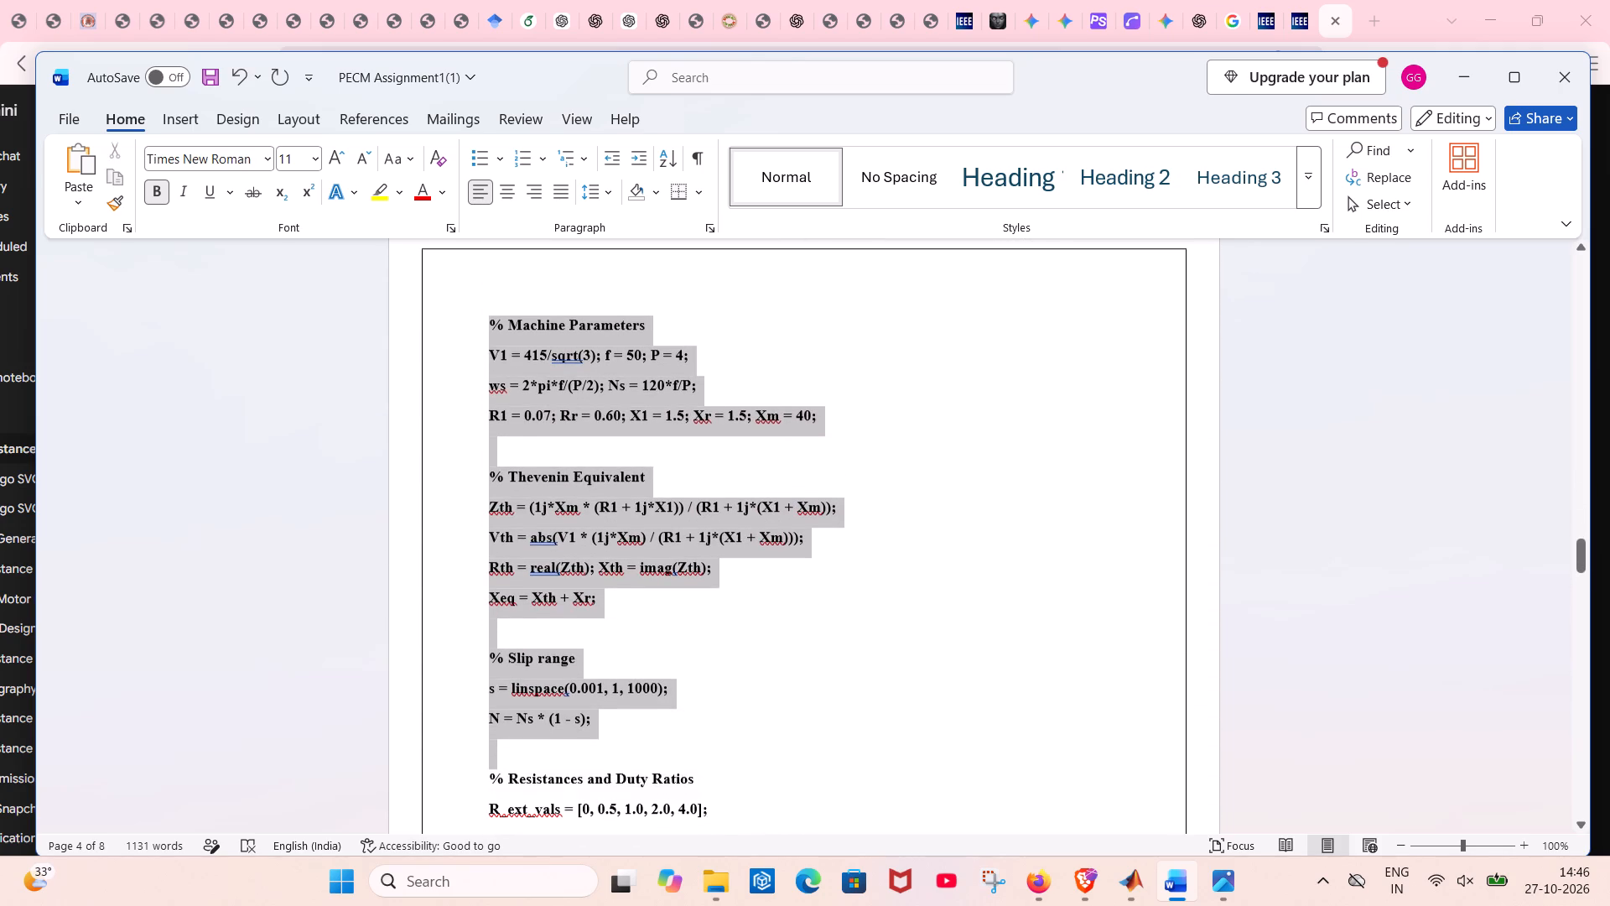
left_click_drag(1013, 766, 1172, 878)
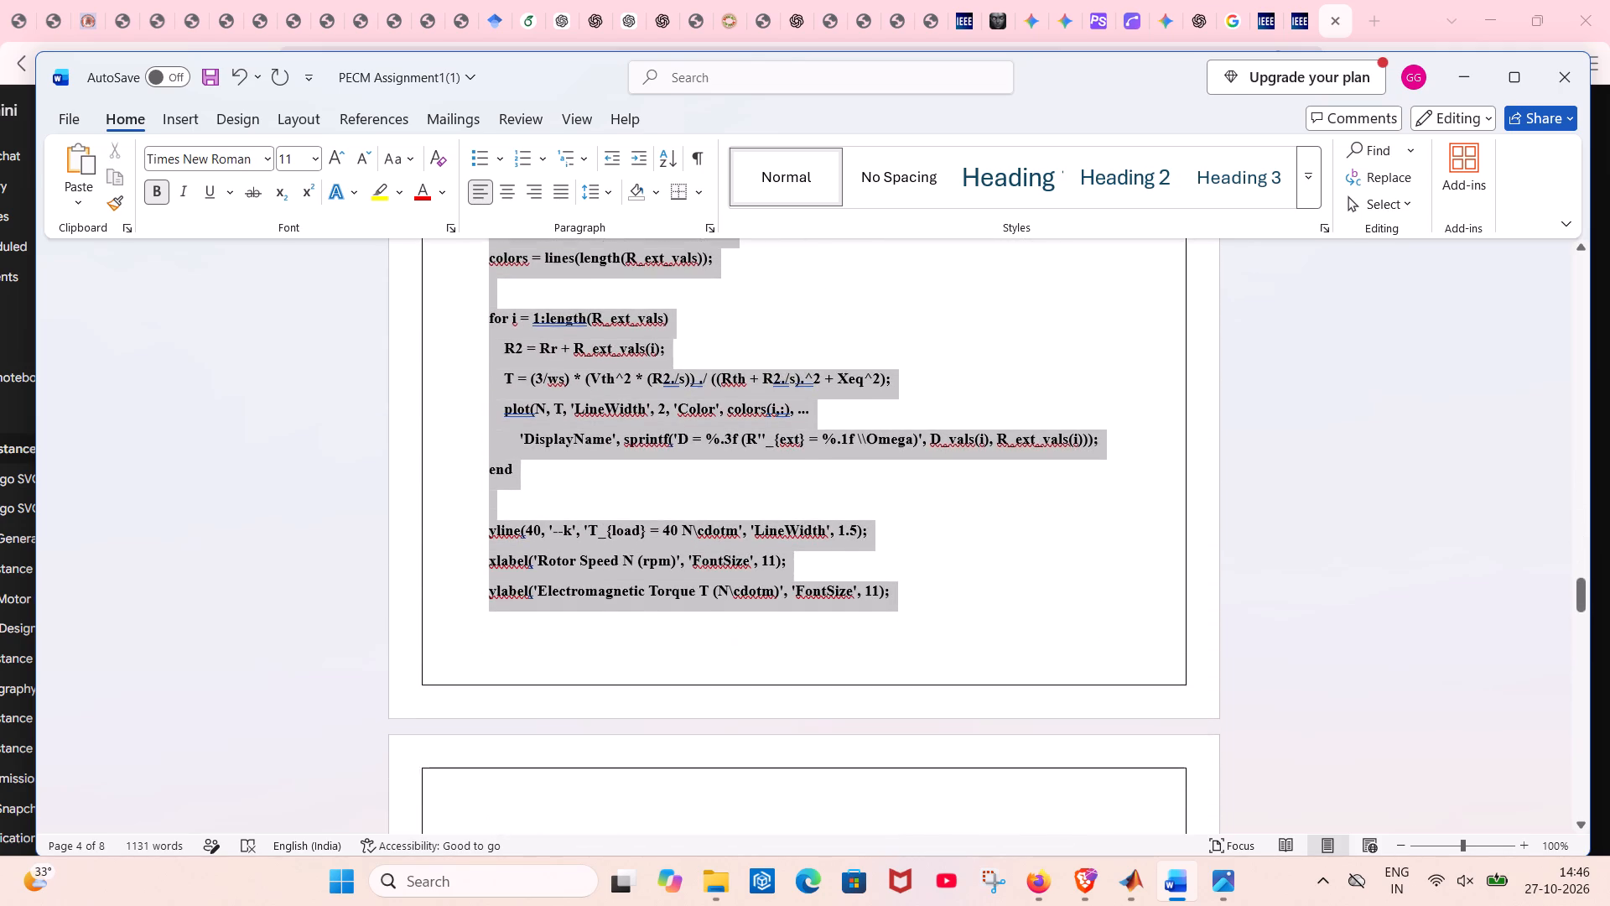
left_click_drag(1172, 878, 1162, 627)
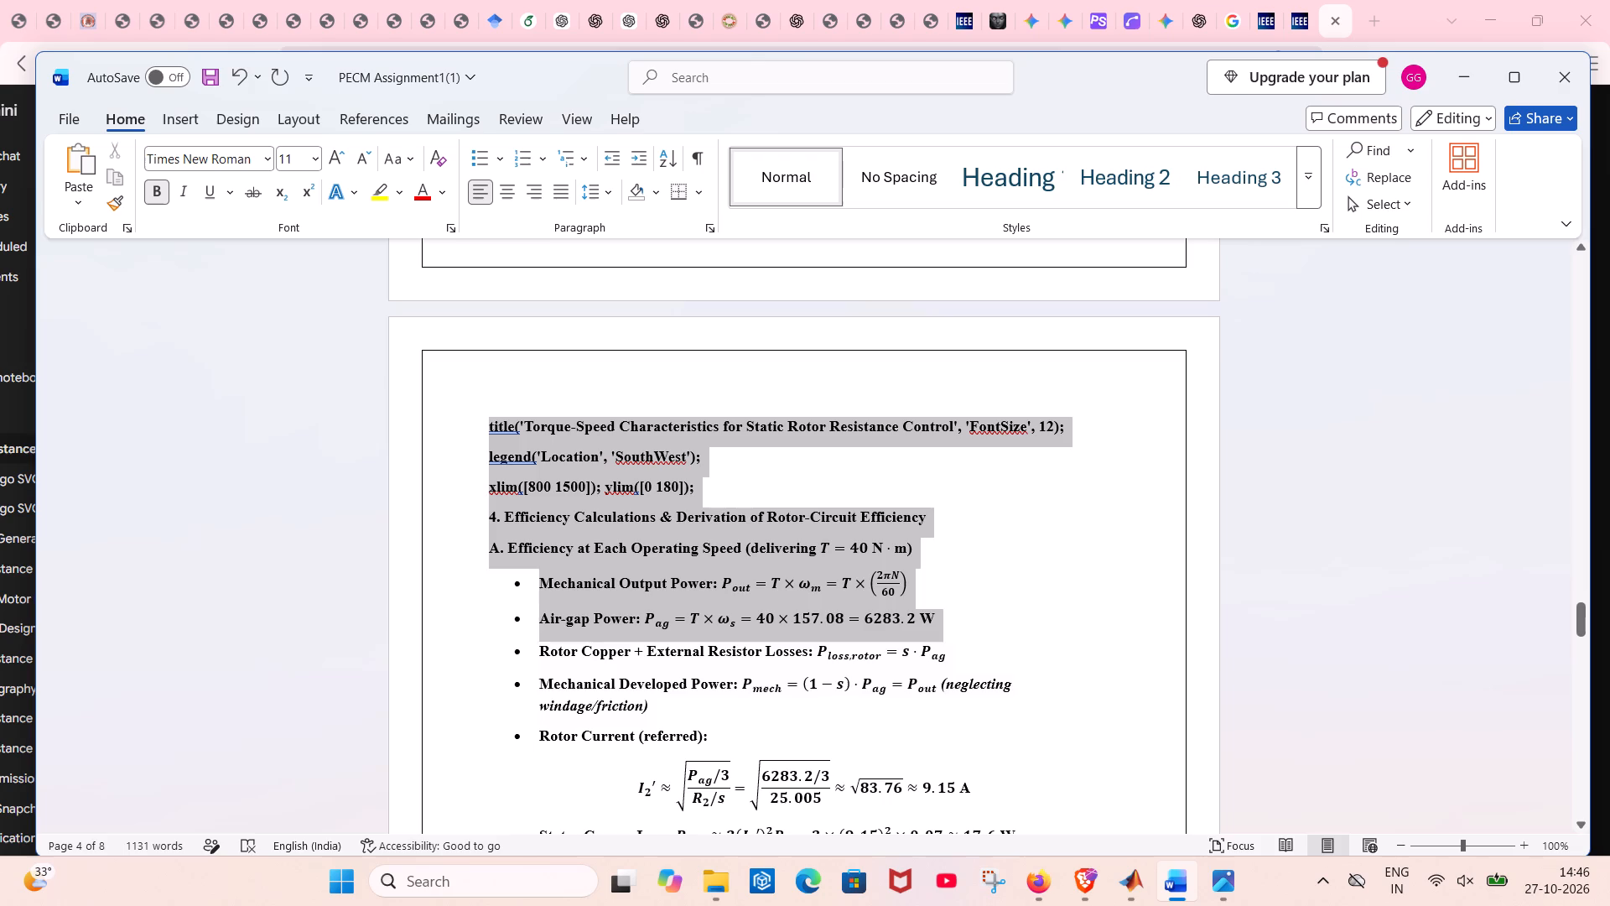
left_click_drag(1162, 627, 1059, 320)
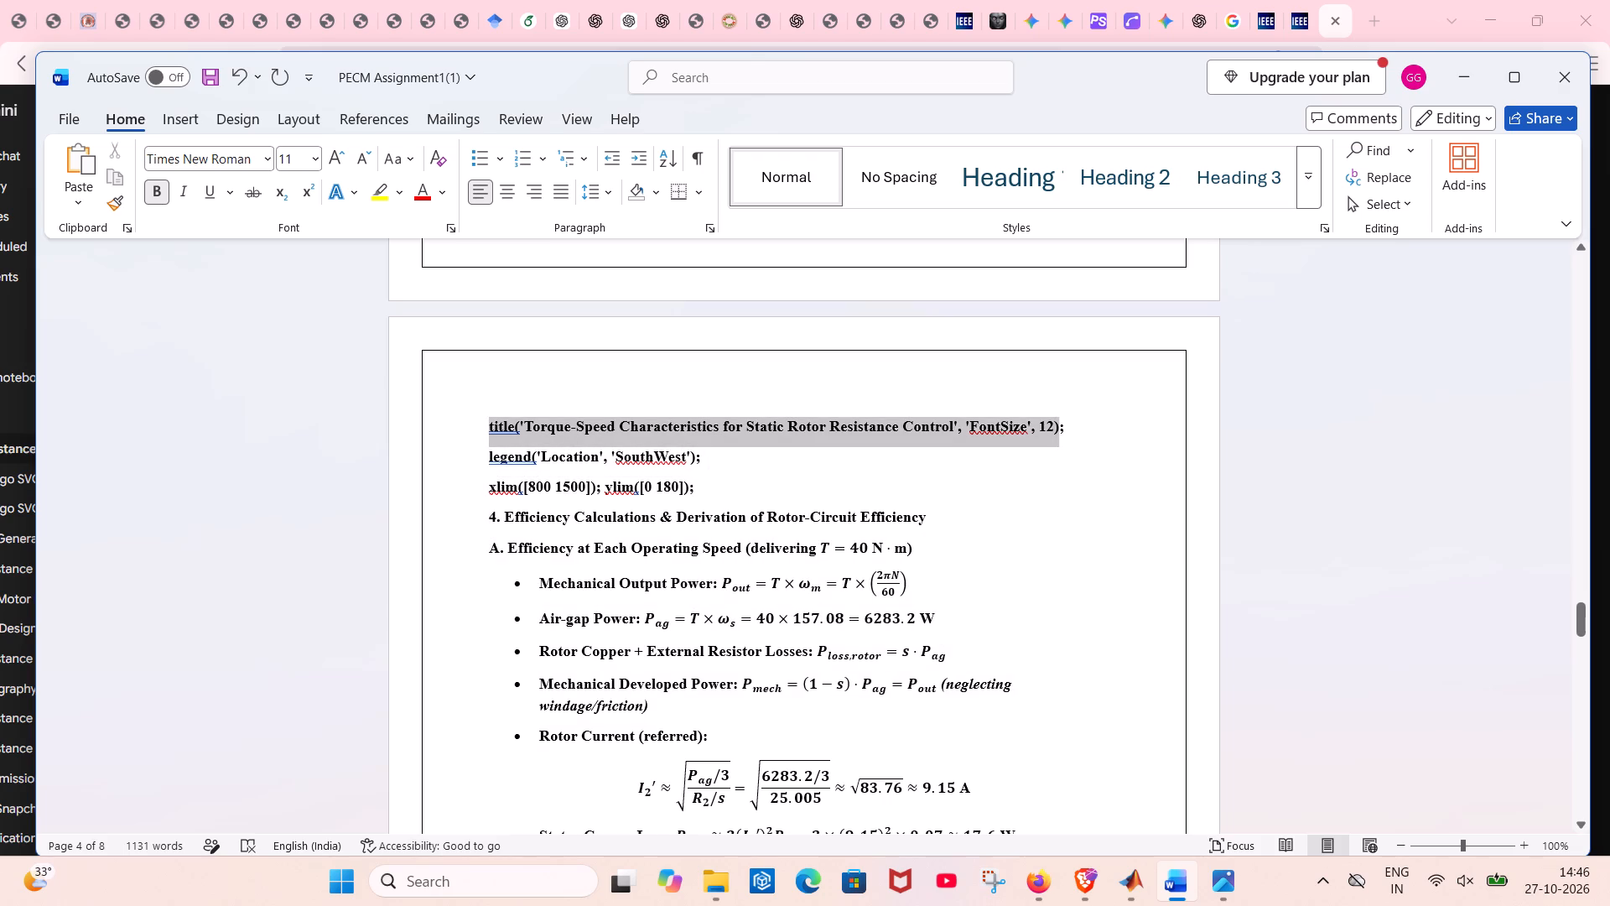
left_click_drag(1059, 320, 1064, 364)
left_click_drag(1064, 364, 1048, 484)
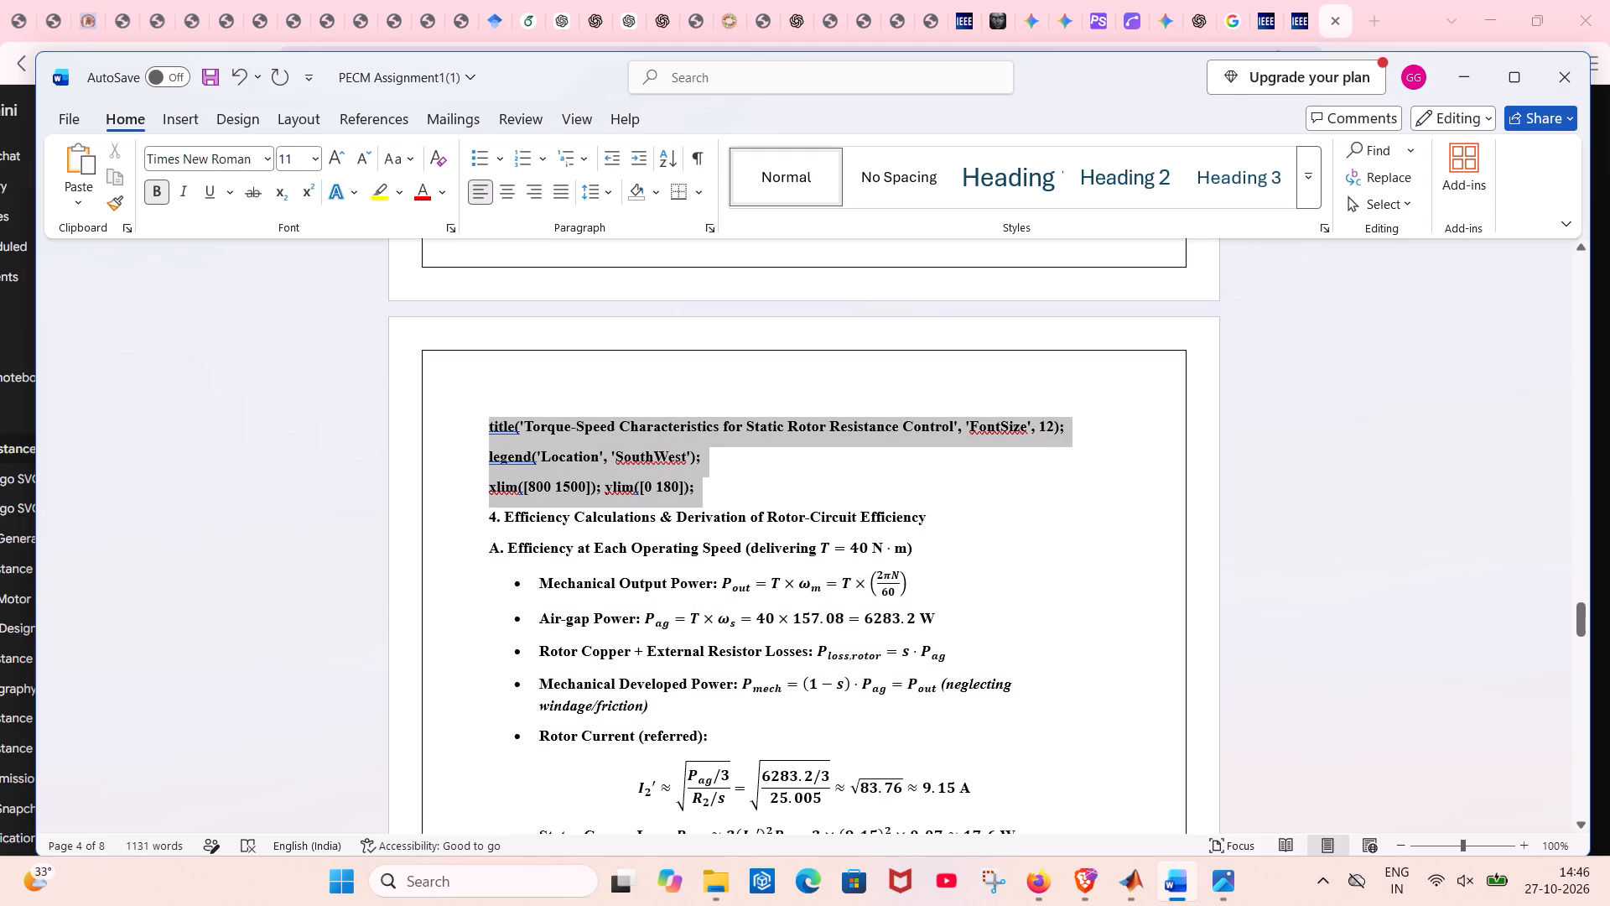
left_click_drag(1048, 484, 1049, 487)
key("Delete")
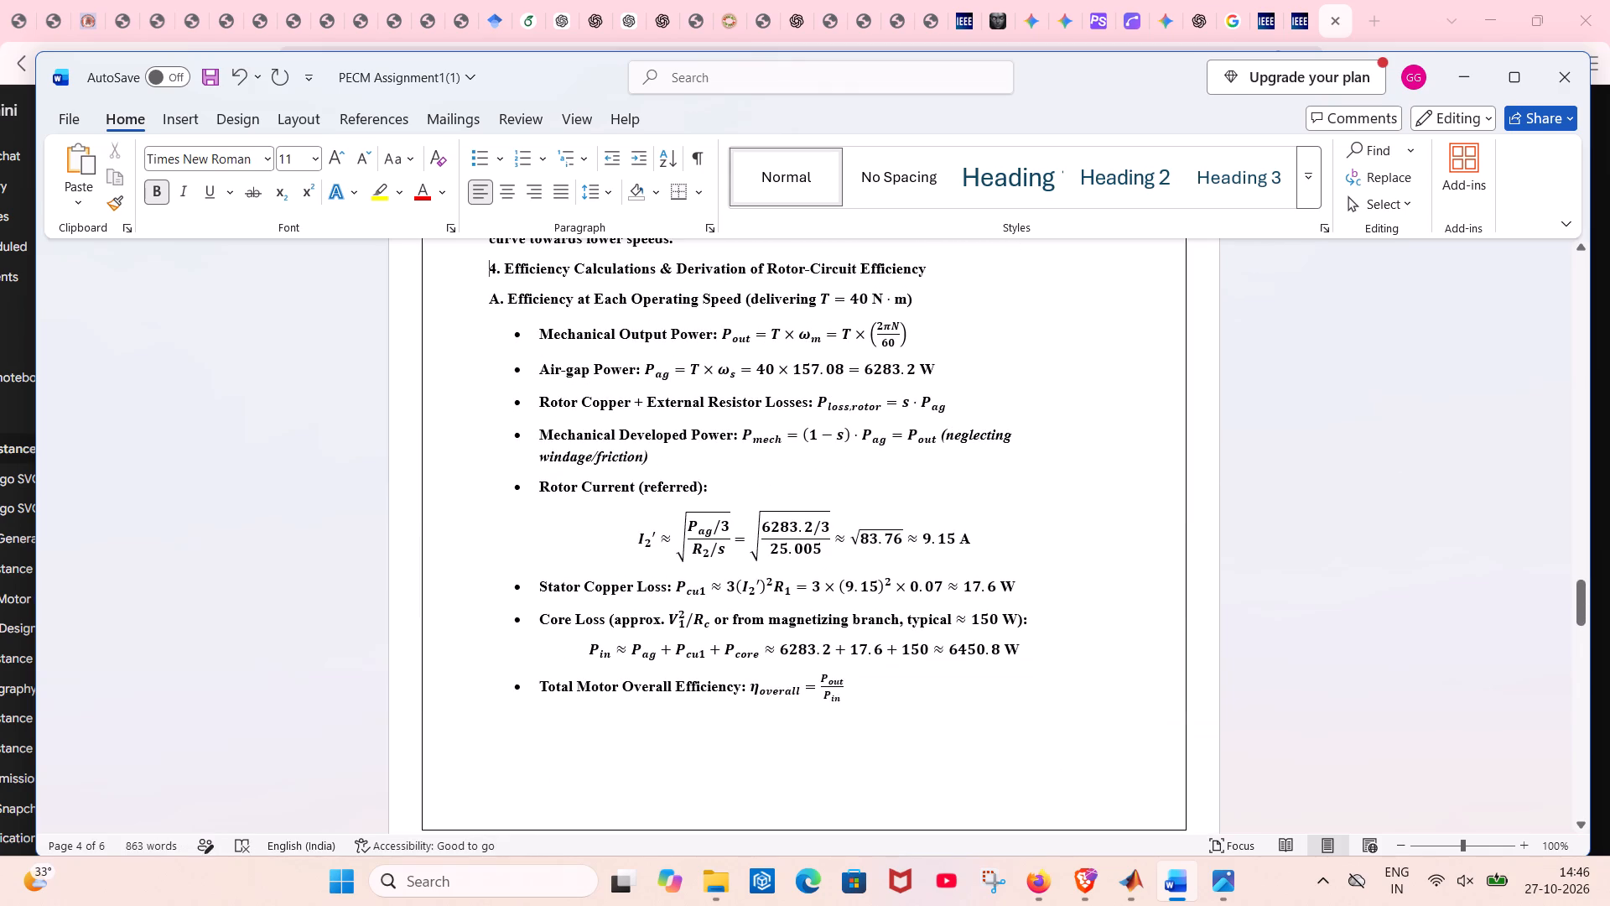
Review section 4's efficiency calculations and the table of speed, output power and efficiency for each external resistance.
scroll(883, 676, "down", 2)
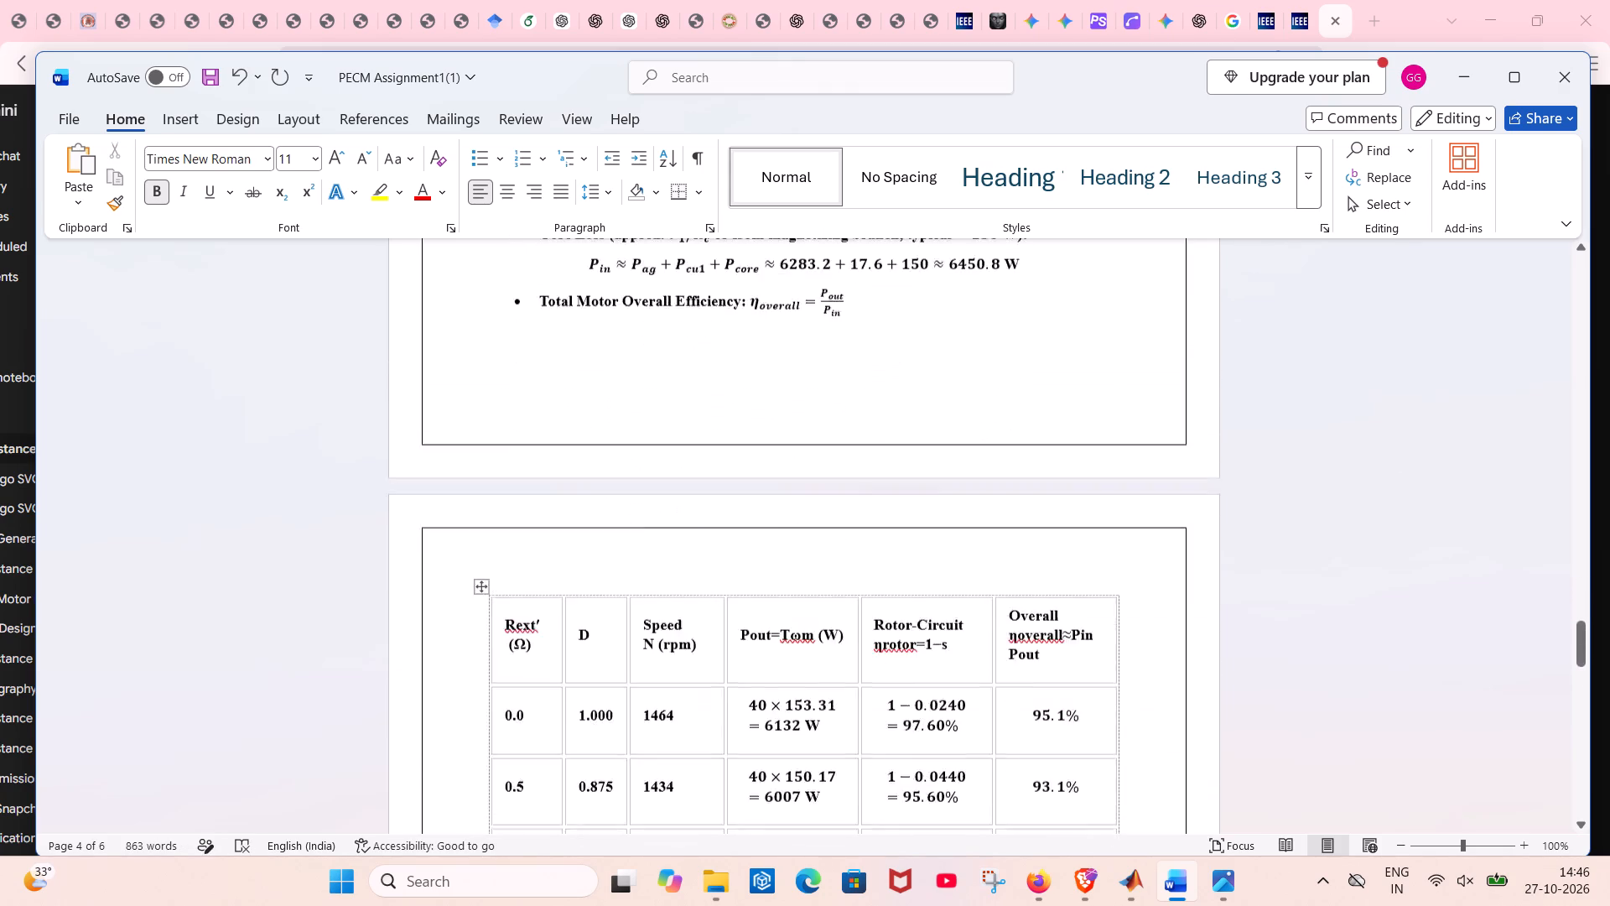
scroll(883, 676, "down", 1)
scroll(883, 676, "up", 1)
scroll(883, 676, "down", 1)
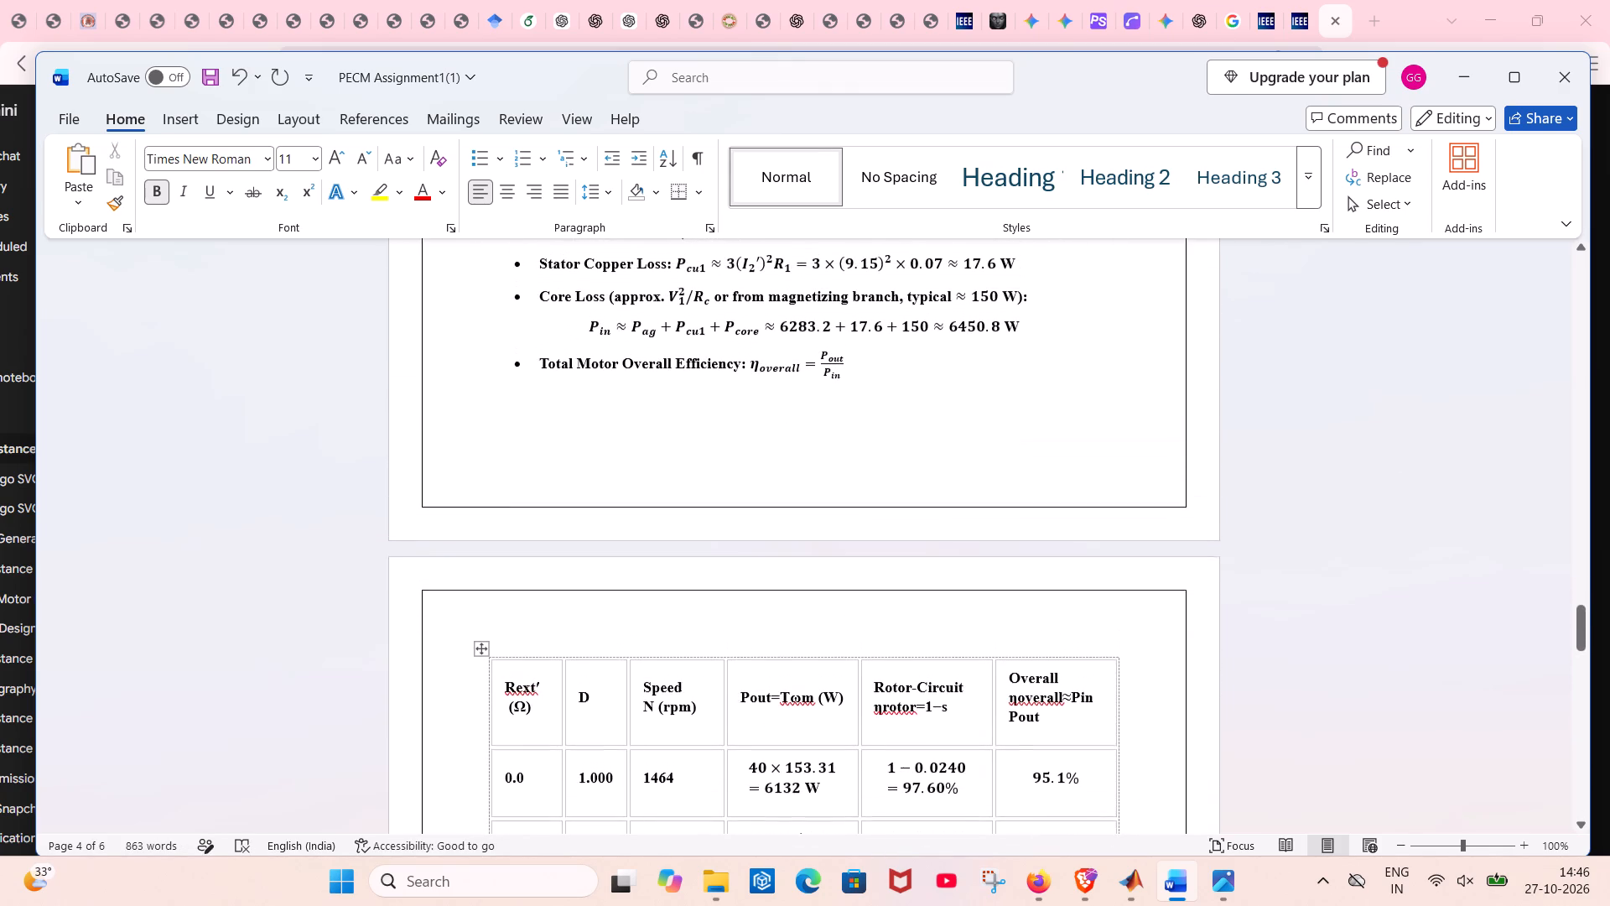
scroll(883, 676, "down", 2)
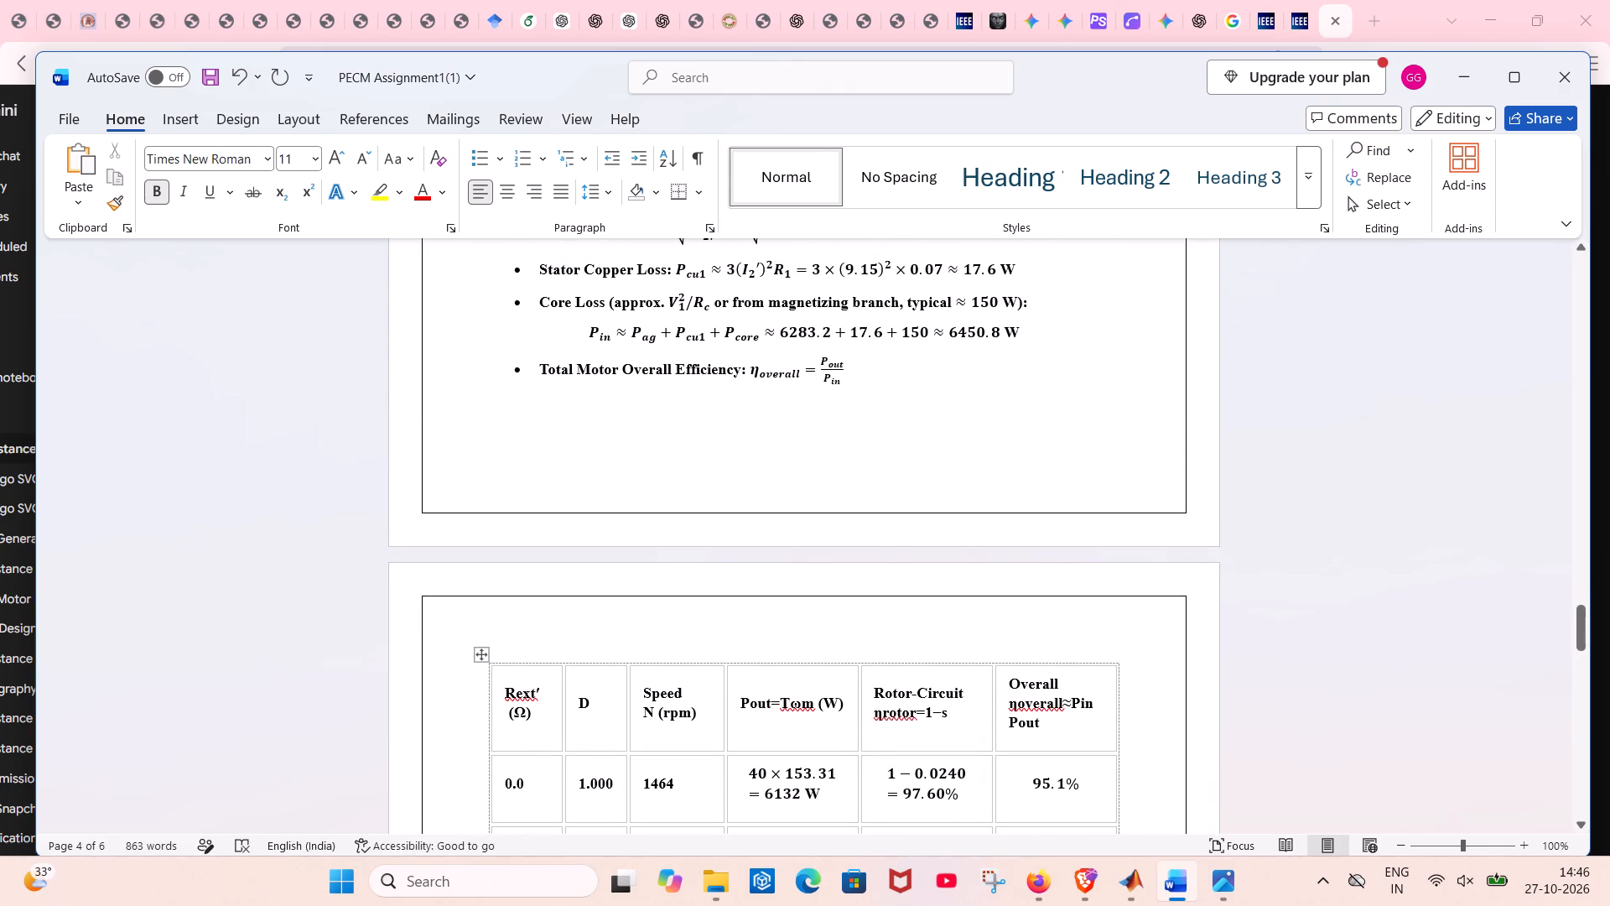
scroll(883, 676, "down", 1)
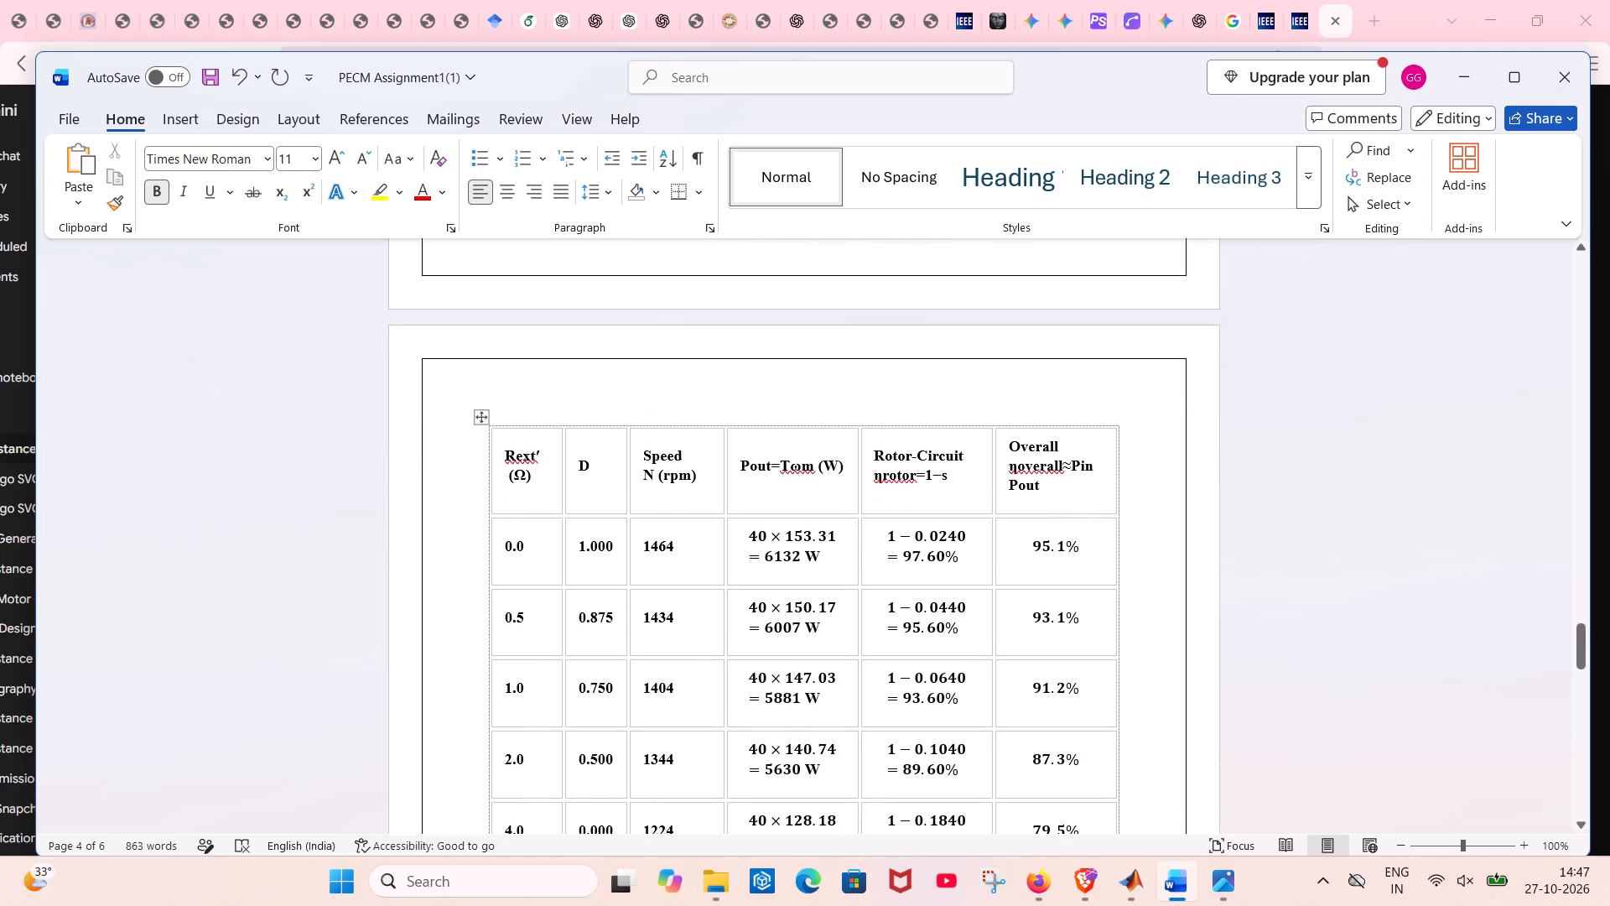
scroll(883, 676, "down", 1)
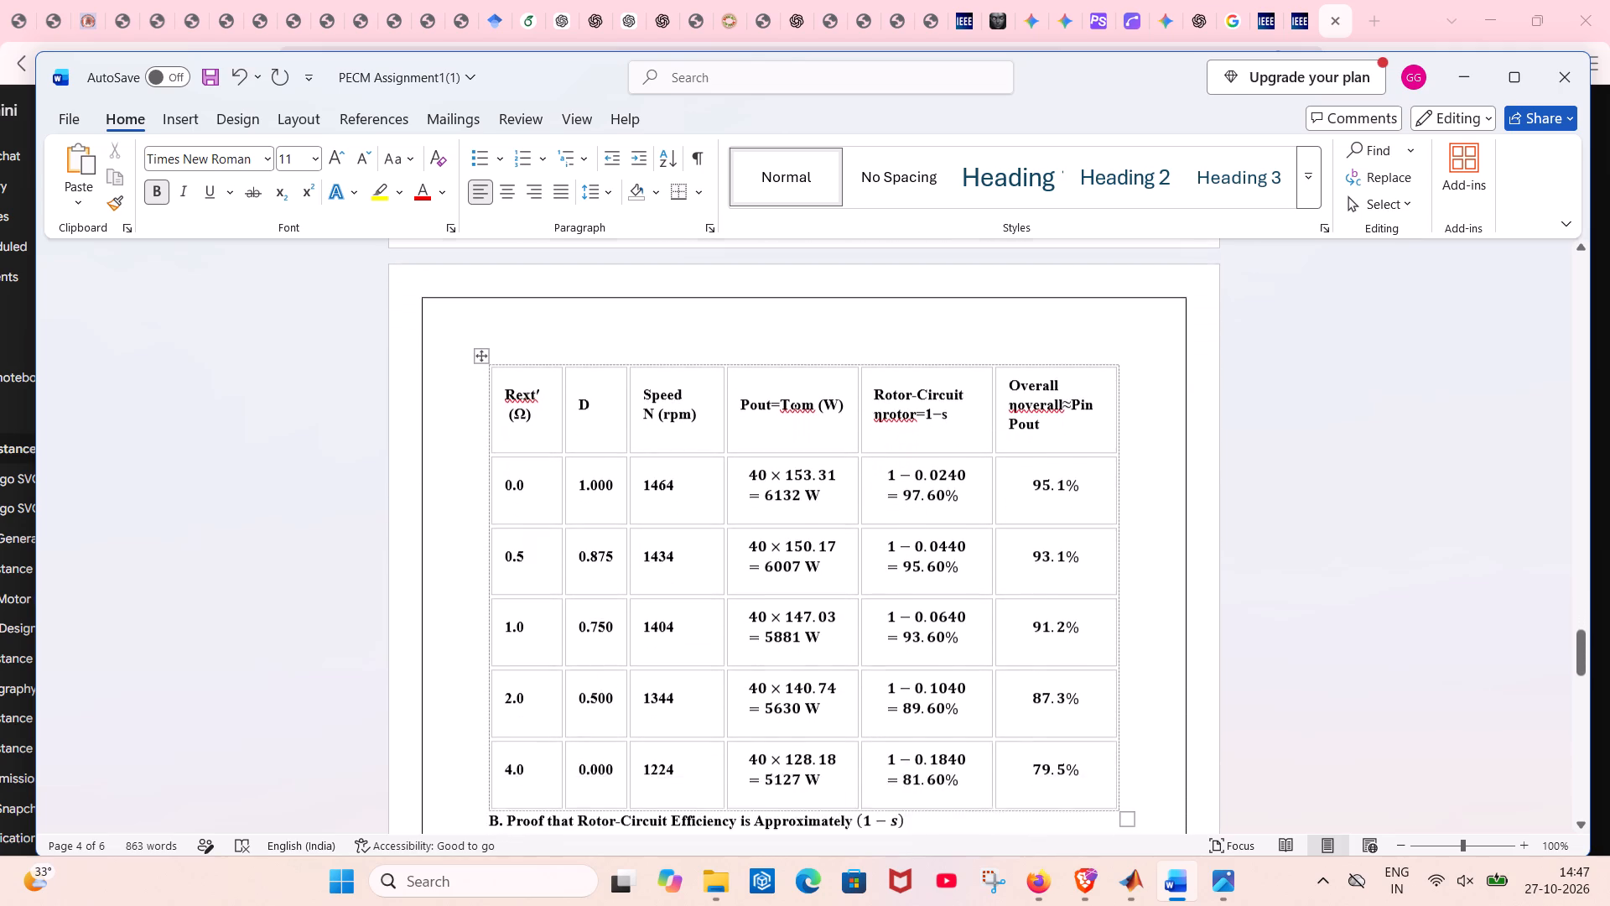
Read through the rotor-circuit efficiency proof and the answers to both discussion questions on the report's last pages.
scroll(883, 676, "down", 4)
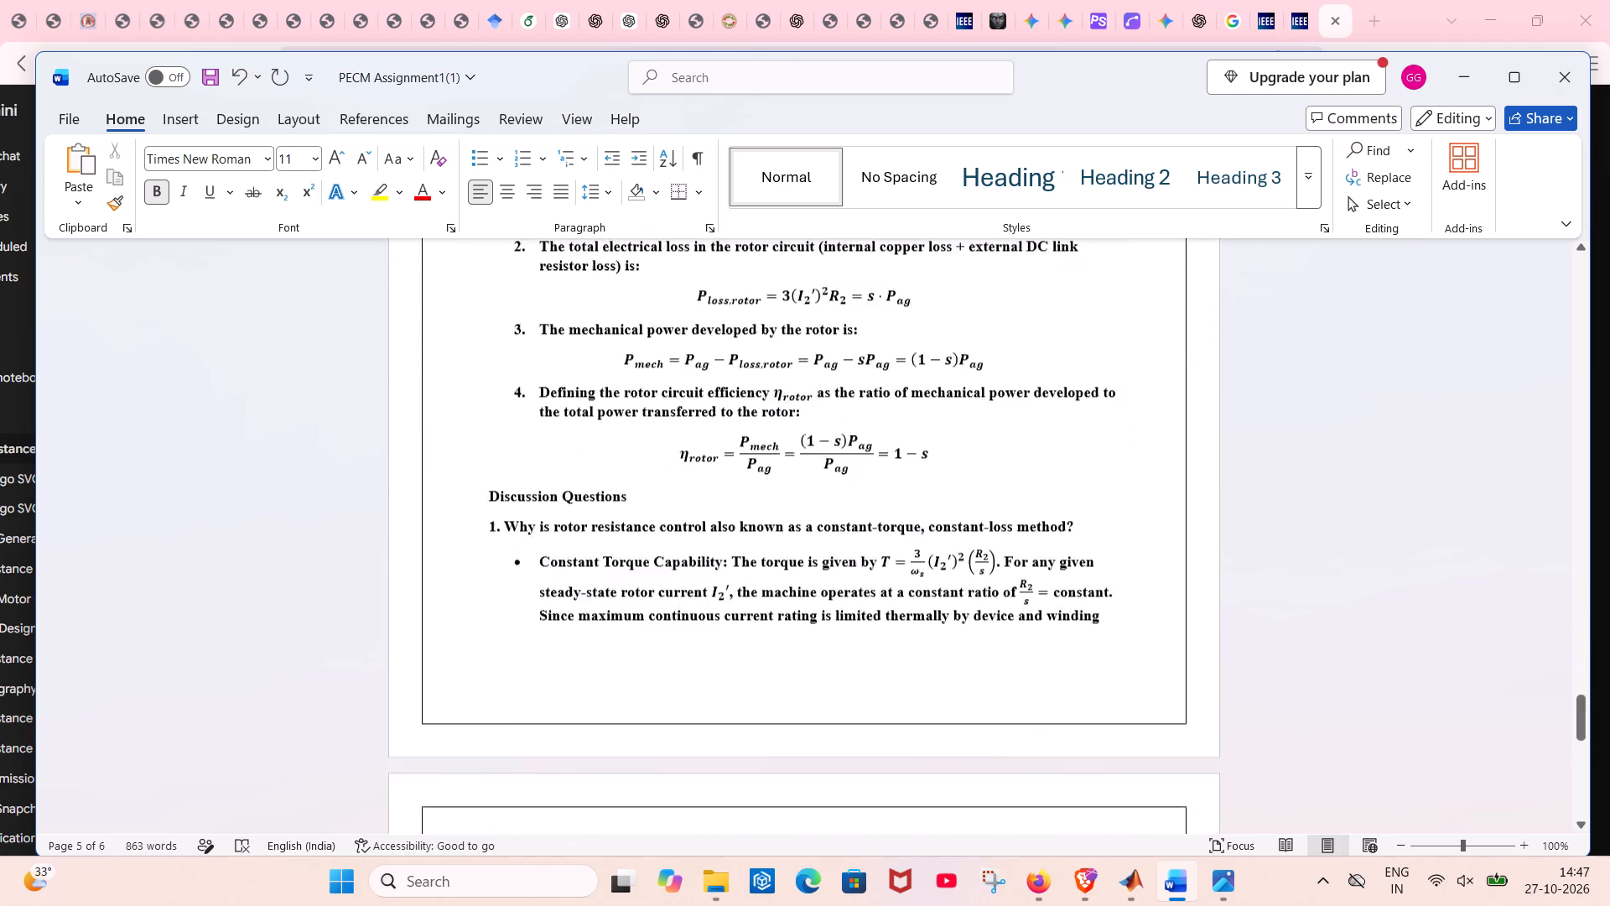
scroll(883, 676, "down", 4)
scroll(883, 676, "up", 1)
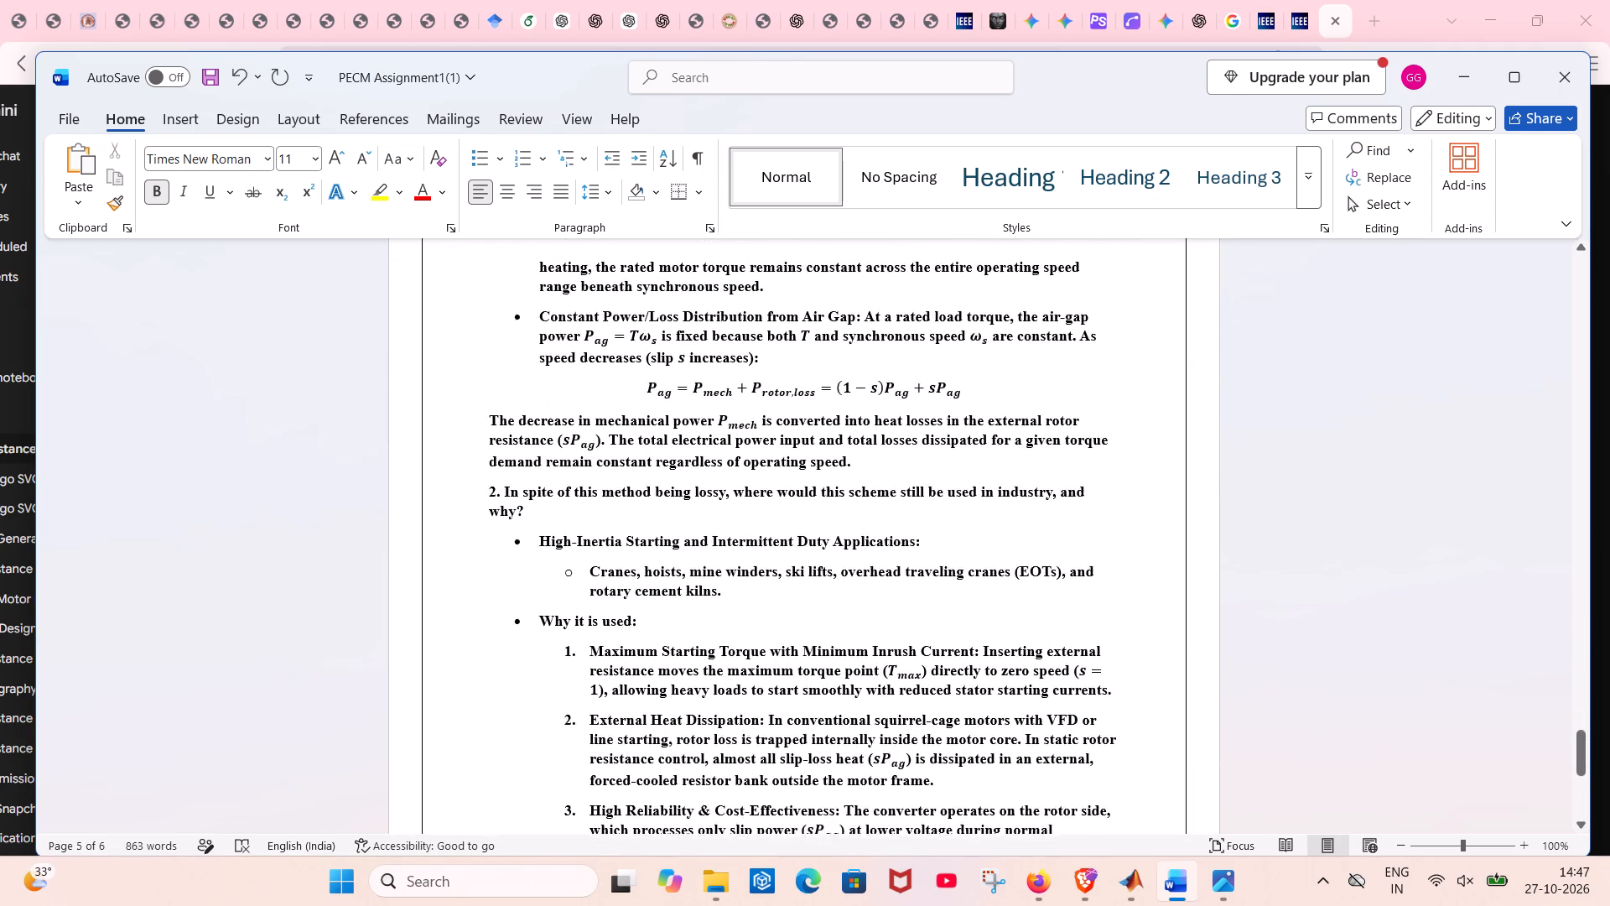
scroll(883, 676, "up", 3)
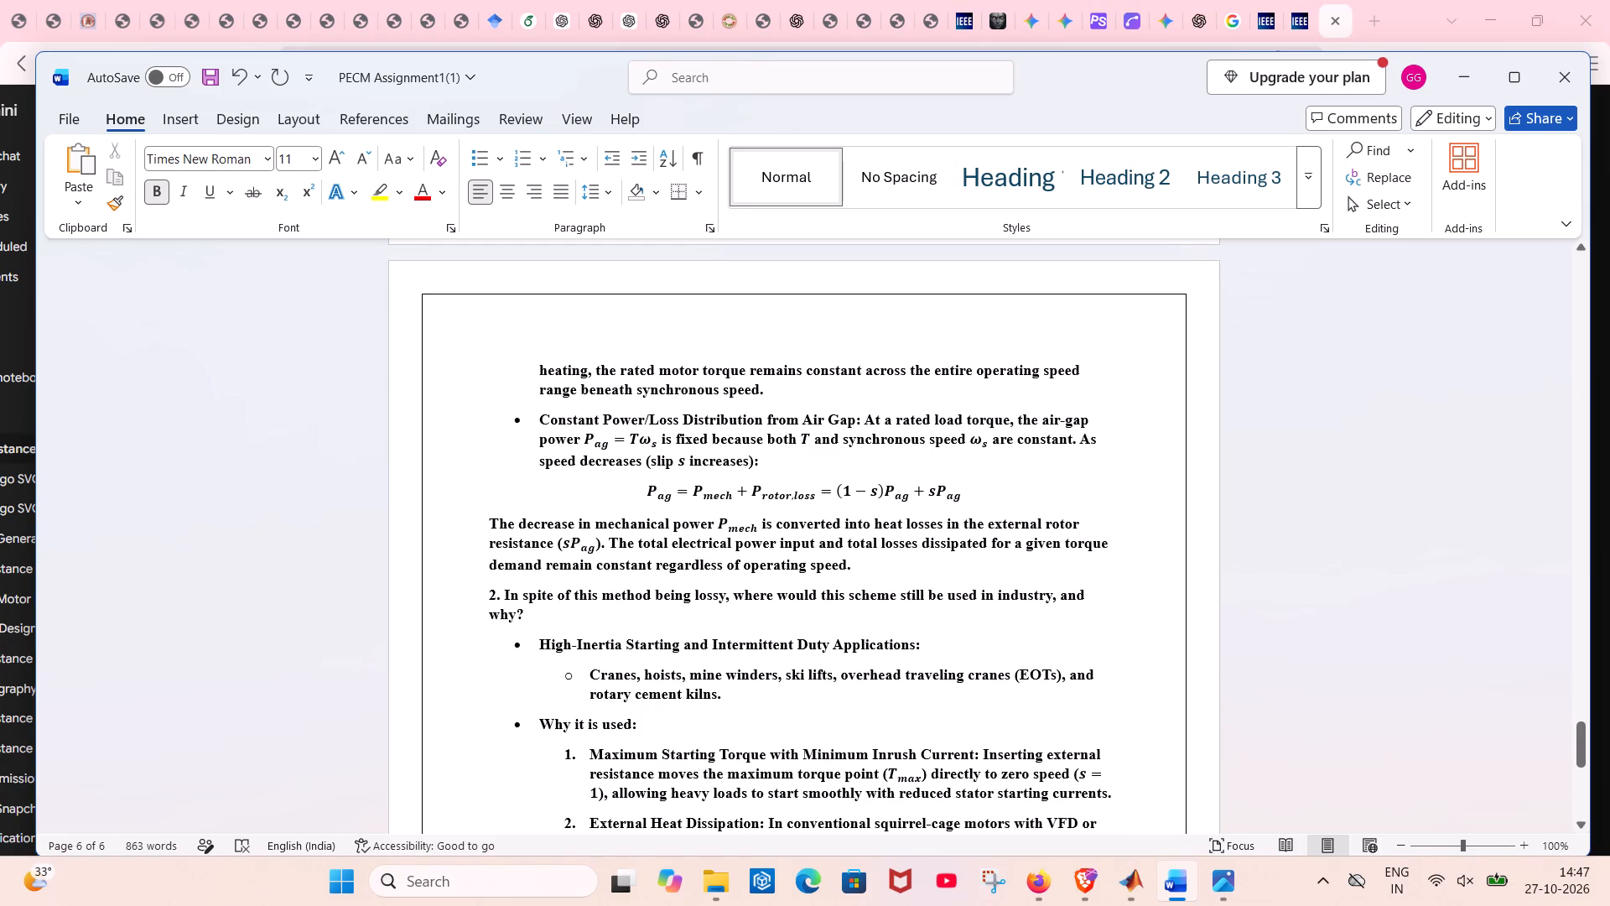
scroll(883, 676, "up", 3)
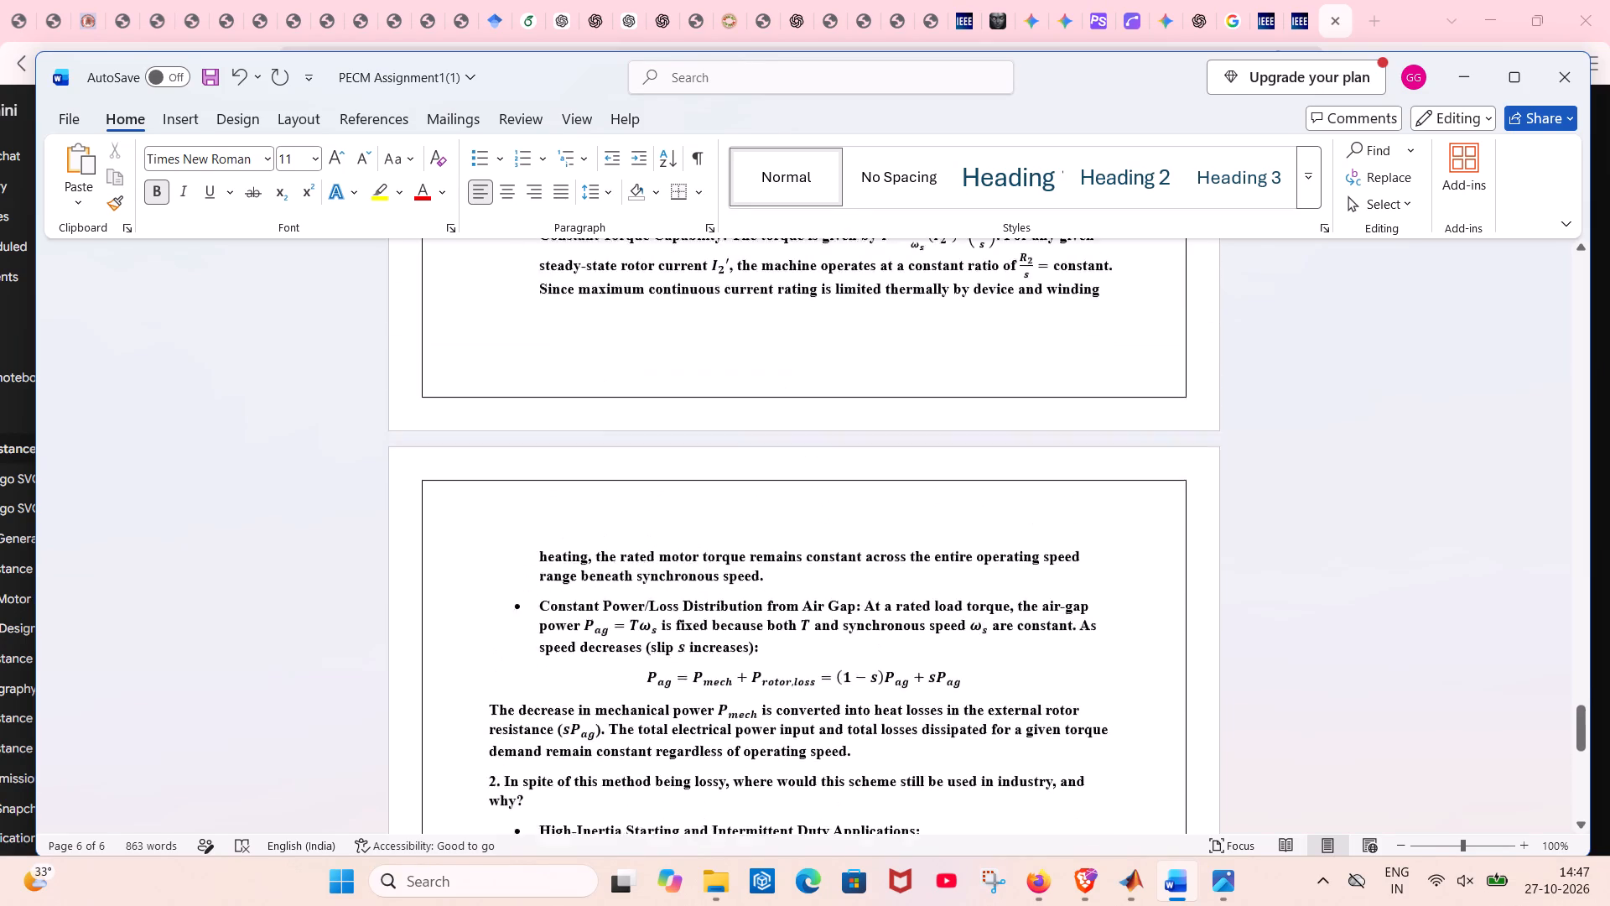
scroll(883, 676, "up", 1)
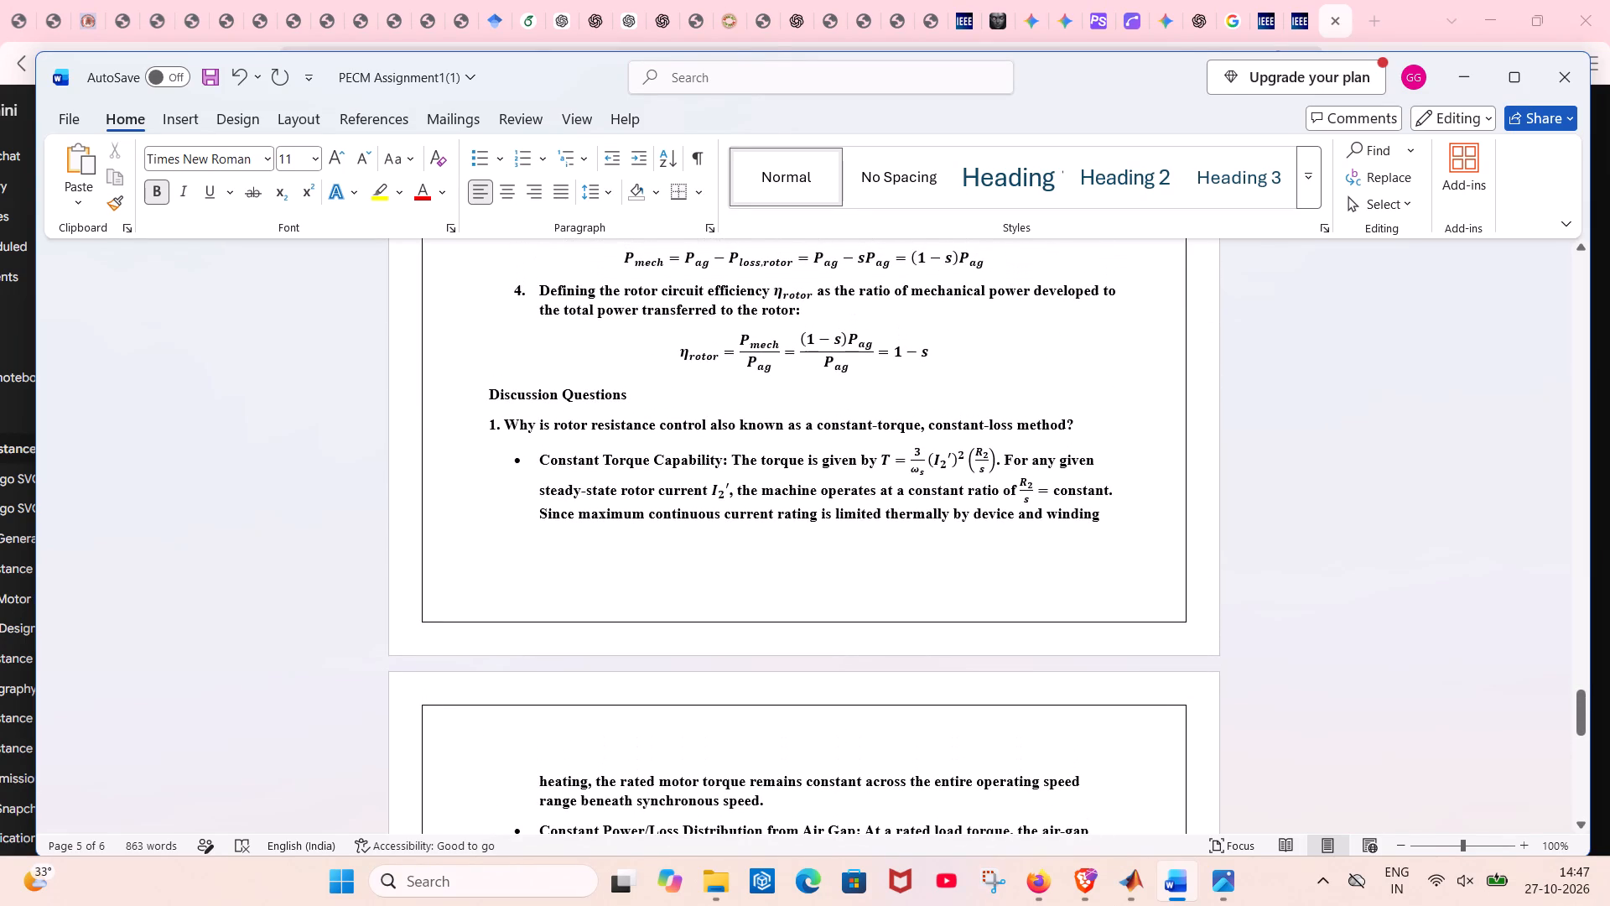
scroll(883, 676, "up", 1)
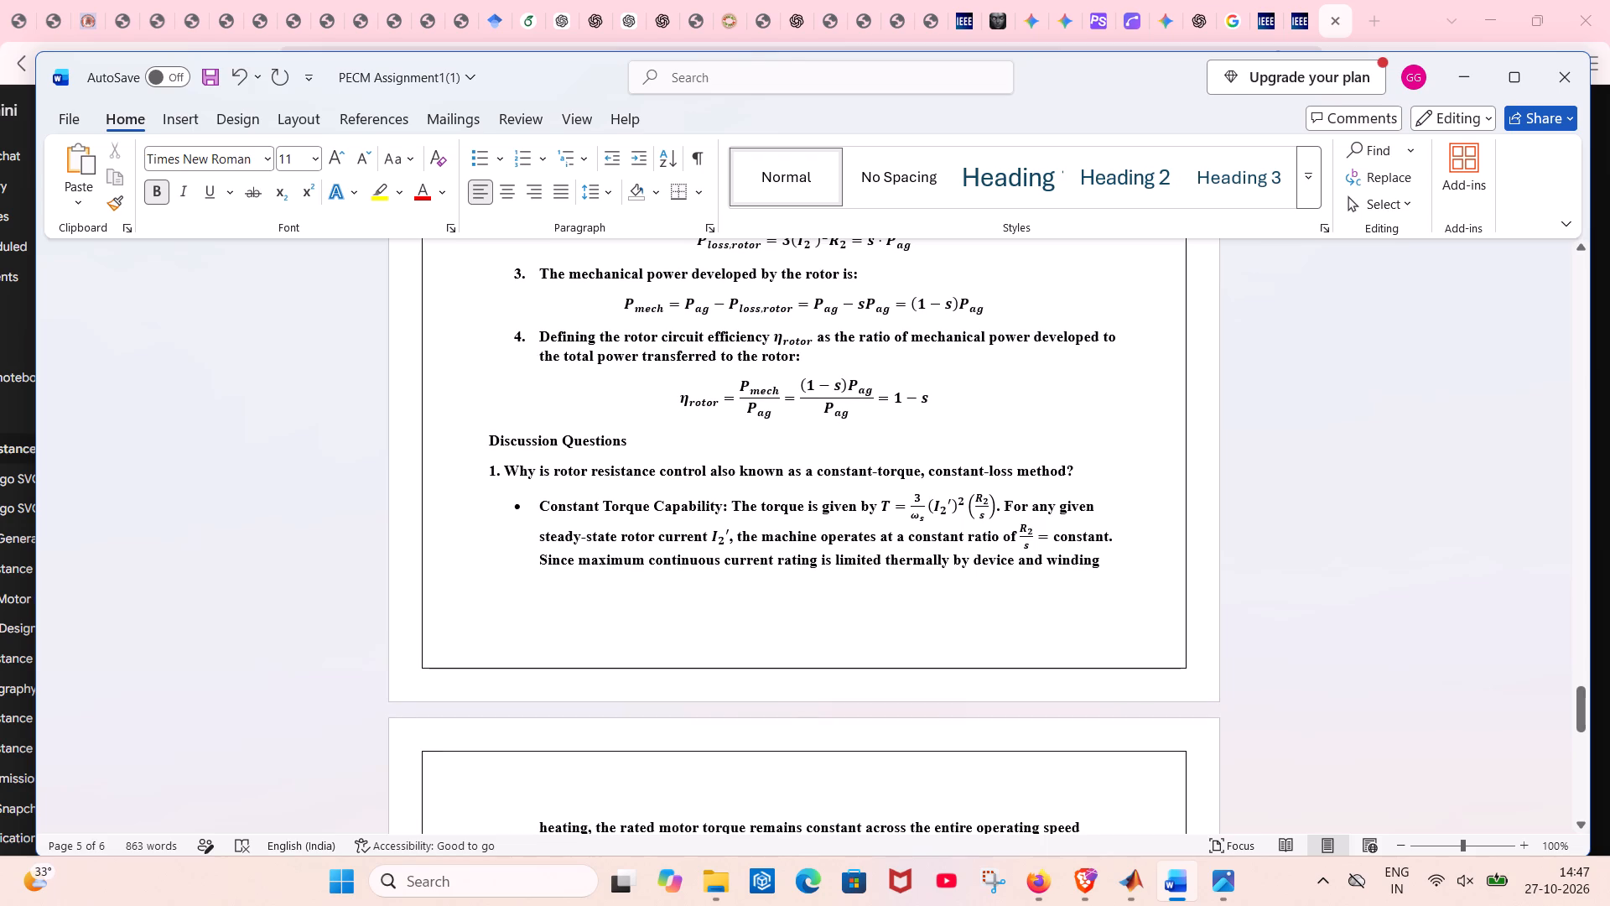
Skim the report backwards from the first discussion answer through the efficiency, torque-speed and duty-ratio sections to the first page.
left_click_drag(731, 509, 783, 563)
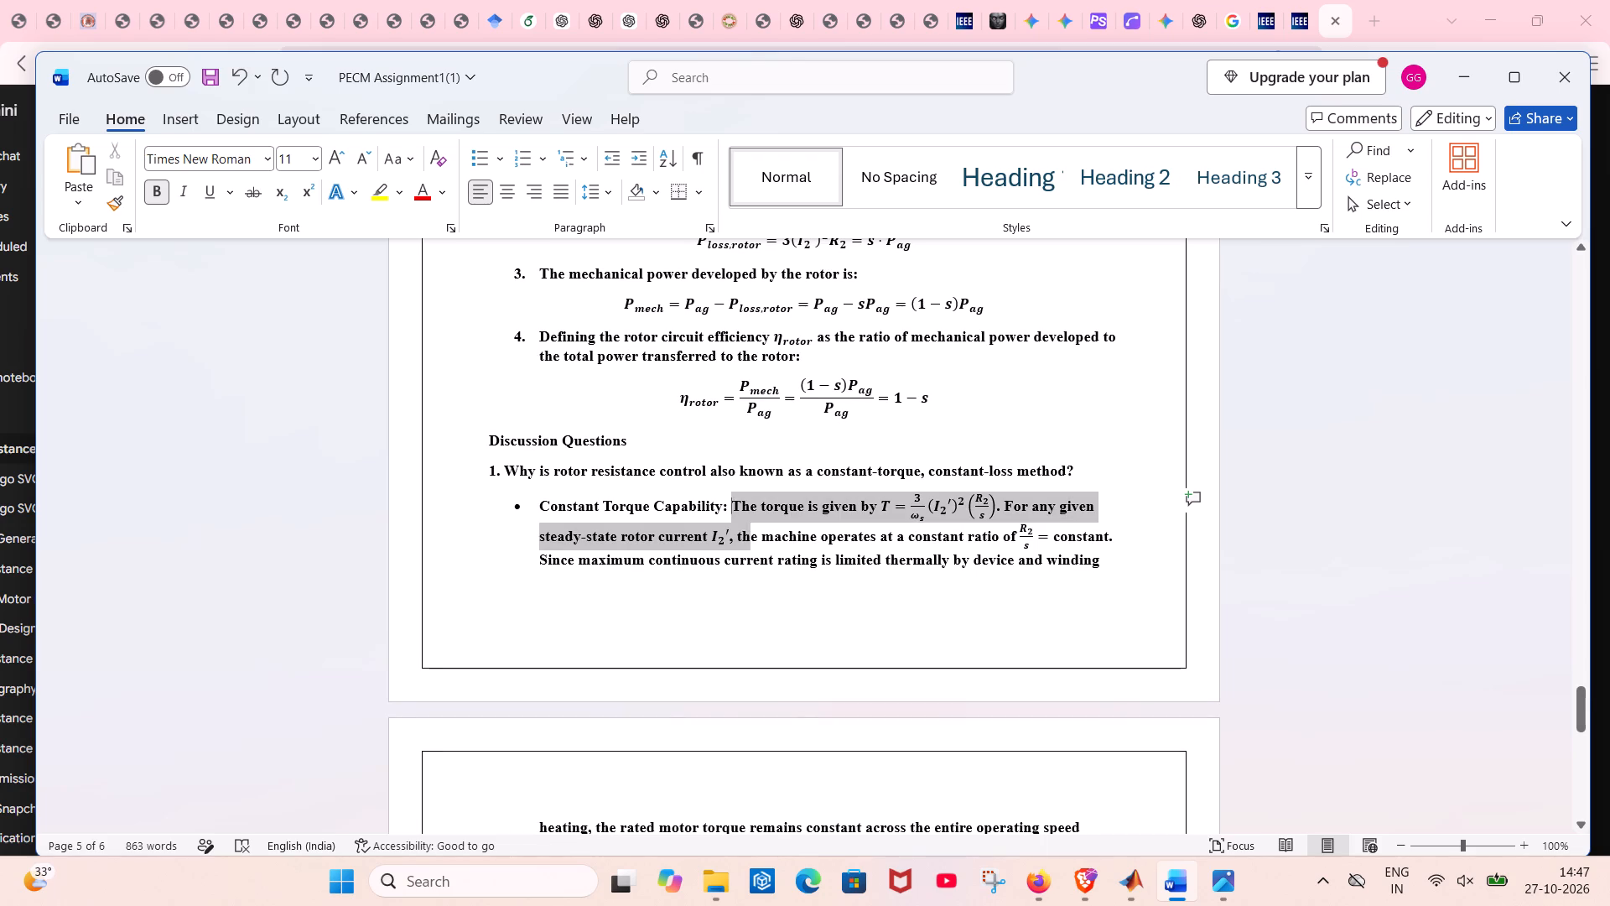
left_click_drag(783, 563, 1187, 594)
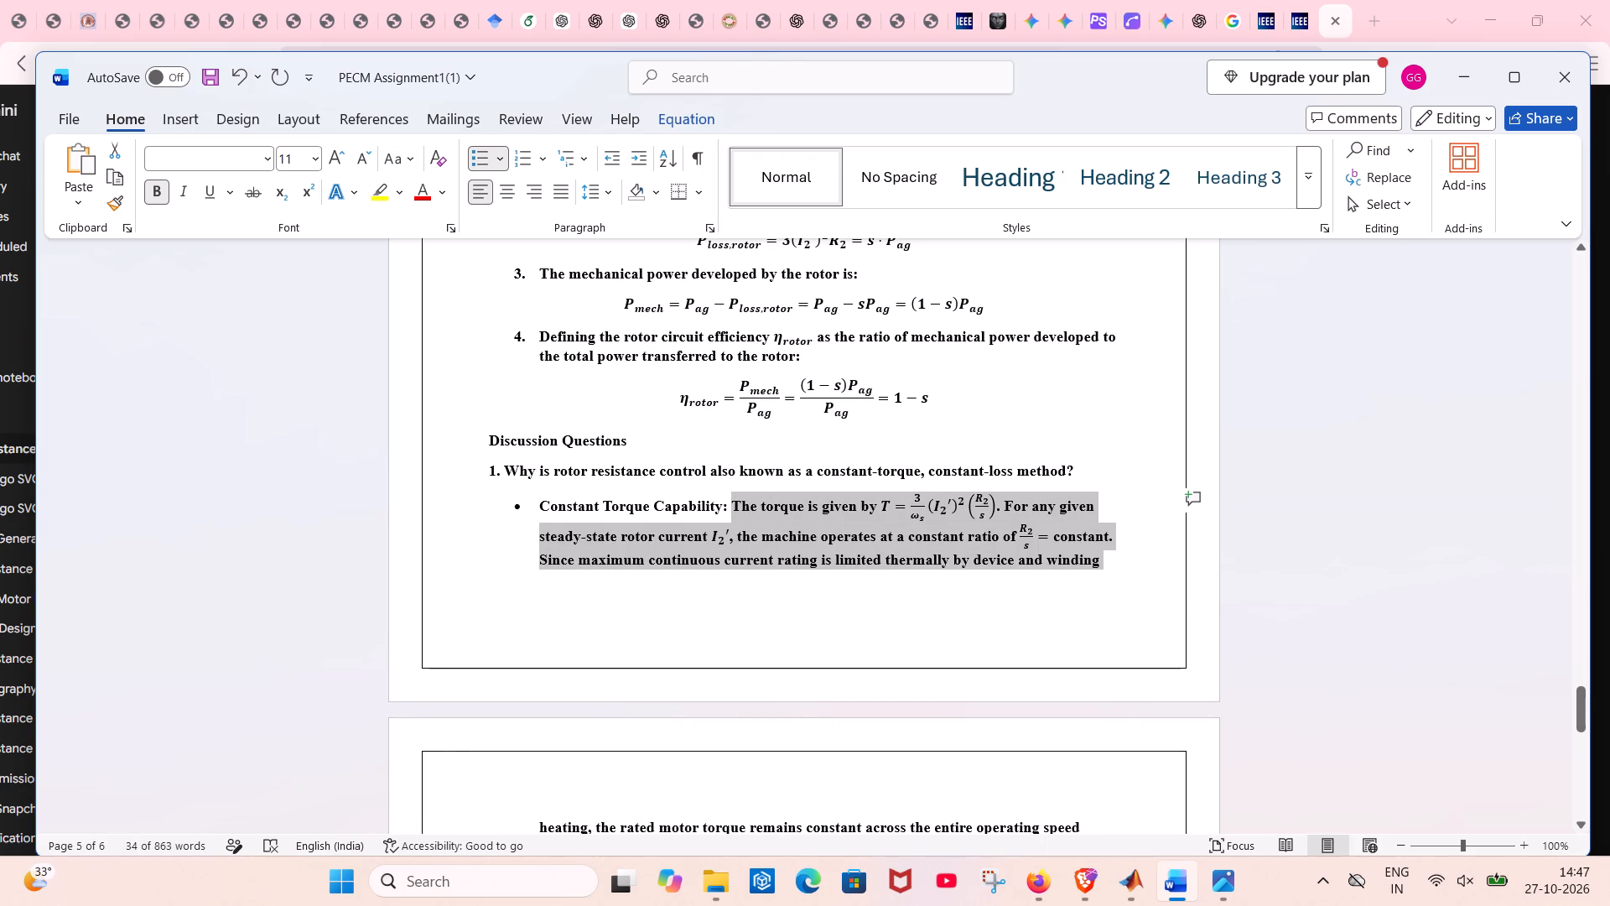
scroll(835, 422, "up", 5)
scroll(835, 422, "down", 1)
scroll(835, 422, "up", 4)
scroll(835, 422, "down", 1)
scroll(835, 422, "up", 1)
scroll(835, 422, "down", 1)
scroll(835, 422, "up", 2)
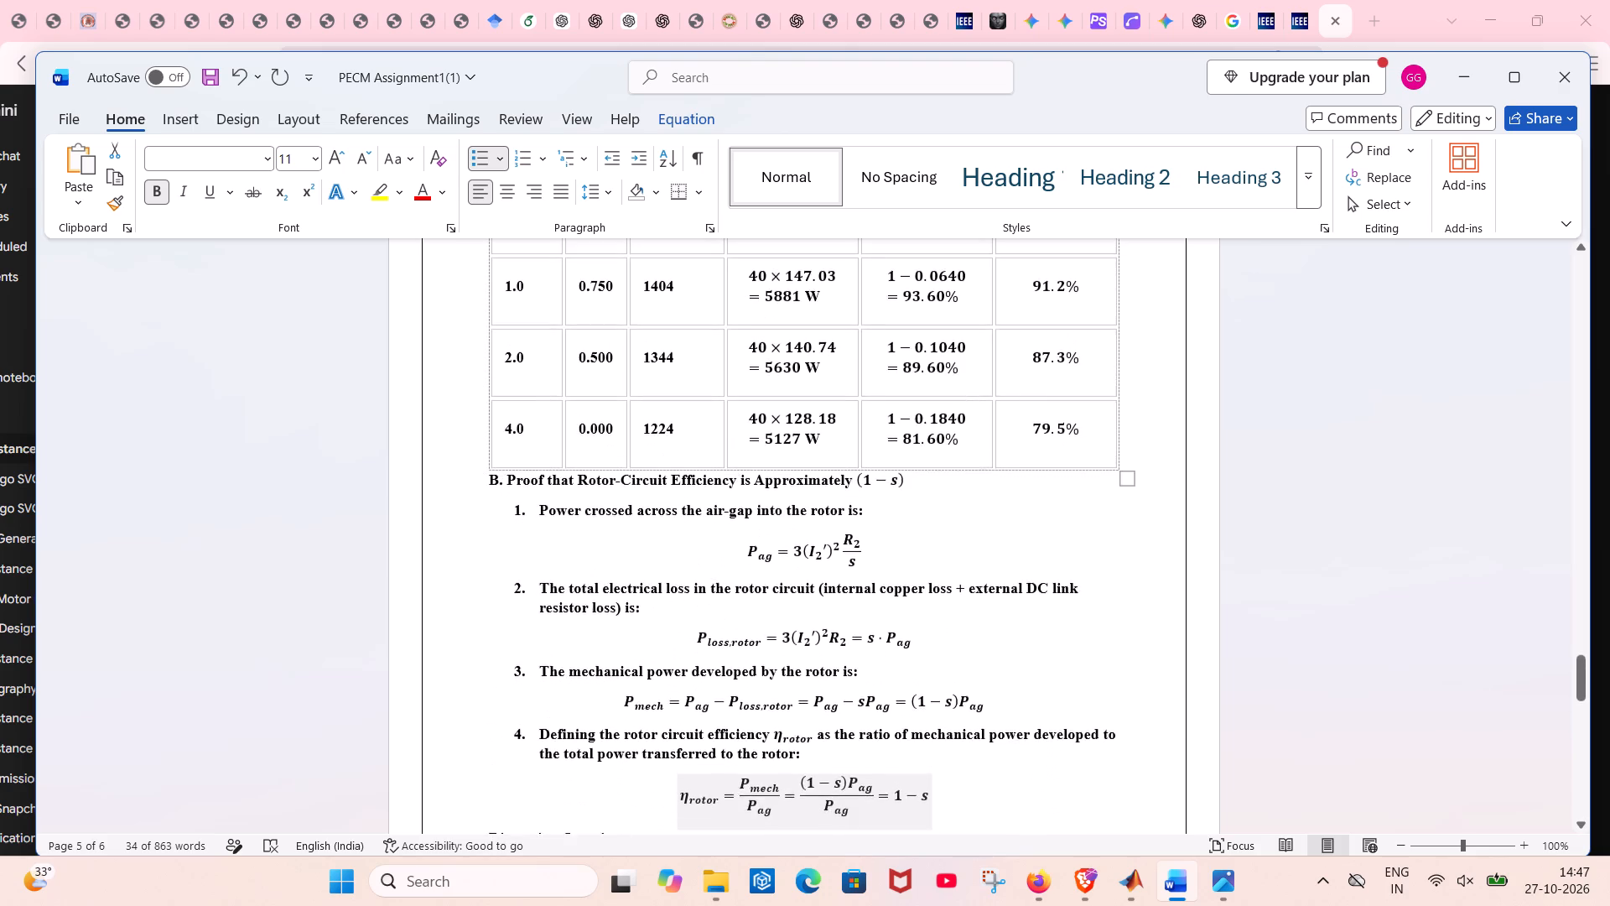
scroll(835, 422, "up", 4)
scroll(1035, 409, "up", 9)
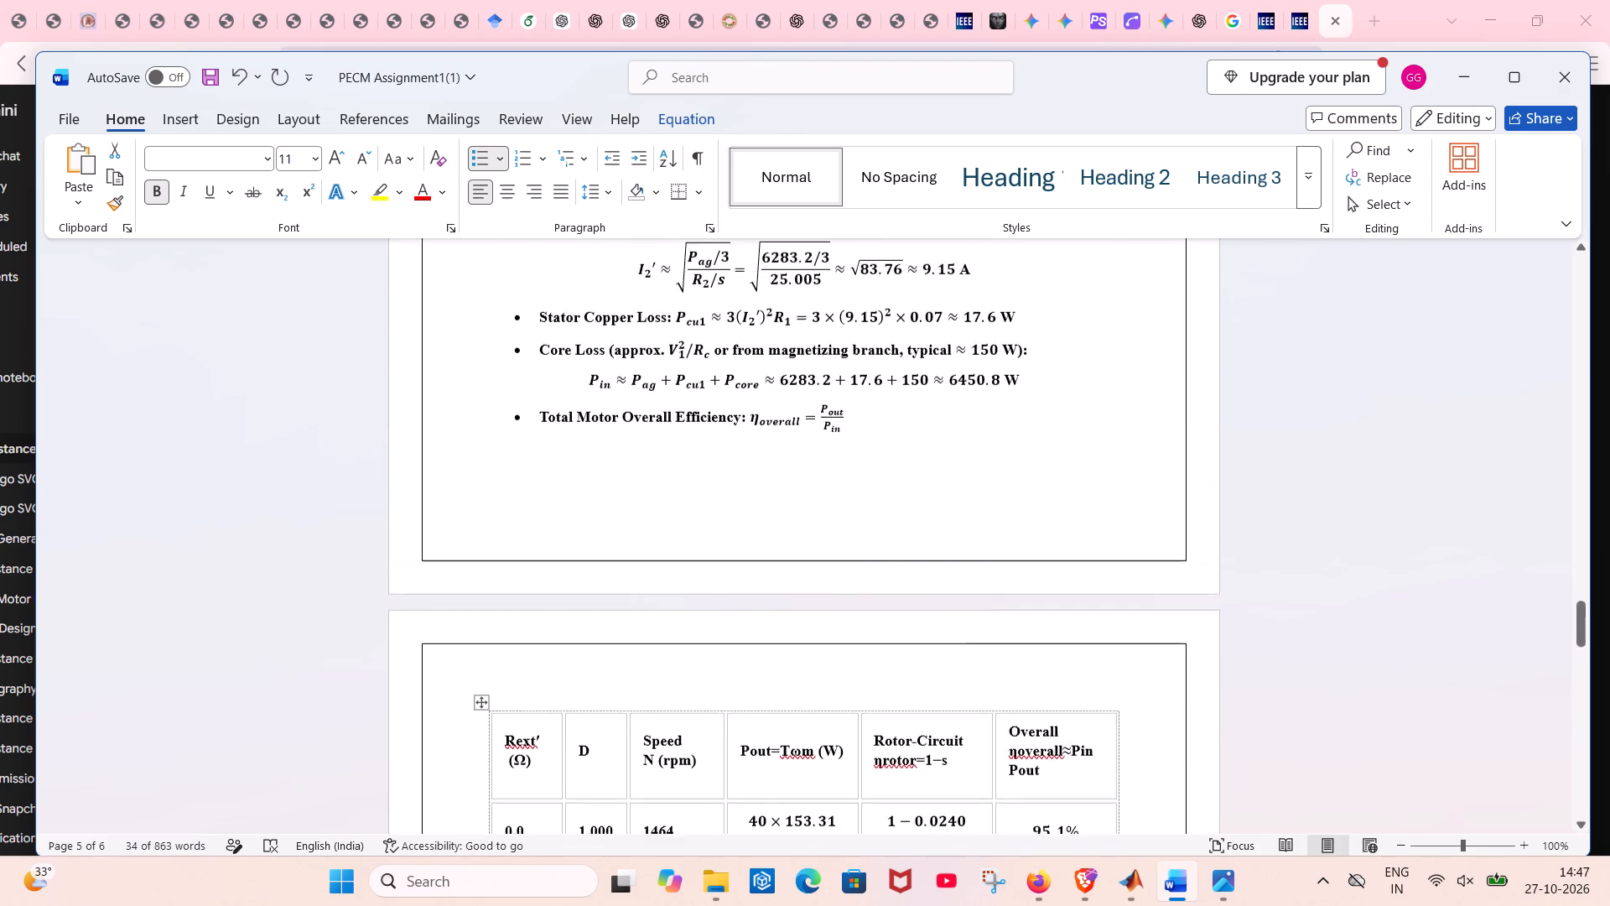
scroll(1030, 397, "up", 6)
scroll(1030, 397, "down", 1)
scroll(1030, 397, "up", 11)
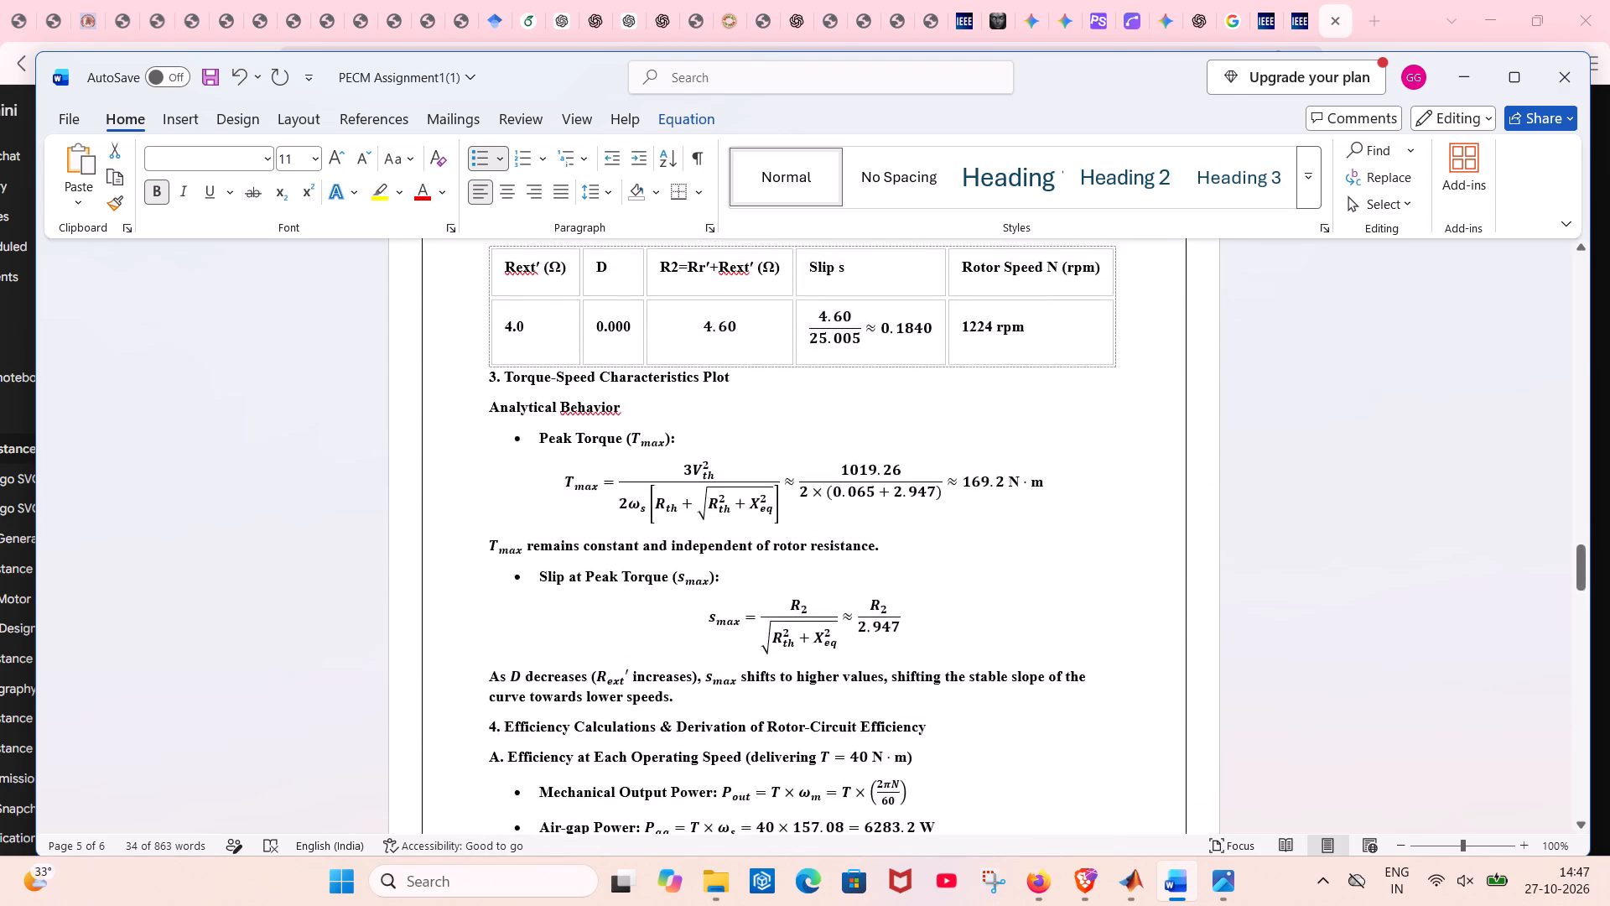
scroll(1030, 397, "up", 3)
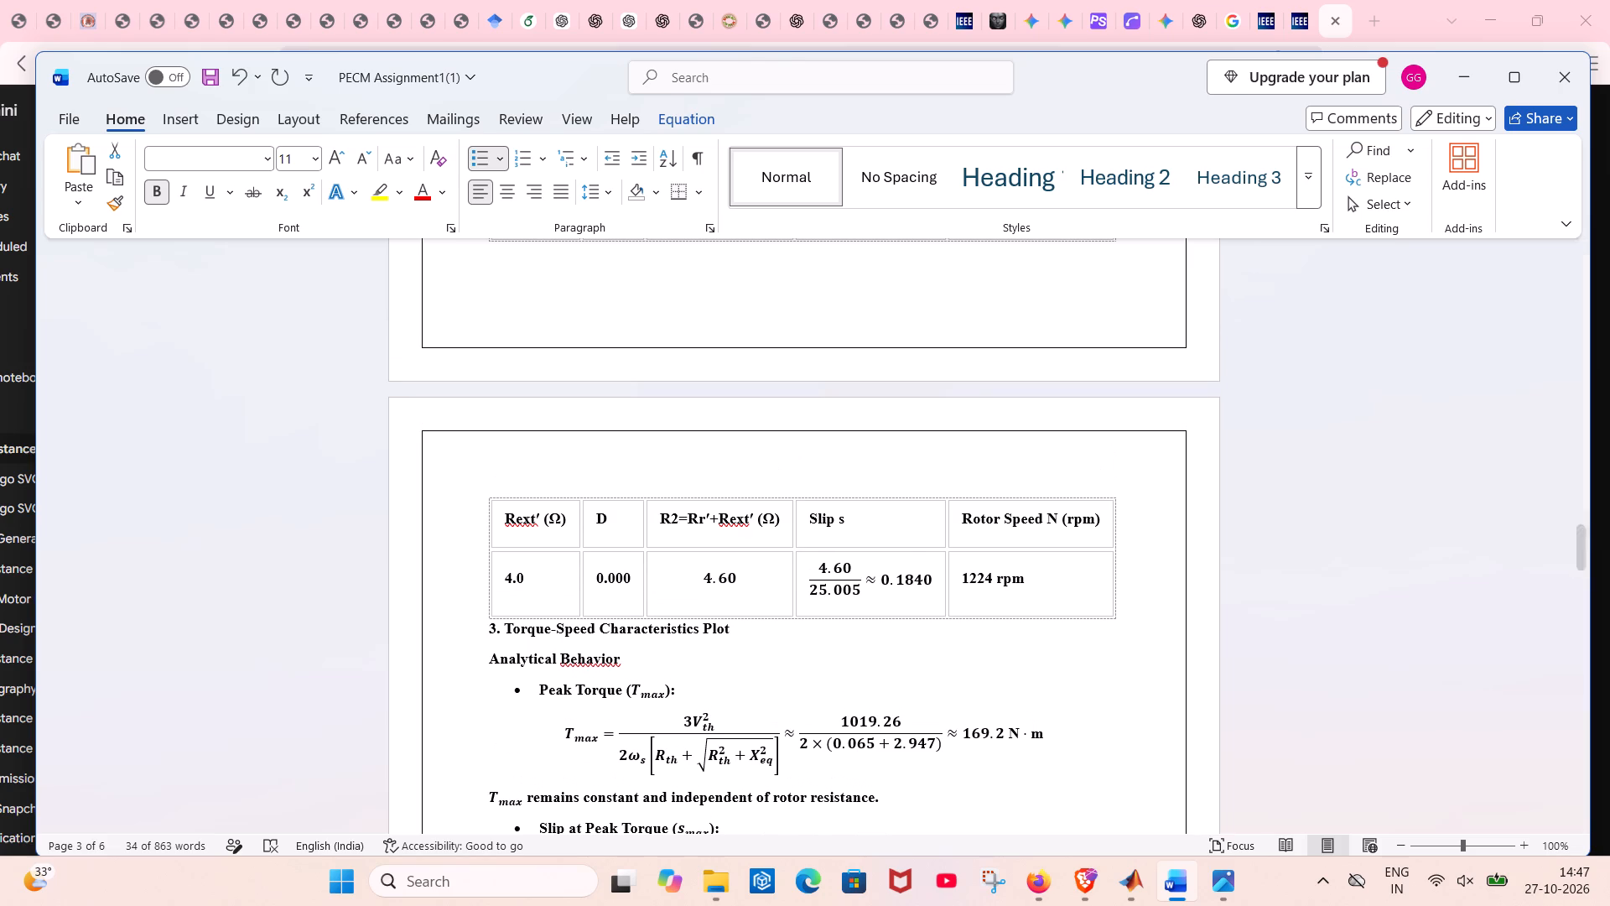
scroll(1030, 397, "down", 1)
scroll(1030, 397, "up", 2)
scroll(1030, 397, "down", 1)
scroll(1030, 397, "up", 6)
scroll(1030, 397, "down", 2)
scroll(1030, 397, "up", 4)
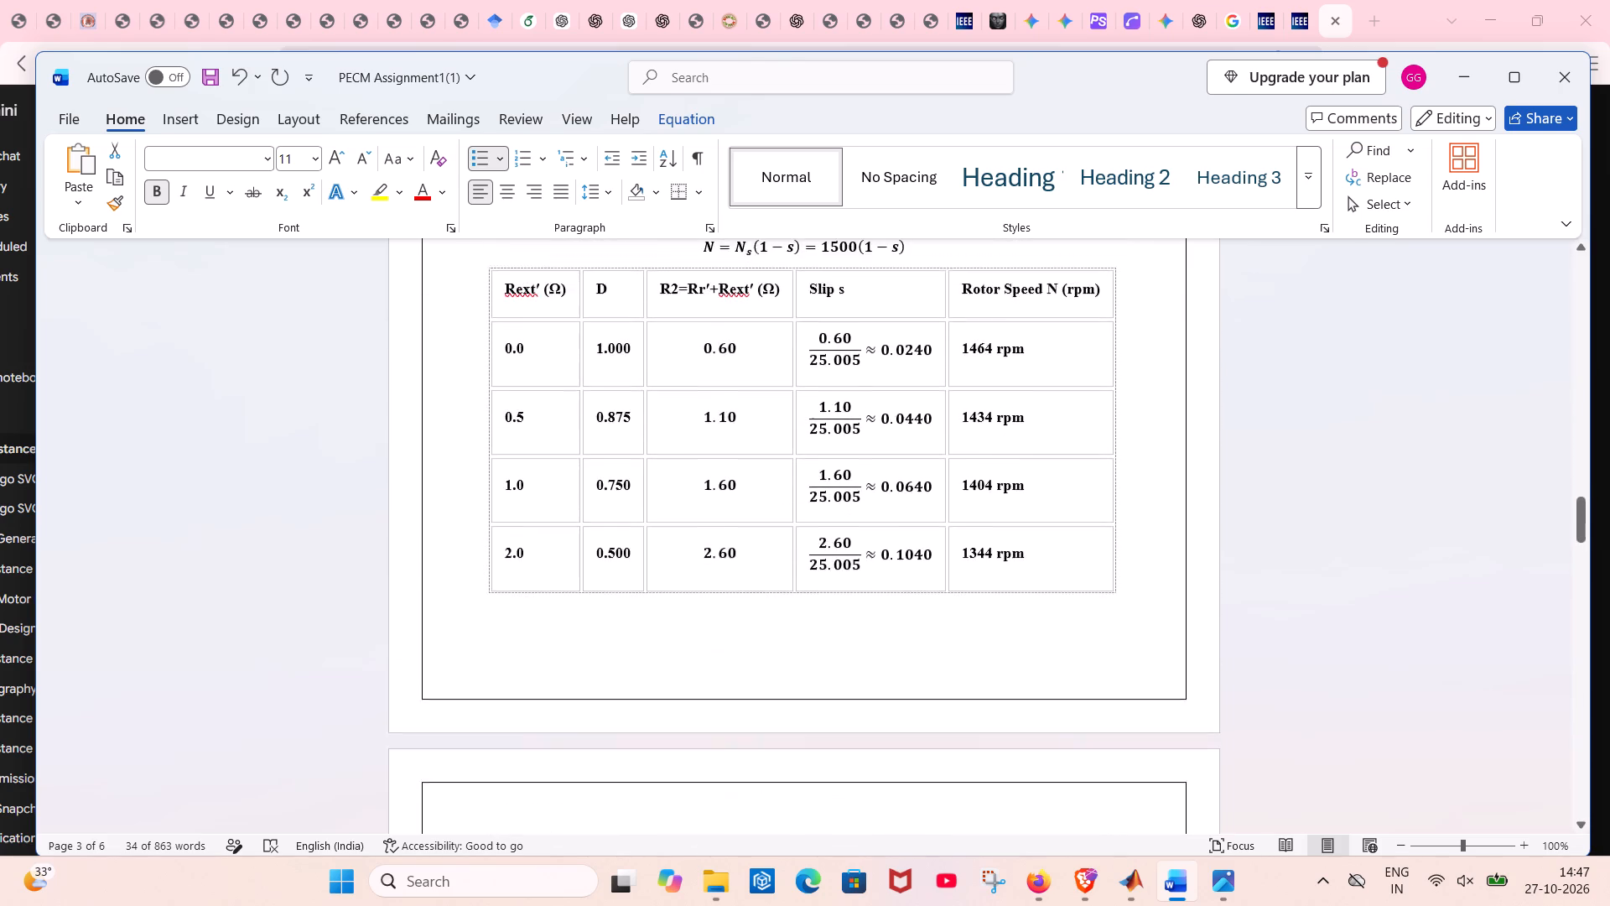
scroll(1030, 397, "up", 3)
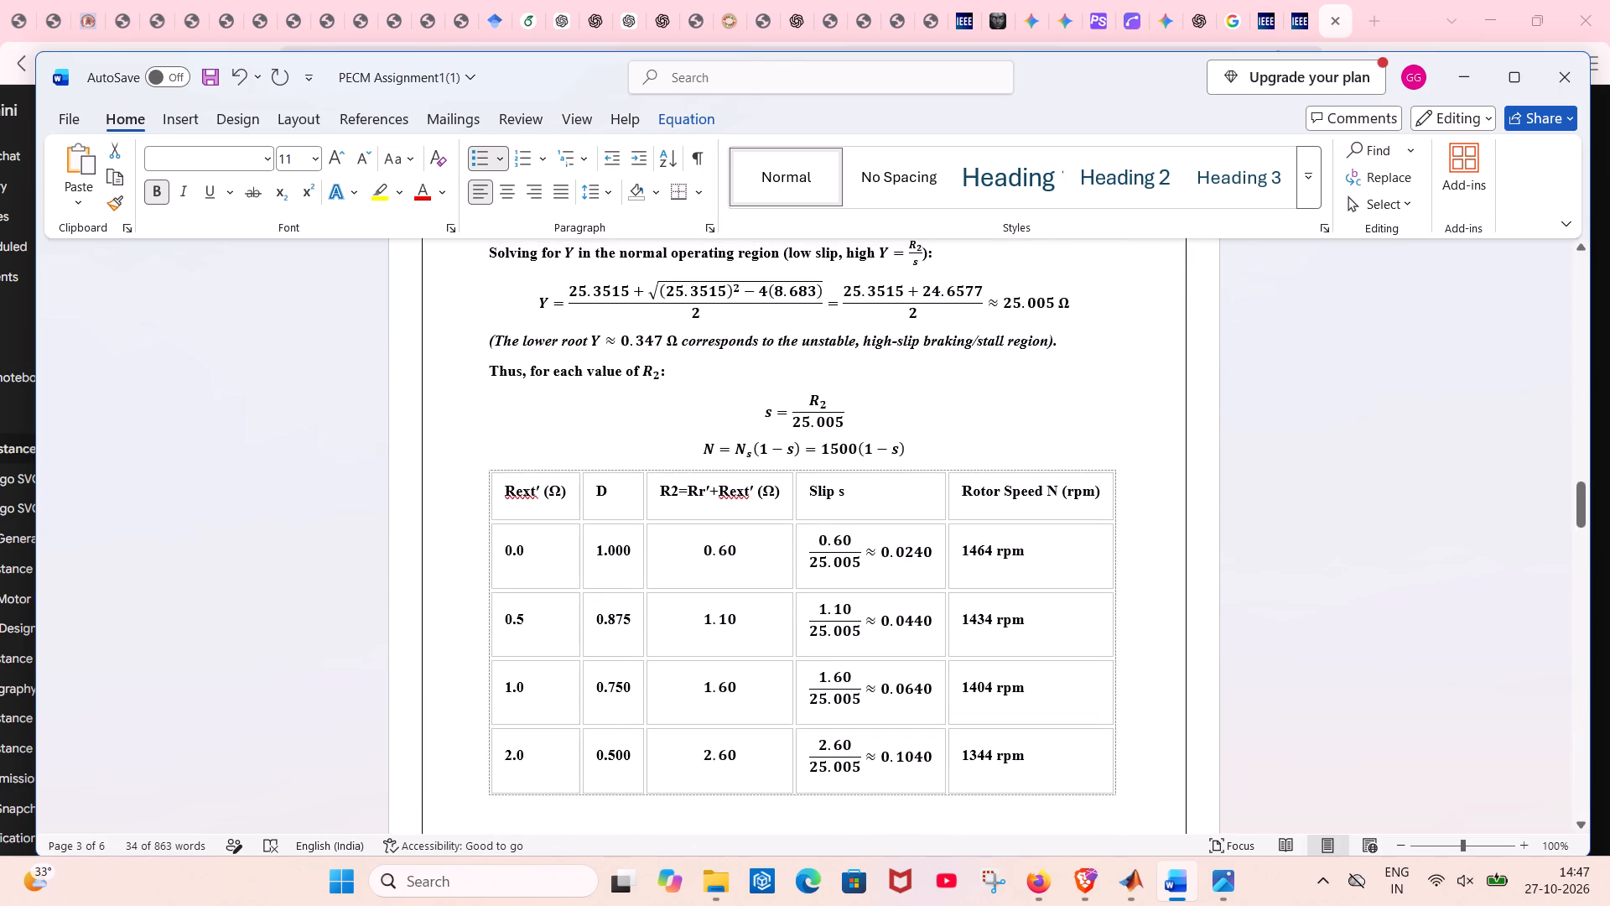
scroll(1030, 397, "up", 2)
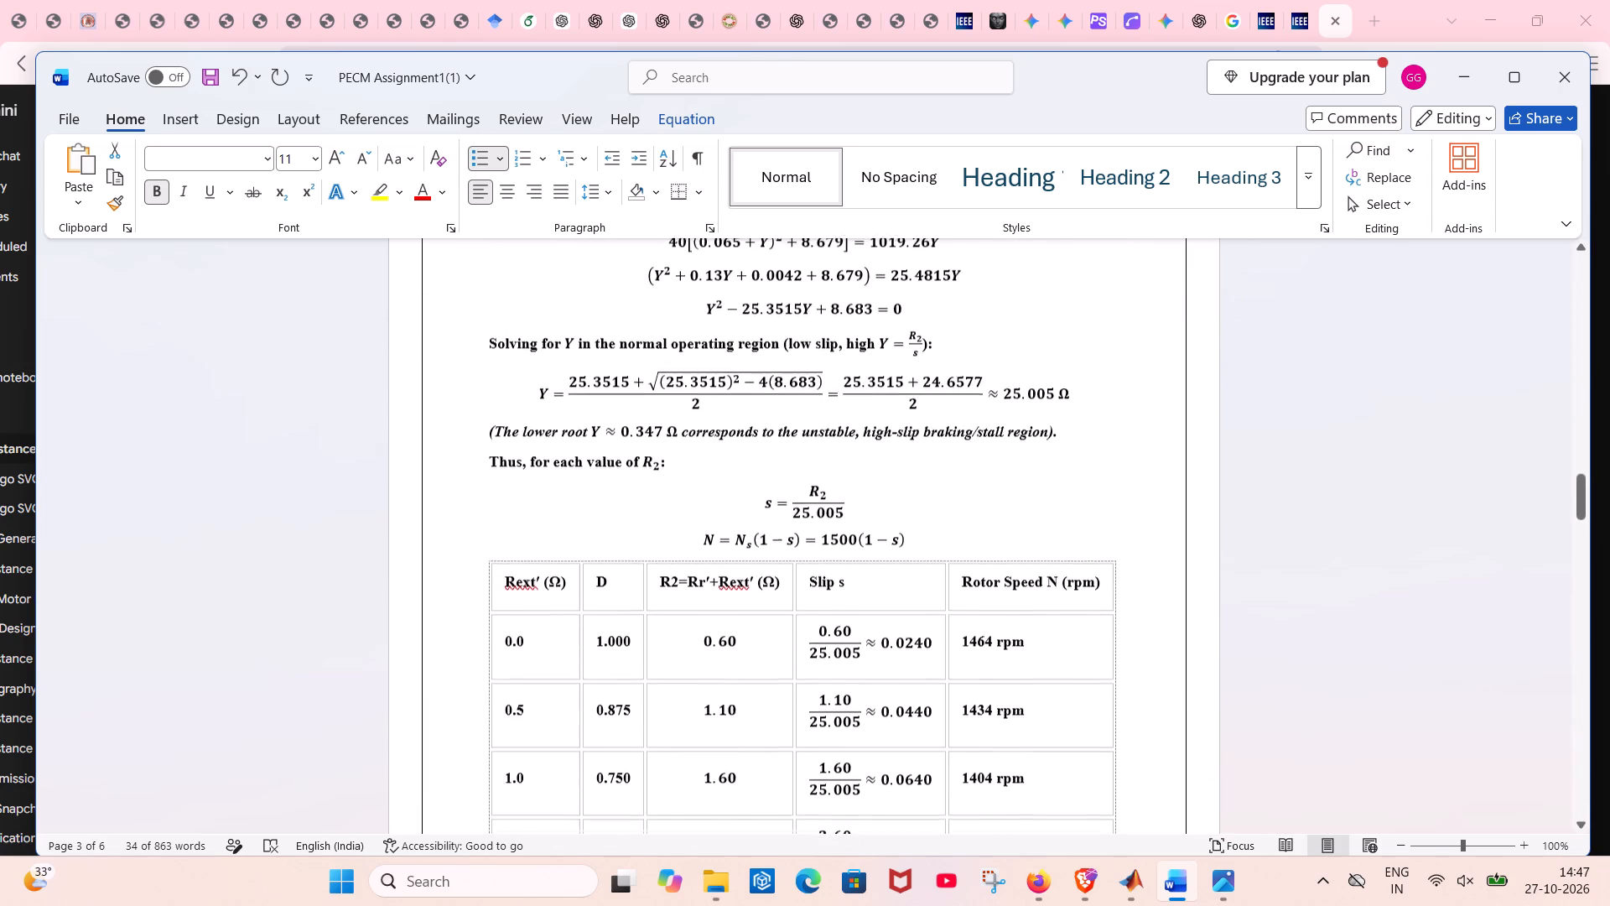
scroll(1030, 397, "up", 6)
scroll(1030, 397, "down", 1)
scroll(1030, 397, "up", 4)
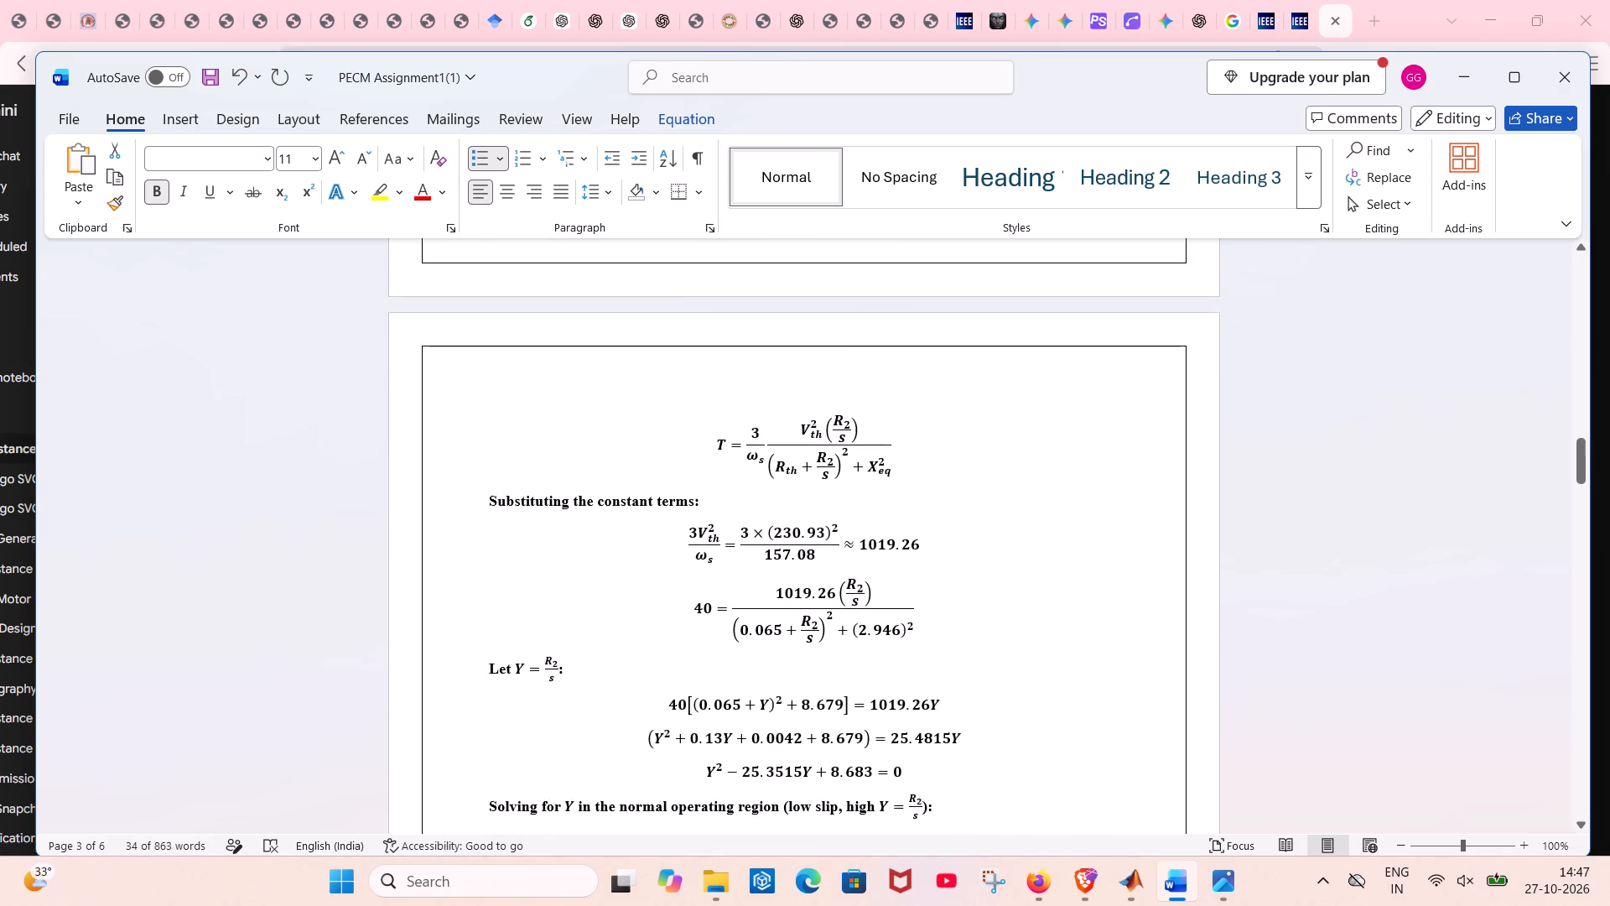
scroll(1030, 397, "up", 2)
scroll(1030, 397, "down", 2)
scroll(1030, 397, "up", 12)
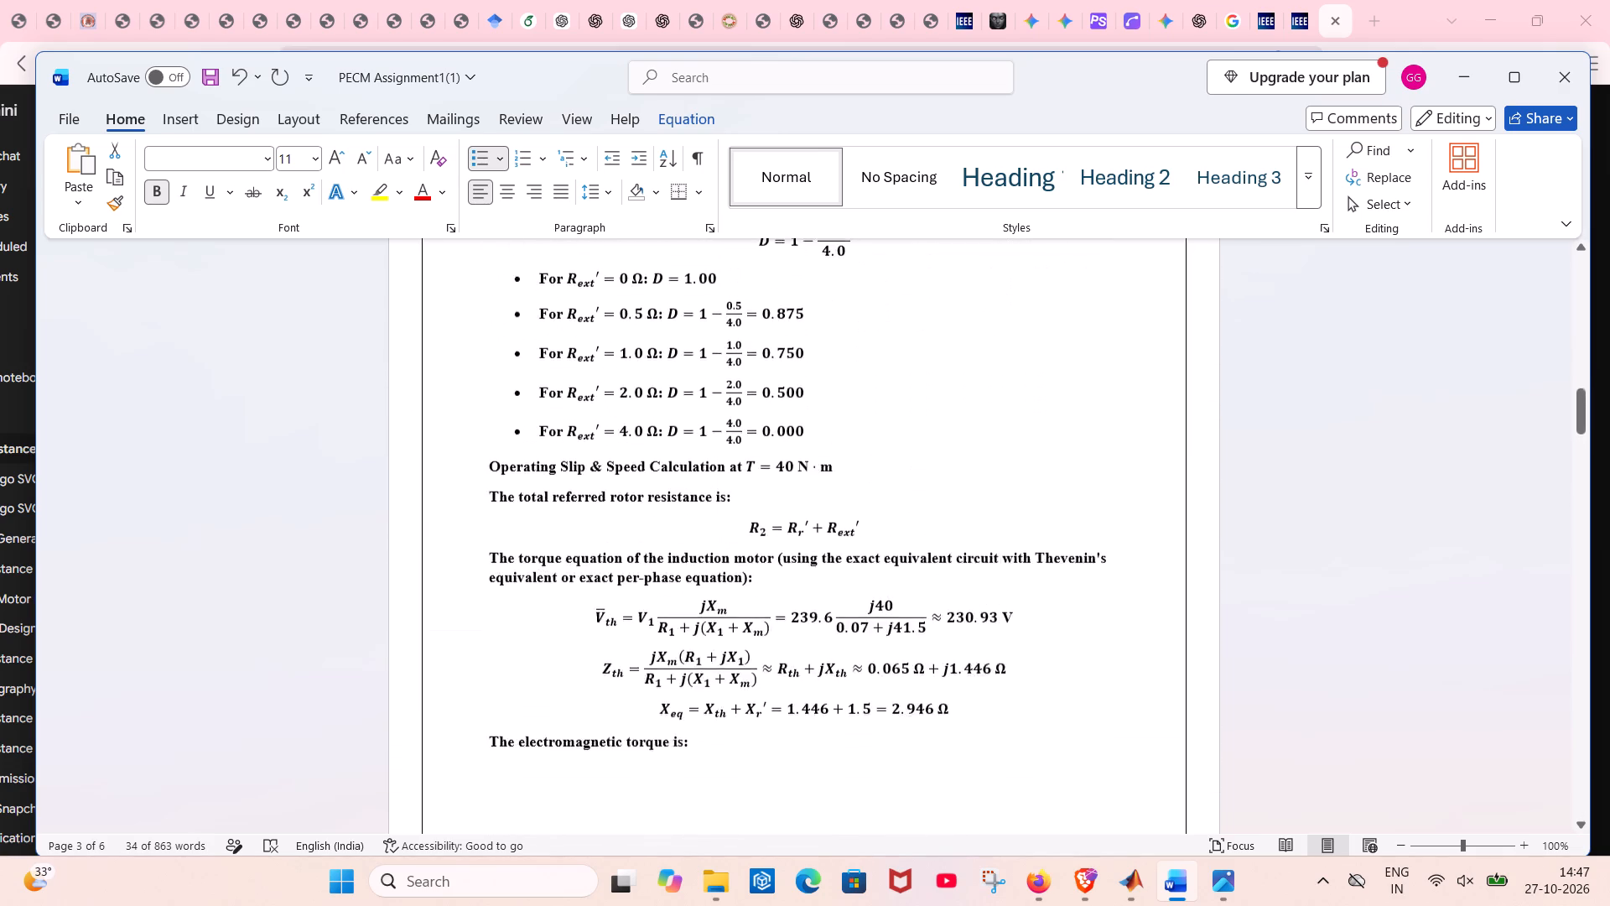
scroll(1030, 397, "up", 10)
scroll(1030, 397, "down", 2)
scroll(1030, 397, "up", 4)
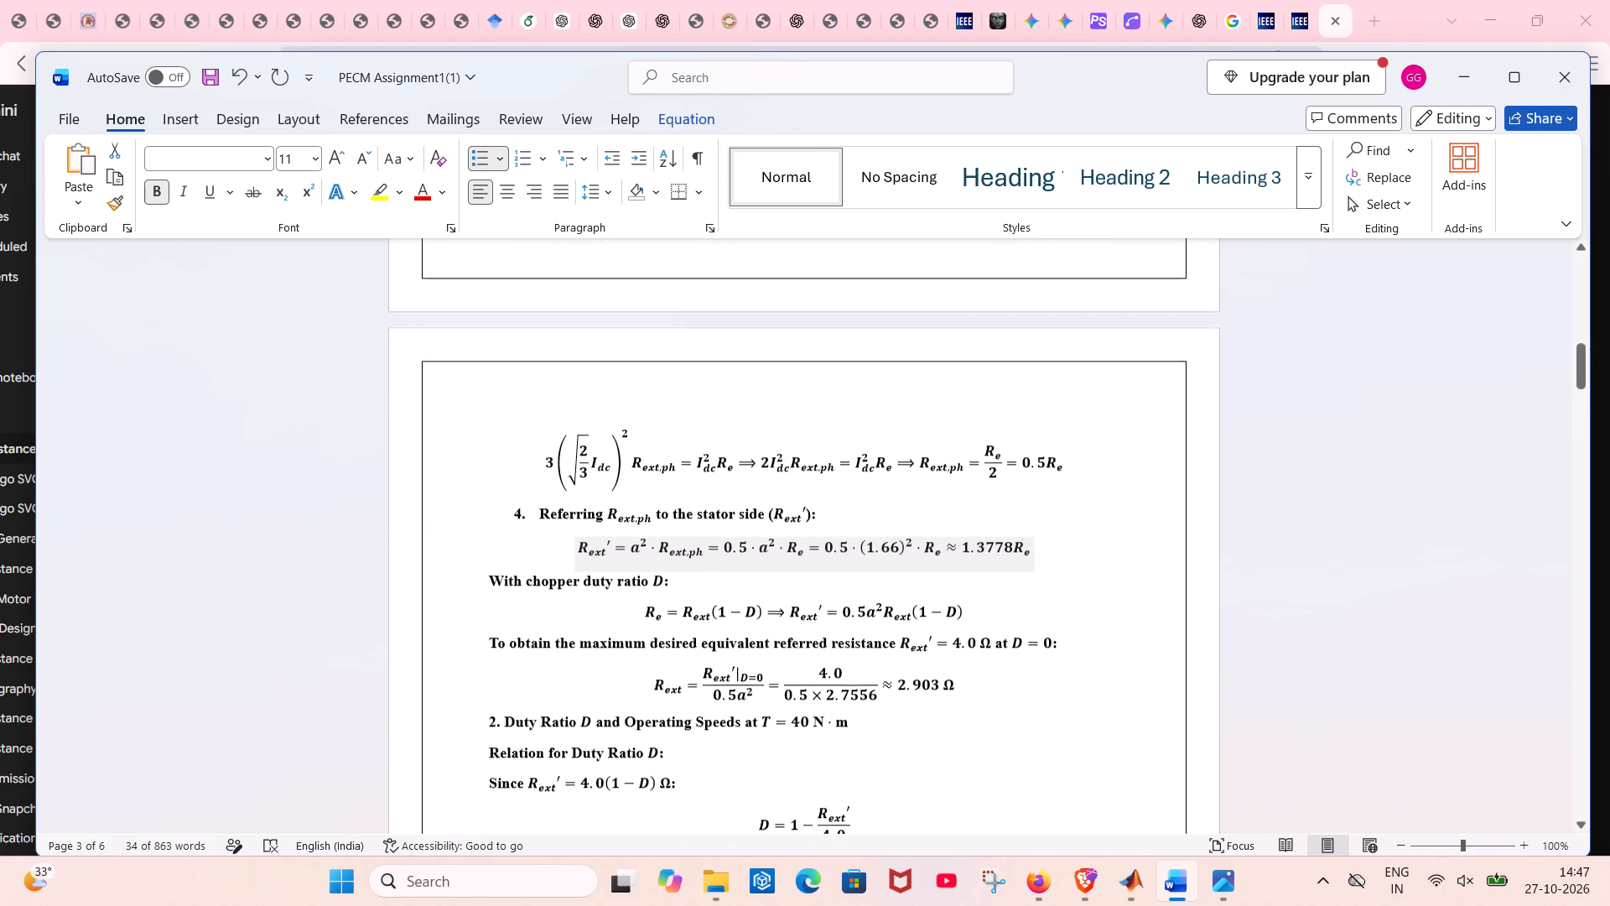
scroll(1030, 397, "up", 6)
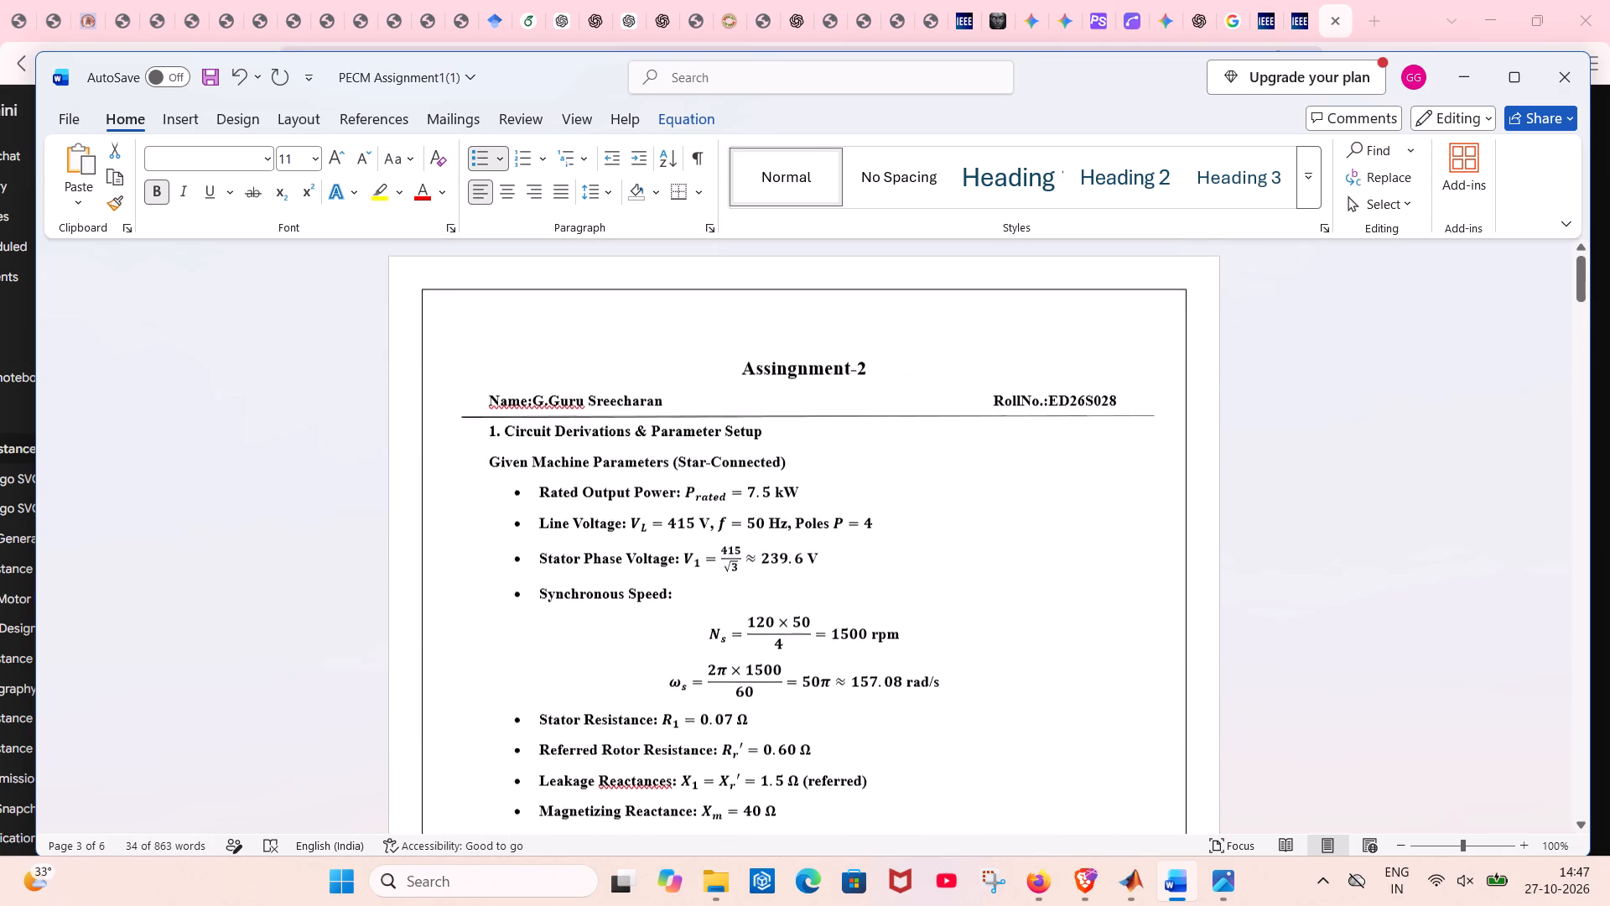
Review section 1's machine parameters, transformation ratio and DC-link resistance derivation down to the duty-ratio relation.
scroll(1030, 397, "down", 2)
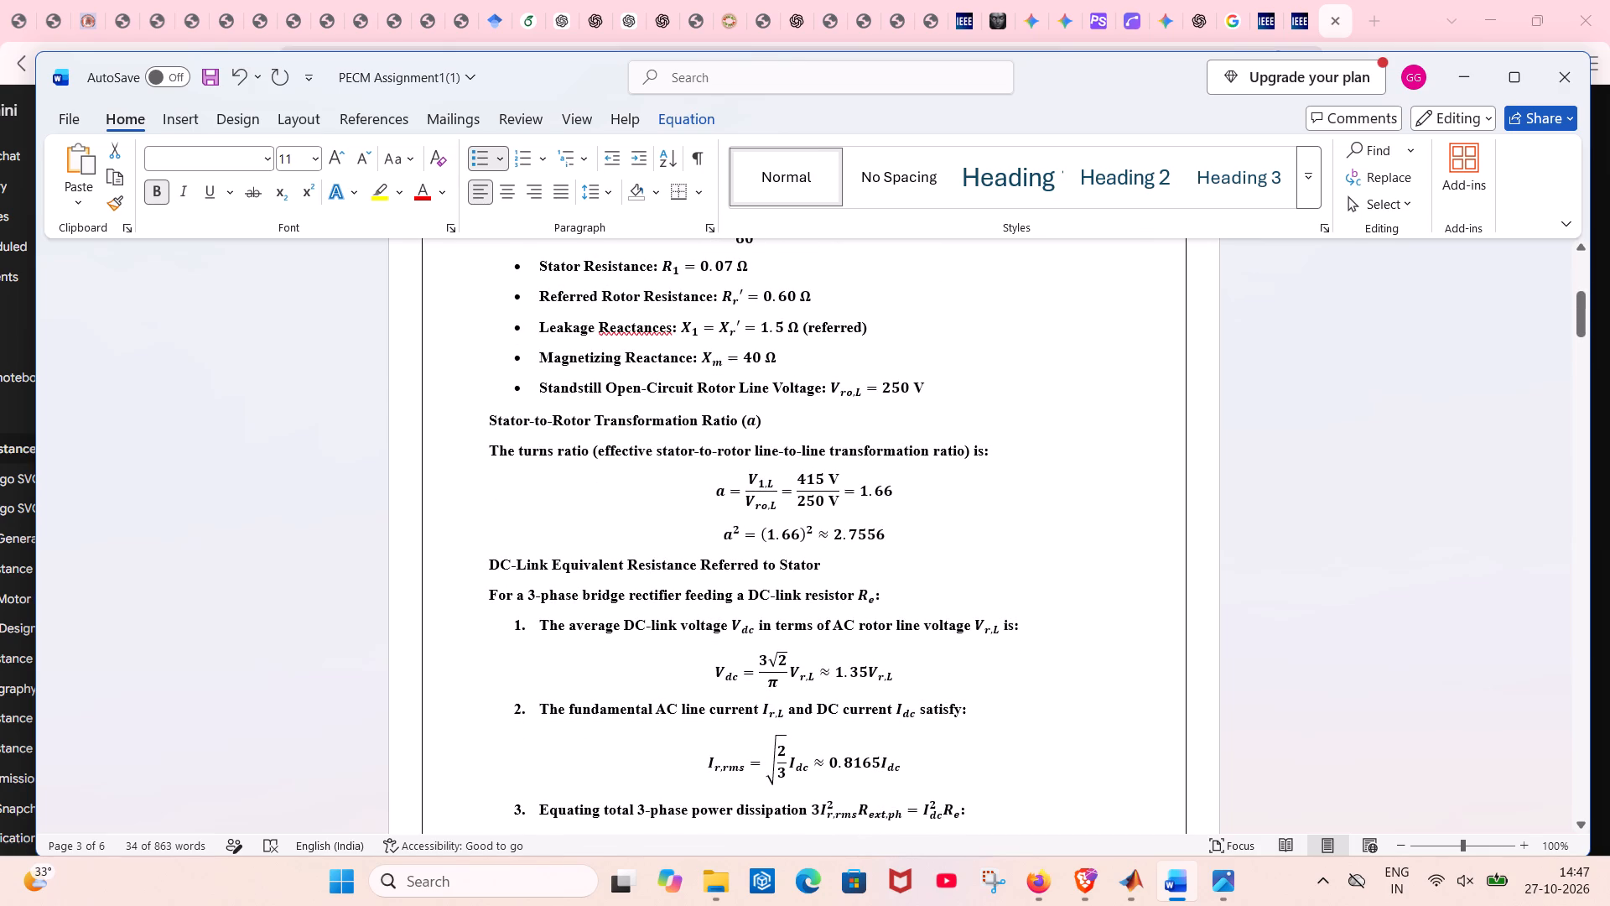
scroll(1030, 397, "down", 1)
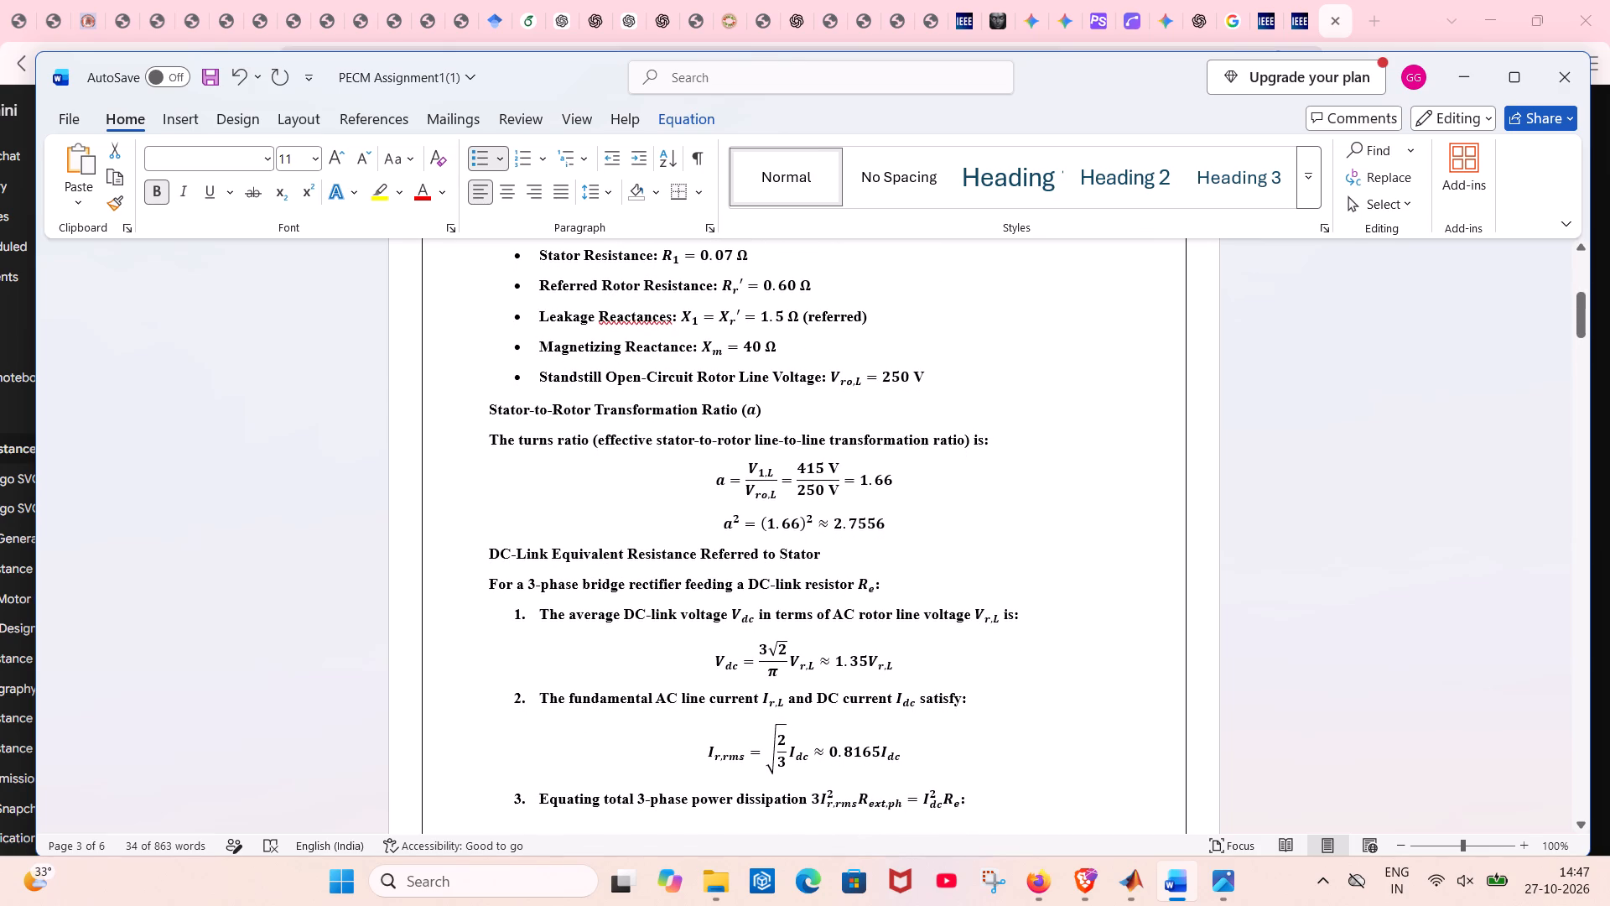
scroll(1030, 397, "down", 2)
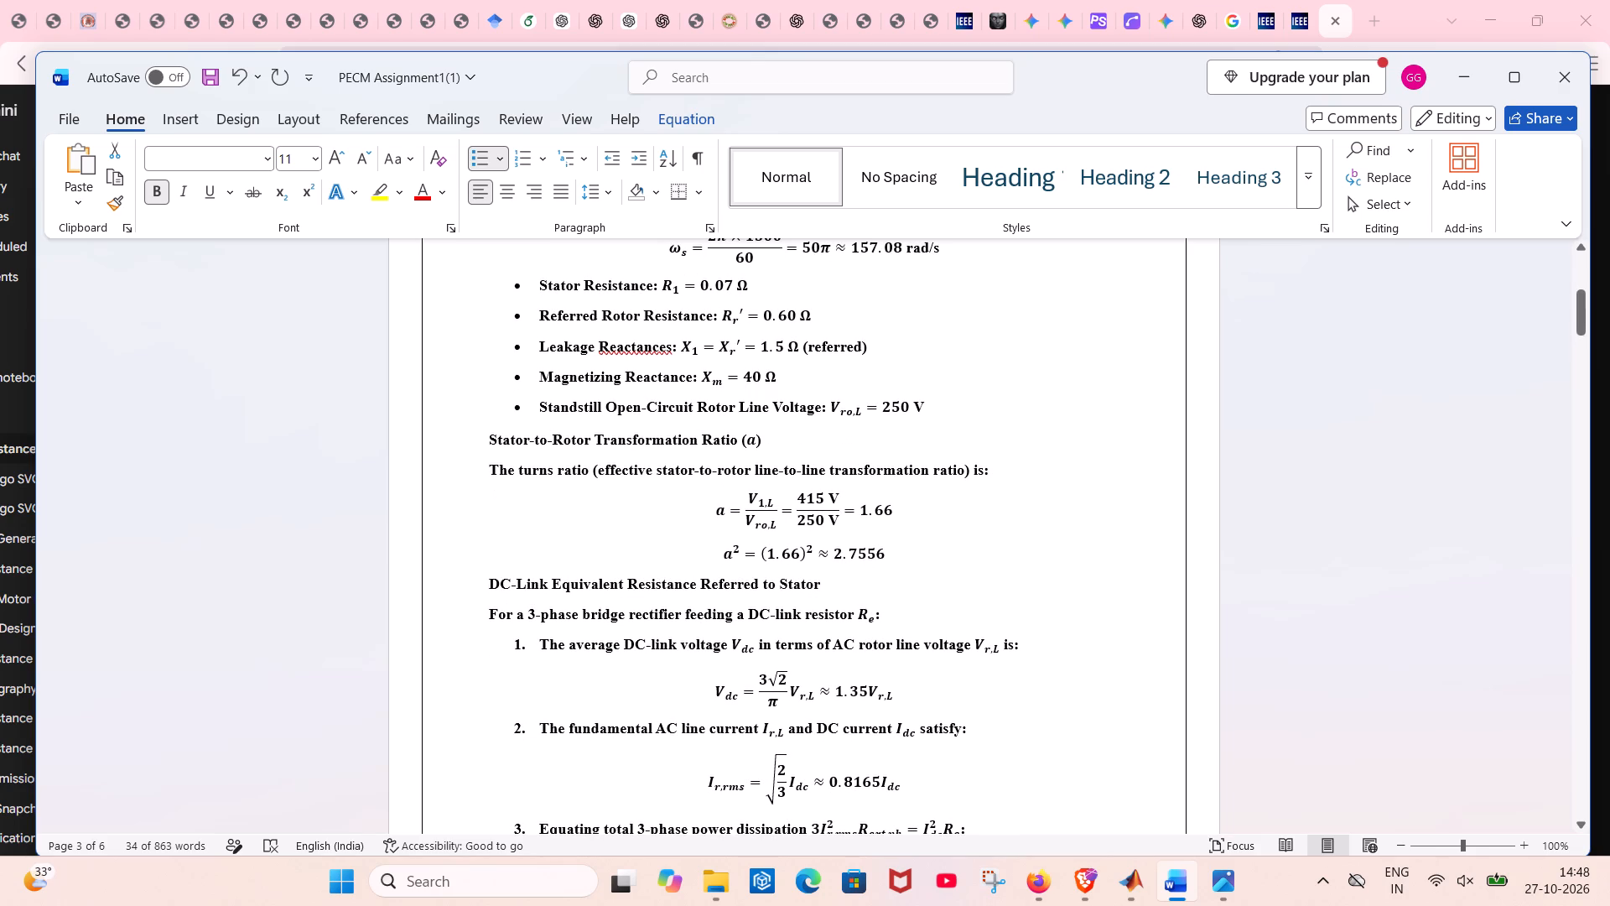
scroll(1030, 397, "down", 1)
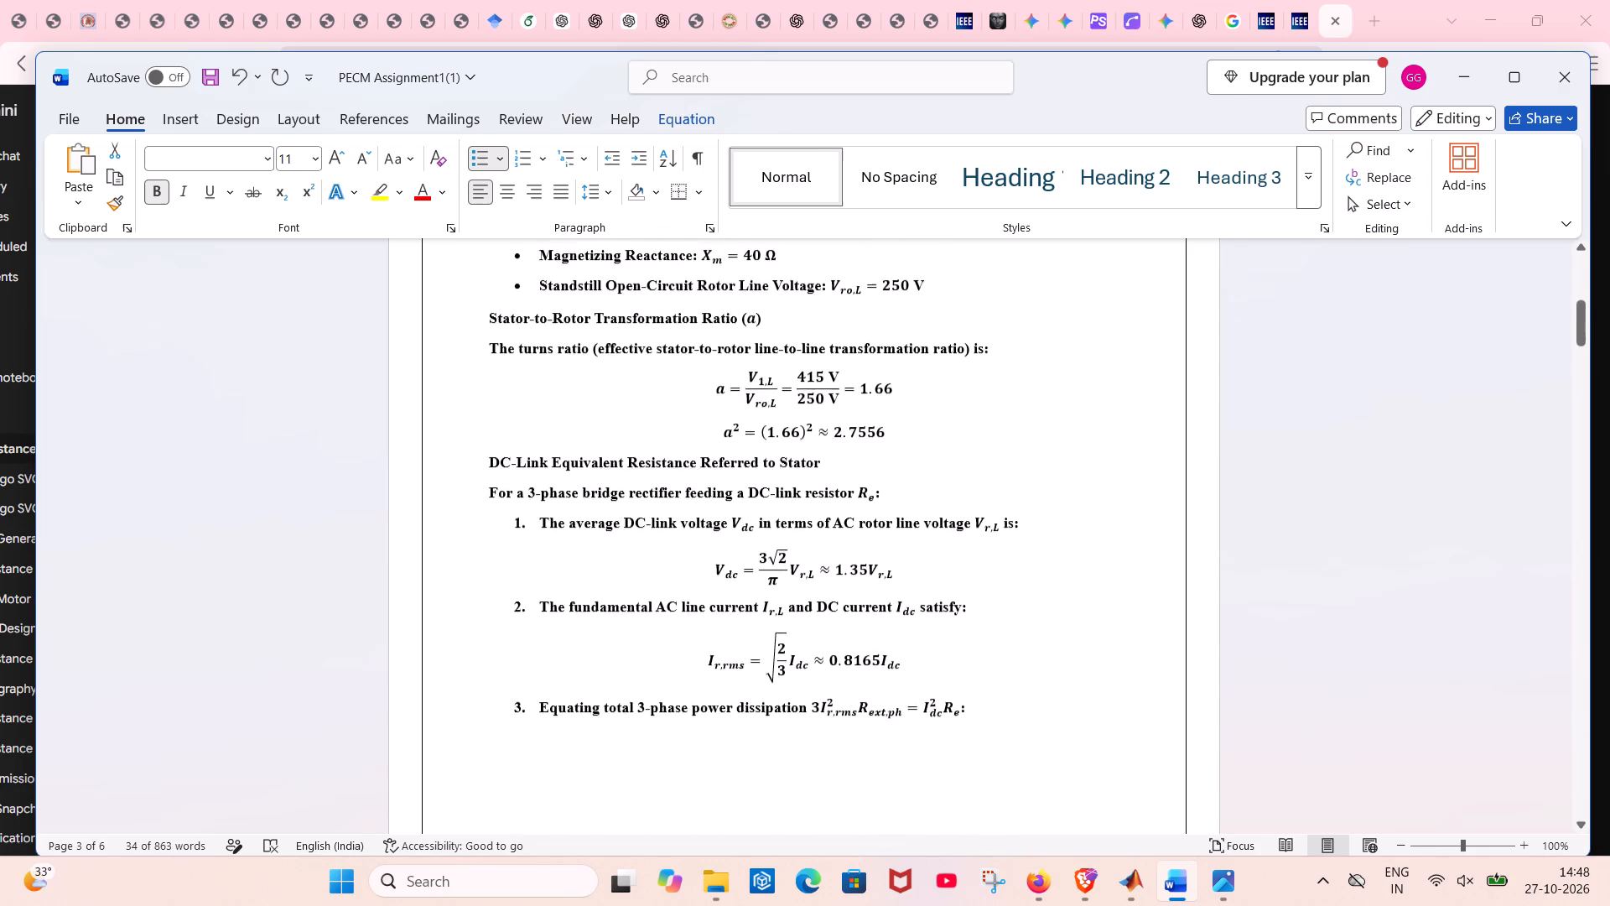
scroll(1030, 397, "down", 2)
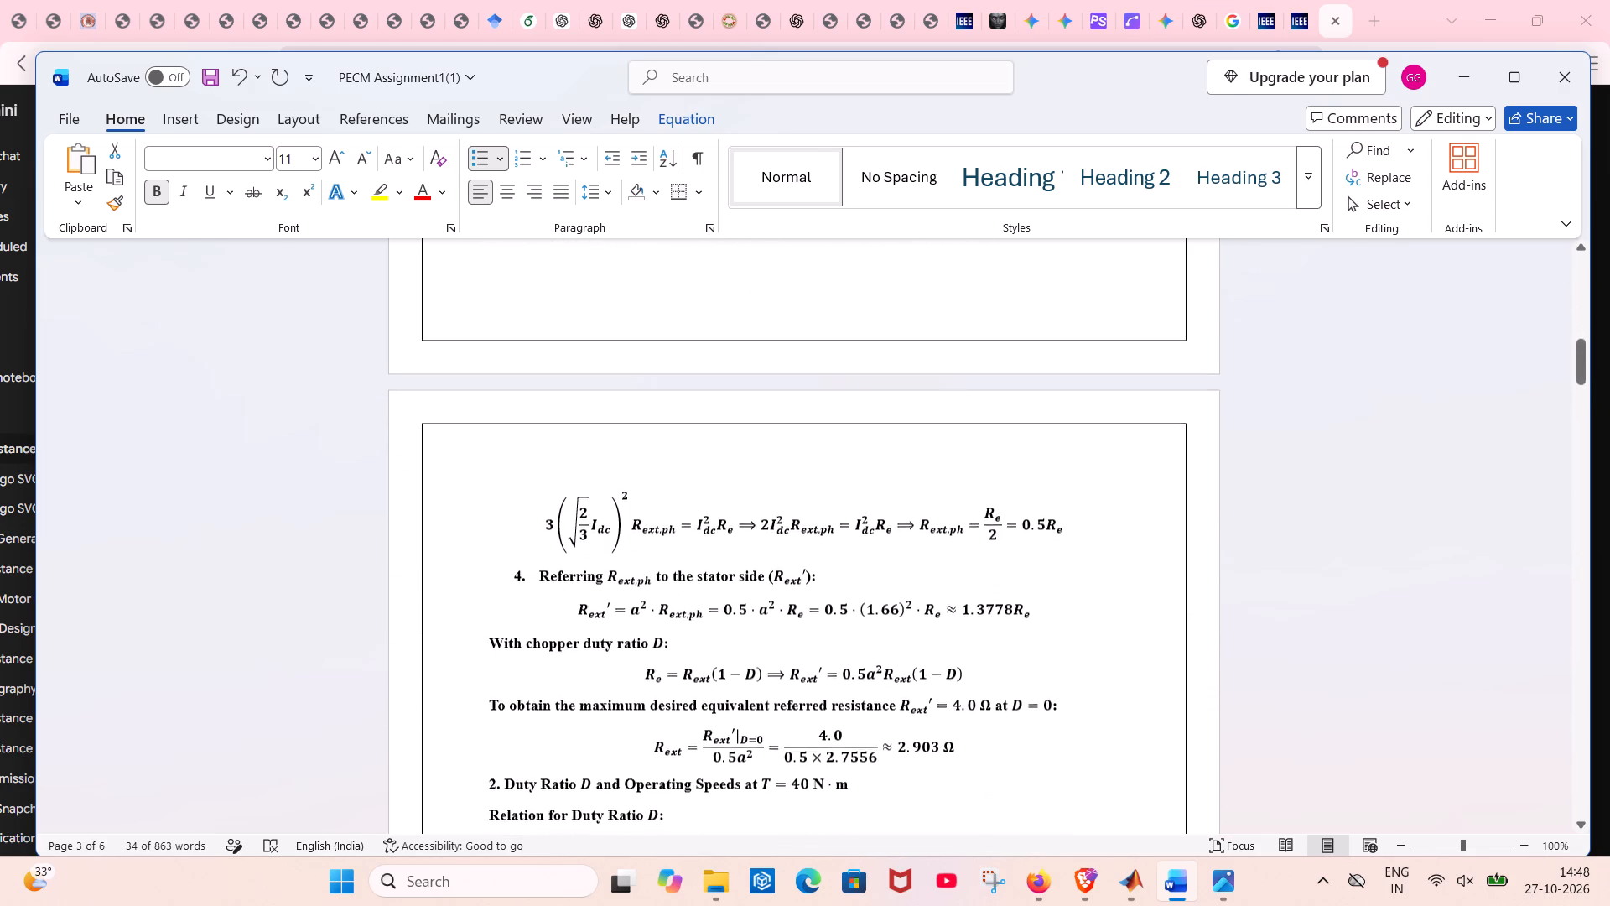
scroll(1030, 397, "down", 2)
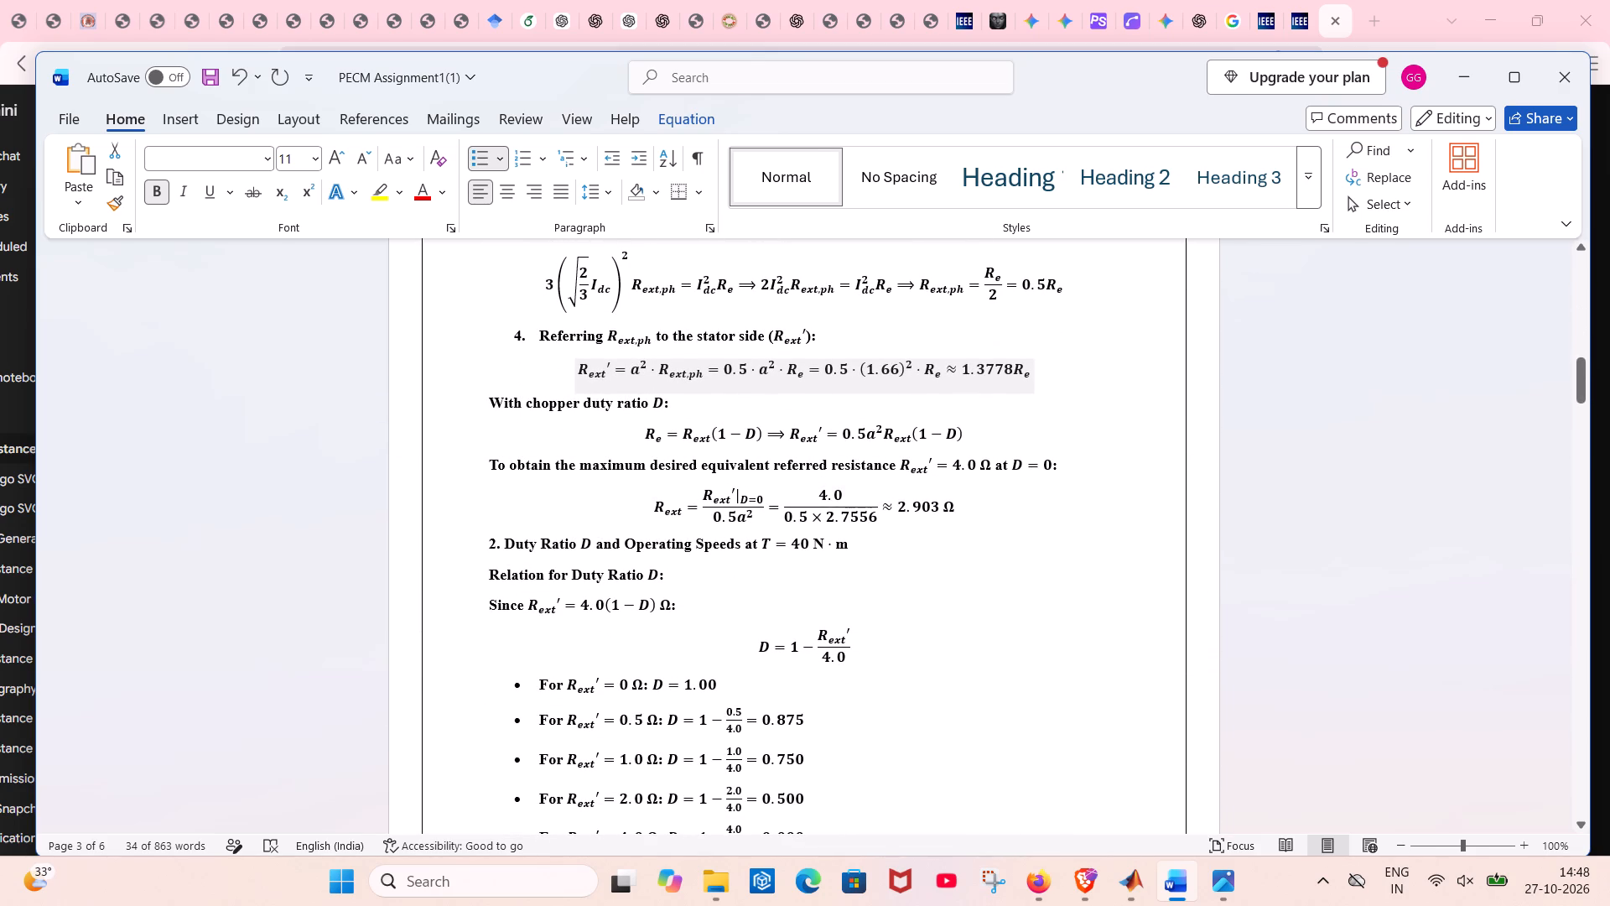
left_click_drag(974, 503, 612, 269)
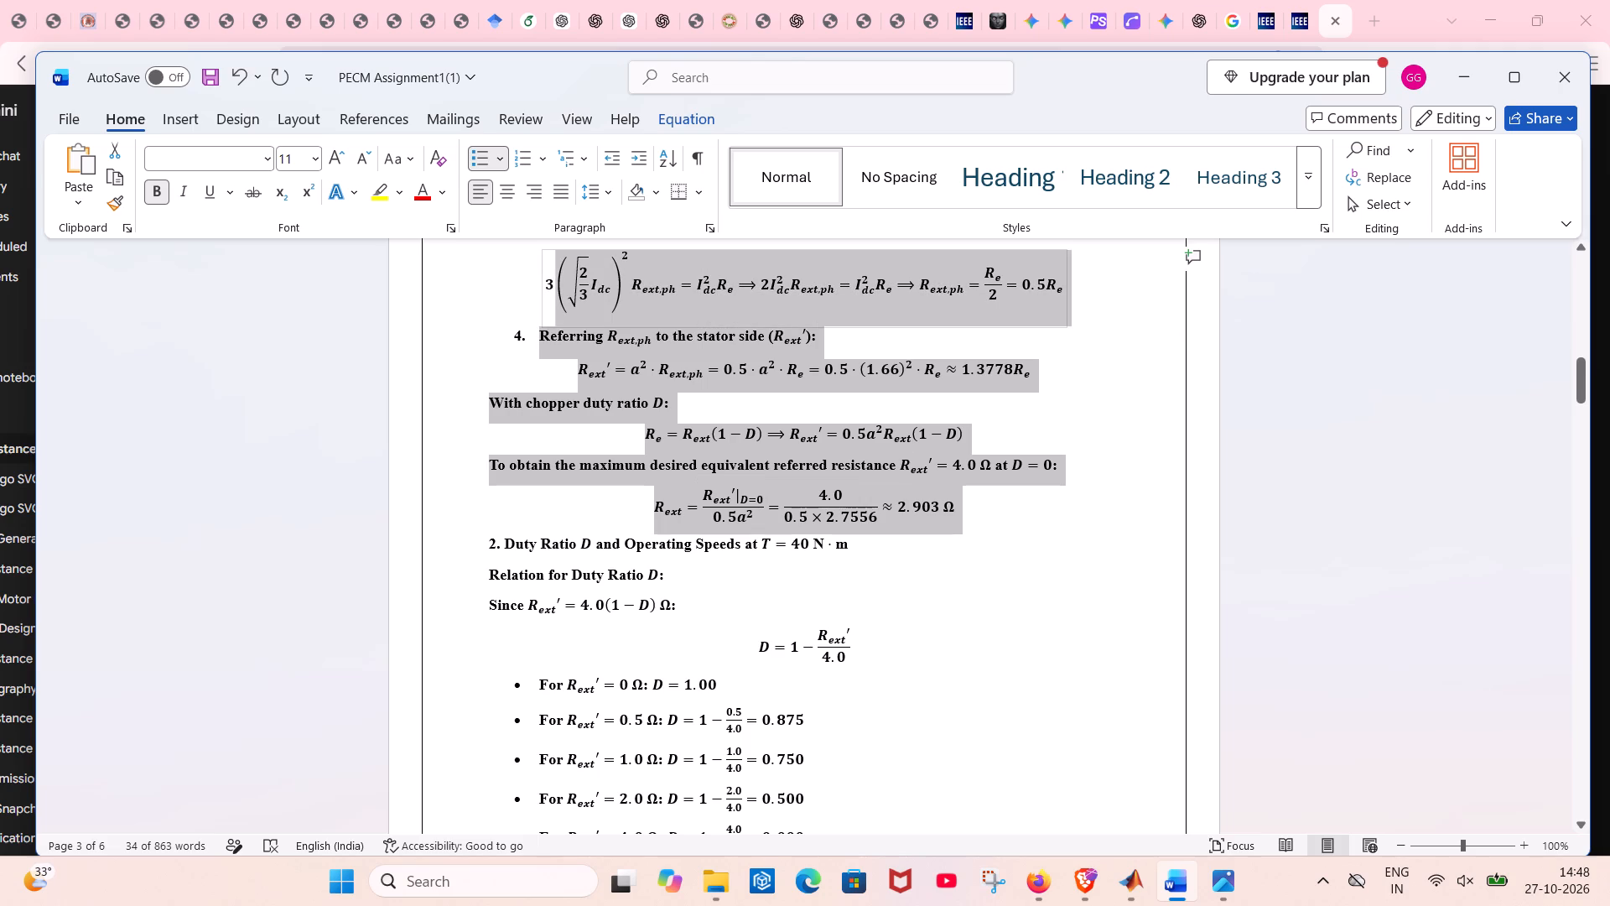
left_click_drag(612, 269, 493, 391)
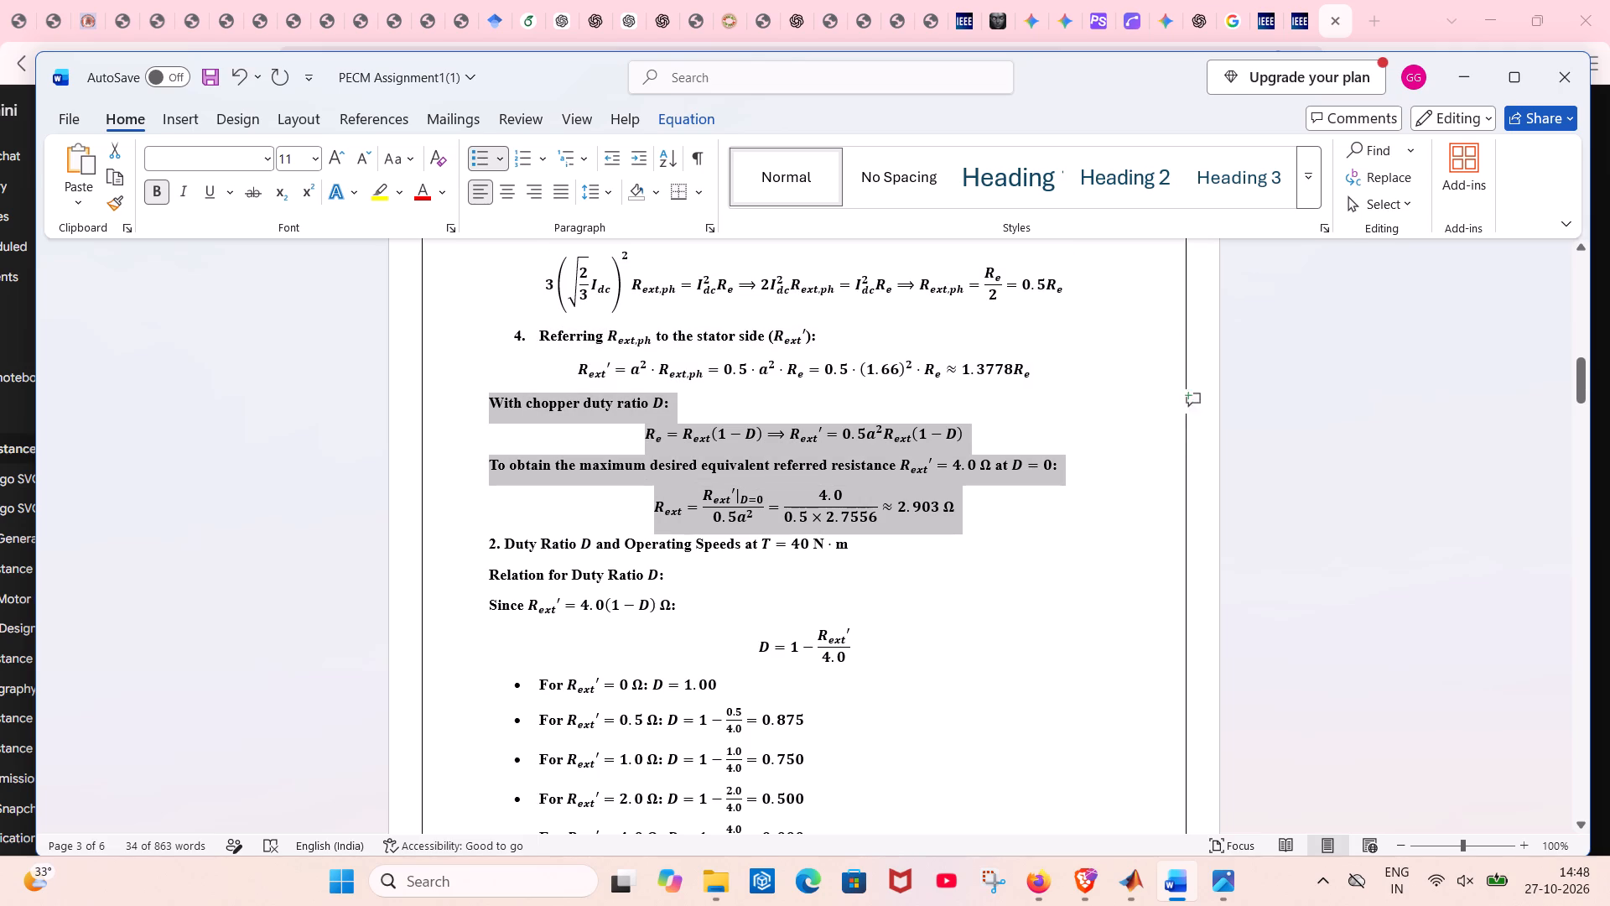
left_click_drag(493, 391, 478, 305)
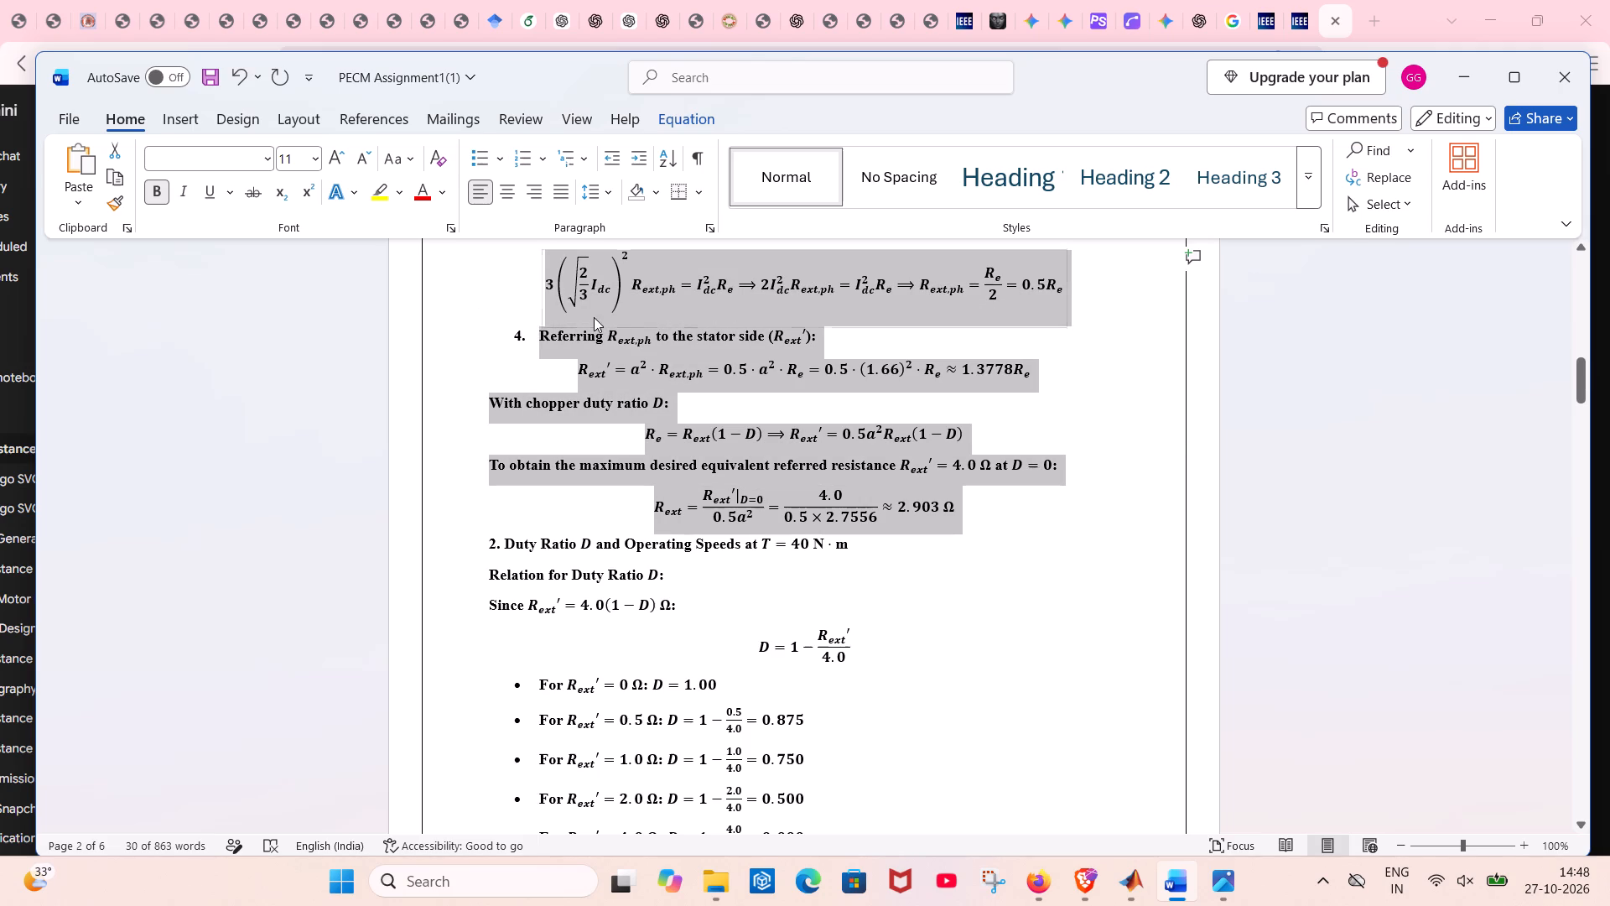
Remove bold from section 1's body, from "Given Machine Parameters (Star-Connected)" through the external resistance equation just before section 2.
scroll(594, 317, "up", 14)
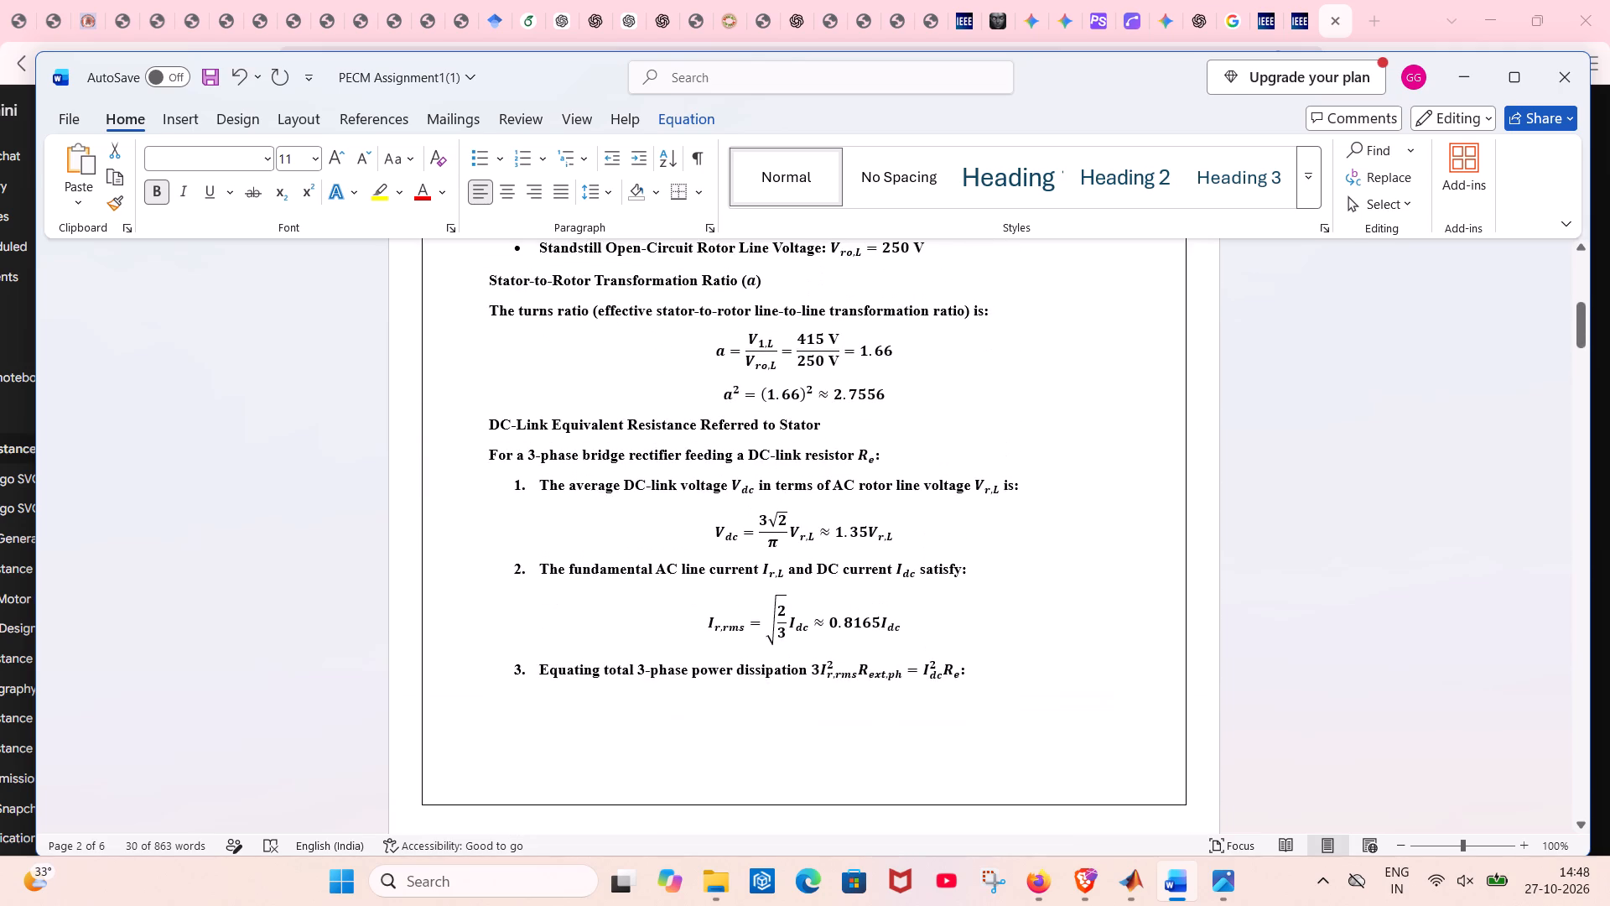
scroll(558, 412, "up", 2)
scroll(558, 412, "down", 1)
scroll(558, 412, "up", 1)
scroll(558, 412, "down", 2)
scroll(563, 391, "up", 9)
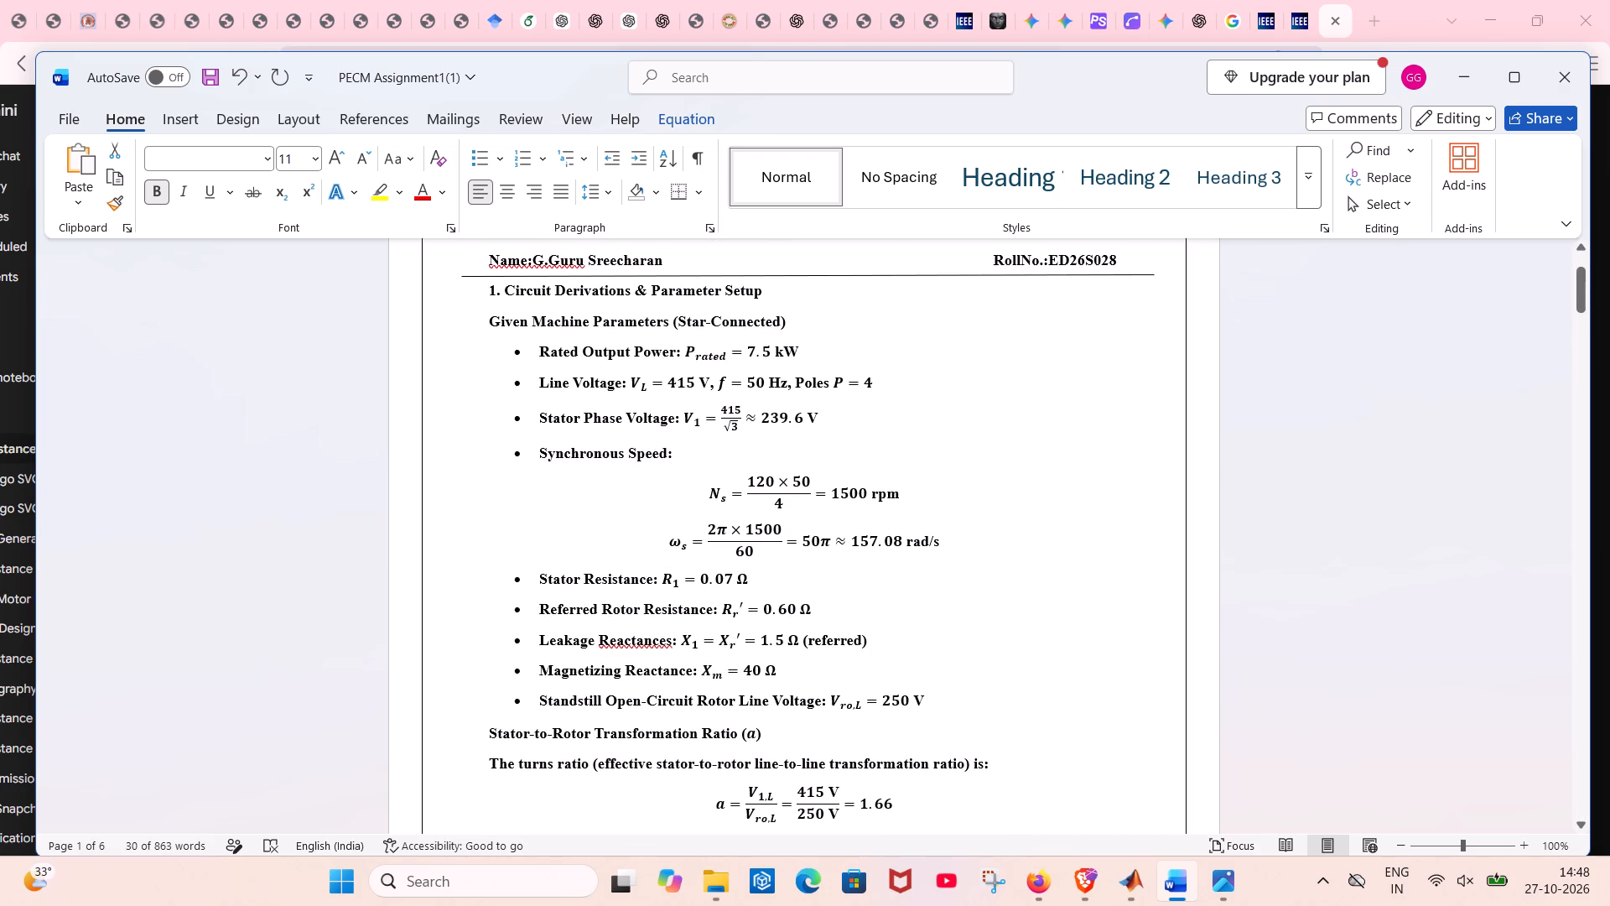
left_click_drag(480, 317, 681, 476)
scroll(678, 467, "down", 4)
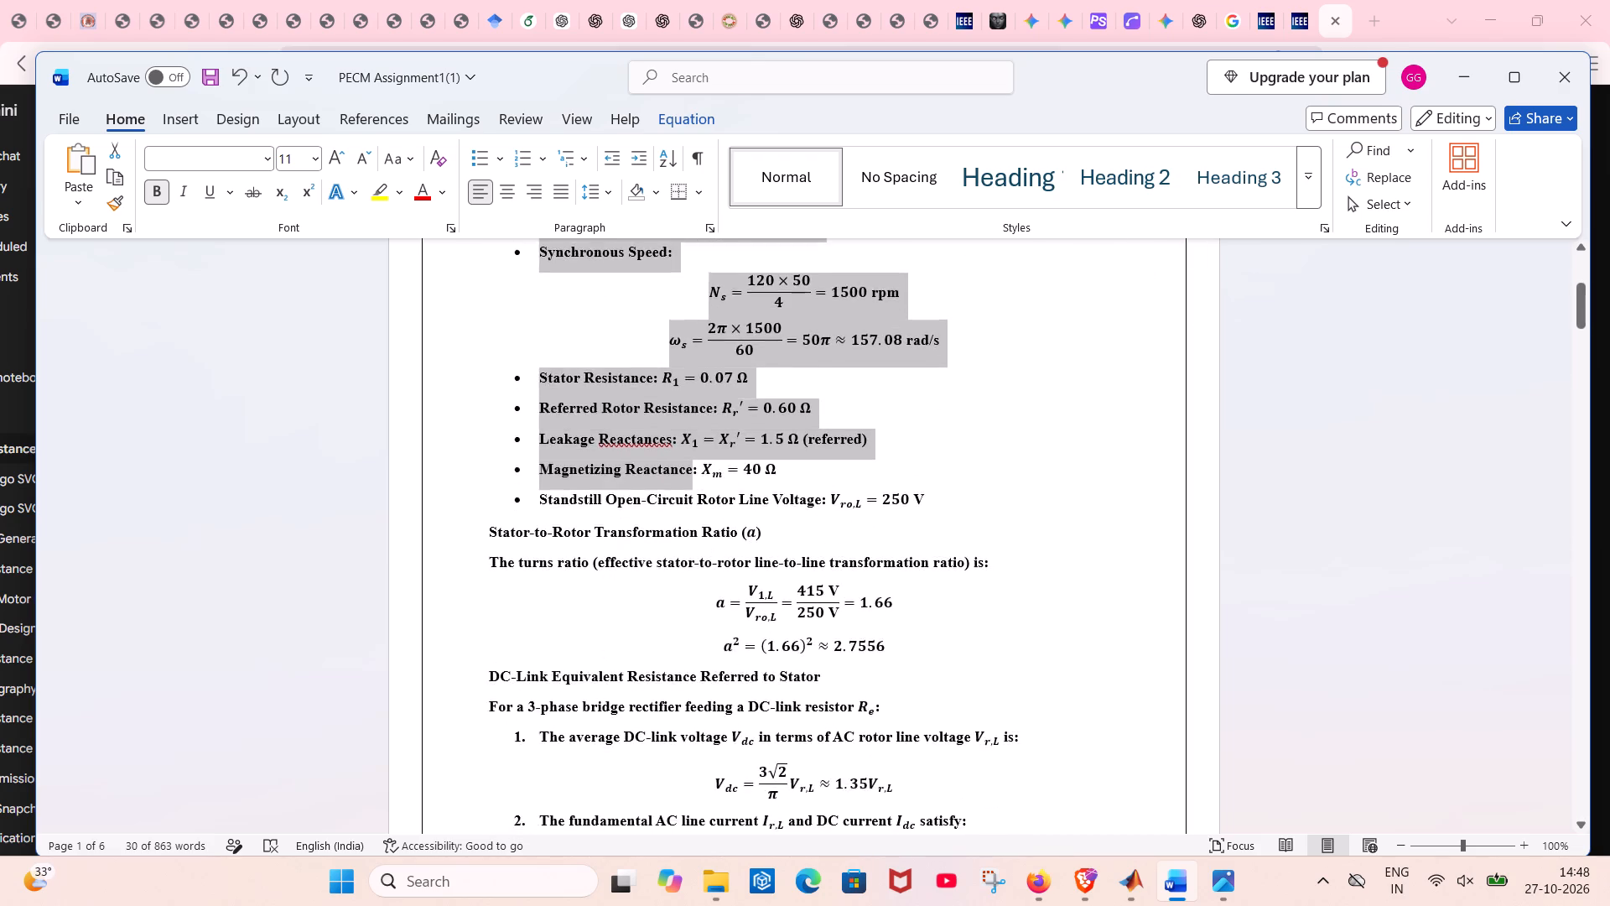
scroll(681, 476, "down", 4)
left_click_drag(681, 476, 701, 532)
scroll(683, 476, "down", 1)
scroll(683, 476, "up", 1)
middle_click(683, 476)
scroll(683, 476, "down", 1)
scroll(683, 476, "up", 1)
scroll(683, 476, "down", 10)
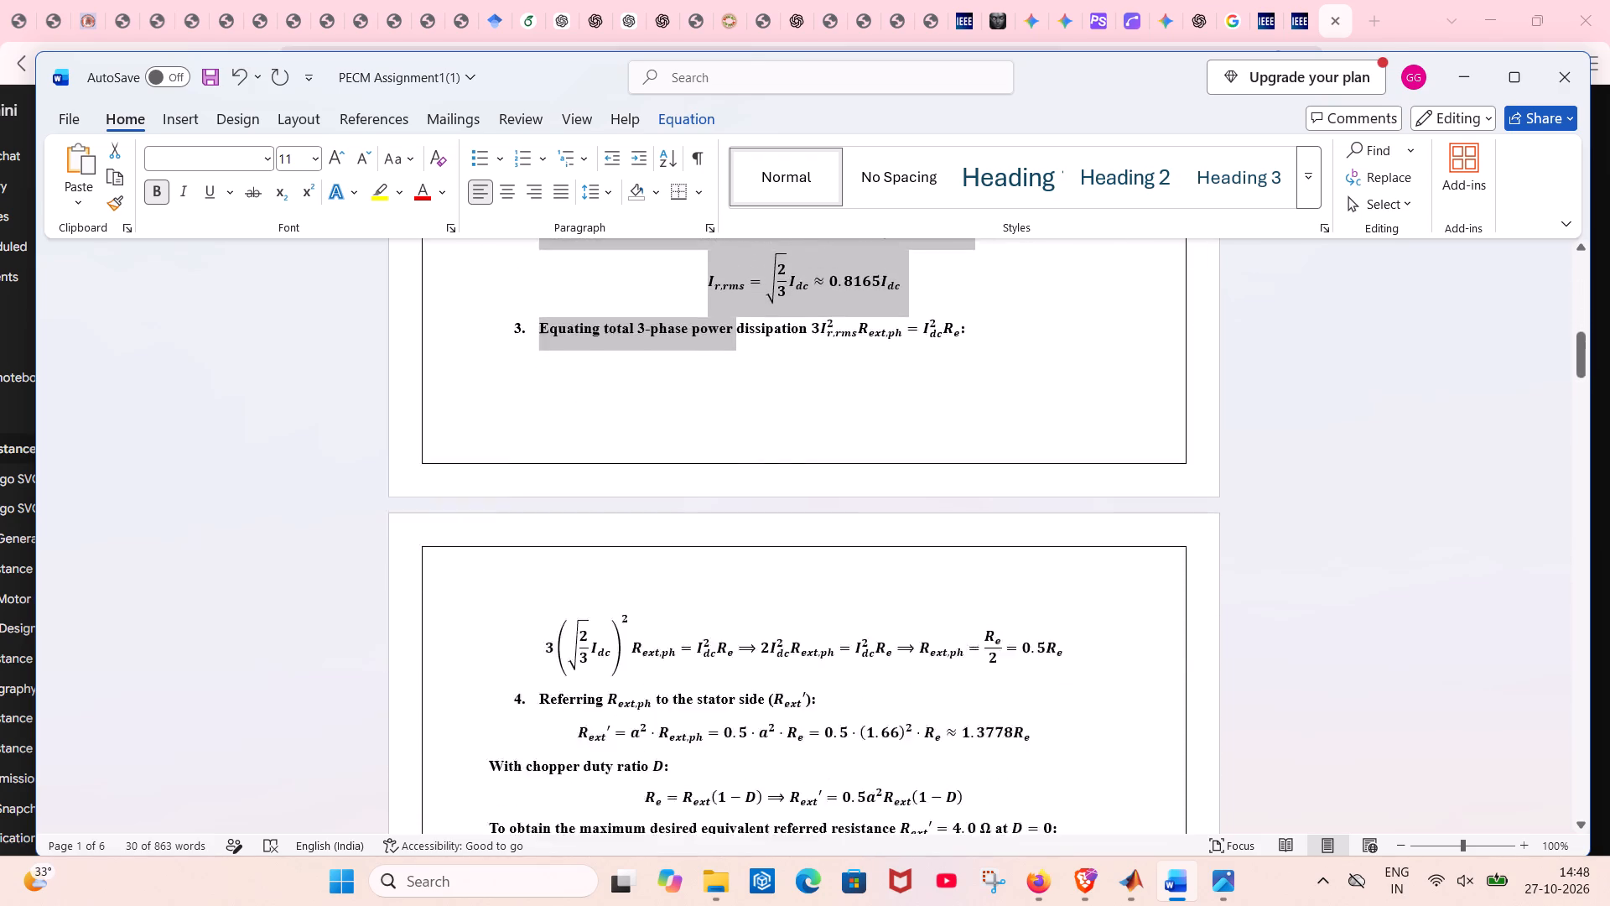
scroll(701, 532, "down", 1)
left_click_drag(701, 532, 900, 548)
scroll(703, 534, "down", 4)
middle_click(703, 534)
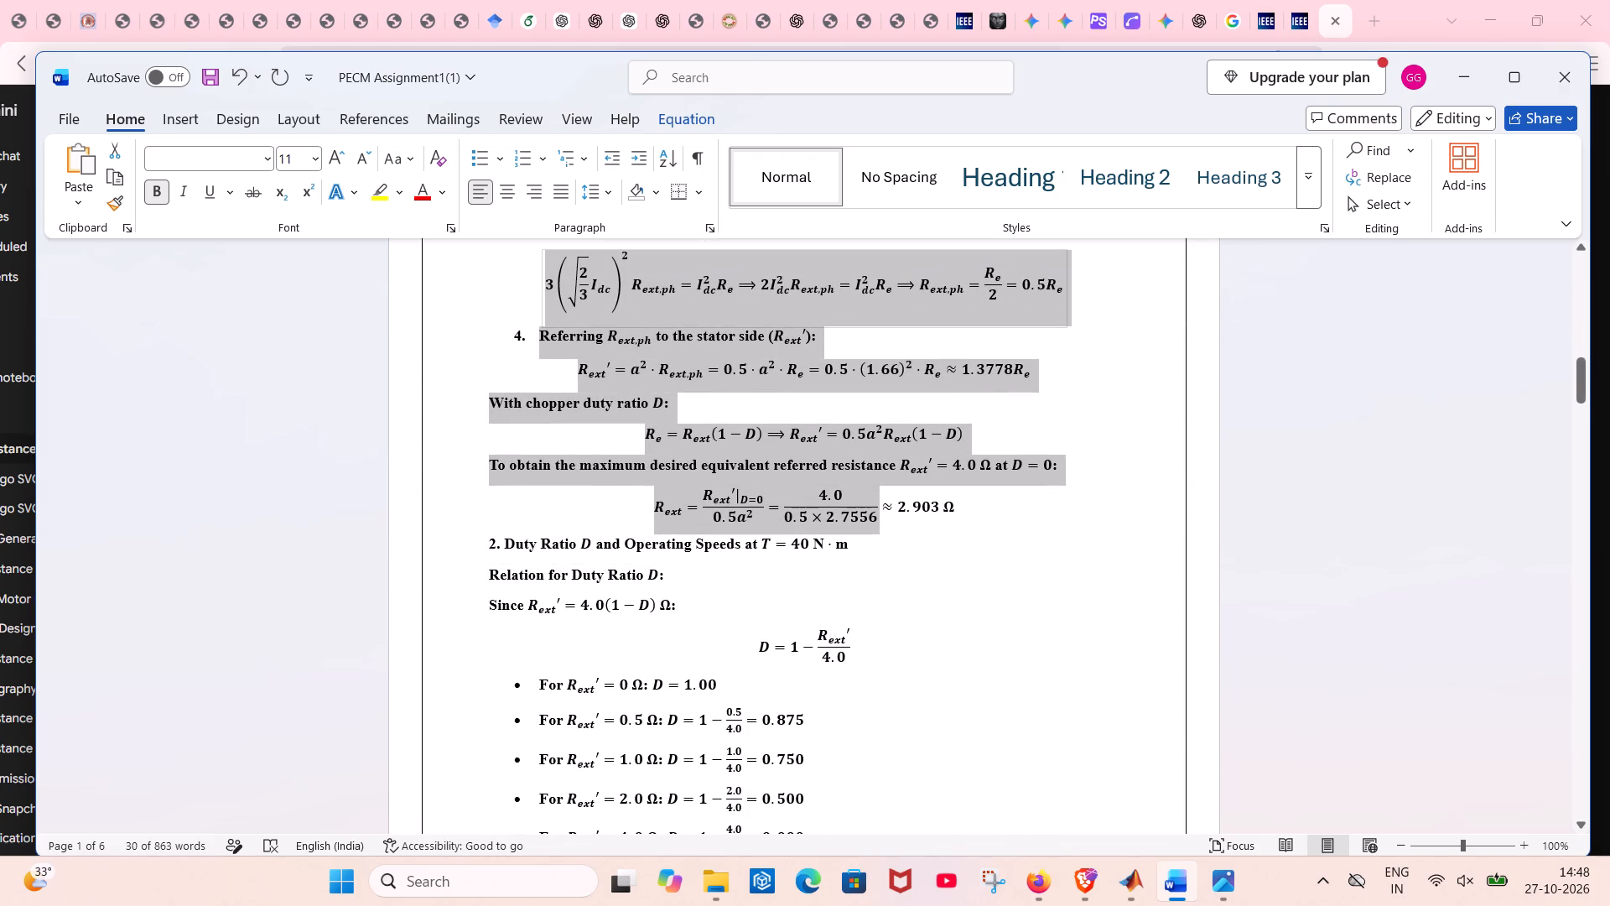
left_click_drag(900, 548, 977, 517)
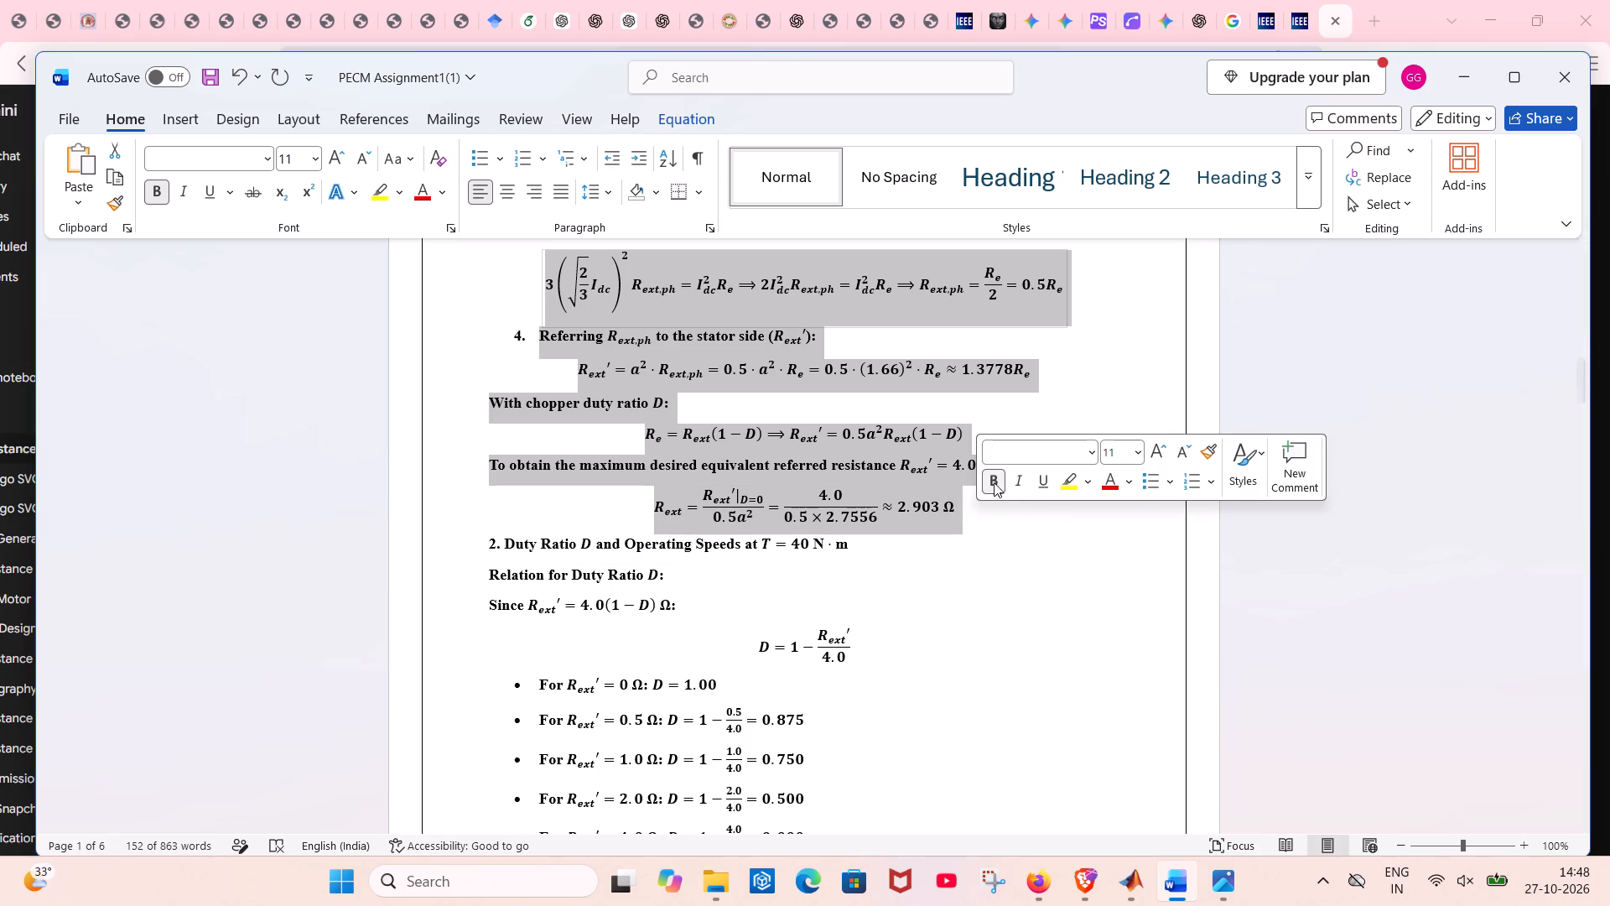
left_click(992, 471)
left_click(1024, 598)
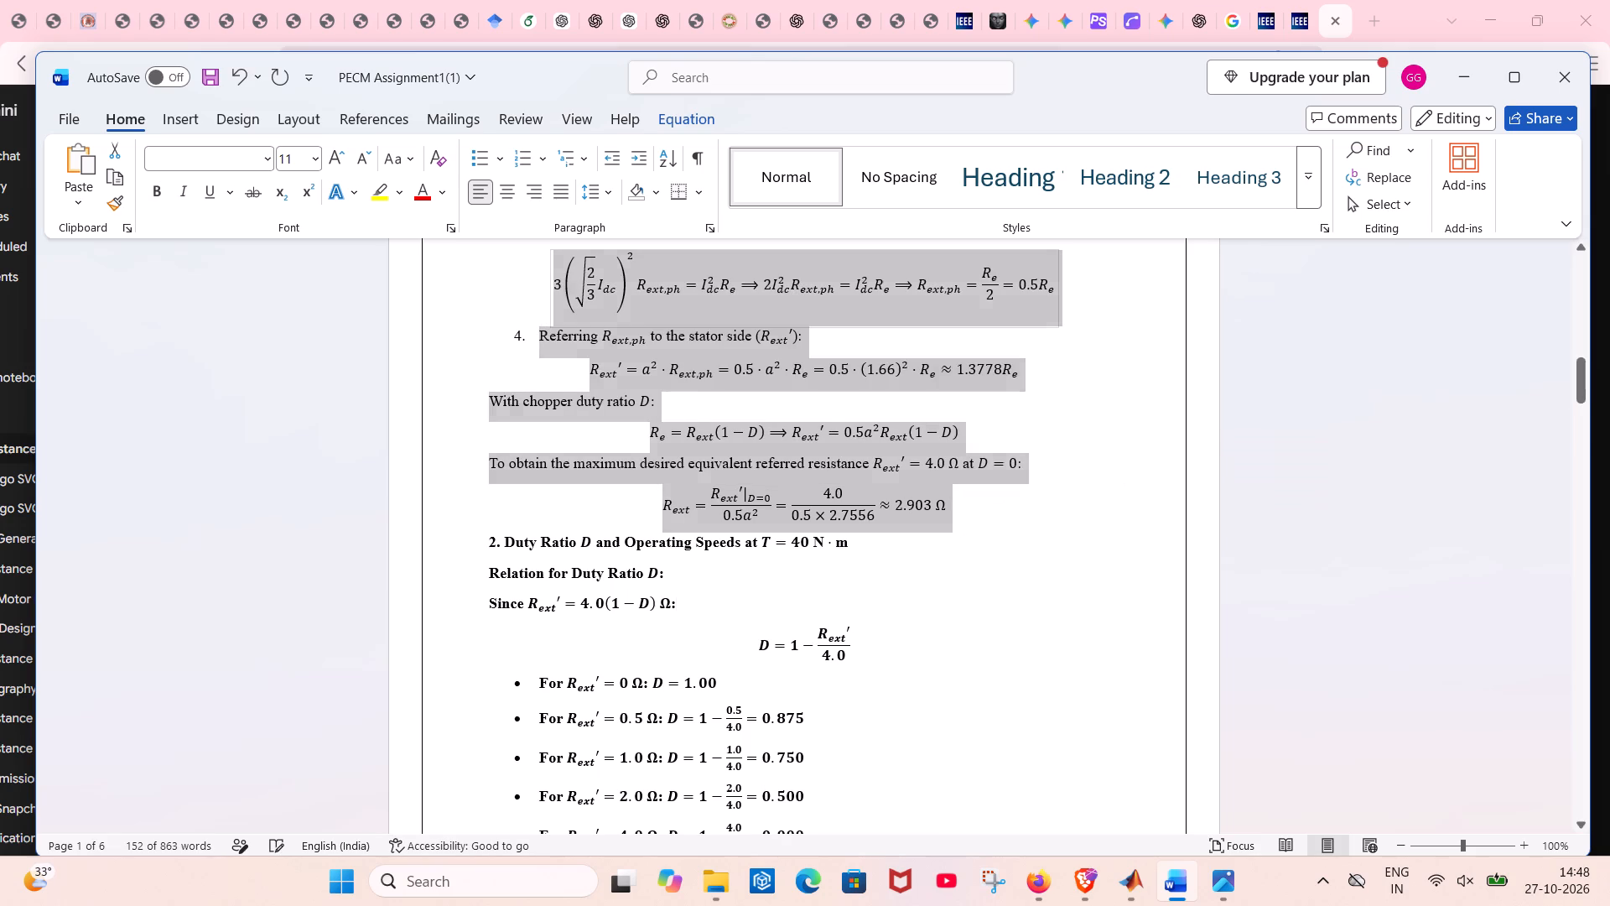
Check the text formatting of section 1 from its end back to the report title and down through its derivations.
scroll(1011, 592, "up", 10)
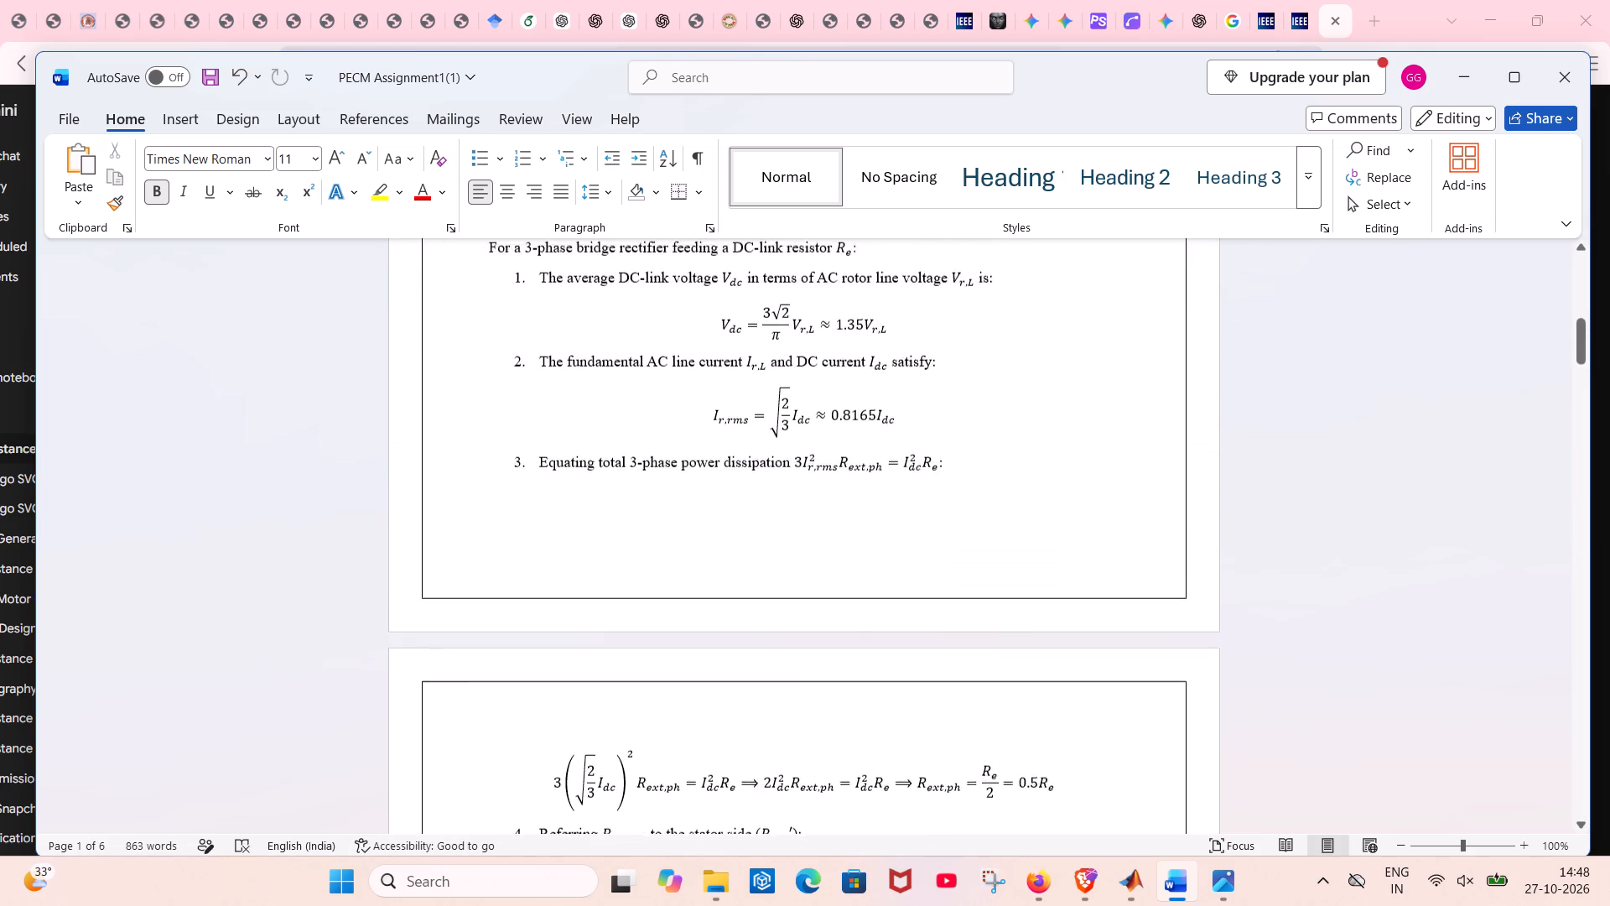
scroll(1011, 592, "up", 15)
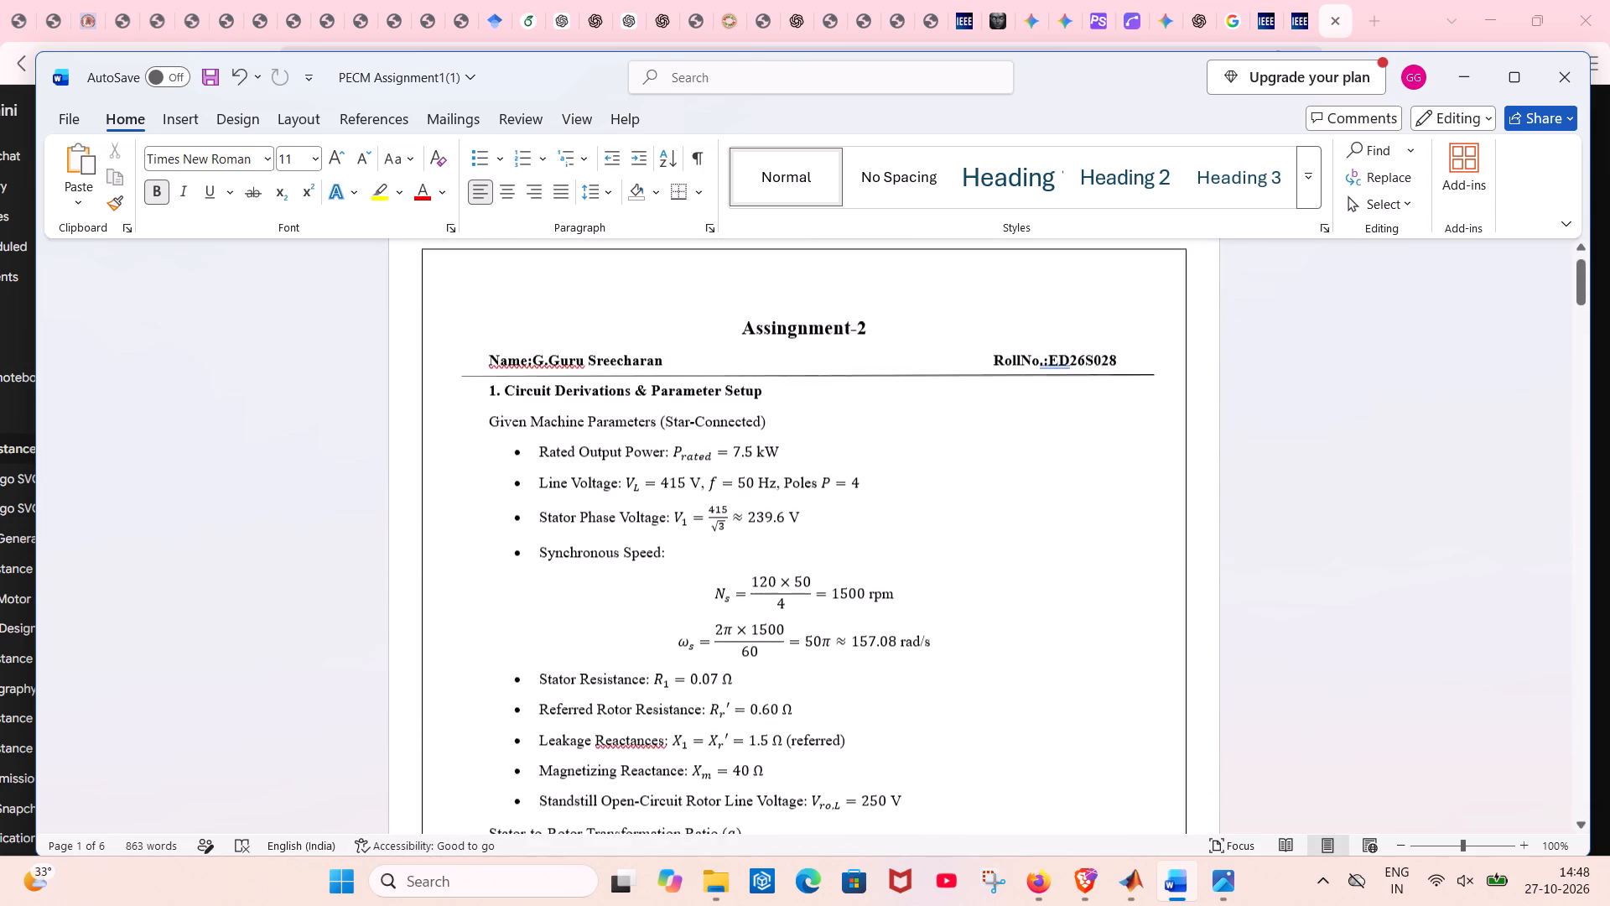
scroll(1011, 592, "down", 9)
scroll(1011, 592, "up", 2)
scroll(1011, 592, "down", 1)
scroll(1011, 592, "up", 1)
scroll(1011, 592, "down", 4)
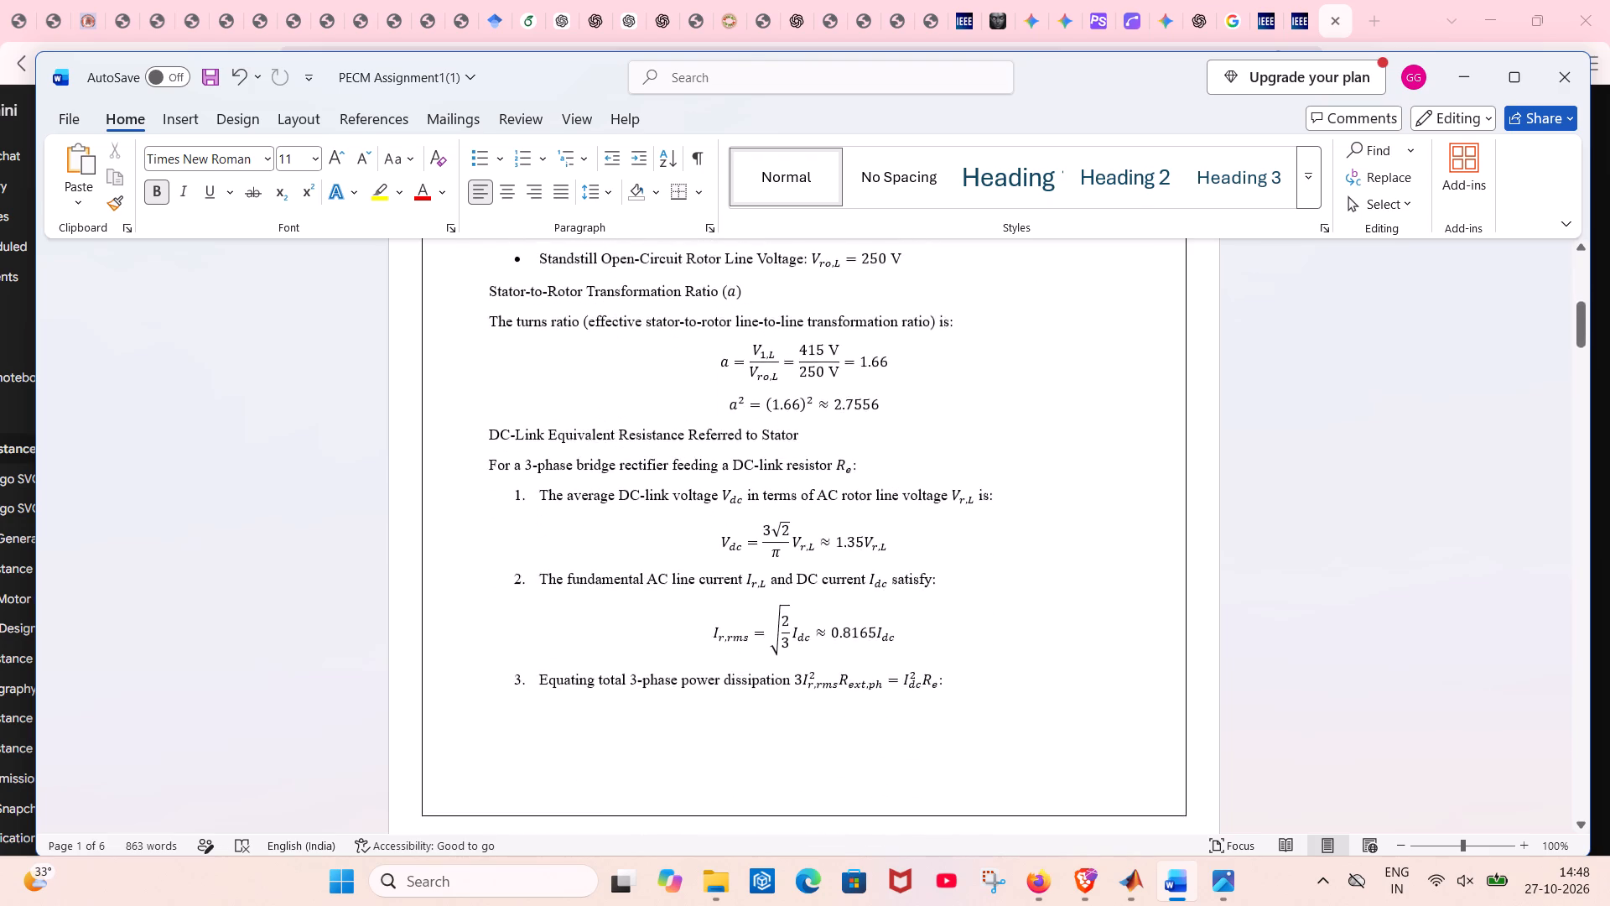
Remove bold from section 2's body, from "Relation for Duty Ratio D:" through the rotor speed equation N = Ns(1 − s) above the table.
scroll(1011, 592, "down", 15)
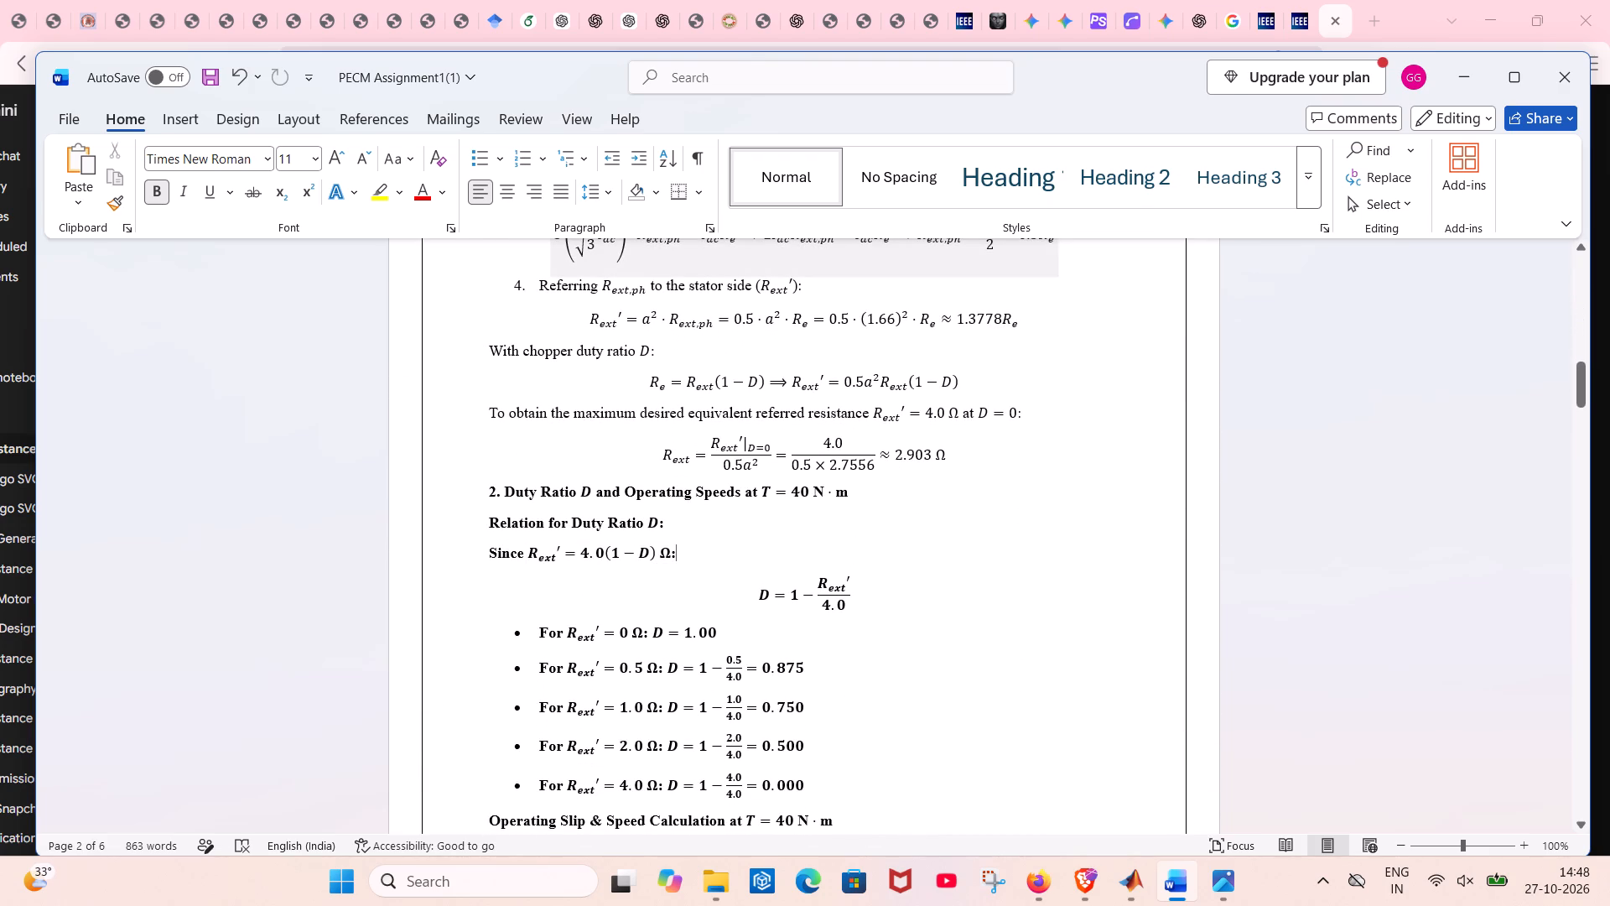
left_click_drag(484, 521, 800, 635)
scroll(795, 634, "down", 1)
scroll(796, 634, "up", 1)
scroll(800, 635, "down", 1)
scroll(800, 635, "up", 1)
scroll(800, 635, "down", 5)
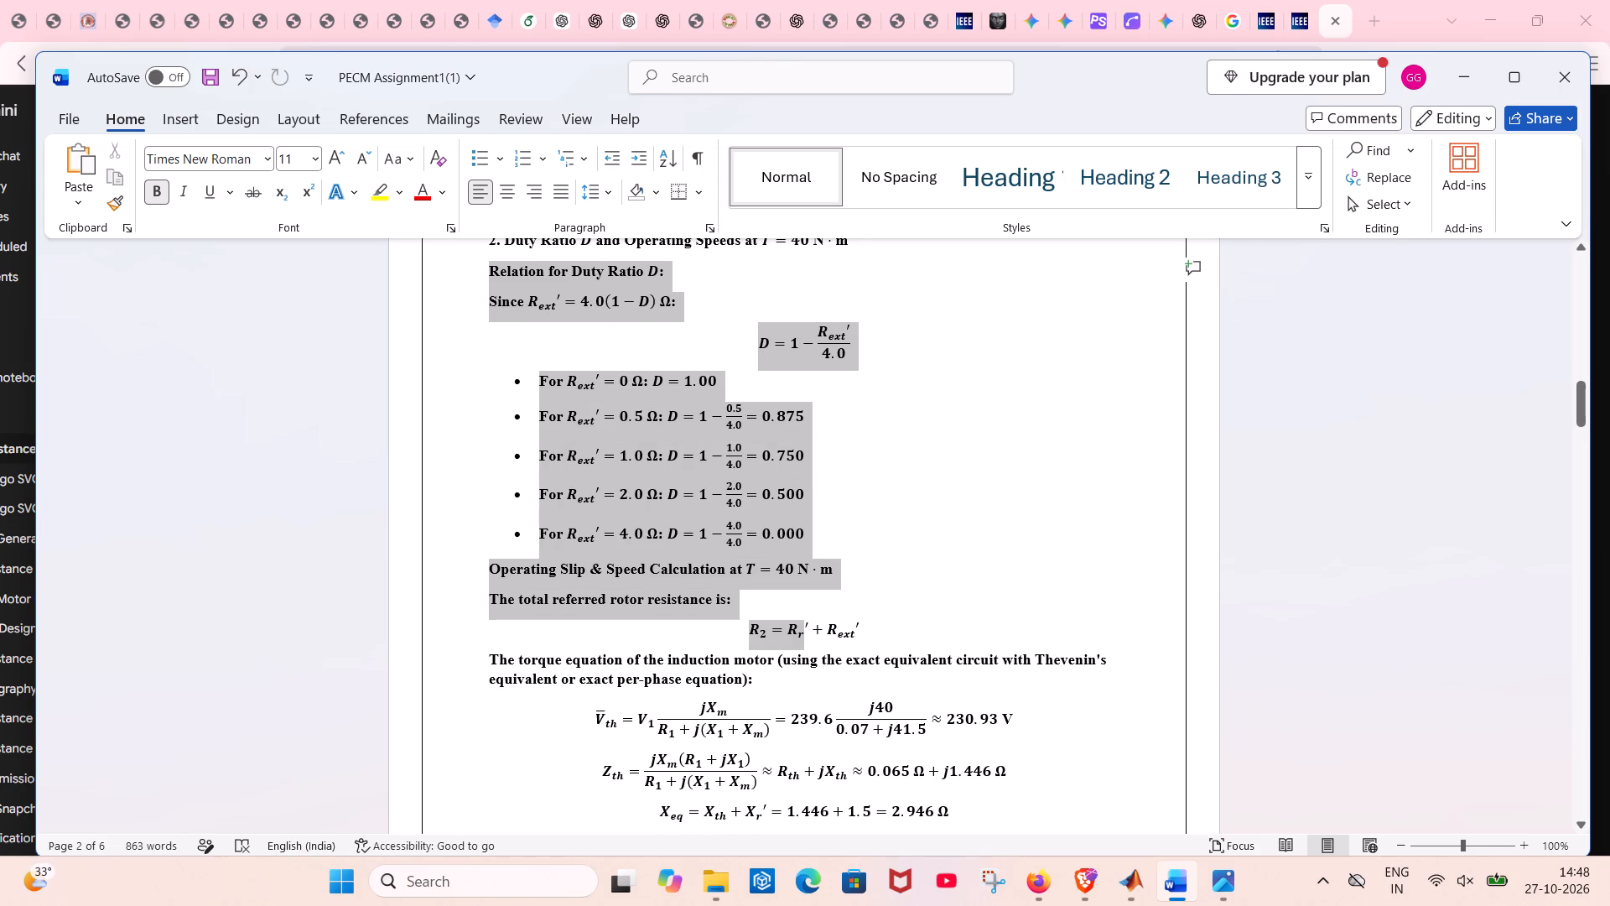
left_click_drag(800, 635, 1141, 735)
scroll(800, 635, "down", 2)
scroll(989, 670, "down", 1)
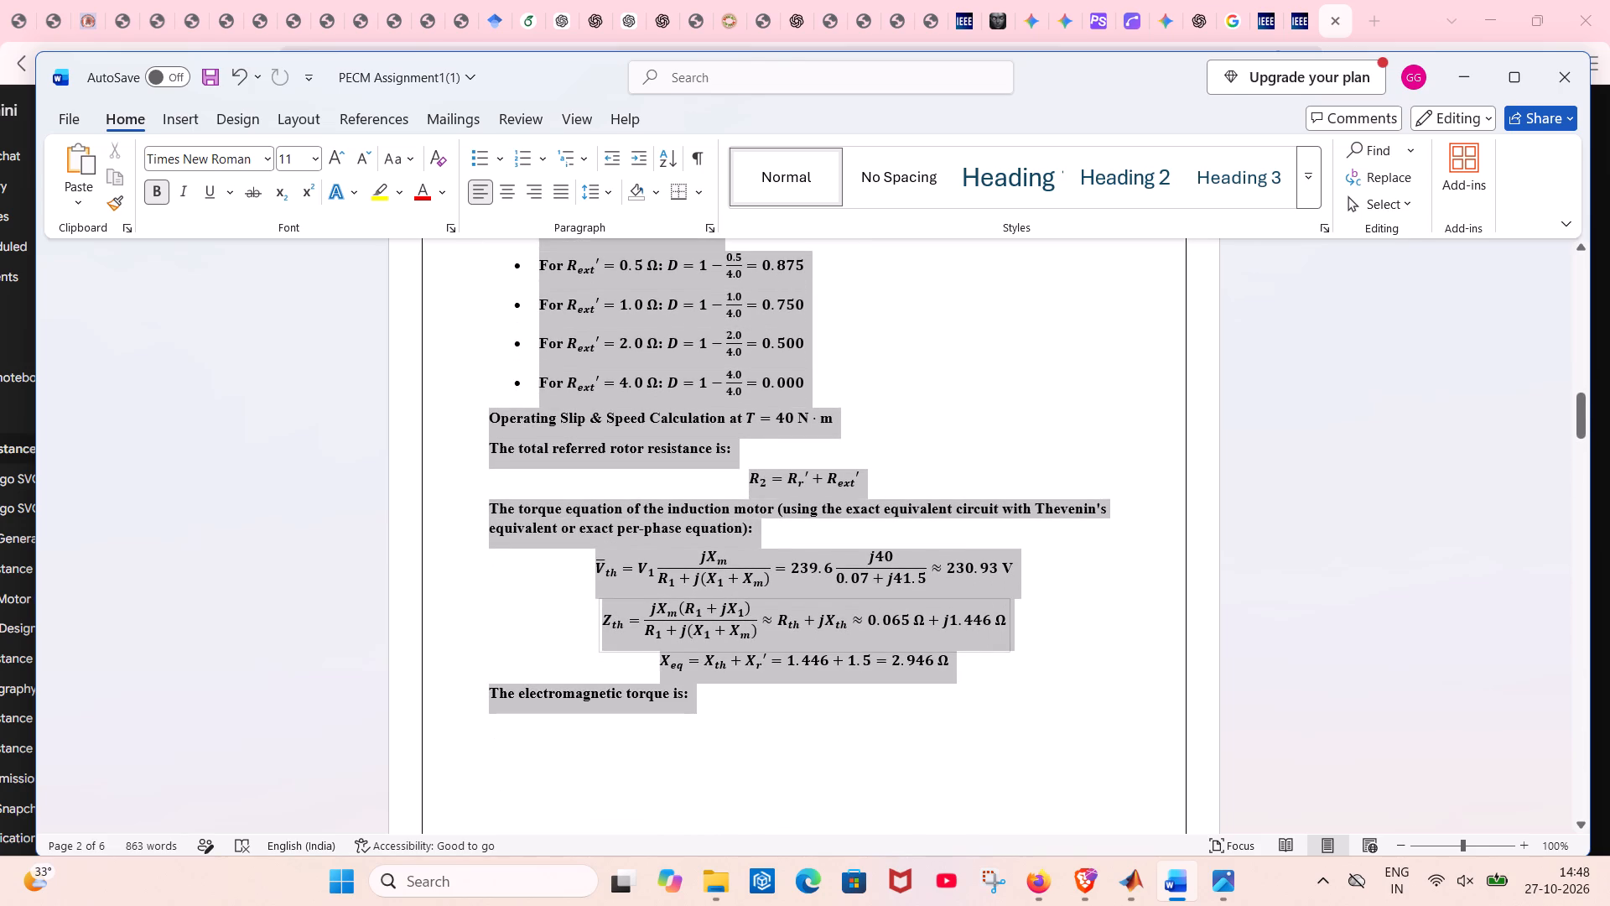
left_click_drag(1141, 735, 1140, 735)
scroll(1140, 735, "down", 10)
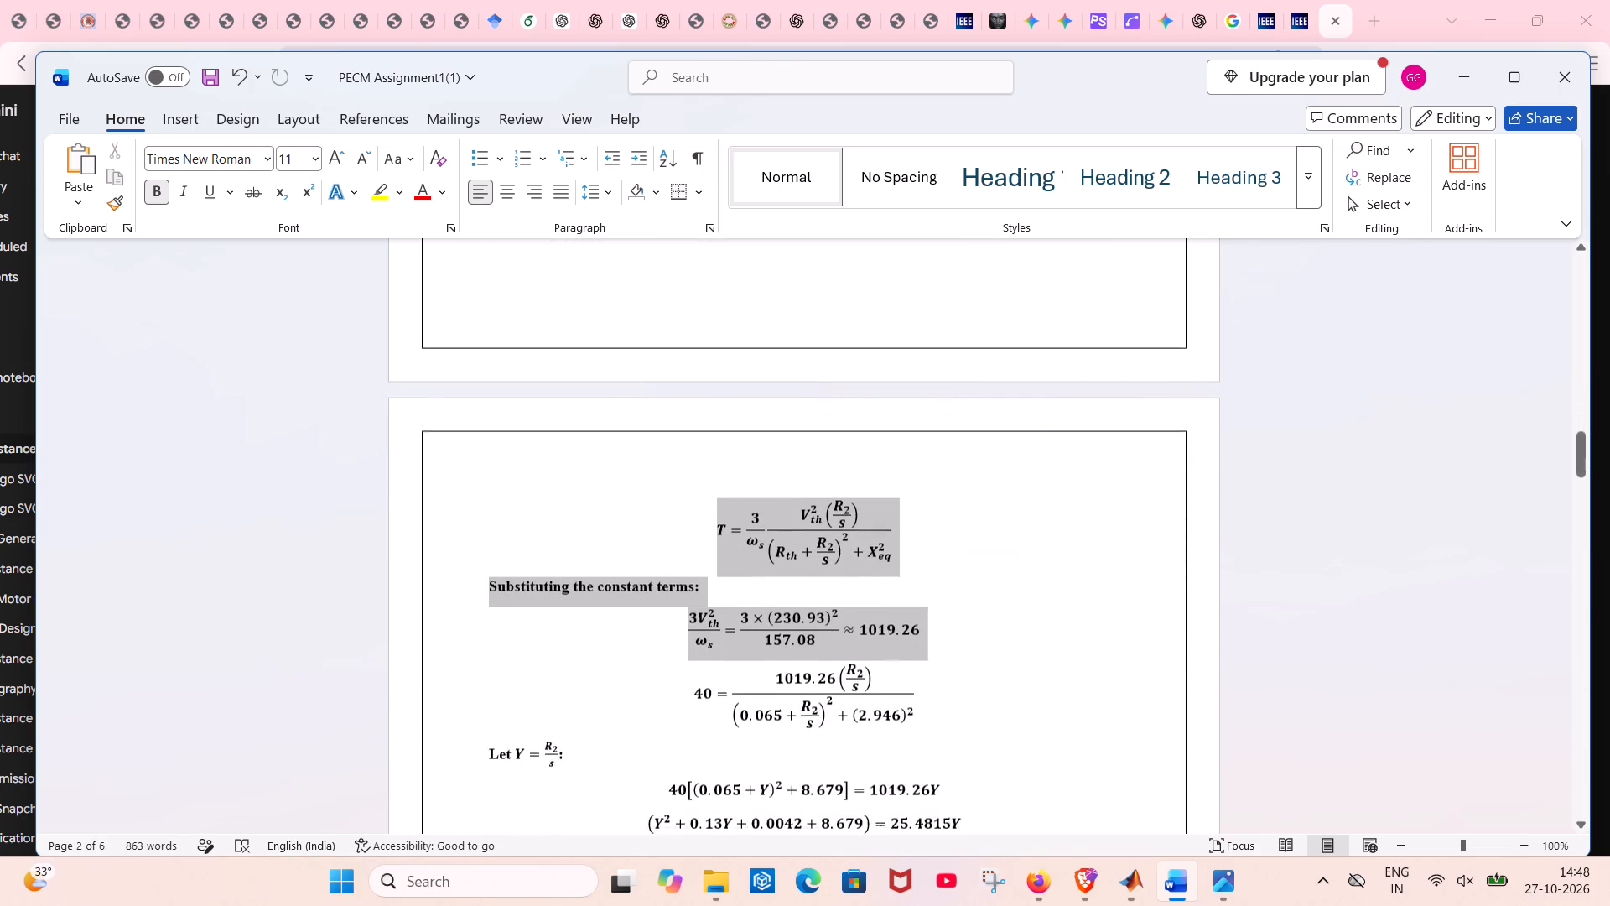
left_click_drag(1140, 735, 1073, 606)
scroll(1140, 735, "down", 2)
scroll(1140, 735, "up", 1)
scroll(1140, 735, "down", 1)
scroll(1140, 735, "up", 1)
scroll(1140, 735, "down", 8)
scroll(1140, 735, "up", 1)
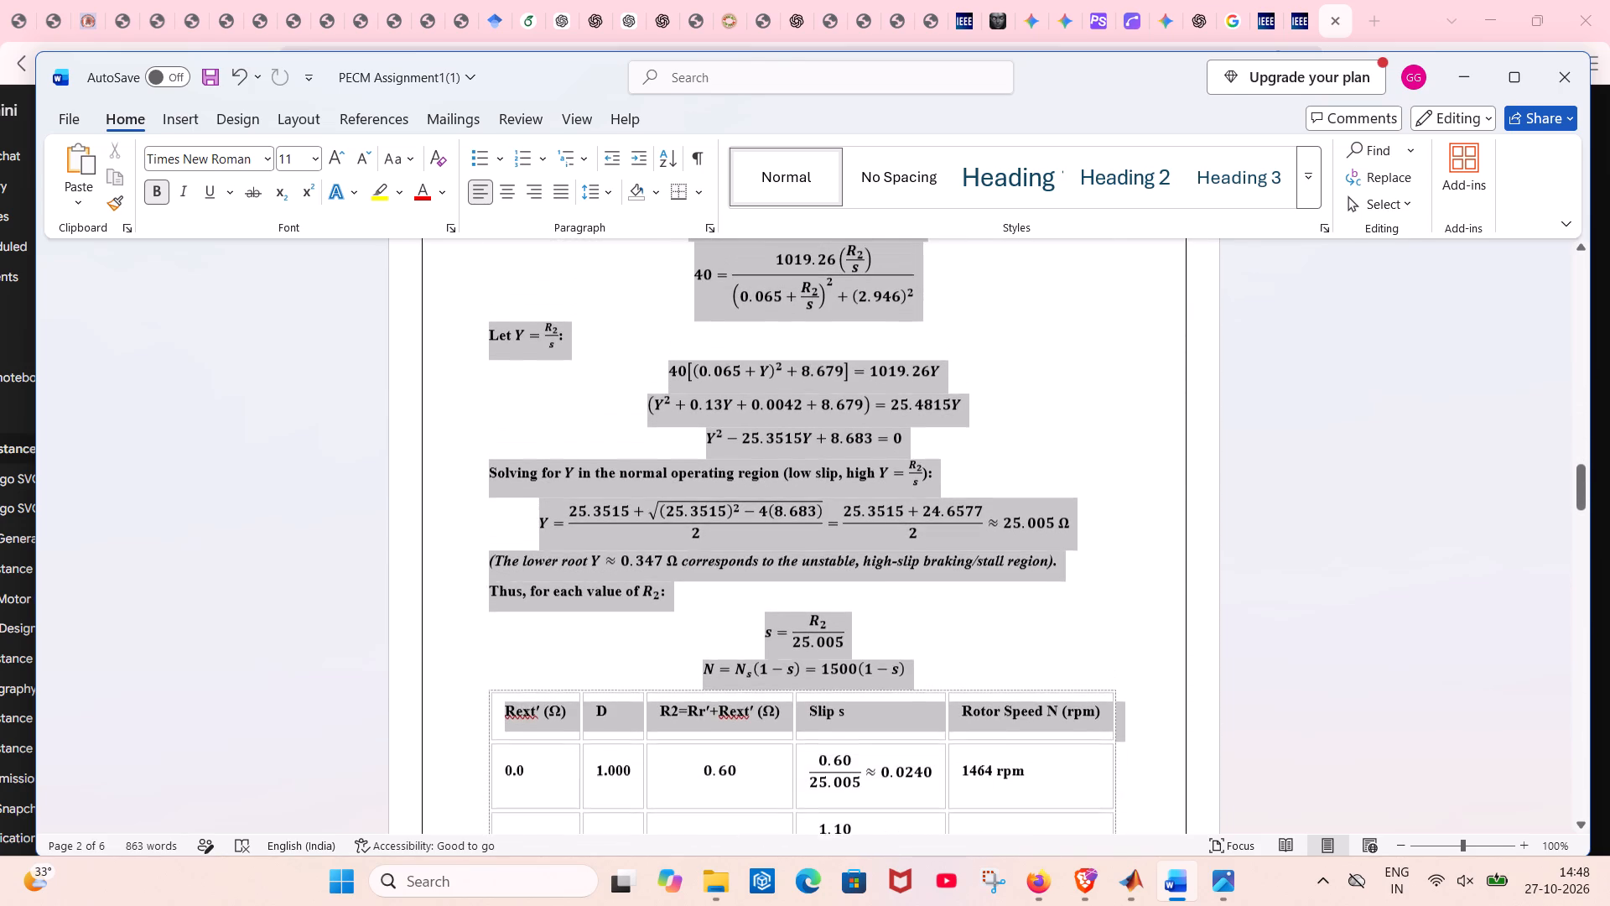
left_click_drag(1073, 606, 1018, 683)
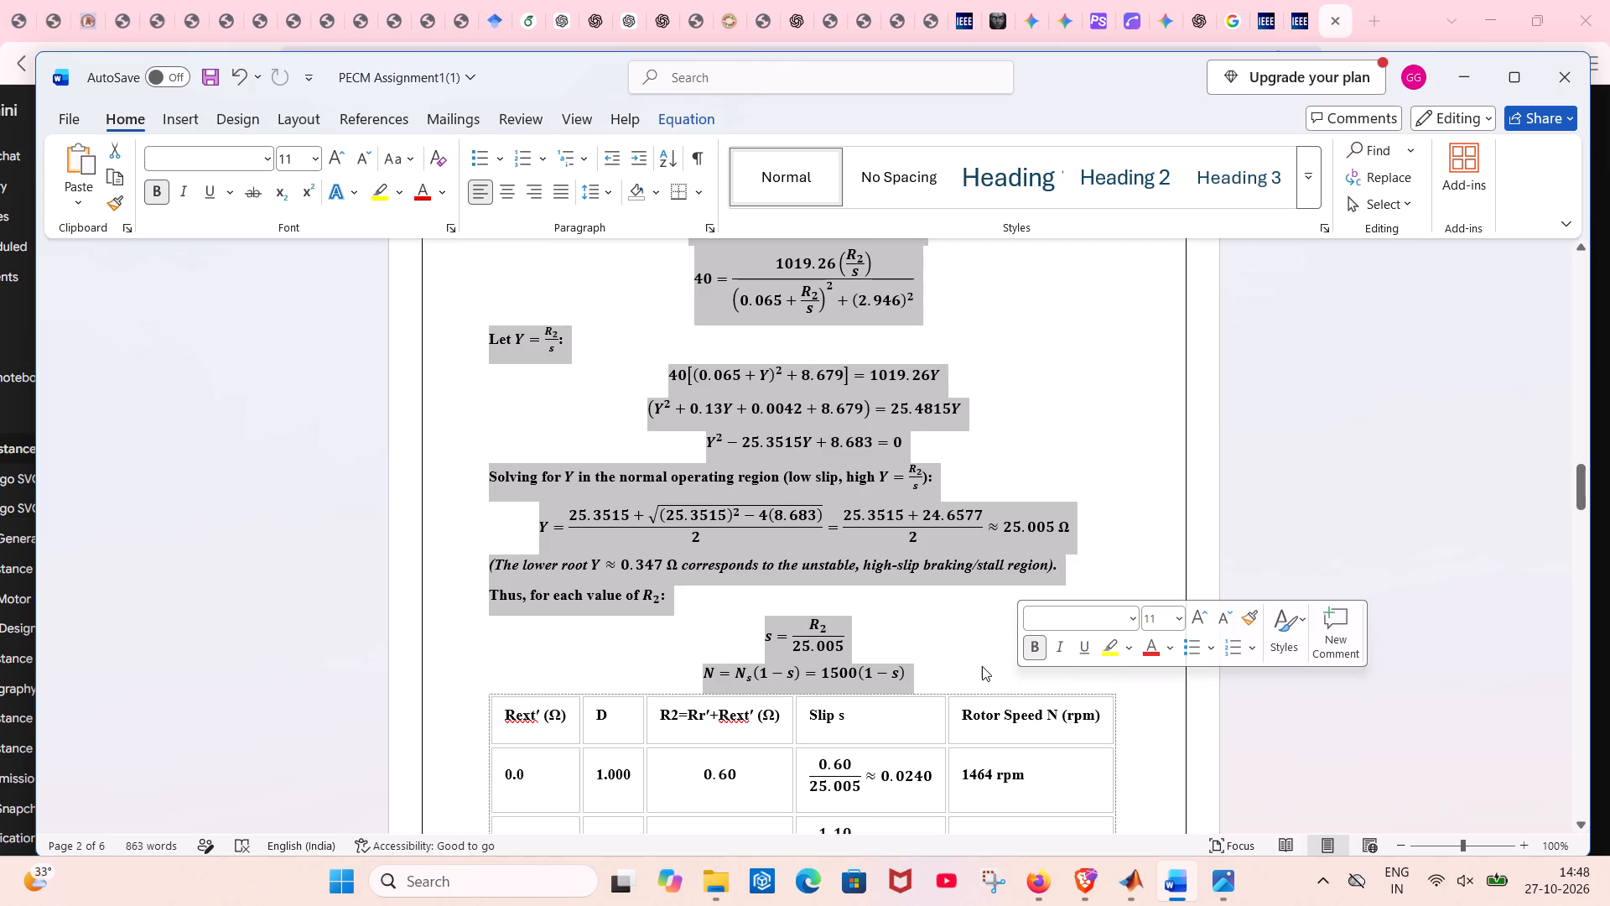
left_click(1034, 650)
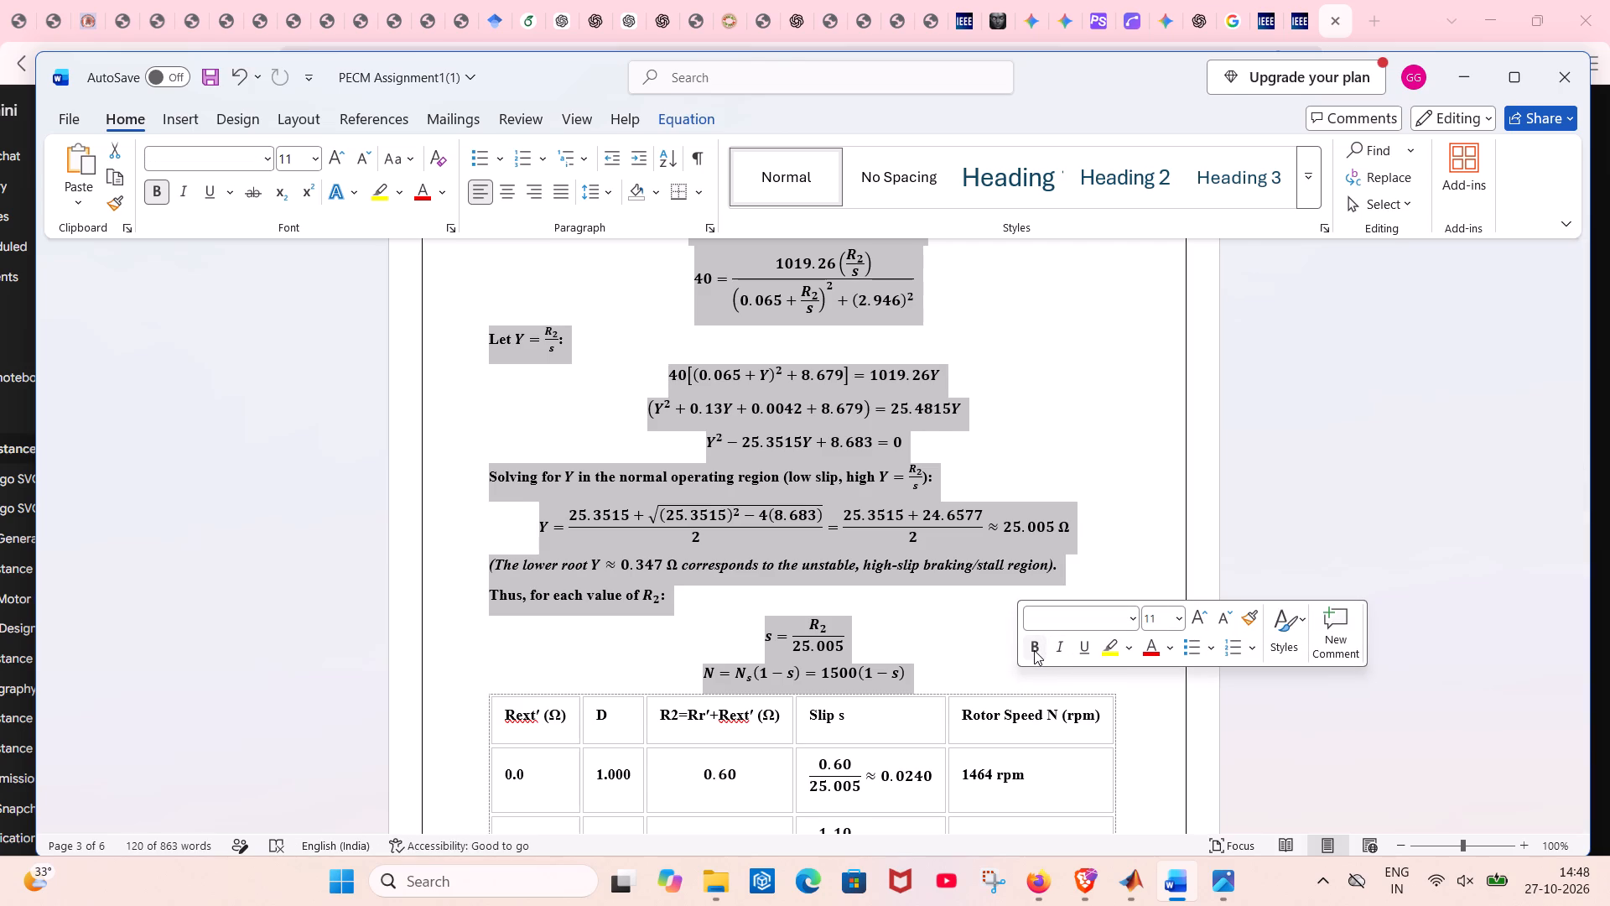
Remove bold from the table's data rows for Rext′ = 0.0 through 2.0, leaving out the header row.
scroll(1082, 541, "down", 5)
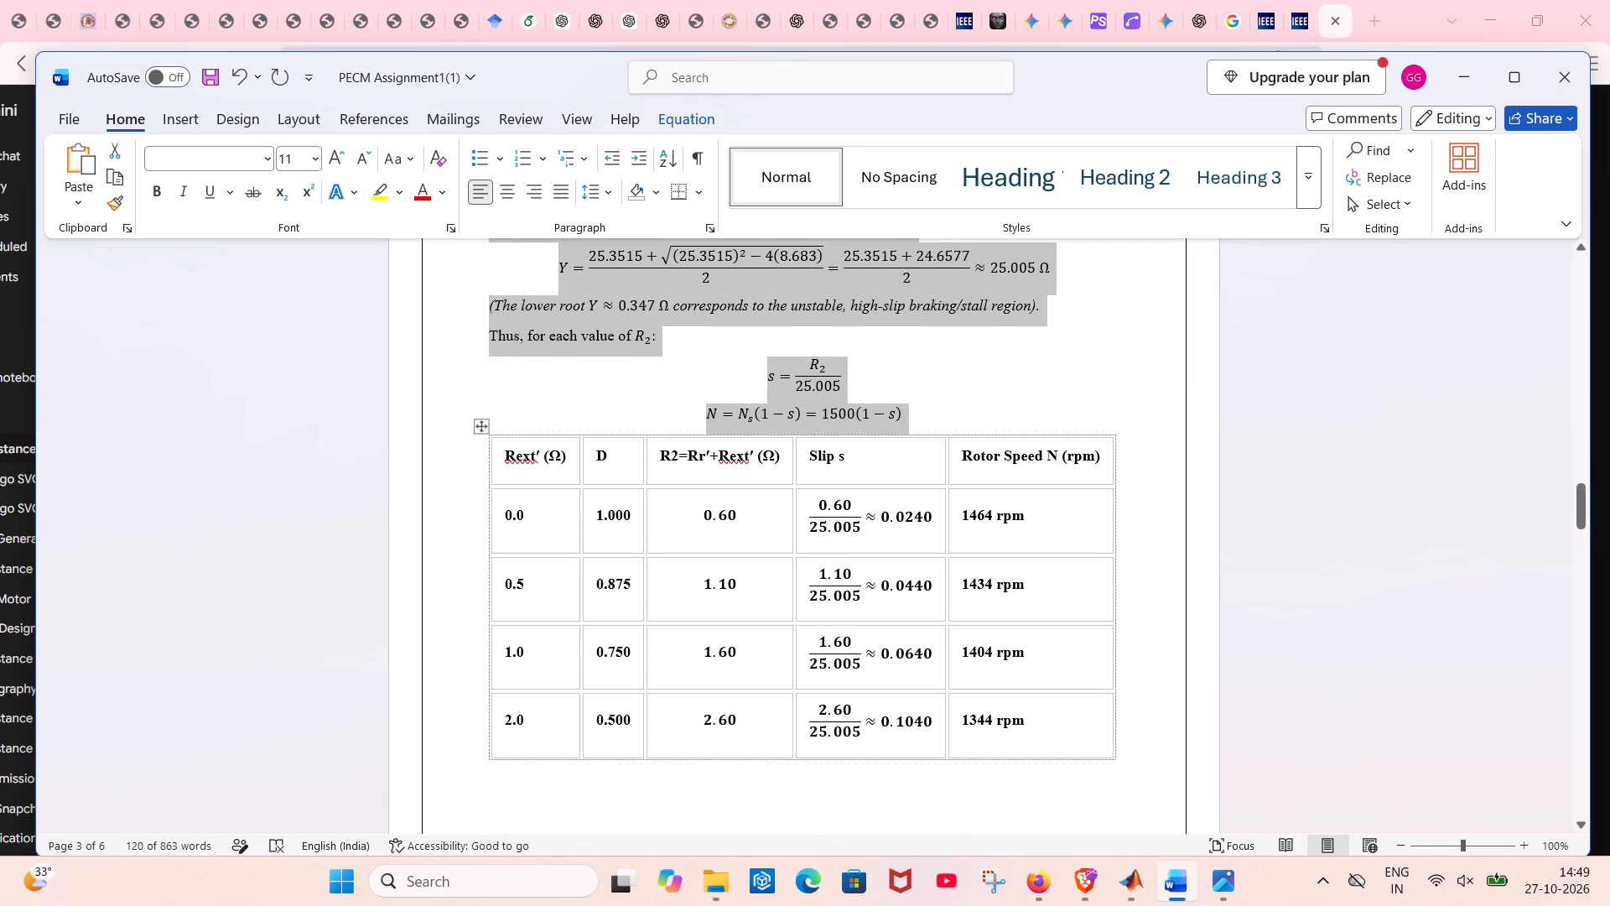
left_click_drag(502, 507, 1023, 815)
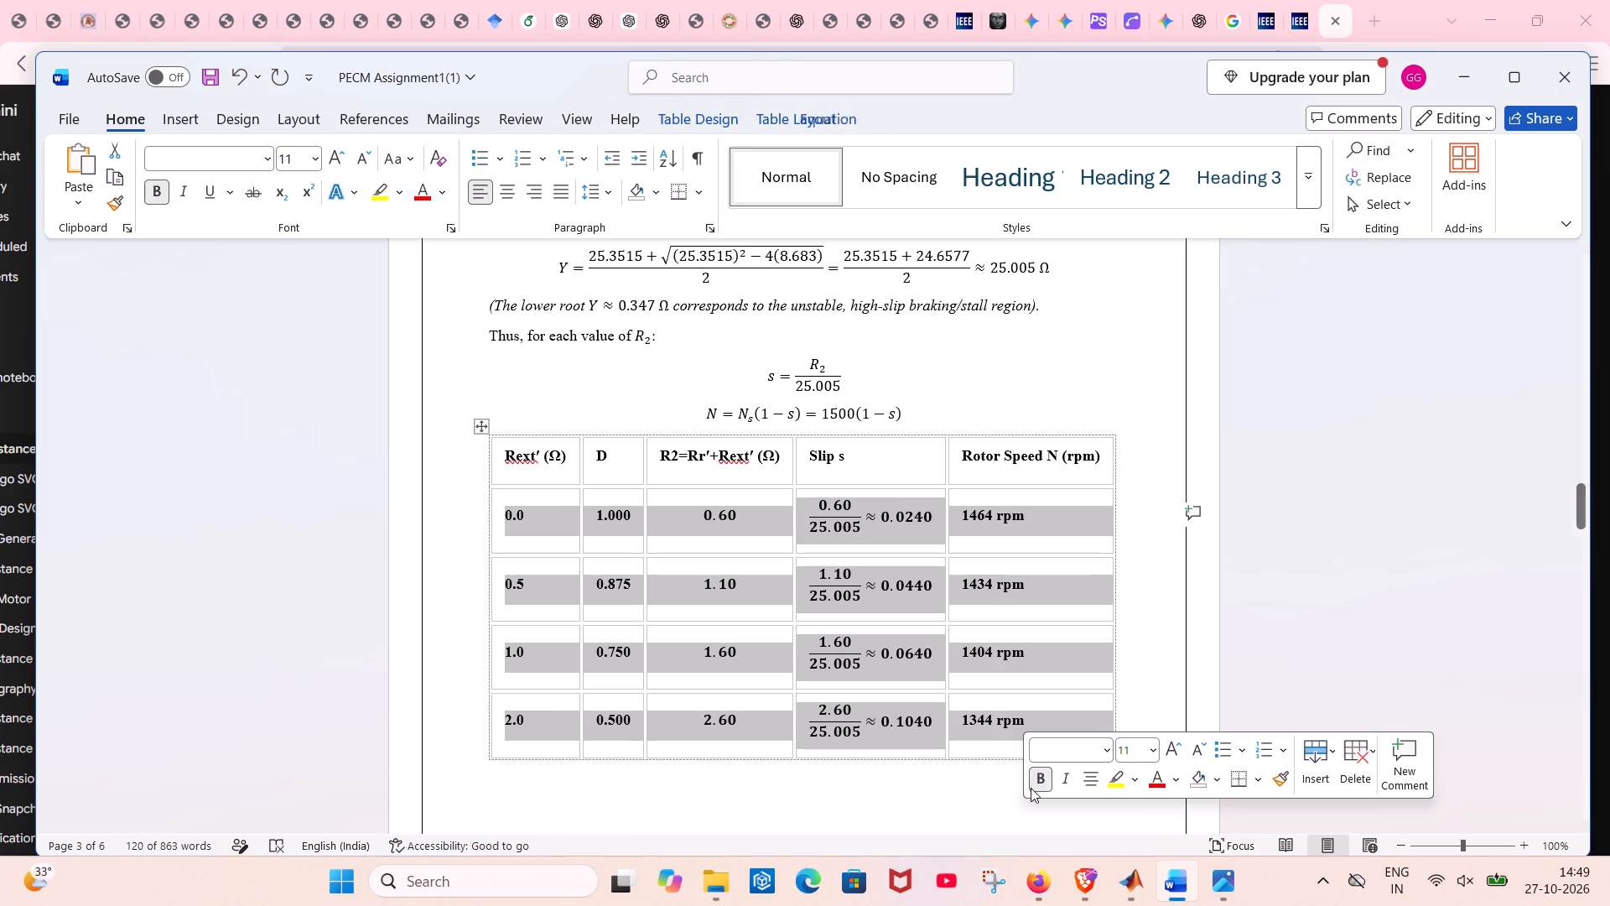
left_click(1041, 774)
left_click(981, 783)
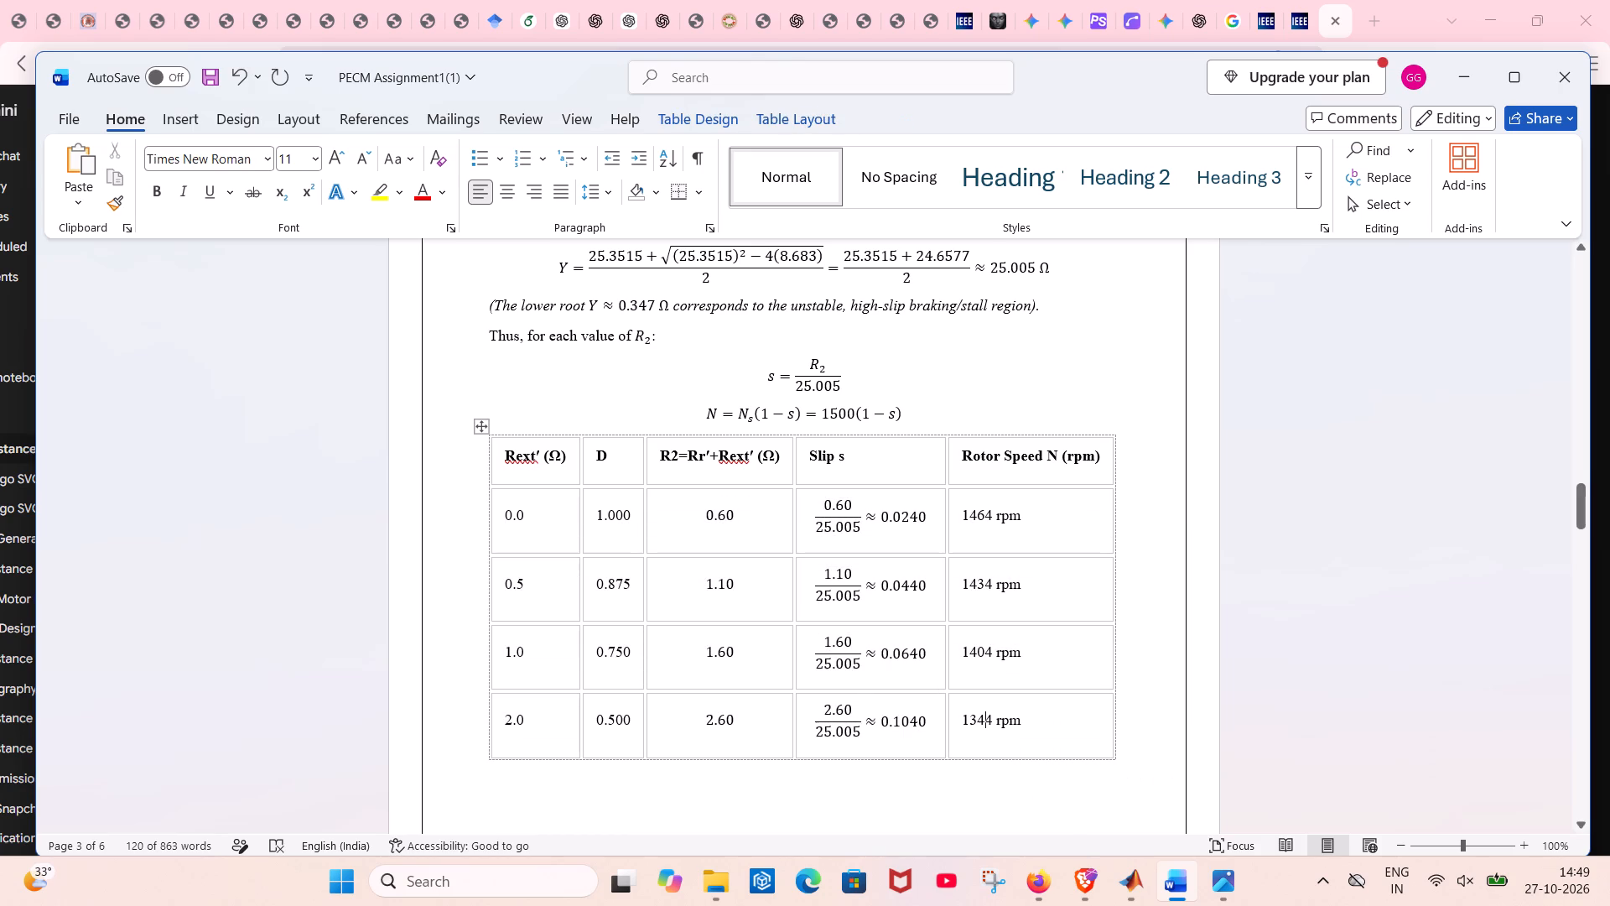
Examine how the slip and rotor speed table splits across the page break before section 3.
scroll(1000, 773, "down", 3)
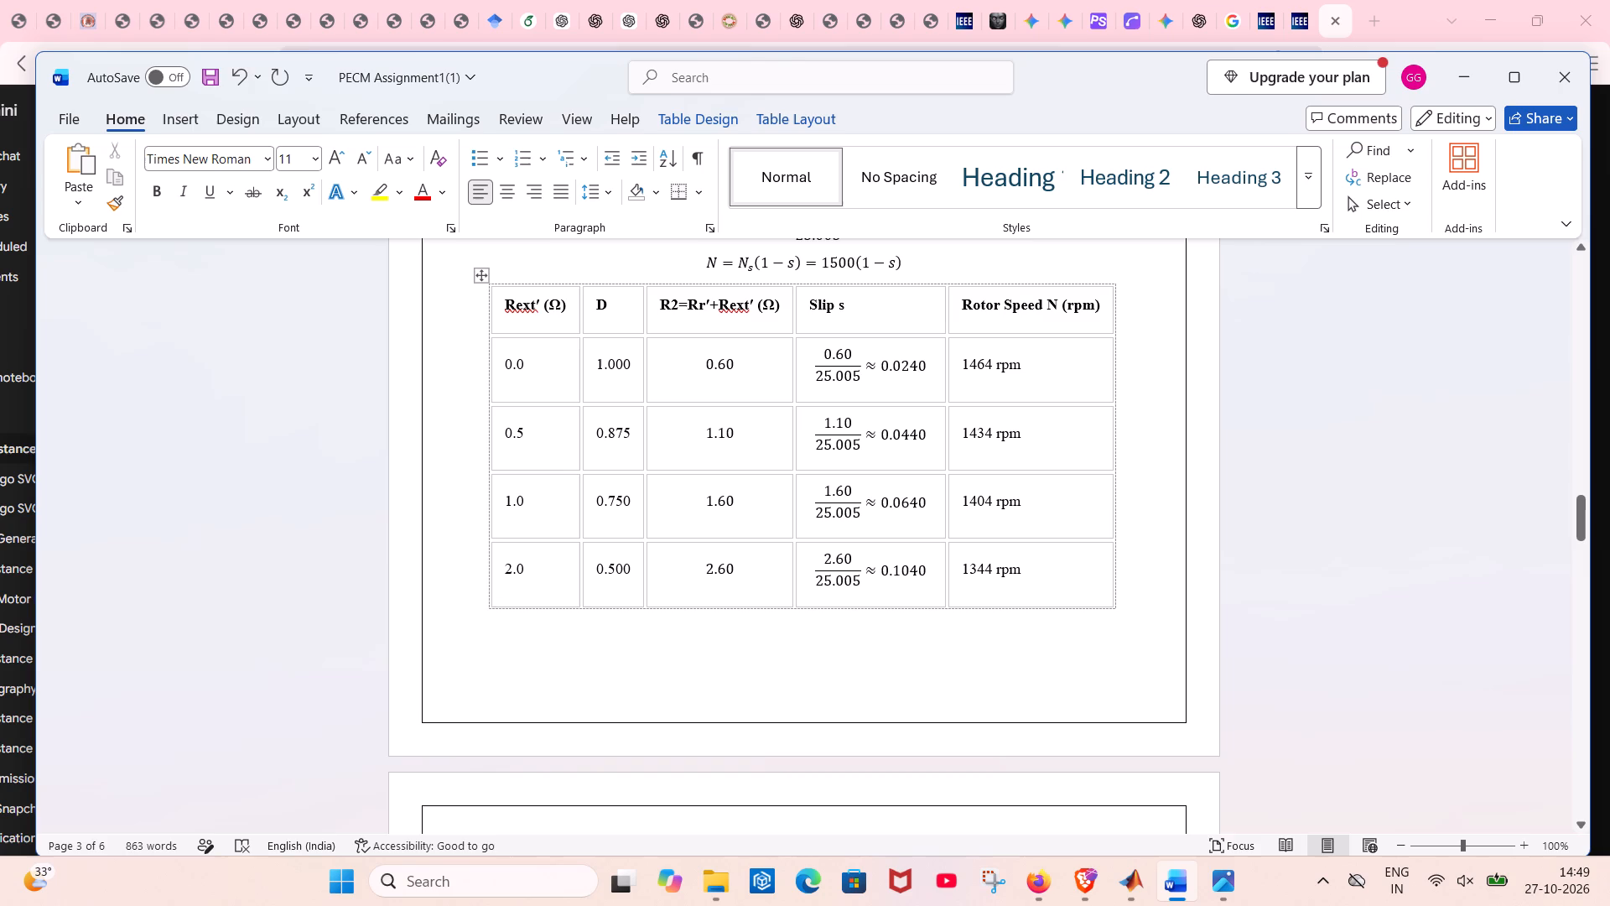
scroll(1012, 549, "down", 5)
scroll(1012, 549, "up", 1)
scroll(1012, 549, "down", 1)
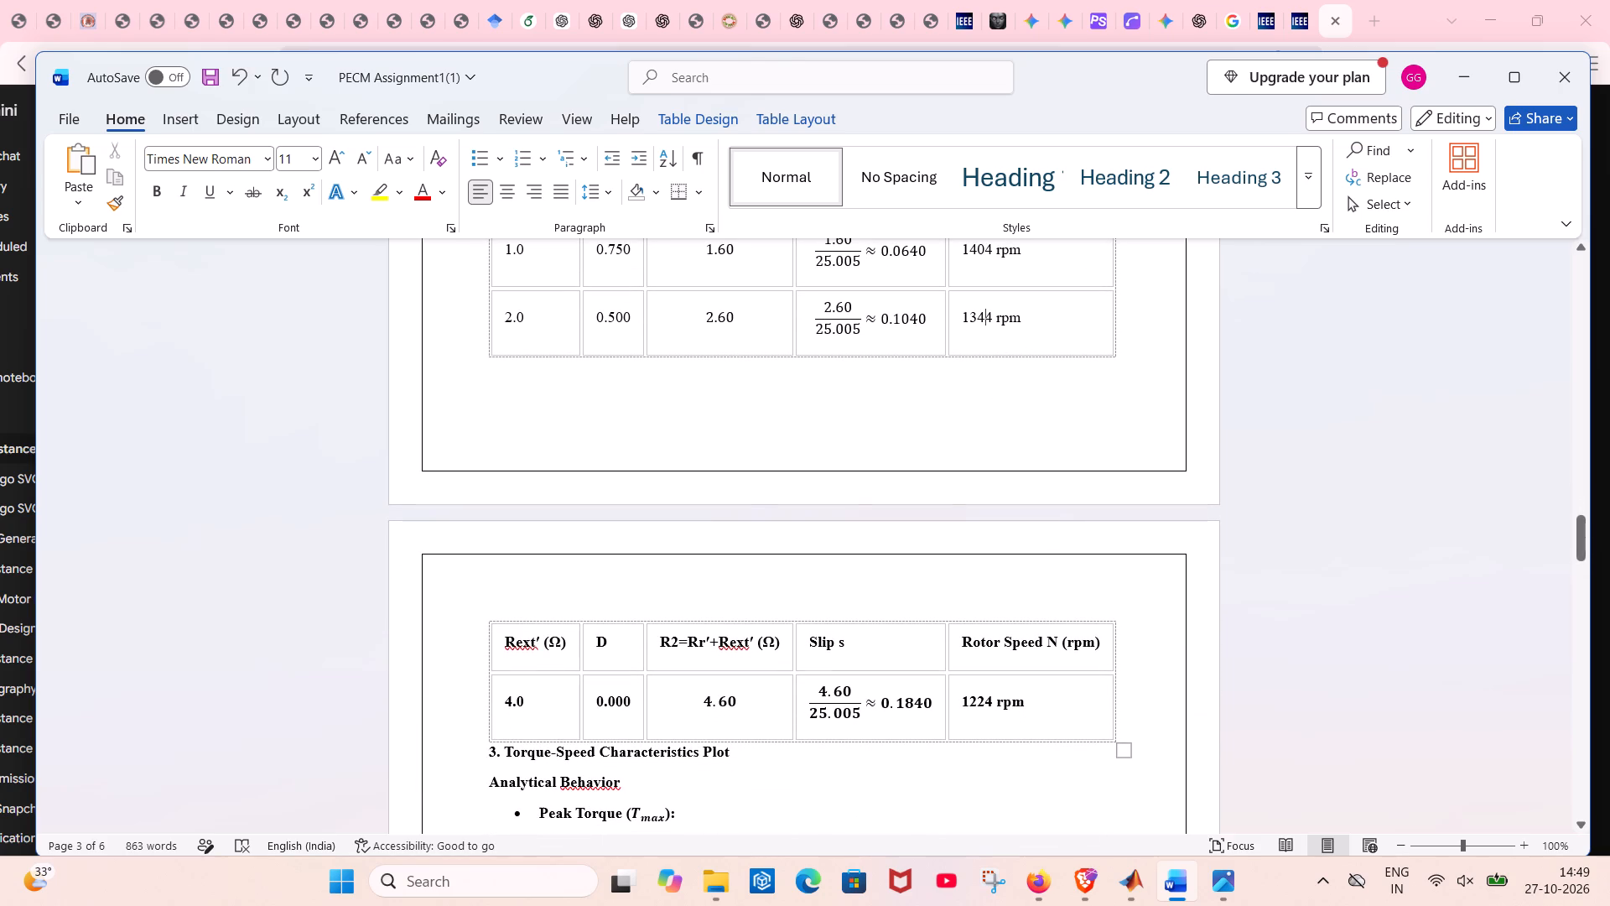
scroll(596, 651, "up", 5)
scroll(610, 642, "down", 2)
scroll(610, 642, "up", 1)
scroll(610, 640, "down", 1)
scroll(610, 640, "up", 1)
scroll(610, 640, "down", 1)
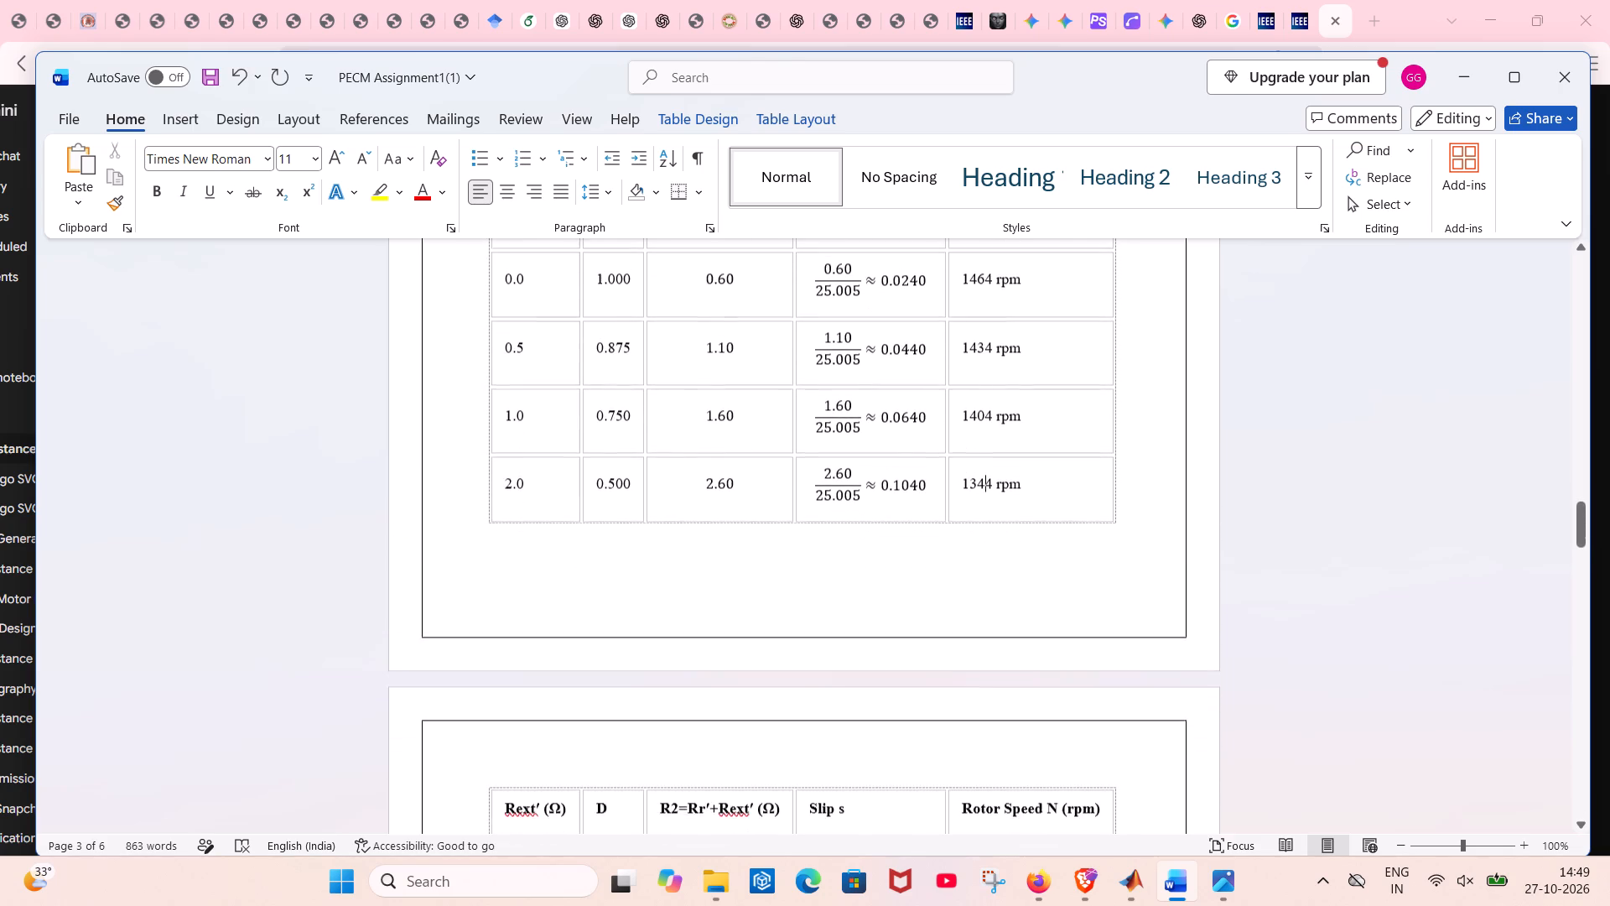
scroll(611, 640, "down", 1)
scroll(608, 694, "up", 4)
scroll(608, 694, "down", 1)
scroll(614, 689, "up", 3)
Check section 2's formatting and page gaps backwards from the table through the torque derivation to the duty-ratio relation.
scroll(615, 687, "up", 2)
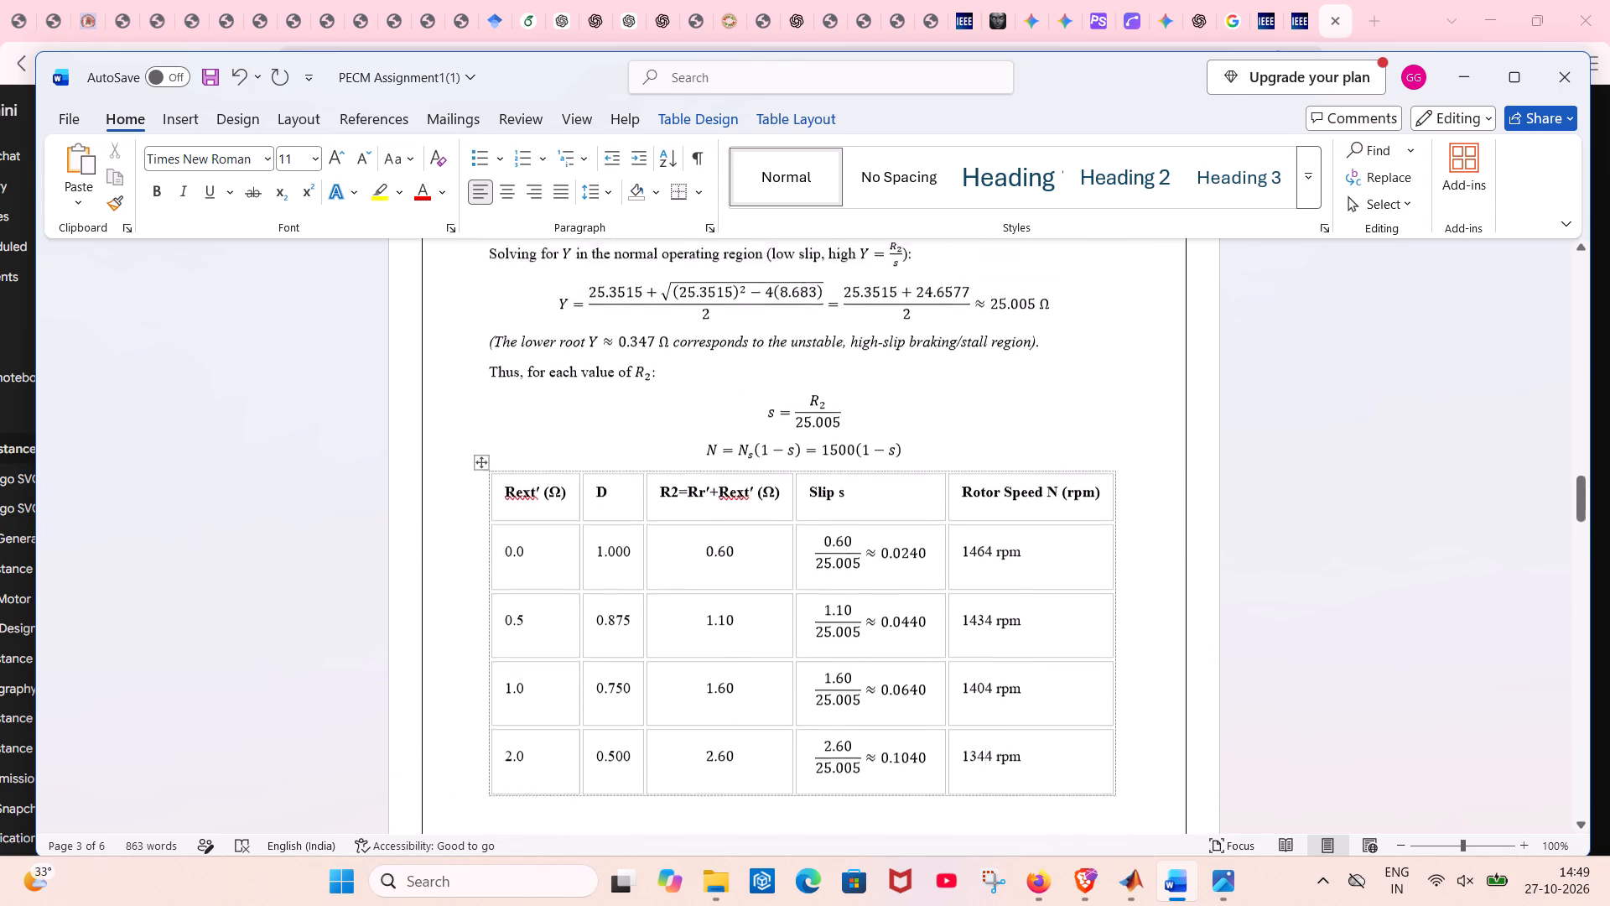
scroll(615, 687, "up", 7)
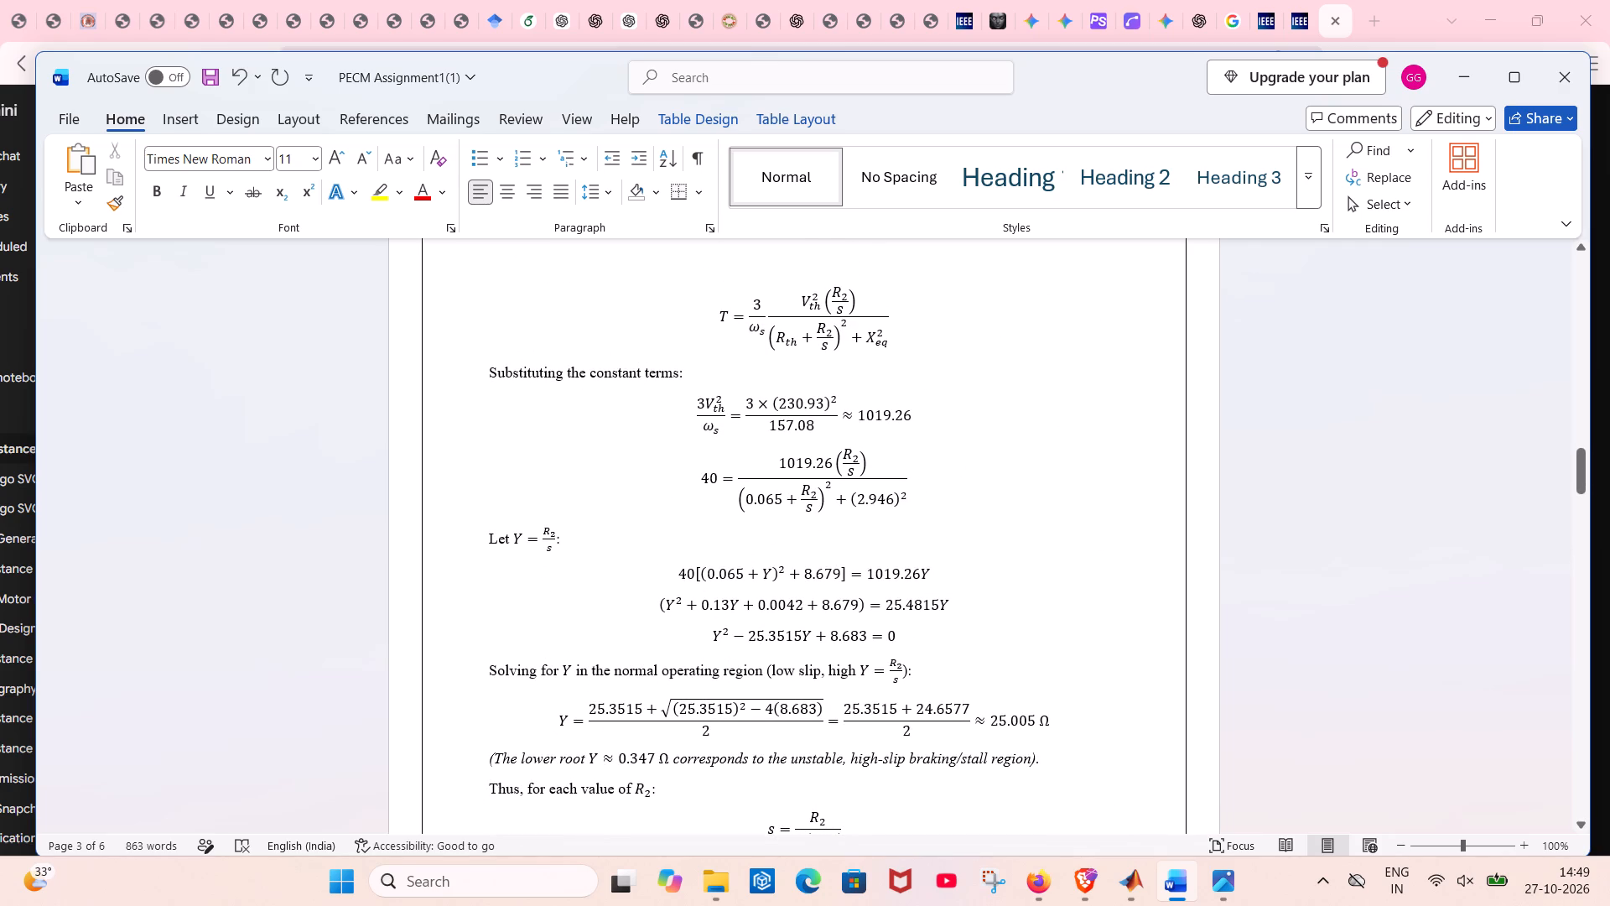
scroll(625, 673, "up", 3)
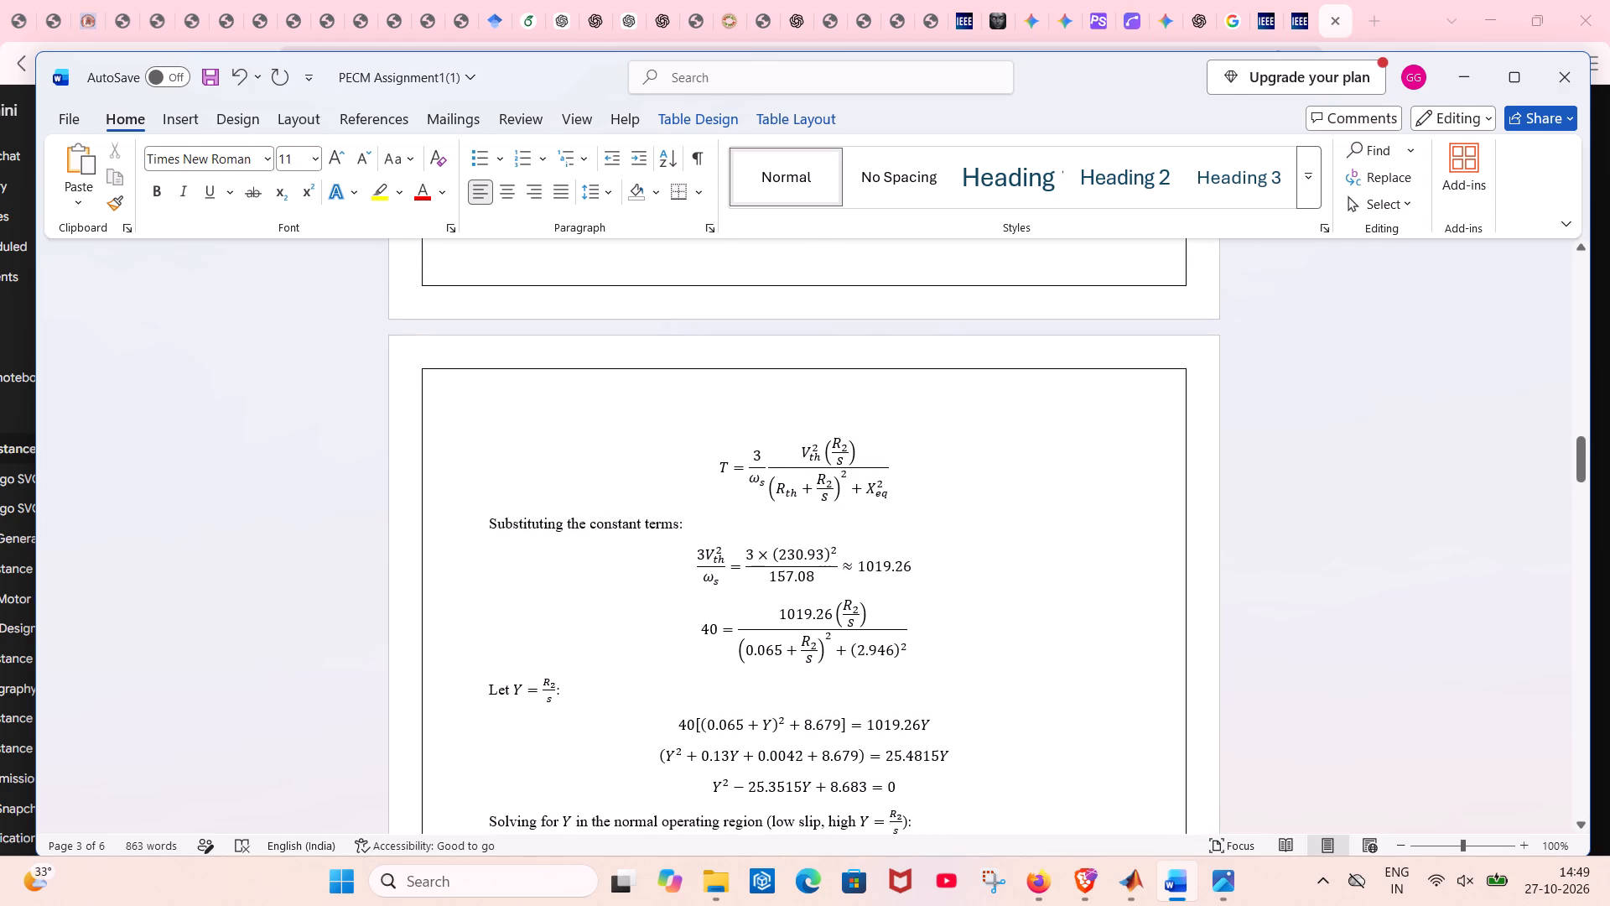
scroll(625, 671, "up", 7)
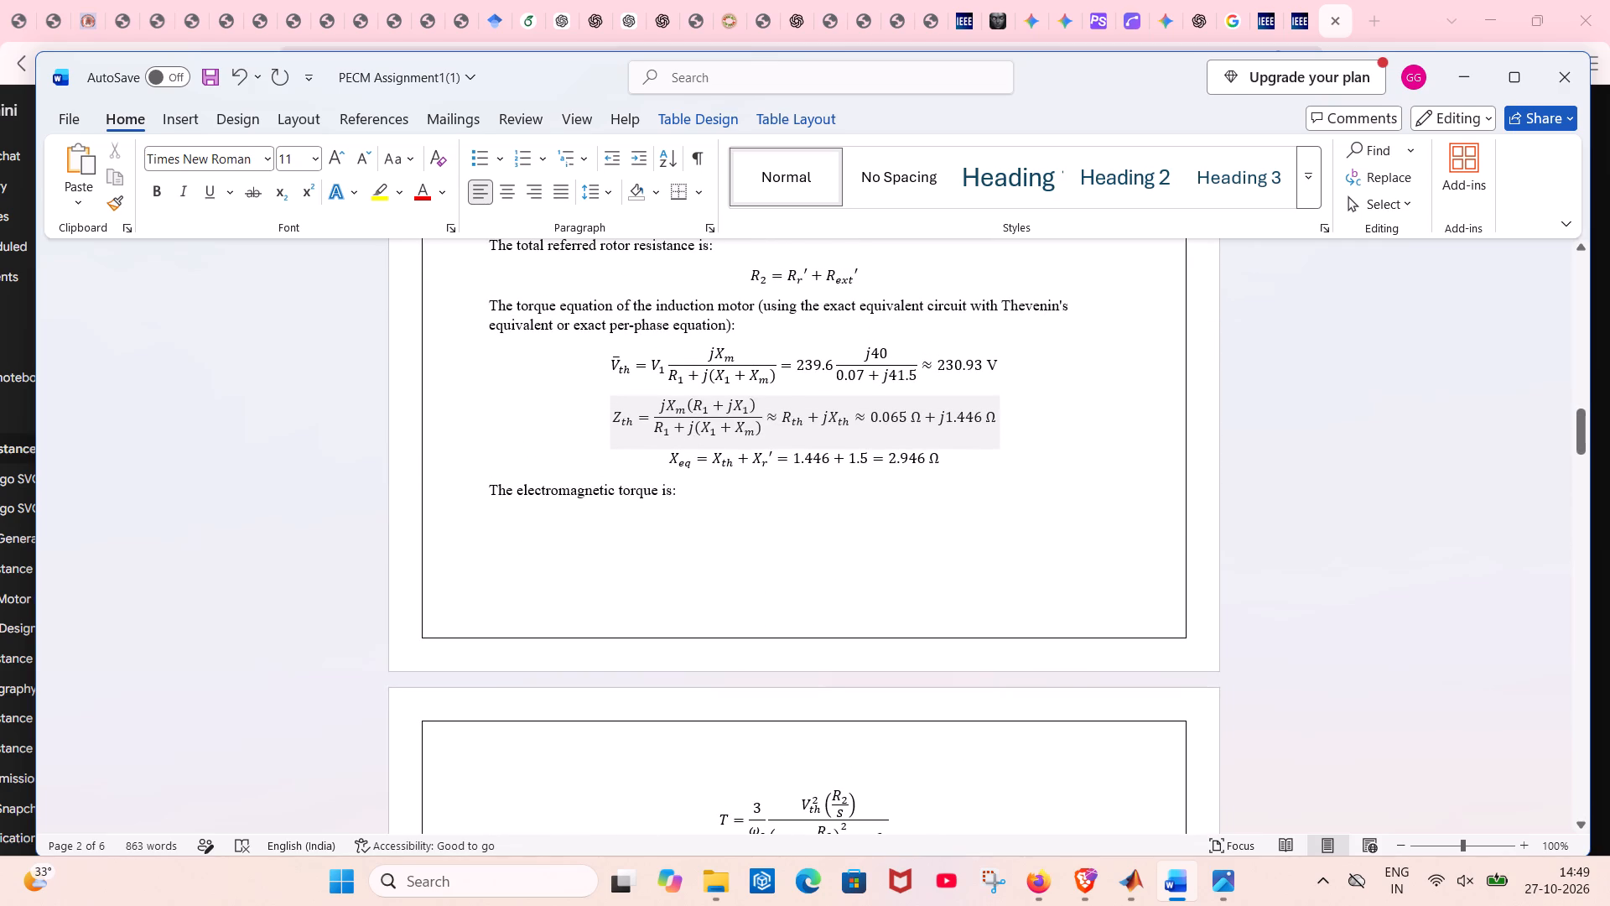
scroll(625, 671, "down", 2)
scroll(625, 671, "up", 1)
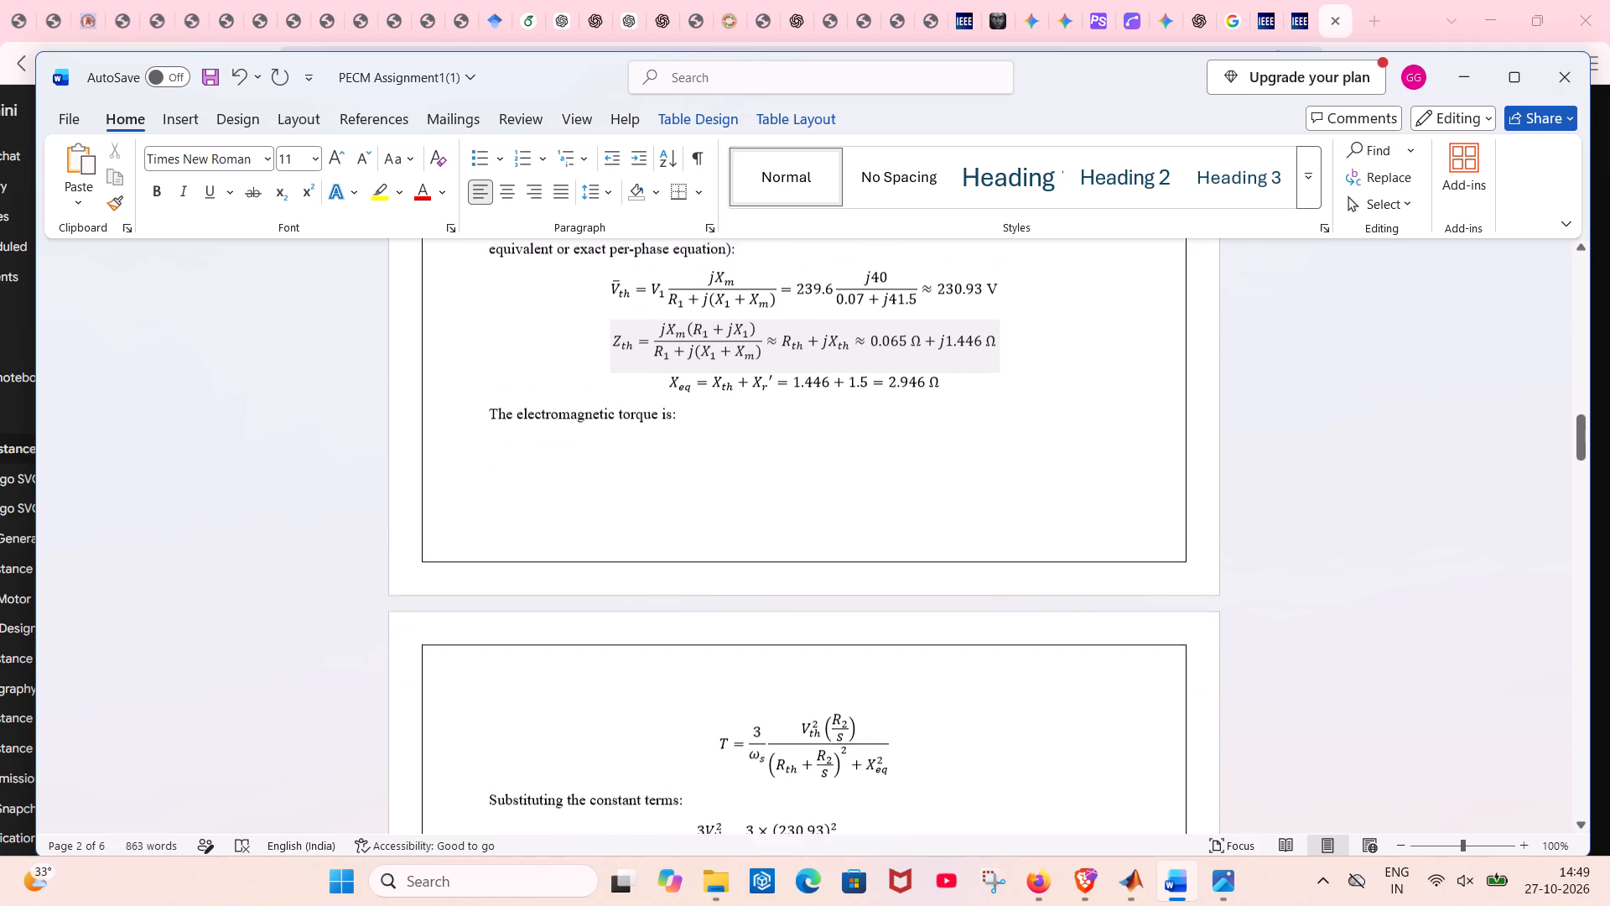
scroll(625, 671, "down", 1)
scroll(625, 671, "up", 1)
scroll(625, 671, "down", 1)
scroll(625, 671, "up", 5)
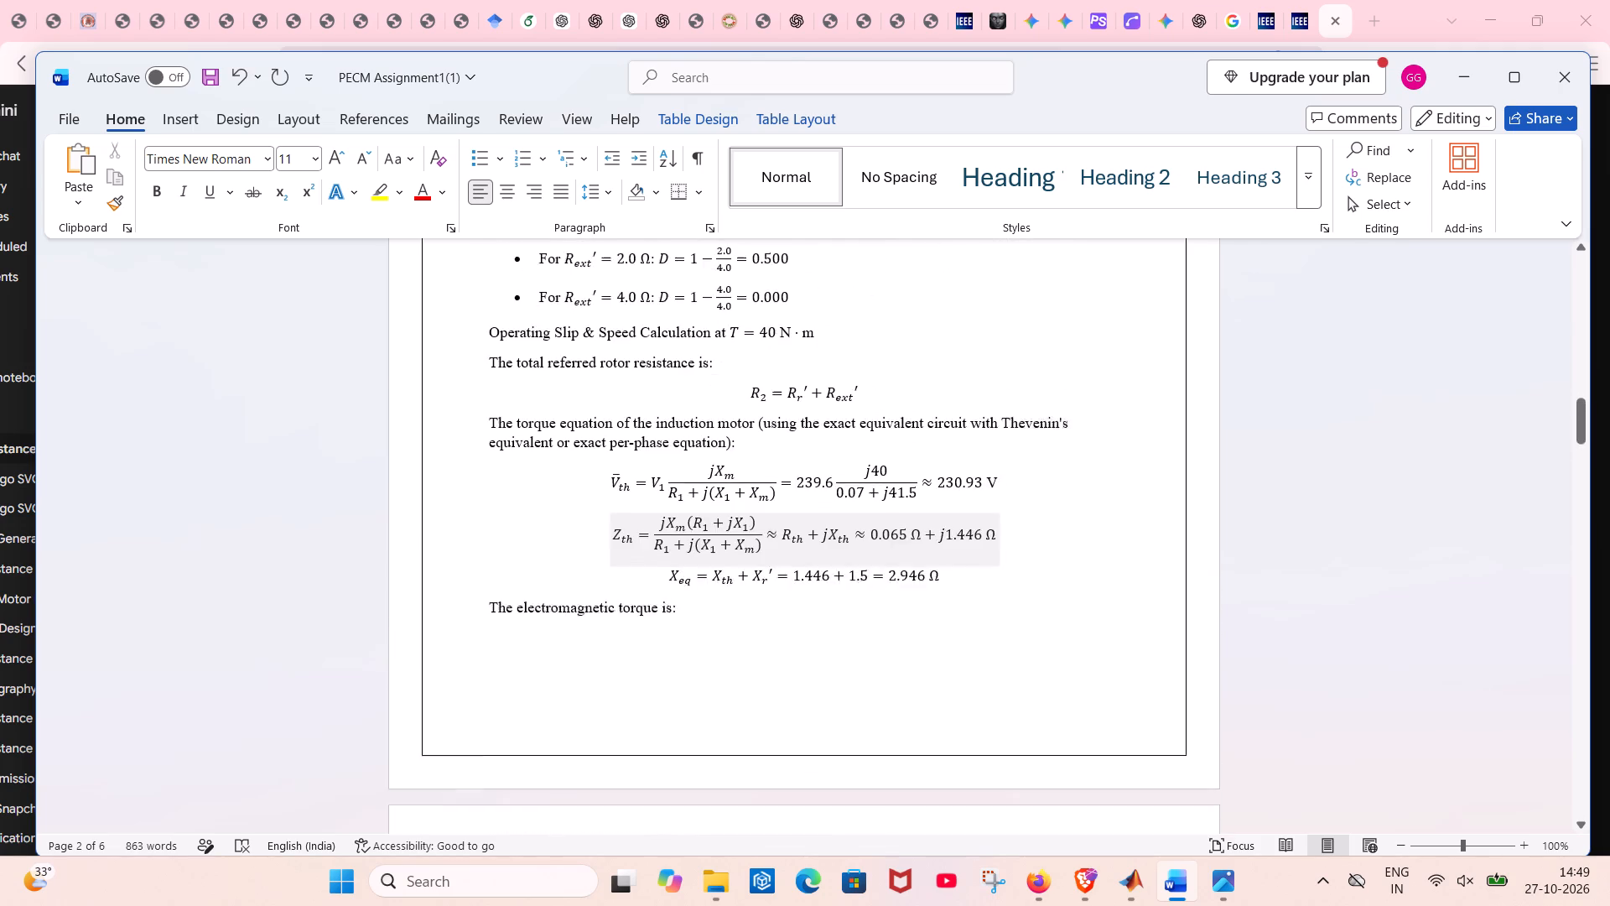
scroll(625, 671, "up", 4)
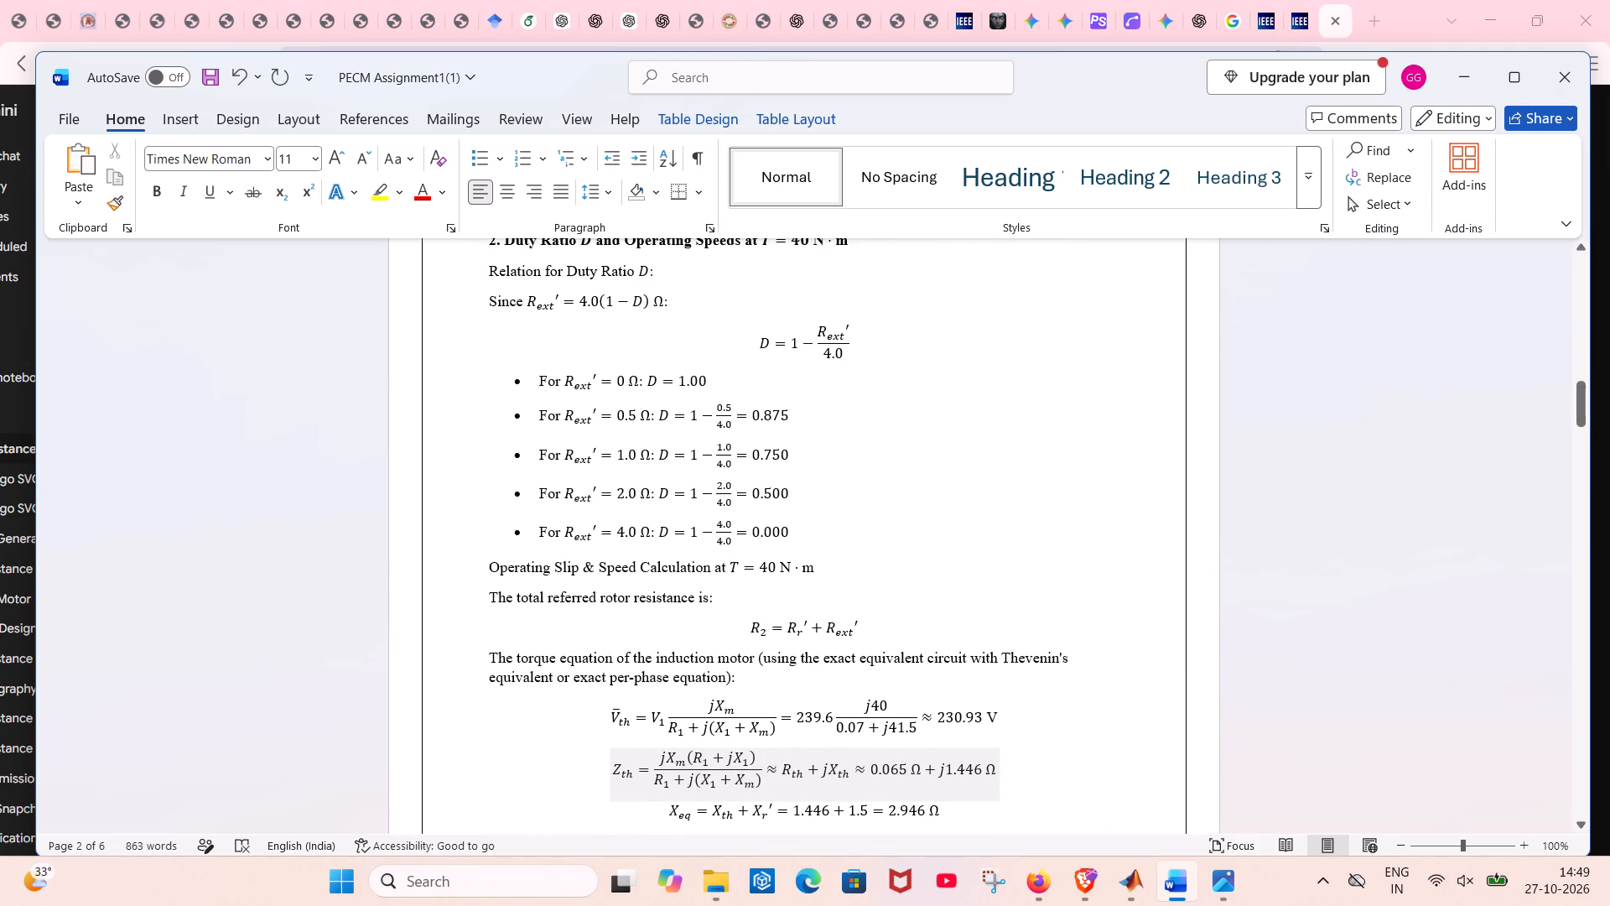
Join the equation R2 = Rr′ + Rext′ onto the line "The total referred rotor resistance is:", separated by two spaces.
left_click(683, 616)
left_click(683, 634)
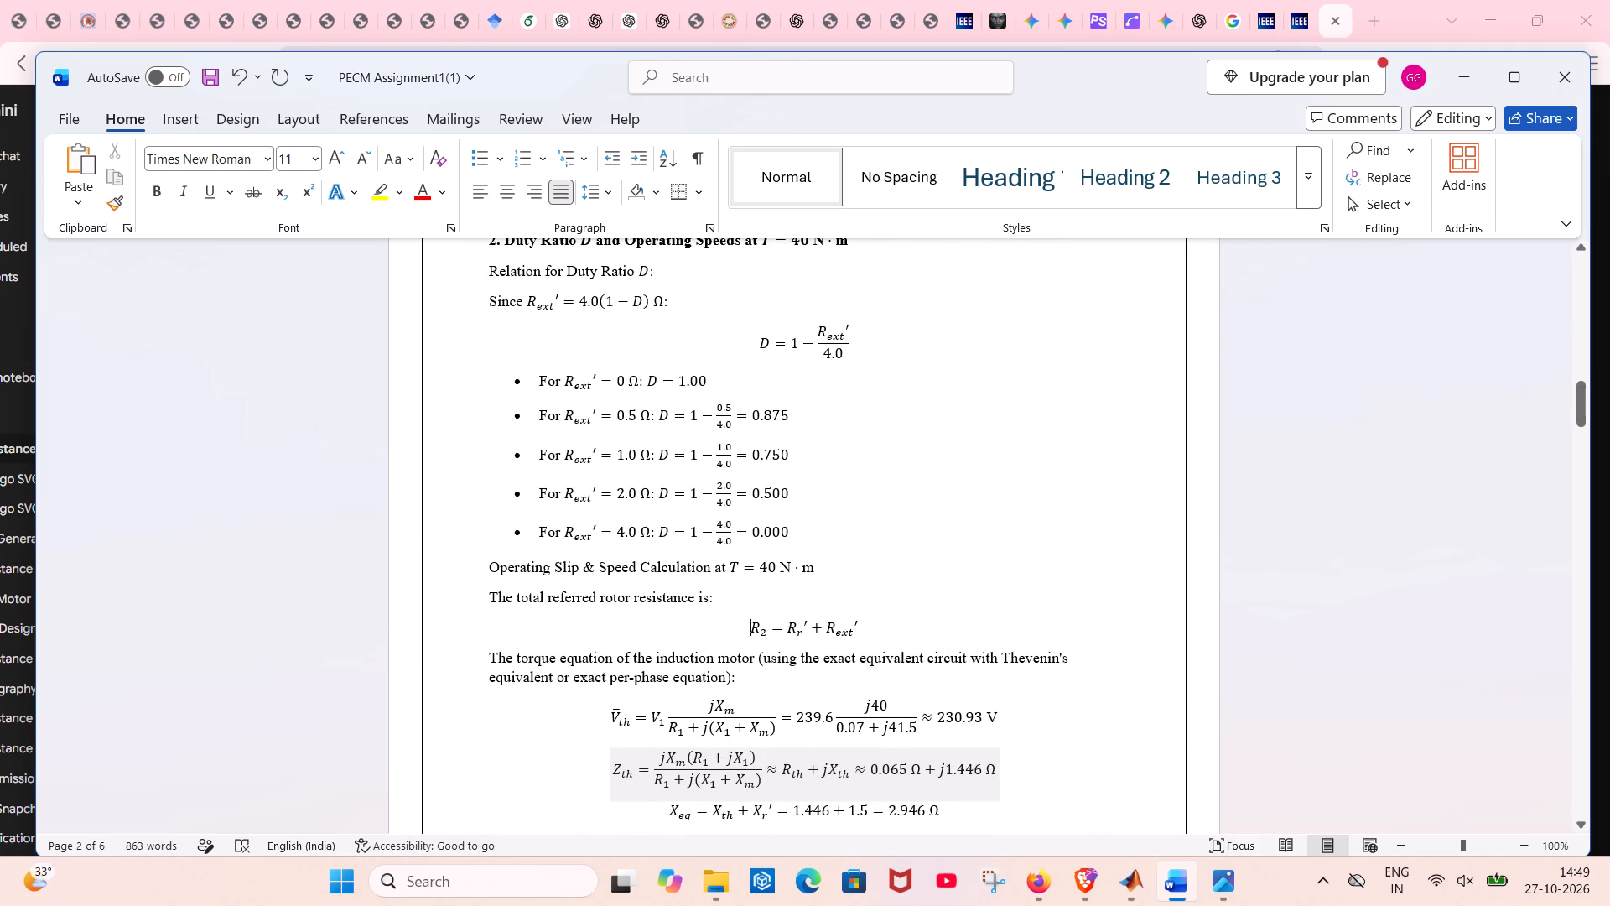
key("BackSpace")
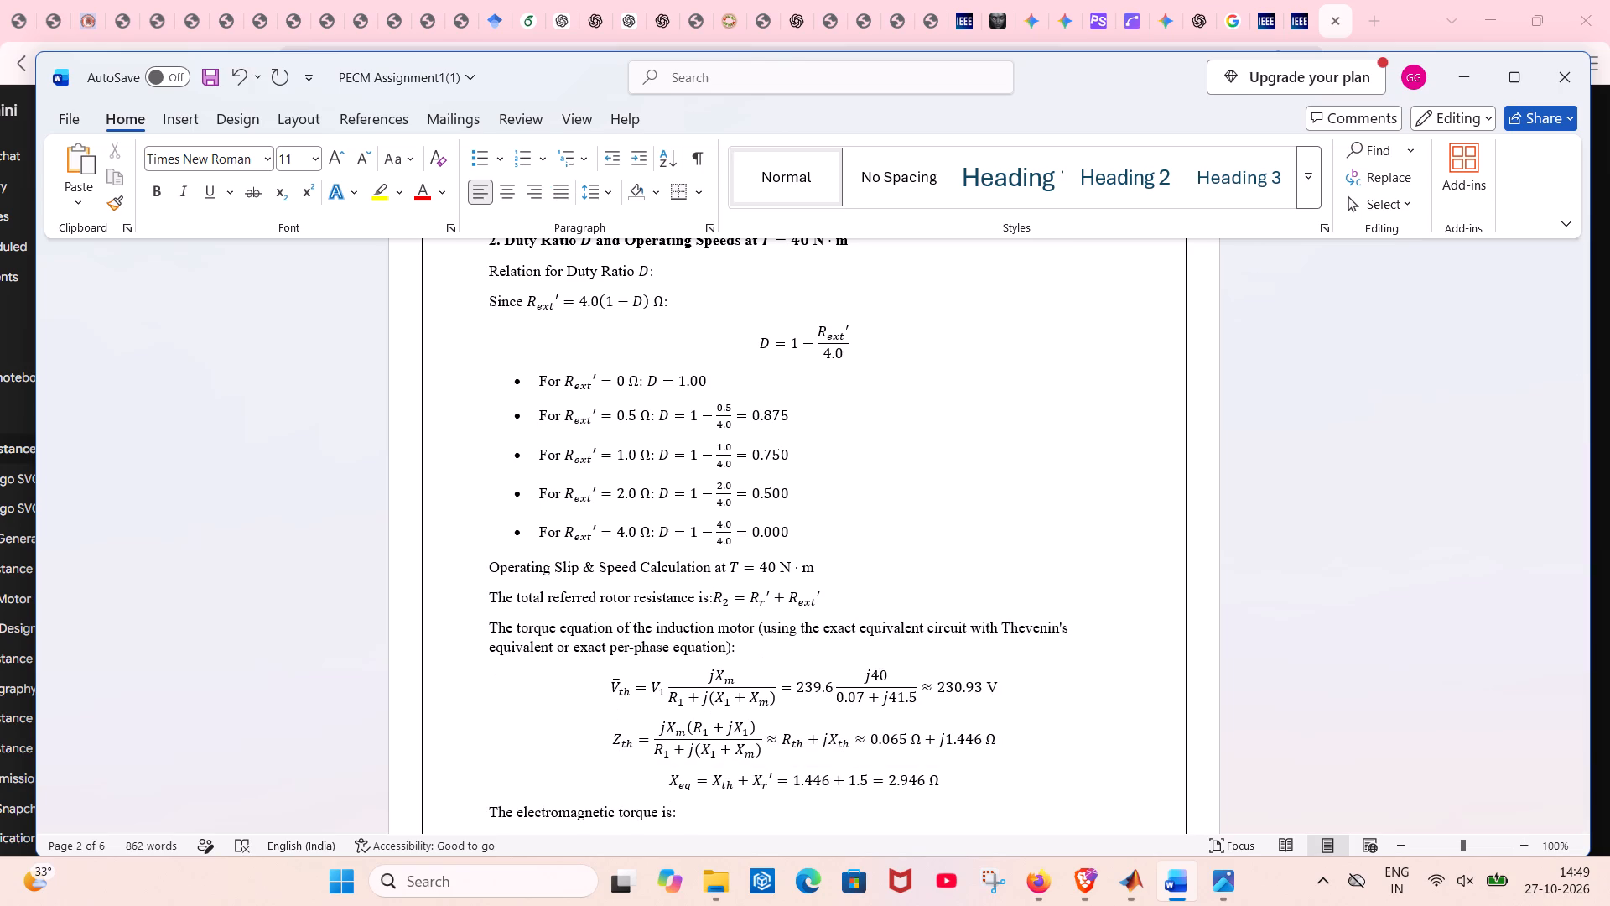
key("space")
key("space")
key("space")
key("space")
key("space")
key("space")
key("space")
scroll(679, 669, "down", 1)
key("BackSpace")
key("BackSpace")
key("BackSpace")
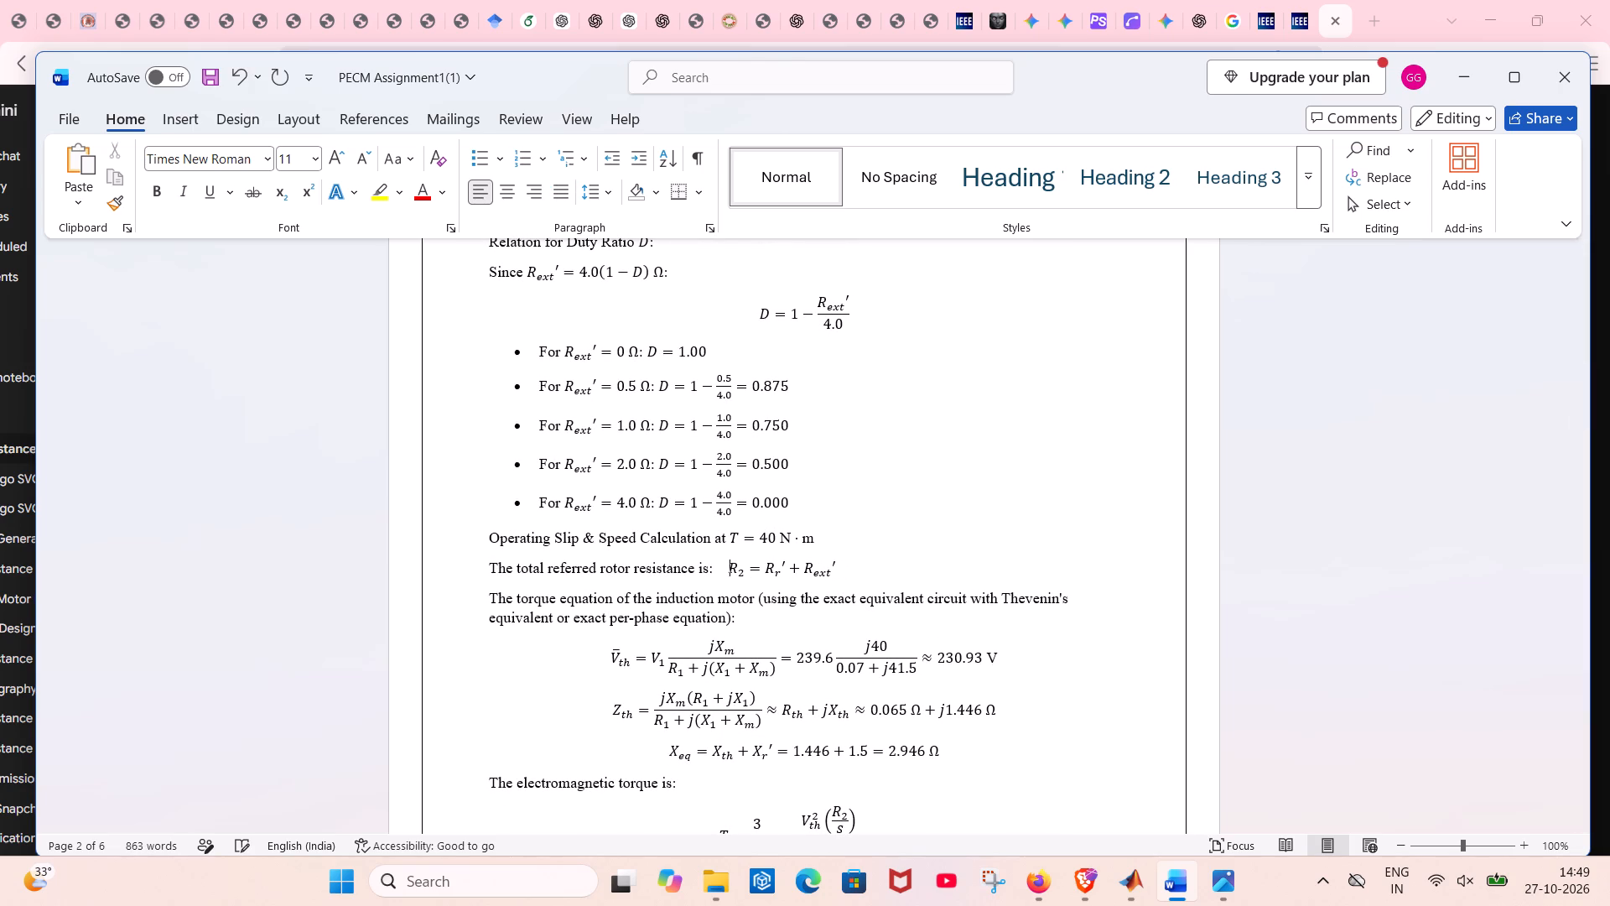
key("BackSpace")
key("BackSpace")
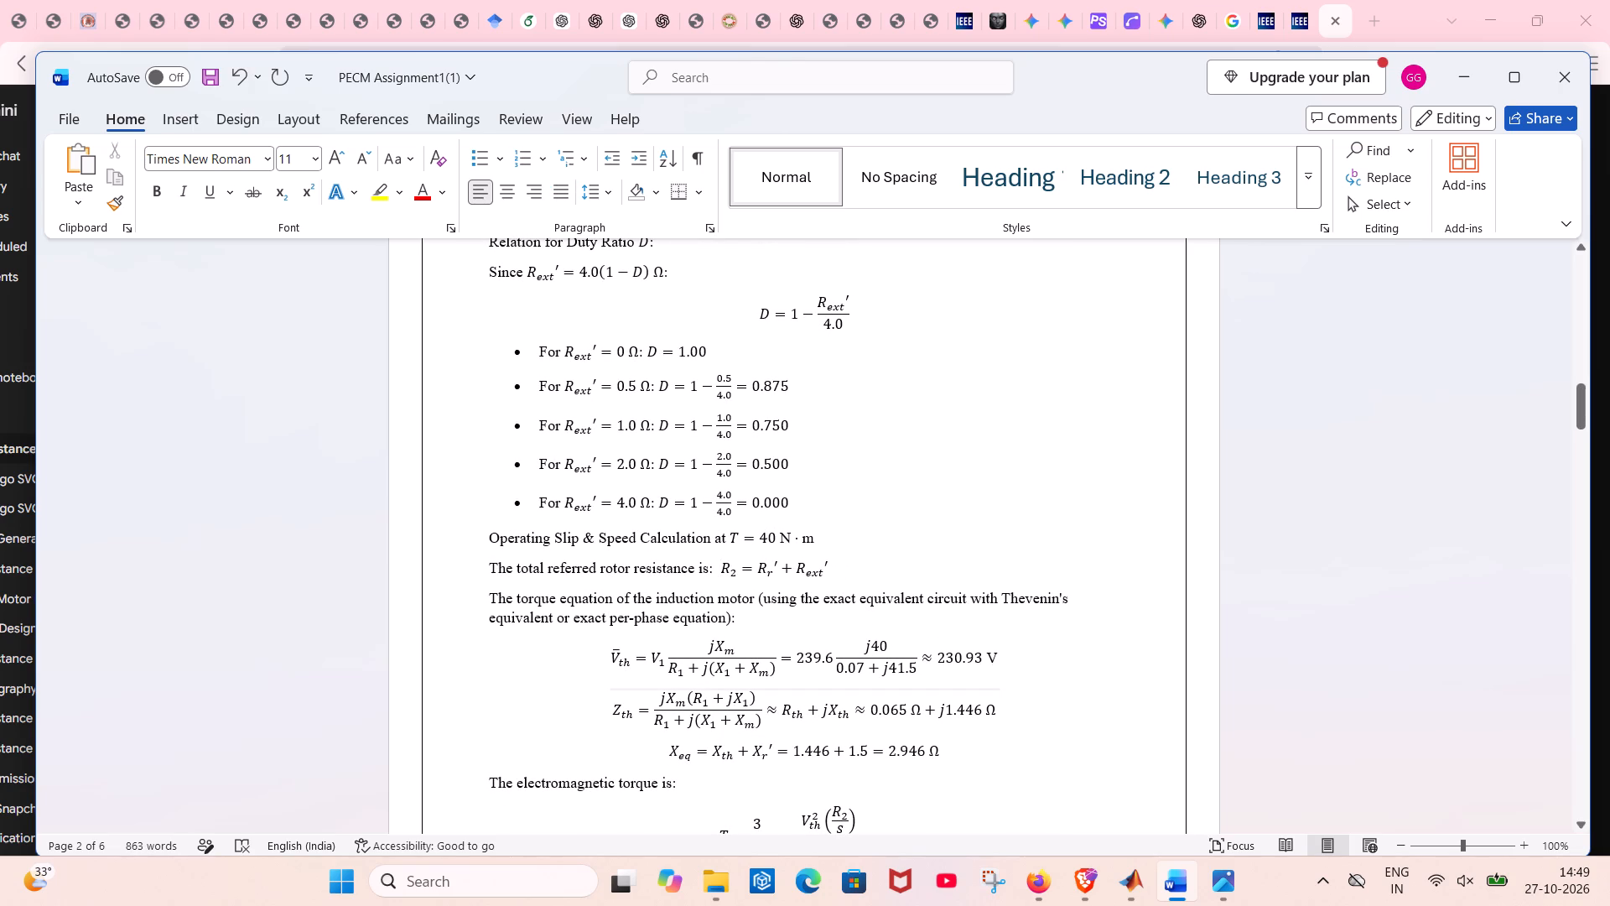
Delete the italic parenthetical note about the lower root Y ≈ 0.347 Ω, including its empty line, below the Y ≈ 25.005 Ω equation.
scroll(719, 604, "up", 2)
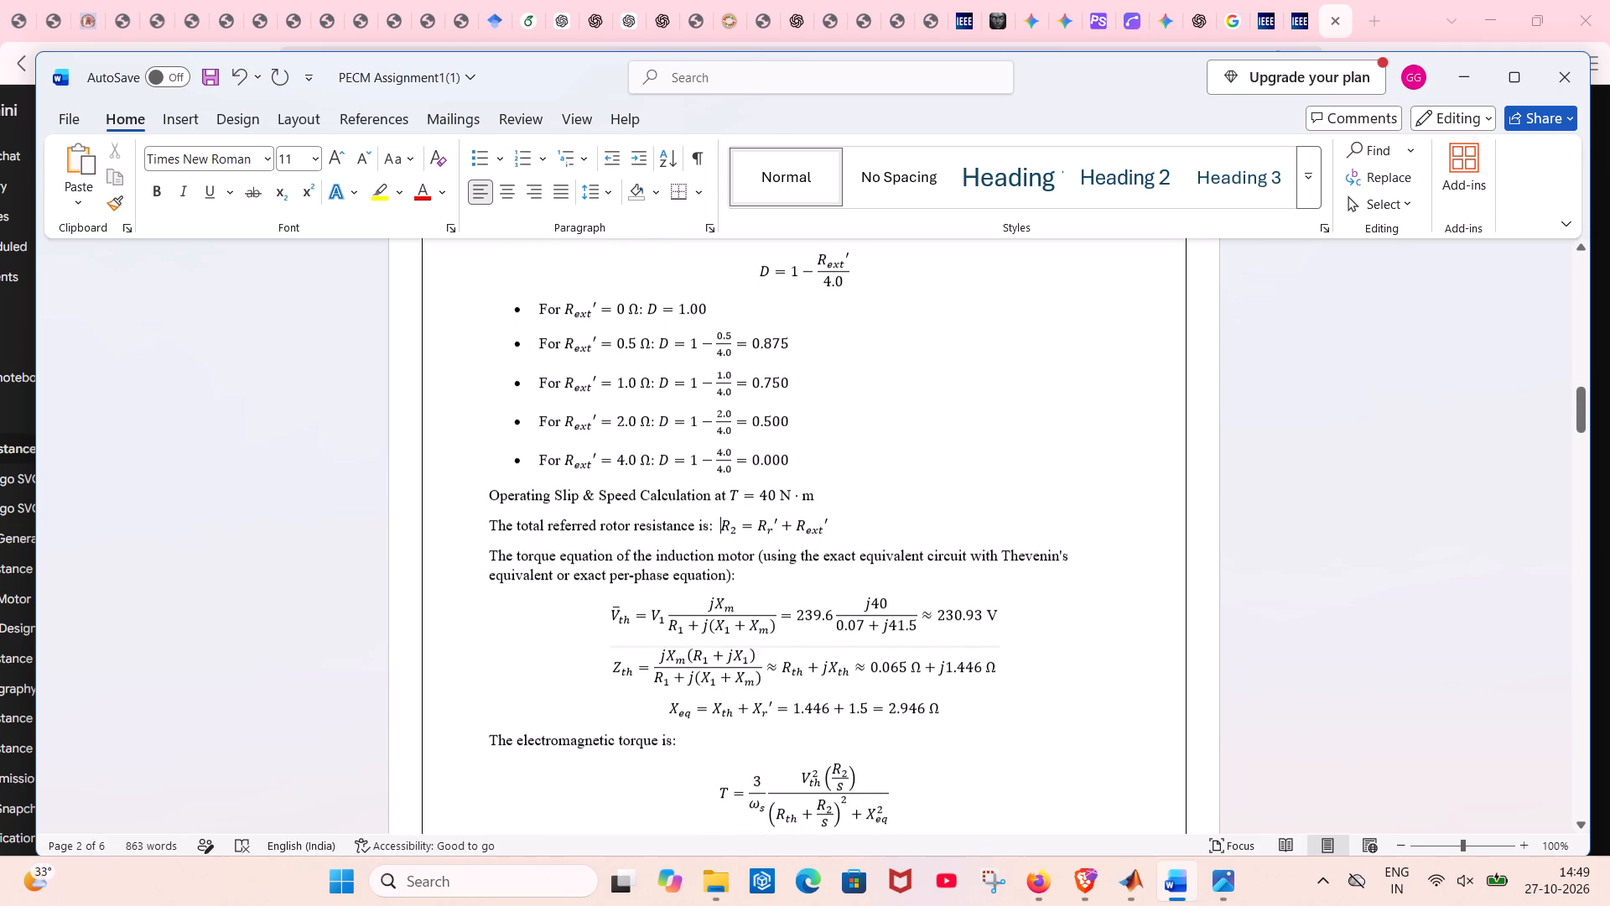
scroll(719, 604, "up", 1)
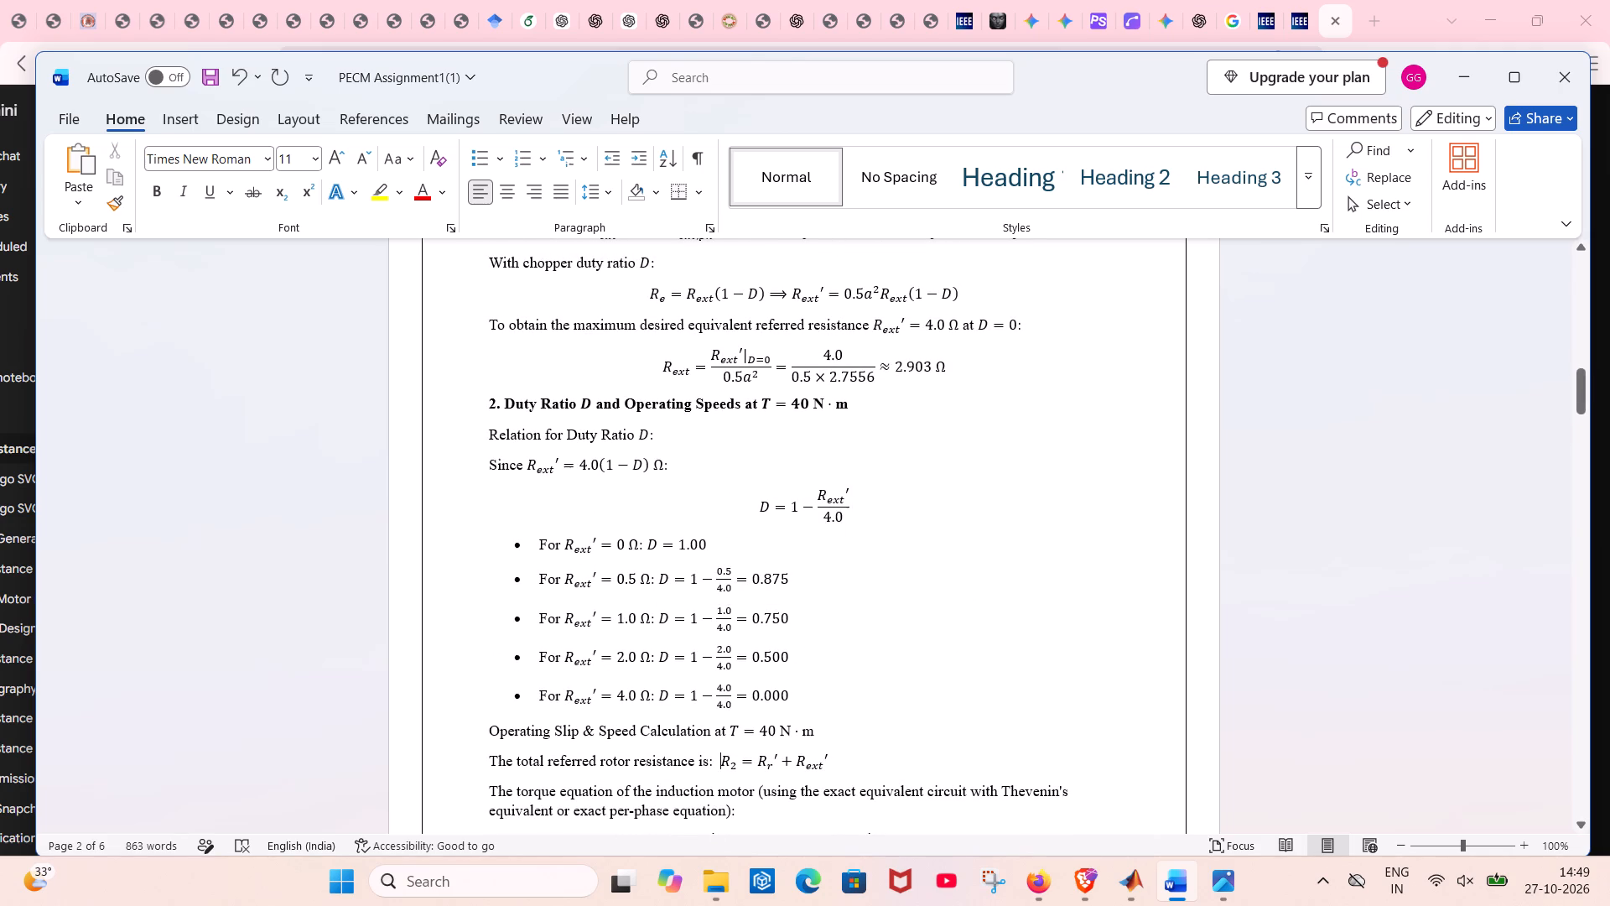
scroll(762, 554, "down", 3)
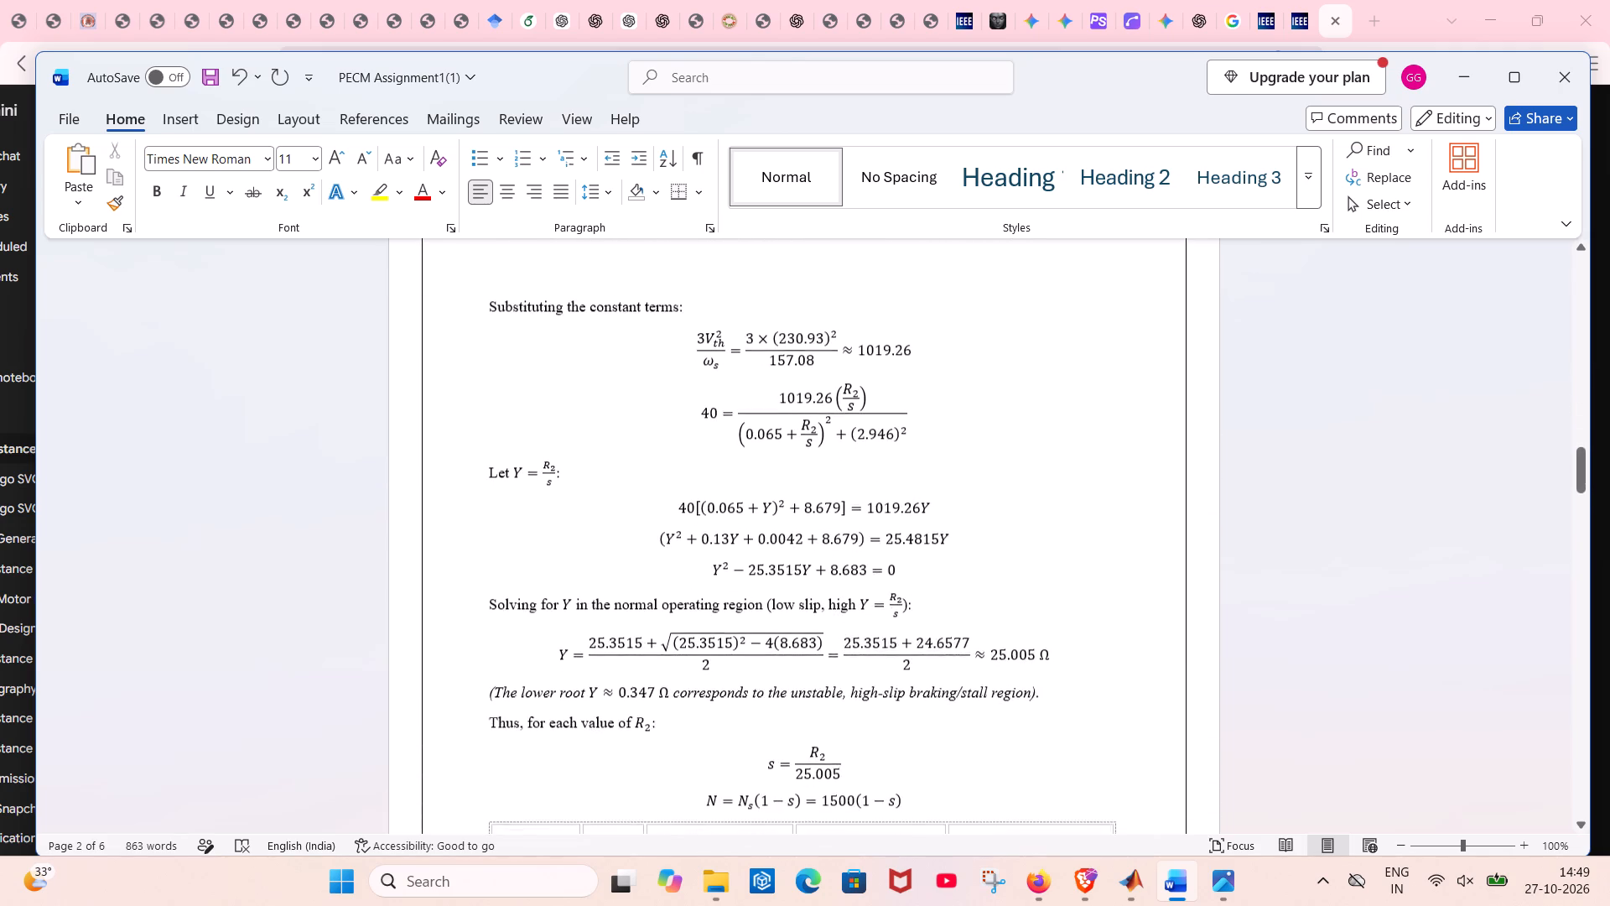
scroll(762, 554, "down", 2)
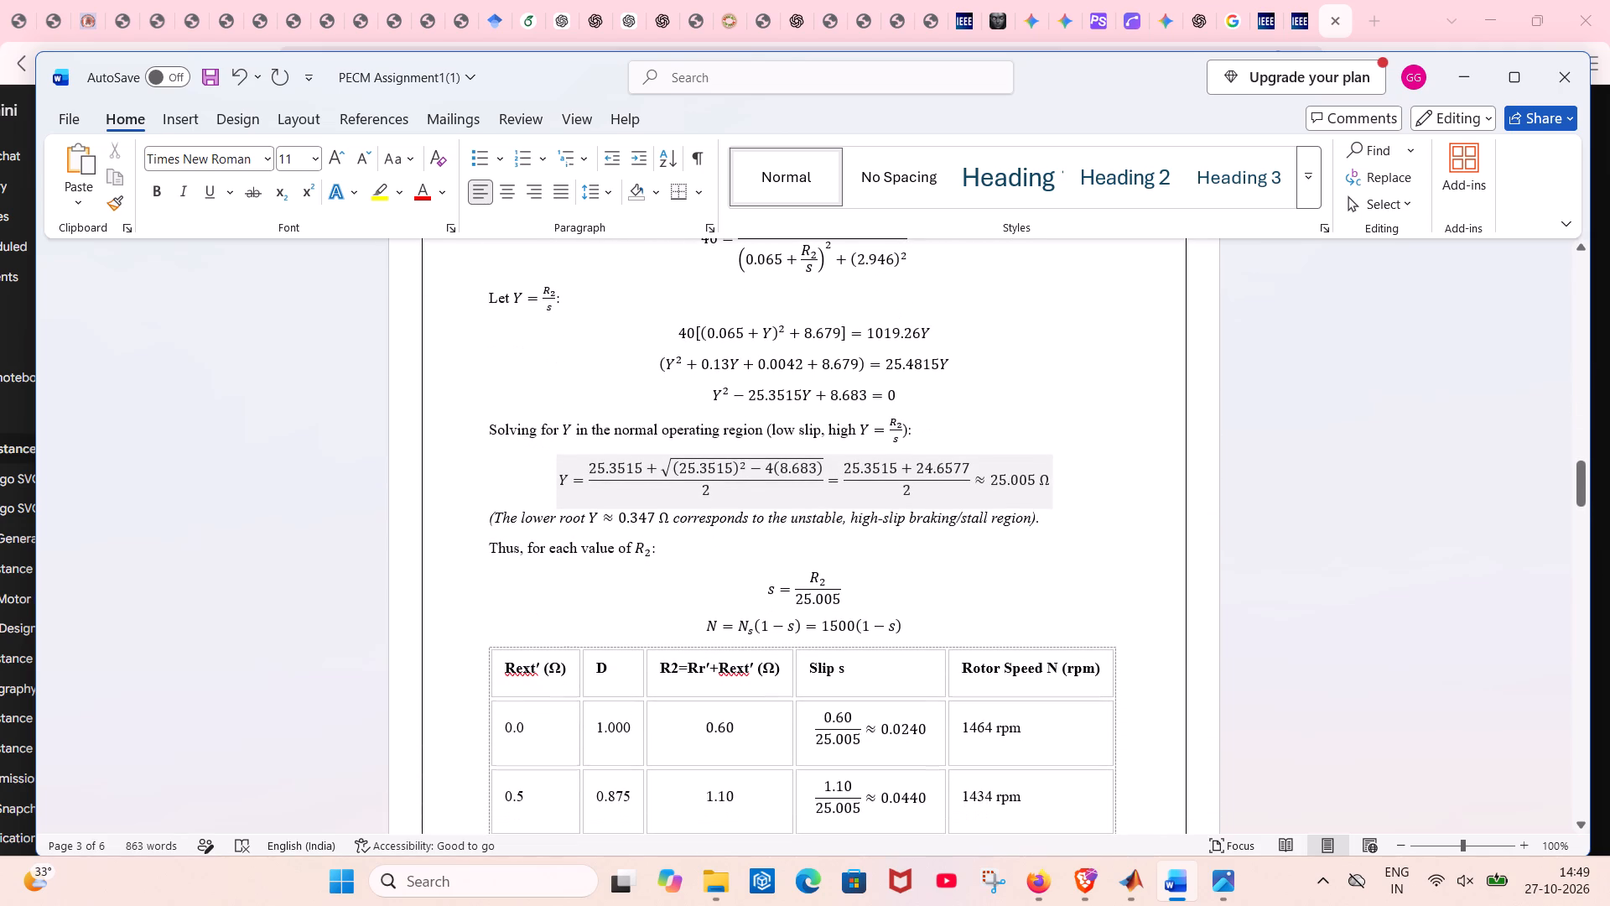
left_click(762, 554)
left_click(1062, 539)
left_click(1050, 523)
key("BackSpace")
key("BackSpace")
key("BackSpace")
key("BackSpace")
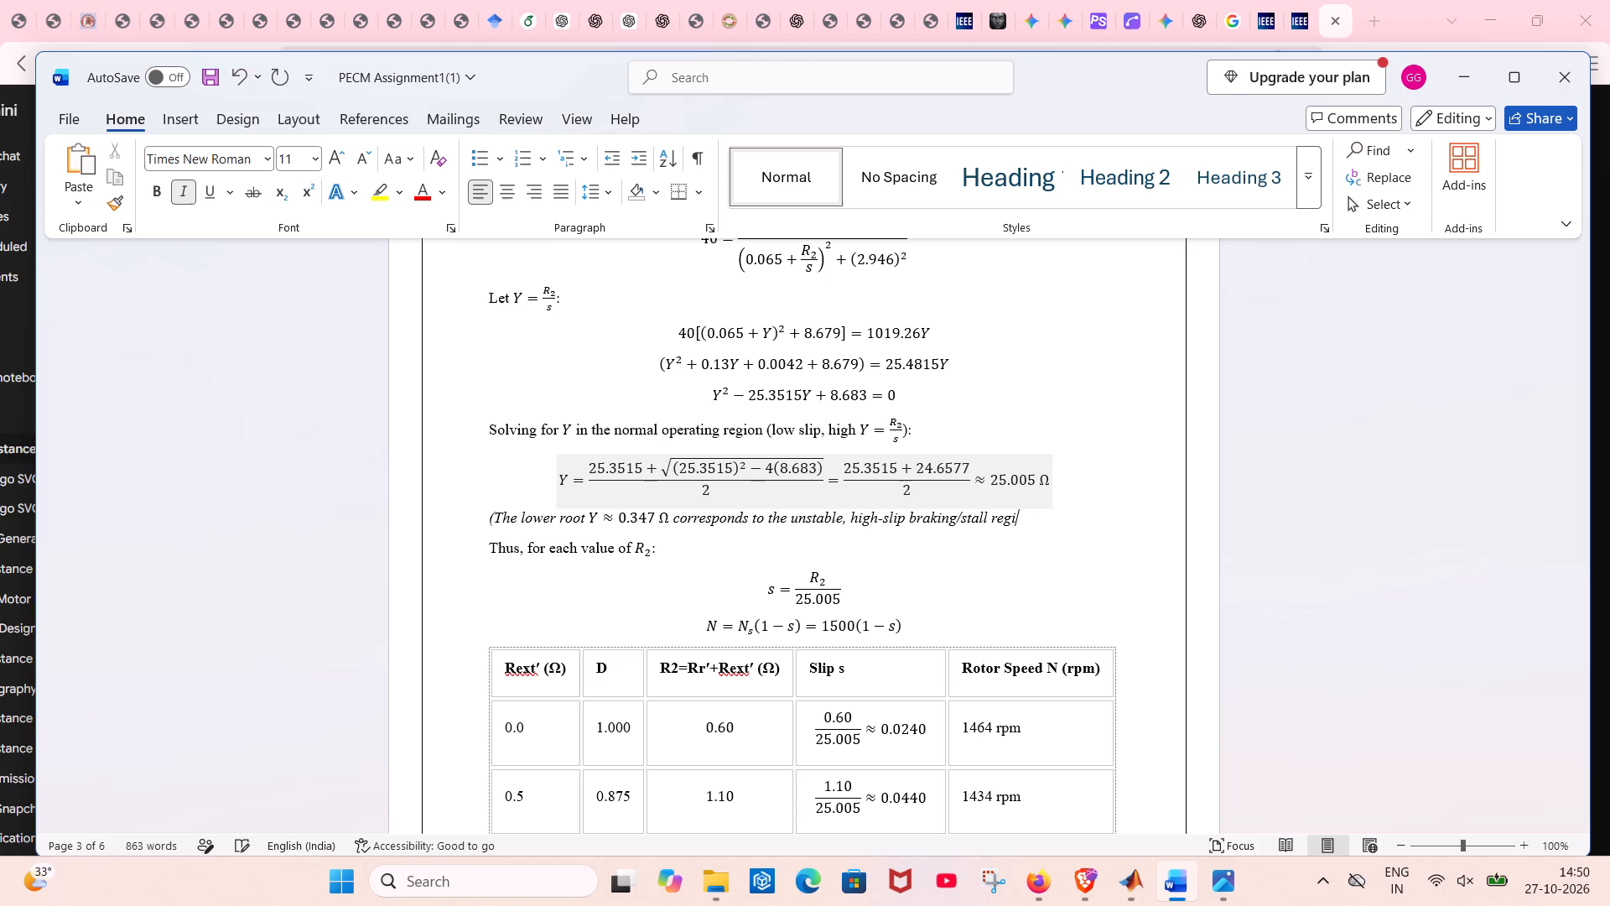
key("BackSpace")
key("BackSpace")
key("BackSpace")
key("BackSpace")
key("BackSpace")
key("BackSpace")
key("BackSpace")
key("BackSpace")
key("BackSpace")
key("BackSpace")
key("BackSpace")
key("BackSpace")
key("BackSpace")
key("BackSpace")
key("BackSpace")
key("BackSpace")
key("BackSpace")
key("BackSpace")
key("BackSpace")
key("BackSpace")
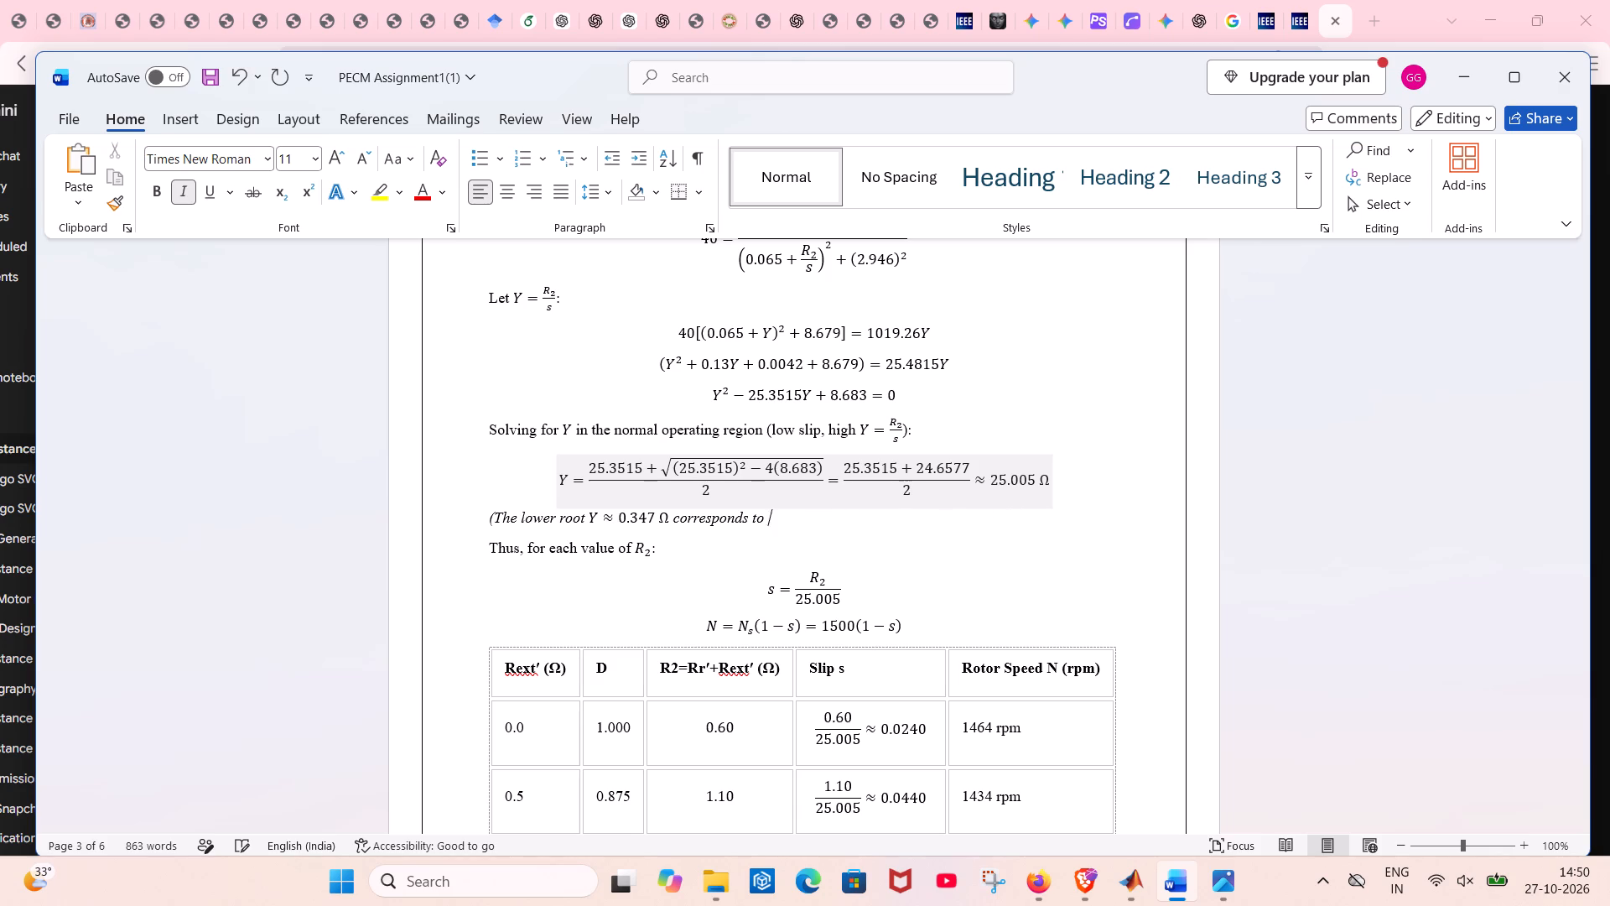
key("BackSpace")
key("BackSpace")
key("BackSpace")
key("BackSpace")
key("BackSpace")
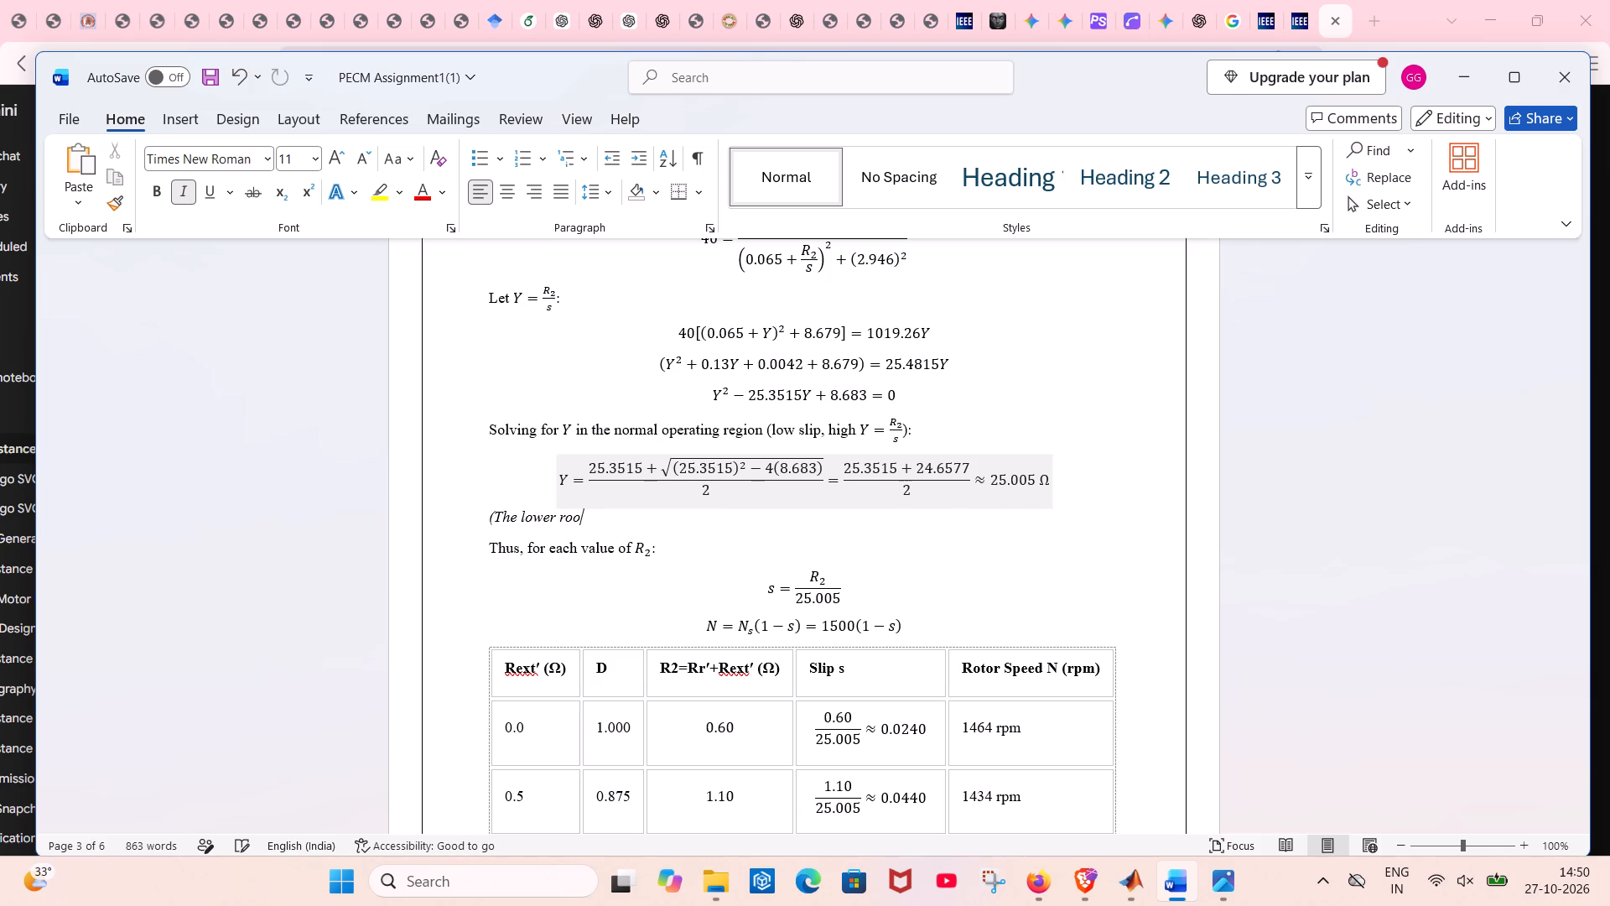
key("BackSpace")
key("BackSpace")
key("BackSpace")
key("BackSpace")
key("BackSpace")
key("BackSpace")
key("BackSpace")
key("BackSpace")
key("BackSpace")
key("BackSpace")
key("BackSpace")
key("BackSpace")
key("BackSpace")
key("BackSpace")
key("BackSpace")
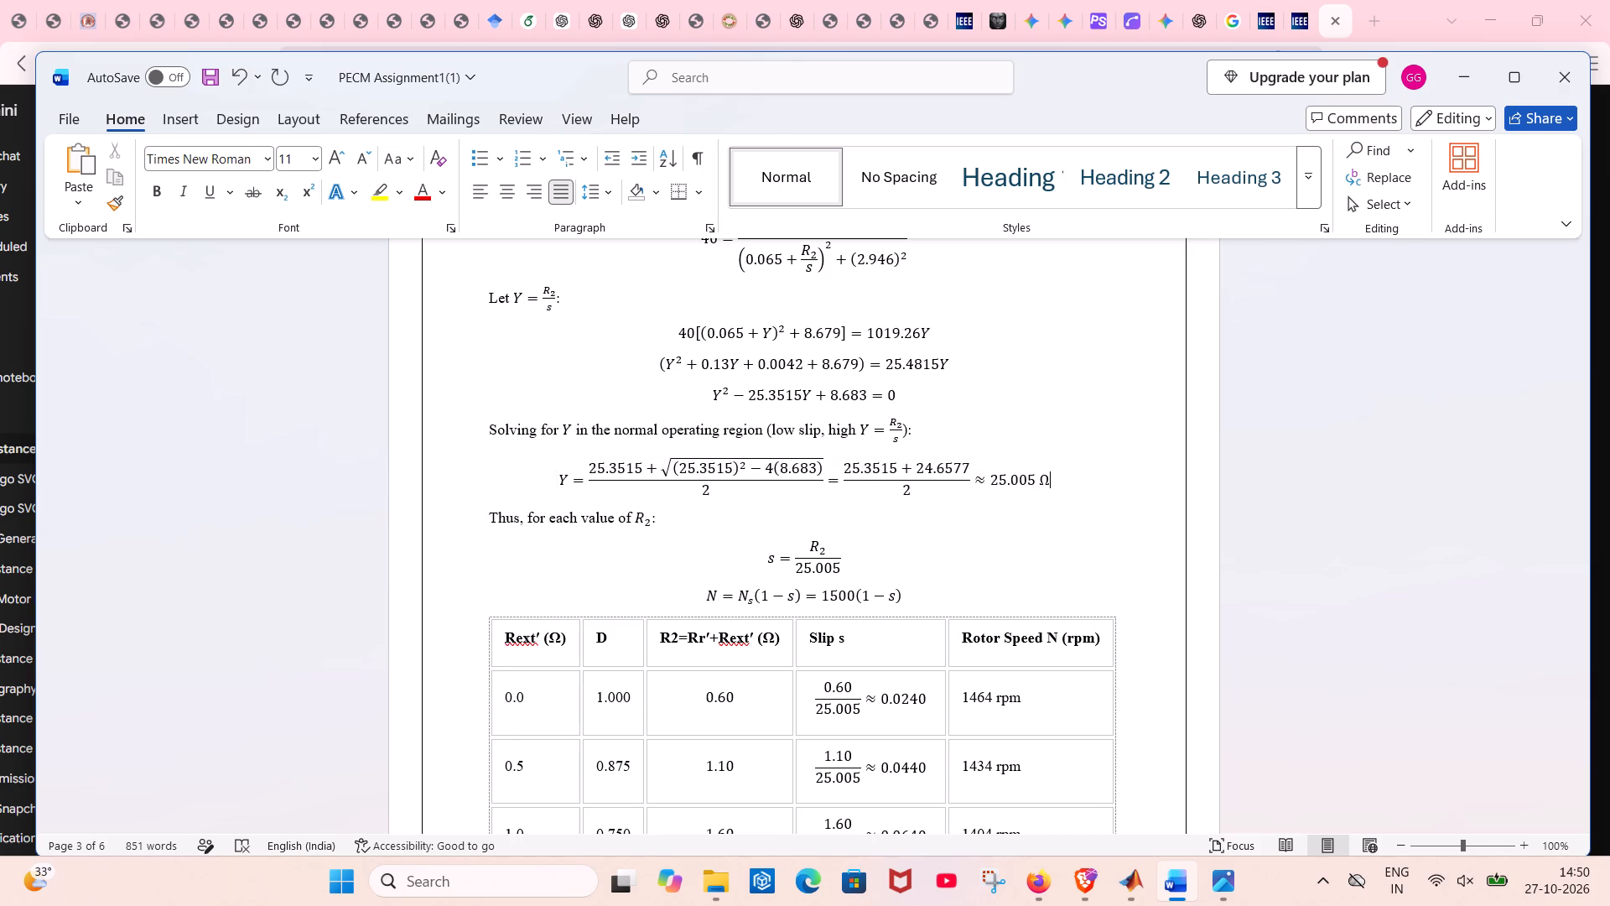
Insert three blank lines before the heading "3. Torque-Speed Characteristics Plot" to push section 3 onto the next page.
scroll(1050, 523, "down", 2)
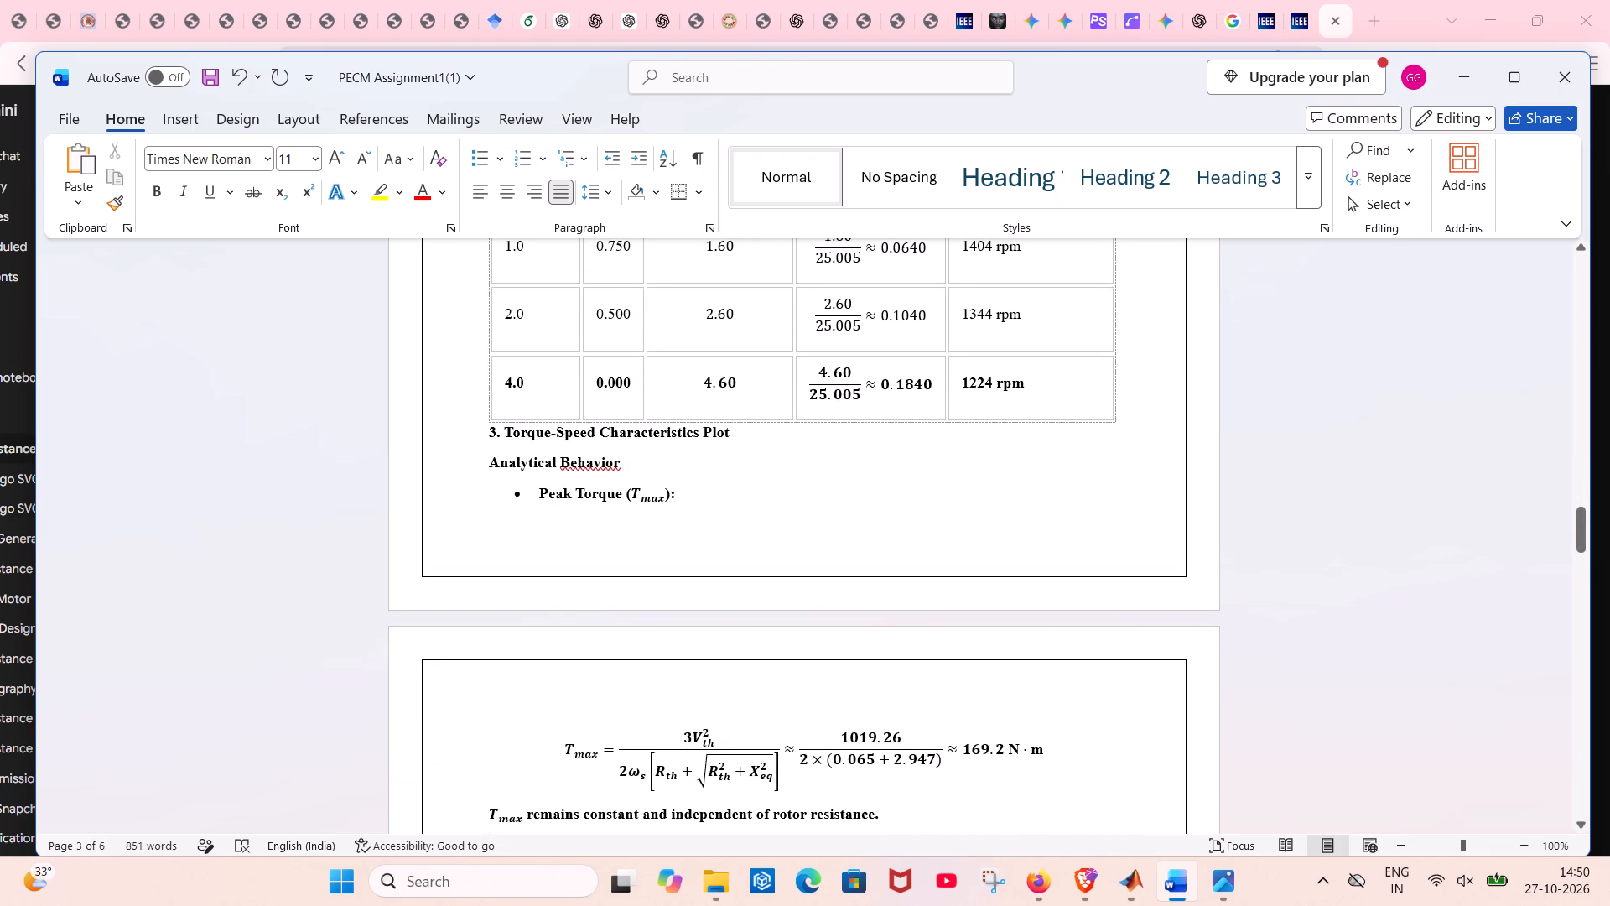
left_click(483, 440)
key("Return")
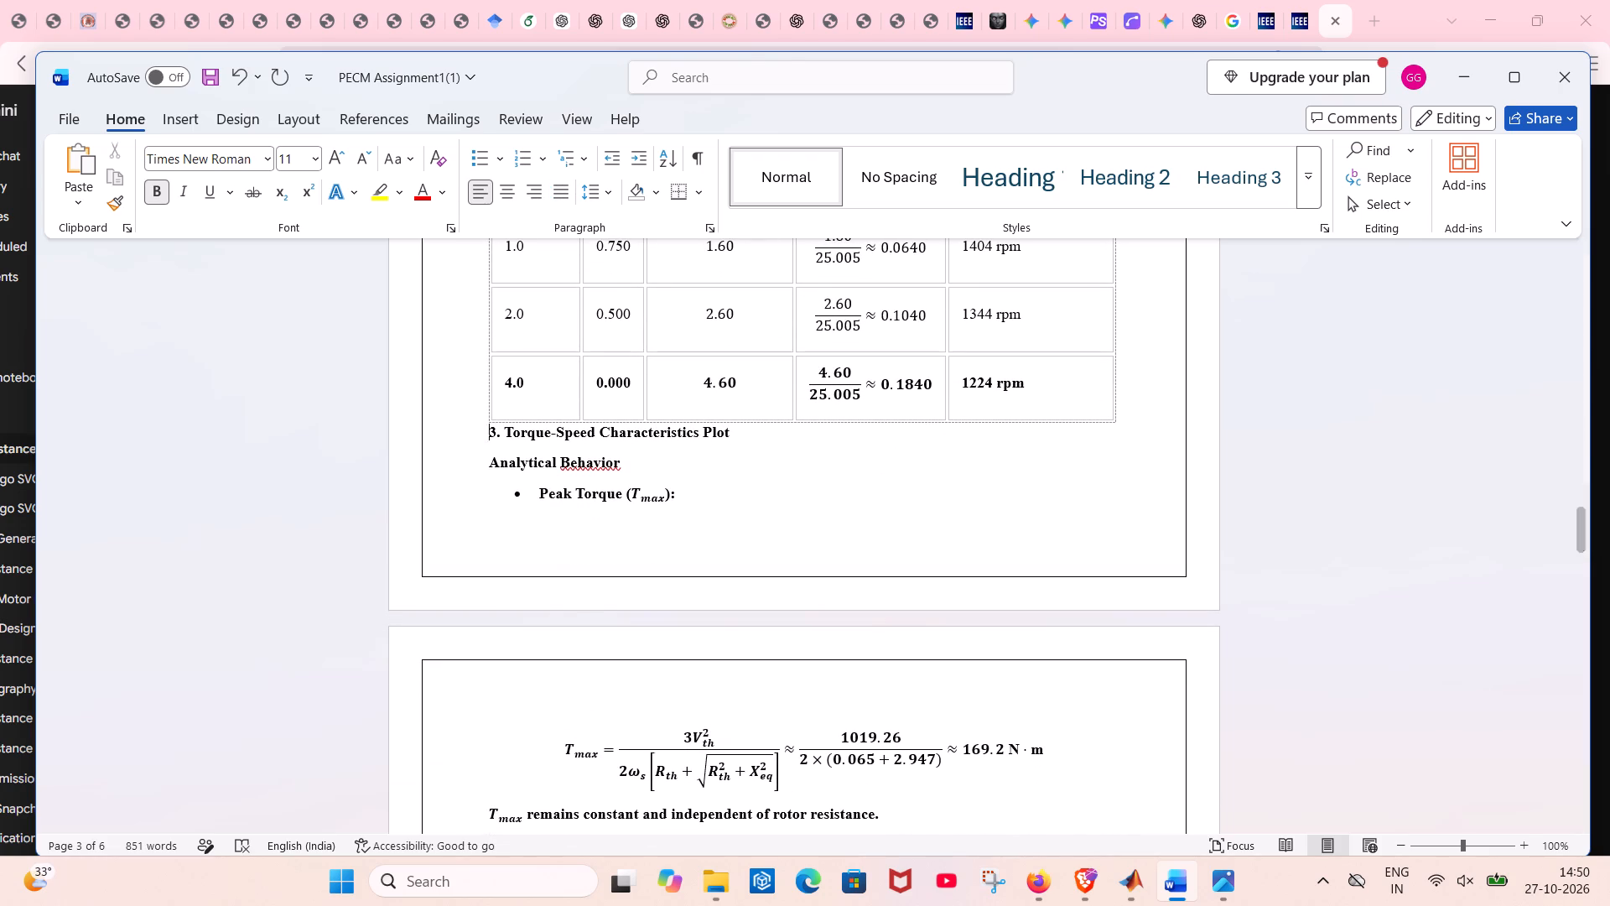
key("Return")
key("Return")
Remove bold from the Rext′ = 4.0 row of the slip and rotor speed table.
scroll(483, 440, "up", 1)
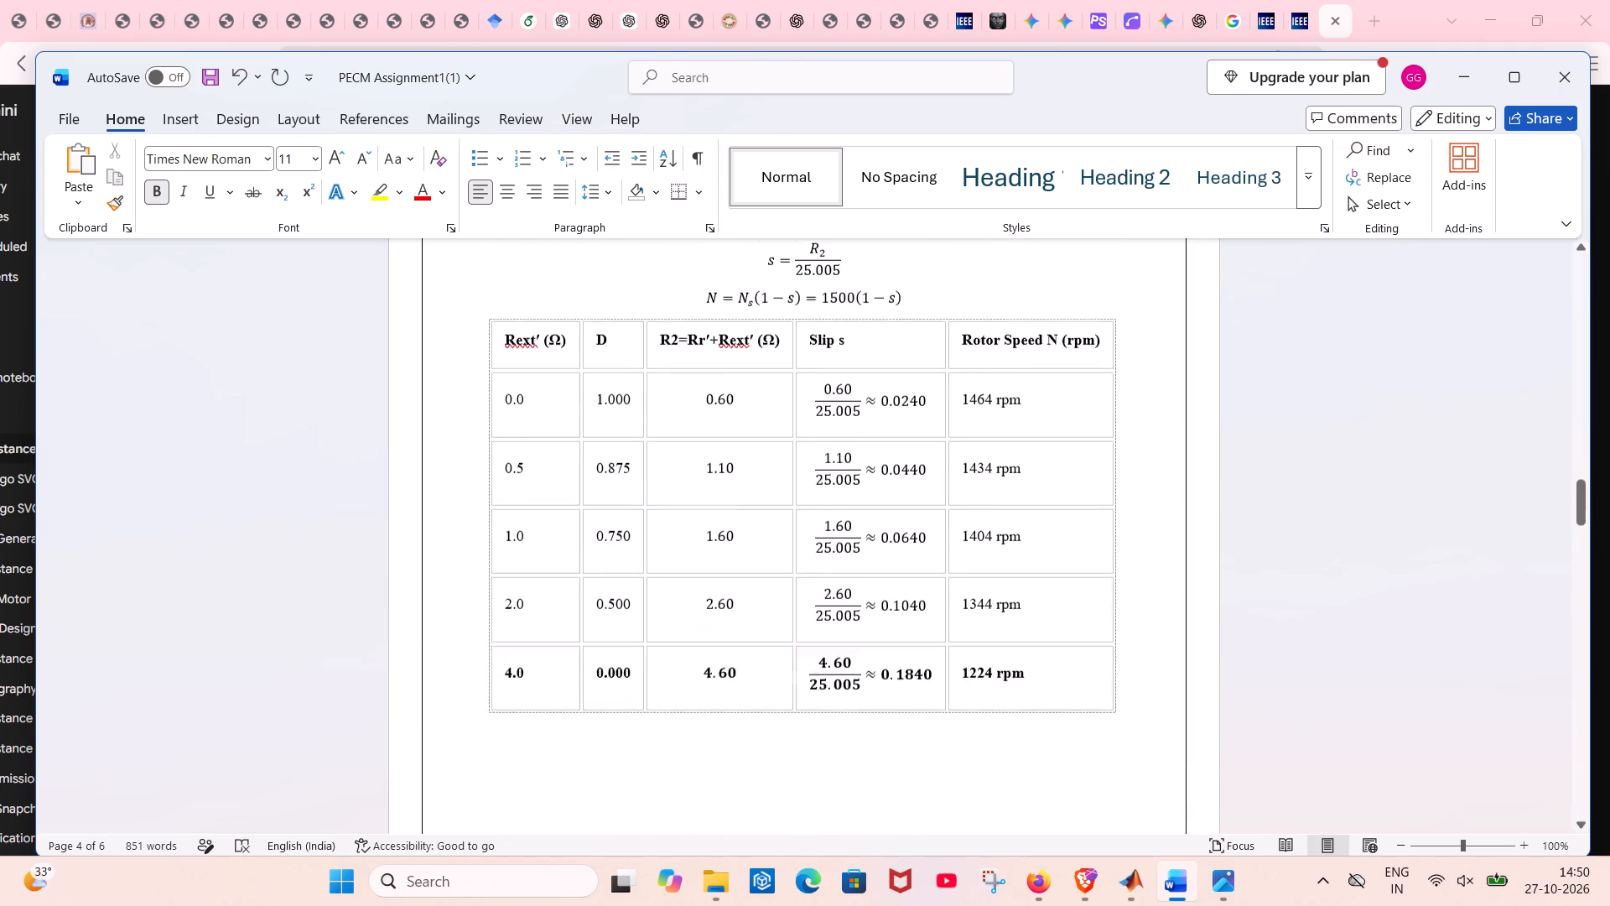
scroll(483, 440, "up", 1)
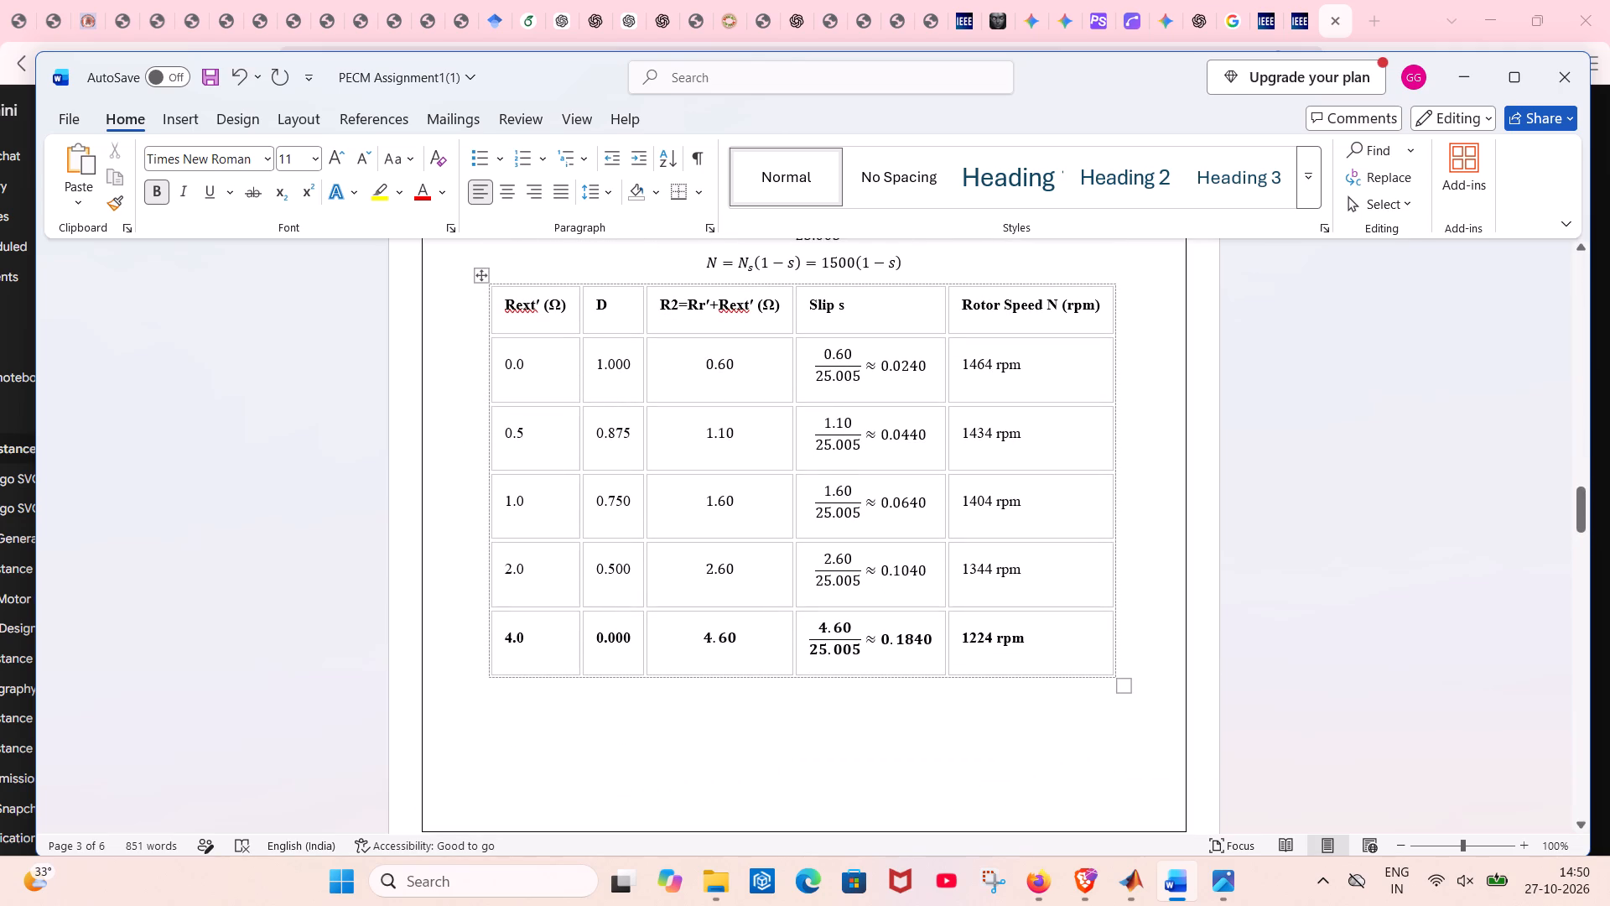
left_click_drag(501, 637, 924, 643)
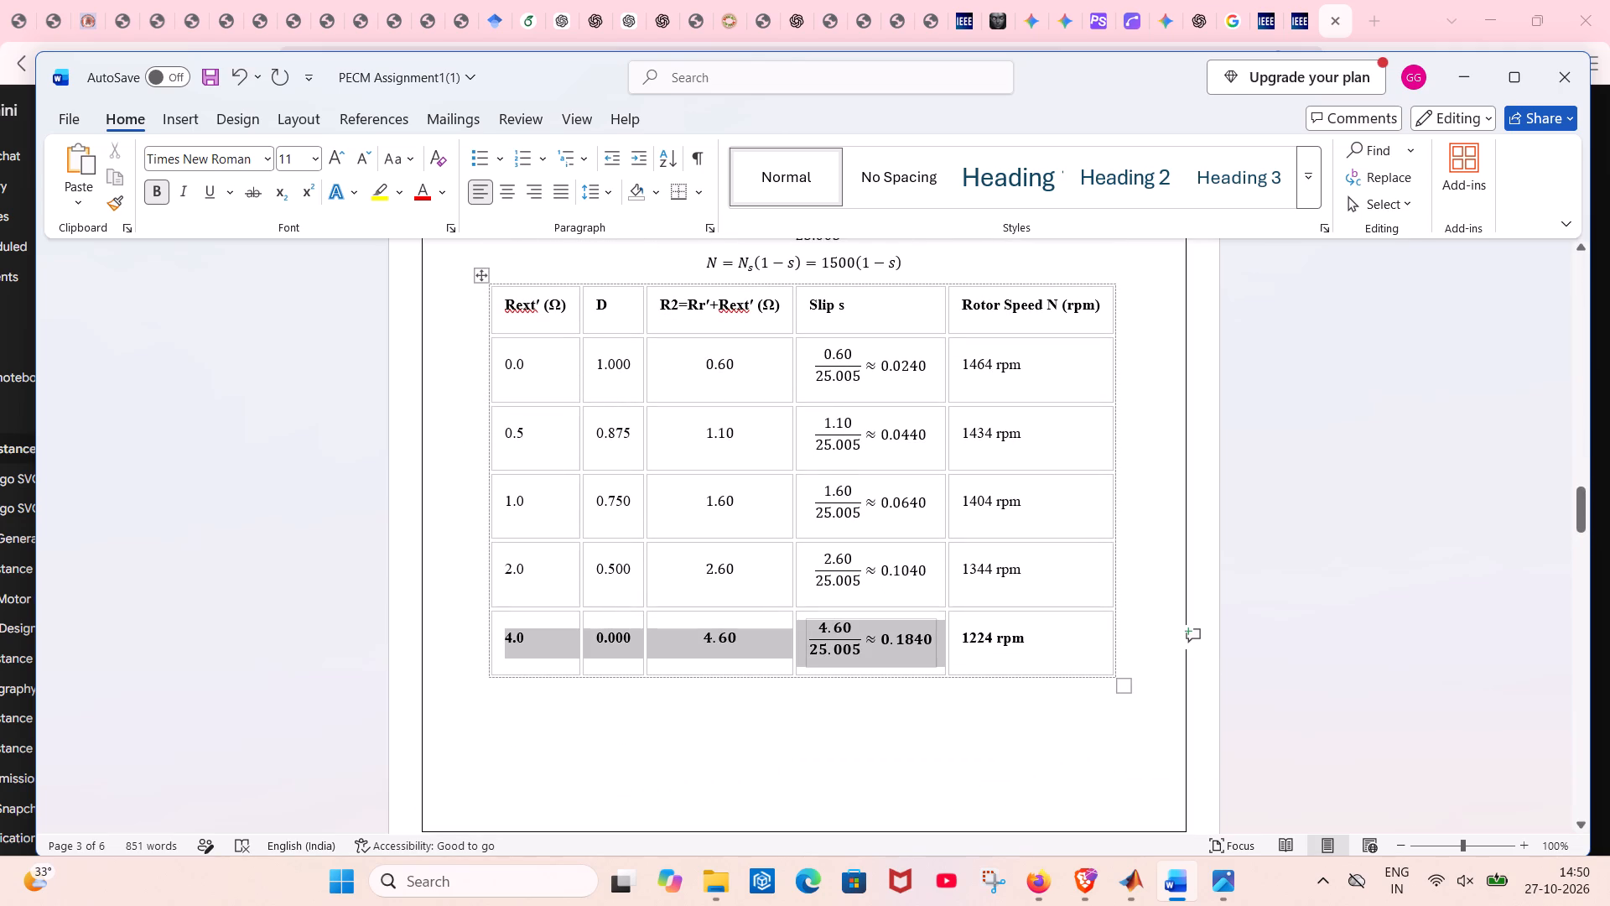
left_click_drag(924, 643, 1065, 634)
left_click(1083, 610)
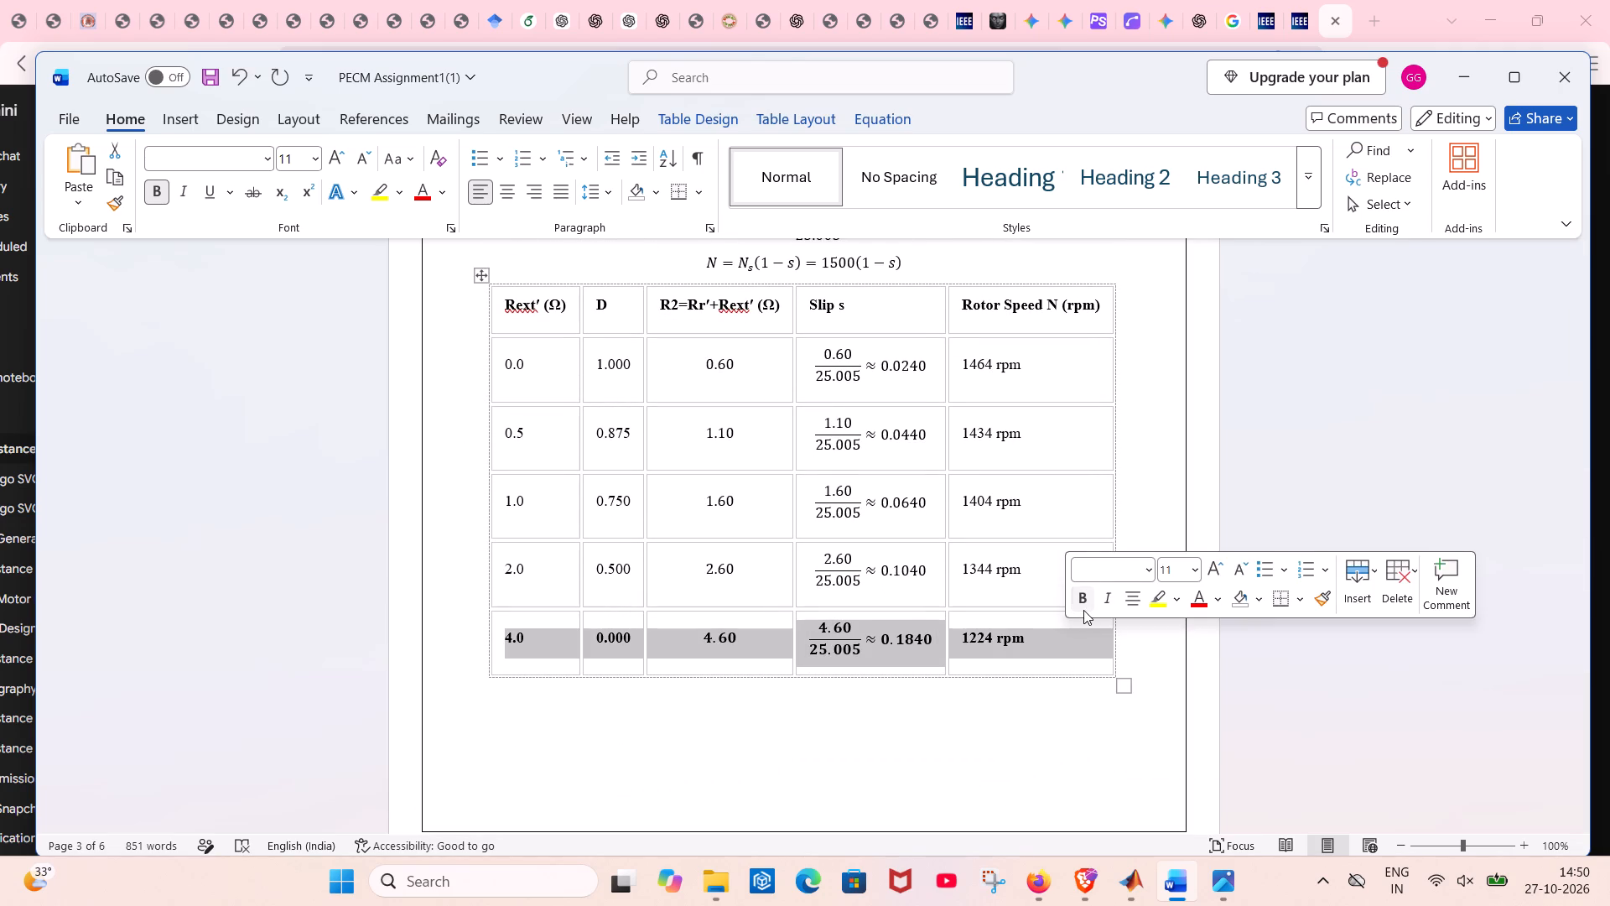
left_click(1037, 784)
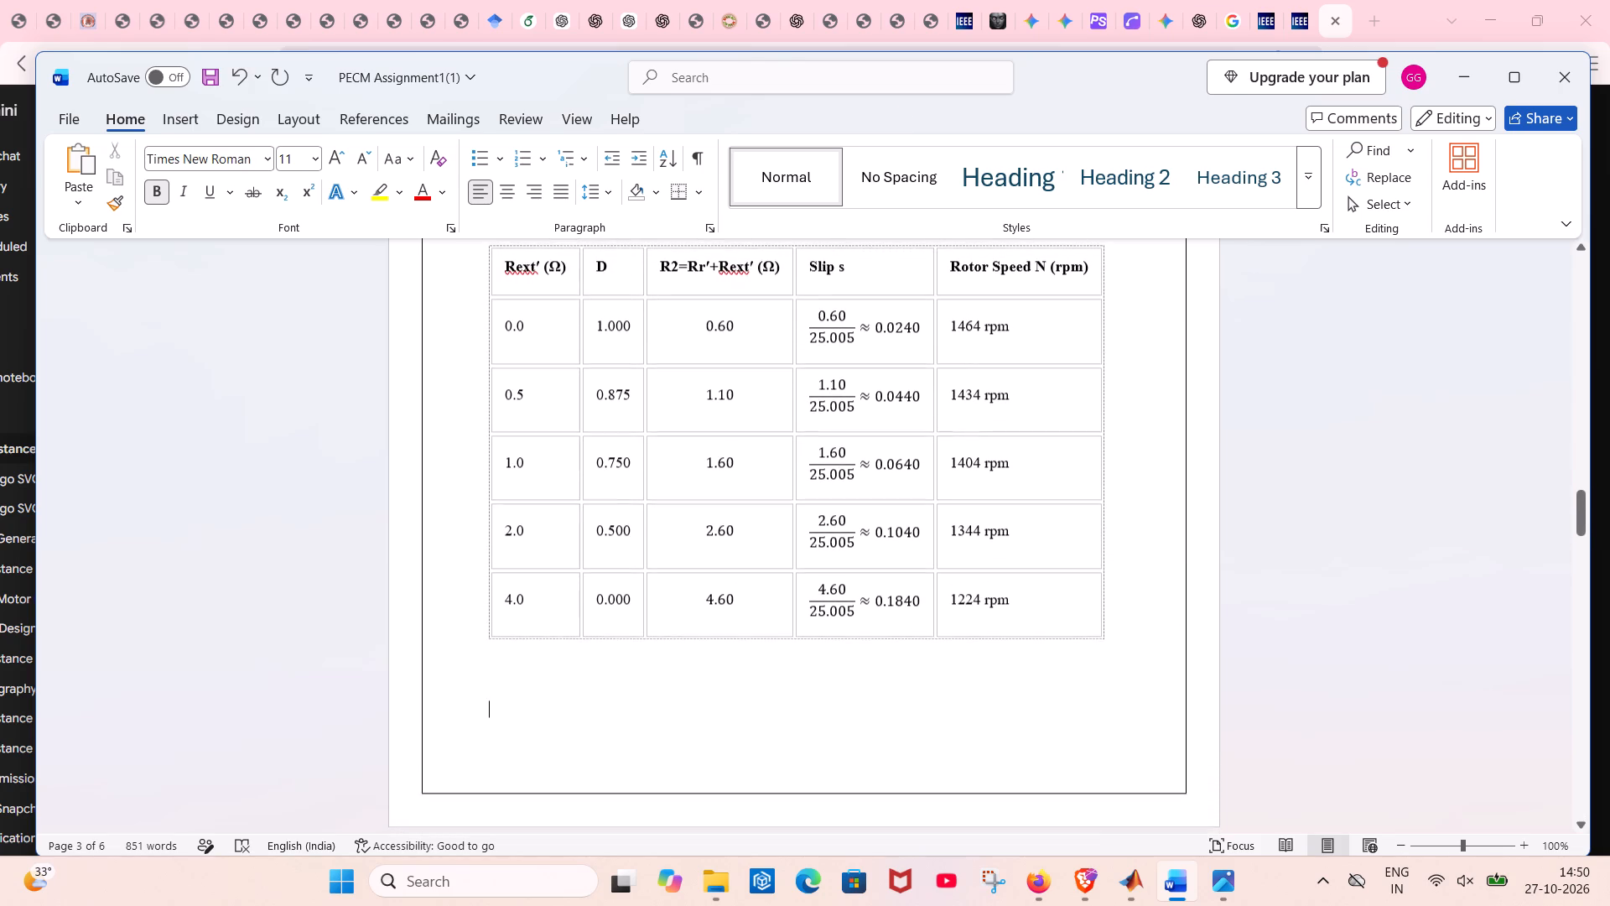
Put the s in the slip column's header in parentheses so it reads "Slip (s)".
scroll(1037, 784, "up", 1)
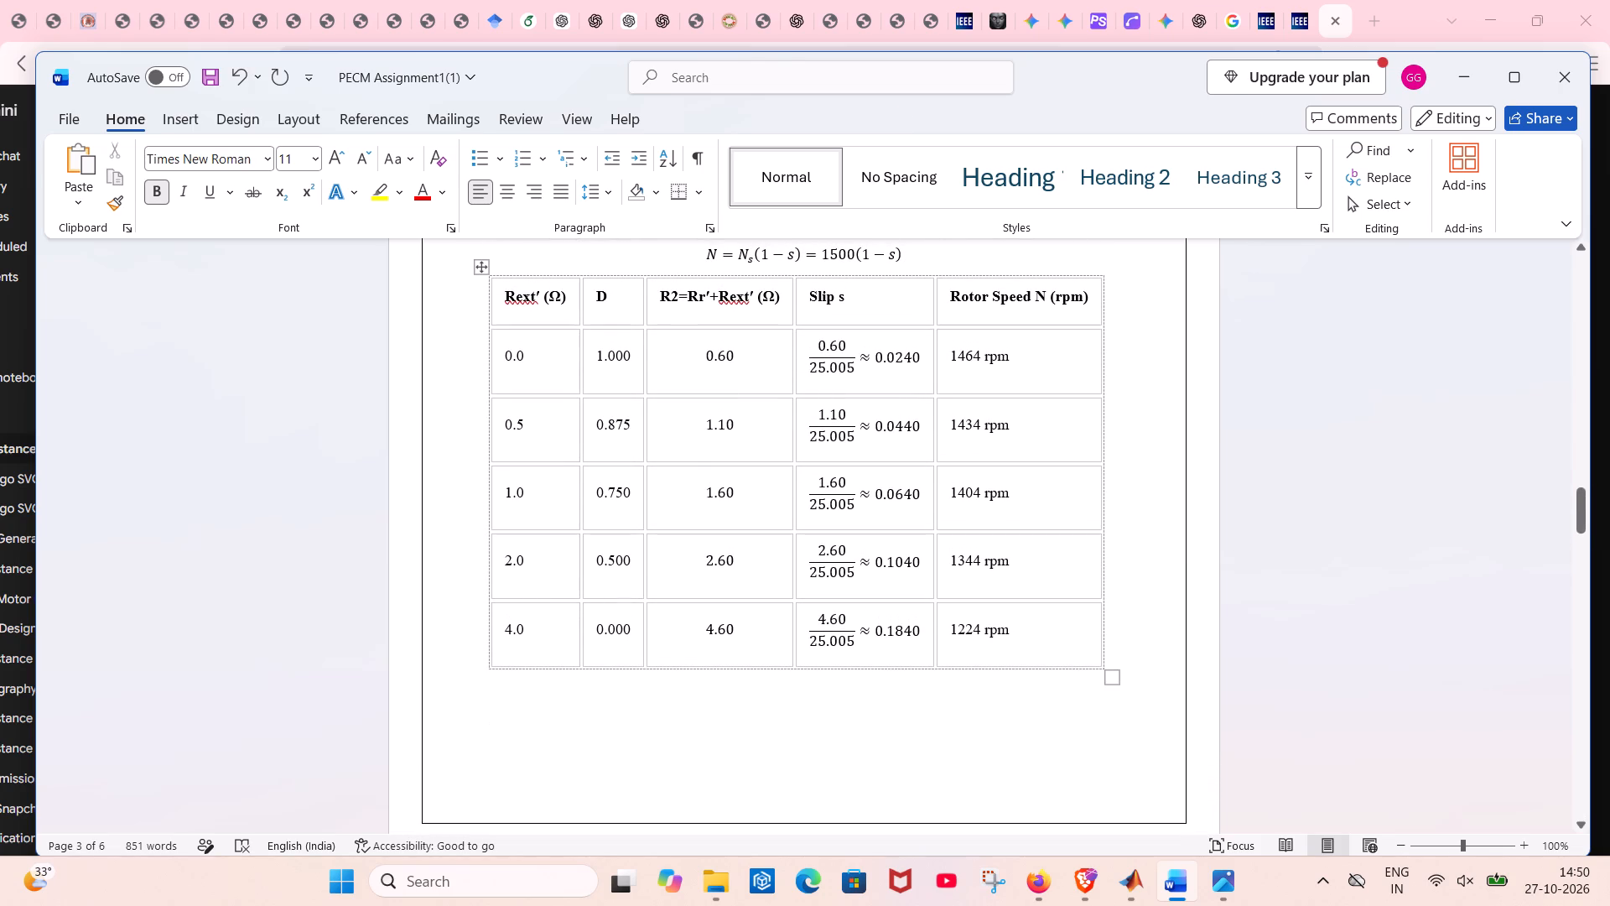
left_click(839, 298)
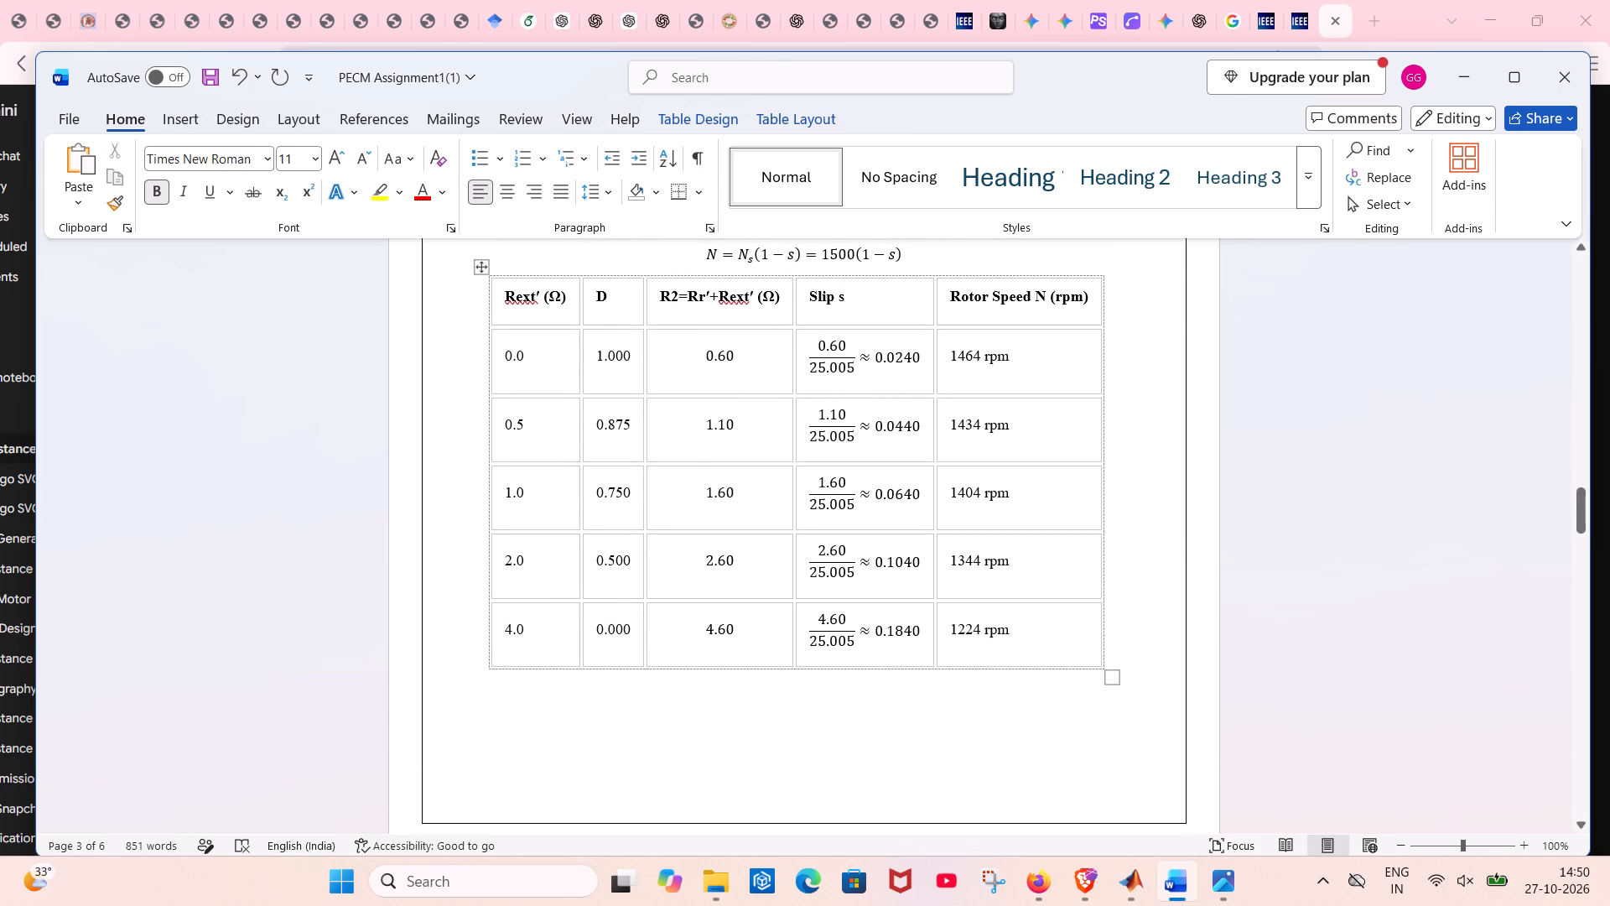
key("shift+parenleft")
key("Right")
key("Right")
key("Left")
key("shift+parenright")
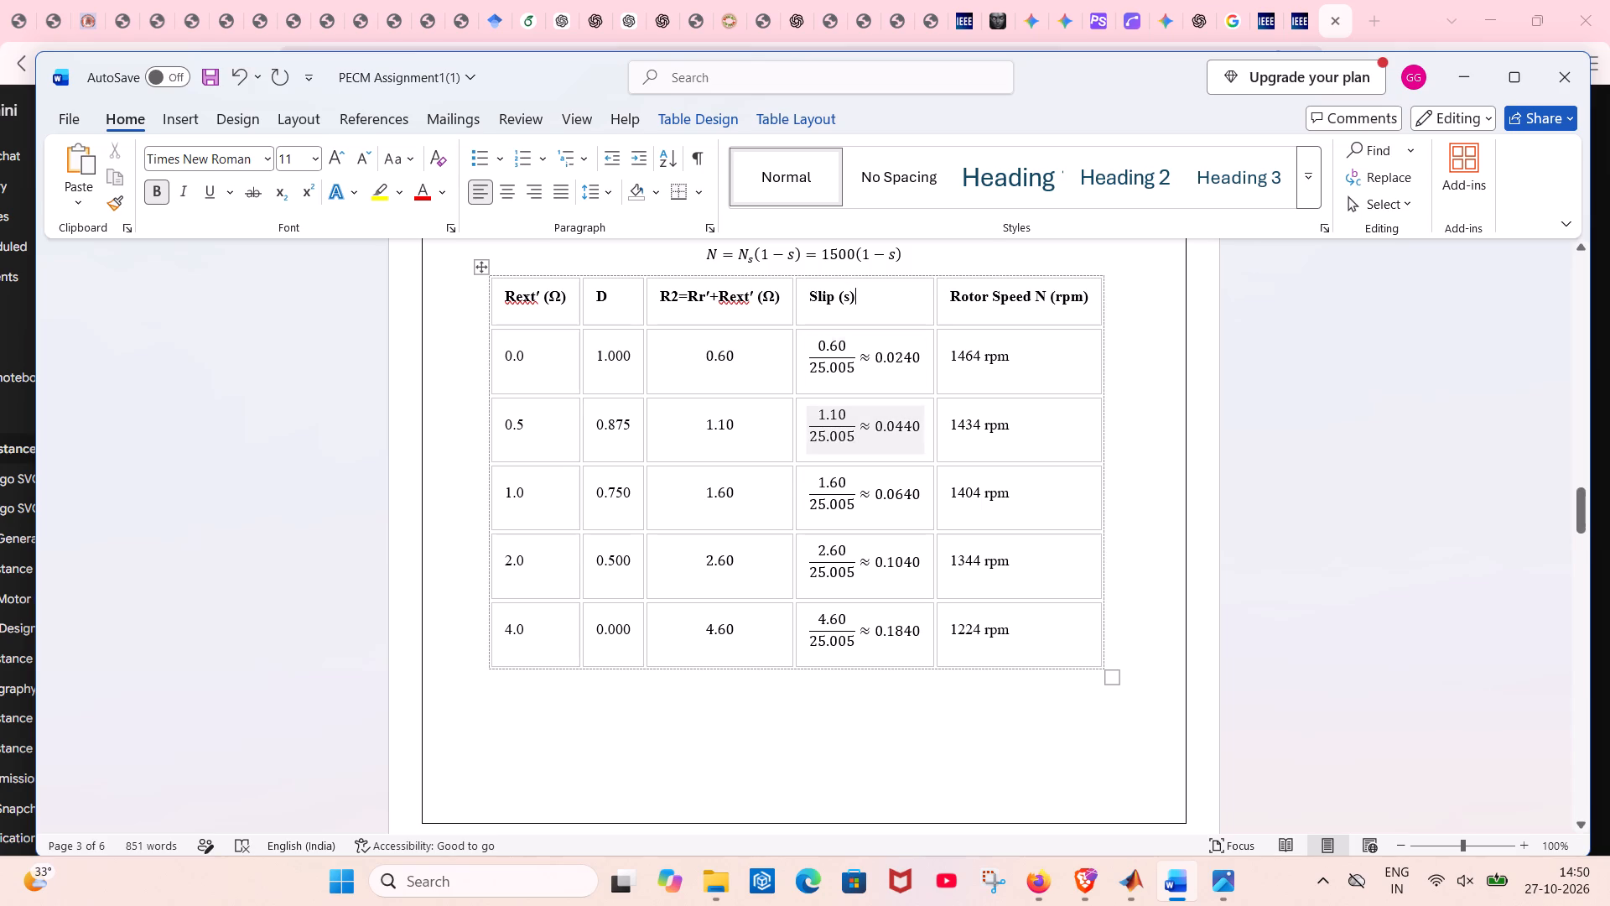
Remove bold from section 3's body, from the Peak Torque bullet through the paragraph ending "towards lower speeds.".
scroll(911, 424, "down", 3)
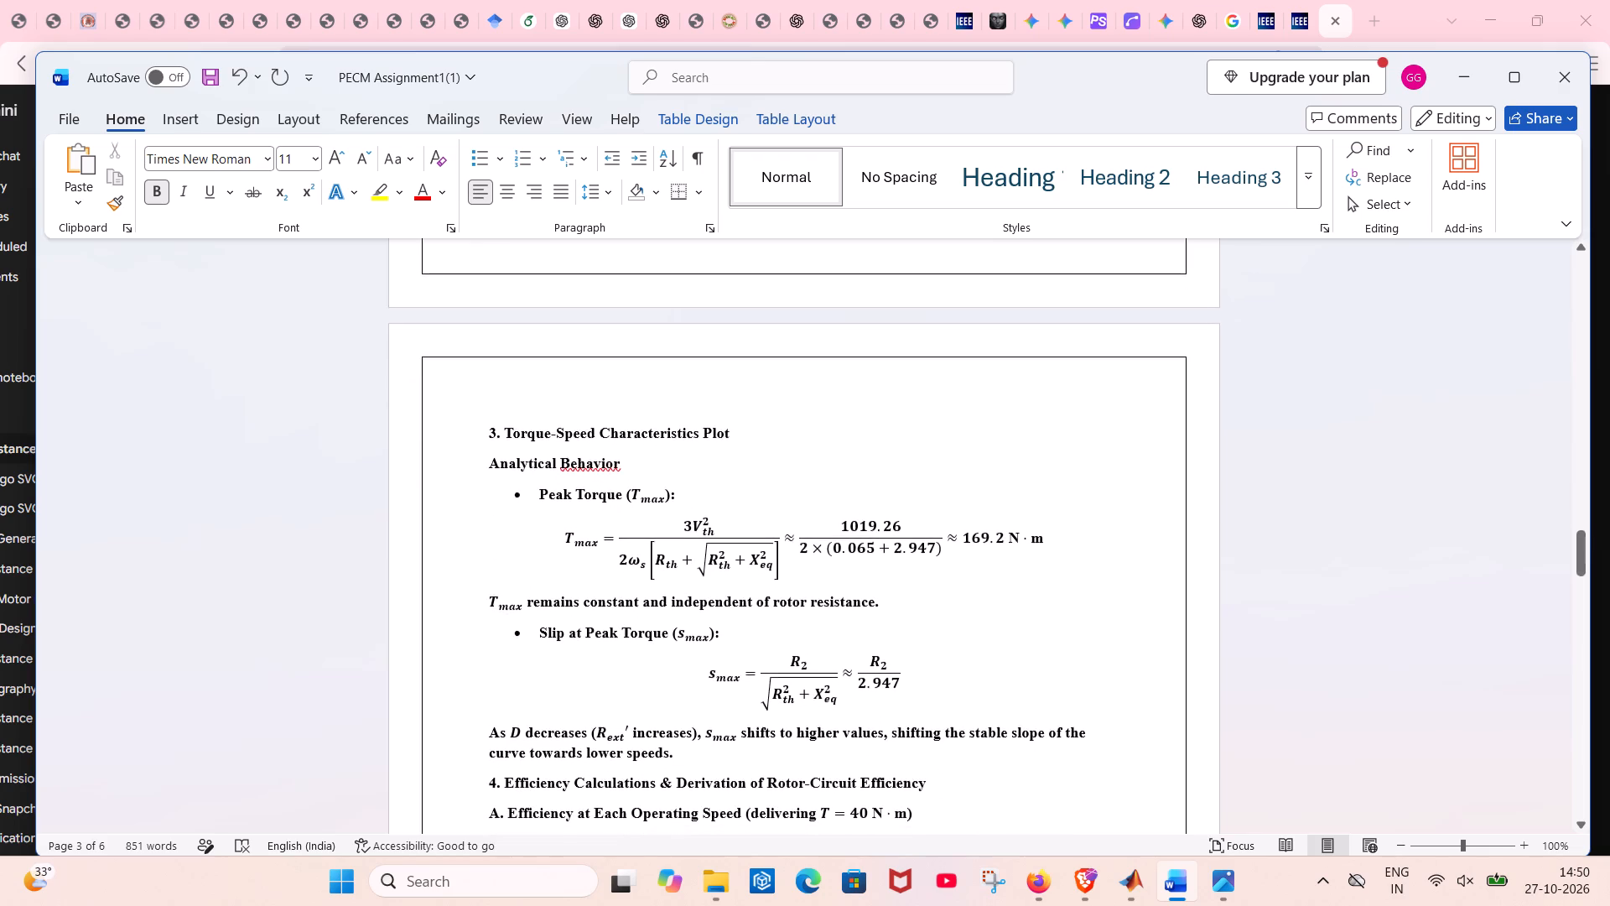
scroll(911, 424, "down", 1)
scroll(911, 424, "up", 1)
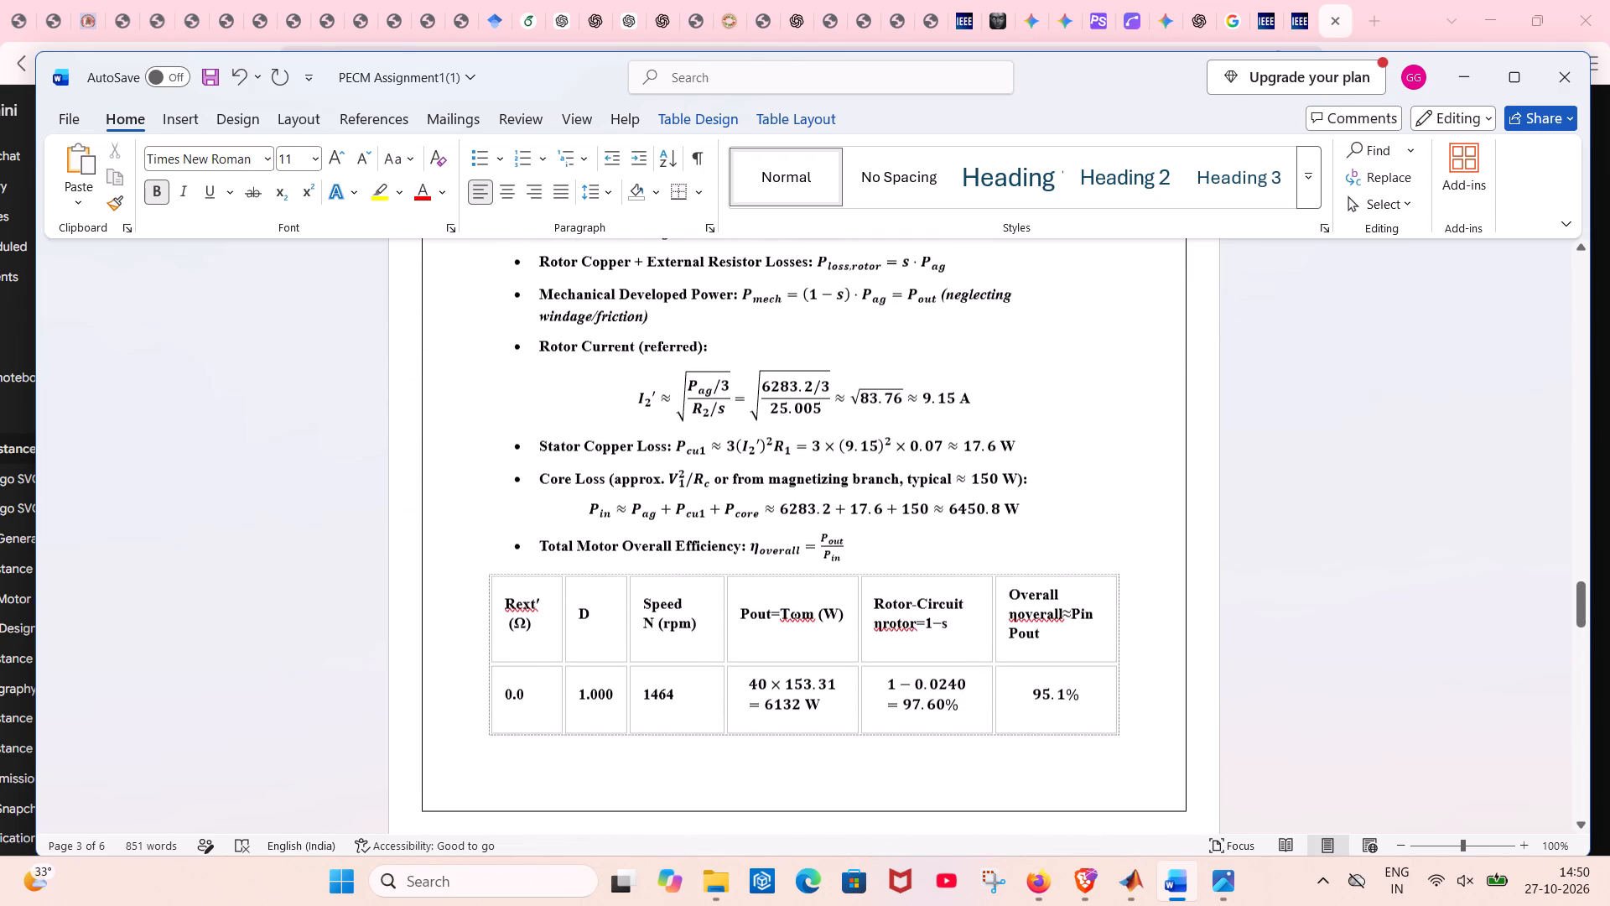
scroll(911, 424, "up", 2)
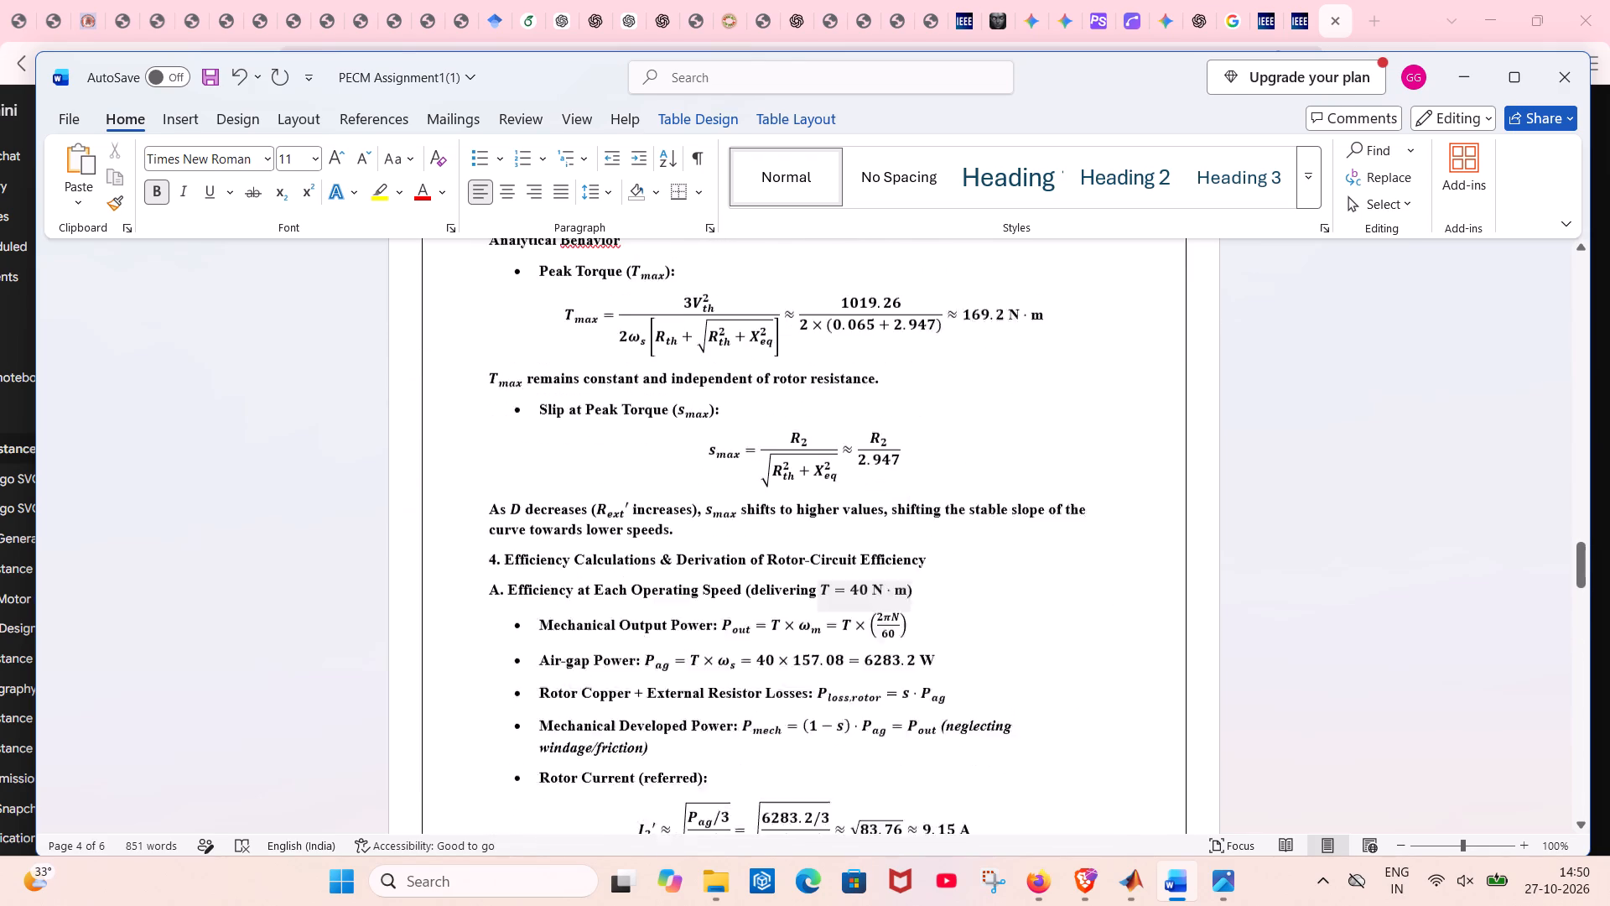
scroll(844, 434, "up", 1)
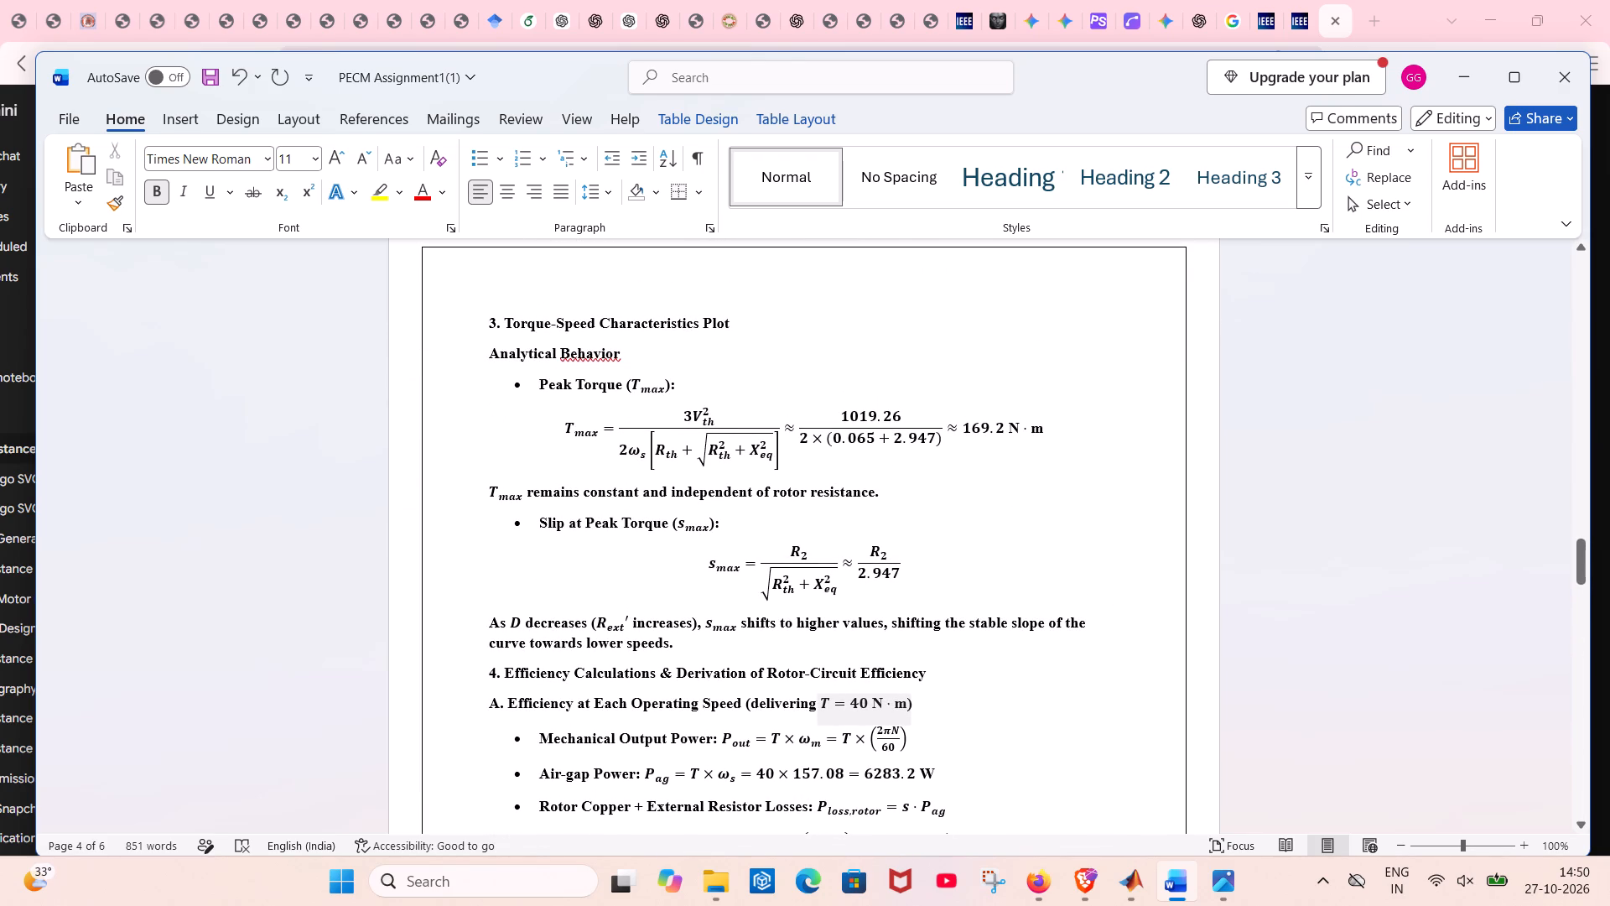
scroll(844, 434, "up", 1)
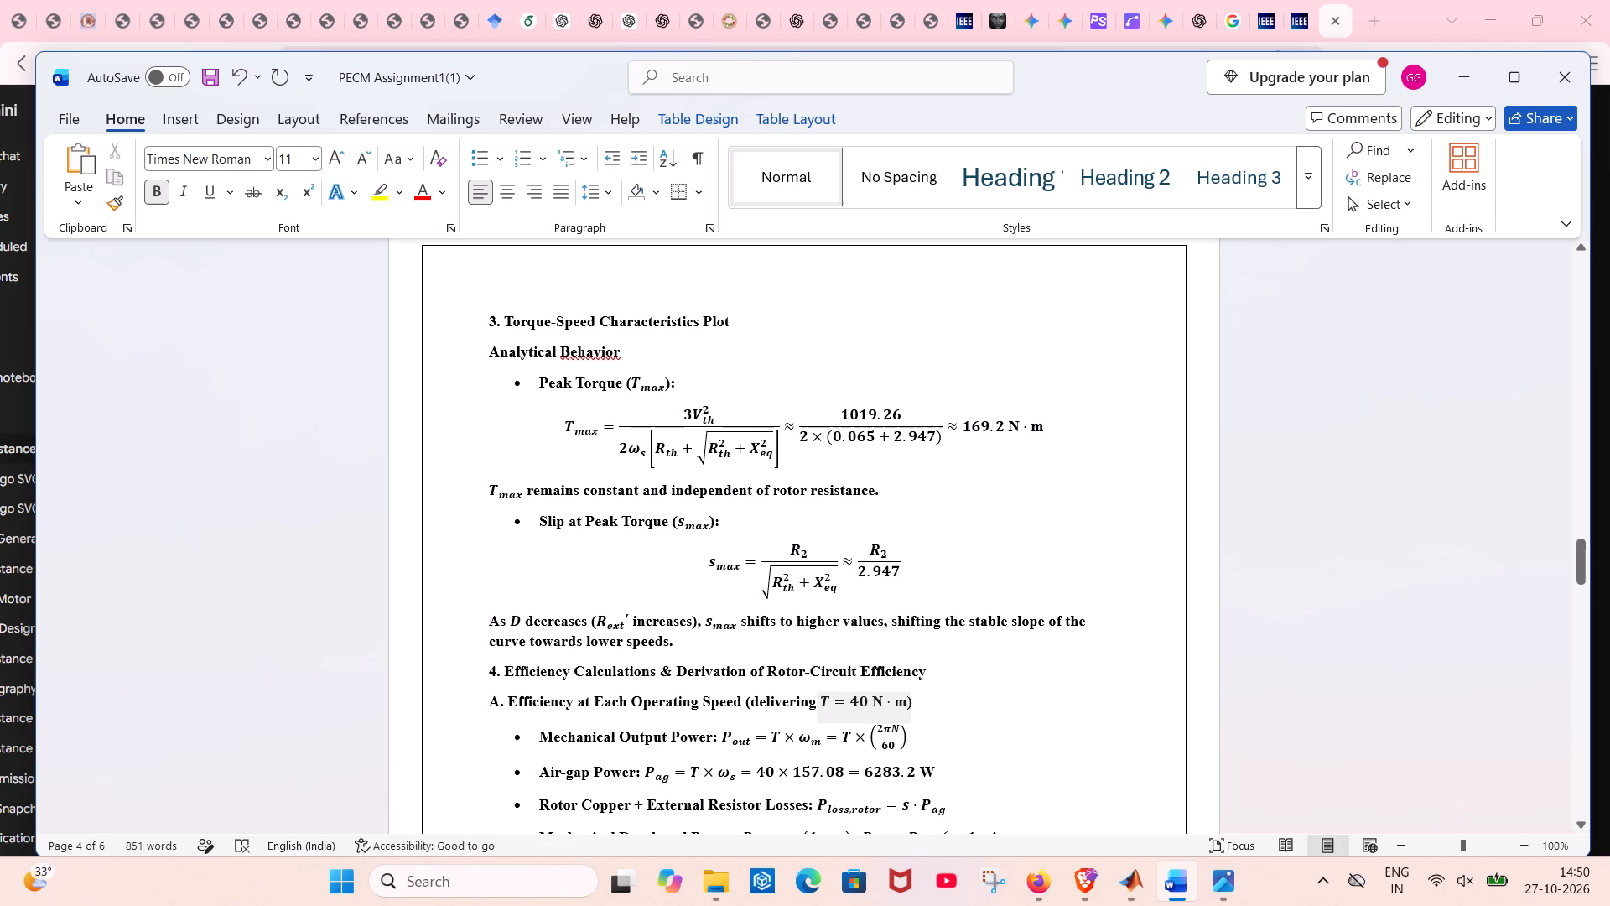
left_click_drag(538, 382, 896, 582)
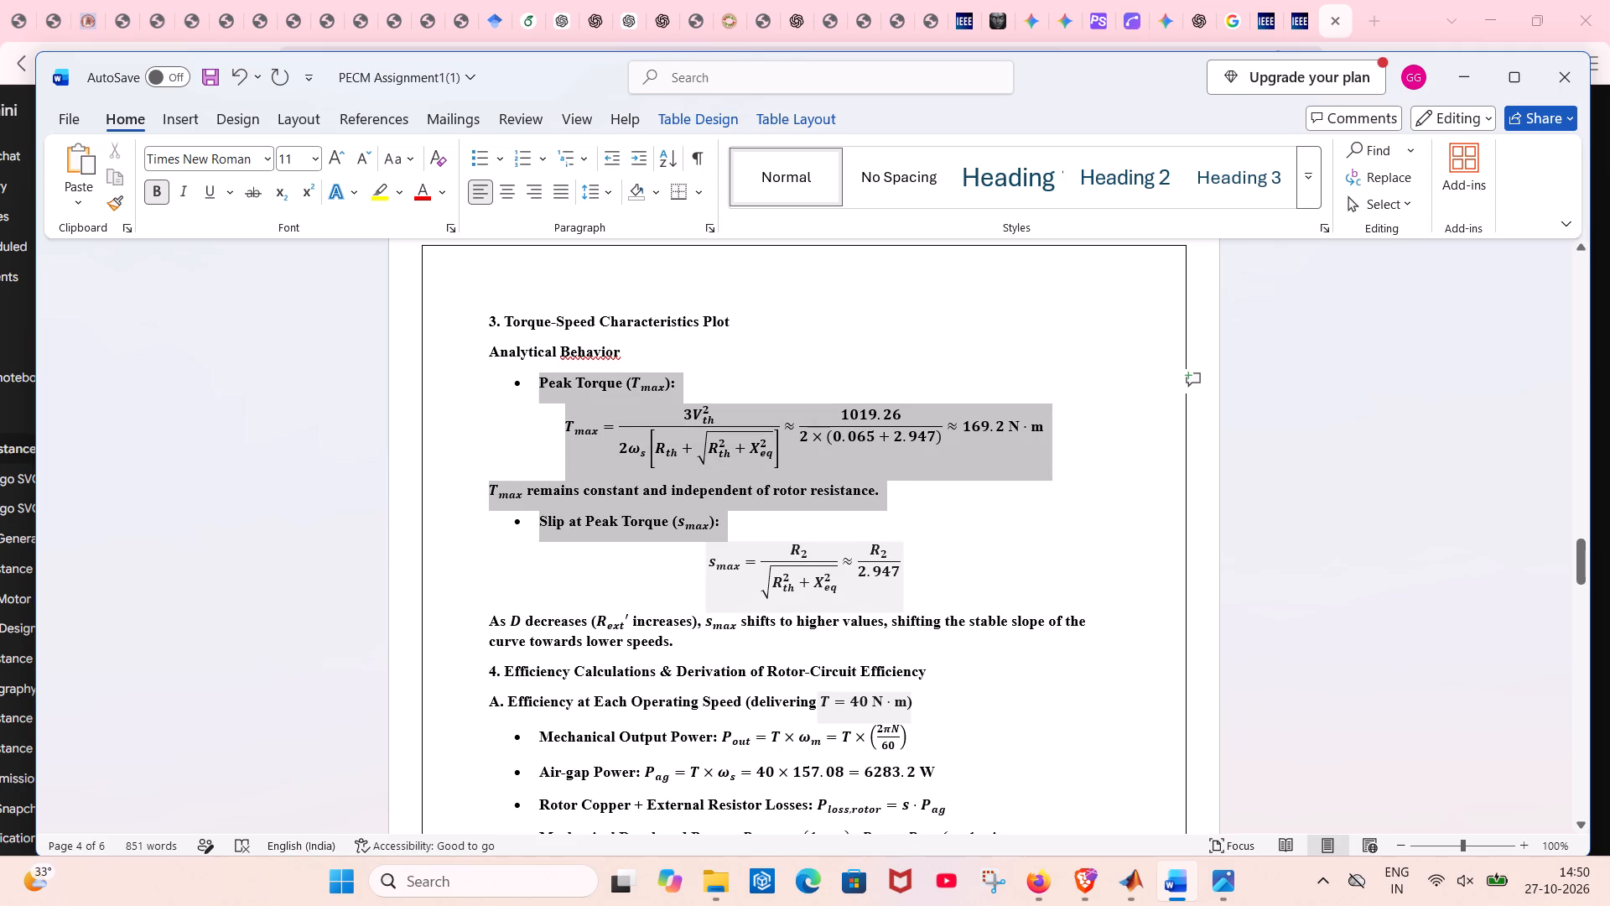
left_click_drag(896, 582, 857, 641)
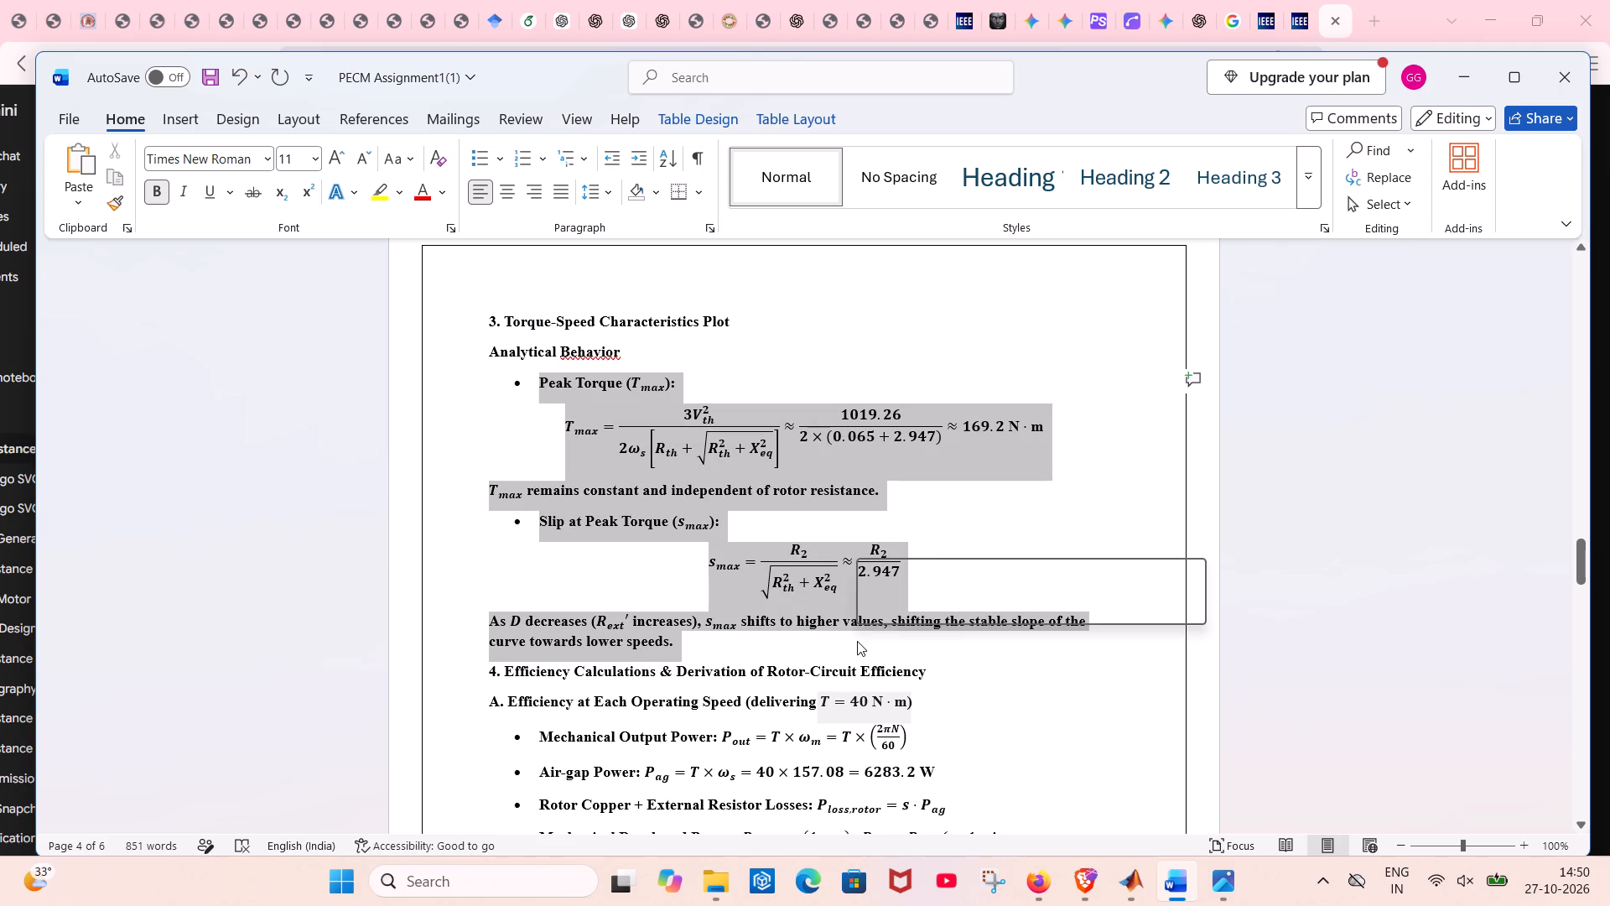
left_click(874, 611)
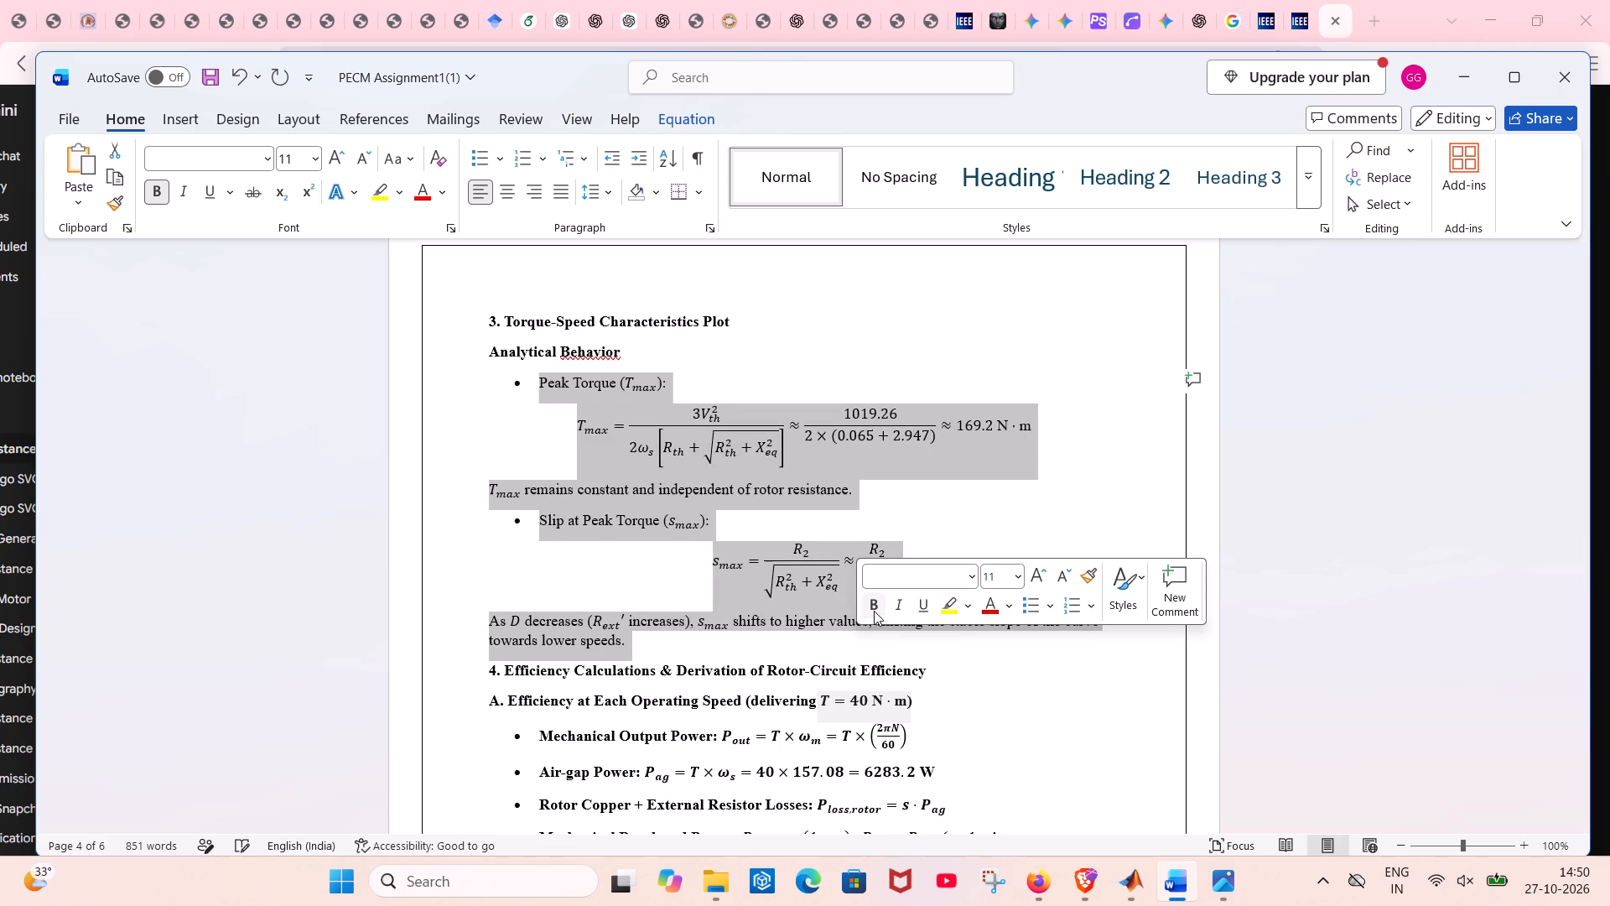
Insert a blank line between the heading "3. Torque-Speed Characteristics Plot" and "Analytical Behavior".
left_click(737, 318)
key("Return")
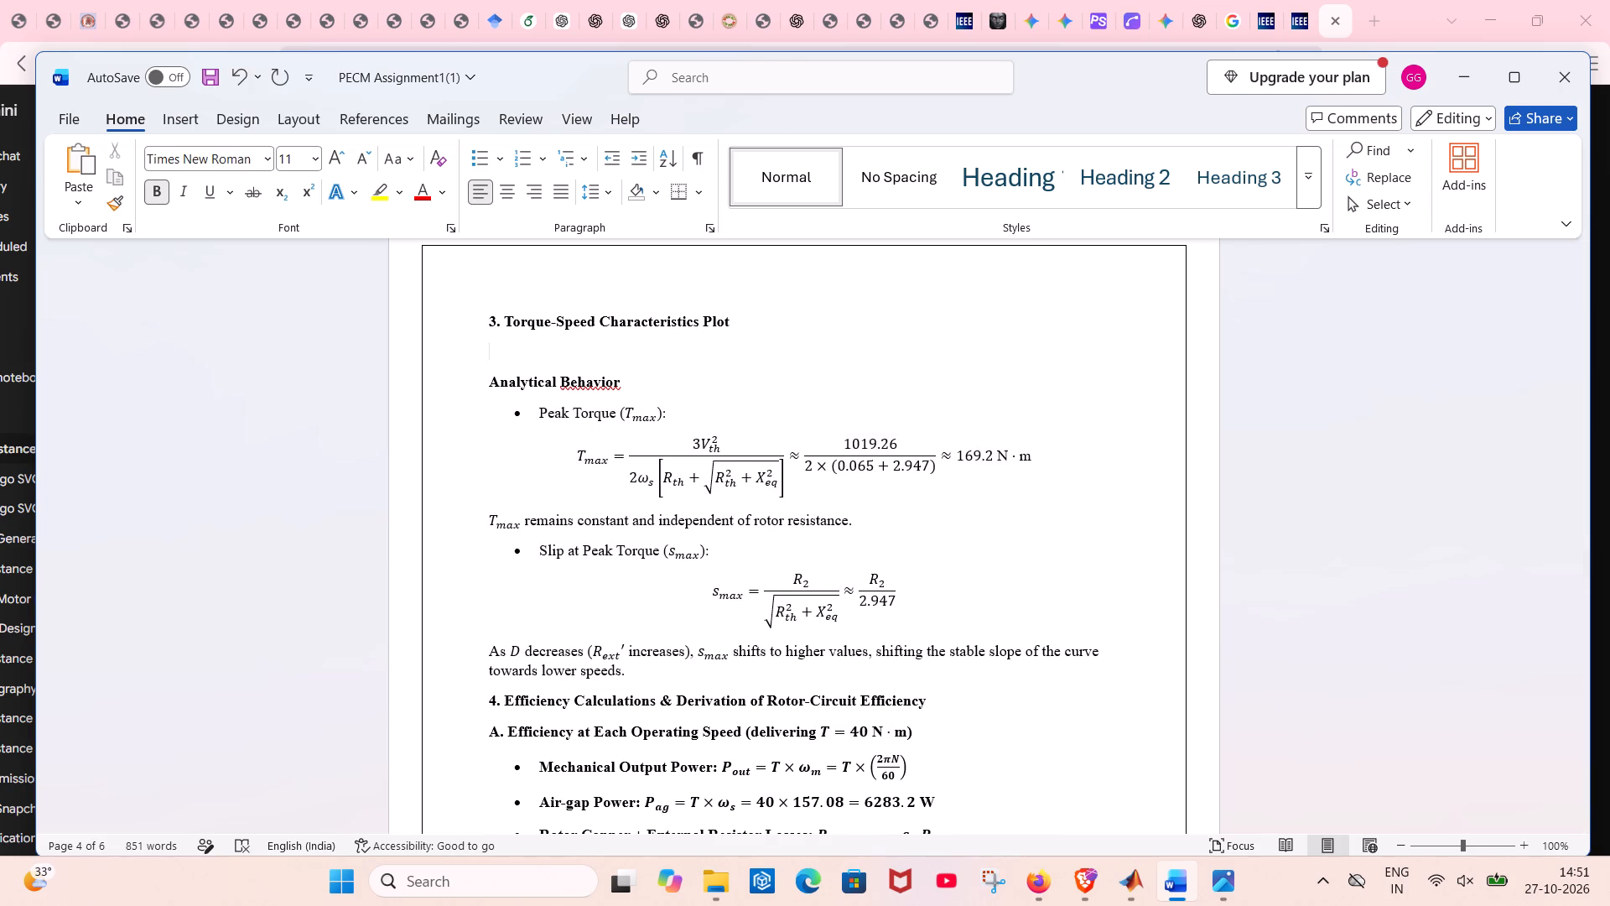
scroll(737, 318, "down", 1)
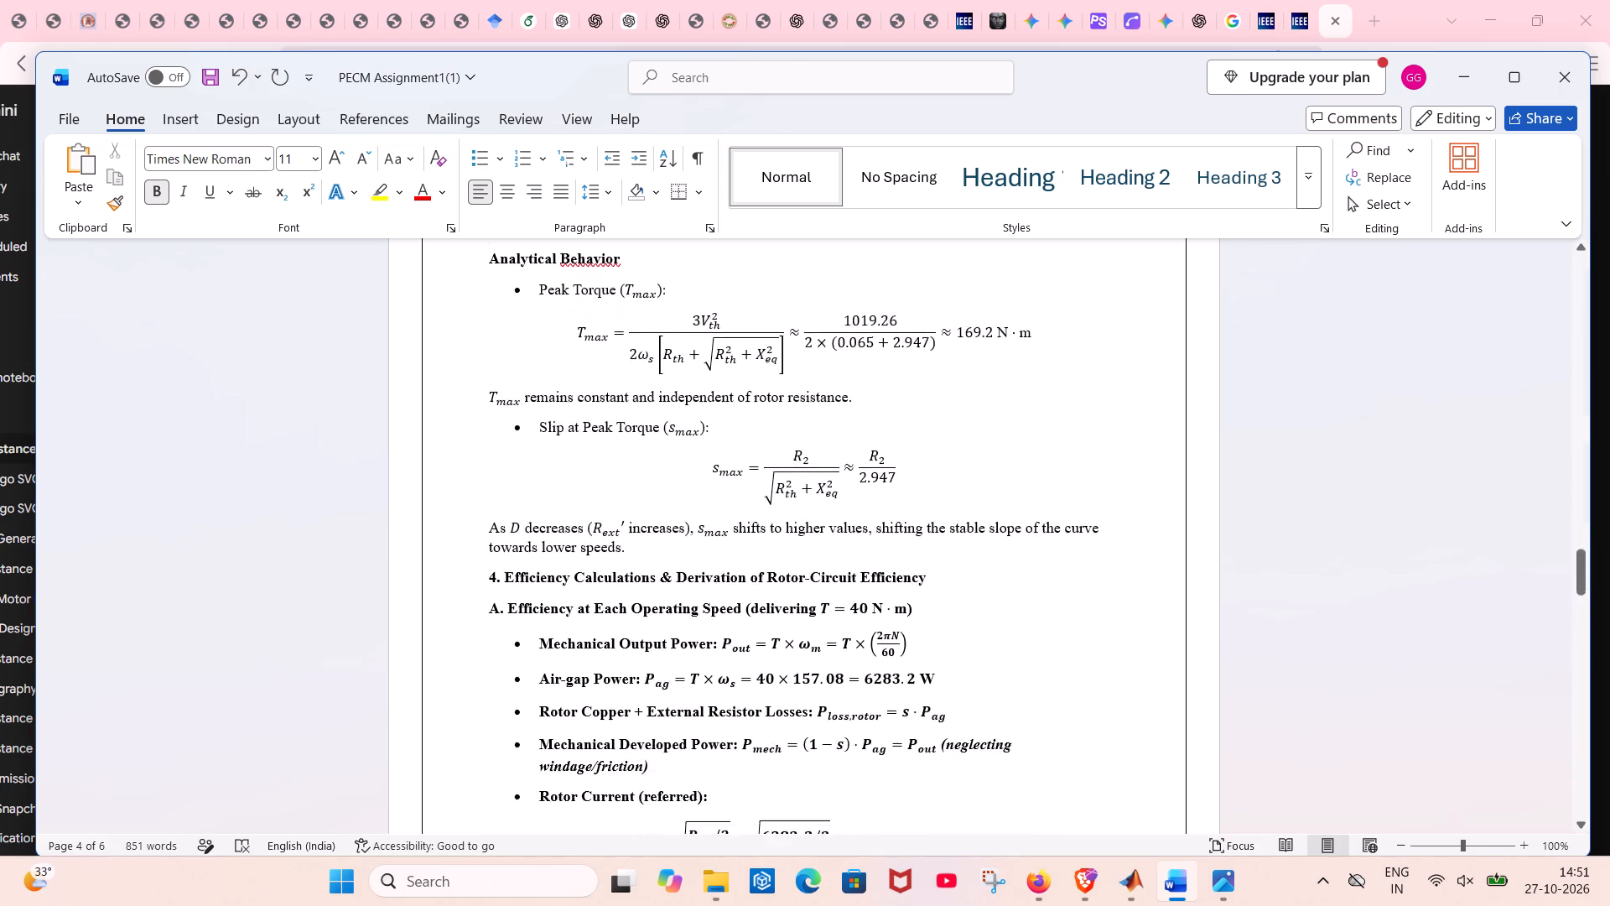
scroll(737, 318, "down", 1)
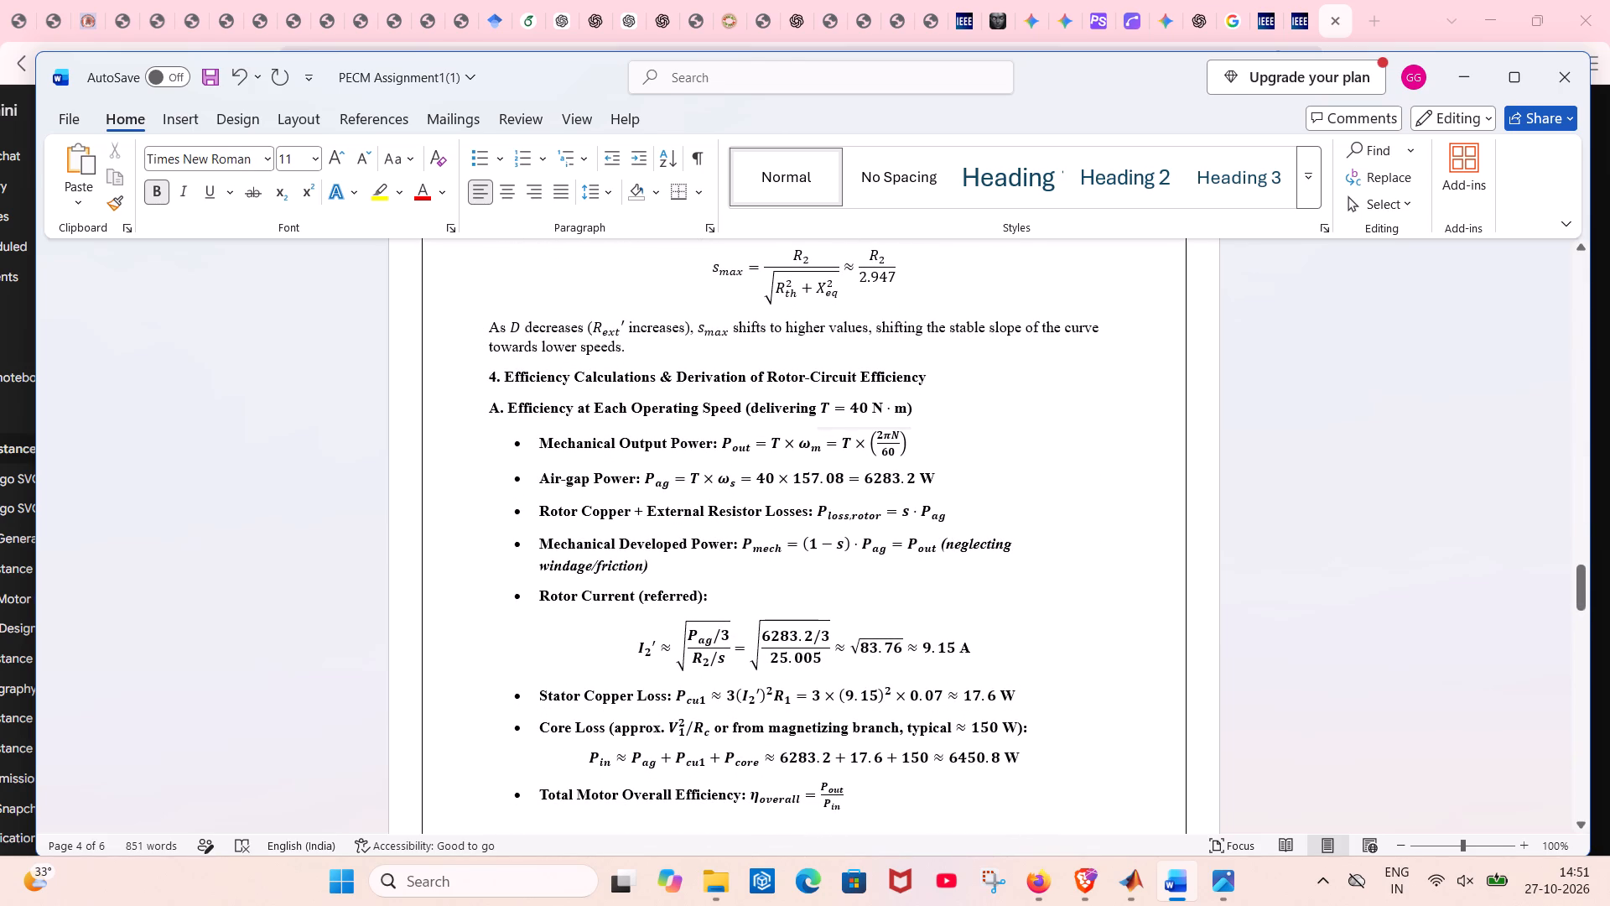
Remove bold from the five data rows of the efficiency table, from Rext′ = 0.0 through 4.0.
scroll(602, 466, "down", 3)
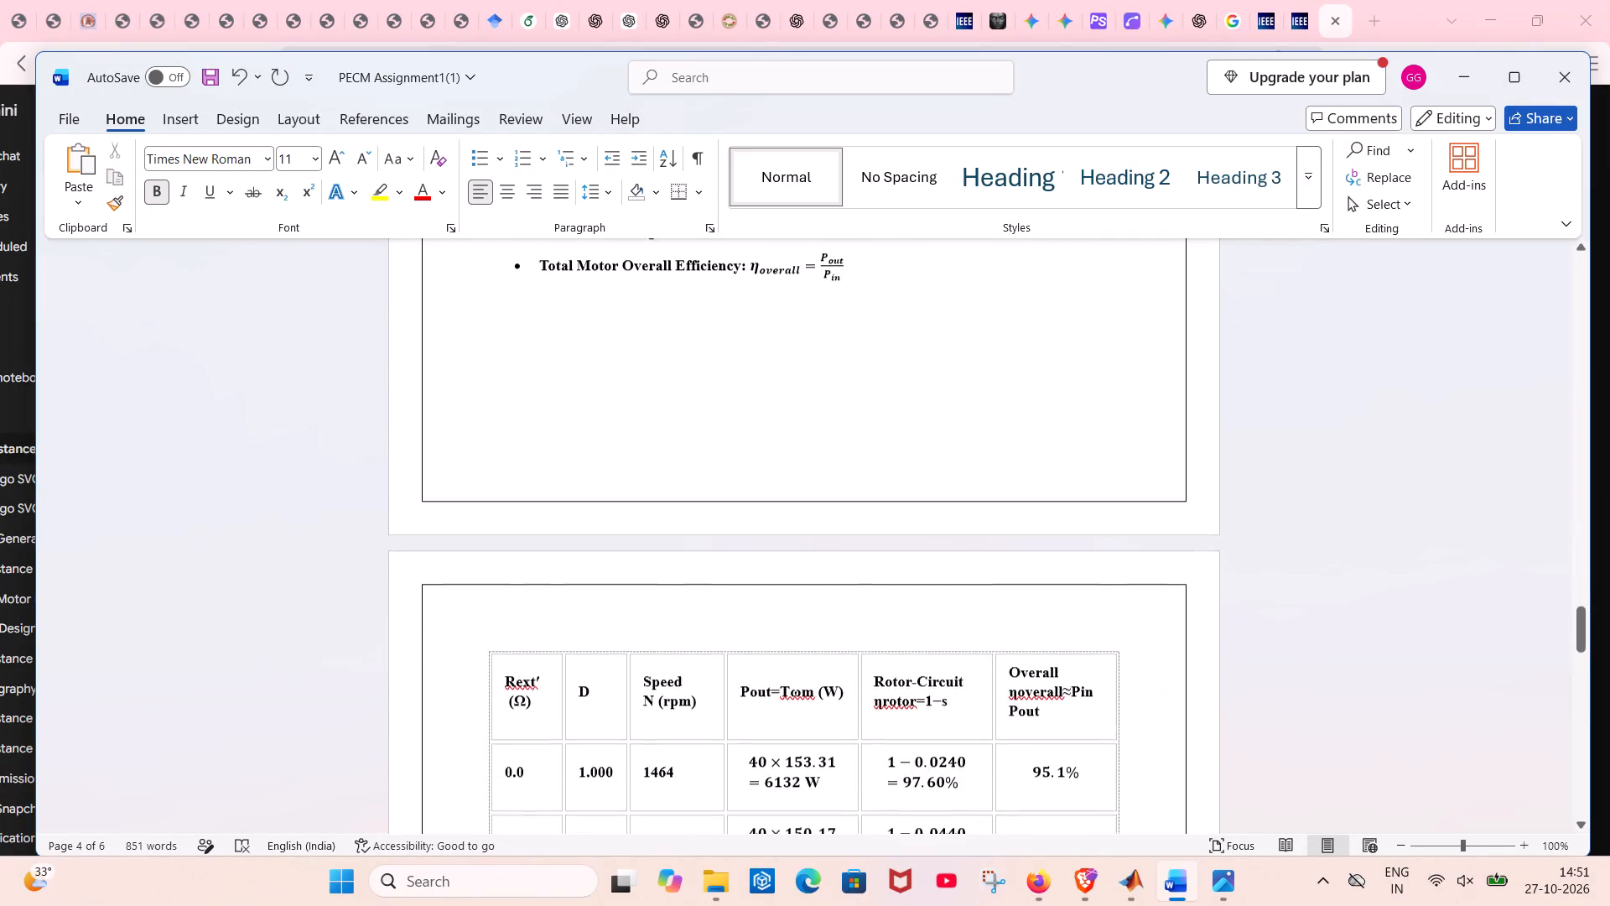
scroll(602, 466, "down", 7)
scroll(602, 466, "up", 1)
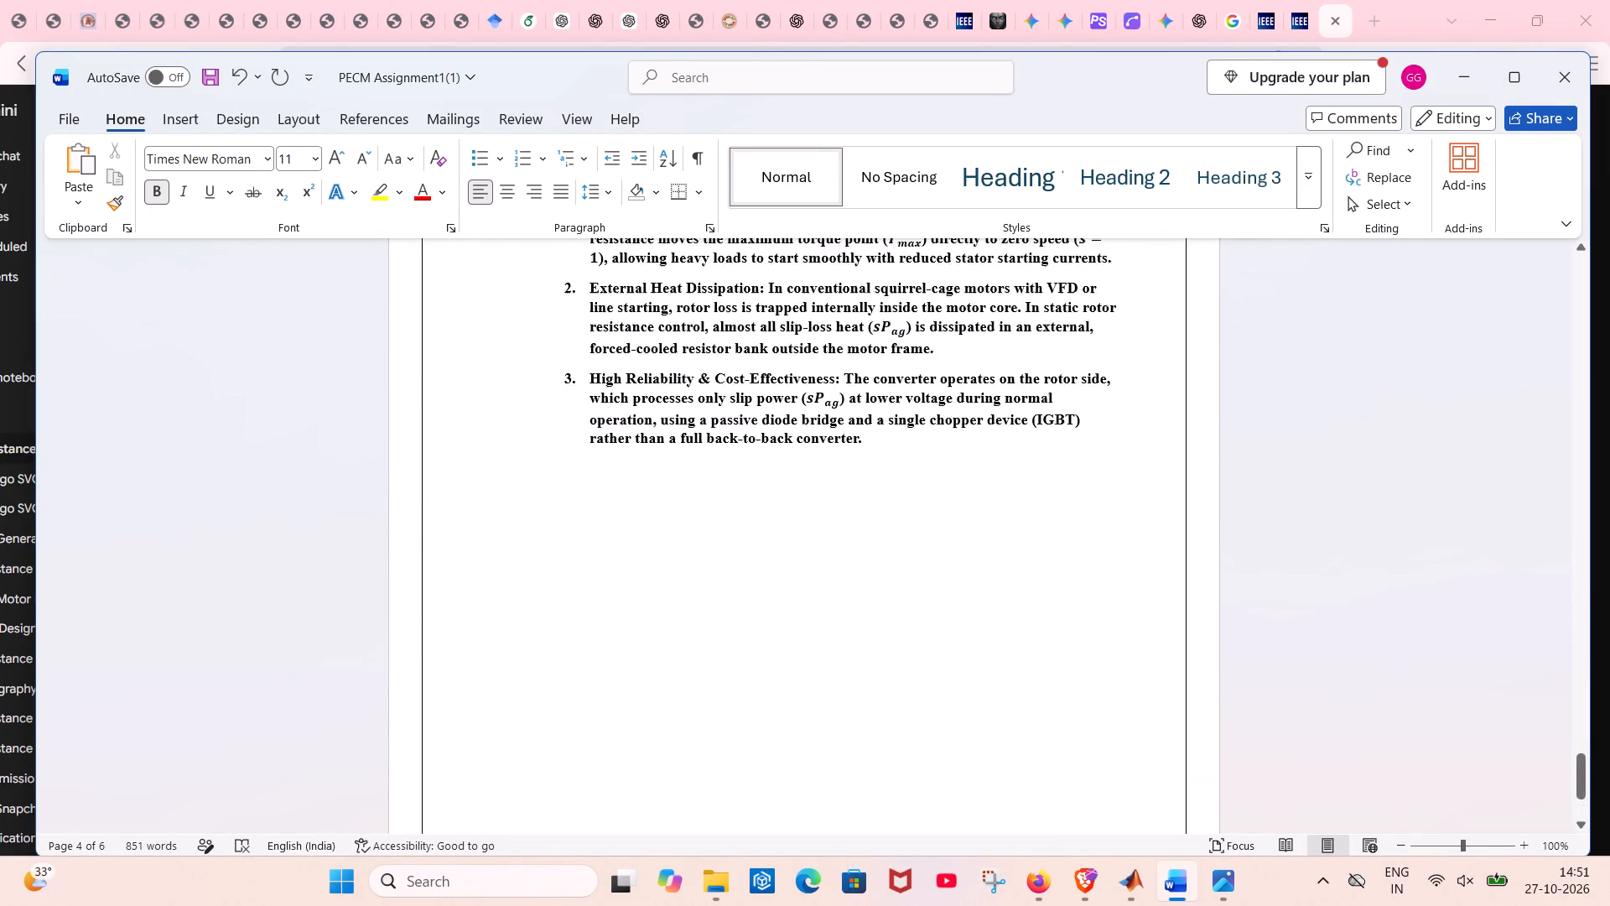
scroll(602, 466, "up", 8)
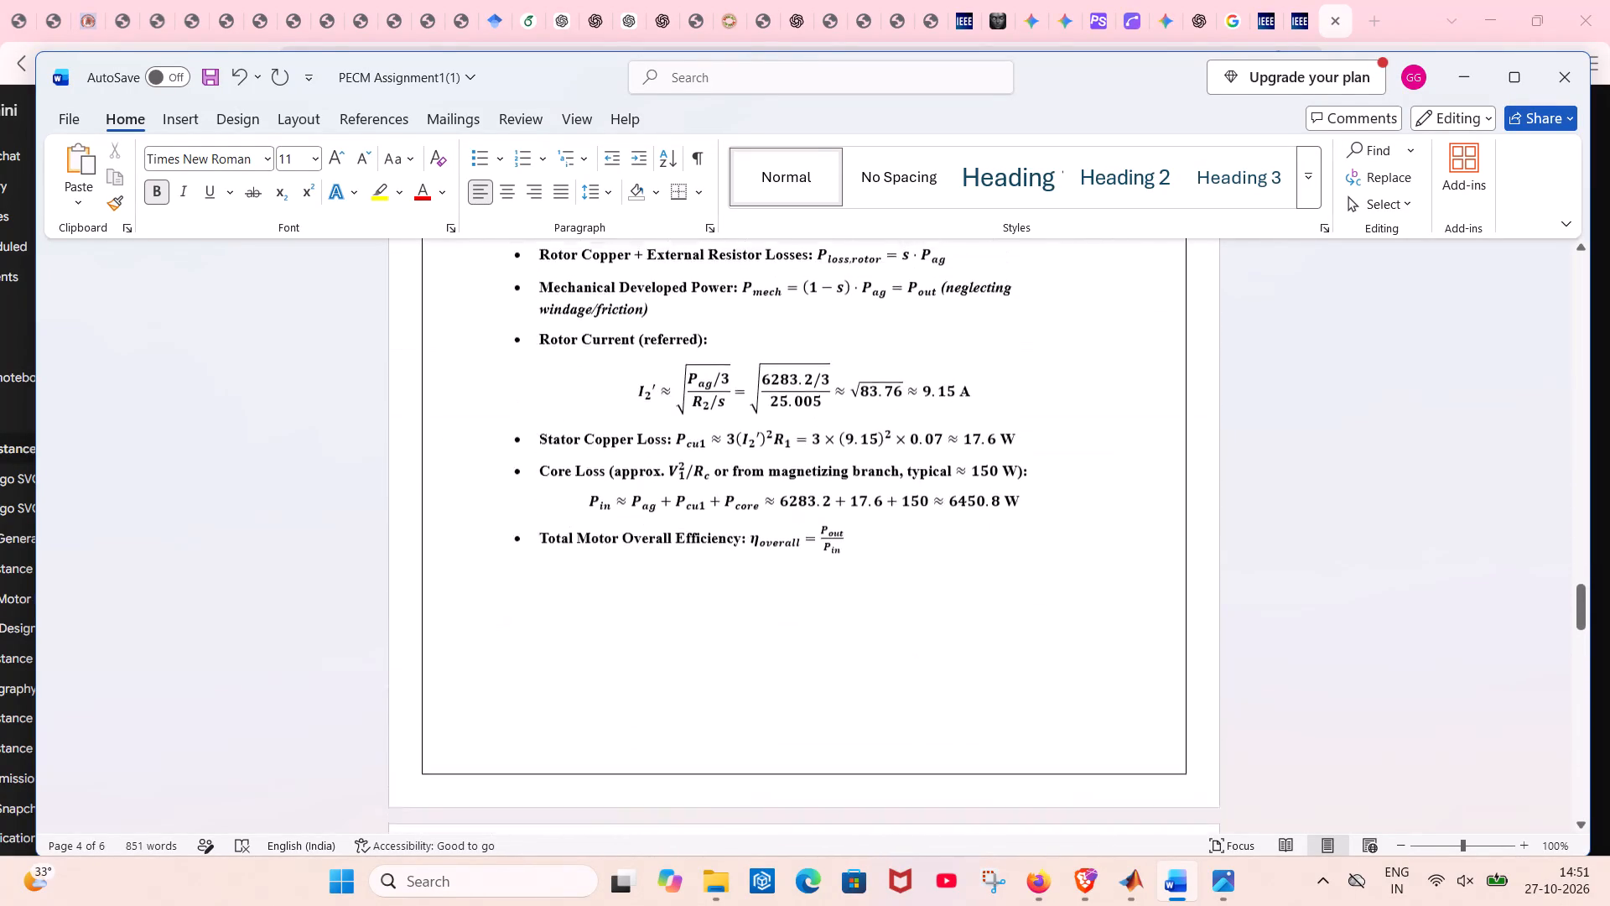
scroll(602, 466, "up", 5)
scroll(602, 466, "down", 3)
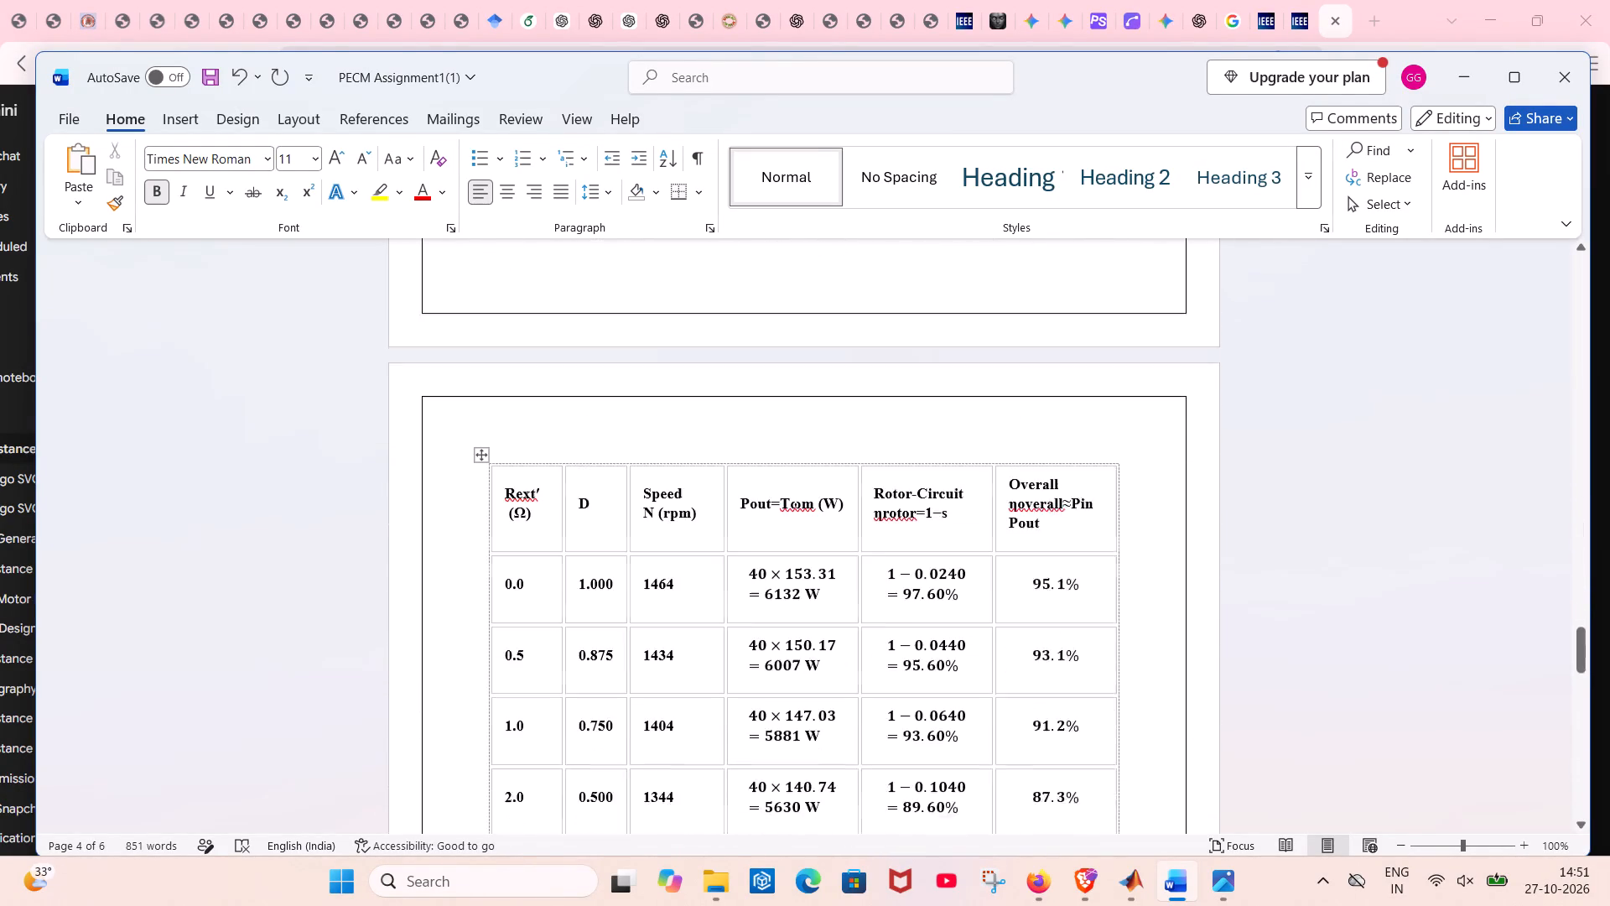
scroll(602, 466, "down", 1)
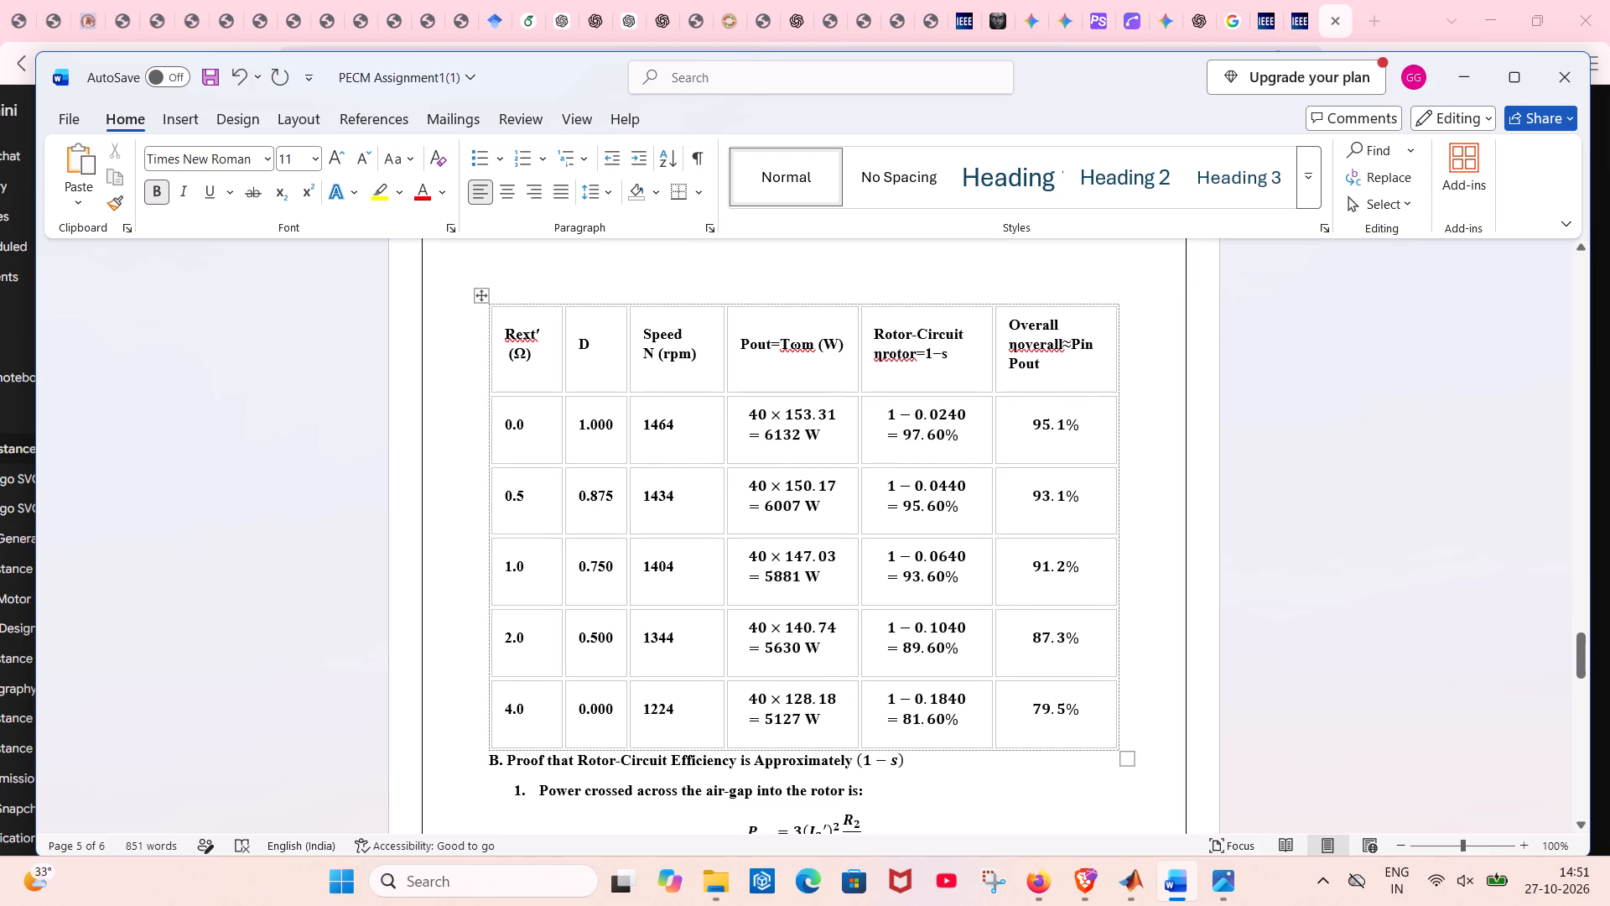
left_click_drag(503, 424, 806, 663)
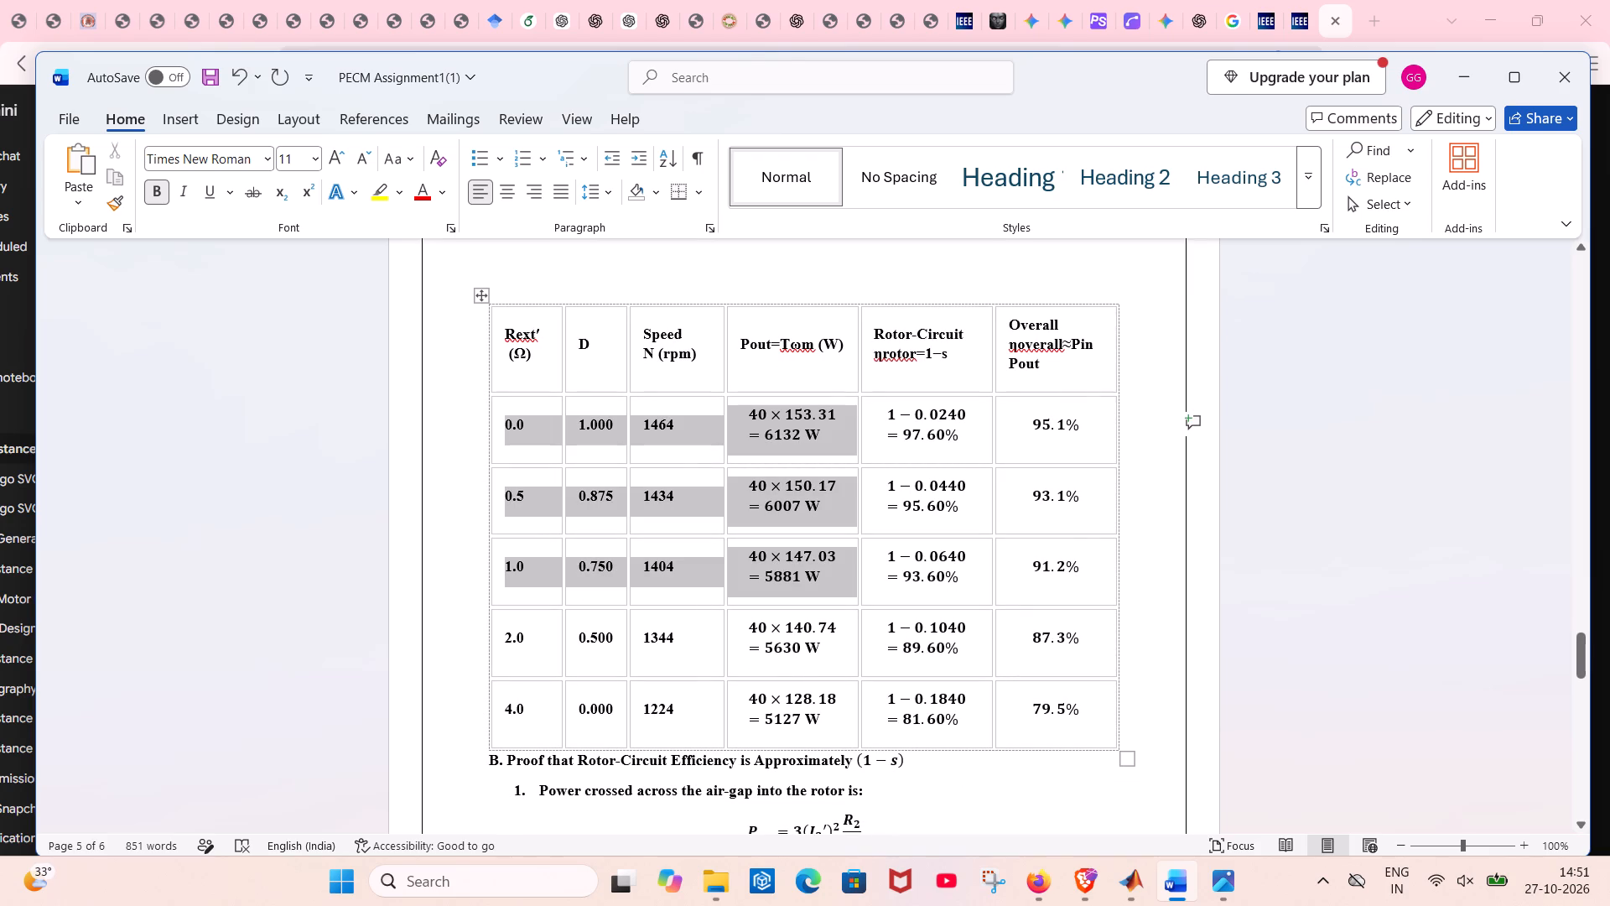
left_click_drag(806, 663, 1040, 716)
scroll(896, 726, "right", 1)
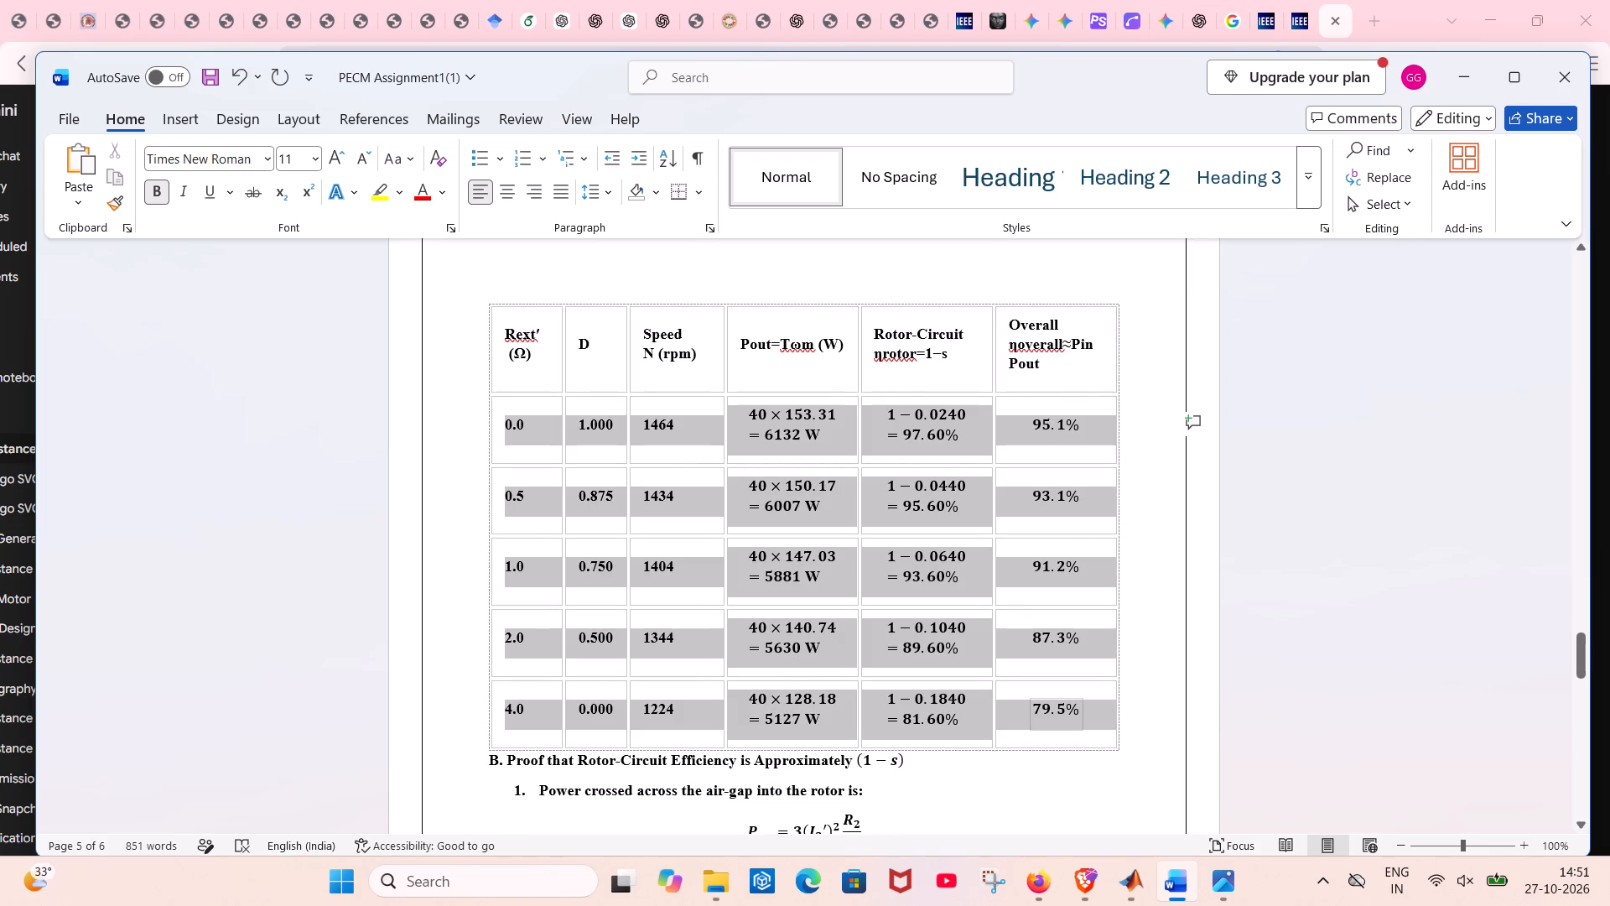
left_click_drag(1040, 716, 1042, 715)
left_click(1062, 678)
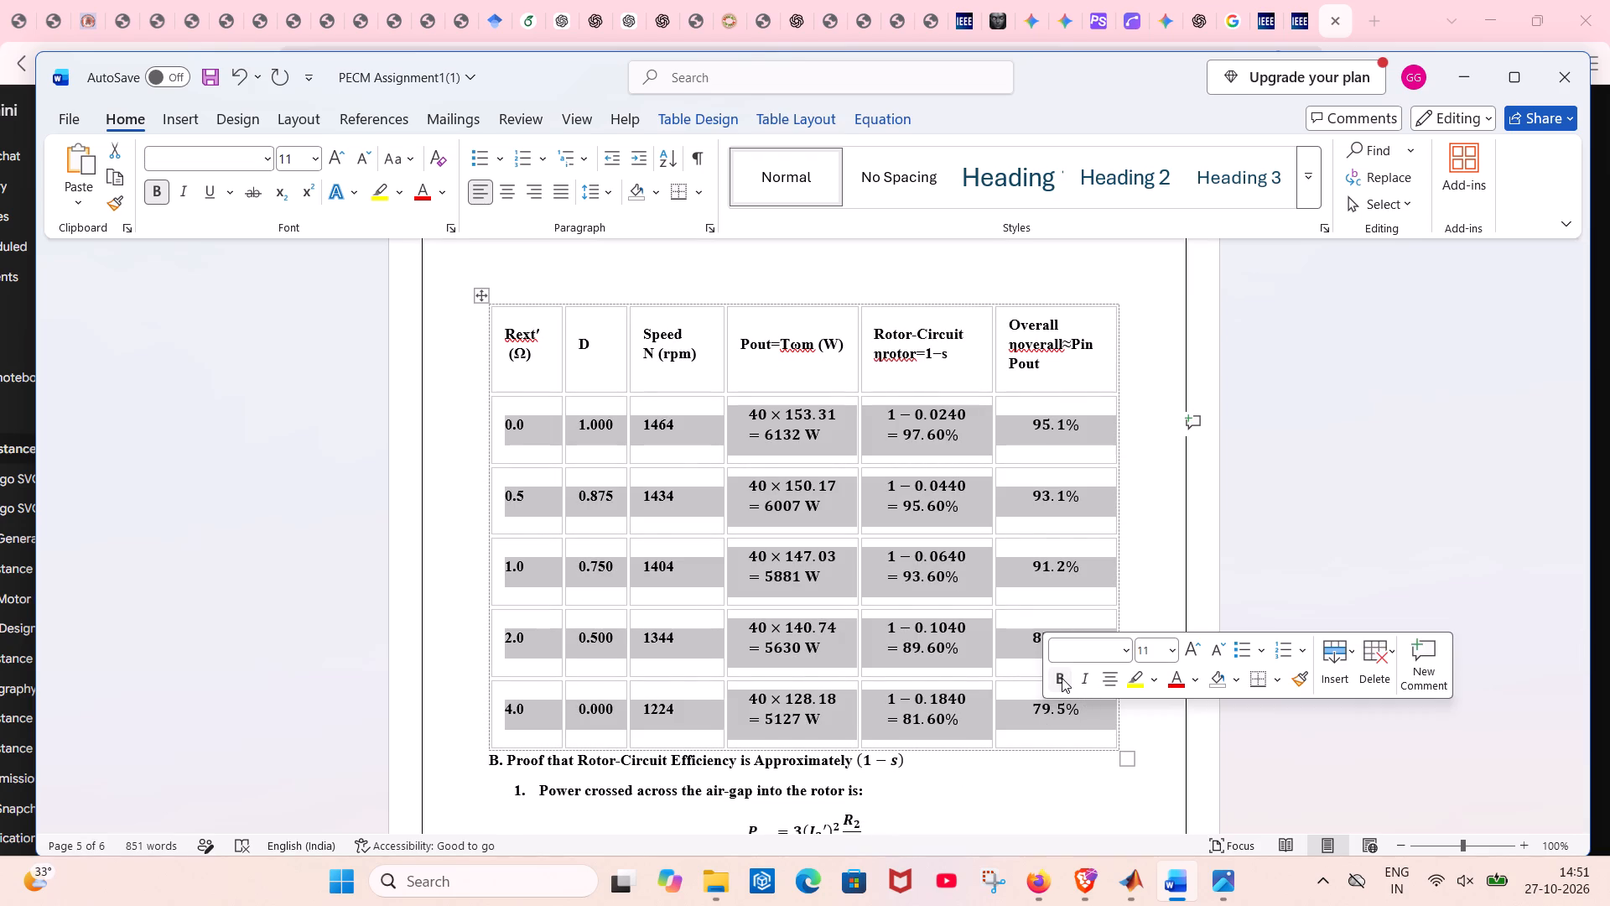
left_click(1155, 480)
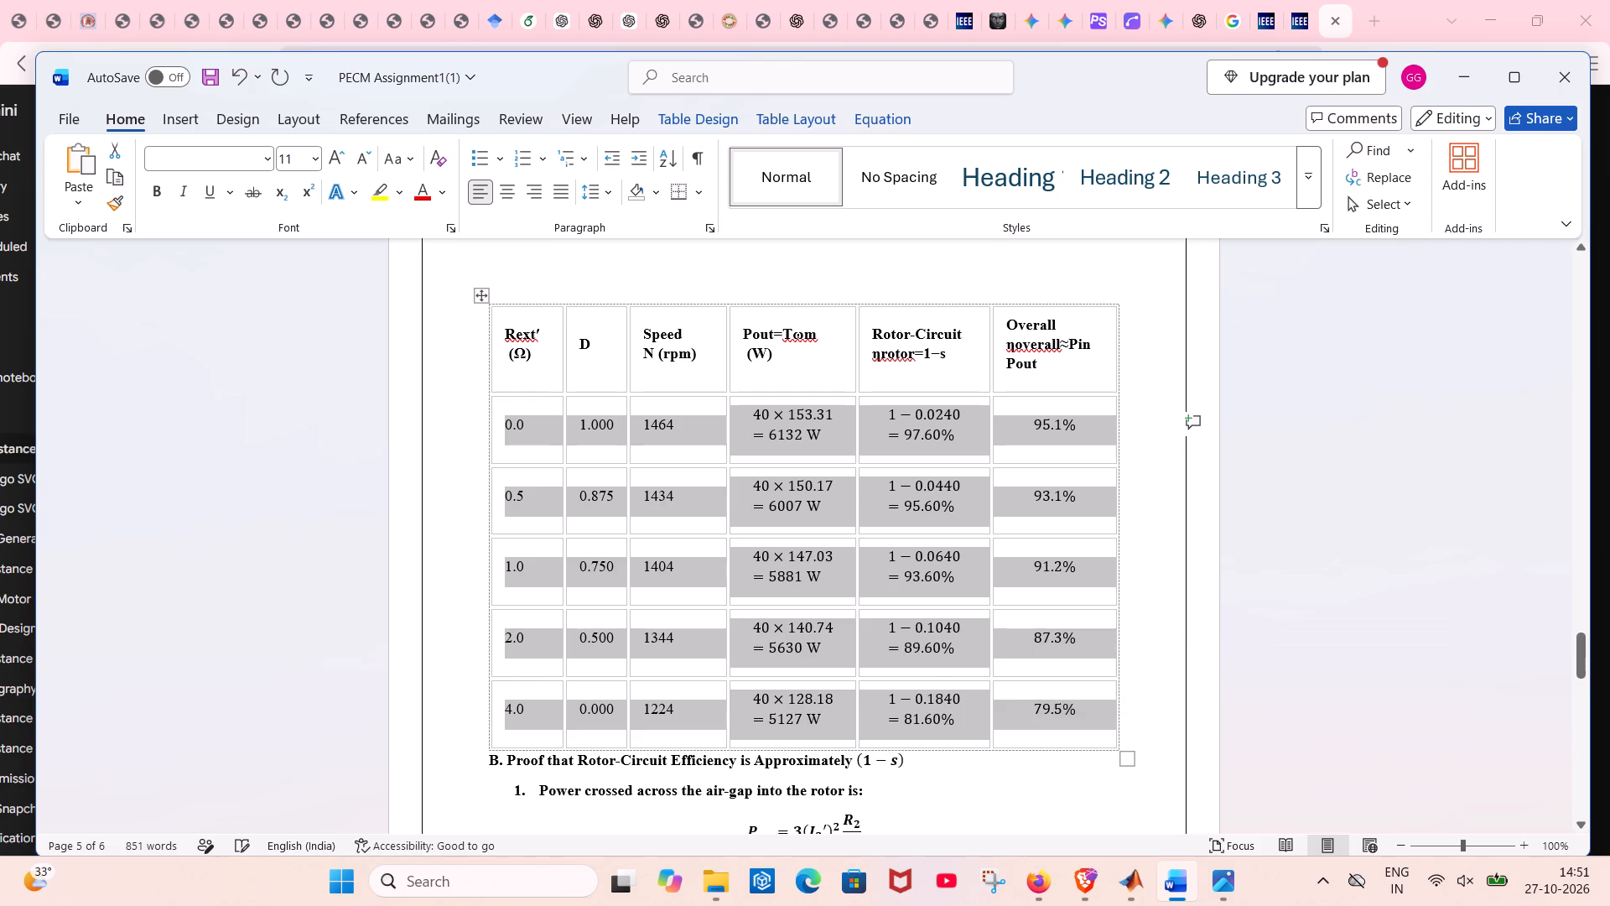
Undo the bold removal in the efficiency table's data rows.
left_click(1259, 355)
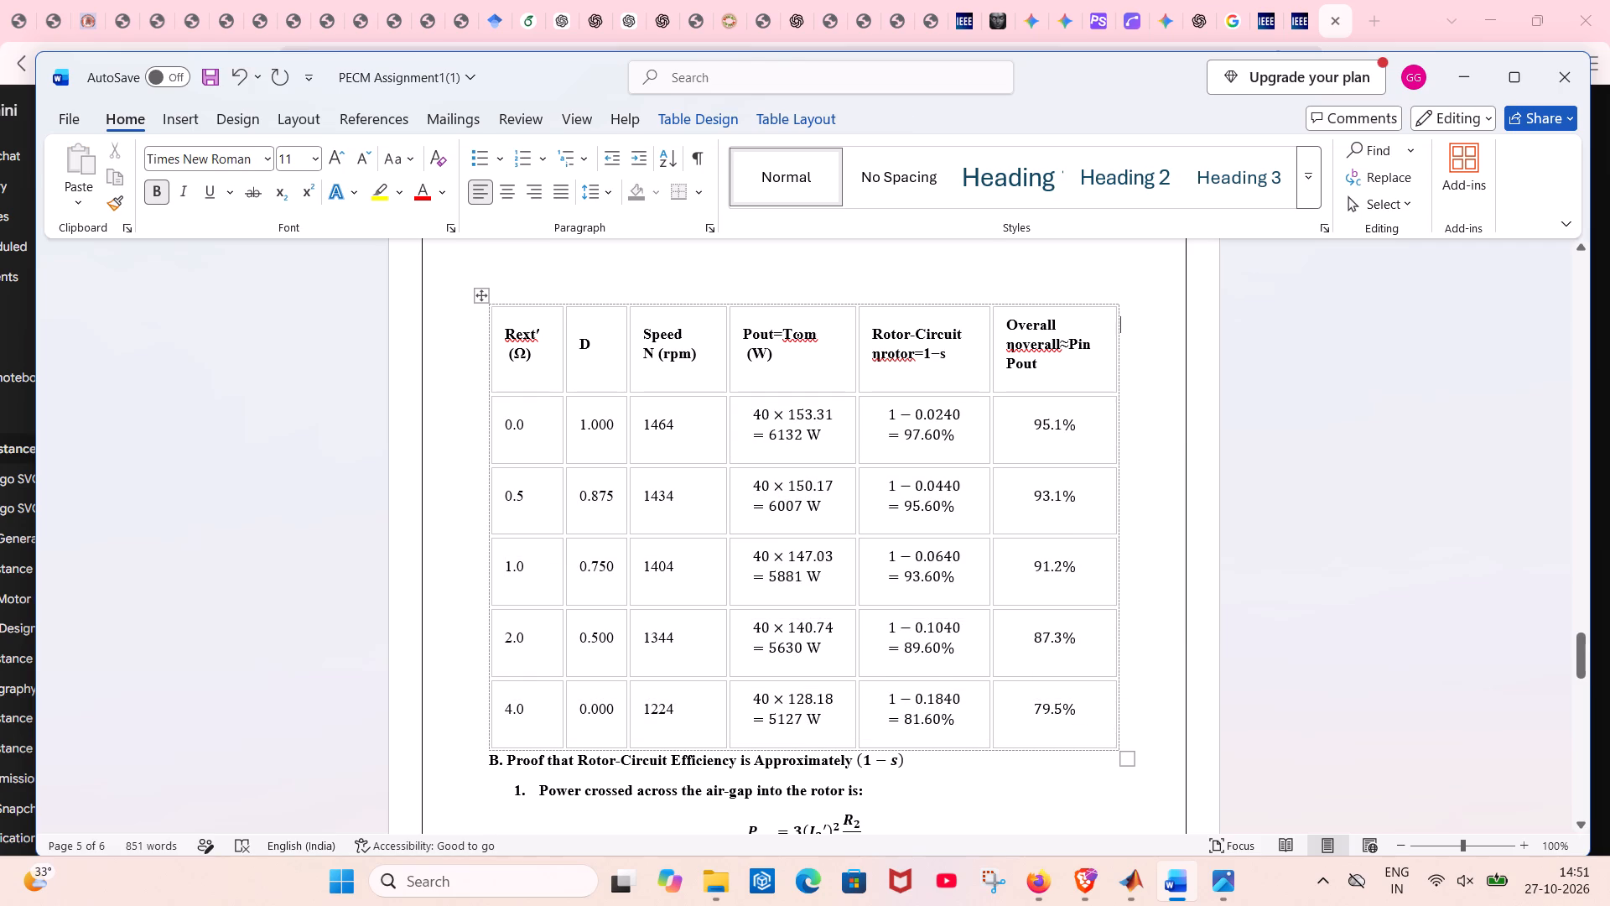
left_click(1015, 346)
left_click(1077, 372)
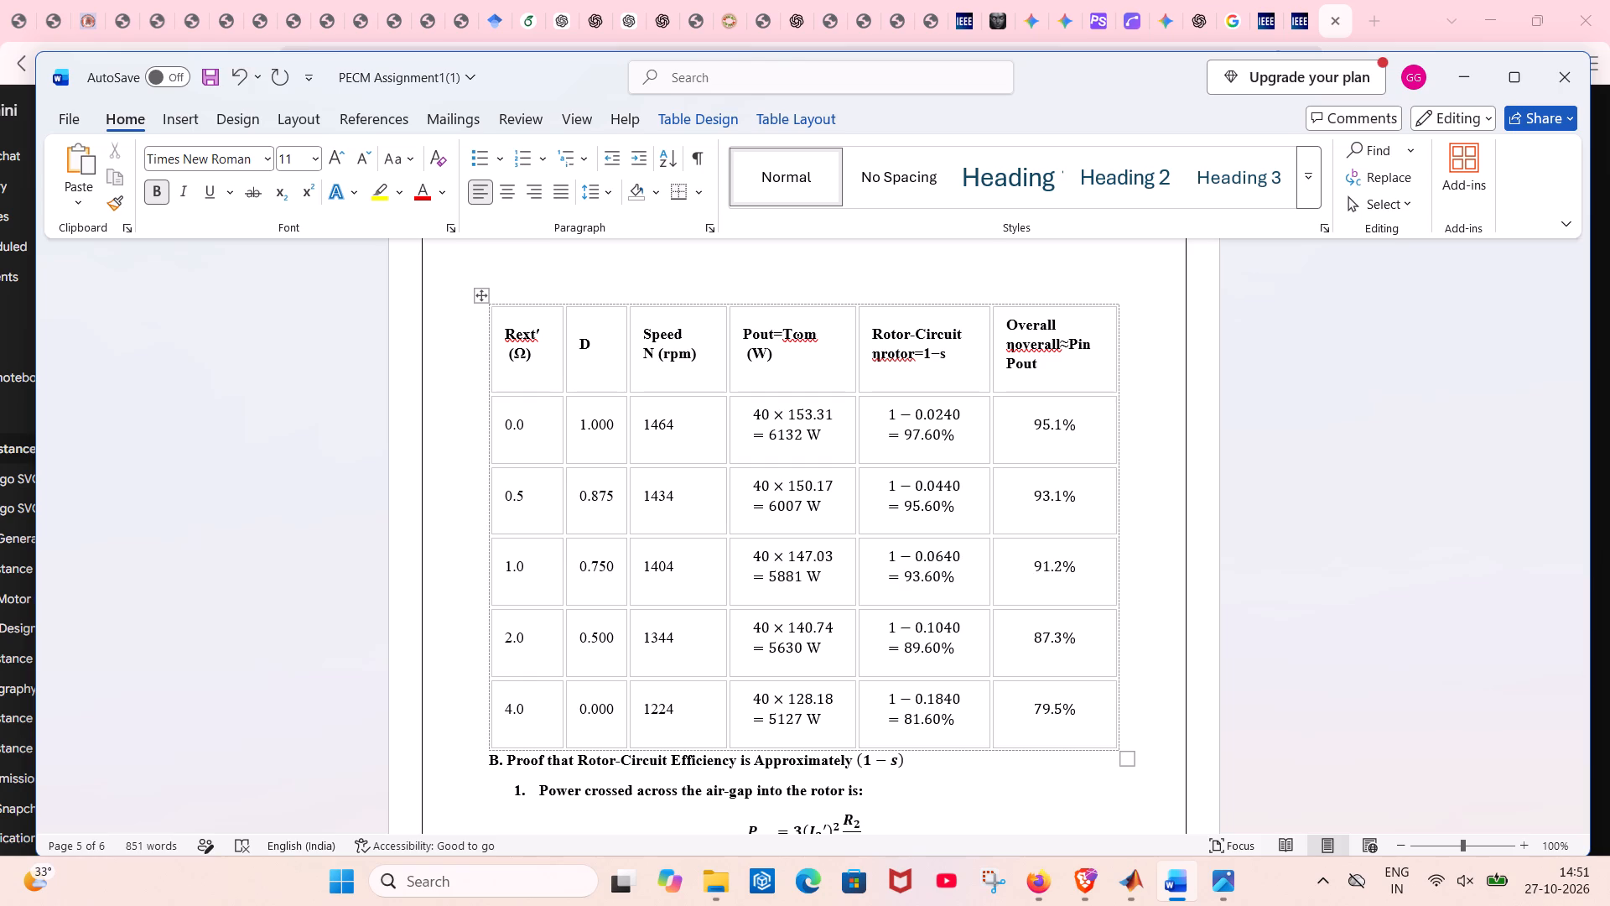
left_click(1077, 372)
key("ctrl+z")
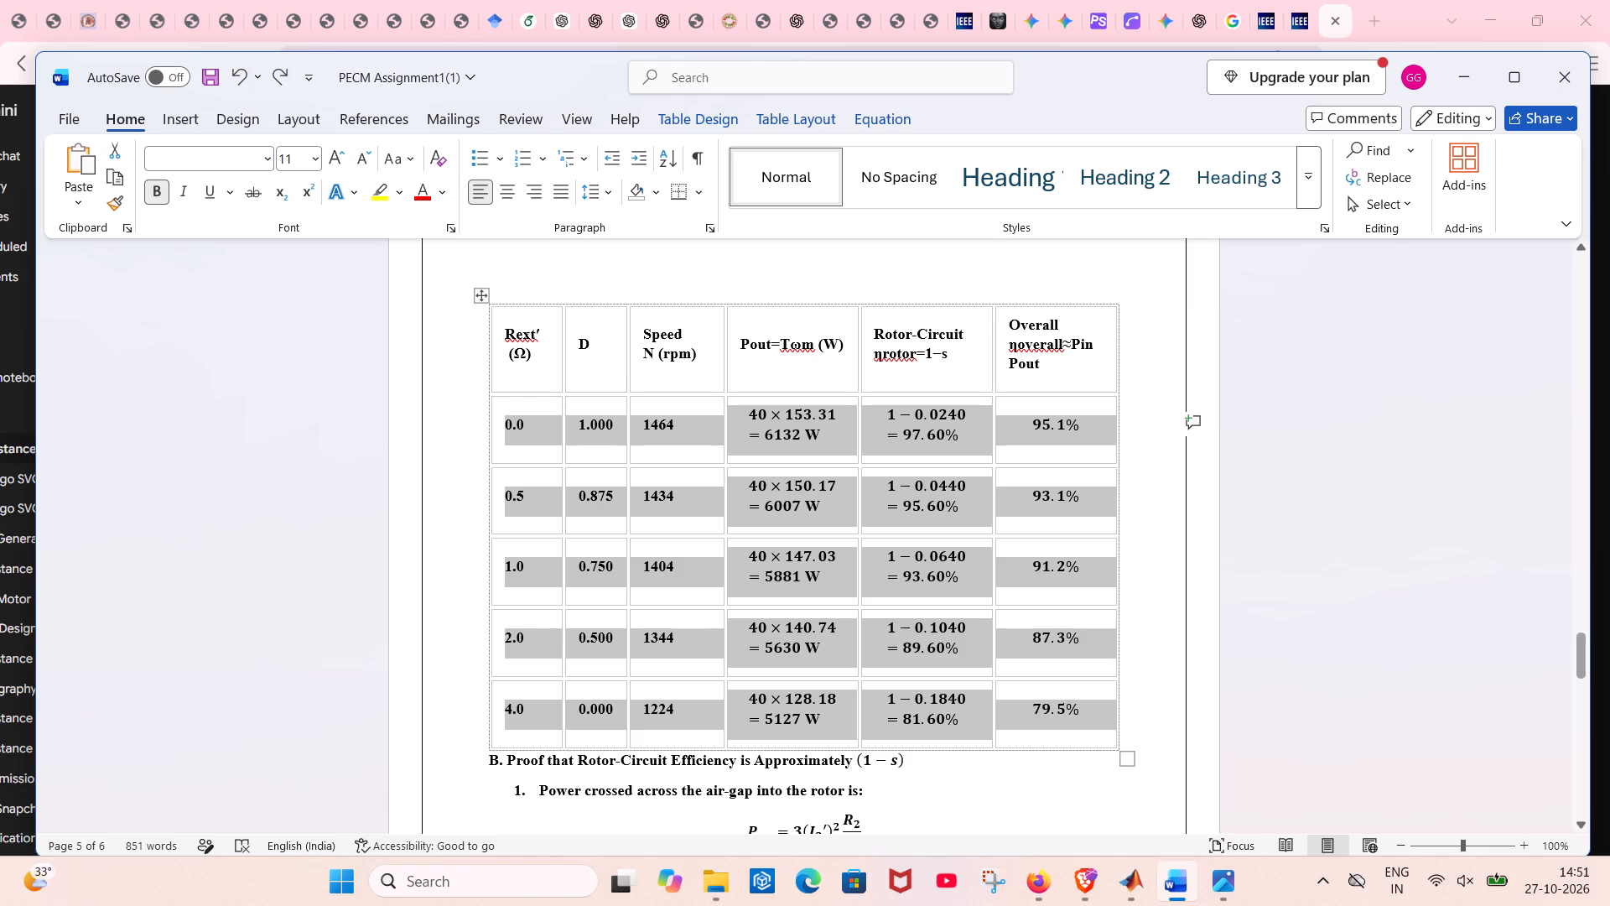
Remove bold from the efficiency table's Rext′ = 0.0 to 4.0 rows across all columns, leaving out the header row.
left_click(979, 459)
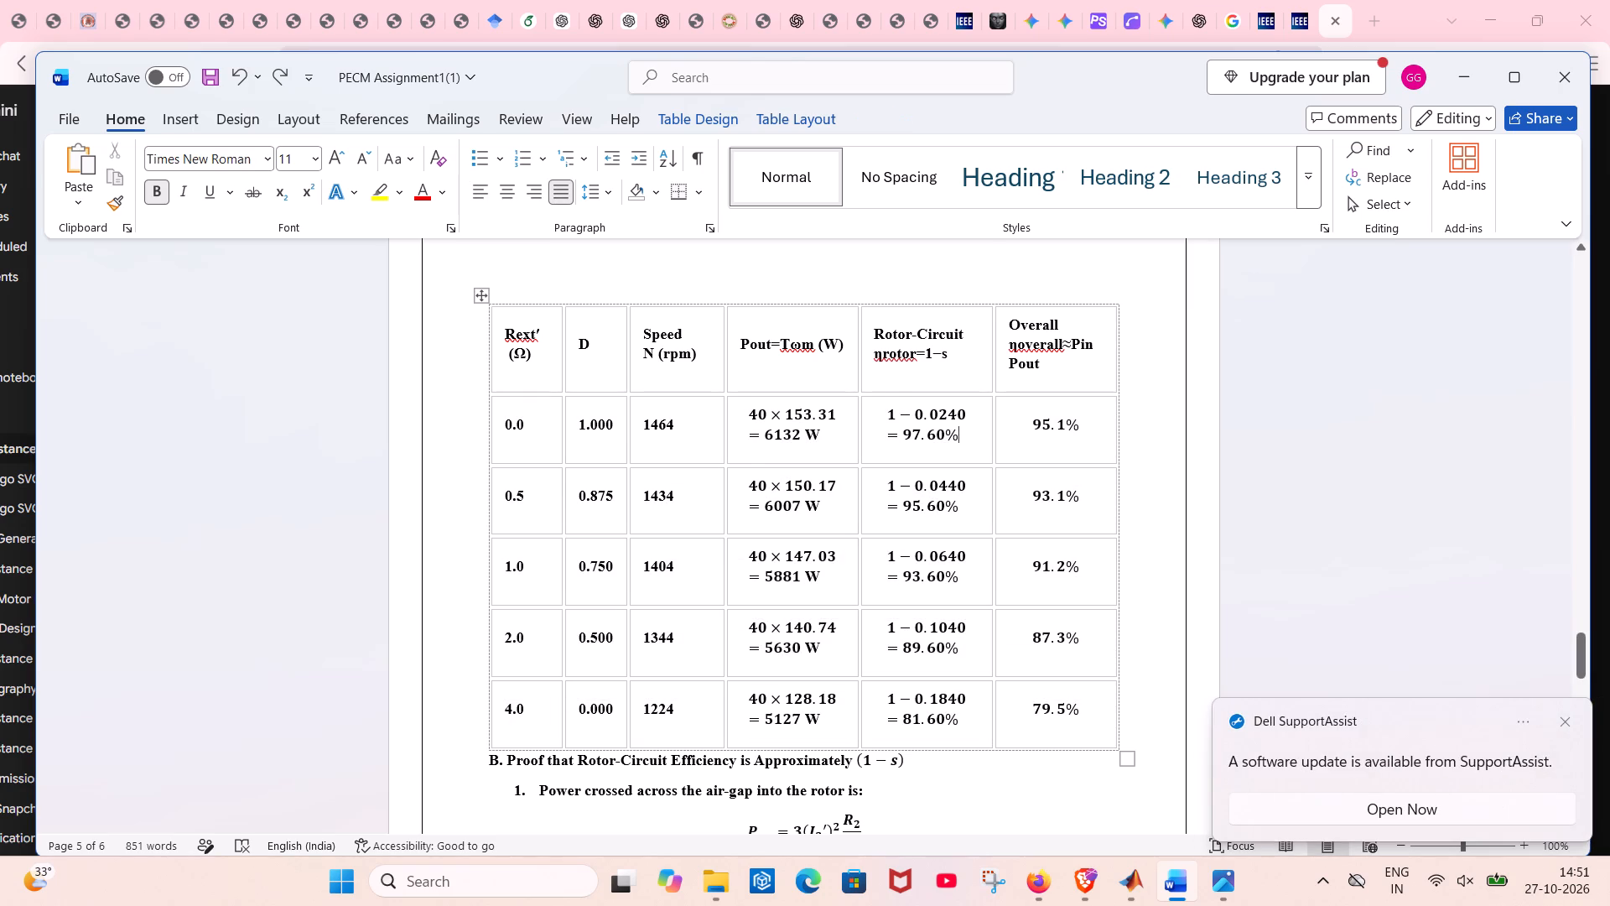
left_click_drag(505, 426, 1059, 747)
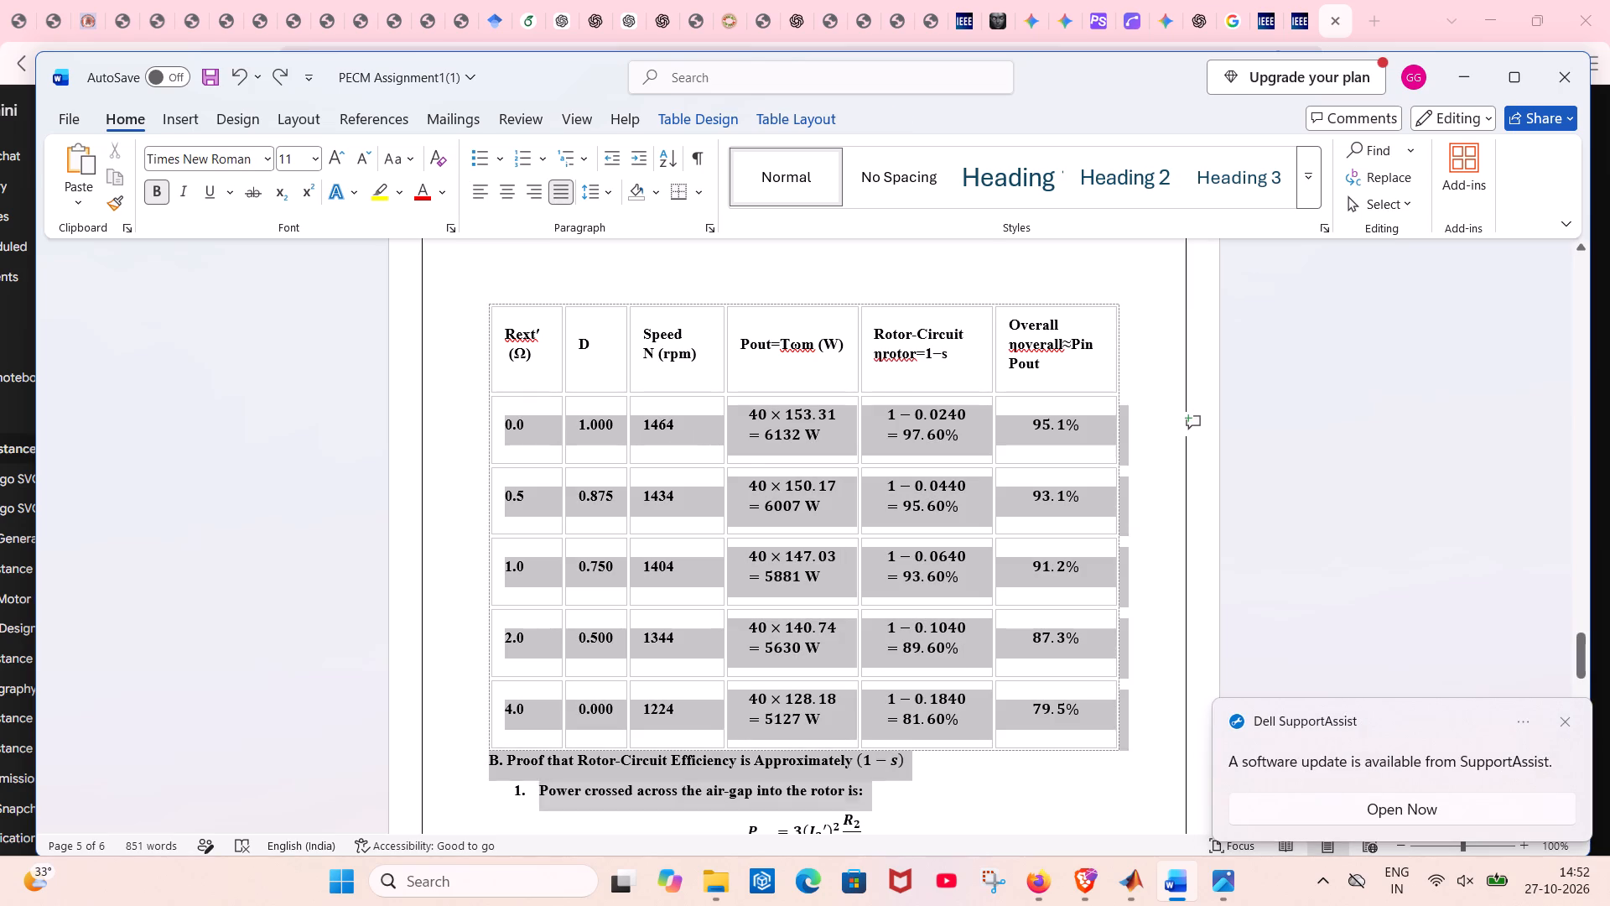
left_click_drag(1059, 747, 1061, 730)
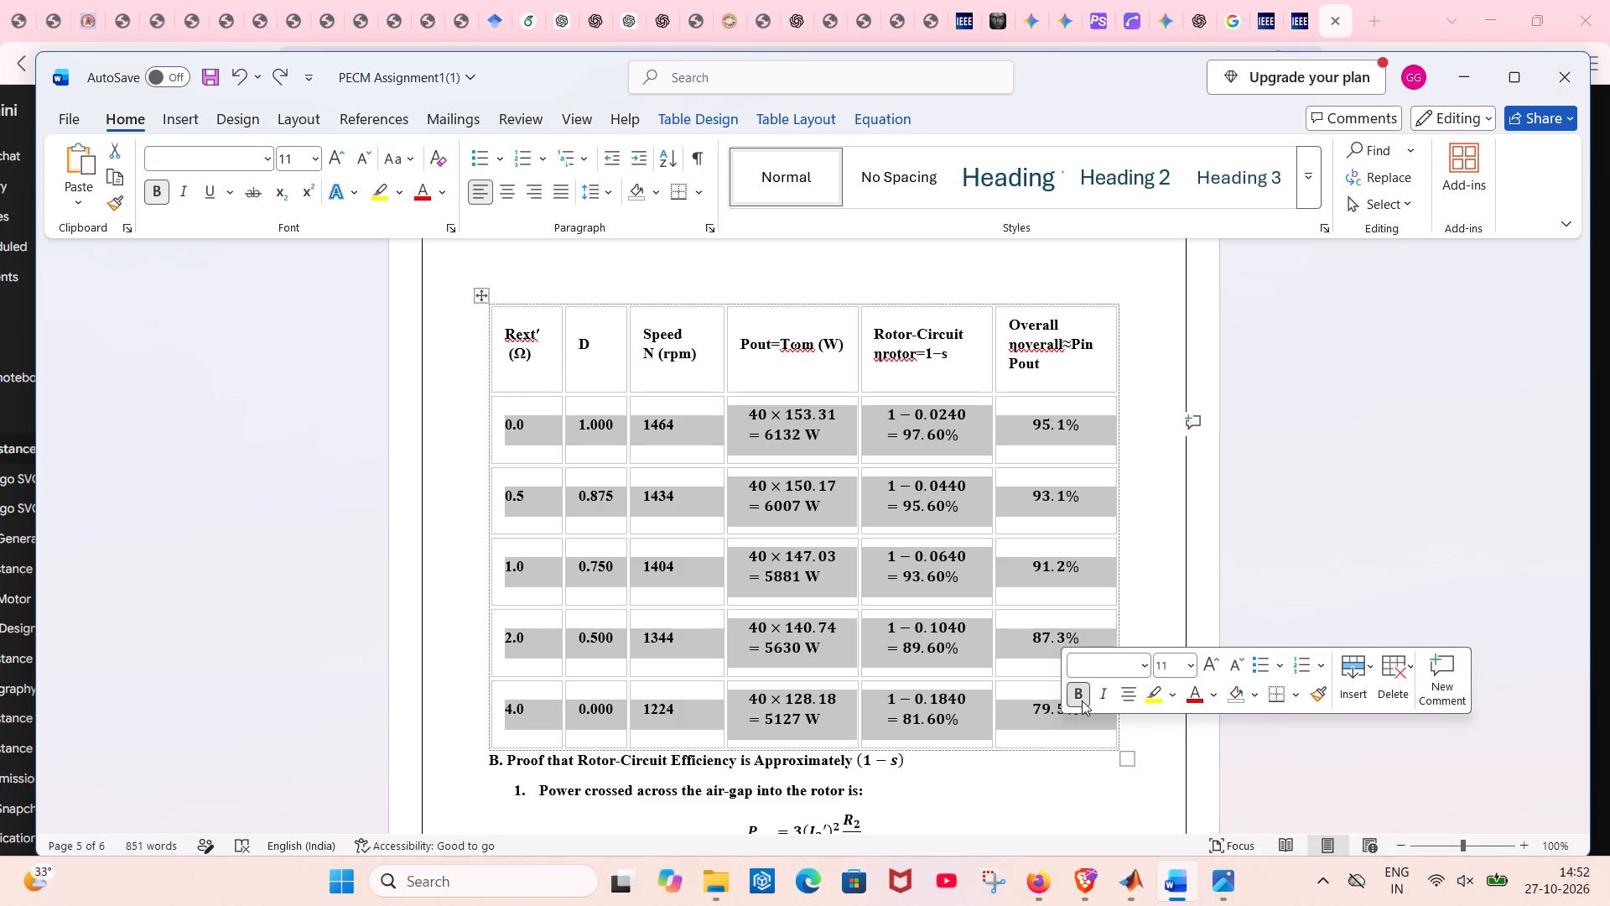
left_click(1082, 700)
left_click(1342, 577)
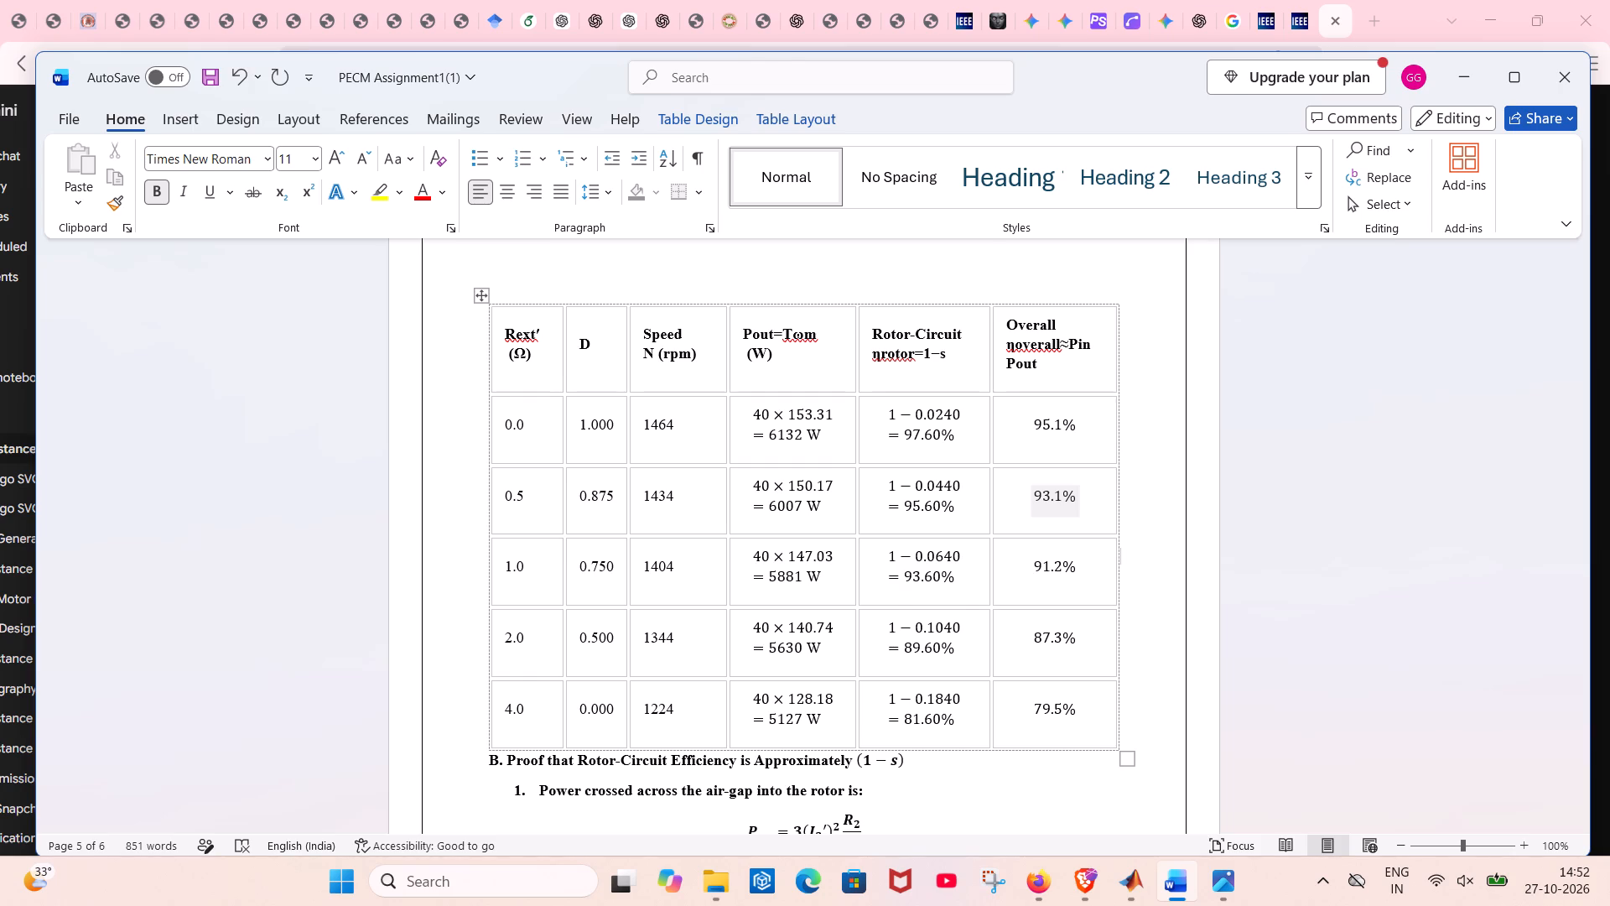
Check the assignment question image in the Gemini chat in Brave, and return to the Word report.
scroll(1031, 485, "up", 3)
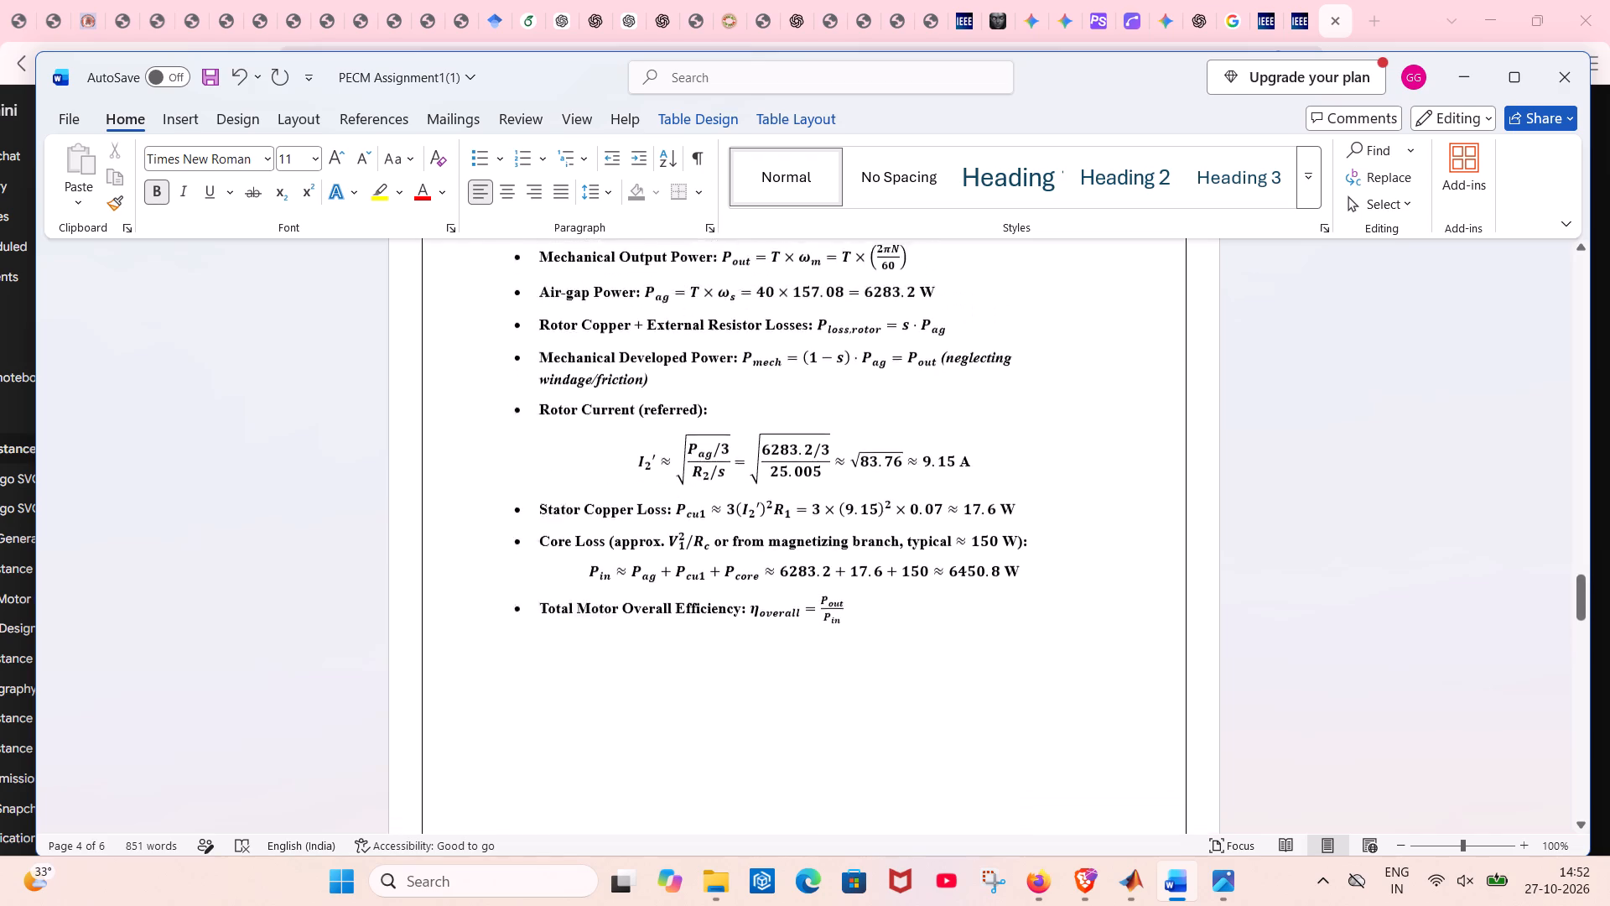
scroll(1031, 485, "up", 1)
right_click(1031, 485)
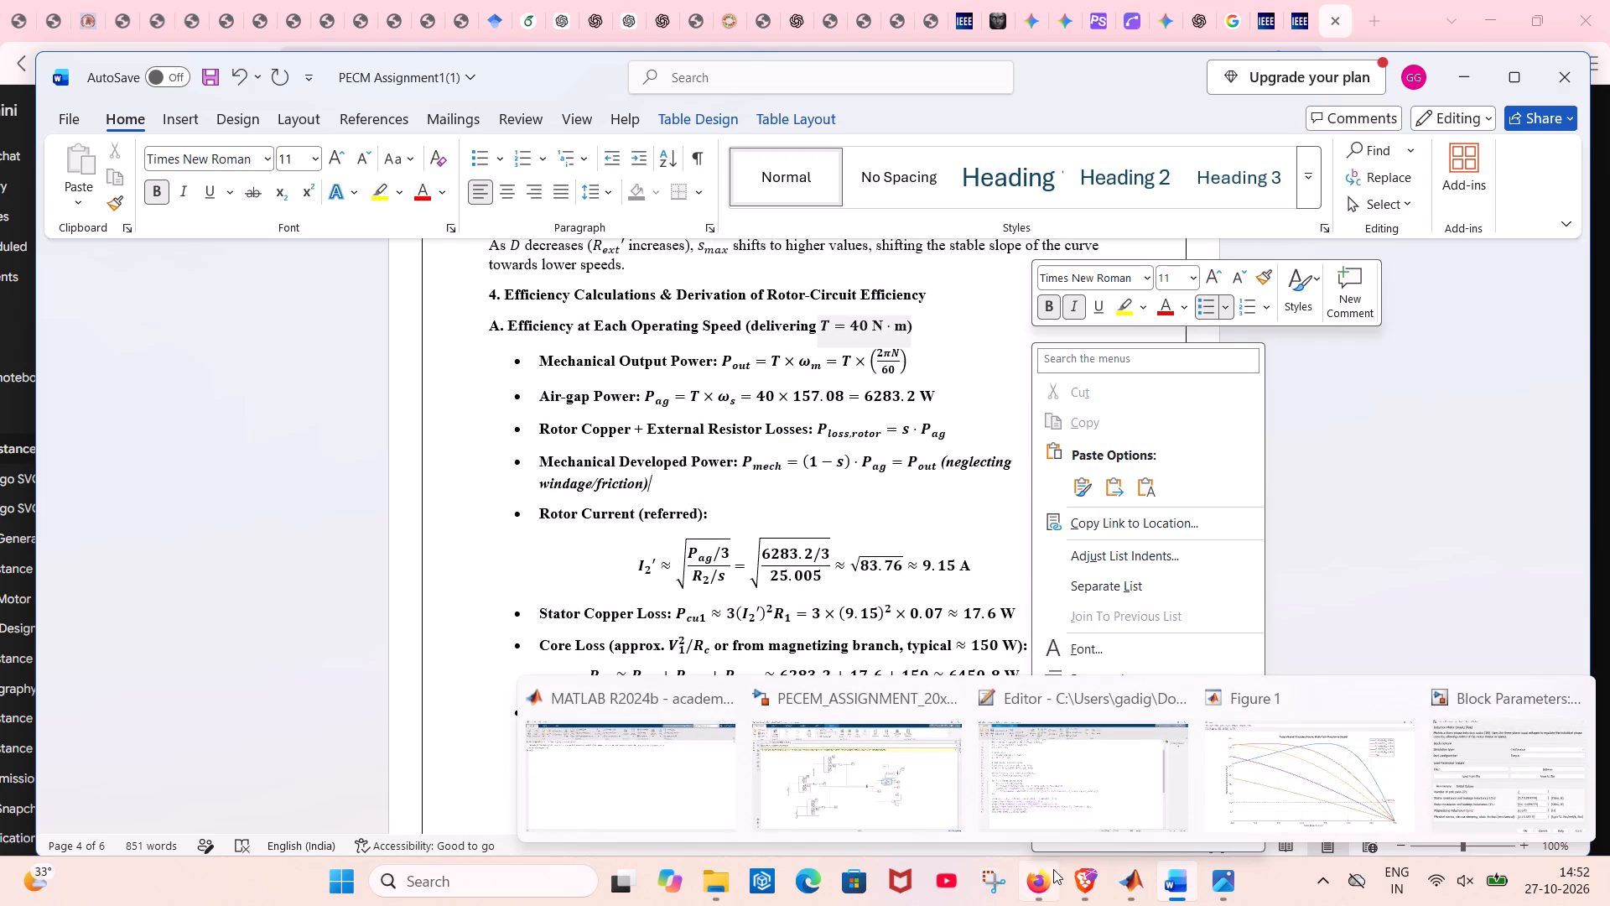
left_click(1082, 807)
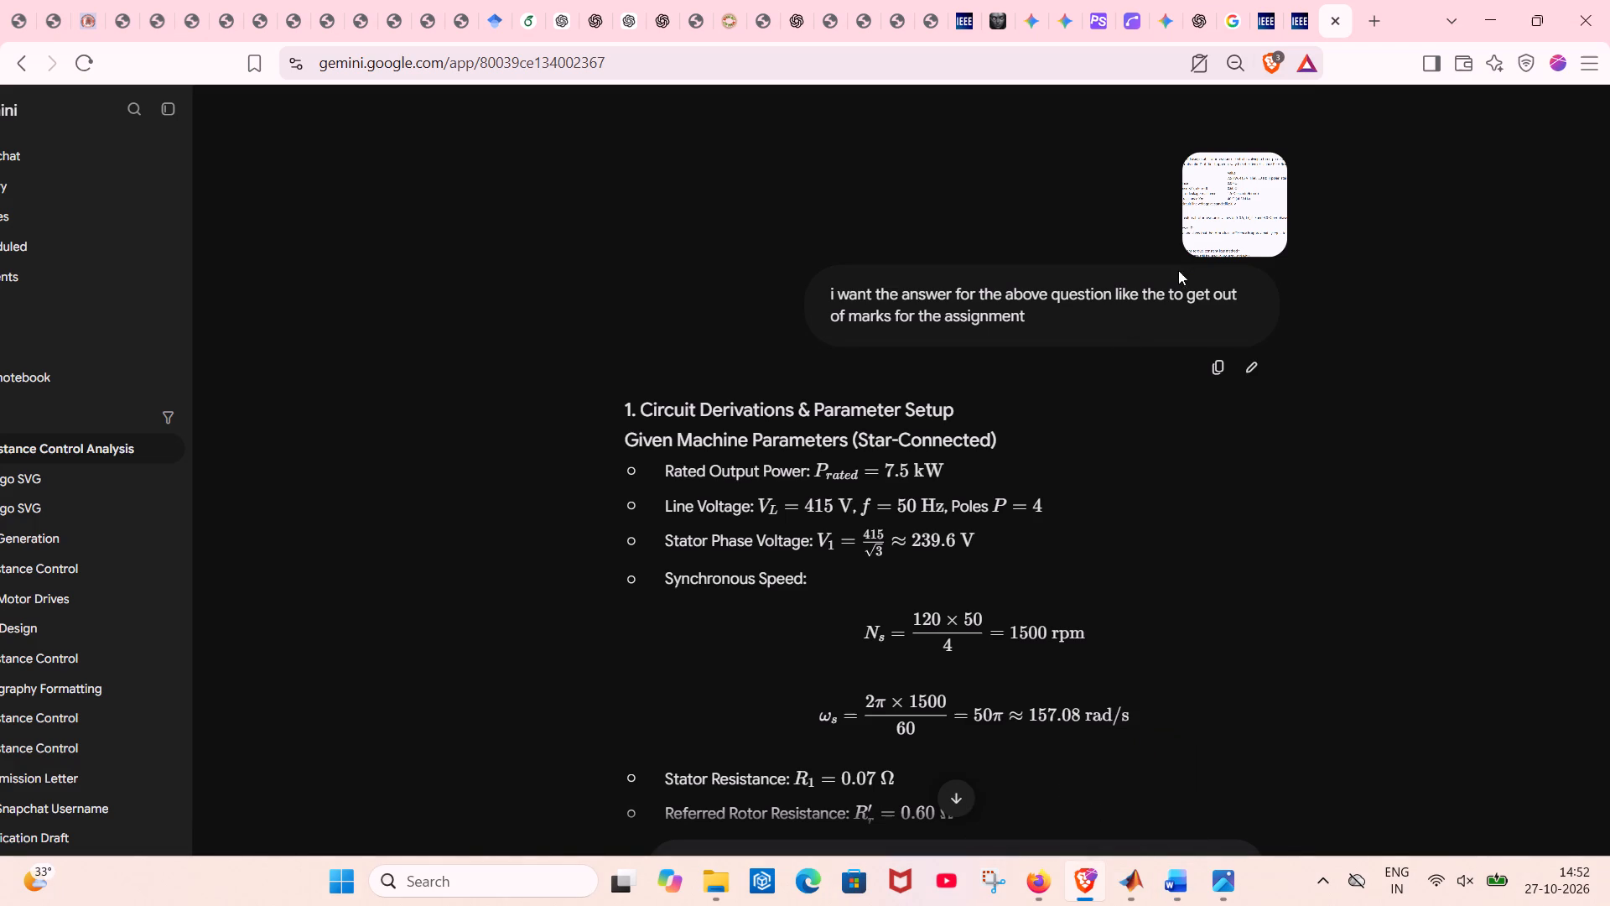
left_click(1222, 191)
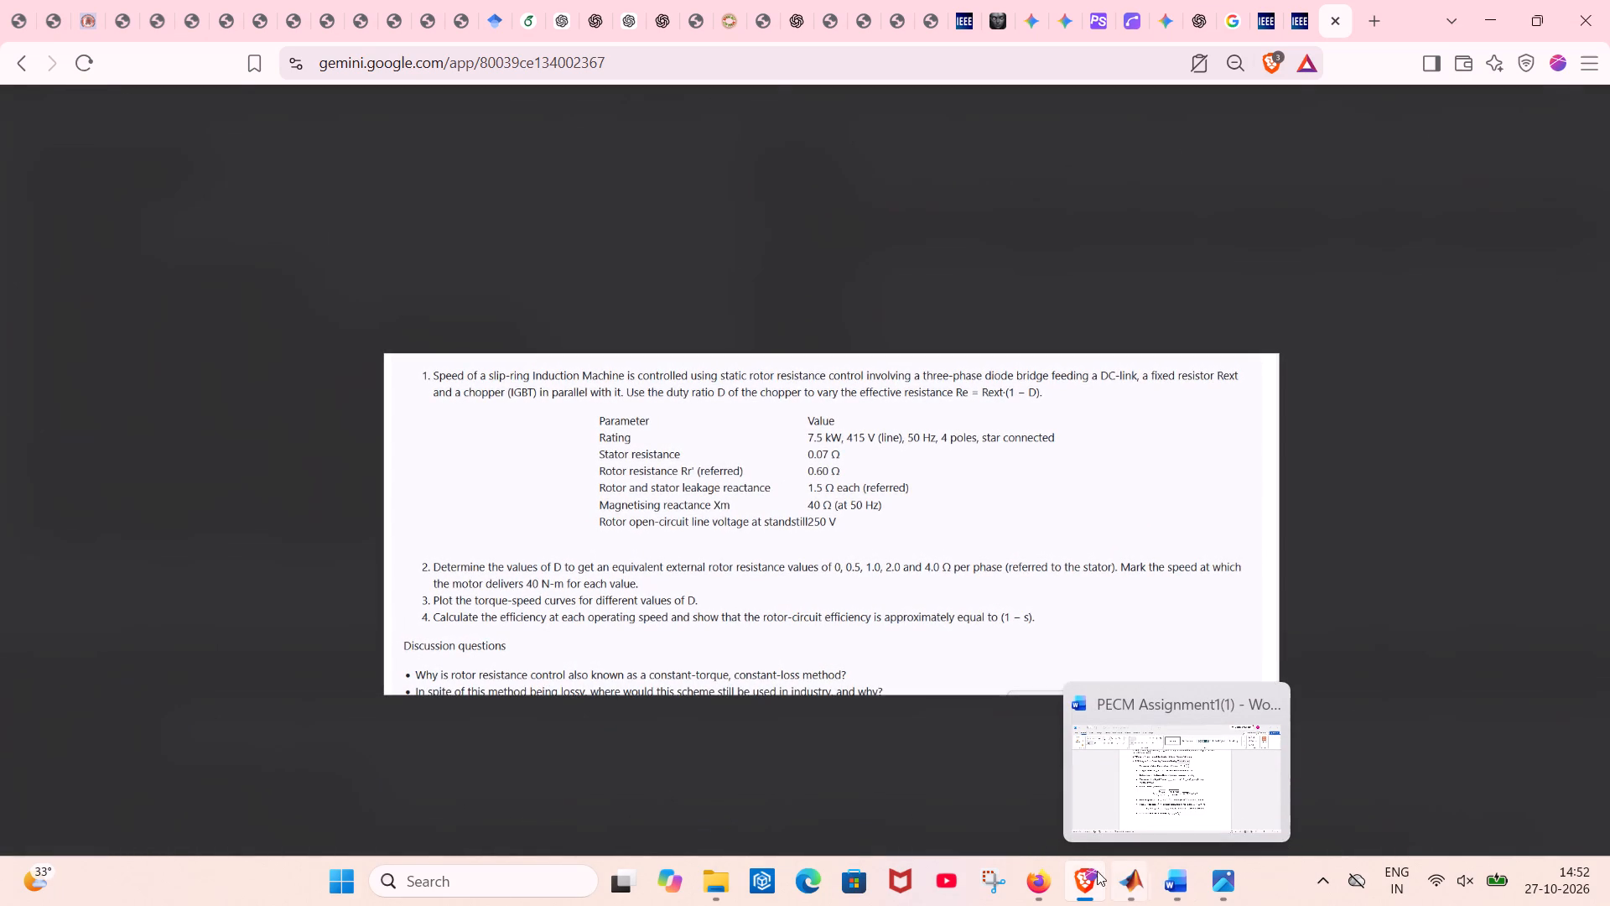
left_click(1164, 794)
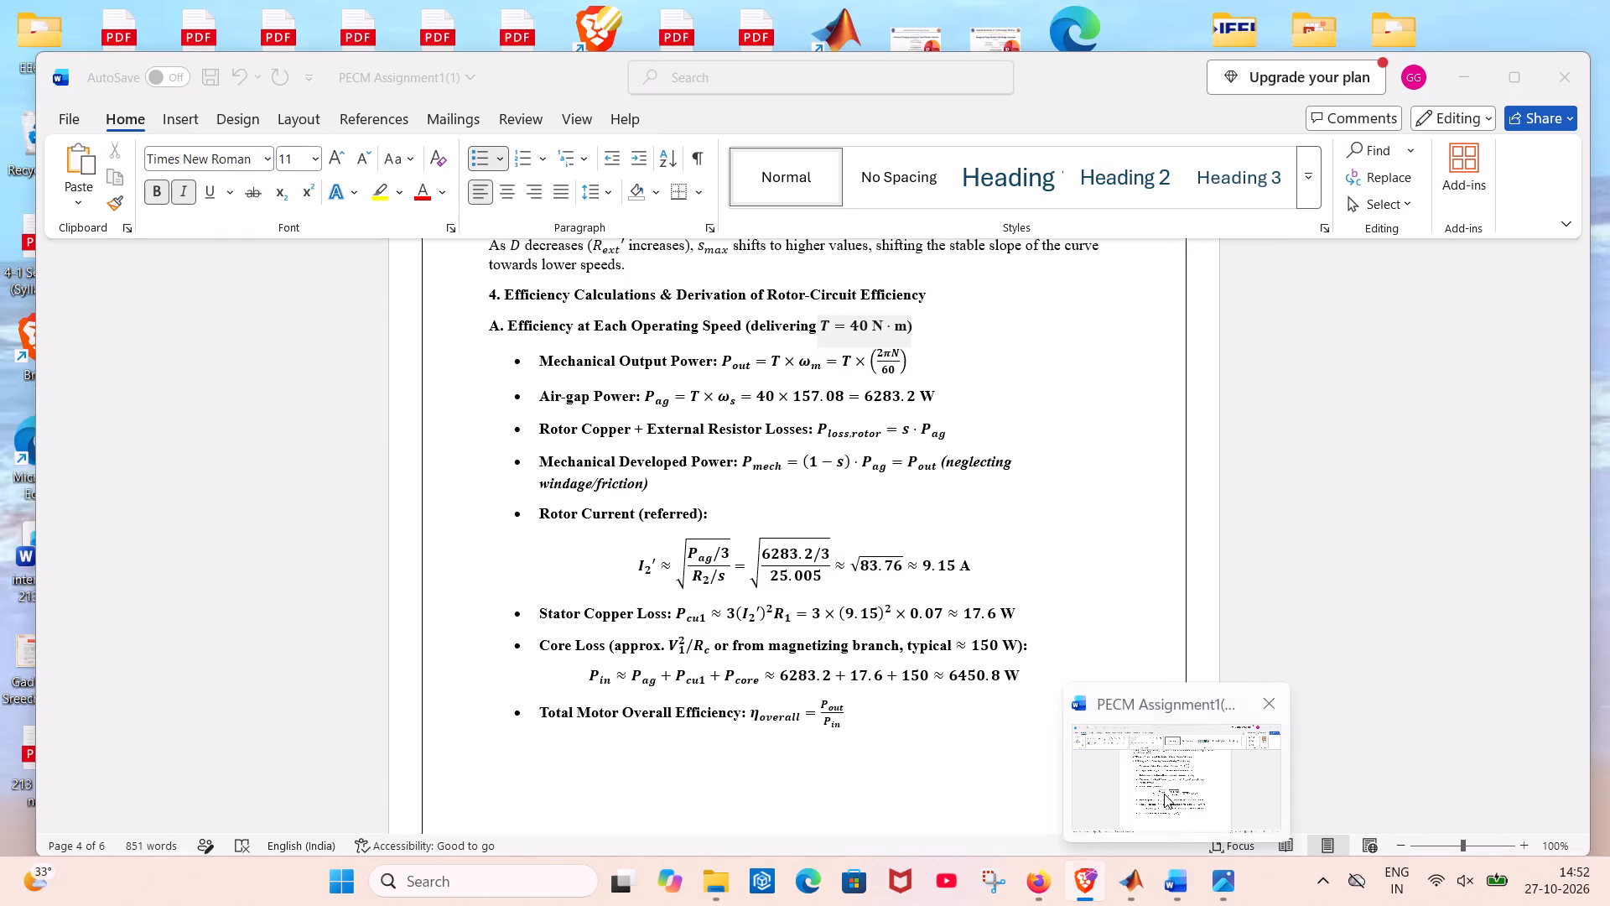
Remove bold from section 4A, from "Efficiency at Each Operating Speed" through the Total Motor Overall Efficiency bullet.
scroll(1012, 560, "up", 1)
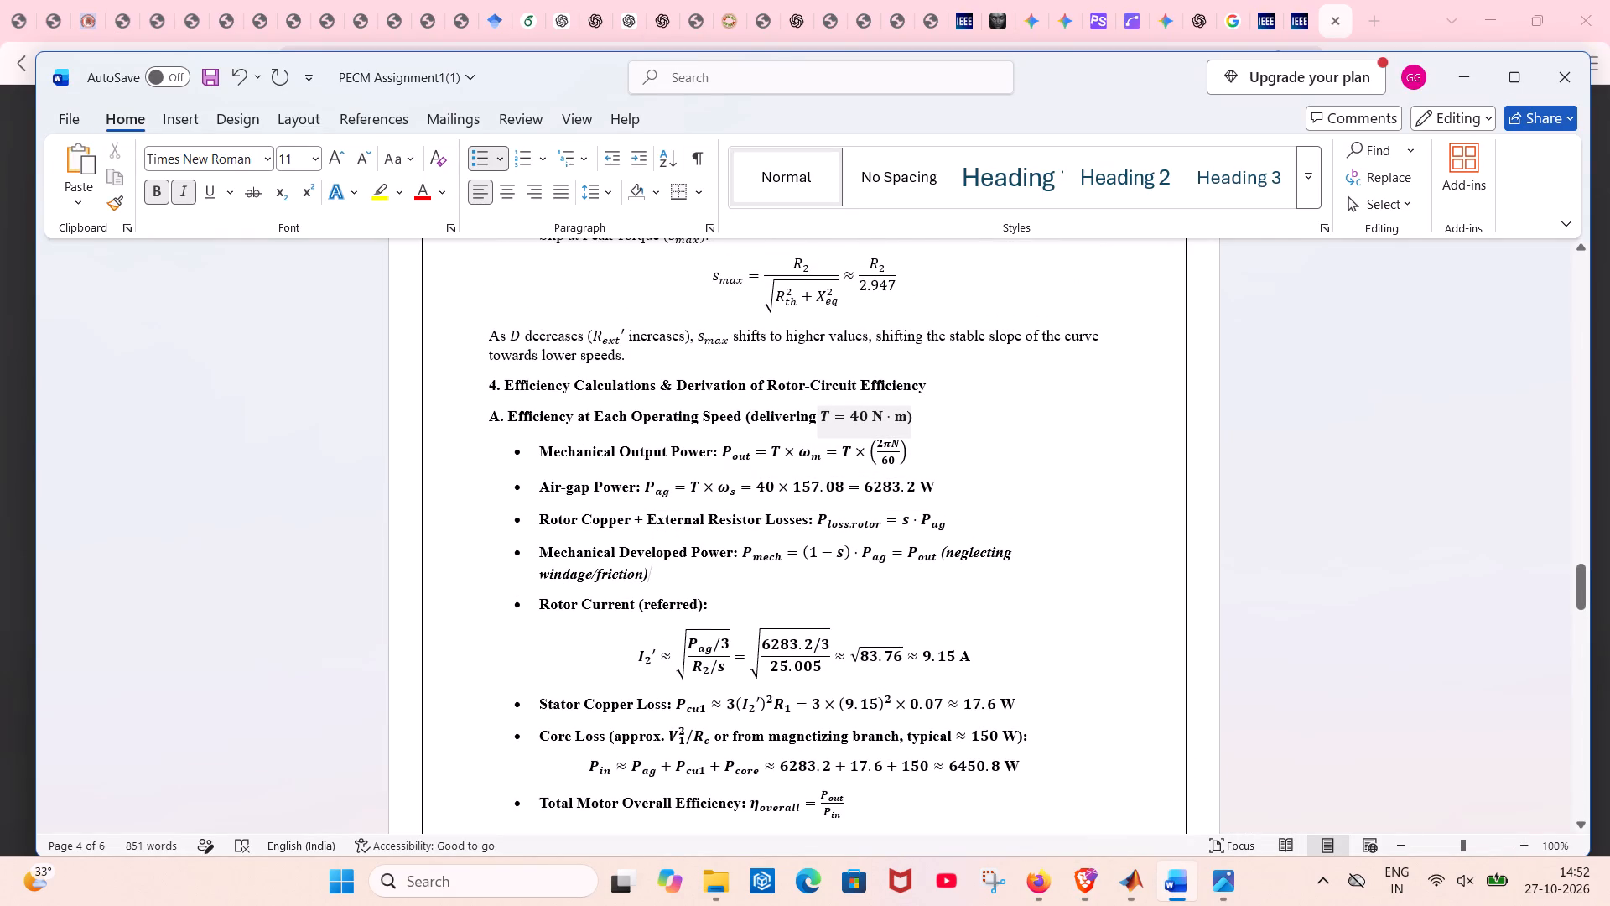
left_click_drag(508, 417, 995, 732)
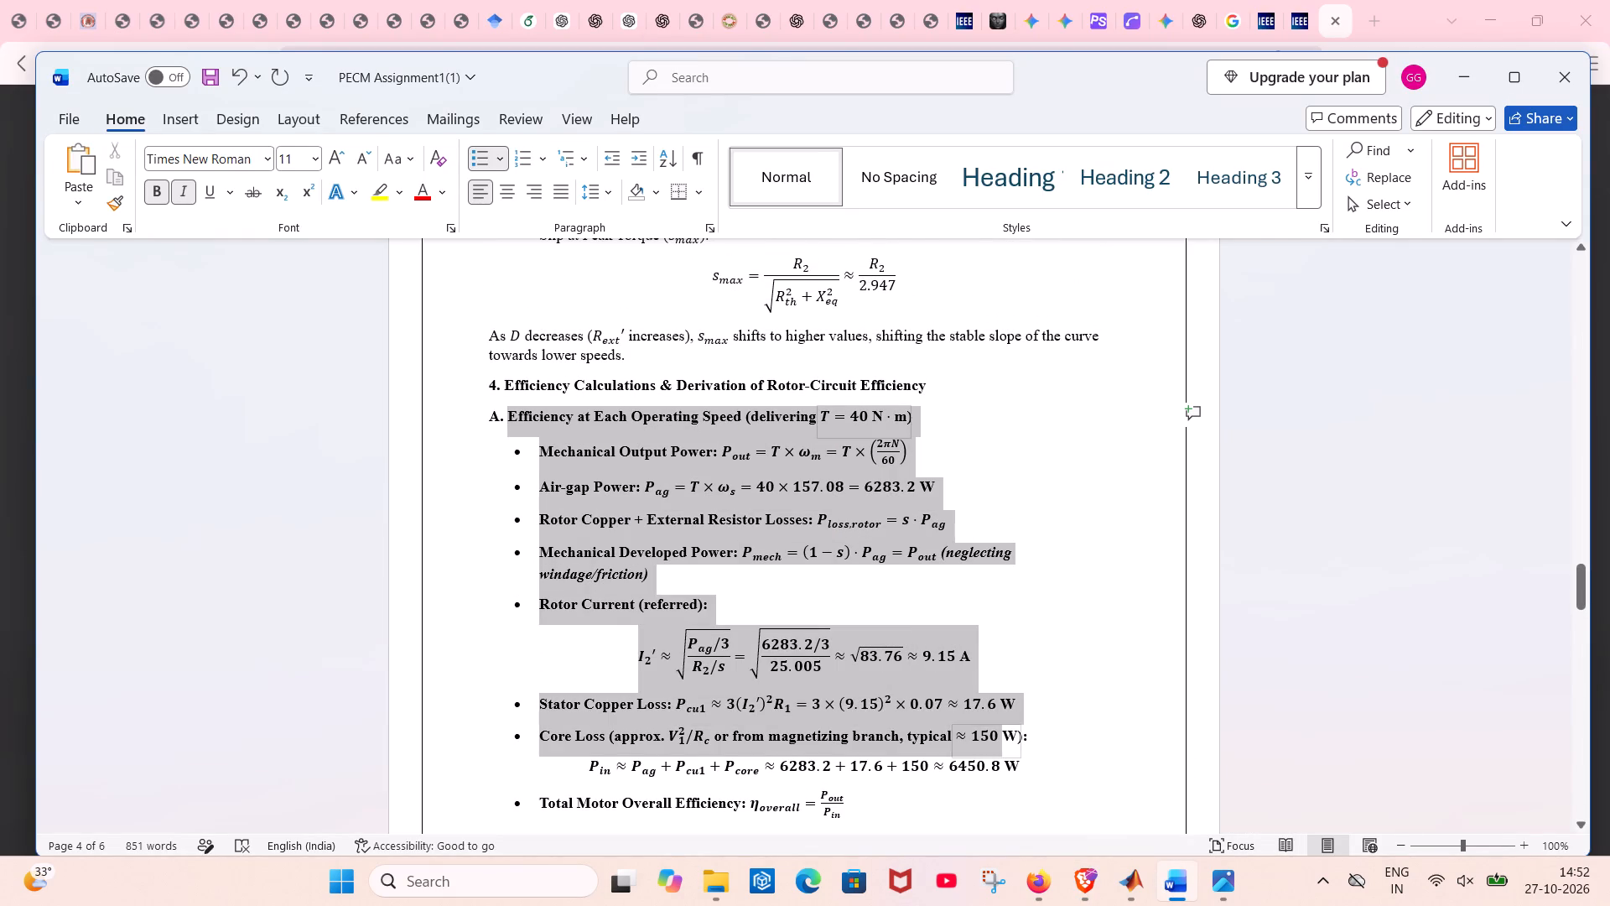
left_click_drag(995, 732, 1120, 697)
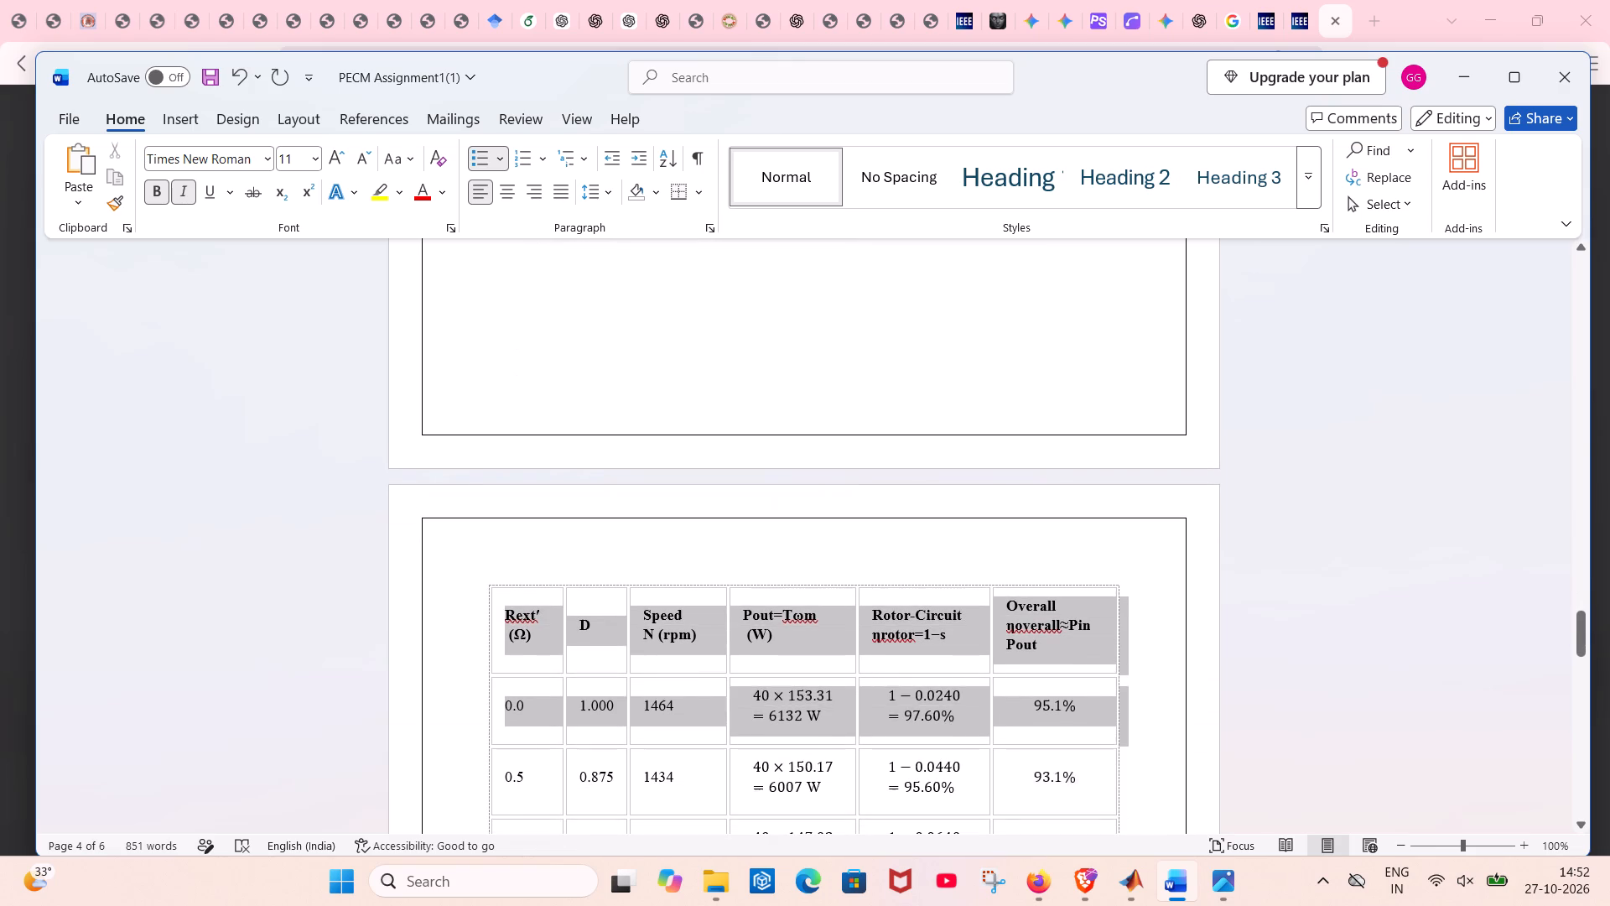
left_click_drag(1120, 697, 1098, 400)
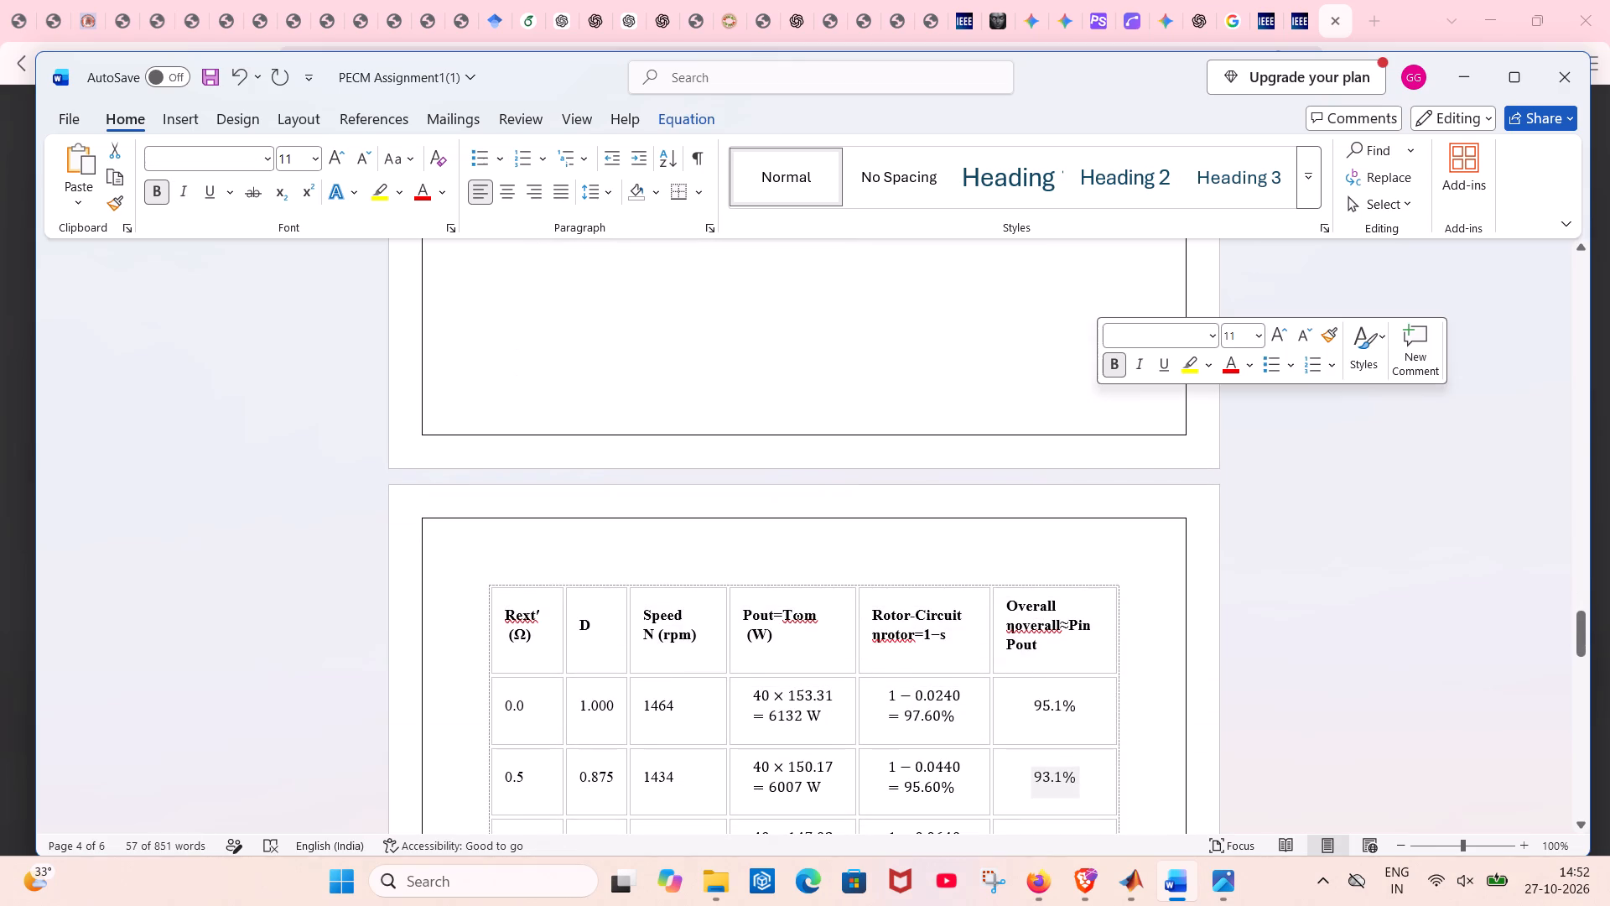
left_click(1110, 369)
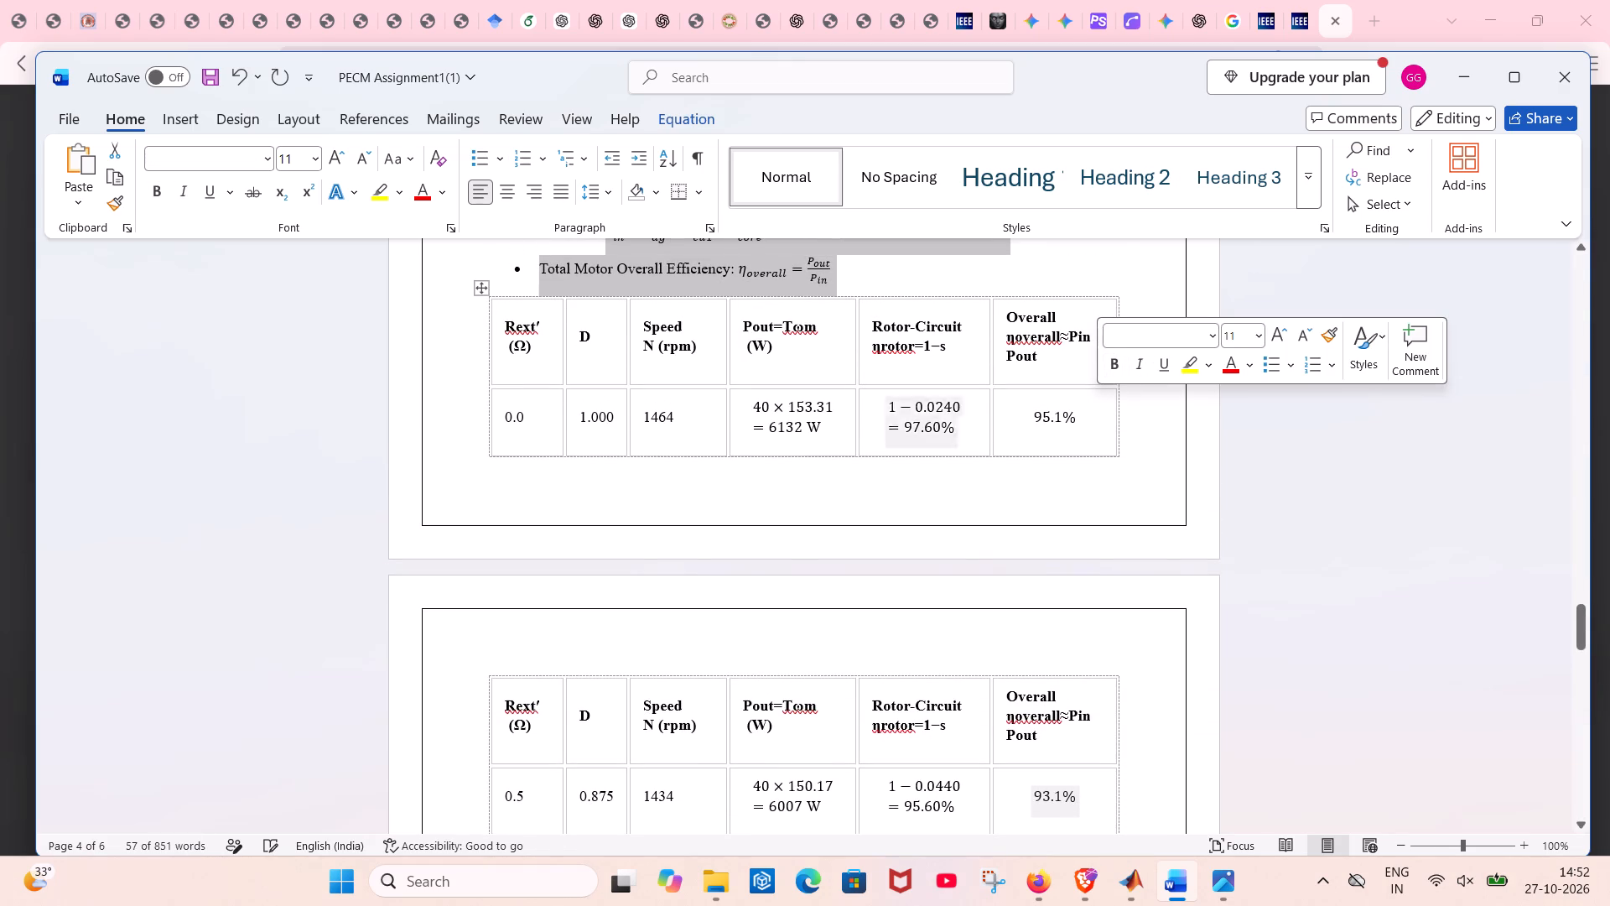
Insert a blank line without a bullet between the Total Motor Overall Efficiency bullet and the efficiency table.
scroll(924, 507, "up", 1)
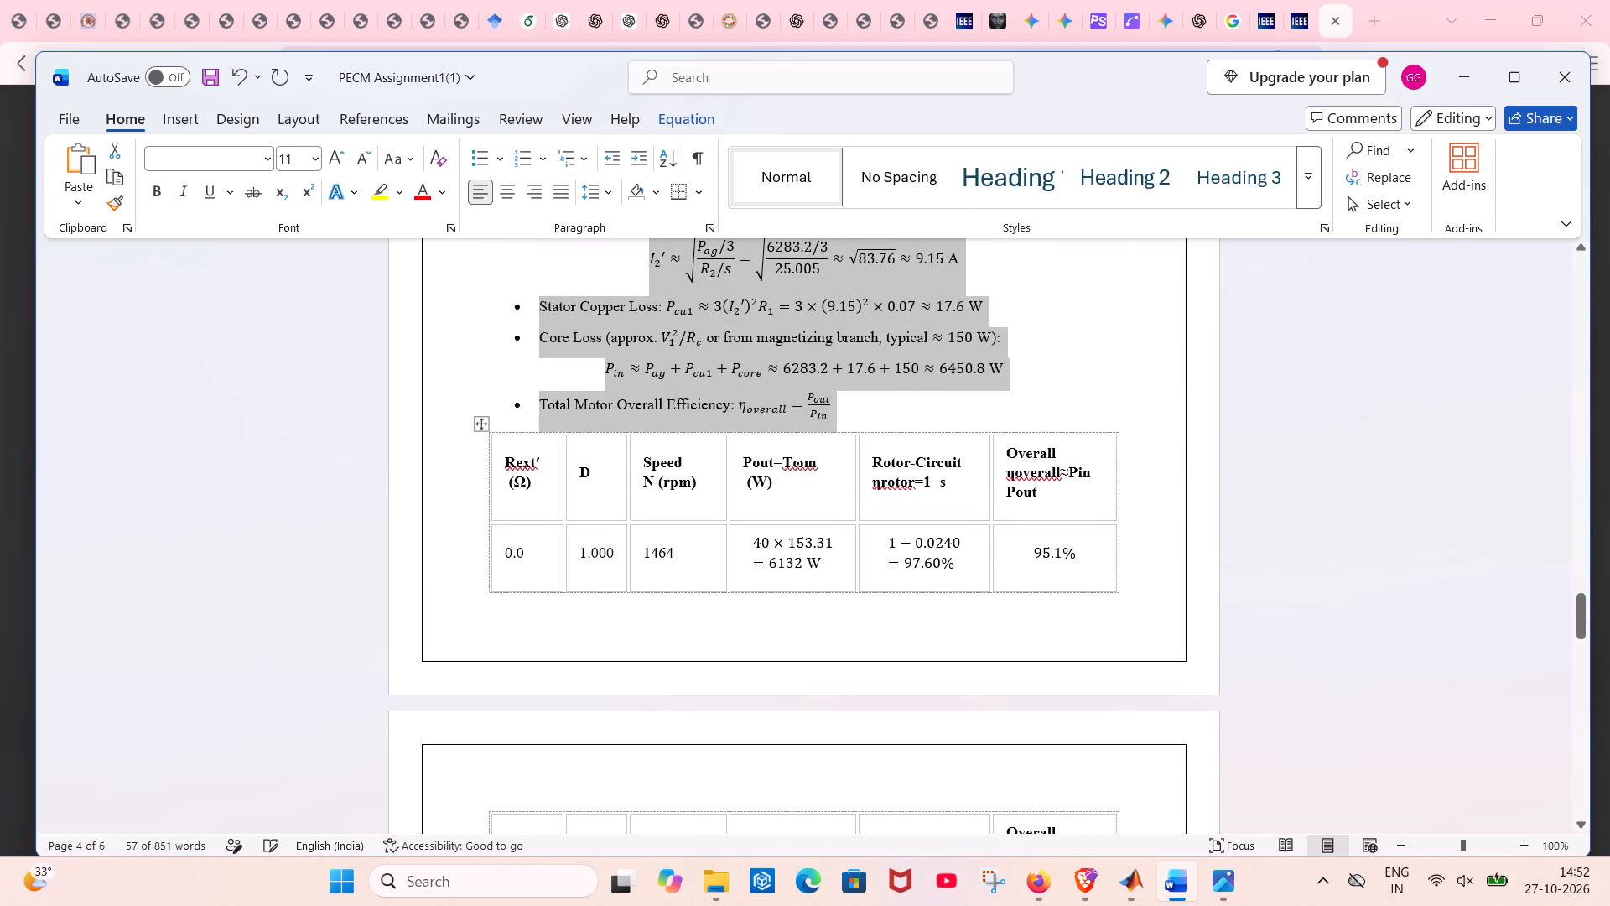
left_click(843, 405)
key("Return")
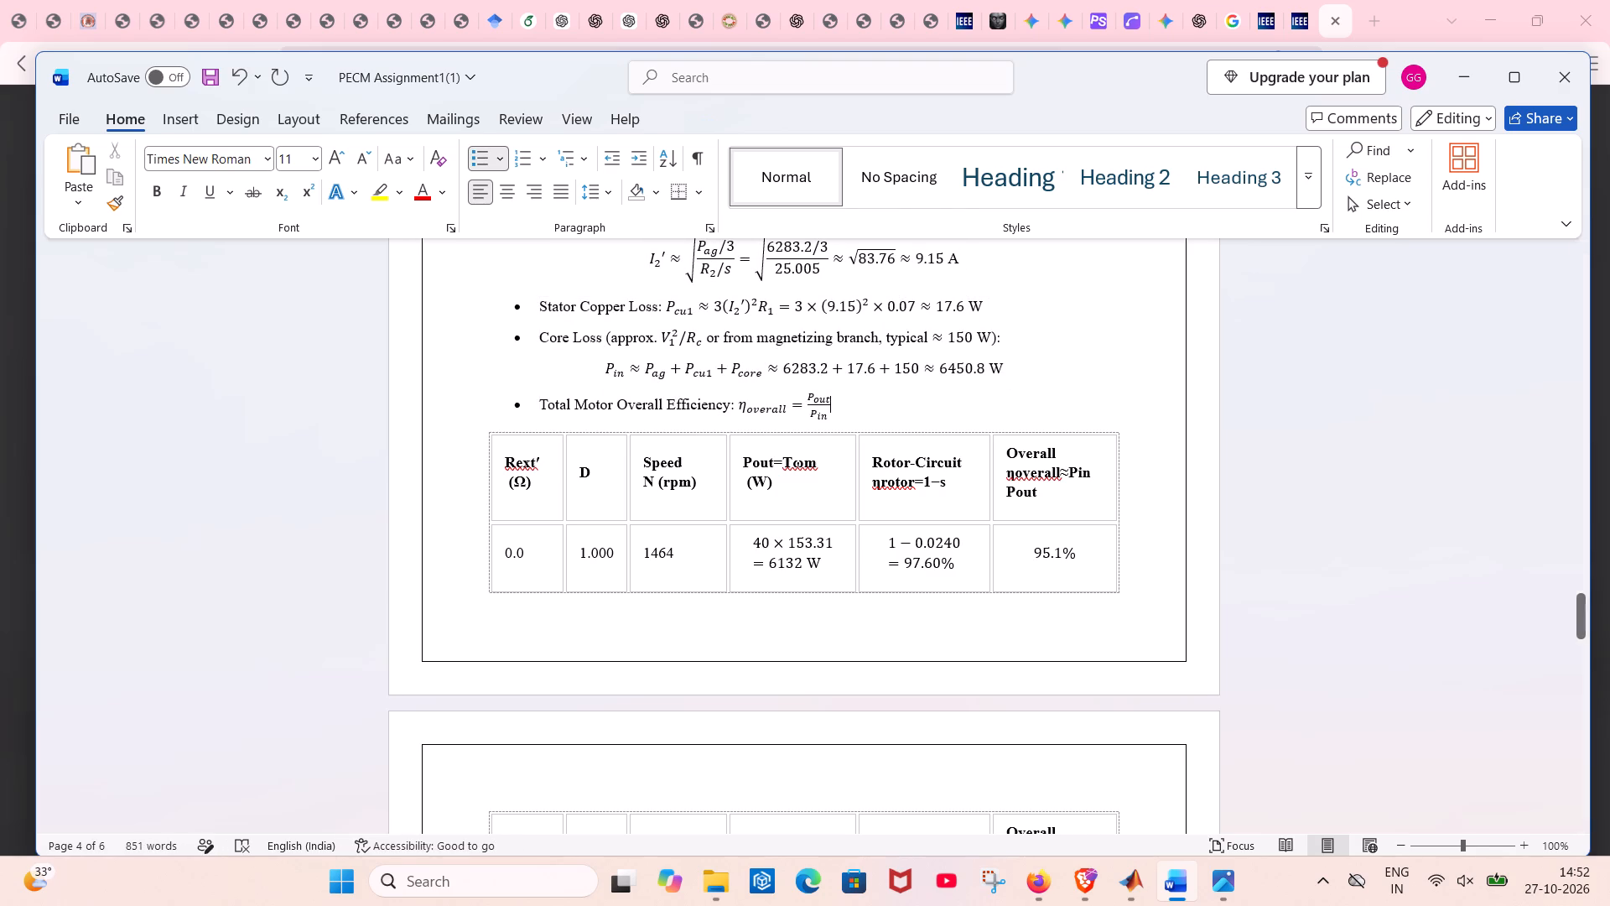
key("BackSpace")
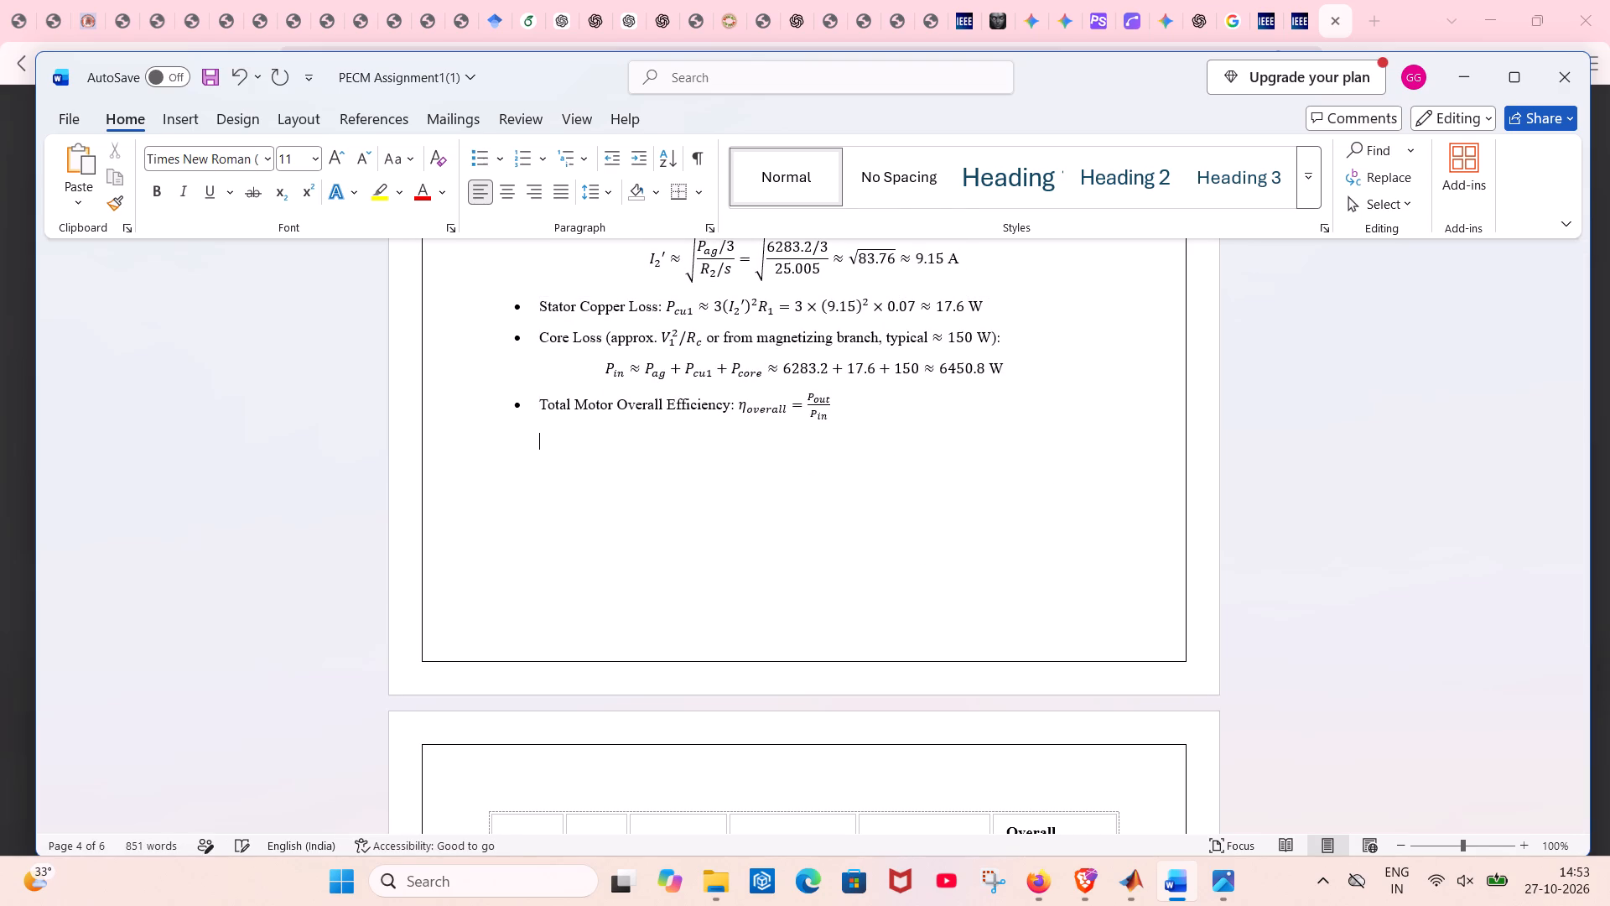
Review the rest of the report, from the efficiency table through the rotor-circuit efficiency proof to the discussion questions.
scroll(843, 405, "down", 1)
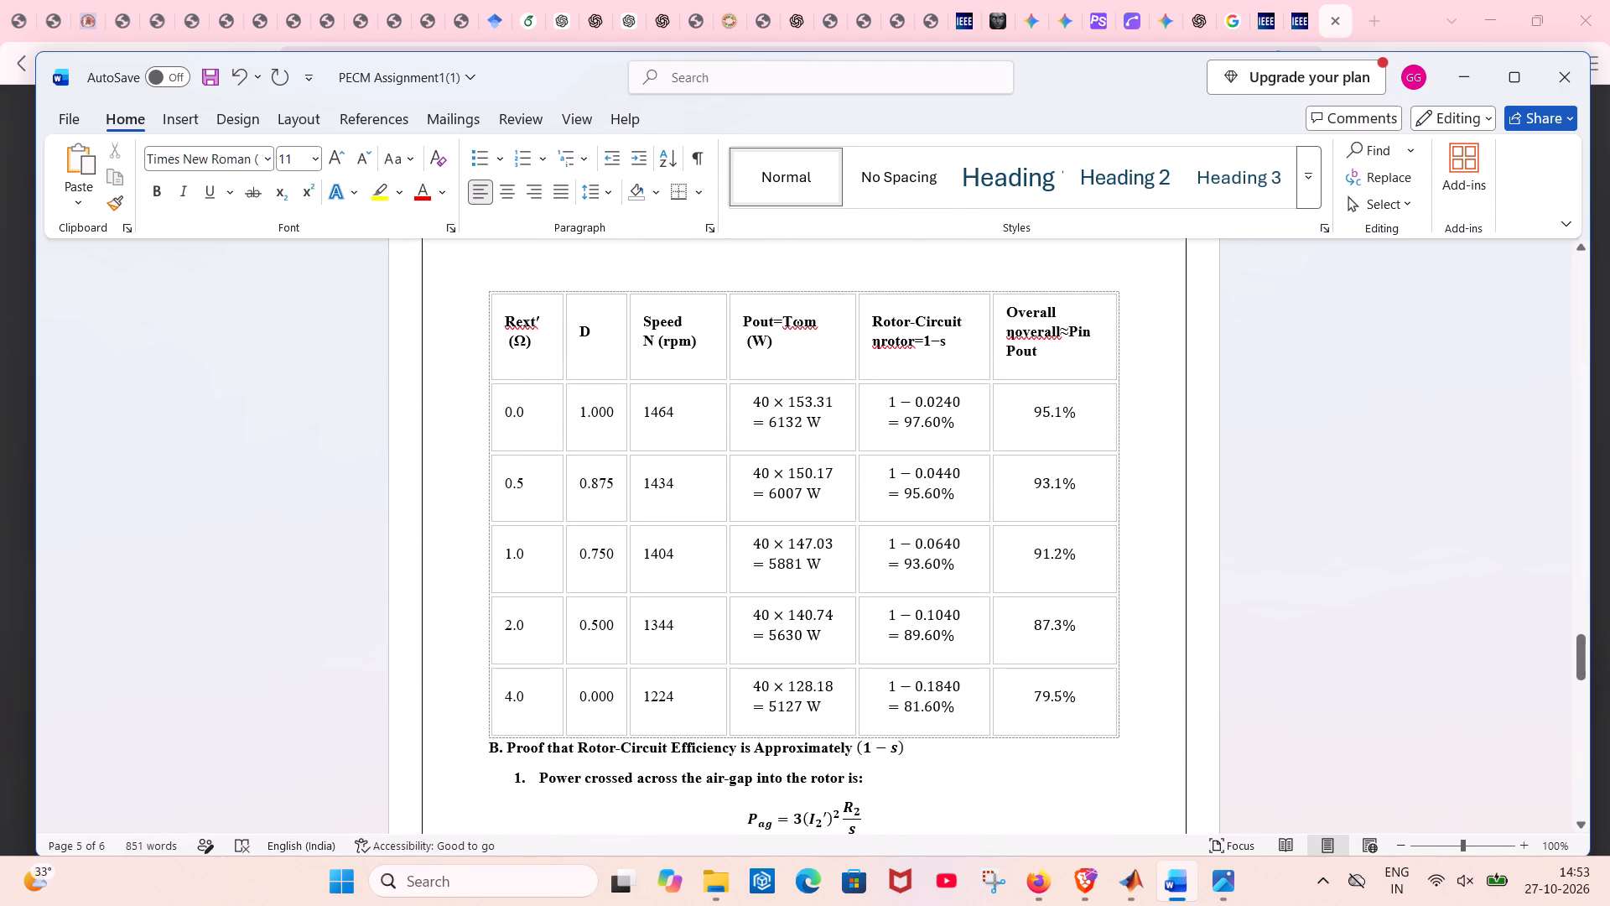
scroll(843, 405, "down", 1)
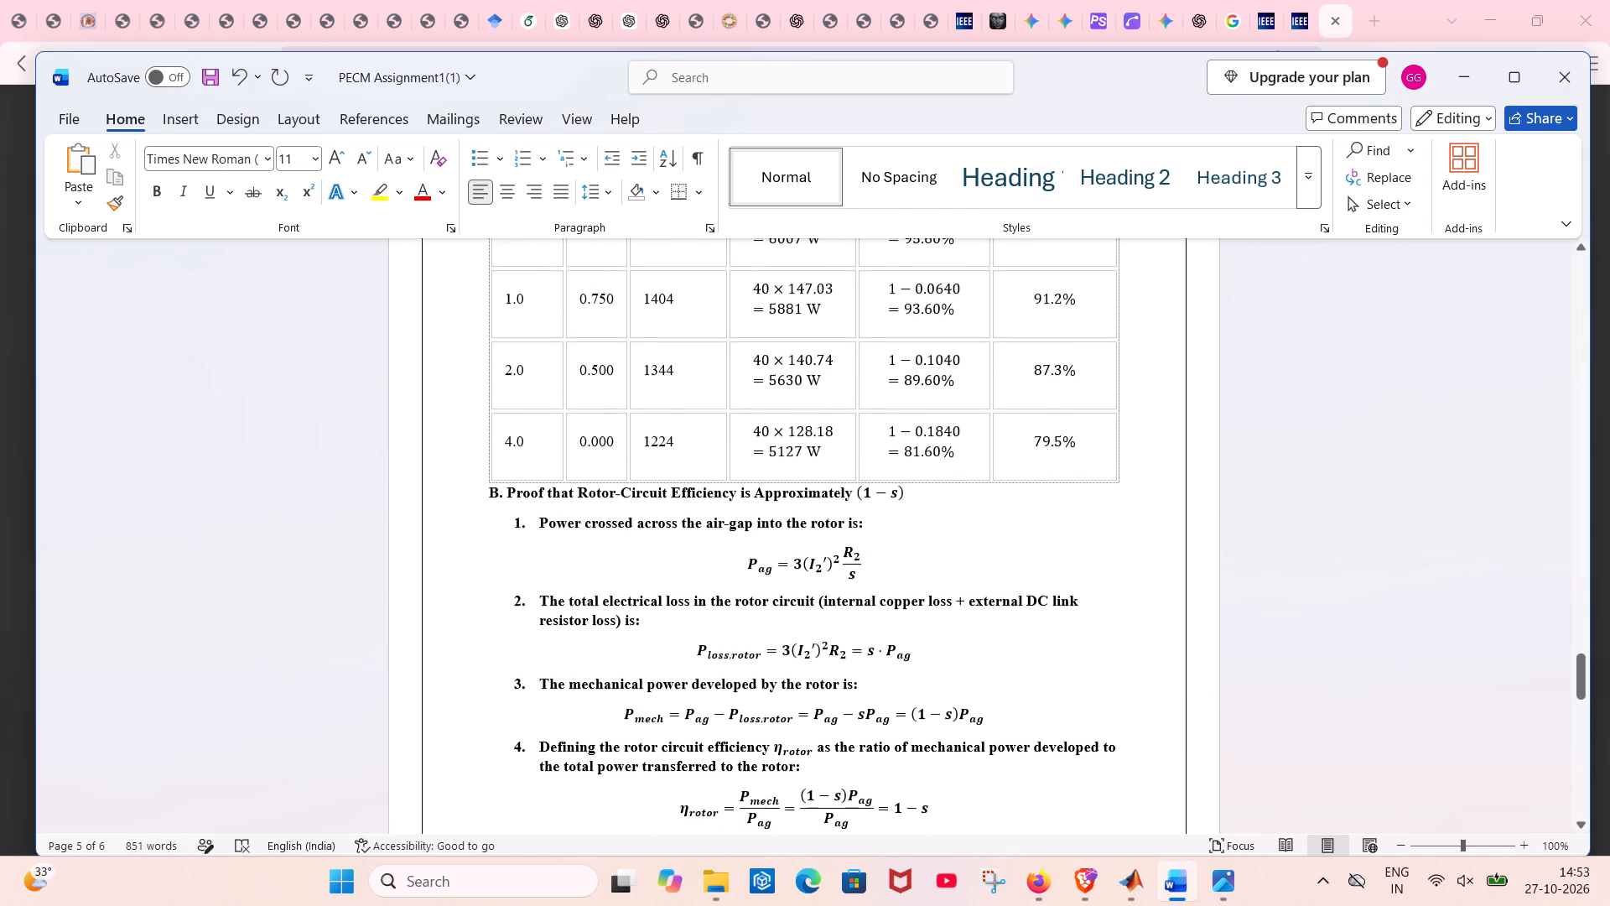
scroll(843, 405, "down", 1)
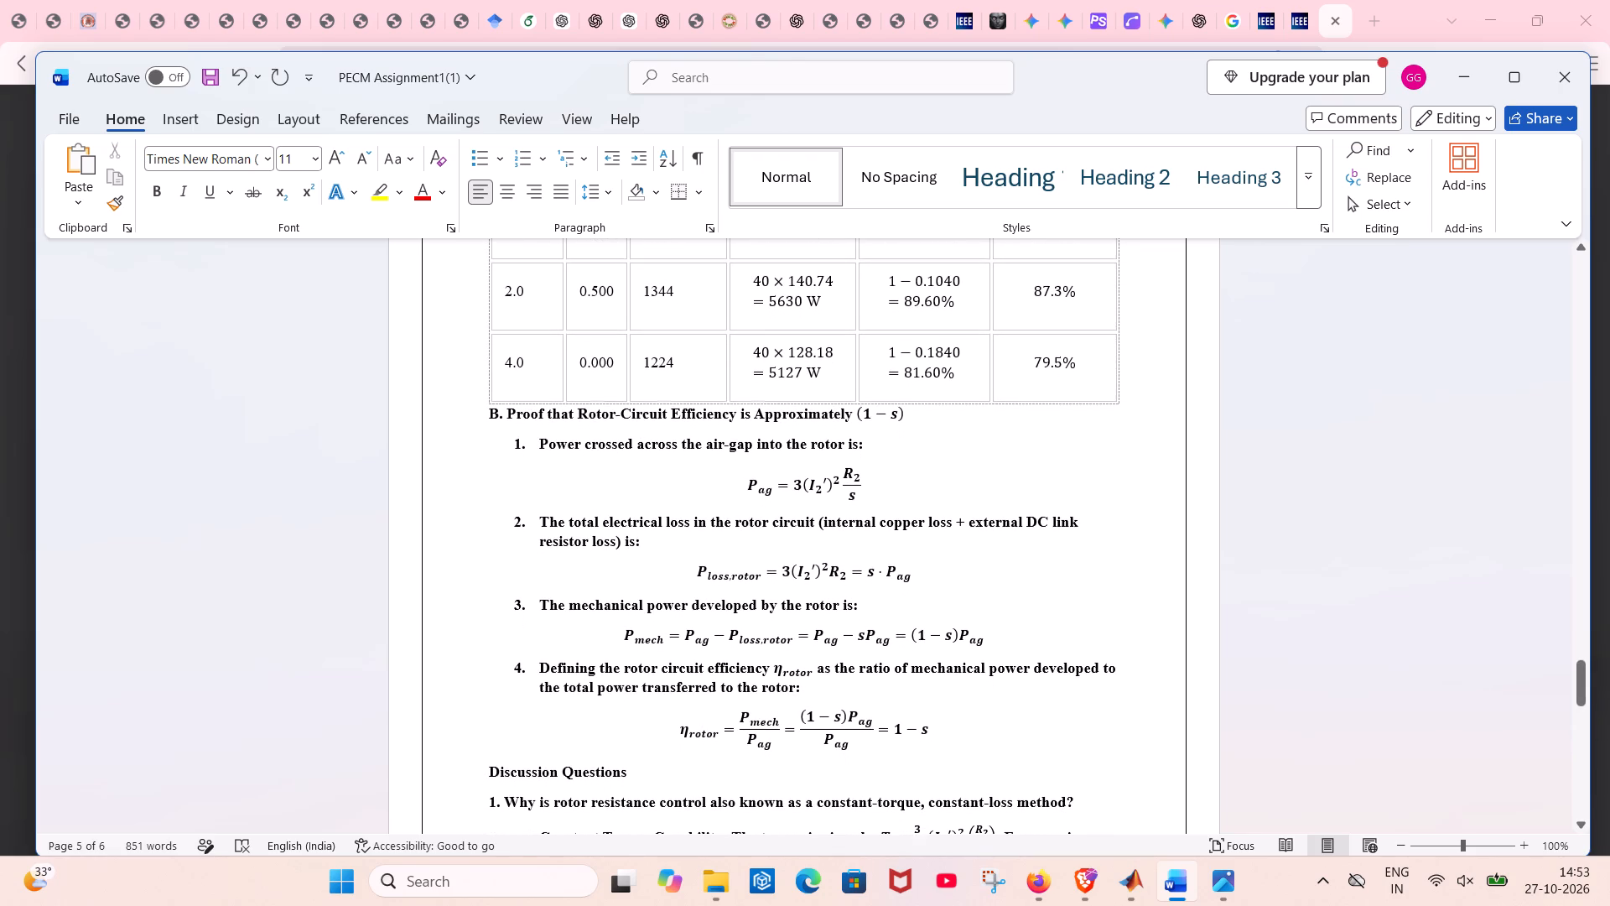
scroll(843, 405, "down", 1)
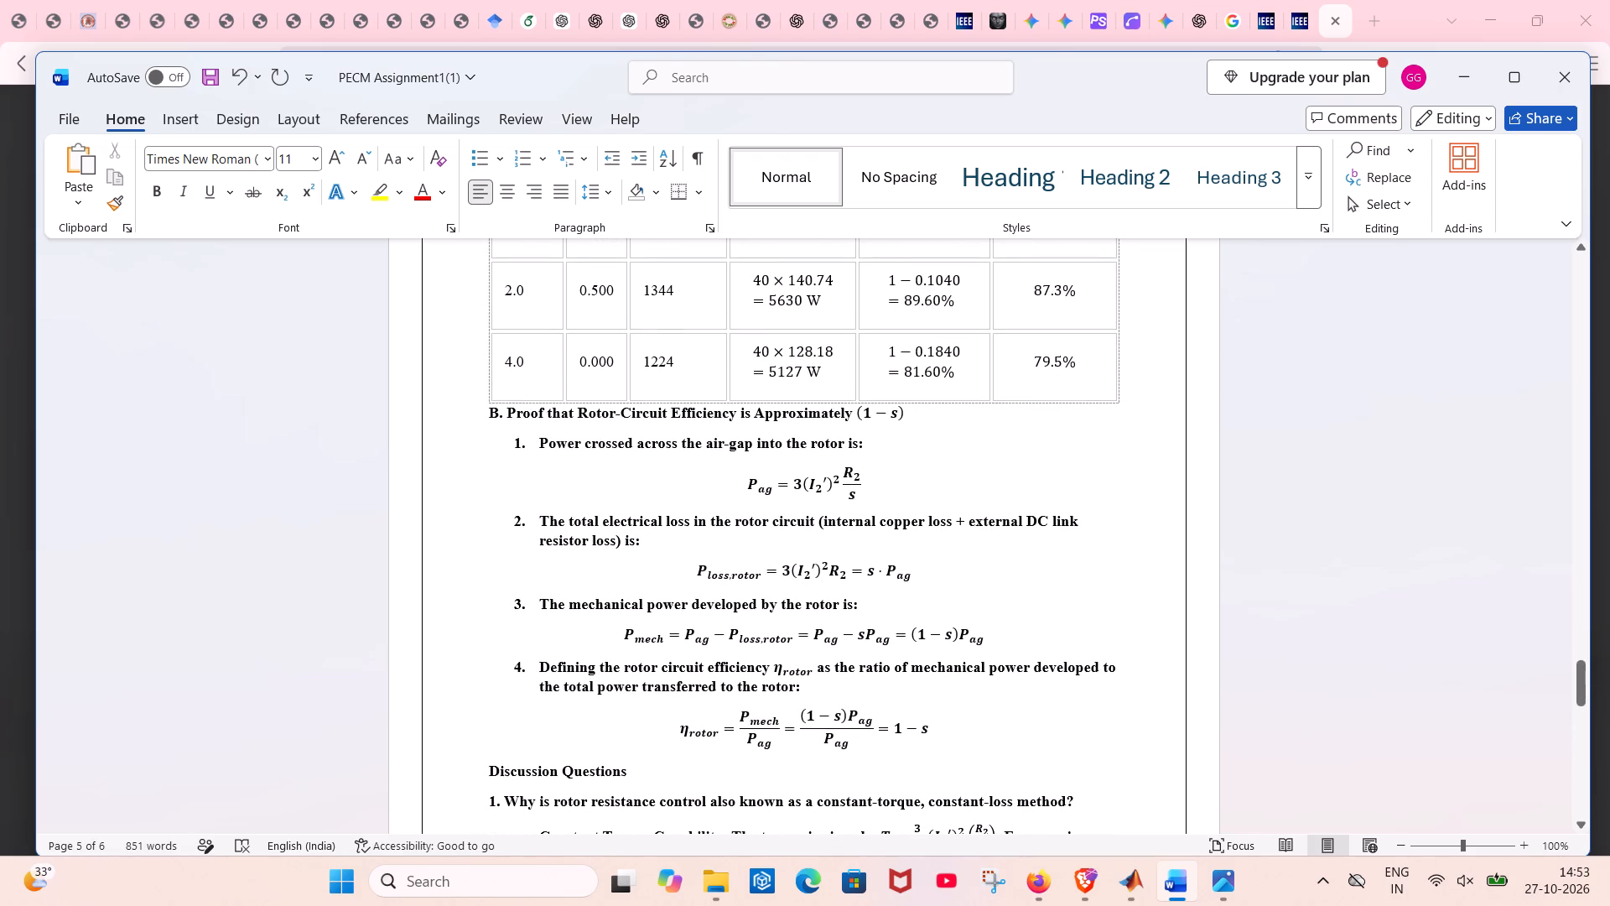
scroll(652, 498, "down", 2)
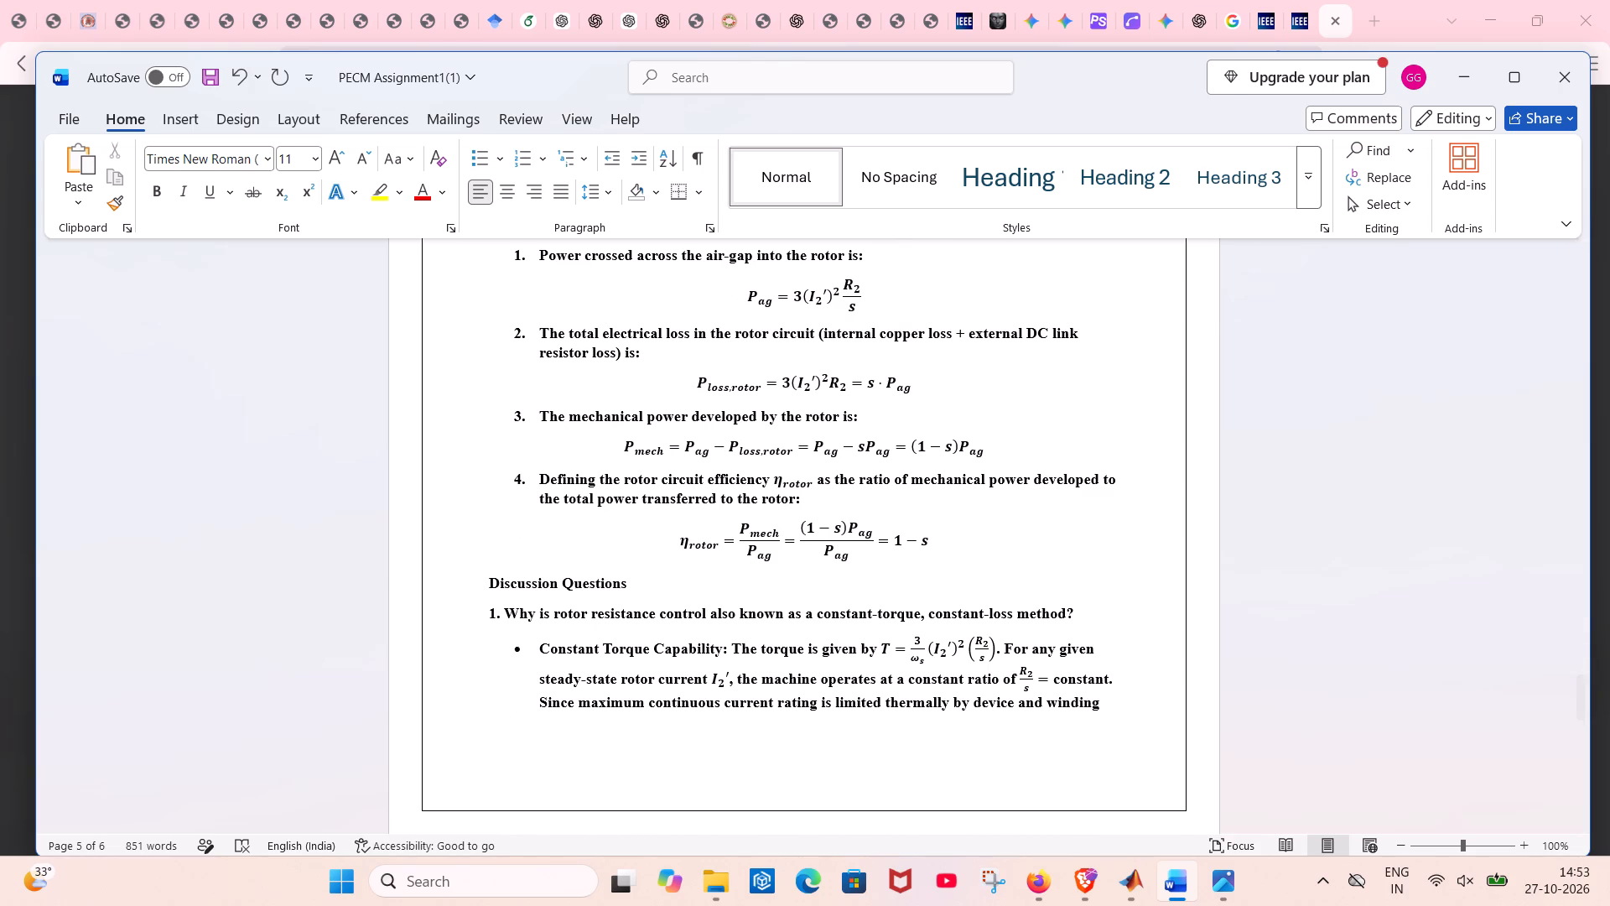
scroll(652, 498, "down", 2)
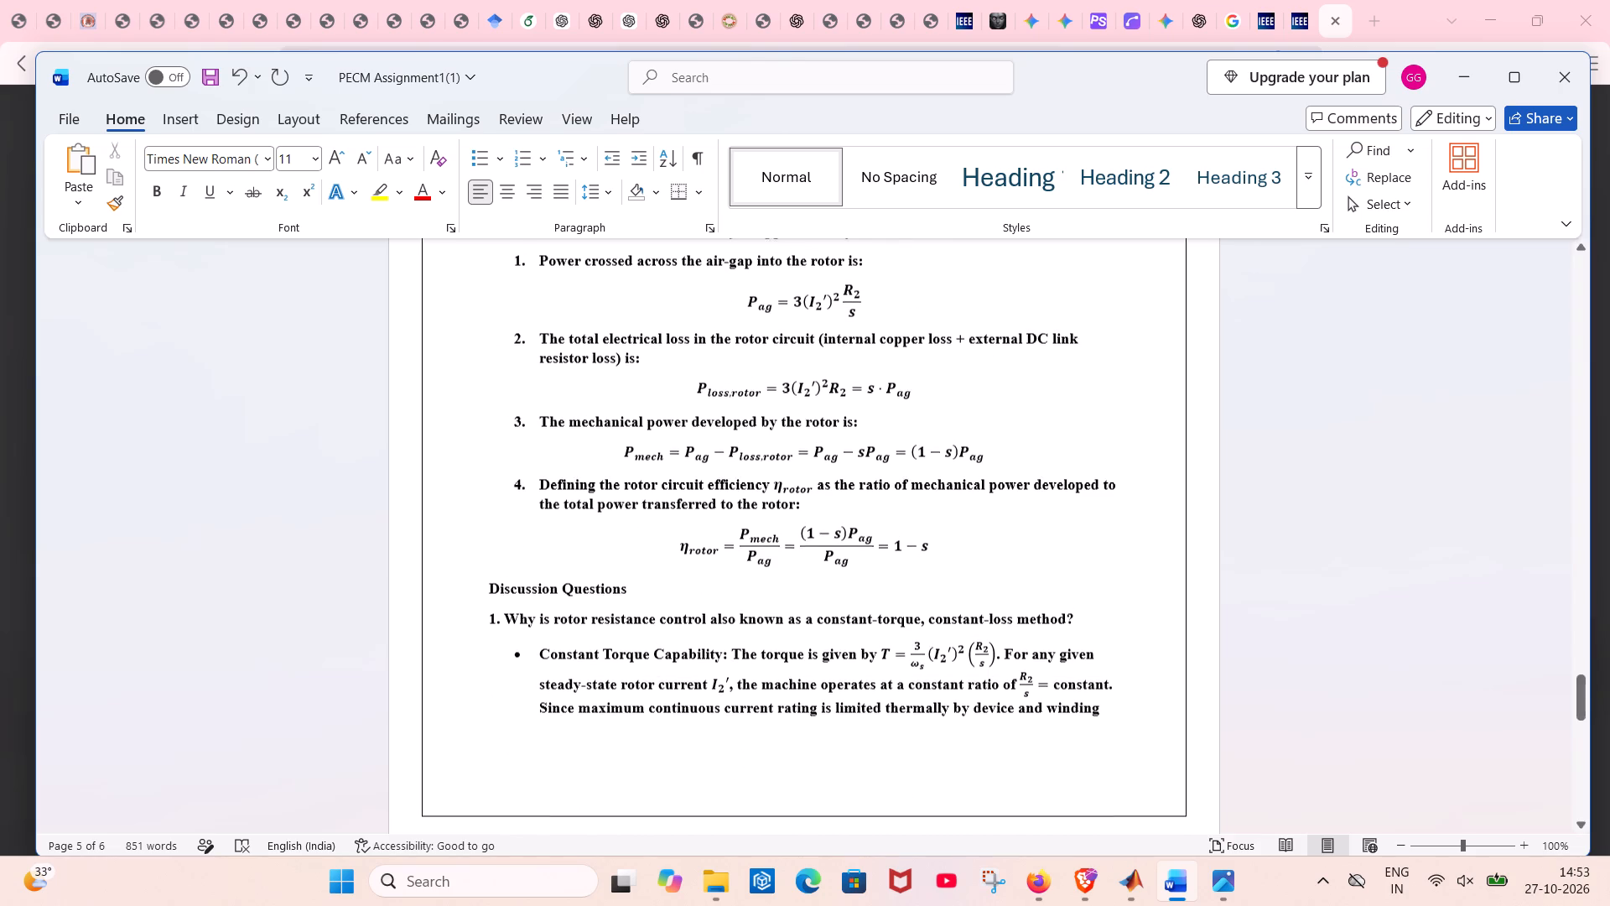
scroll(652, 498, "down", 1)
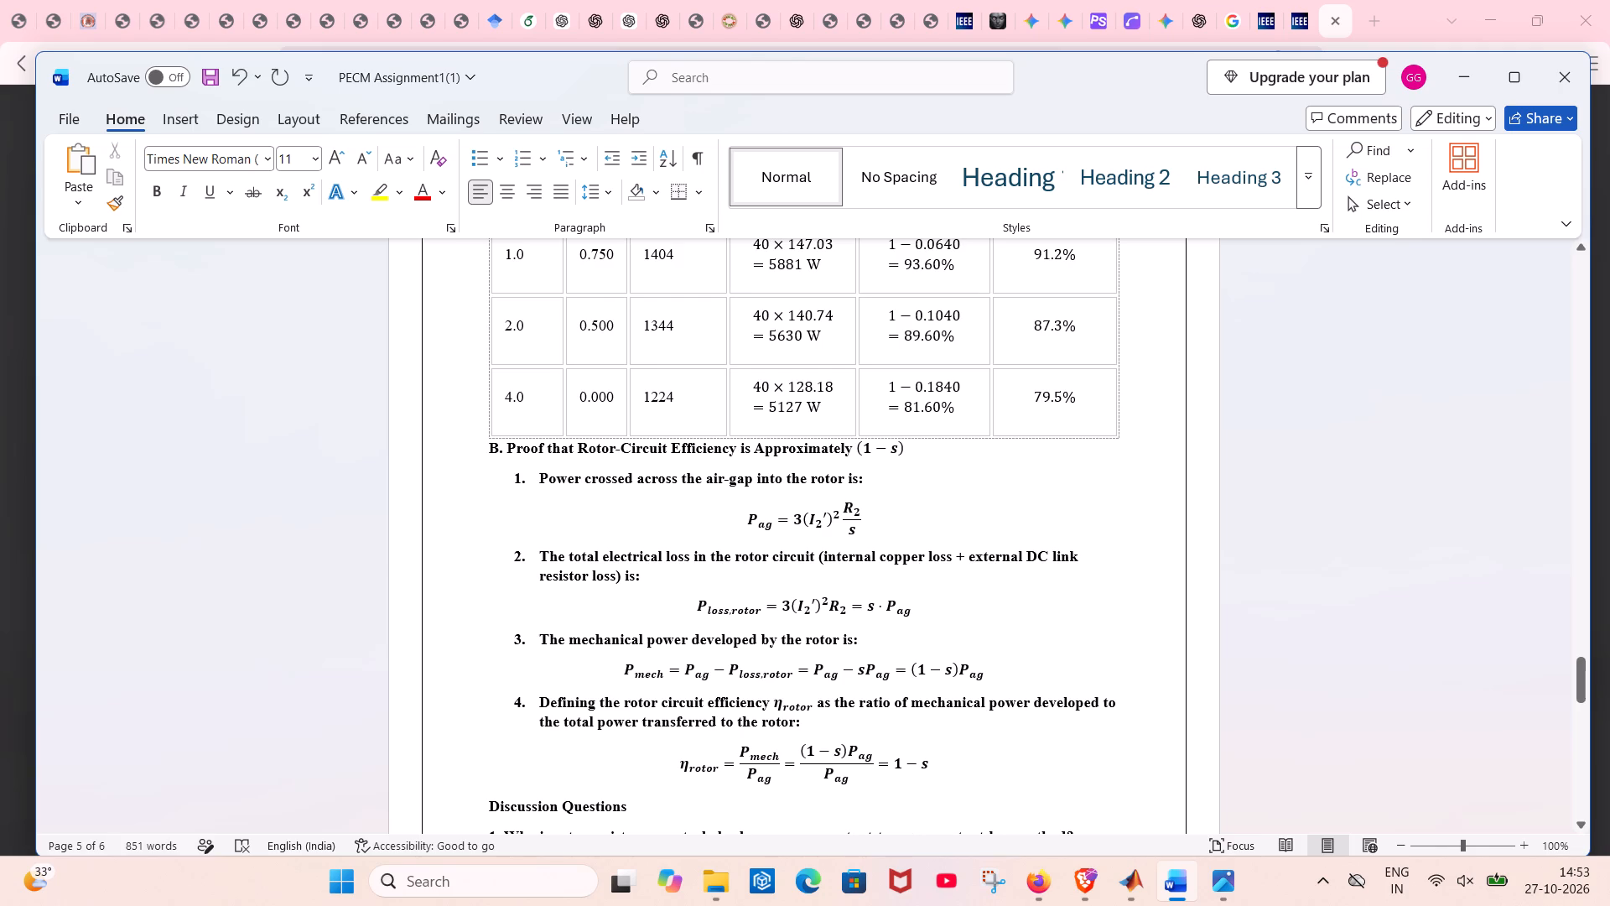
scroll(652, 498, "down", 2)
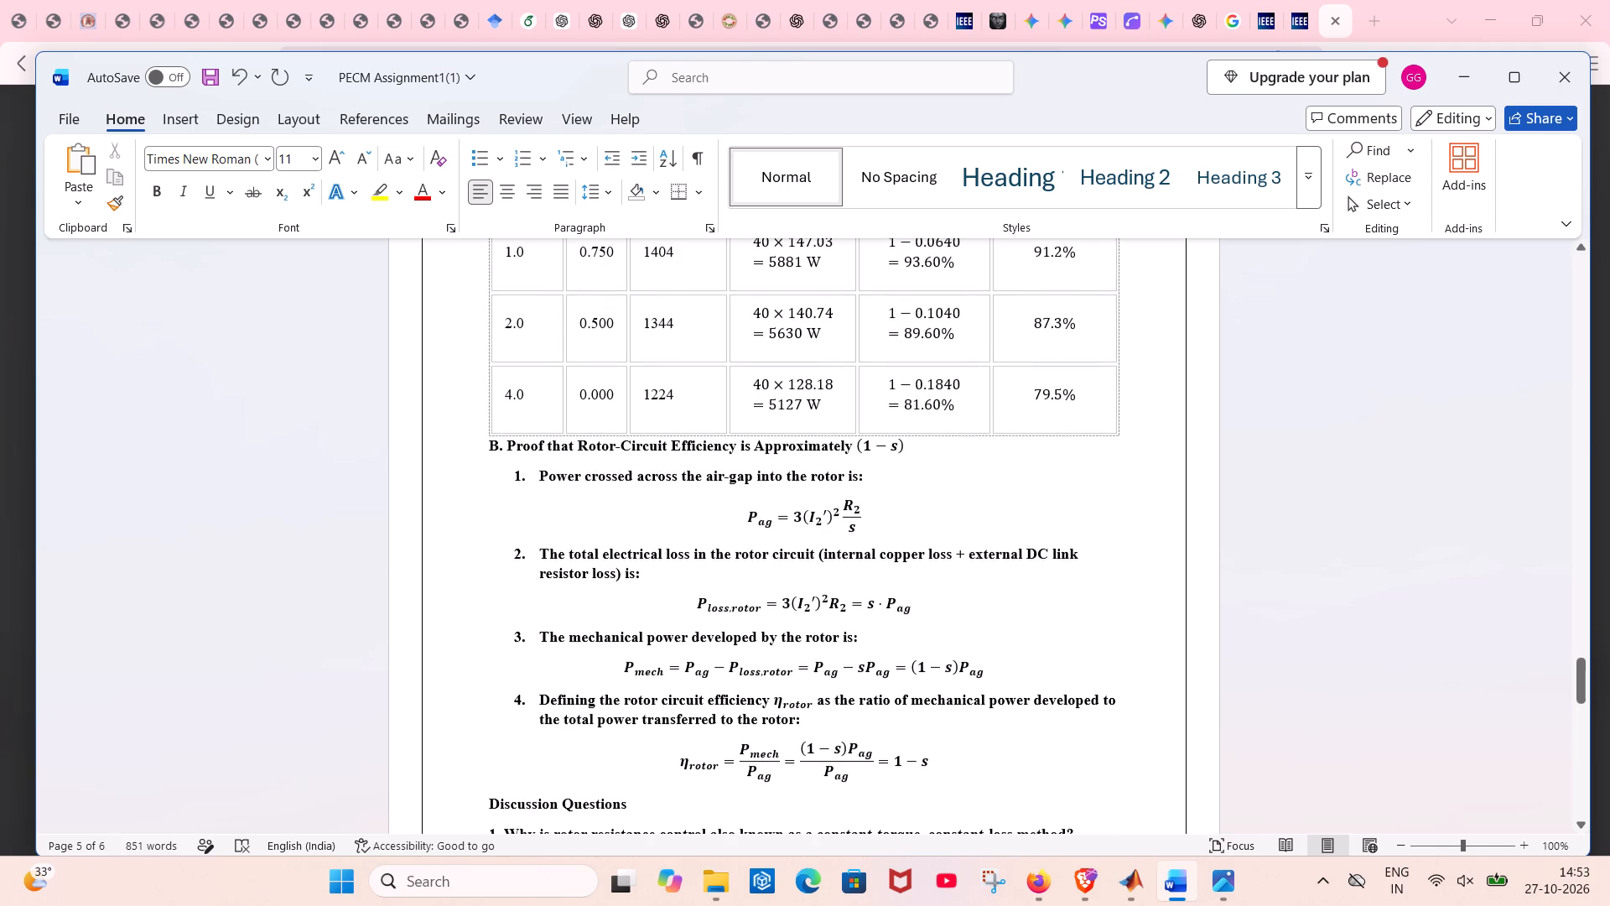
scroll(652, 498, "down", 3)
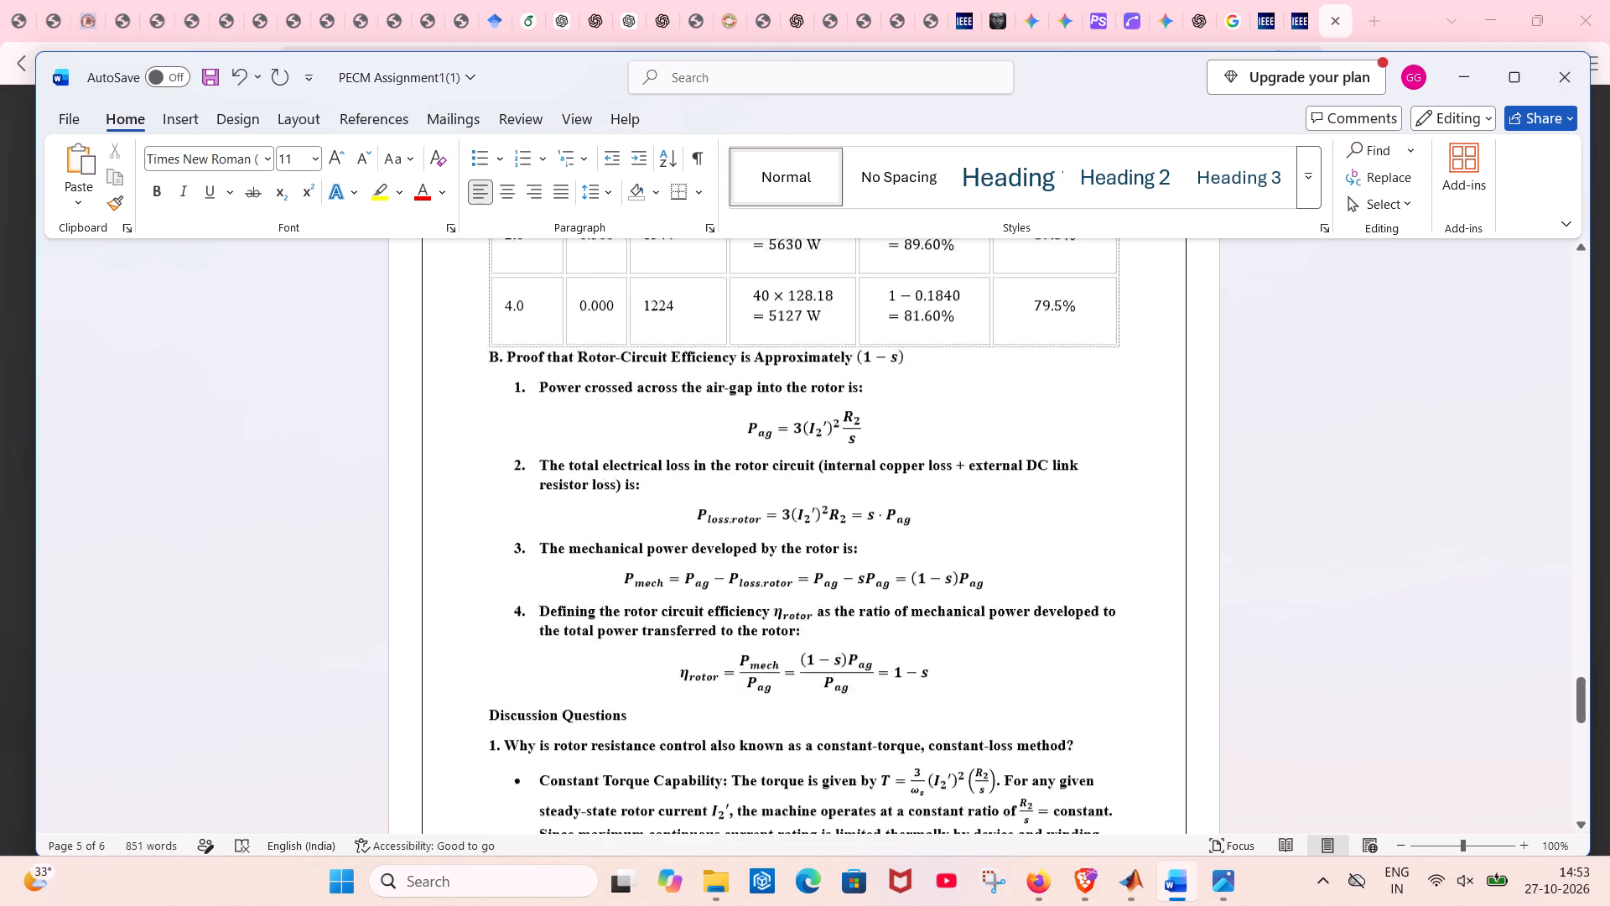
scroll(652, 498, "down", 6)
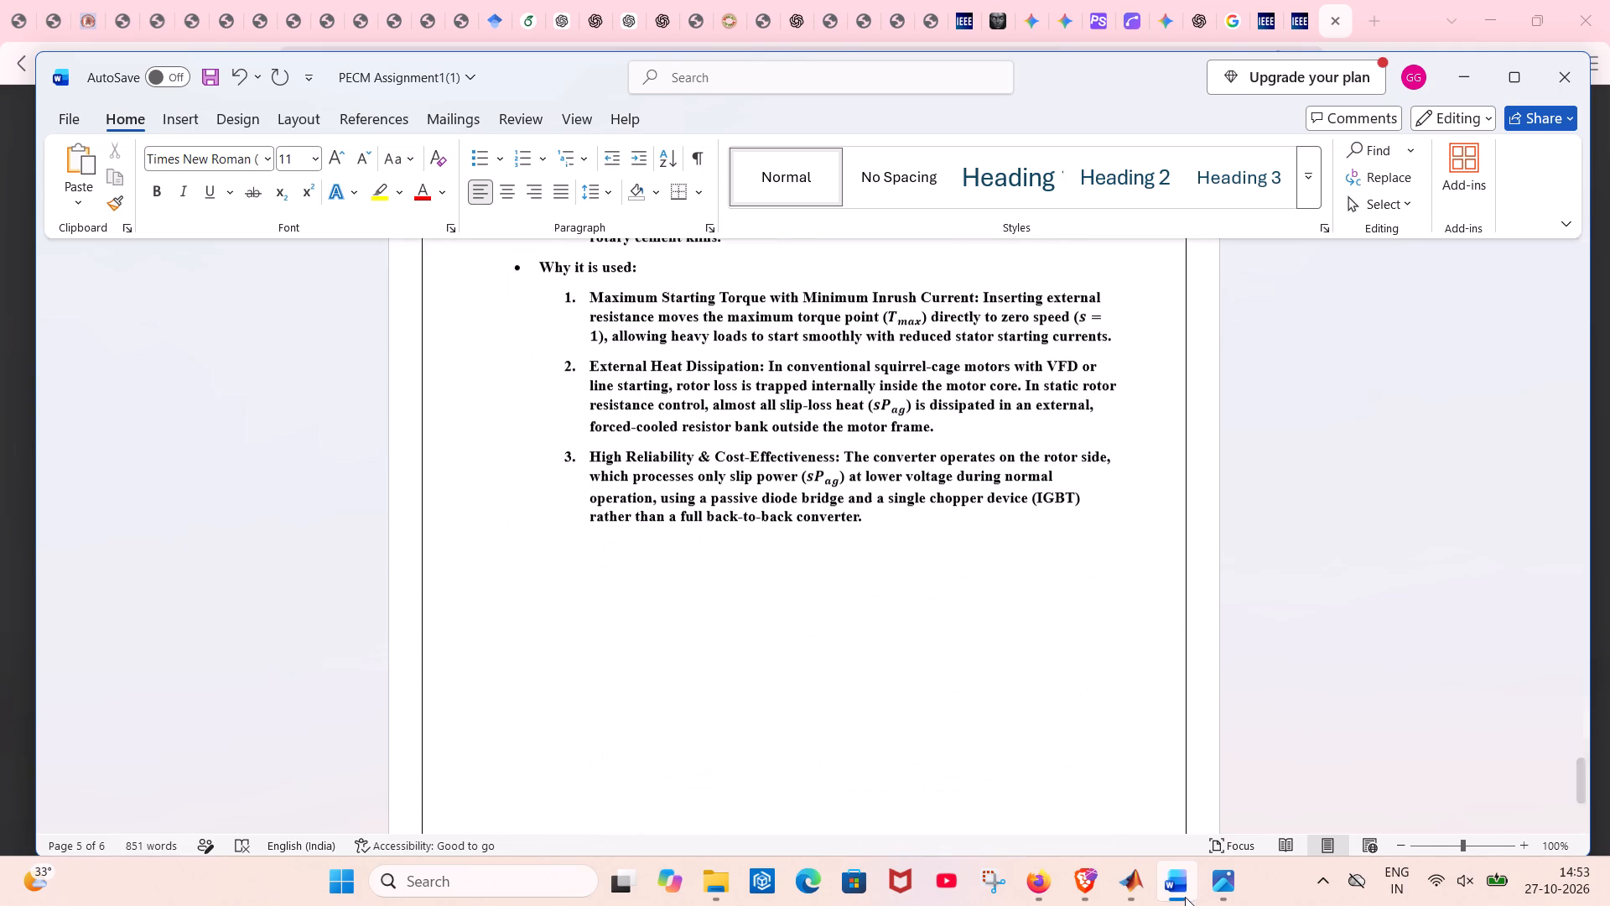
left_click(1094, 827)
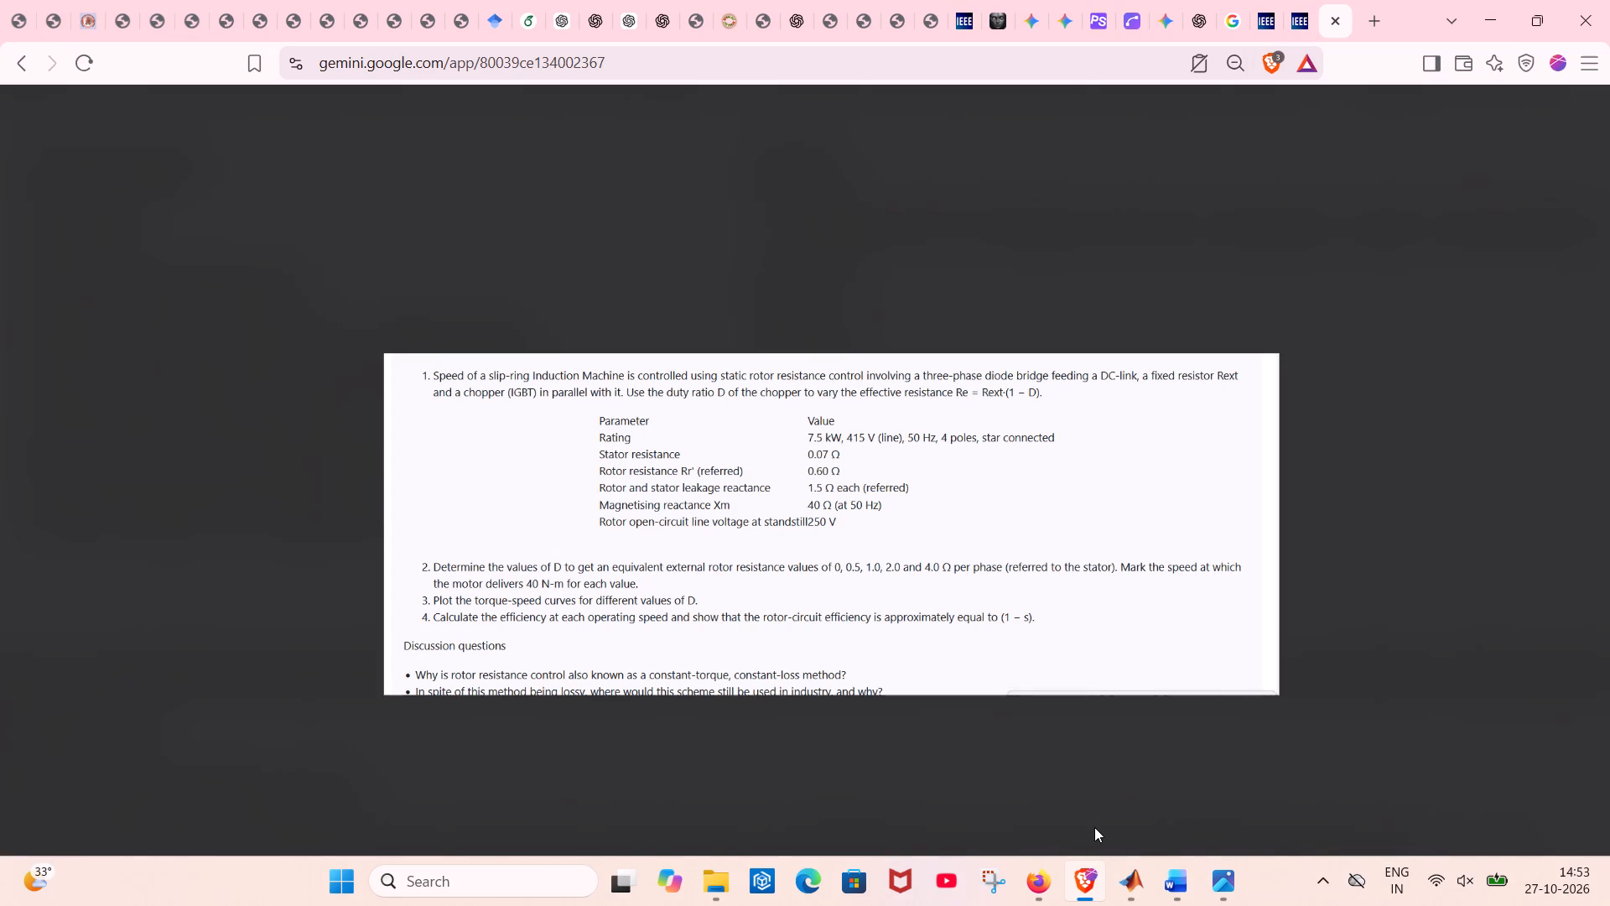
left_click(1380, 303)
scroll(959, 711, "down", 20)
scroll(959, 711, "down", 14)
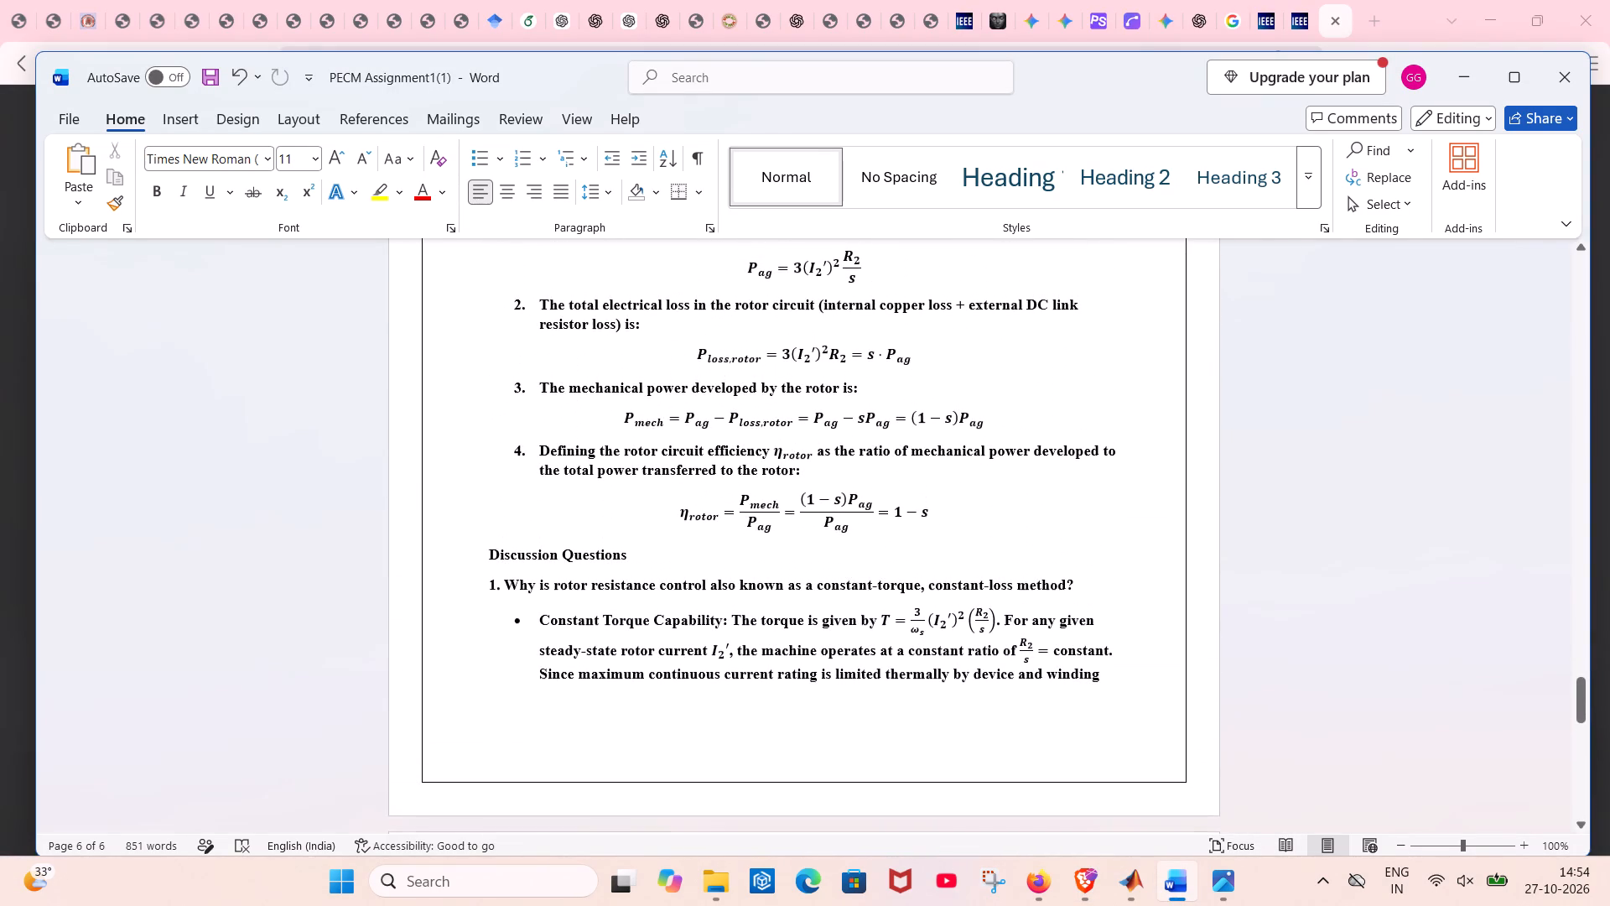
scroll(782, 438, "up", 1)
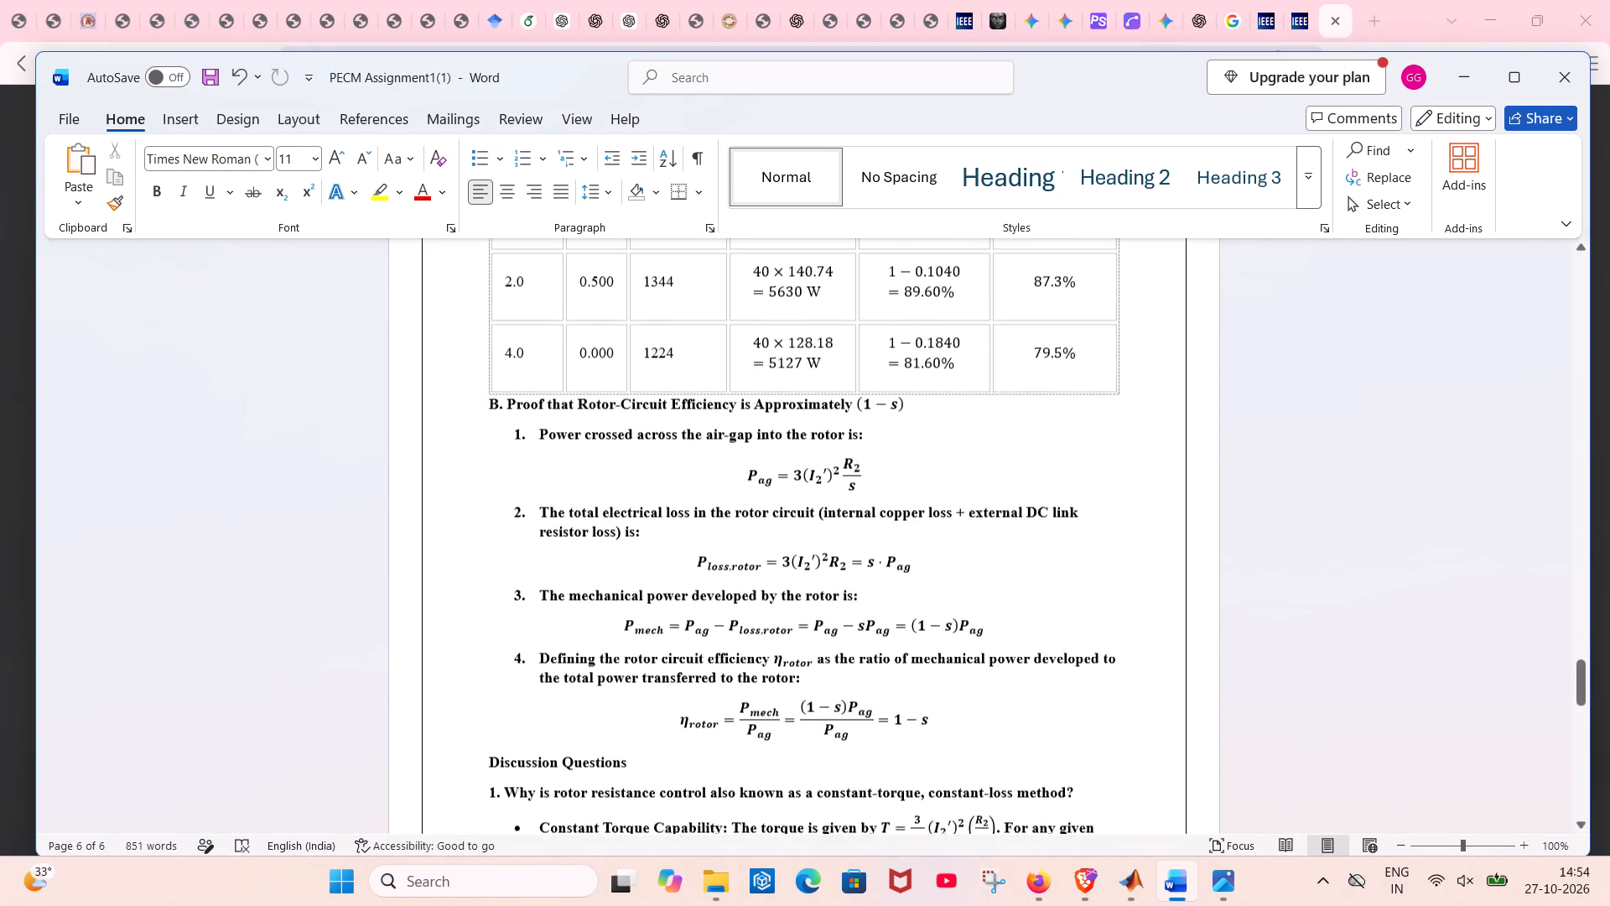
scroll(782, 438, "up", 2)
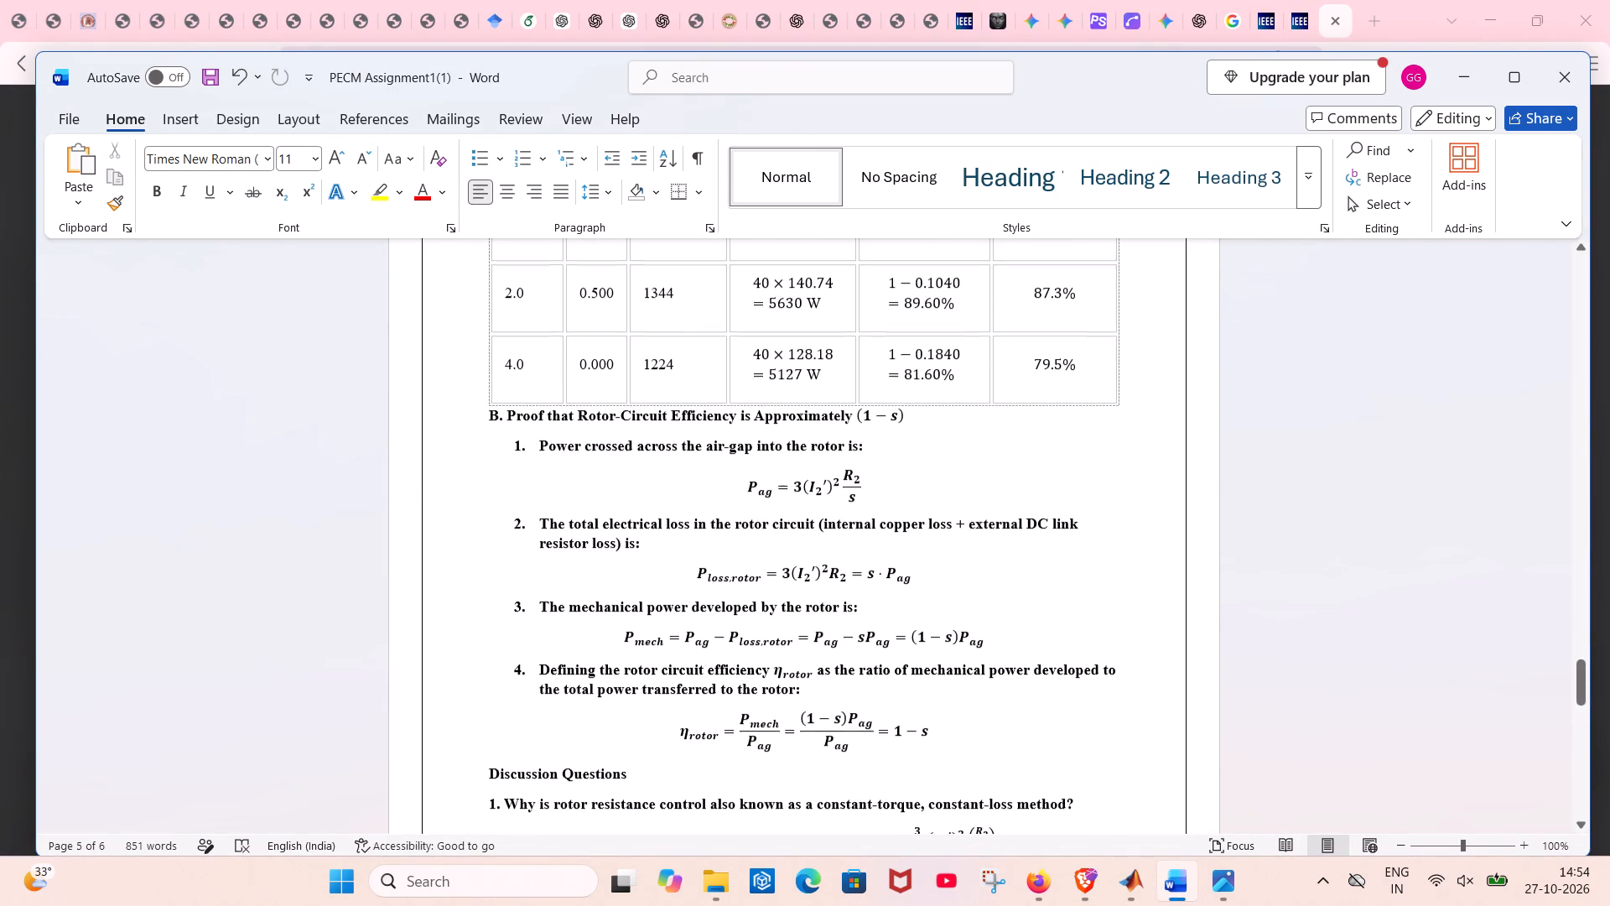
scroll(782, 438, "up", 4)
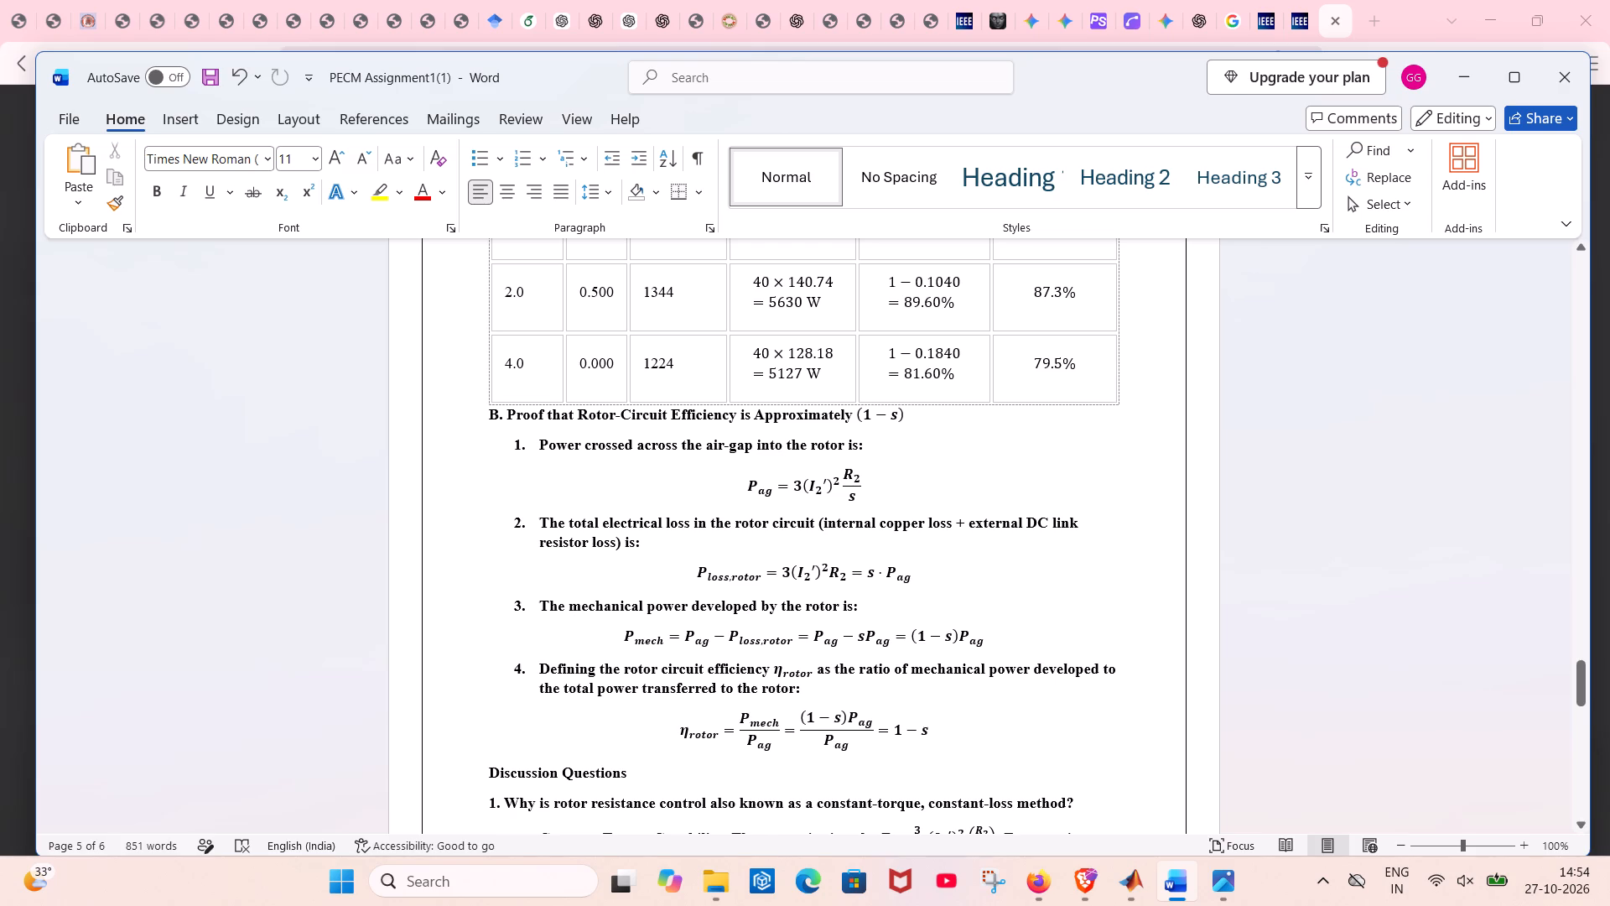
scroll(782, 438, "up", 2)
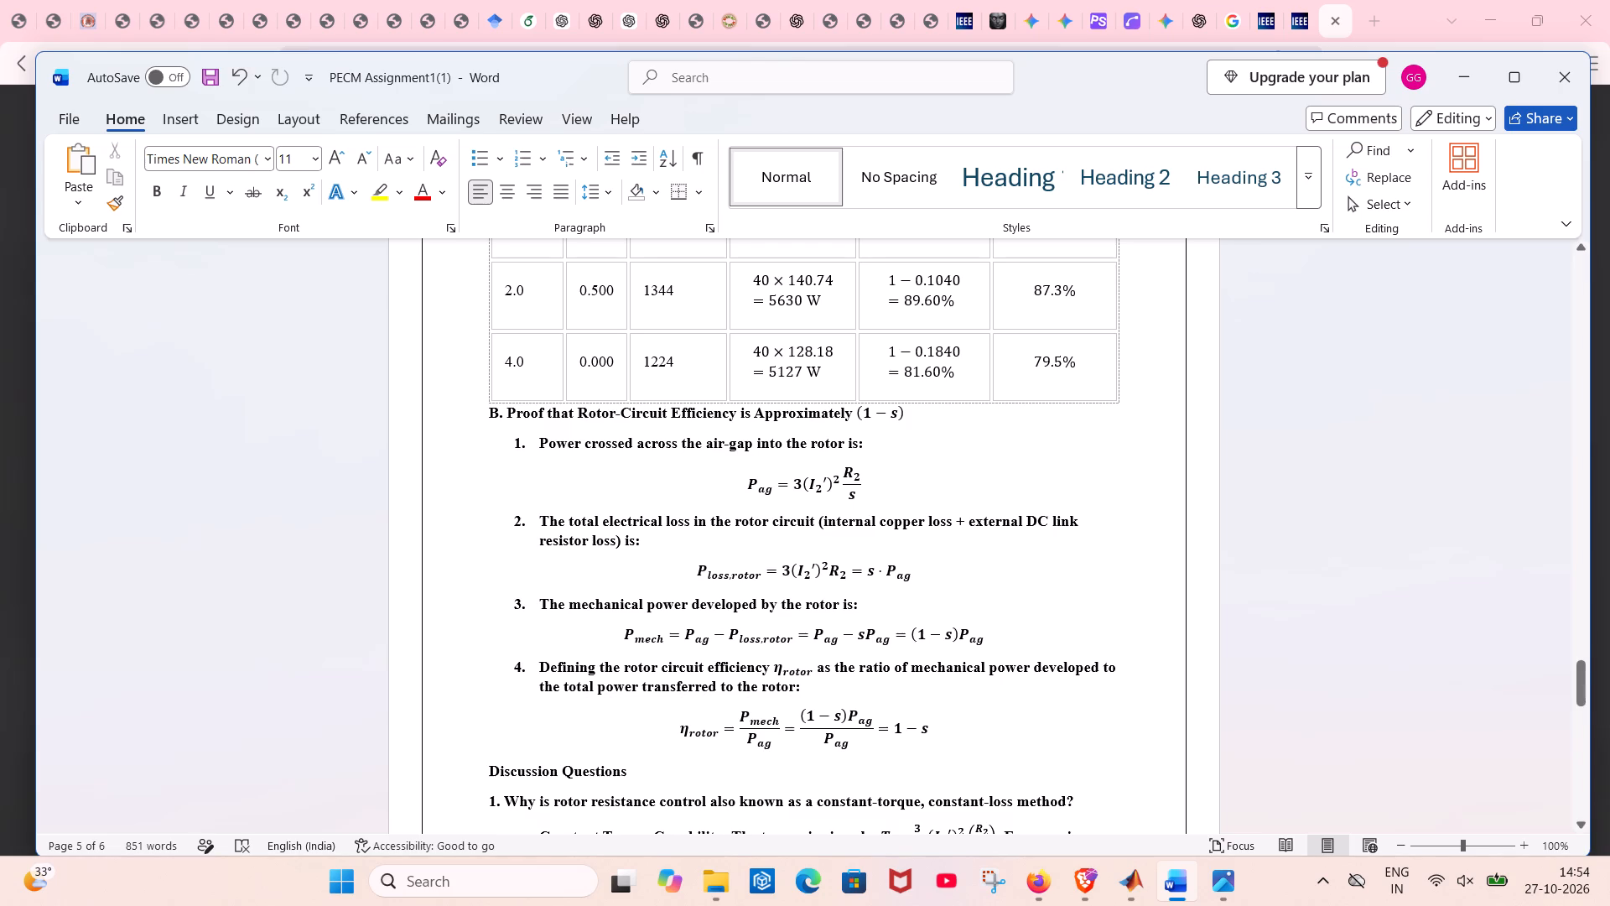
scroll(517, 417, "up", 1)
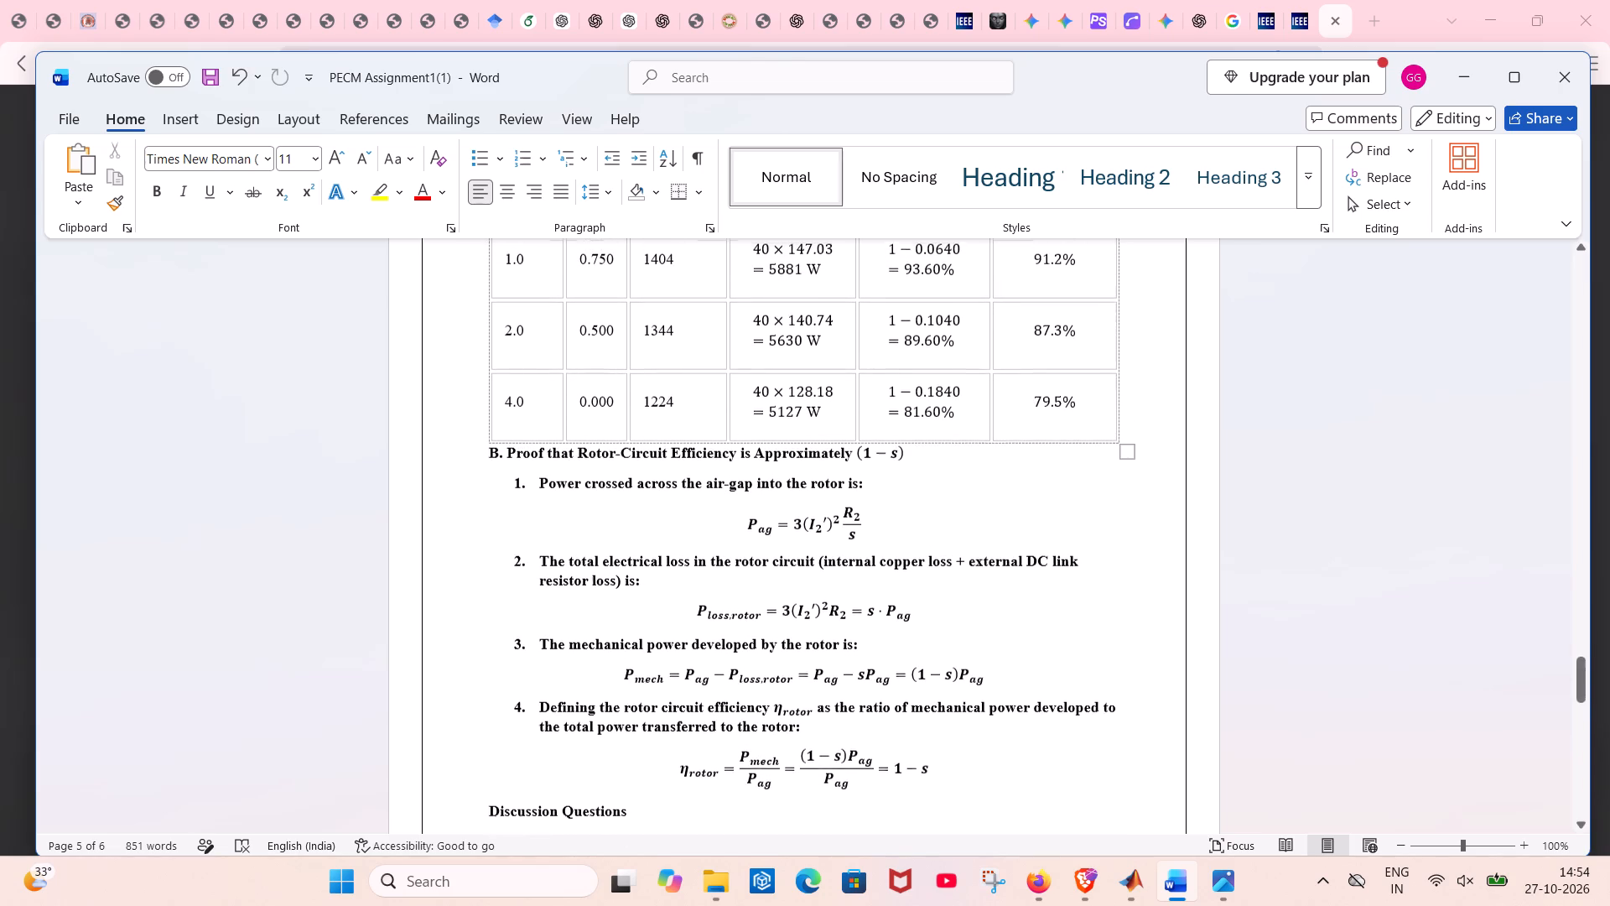
scroll(517, 417, "up", 1)
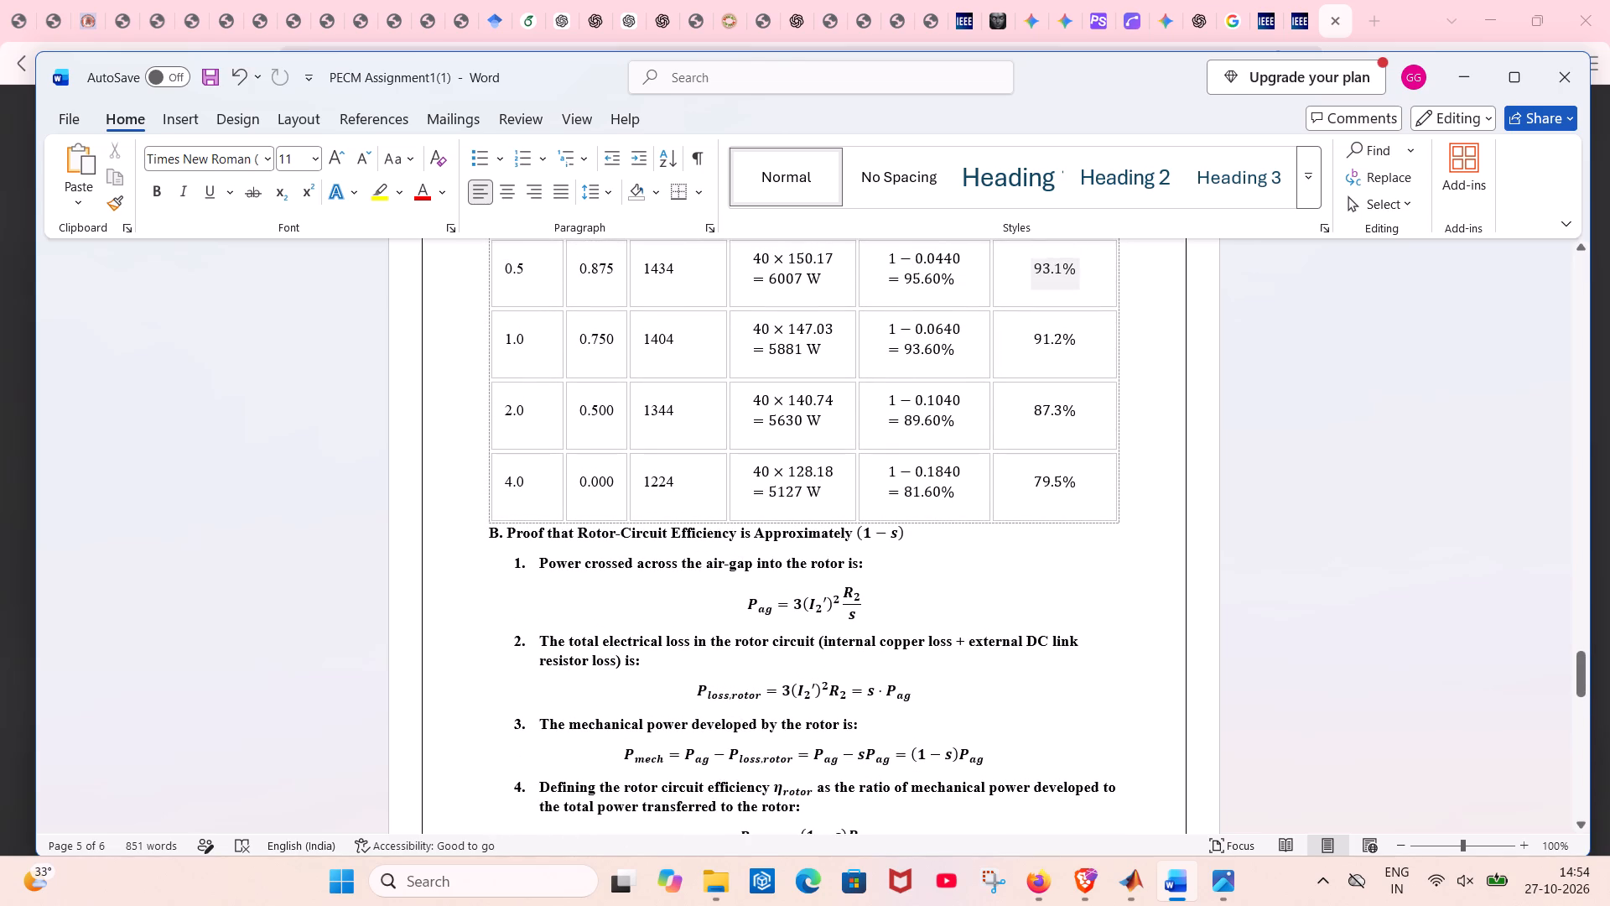
left_click(504, 536)
key("BackSpace")
key("BackSpace")
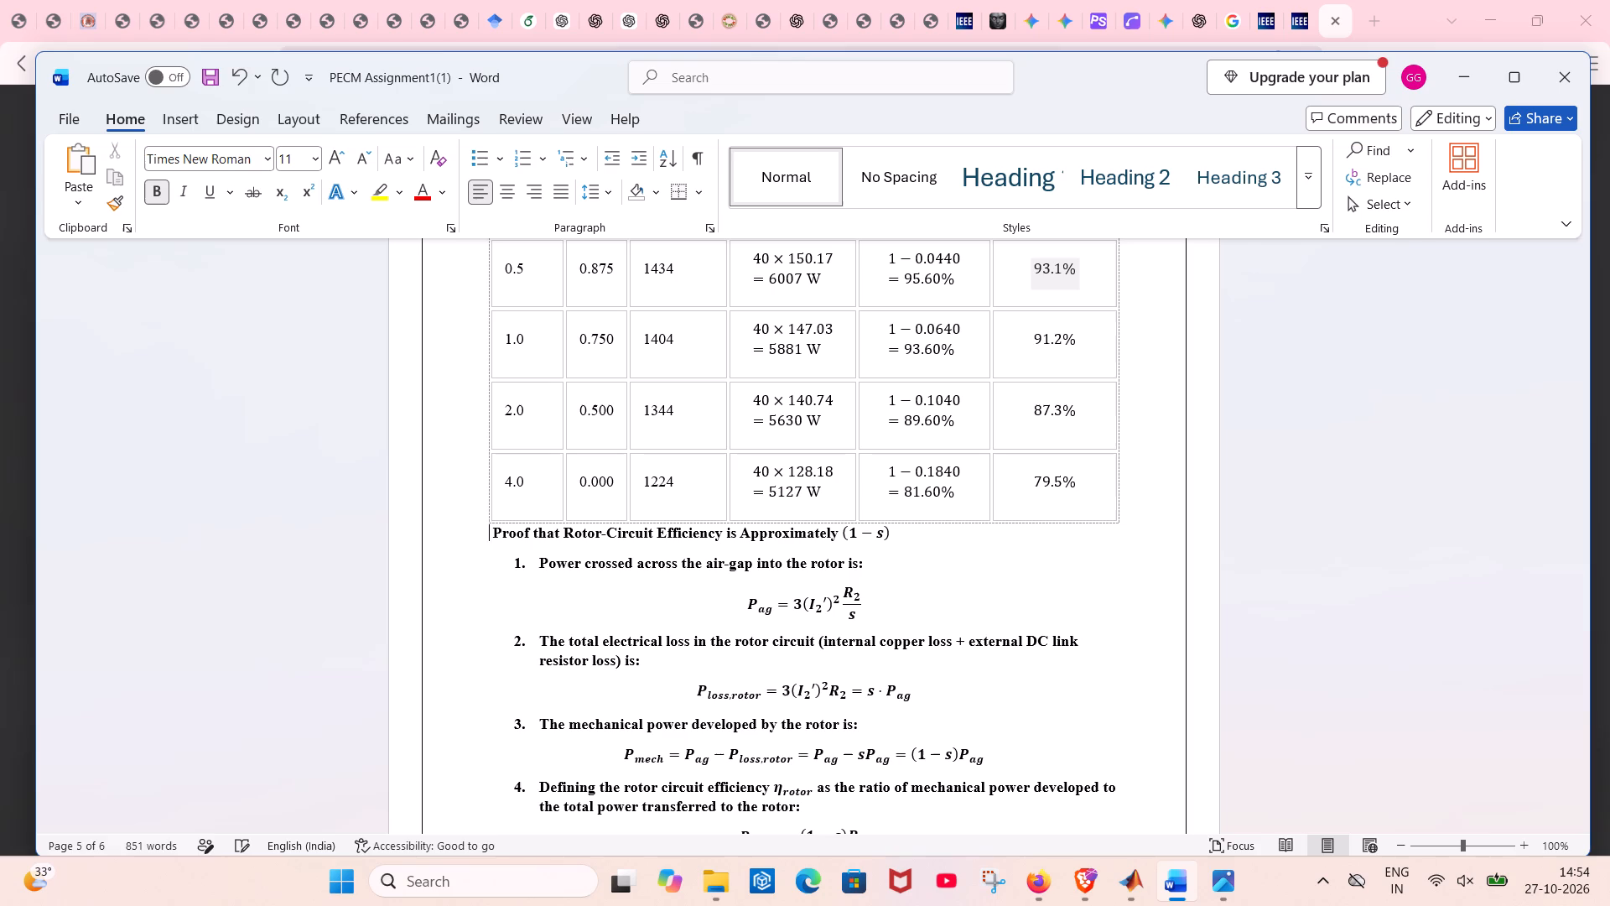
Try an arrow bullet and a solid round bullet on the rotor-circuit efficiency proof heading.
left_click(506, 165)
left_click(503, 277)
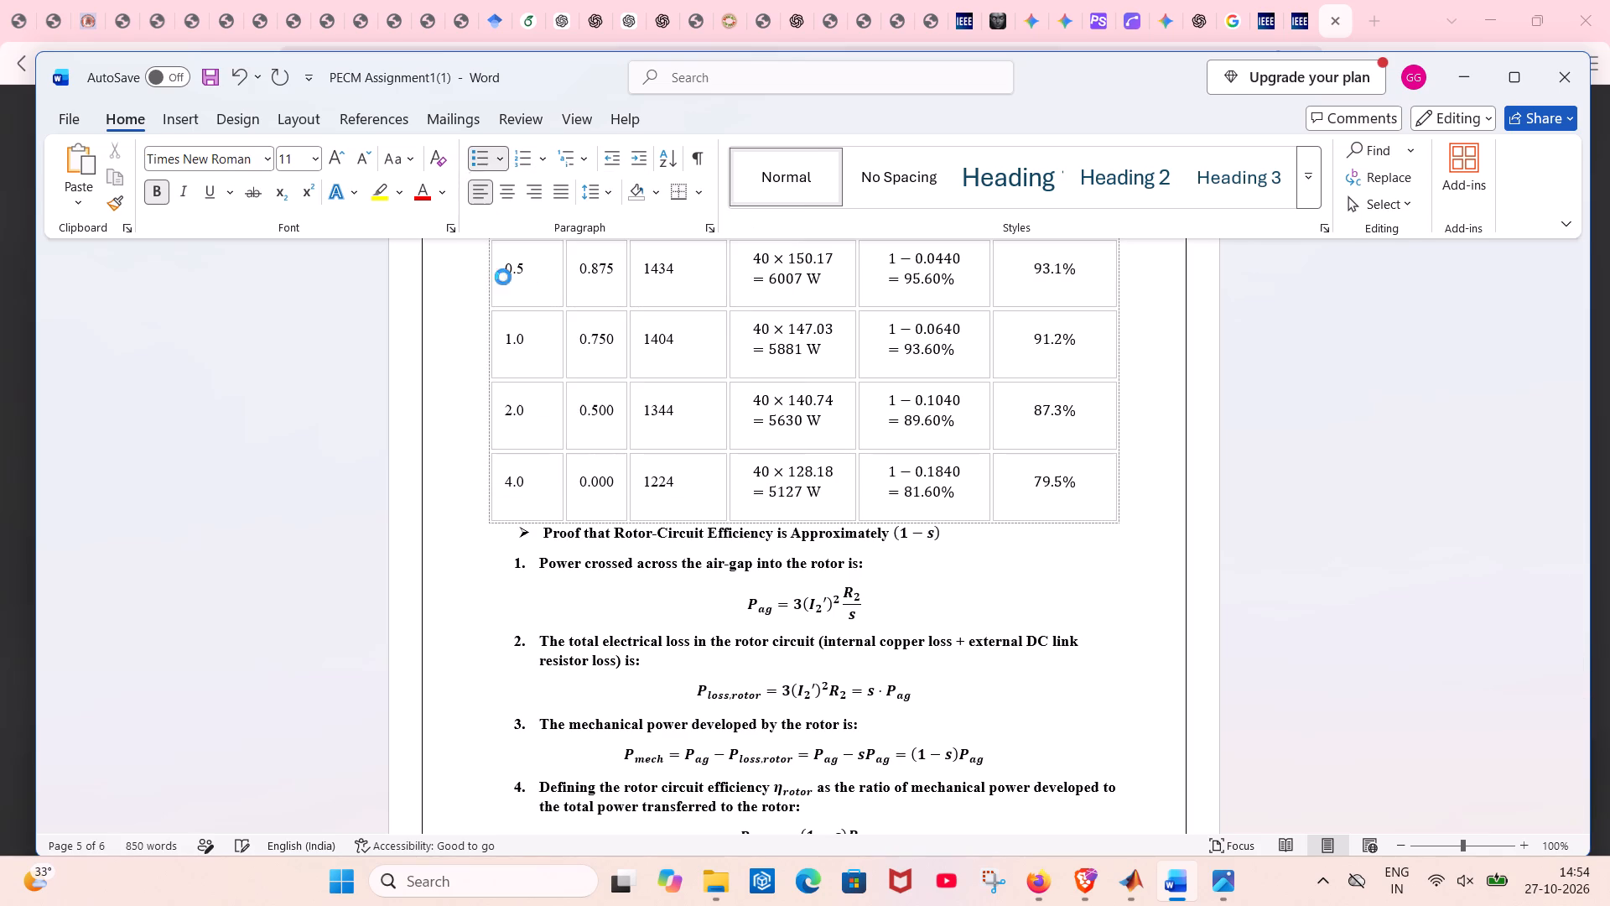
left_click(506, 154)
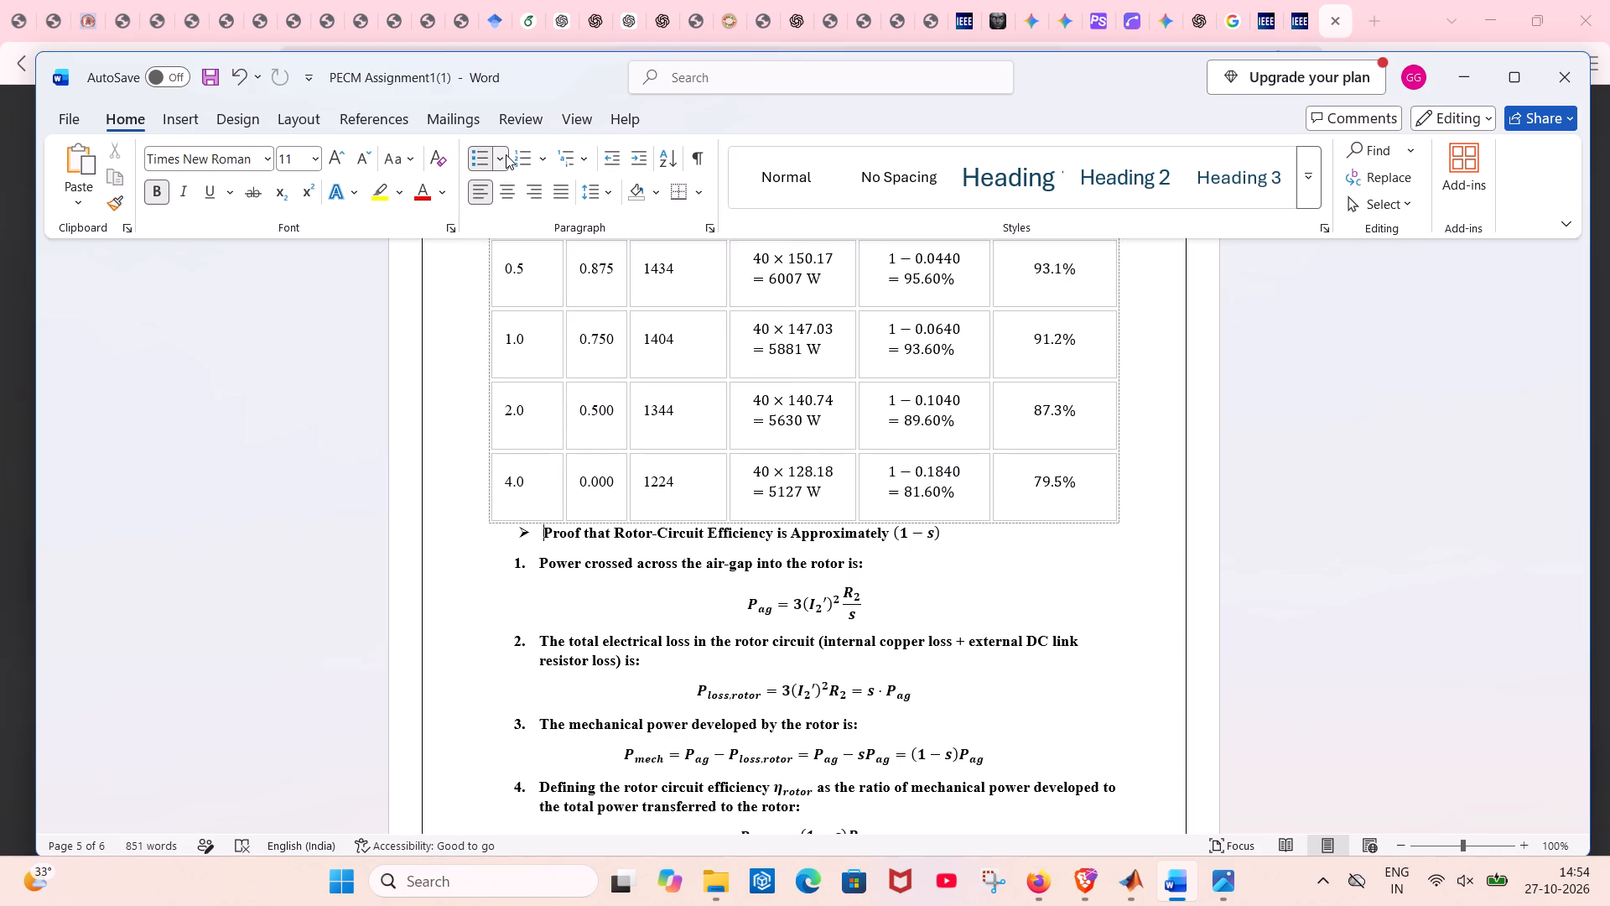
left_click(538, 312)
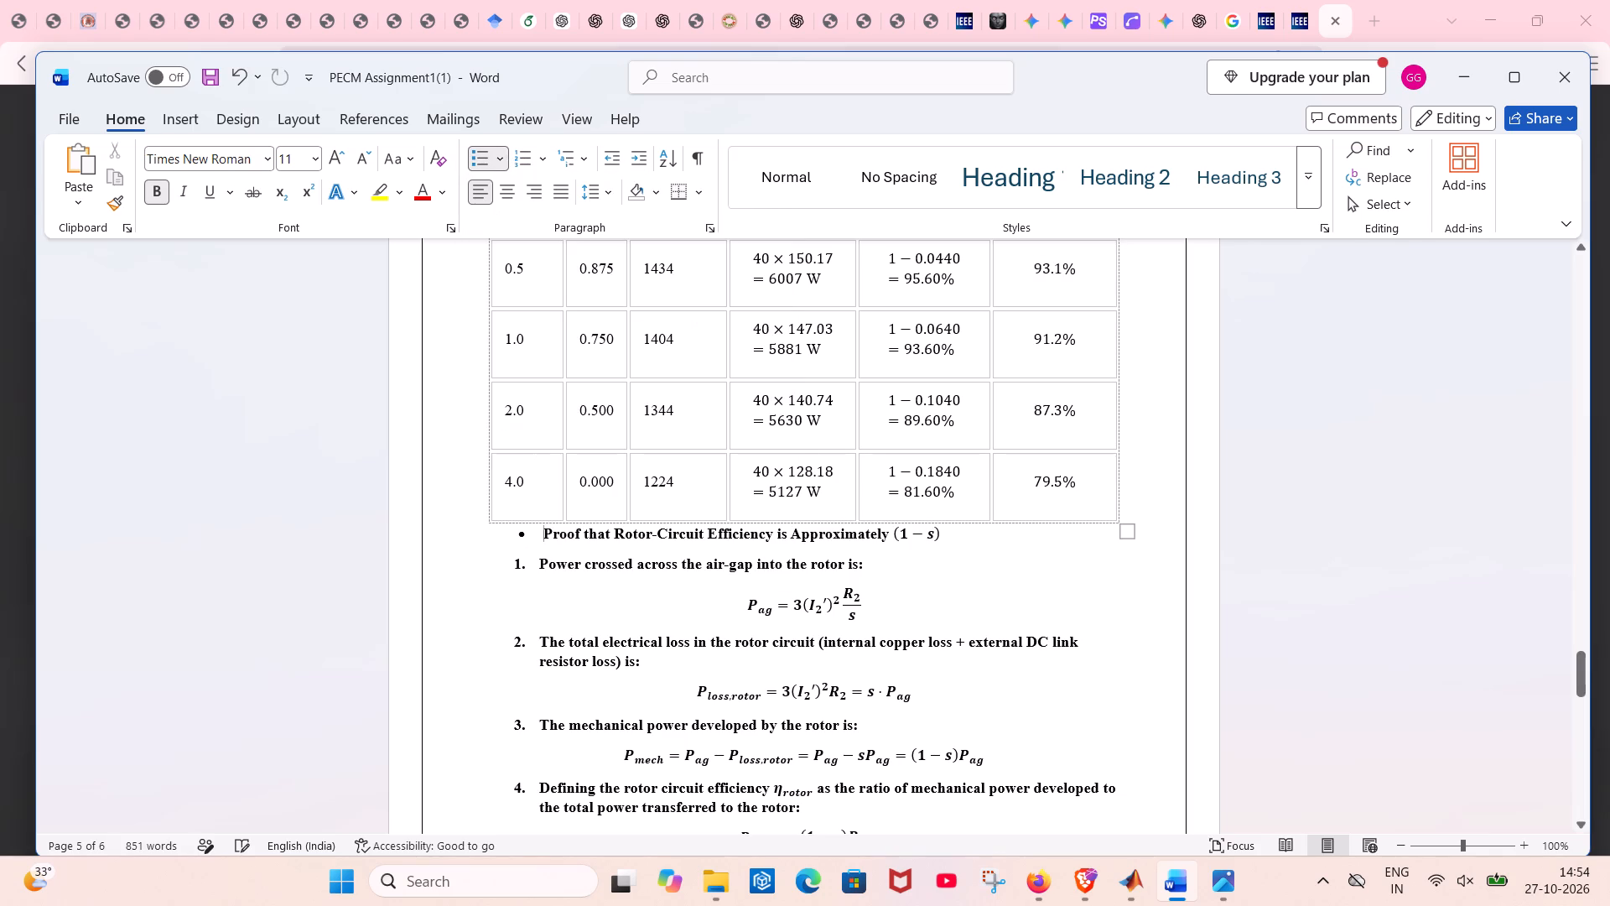
Apply the hollow circle bullet to the rotor-circuit efficiency proof heading.
left_click(504, 152)
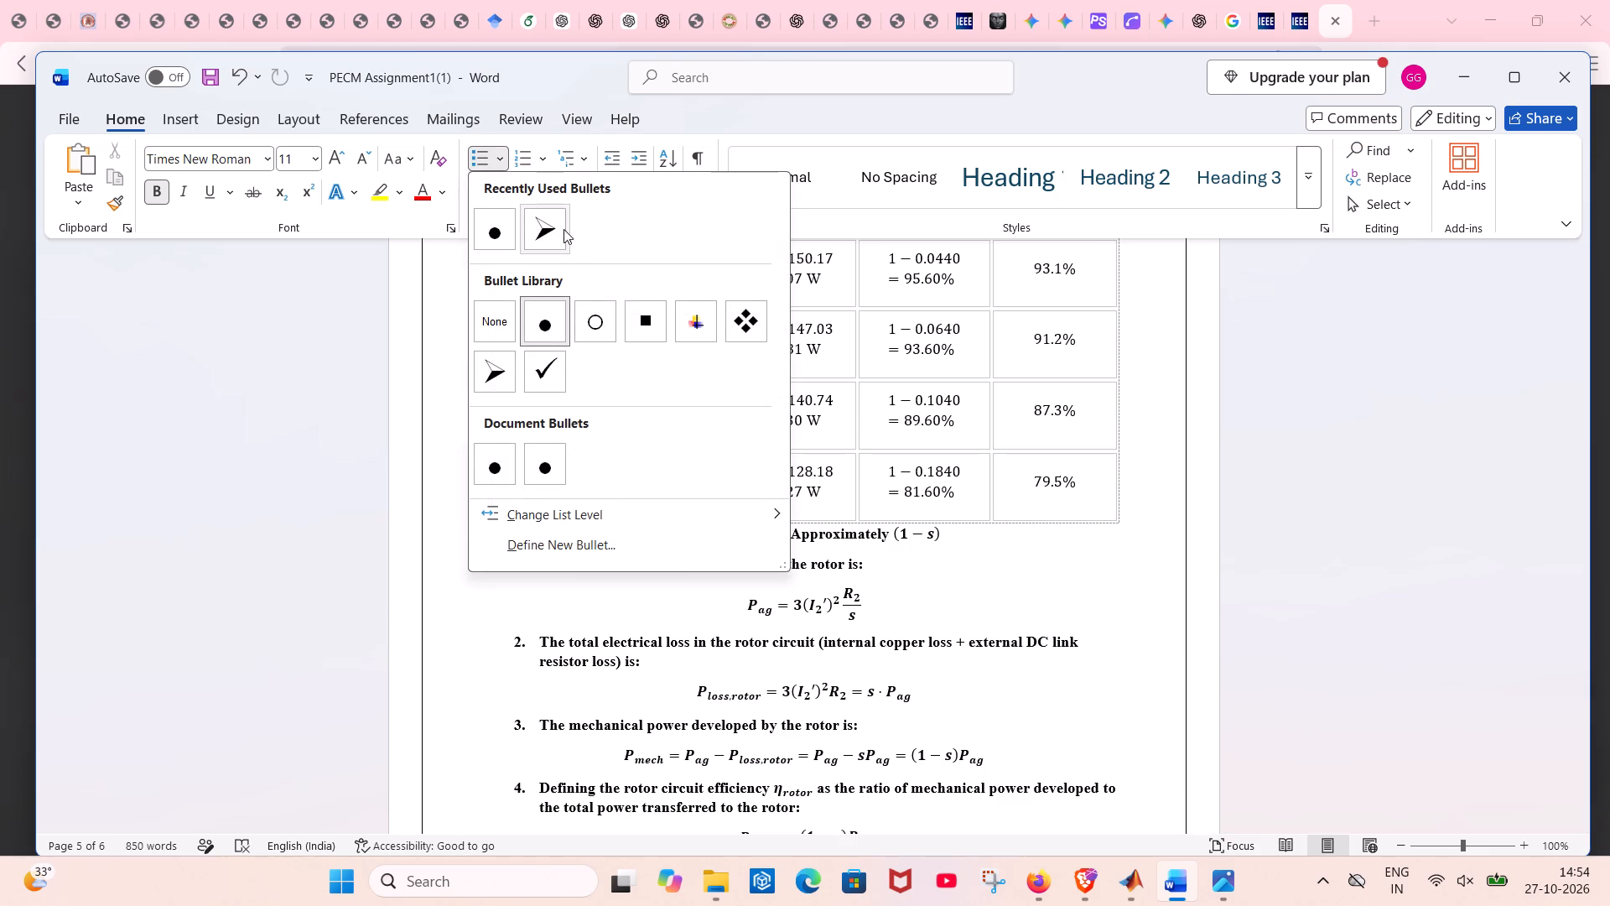
left_click(592, 317)
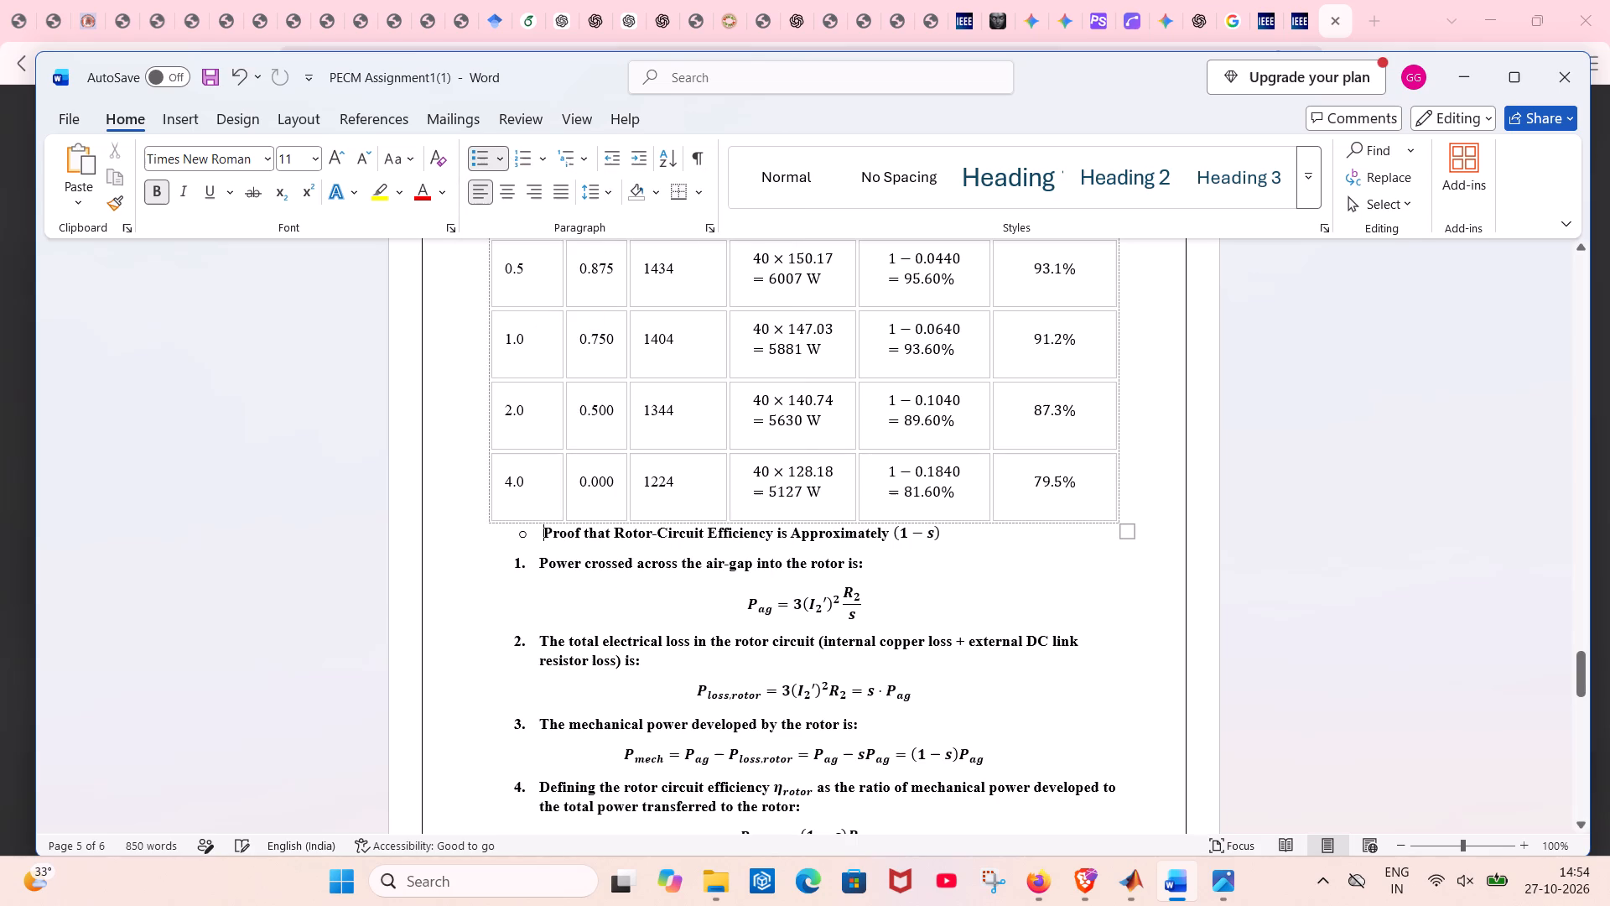
left_click(514, 534)
Remove the bullet and indent from the rotor-circuit efficiency proof heading and insert a blank line between it and the table.
key("BackSpace")
key("BackSpace")
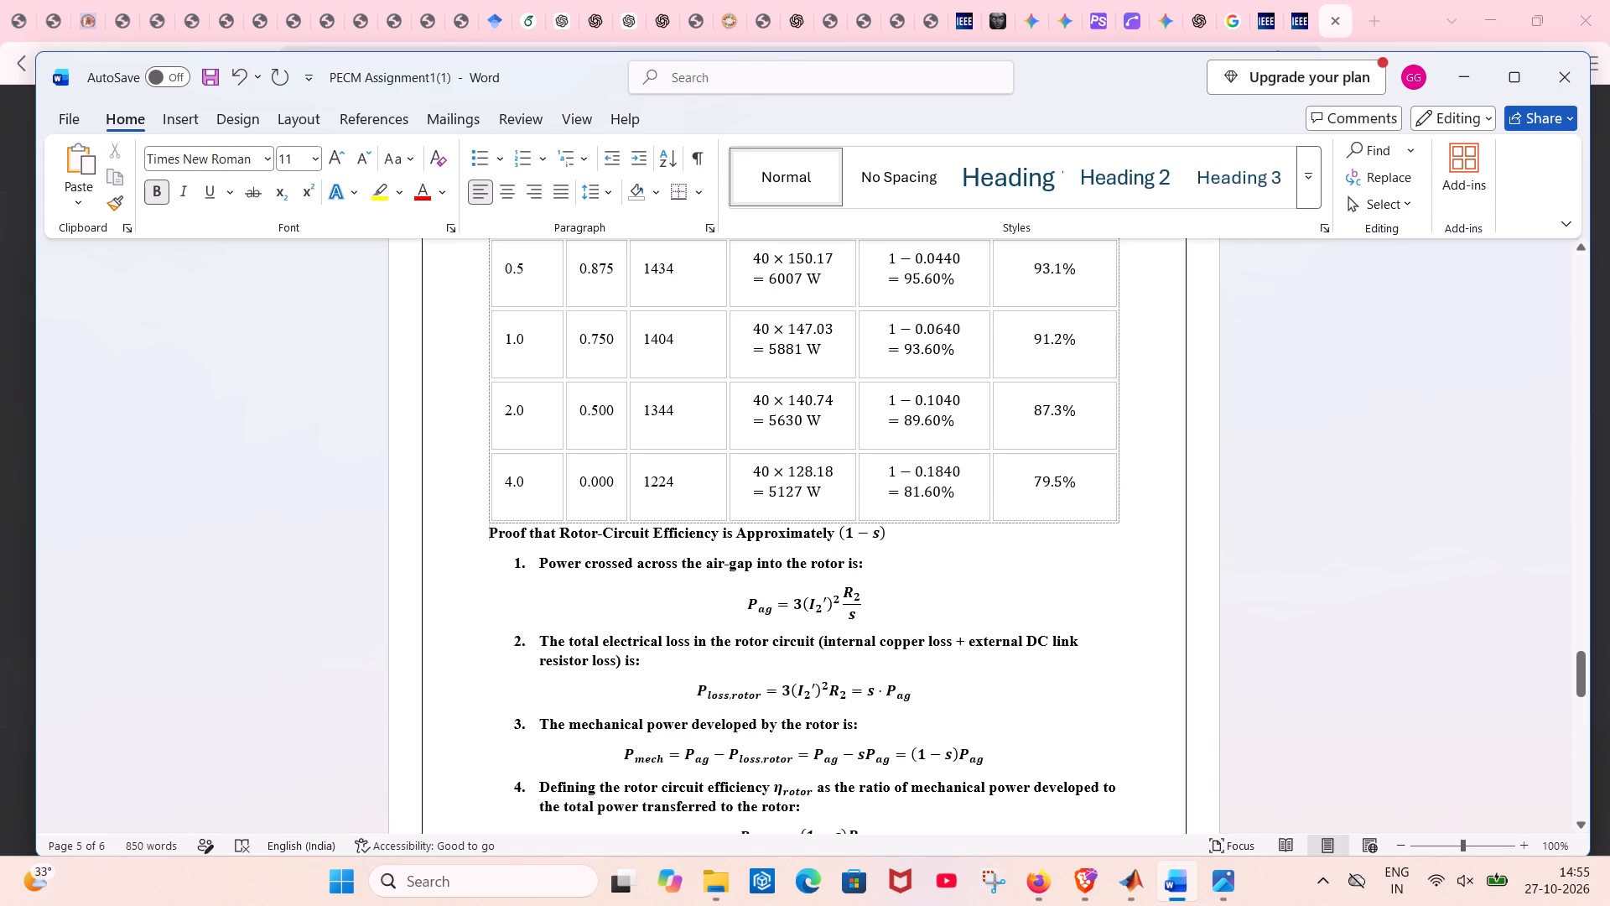
key("Return")
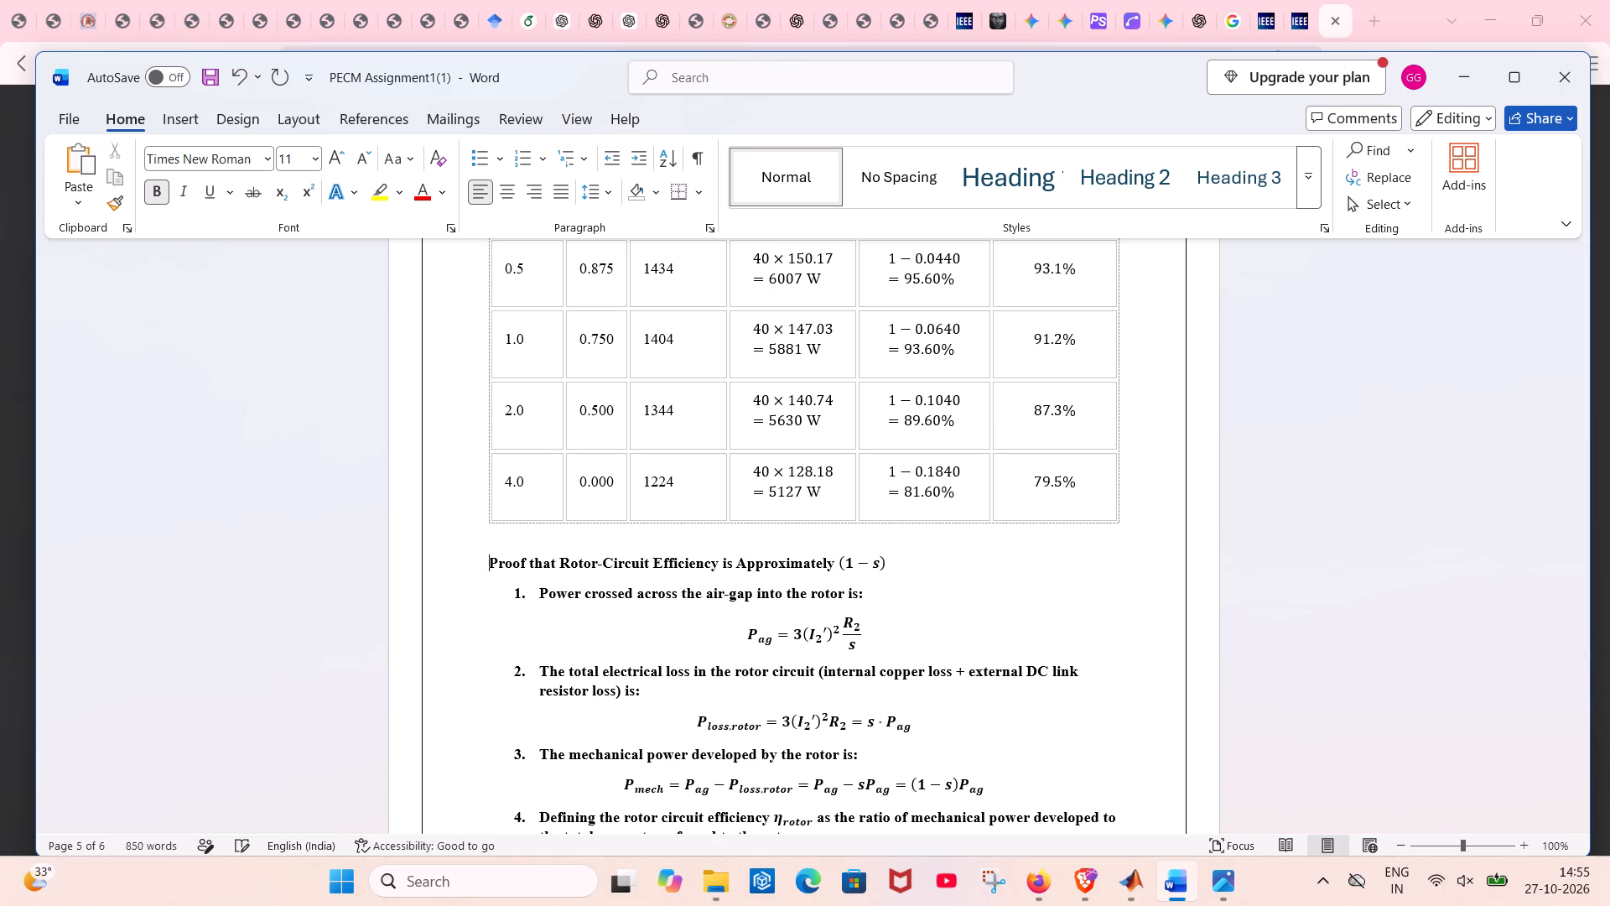
Delete the "A." label from the "Efficiency at Each Operating Speed" line under section 4.
scroll(587, 539, "up", 2)
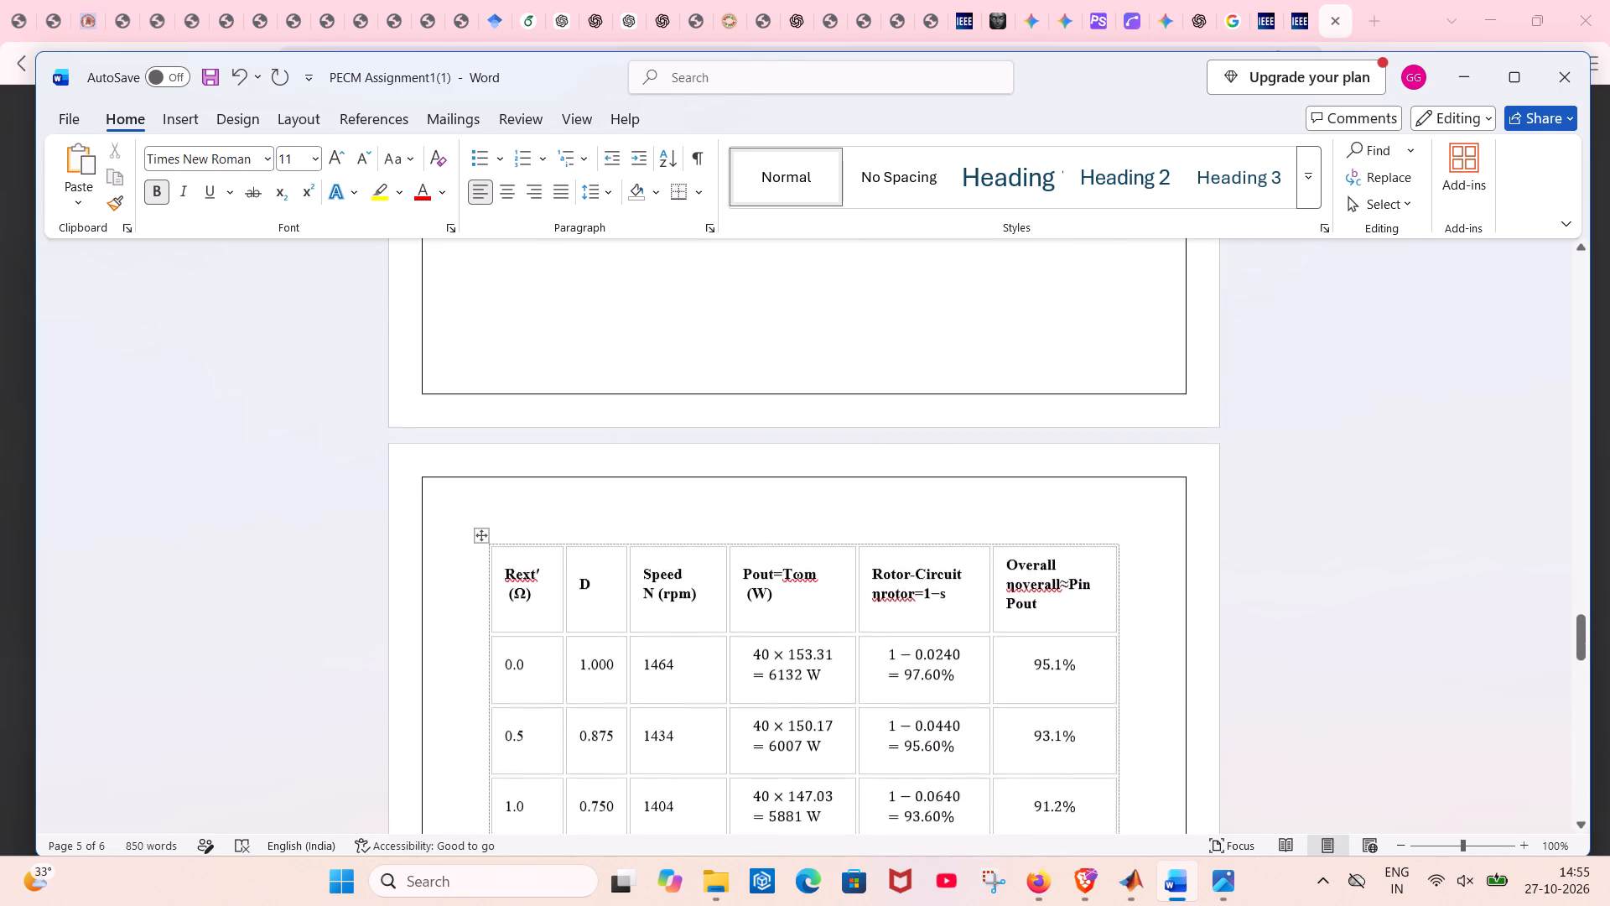
scroll(587, 539, "up", 3)
right_click(587, 539)
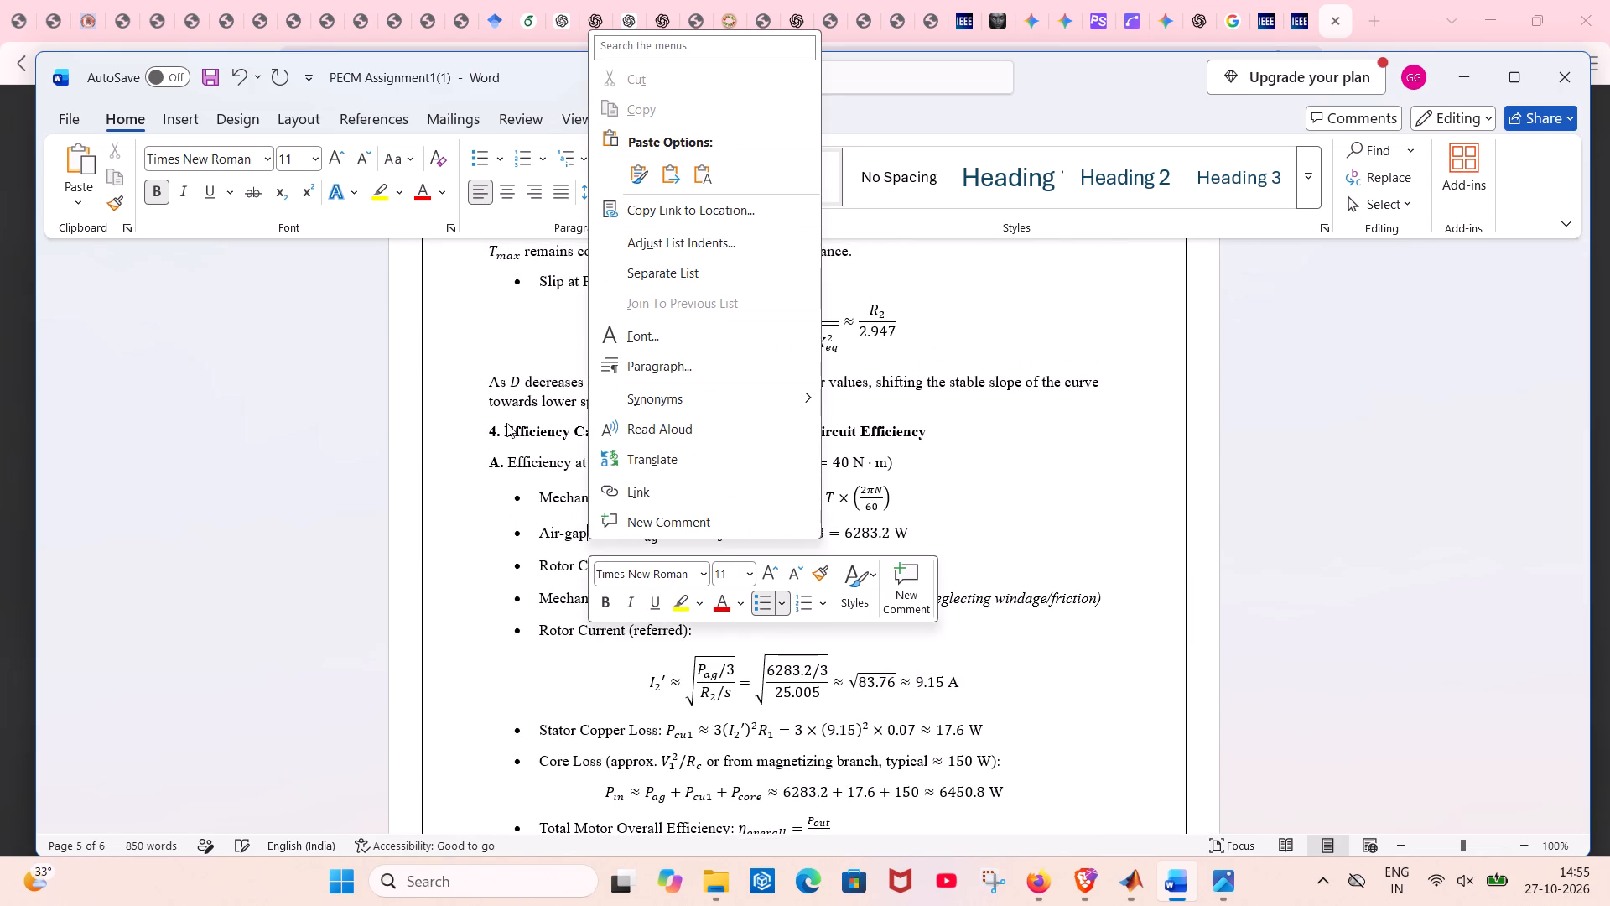
left_click(497, 468)
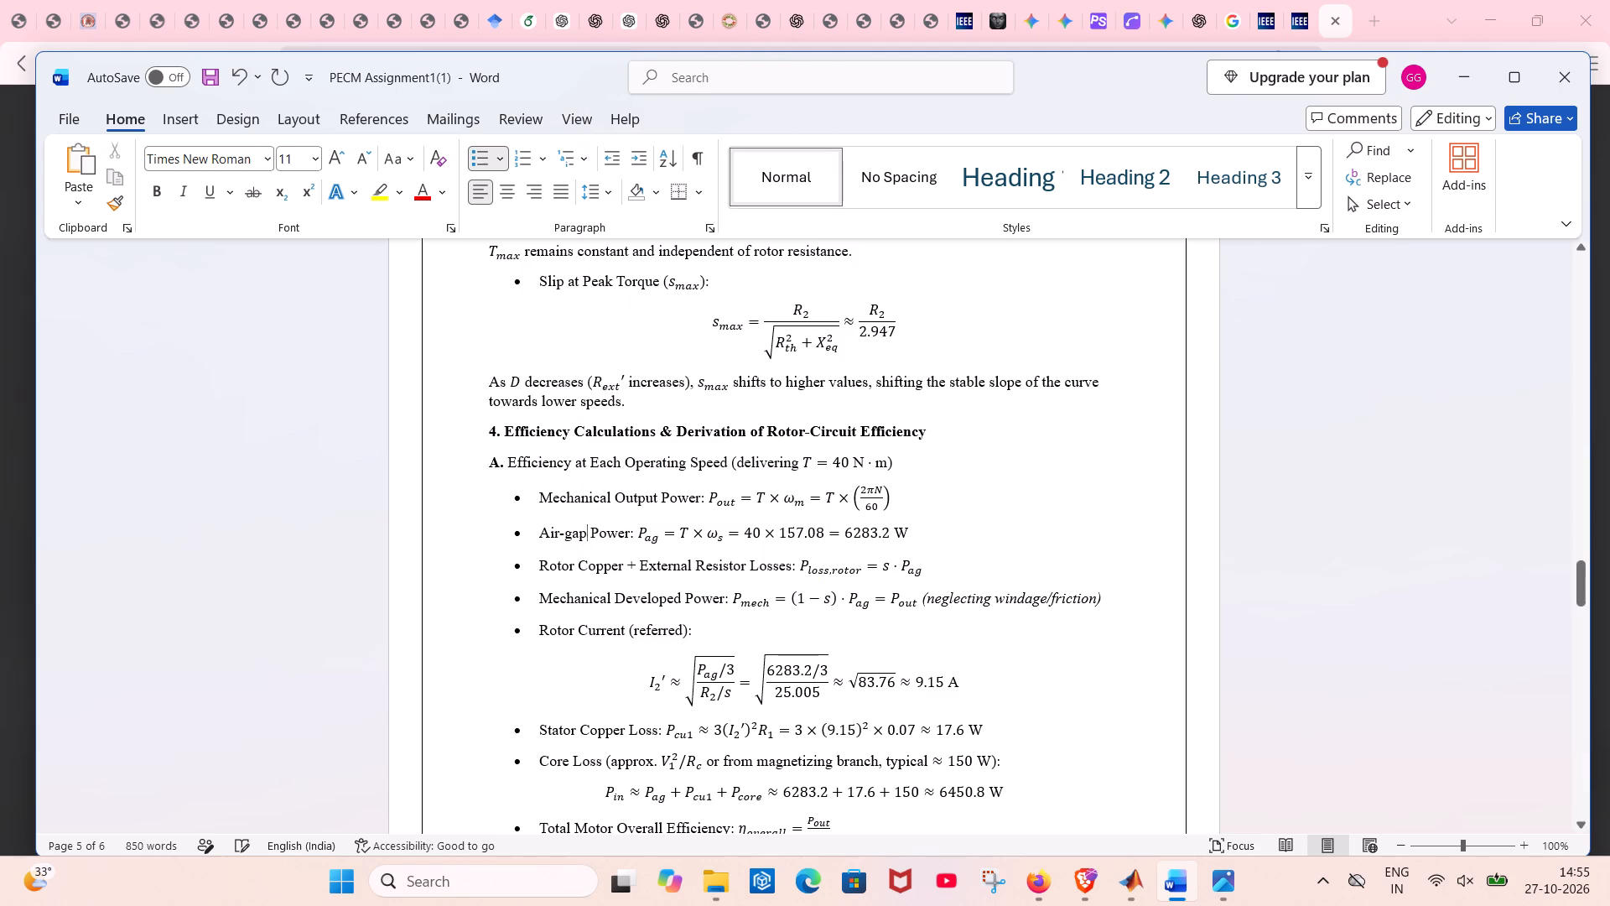
left_click(498, 466)
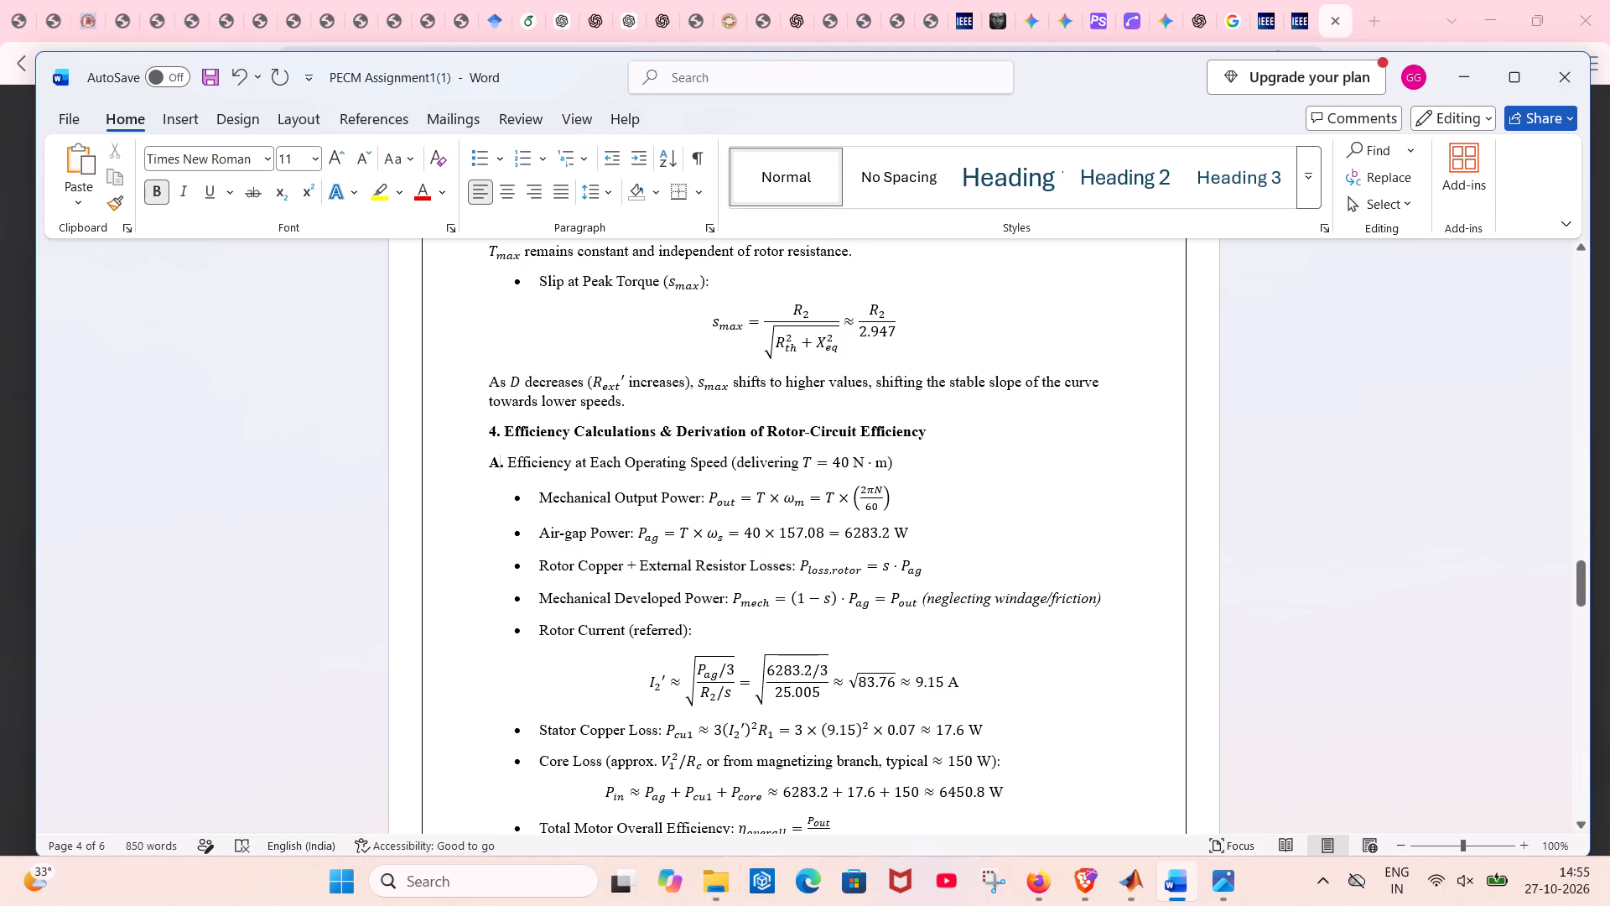
left_click(503, 469)
key("BackSpace")
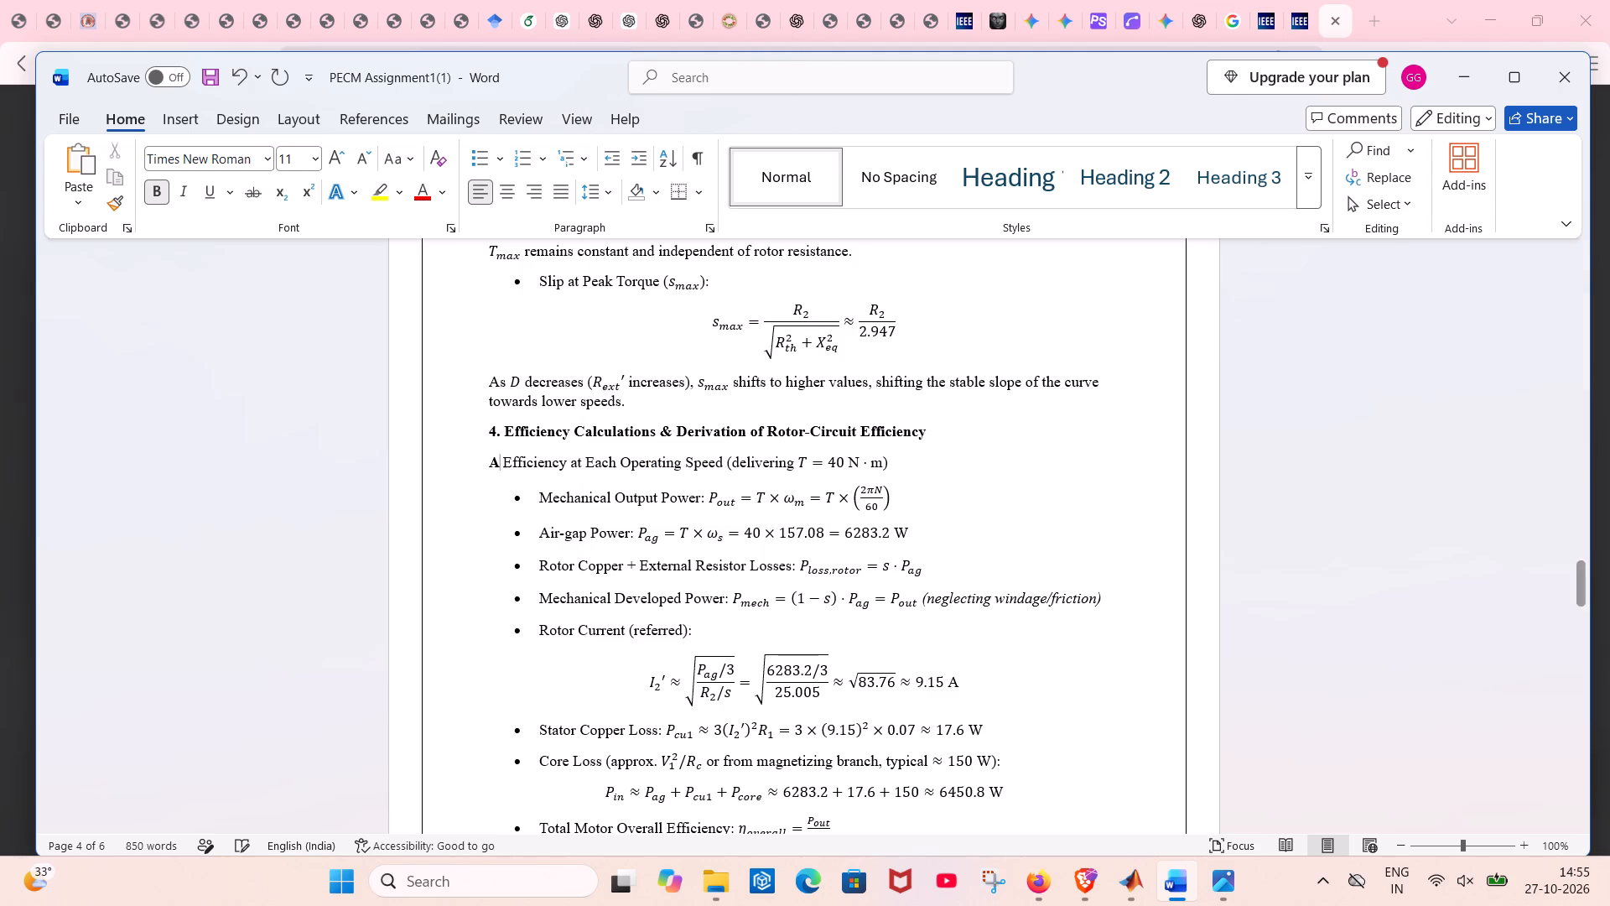
key("BackSpace")
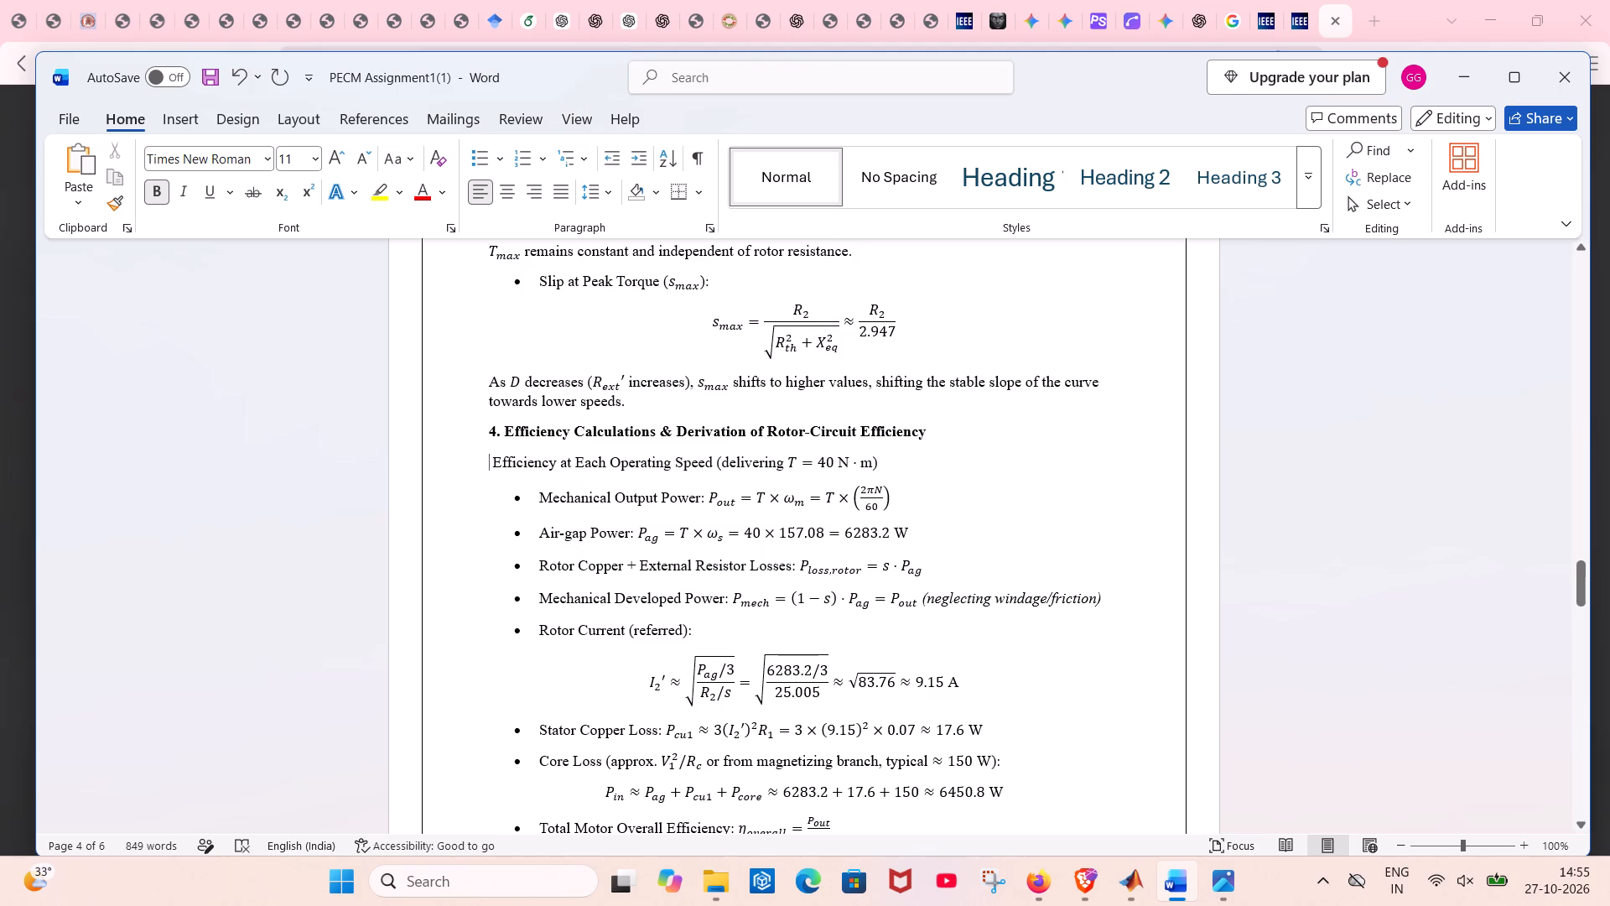
Make the "Efficiency at Each Operating Speed (delivering T = 40 N·m)" line bold.
left_click_drag(494, 465, 888, 466)
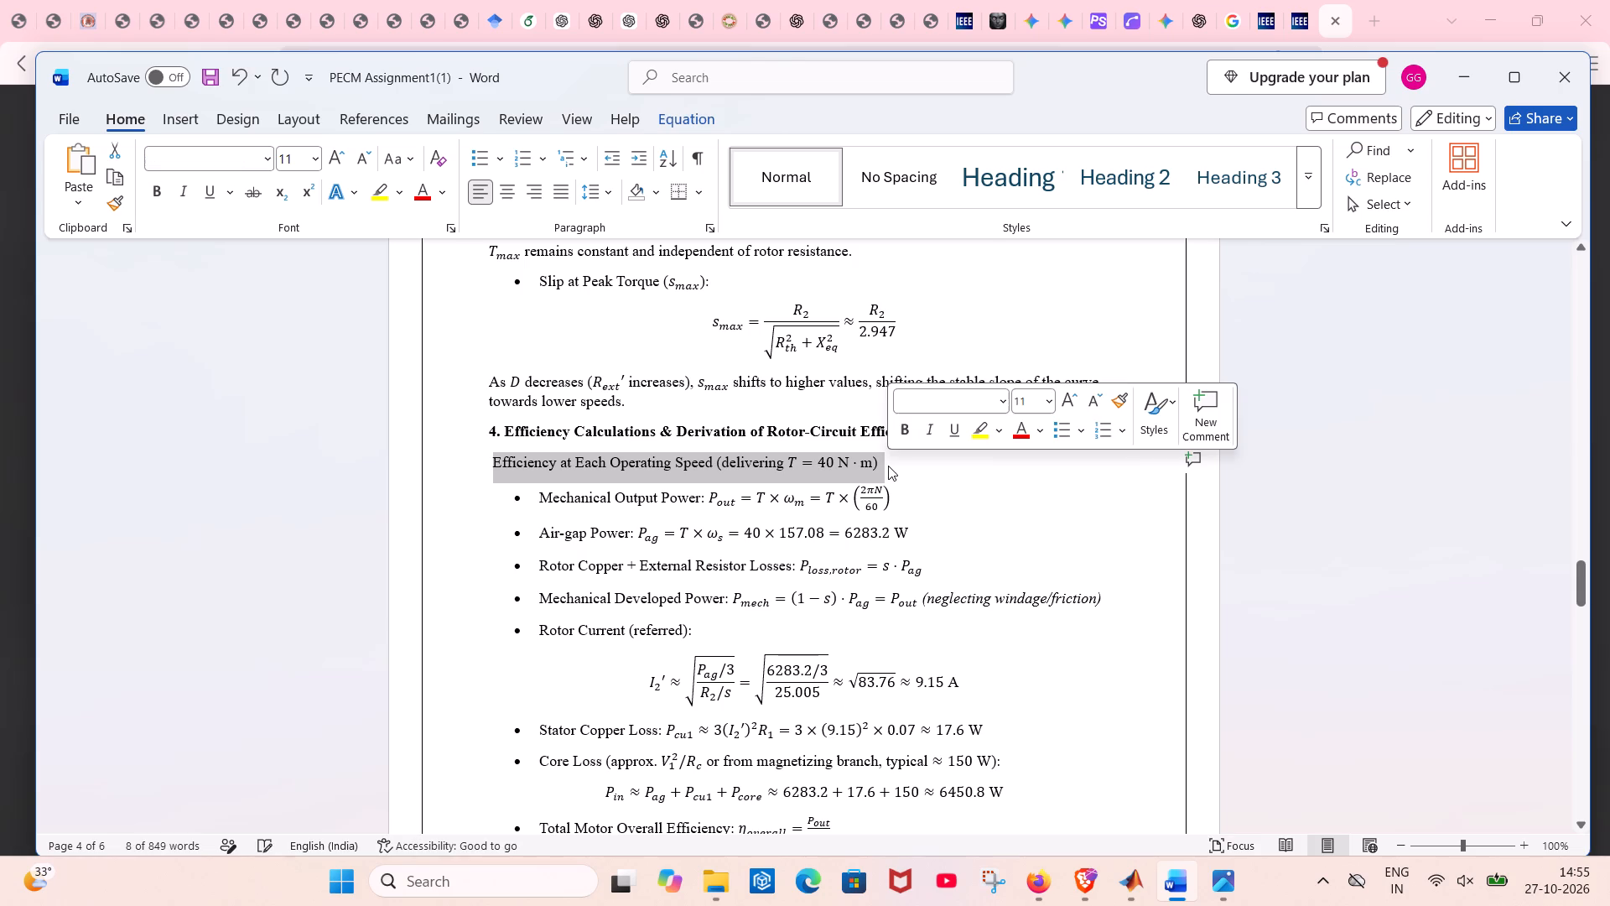
left_click(904, 430)
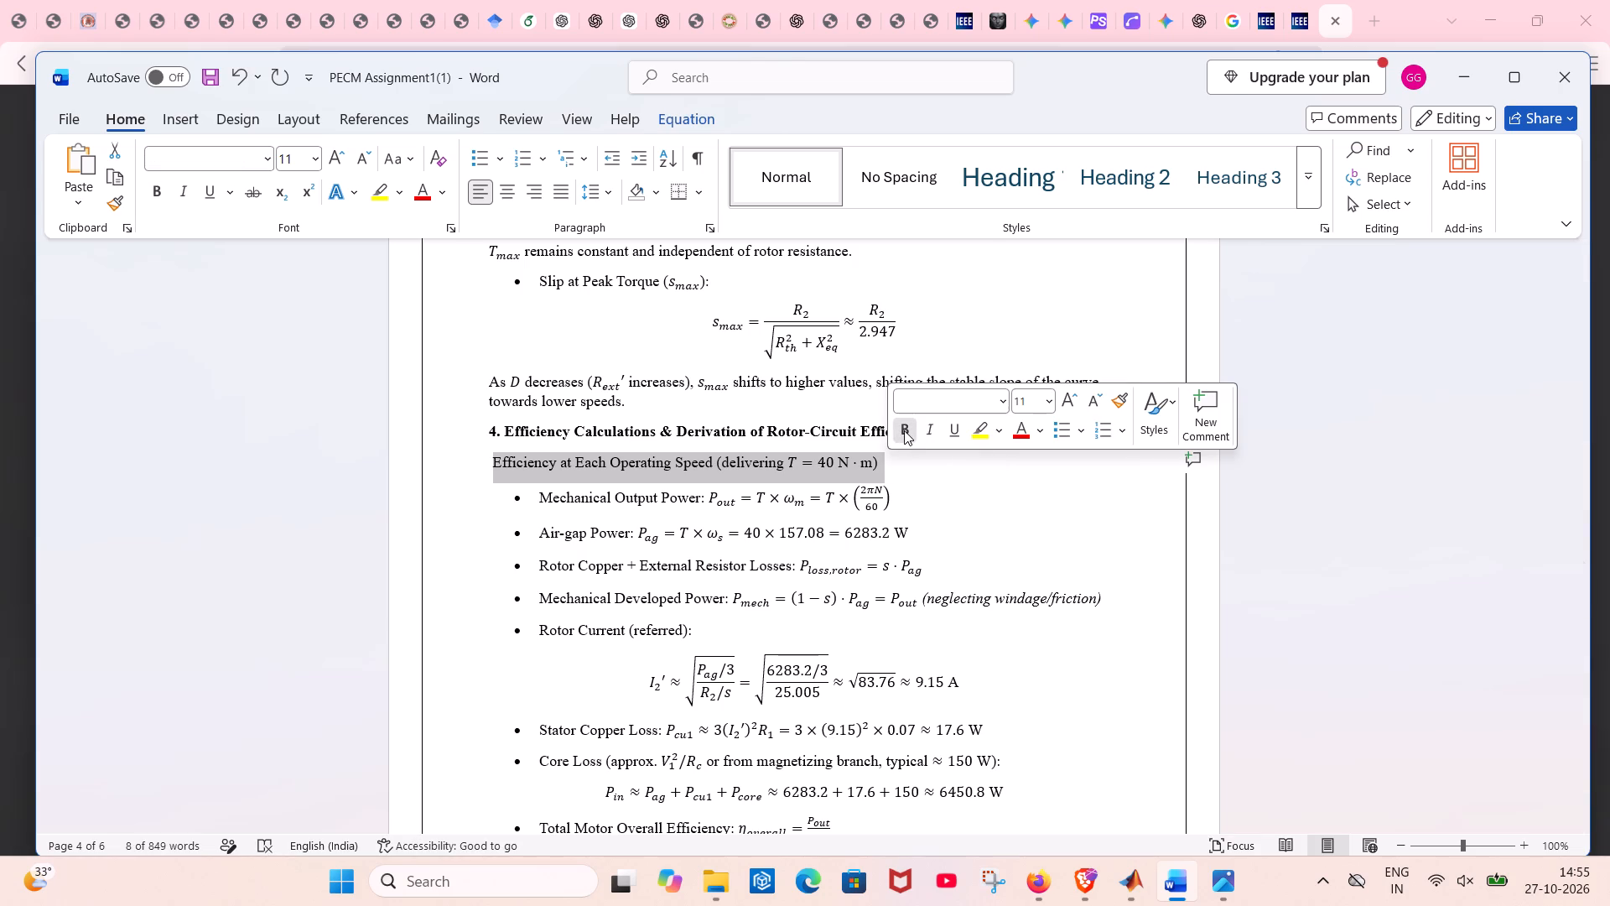
left_click(958, 499)
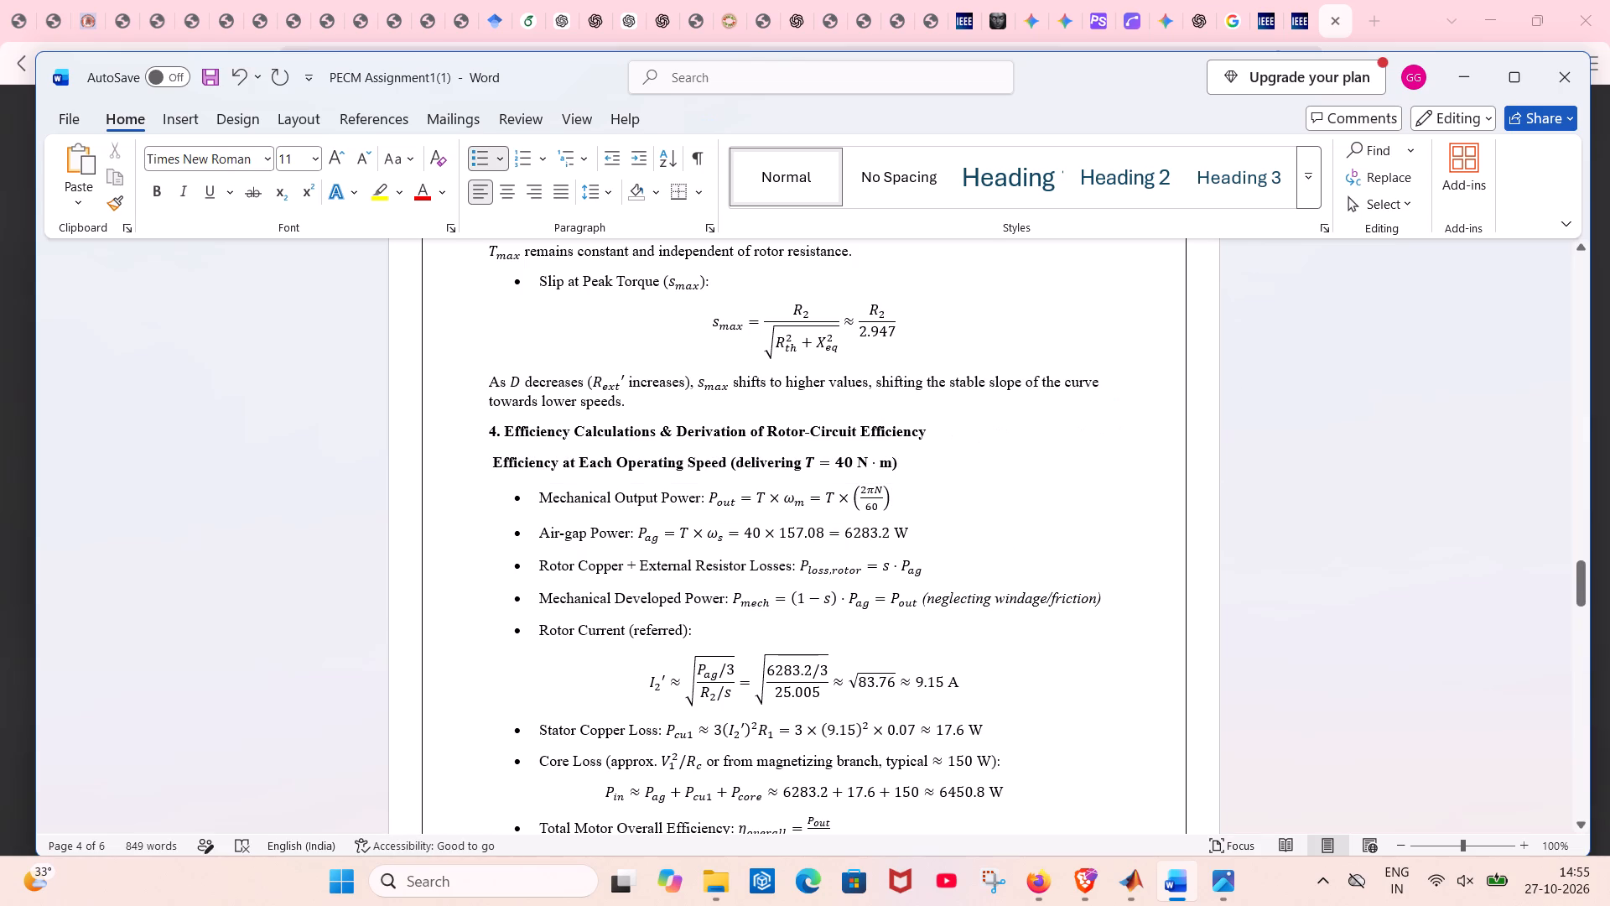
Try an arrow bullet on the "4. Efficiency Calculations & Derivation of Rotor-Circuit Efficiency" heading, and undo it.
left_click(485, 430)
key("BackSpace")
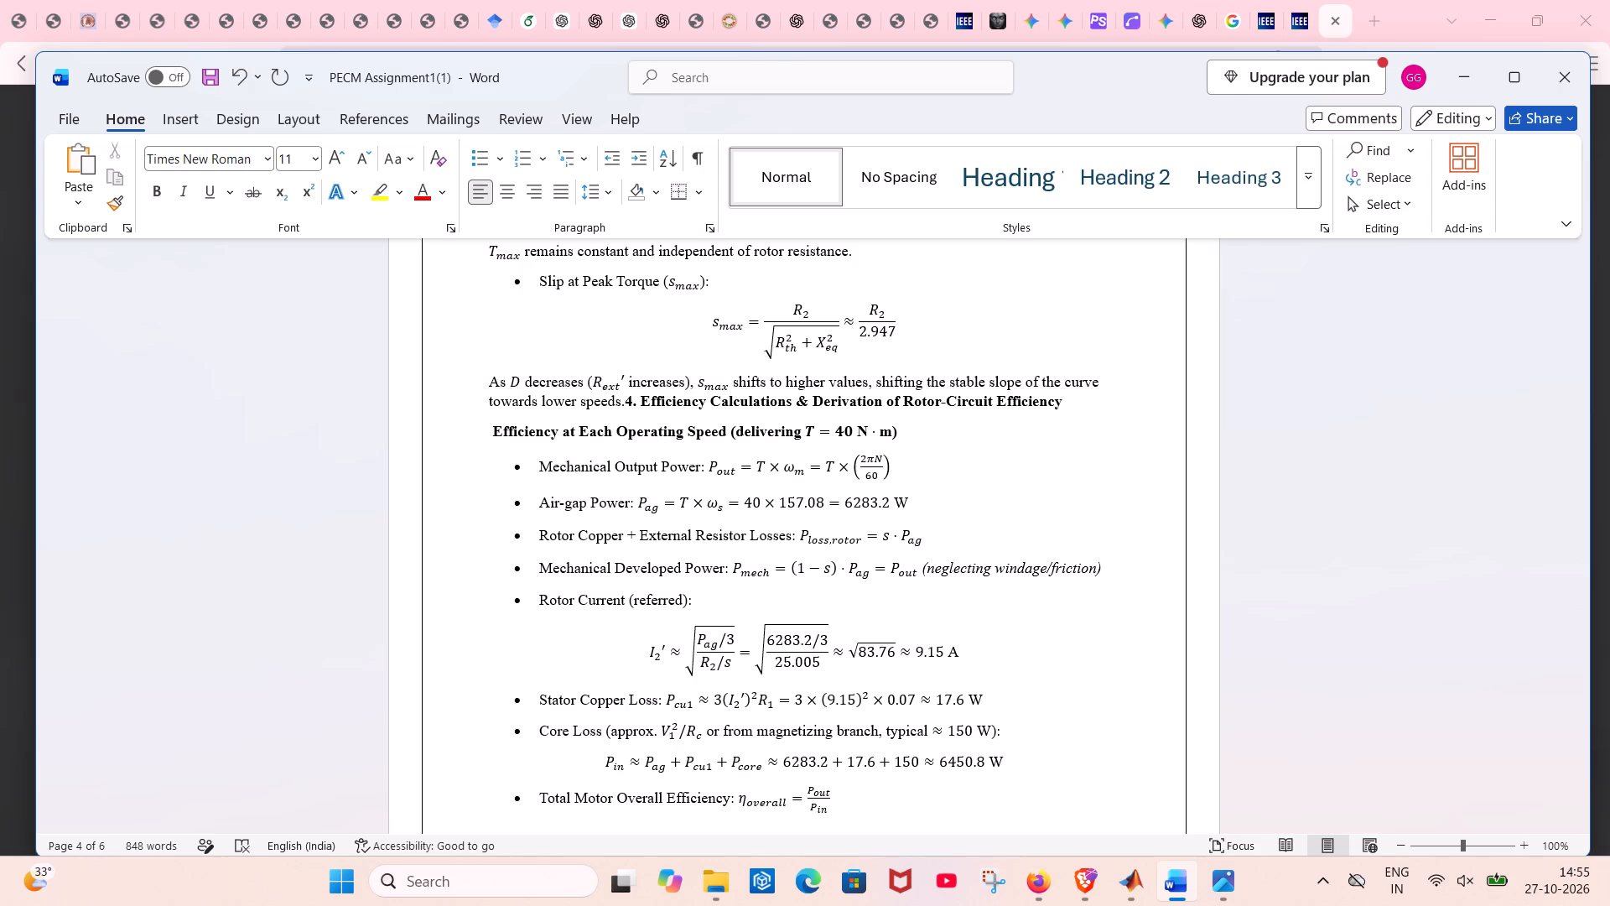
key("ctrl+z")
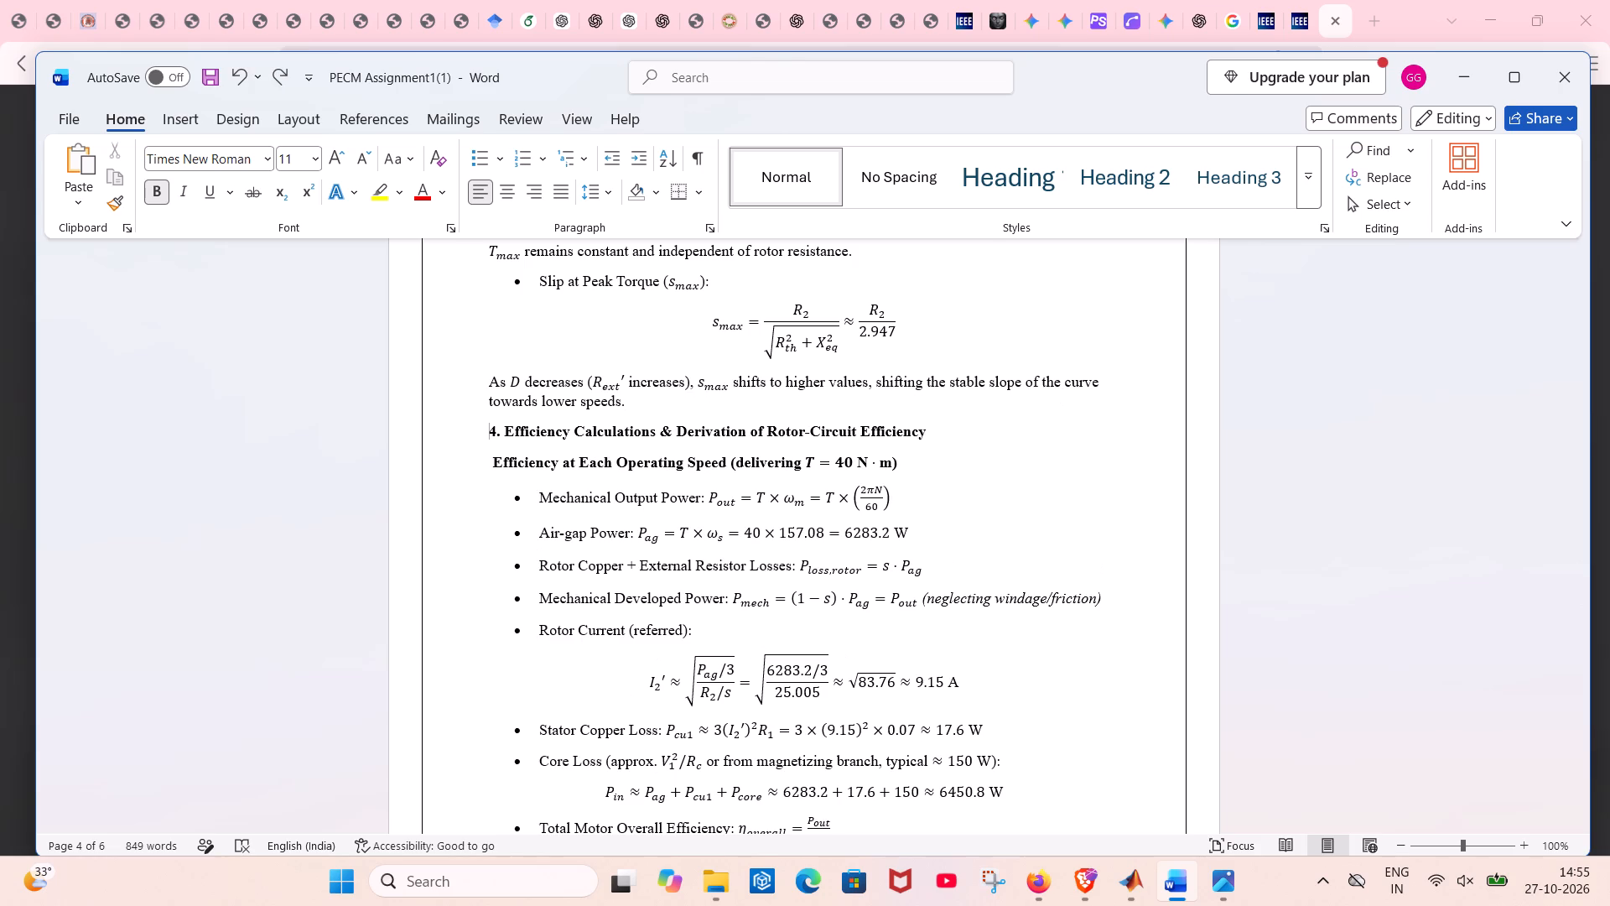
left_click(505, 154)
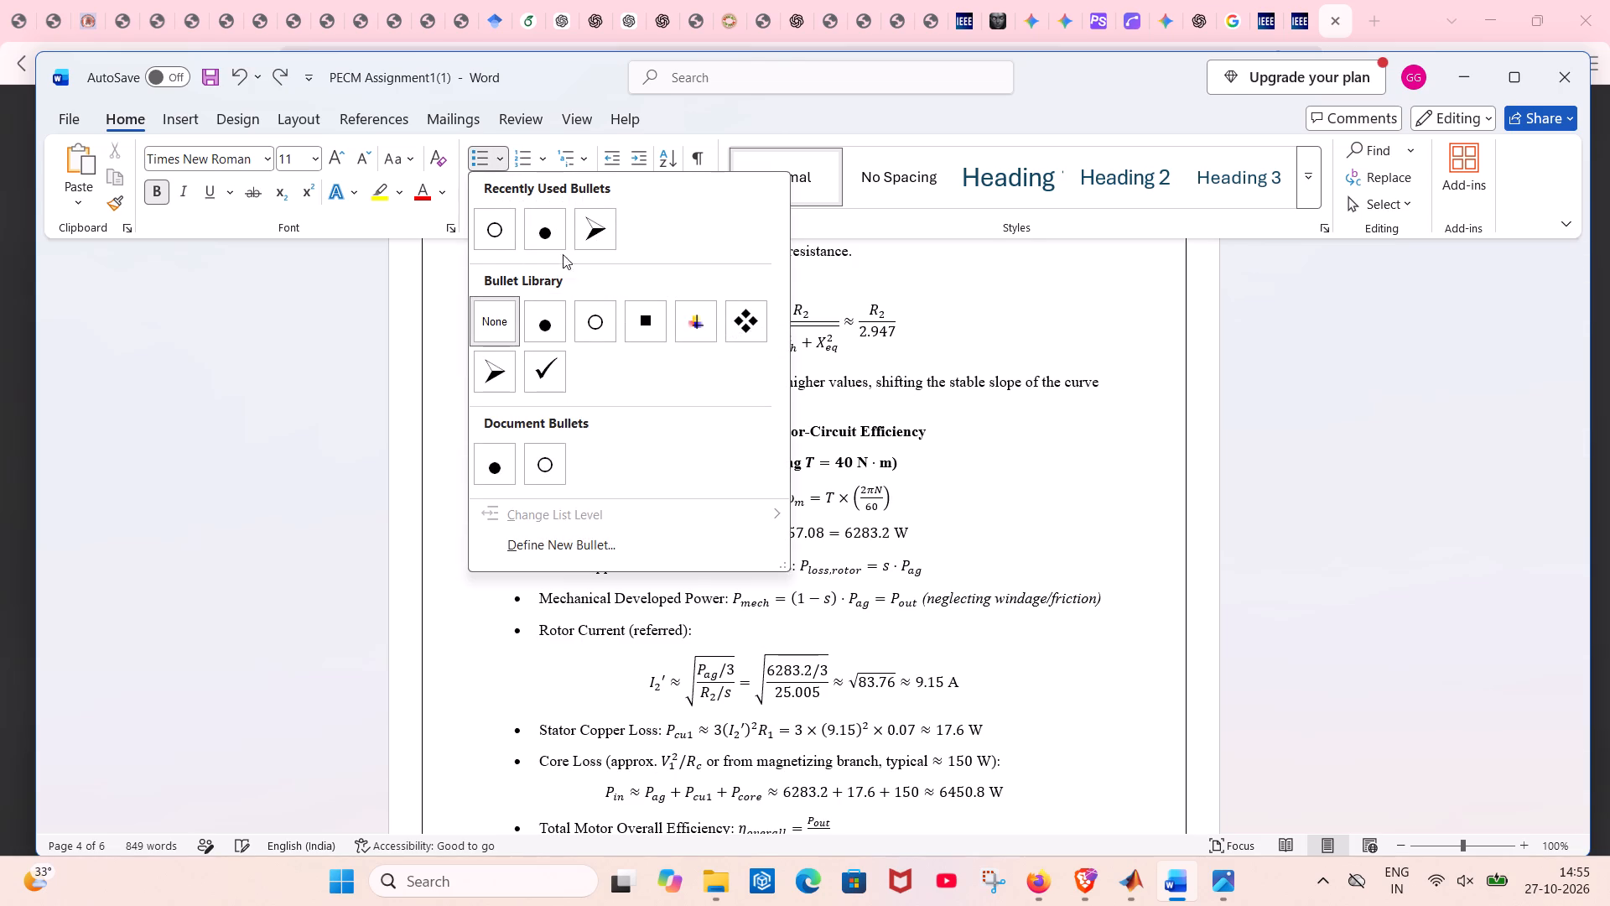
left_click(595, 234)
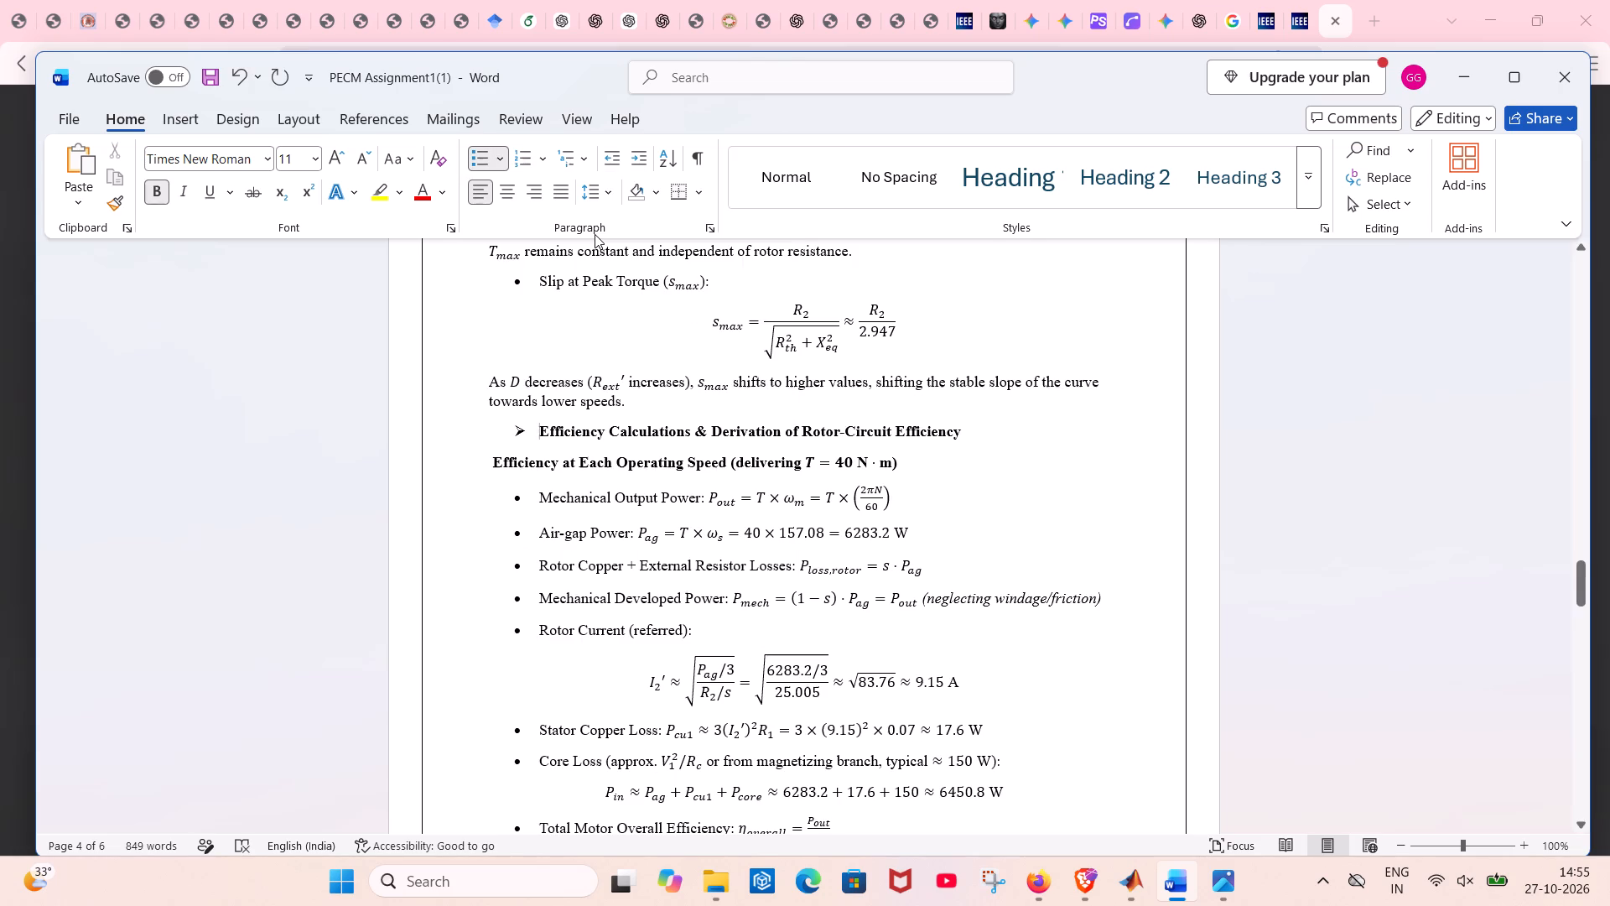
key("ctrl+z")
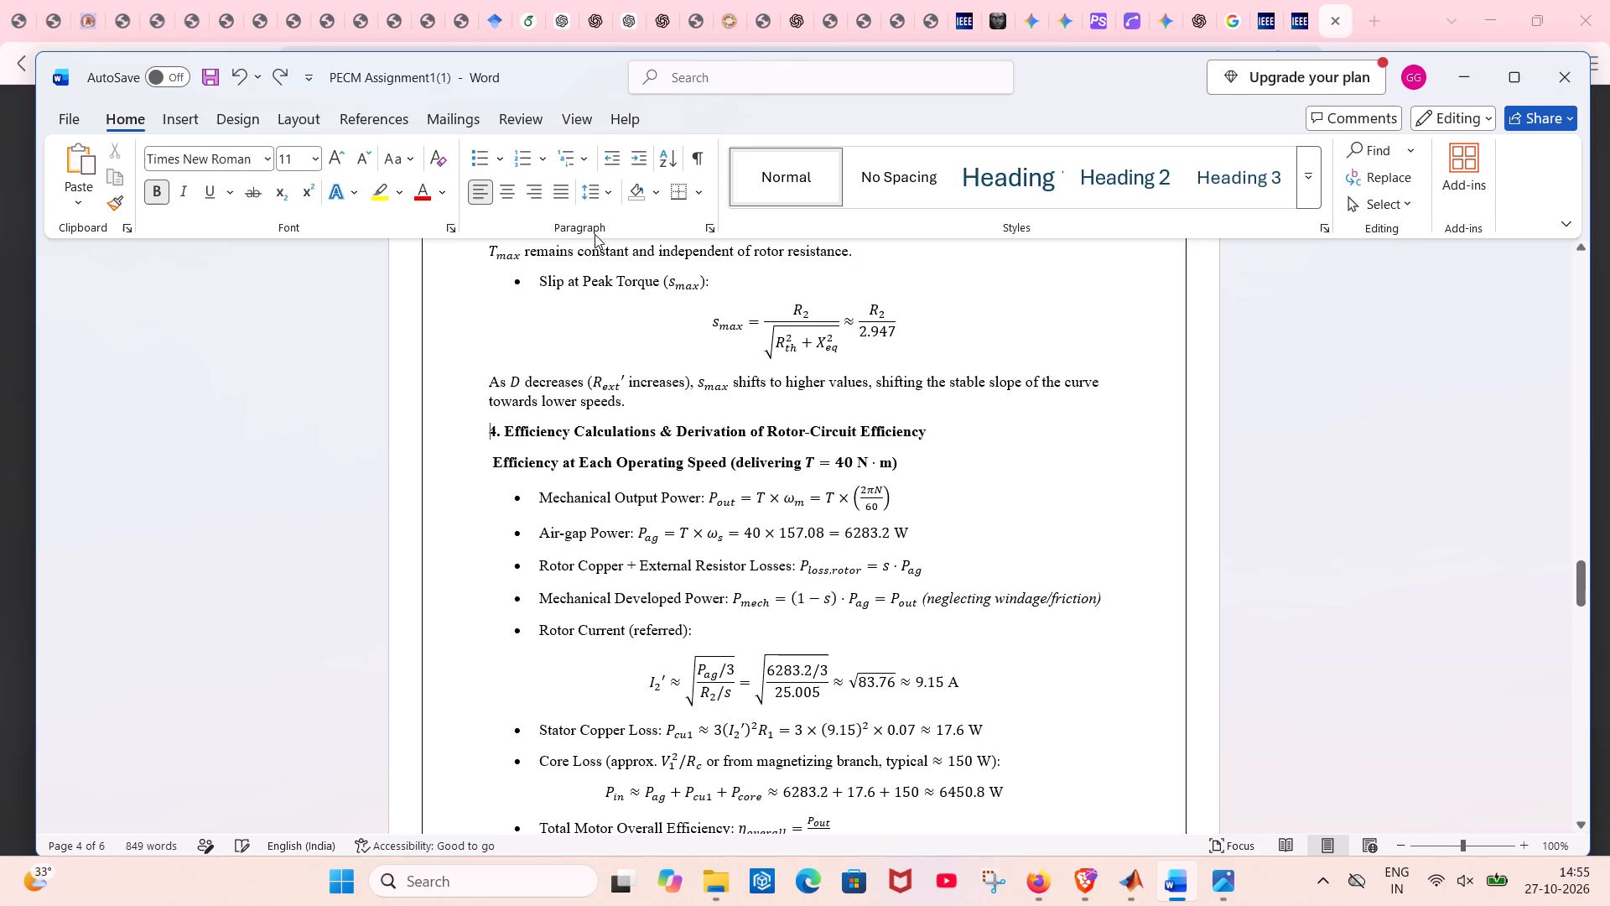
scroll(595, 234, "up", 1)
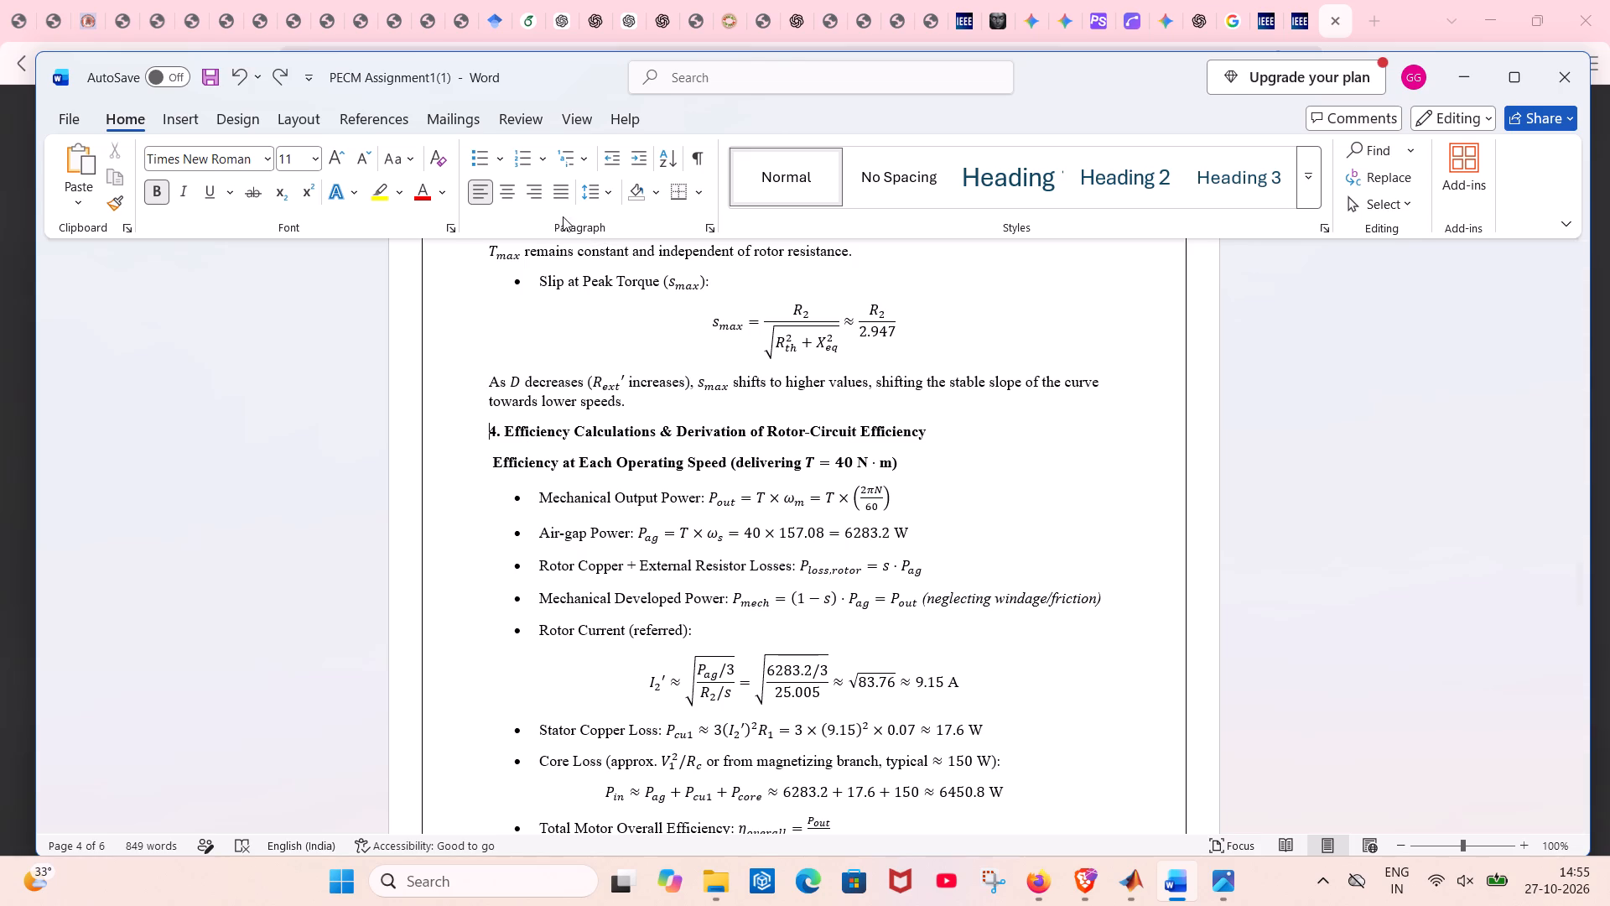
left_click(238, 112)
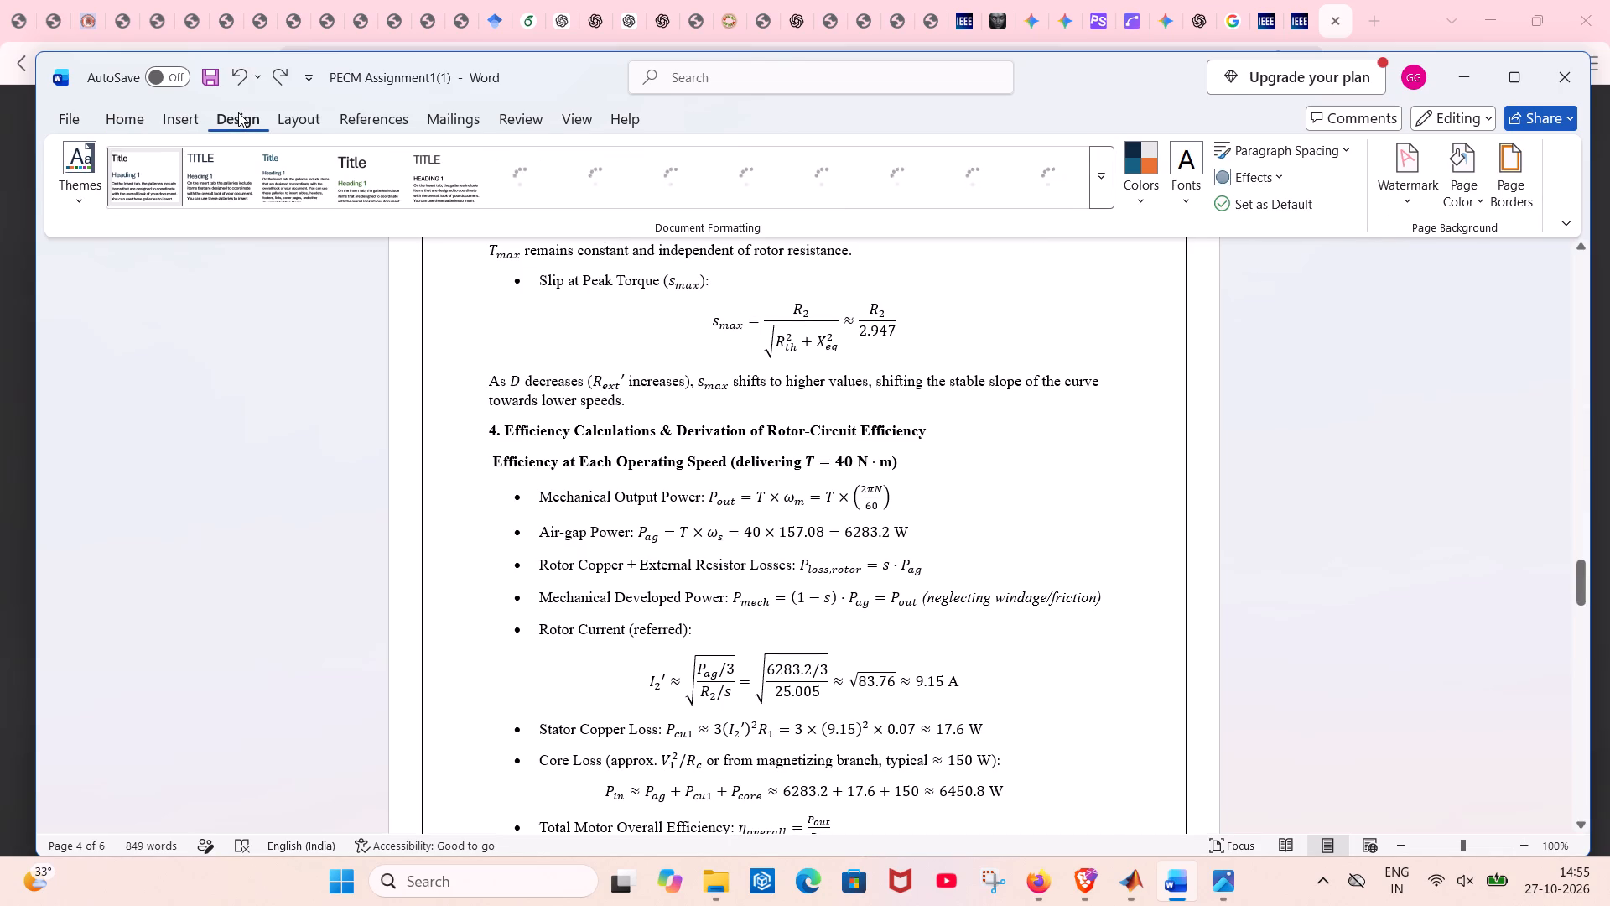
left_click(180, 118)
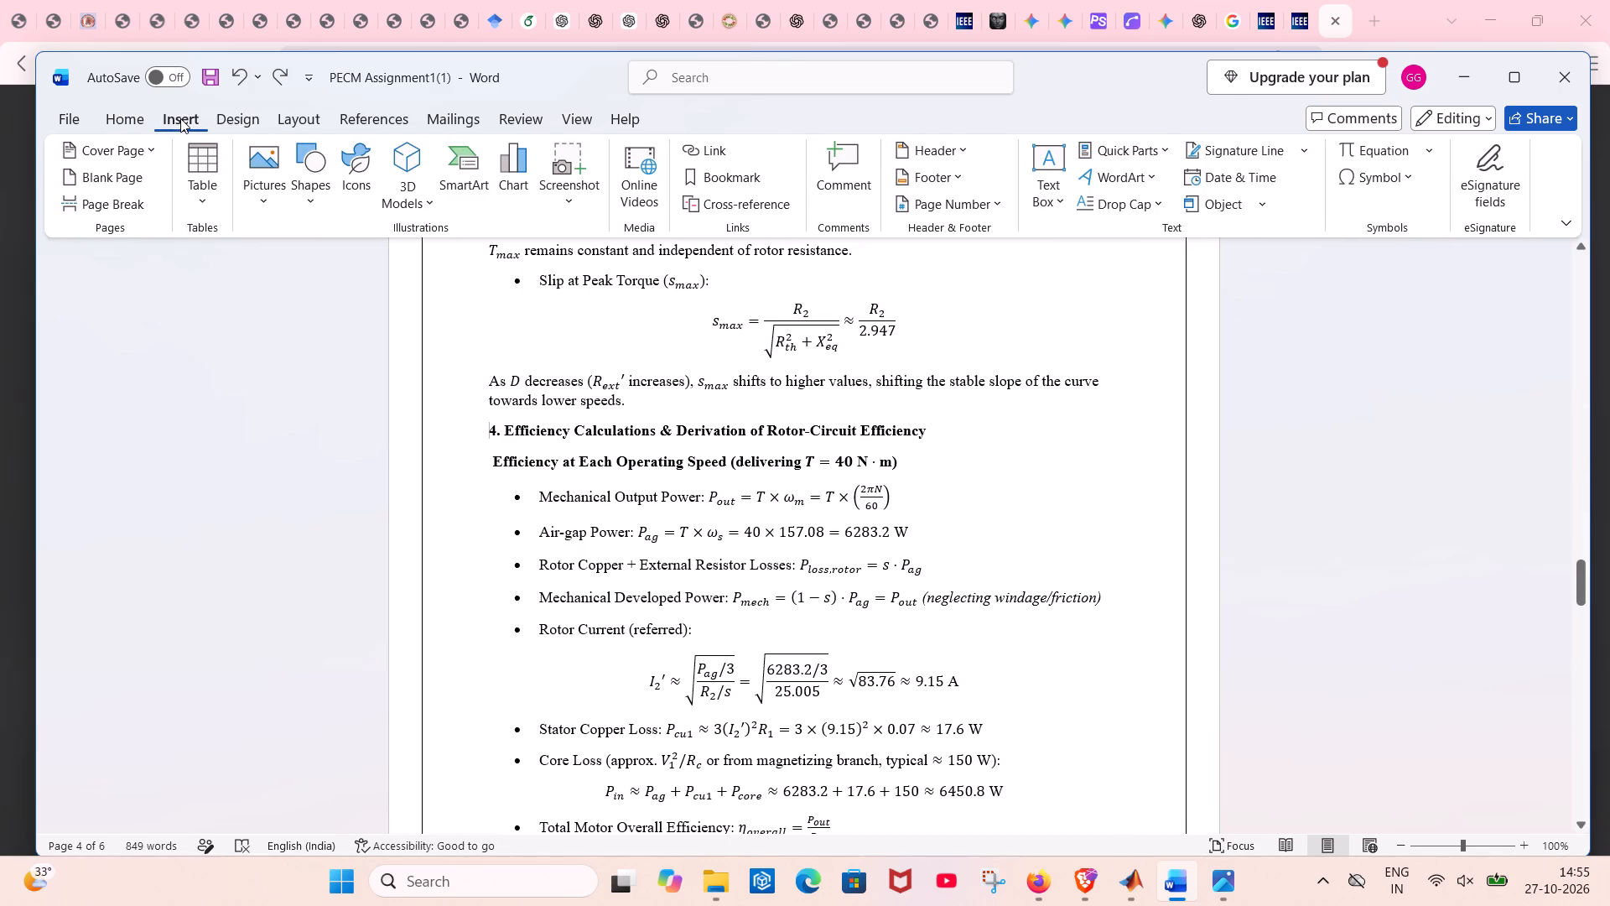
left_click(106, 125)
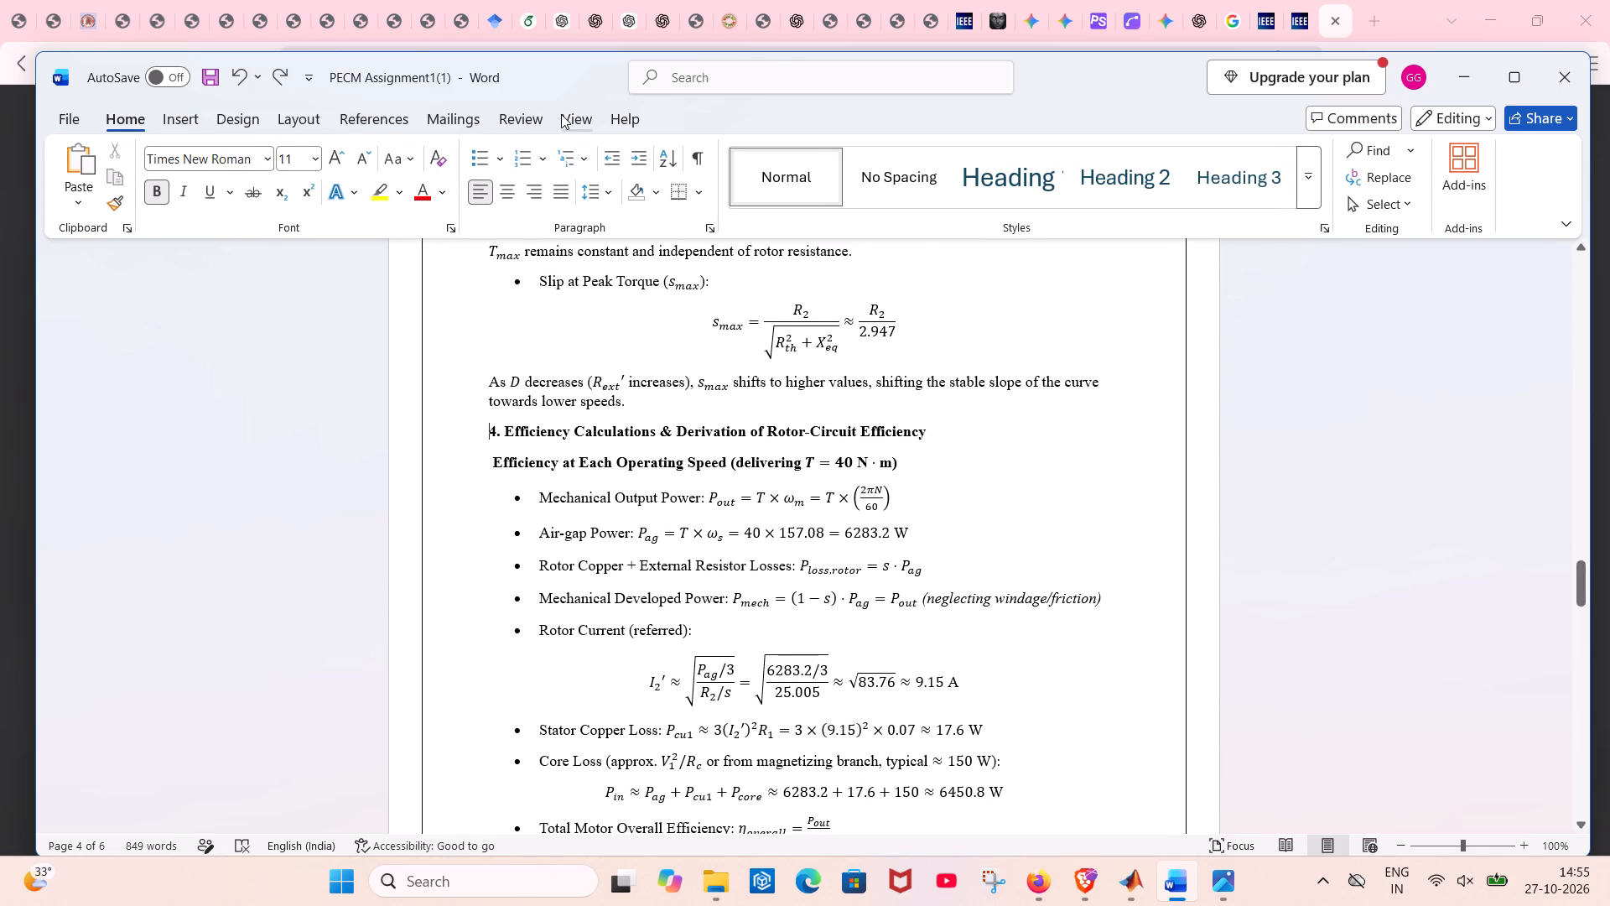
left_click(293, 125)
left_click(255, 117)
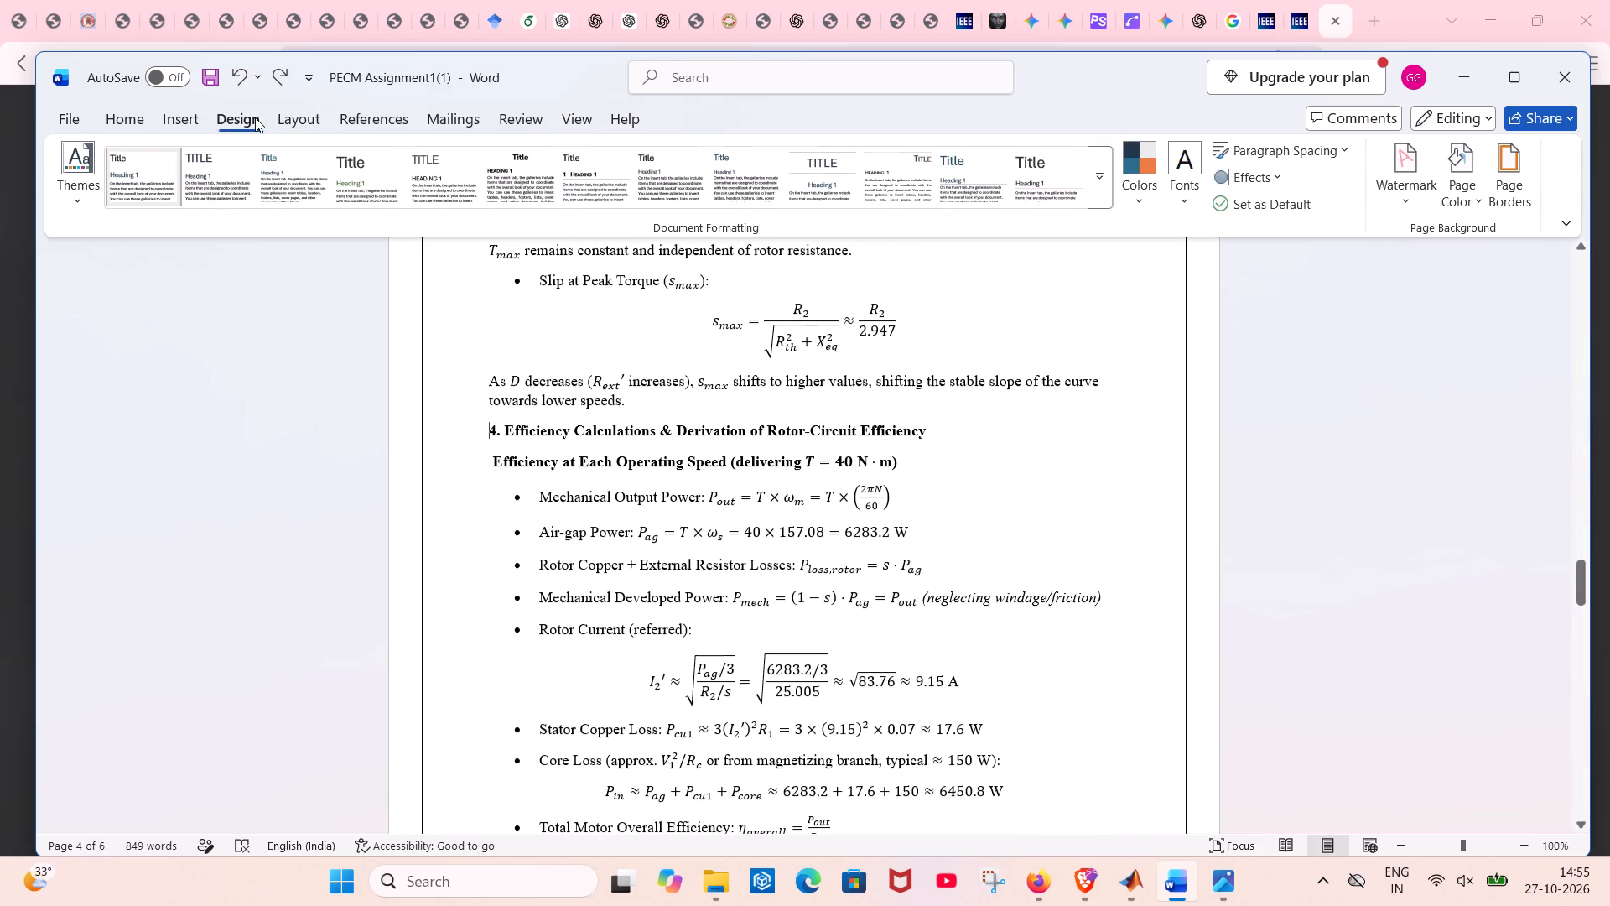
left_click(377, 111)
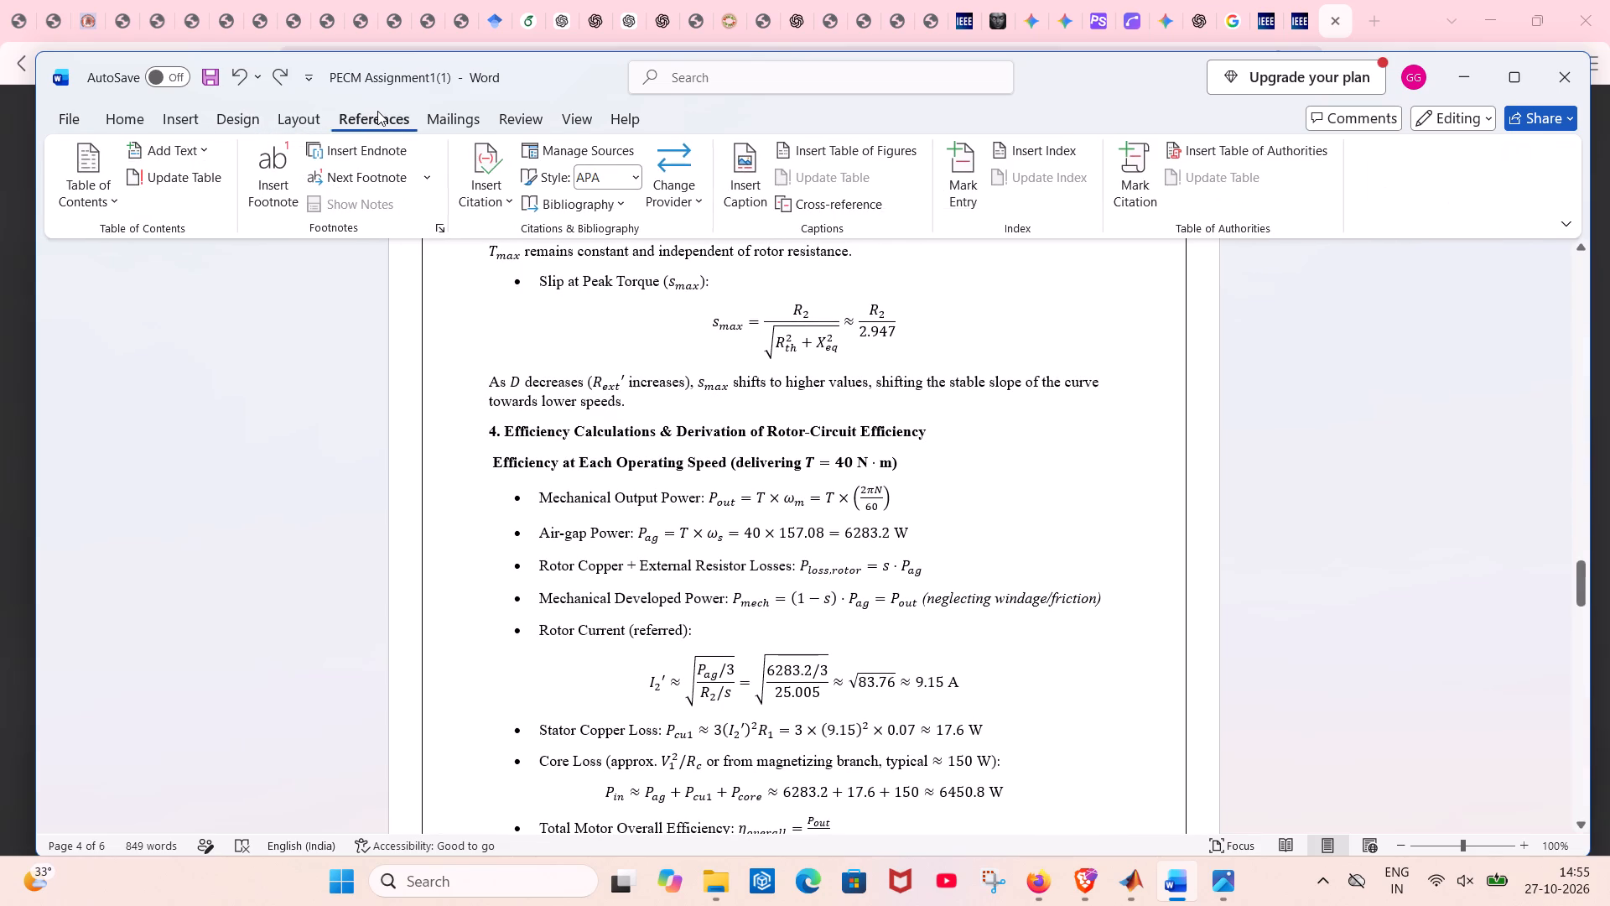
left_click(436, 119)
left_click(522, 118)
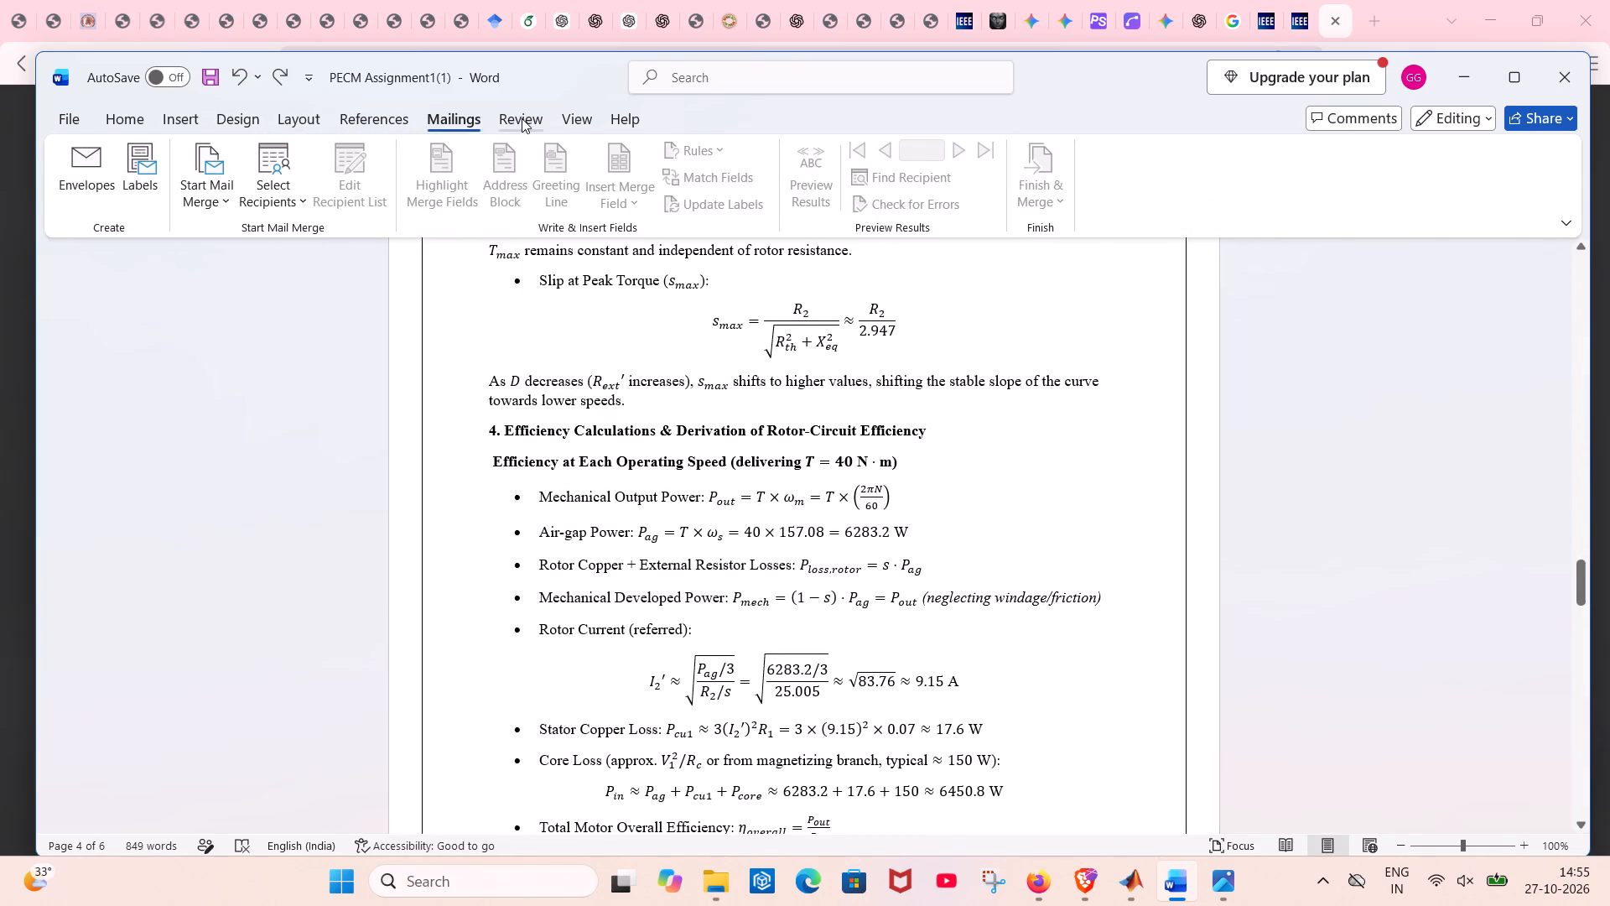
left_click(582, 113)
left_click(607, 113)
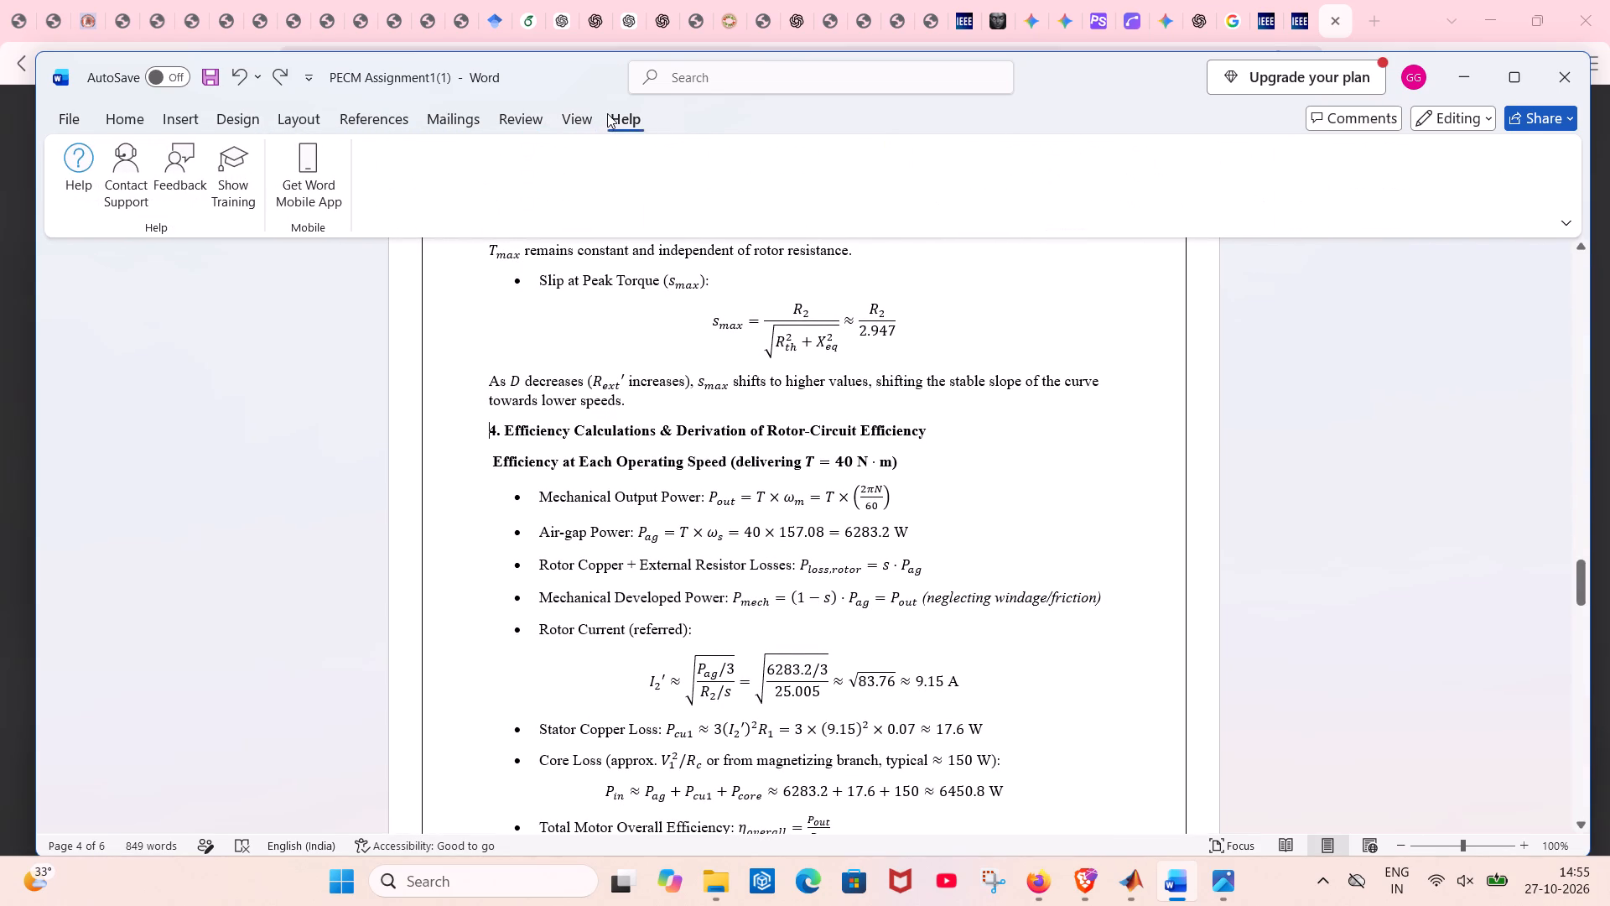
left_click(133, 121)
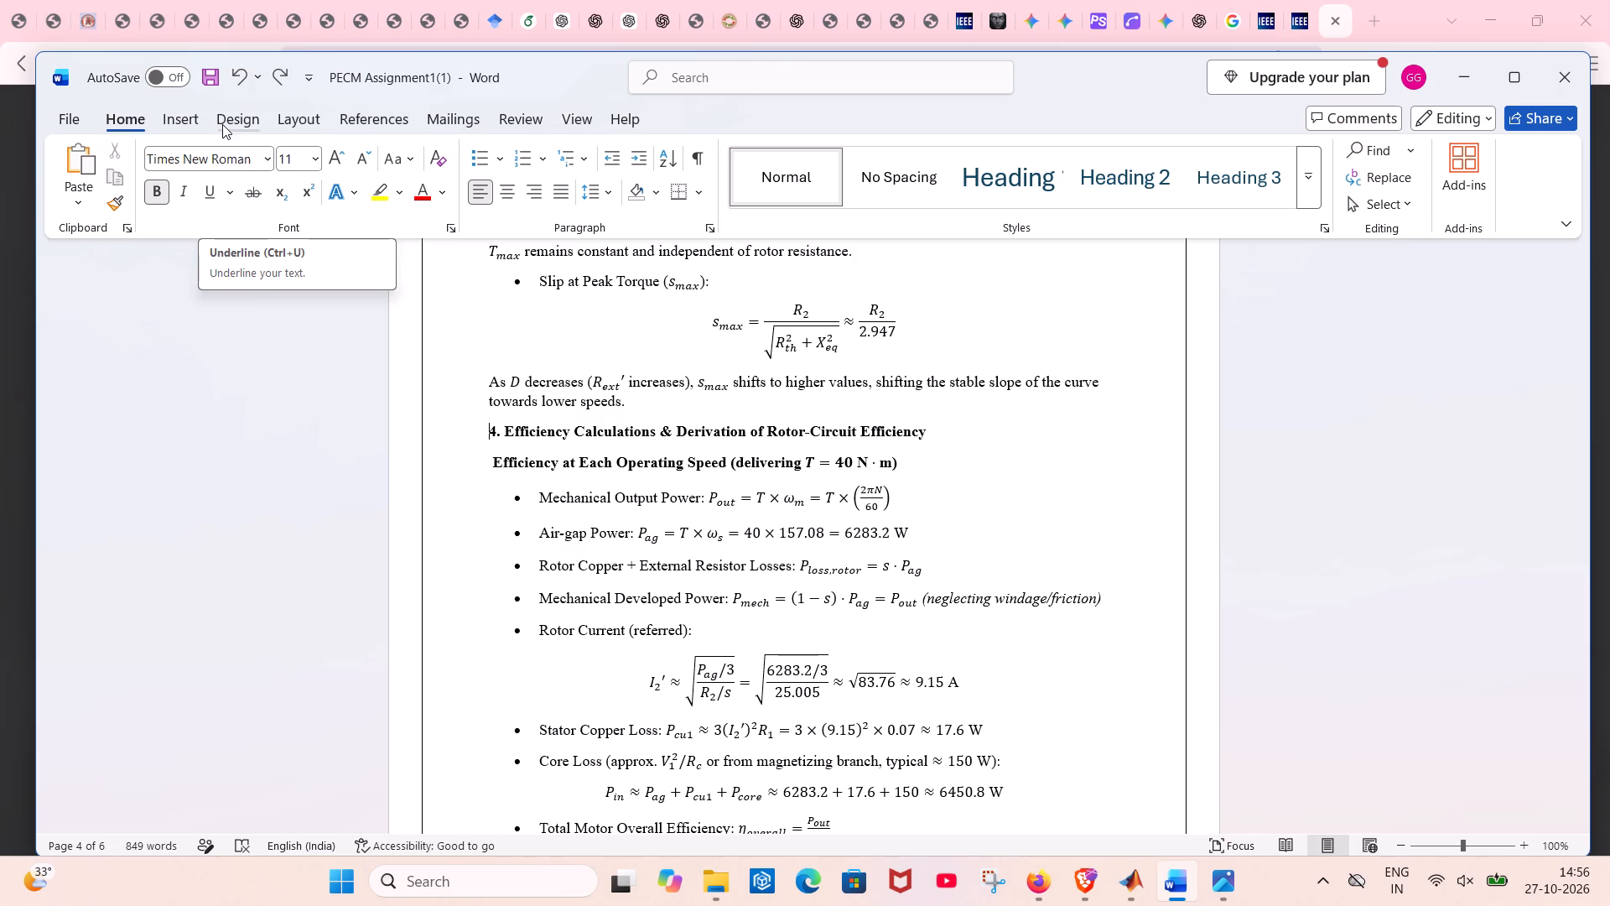
Save the Word report.
key("ctrl+s")
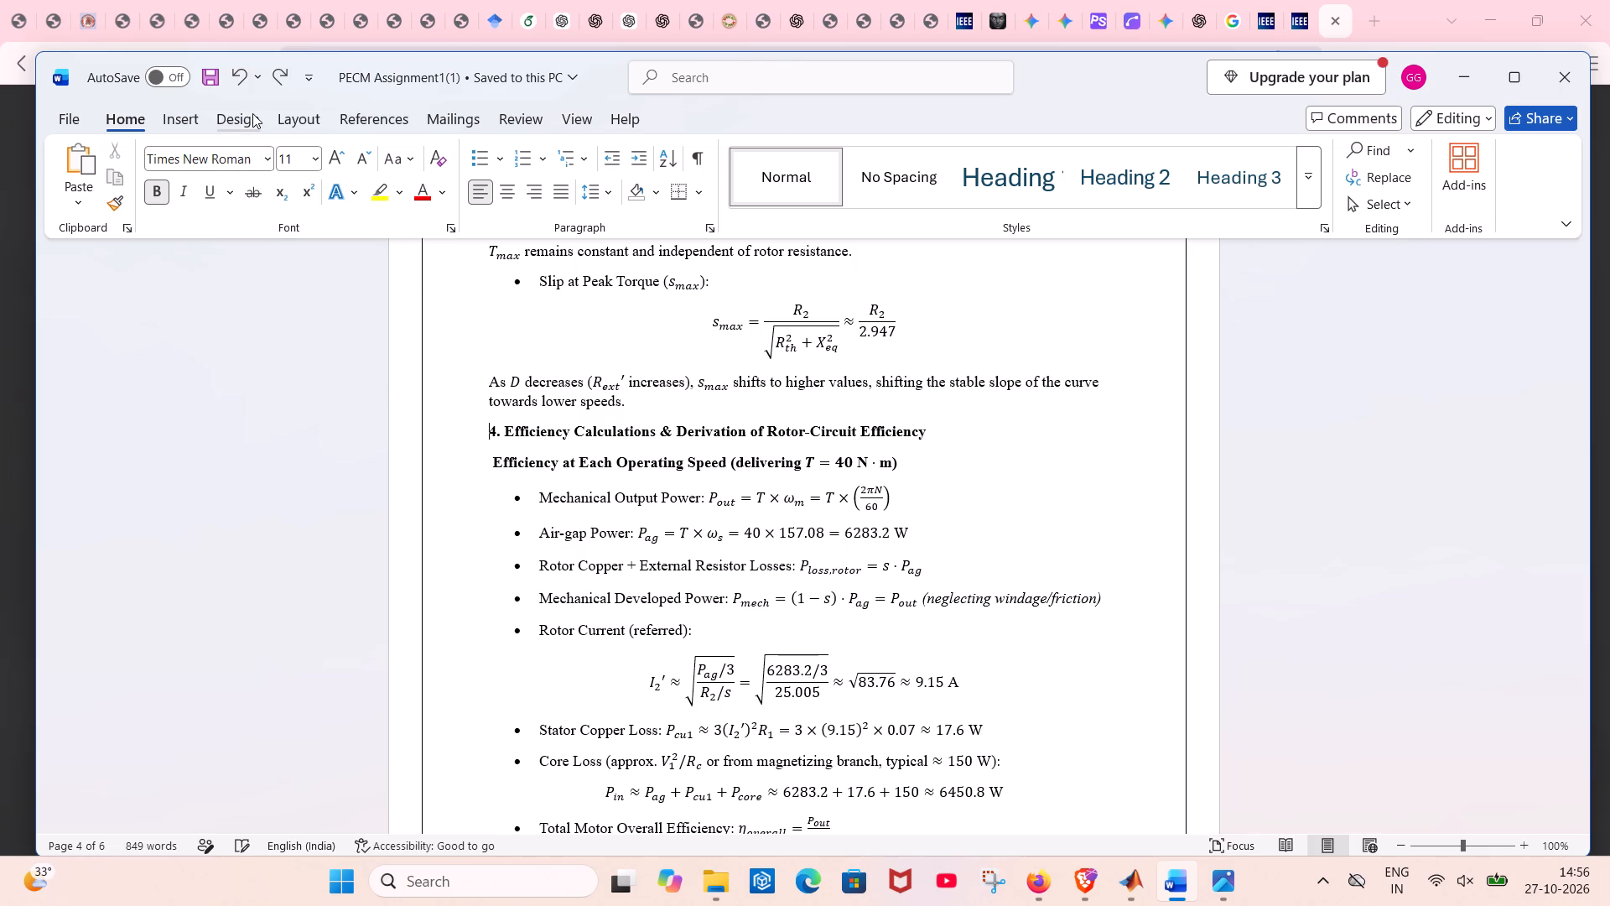
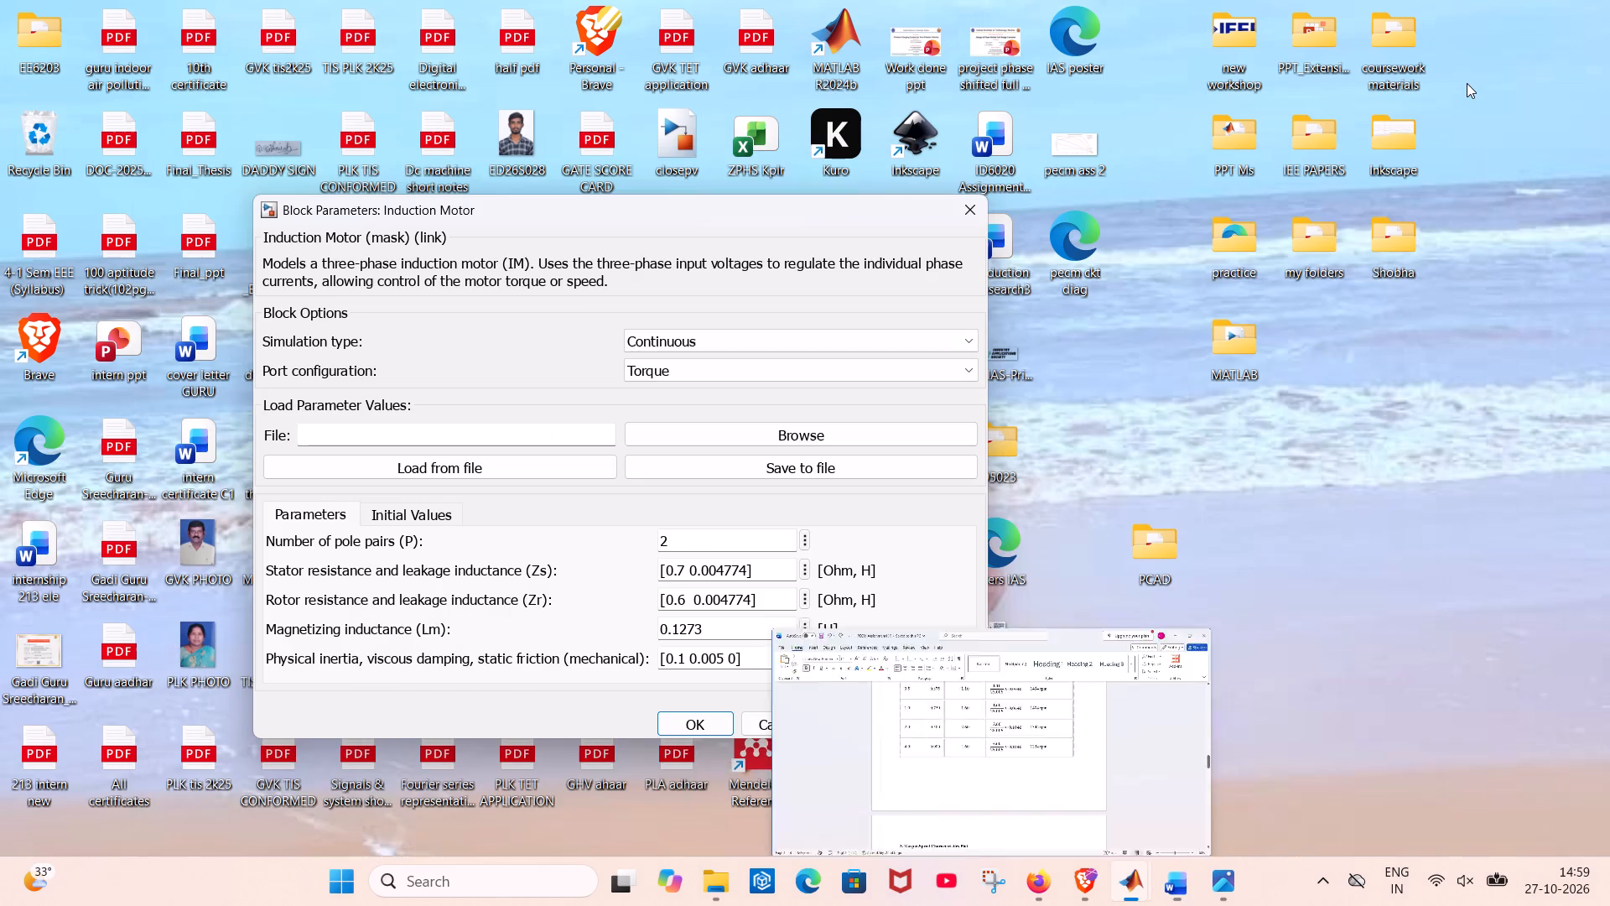
left_click(974, 212)
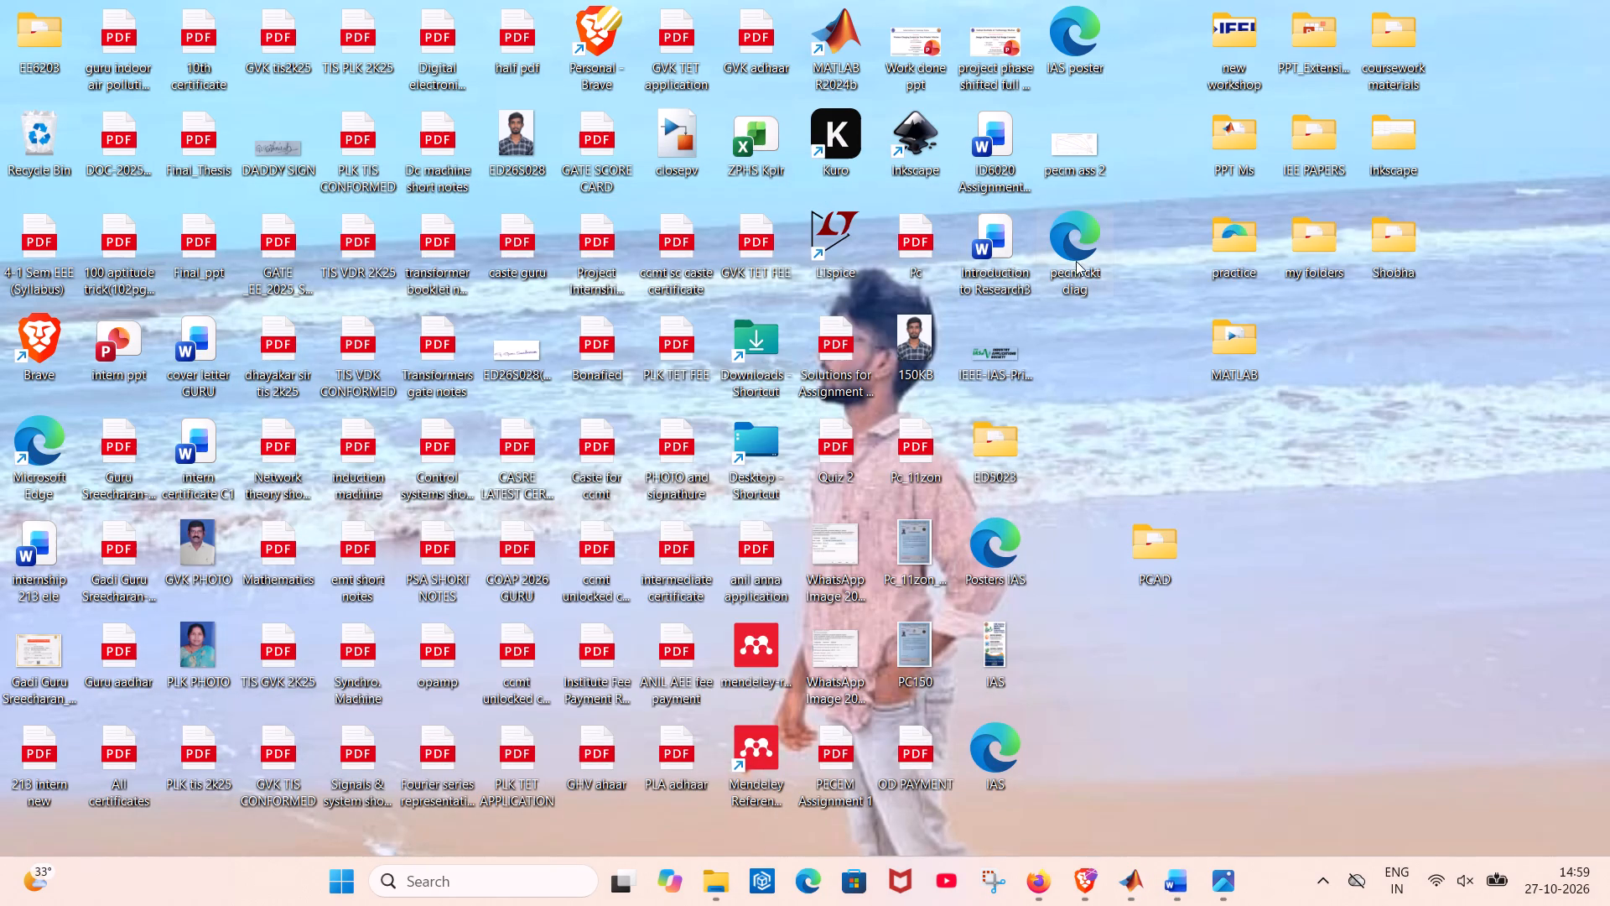
Open the "pecm ckt diag" file from the desktop in Inkscape.
right_click(1070, 253)
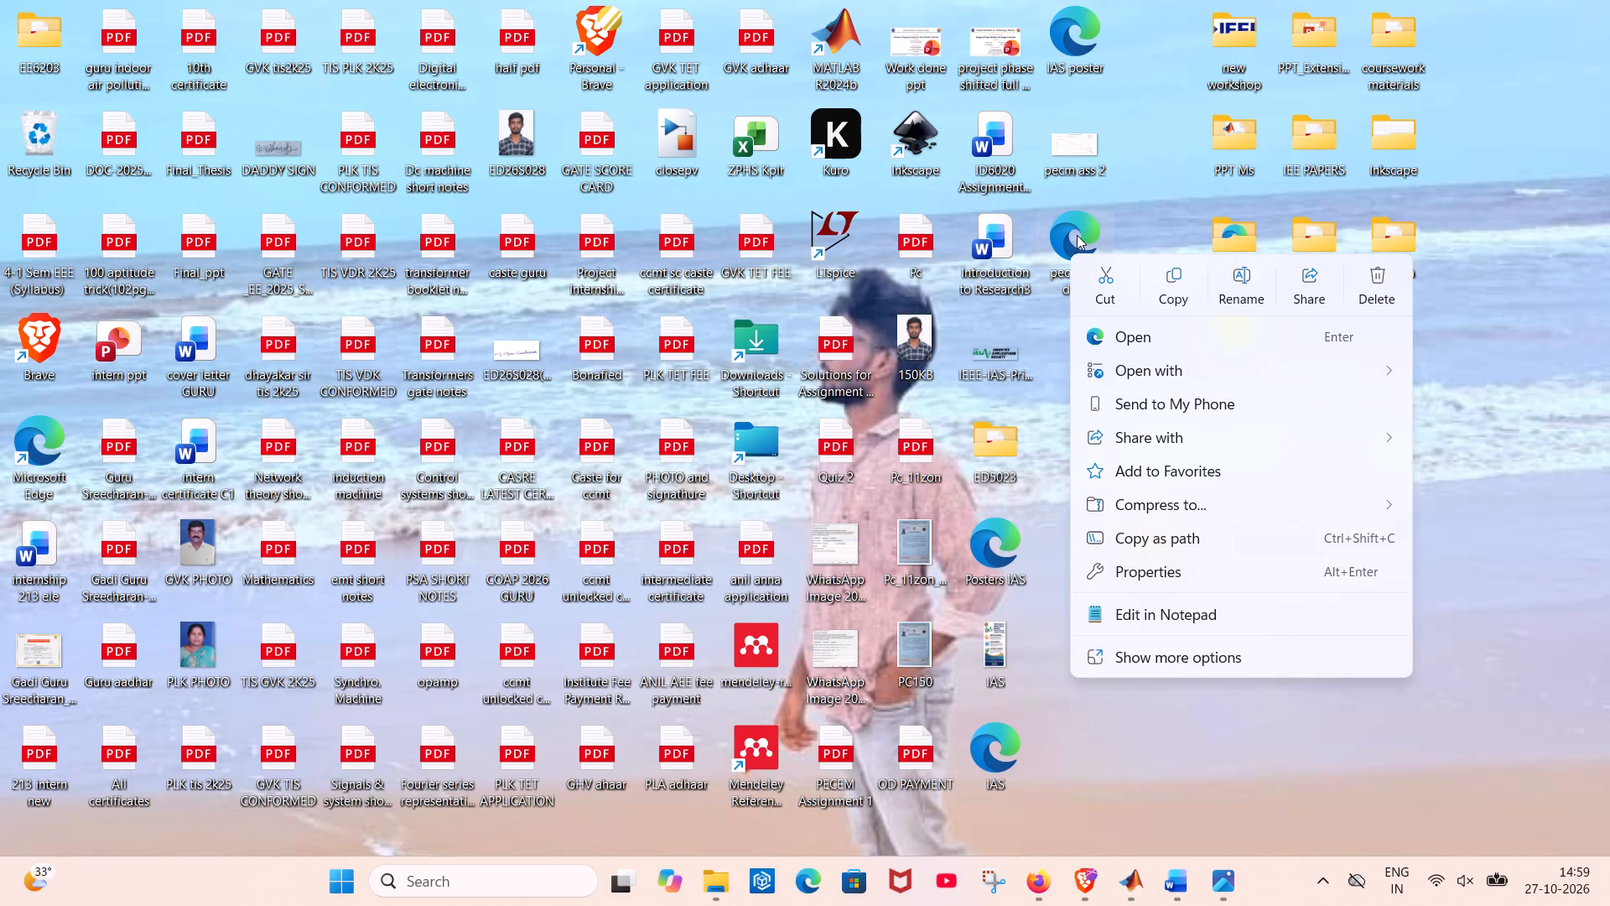
left_click(1075, 232)
right_click(1075, 231)
left_click(1143, 341)
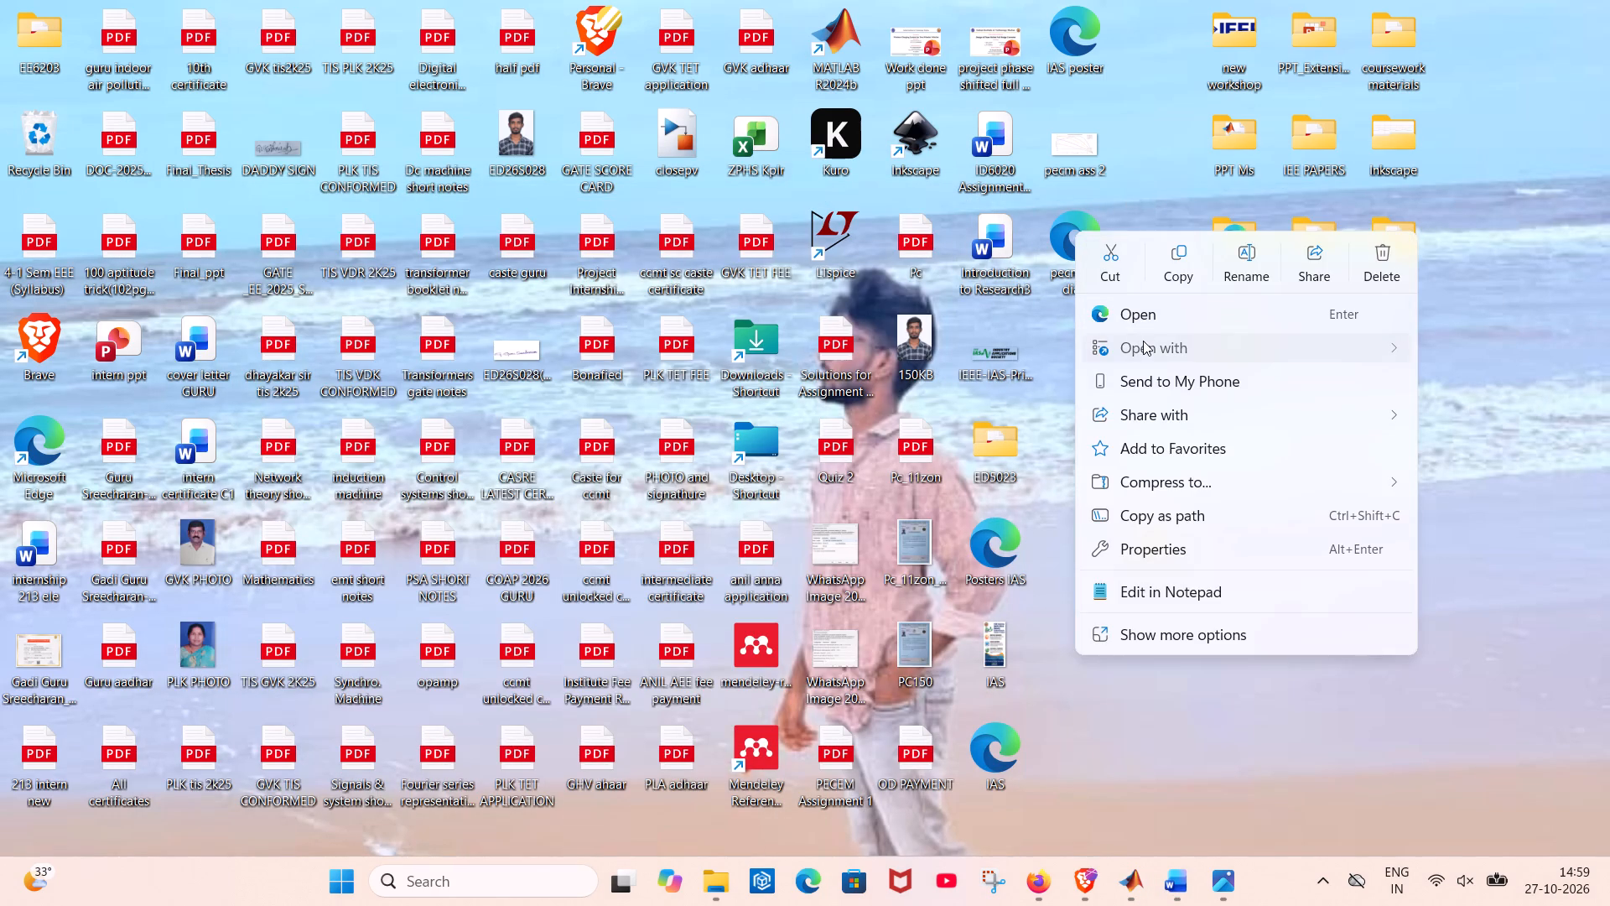
left_click(977, 408)
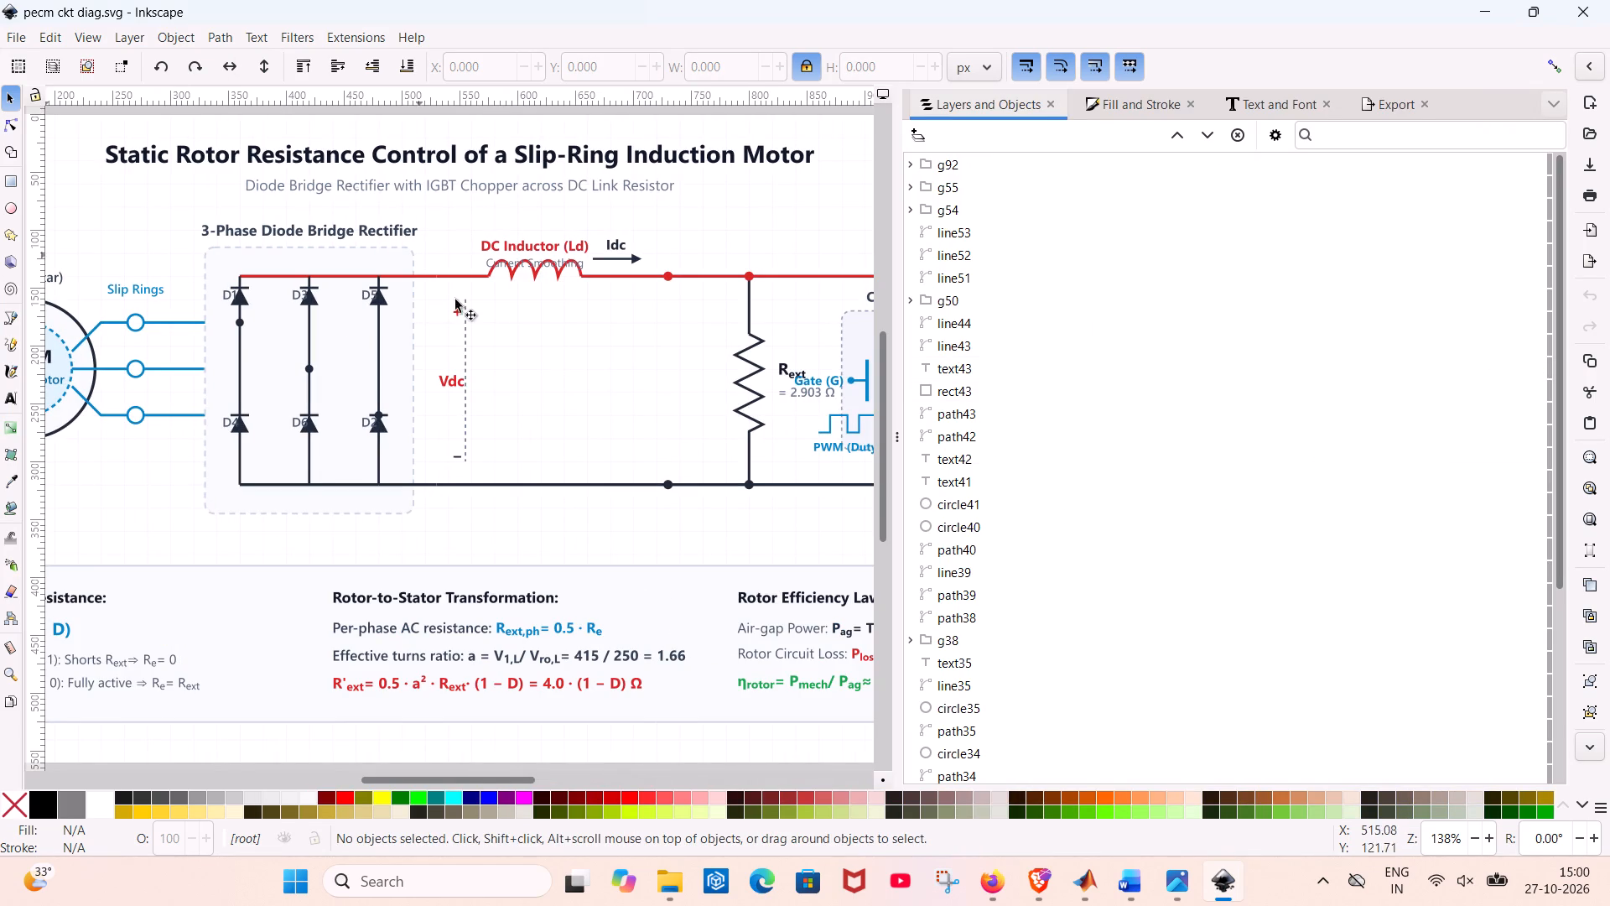
Move the D2 label inside the bridge-rectifier group to the left, clear of its diode symbol.
middle_click(625, 398)
left_click(625, 398)
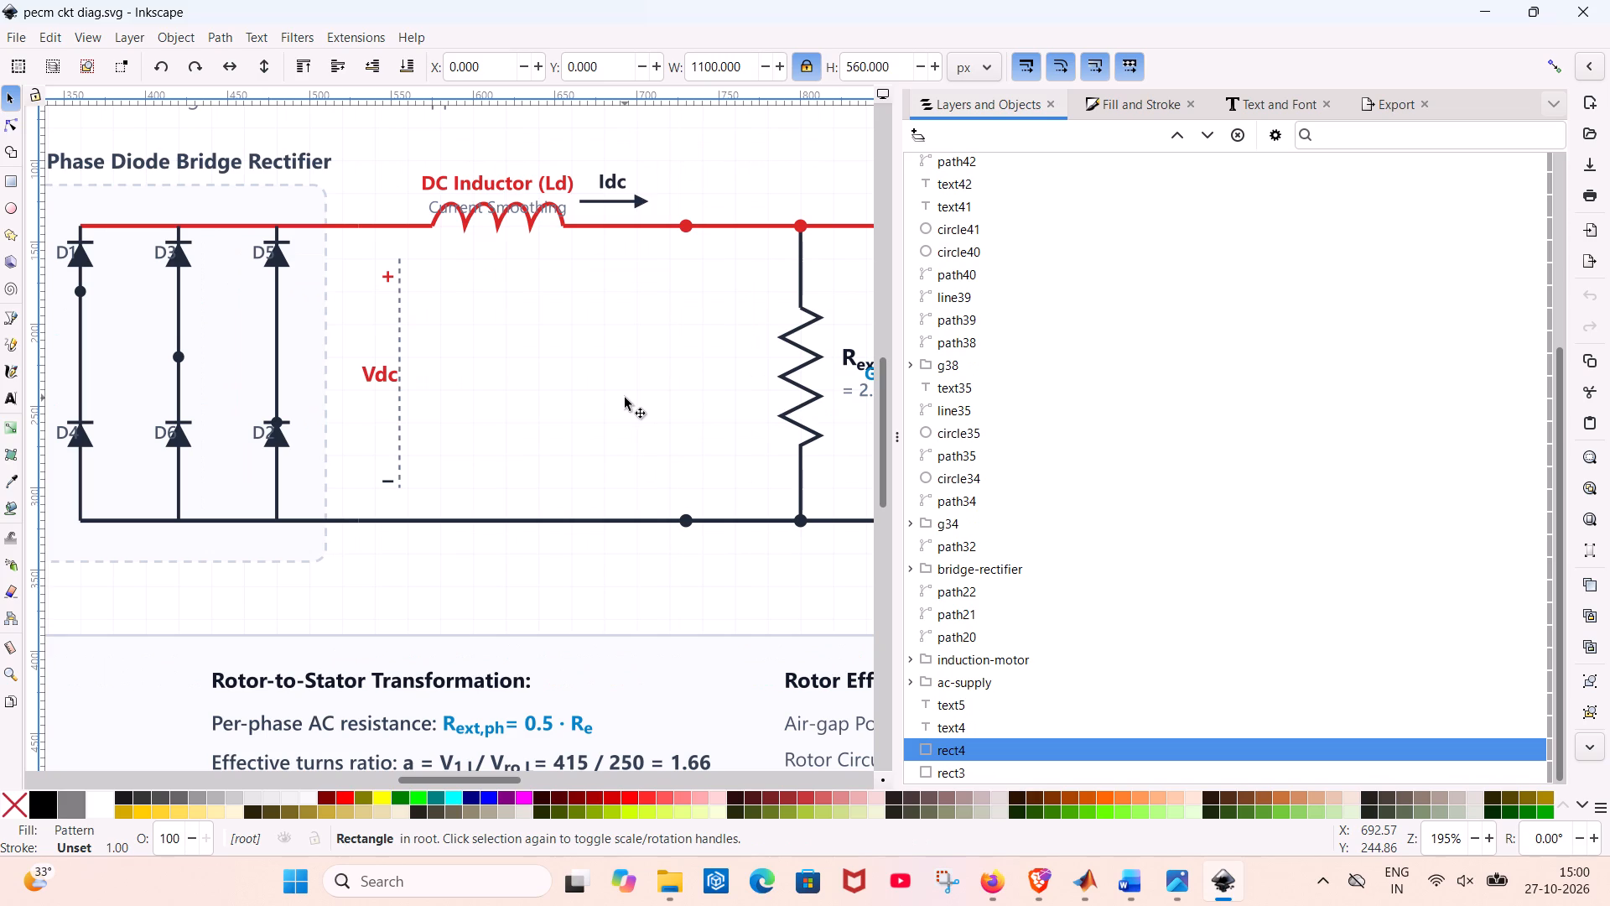
scroll(625, 398, "down", 3, "ctrl")
scroll(493, 430, "up", 3, "ctrl")
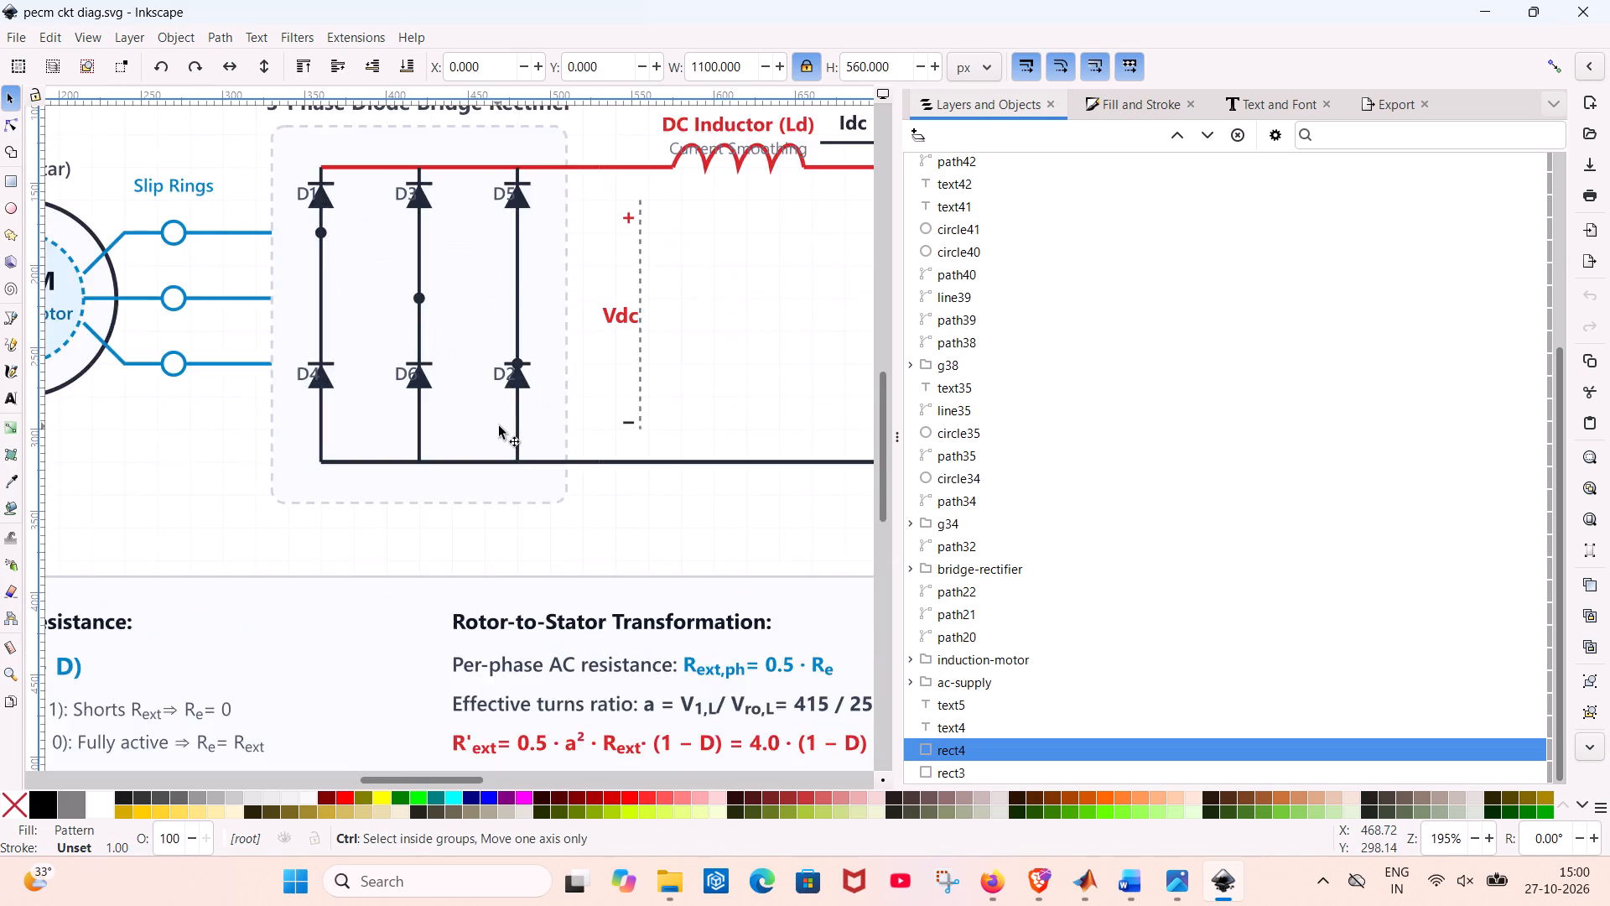
scroll(499, 426, "up", 2, "ctrl")
left_click(507, 331)
double_click(506, 315)
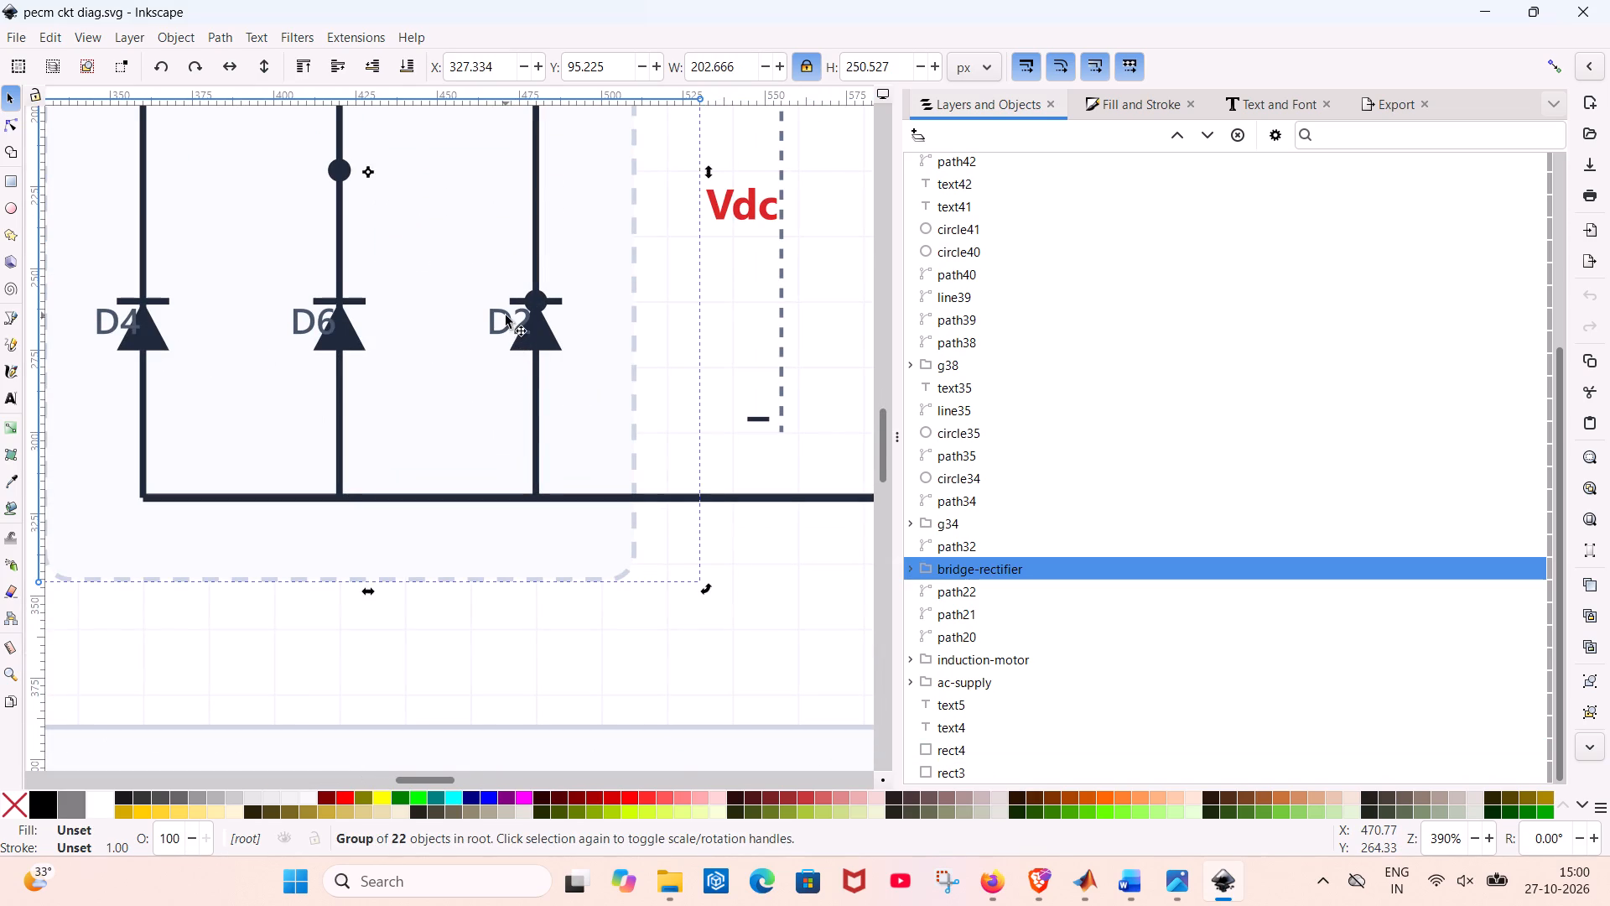
left_click_drag(503, 315, 496, 318)
left_click_drag(501, 318, 491, 320)
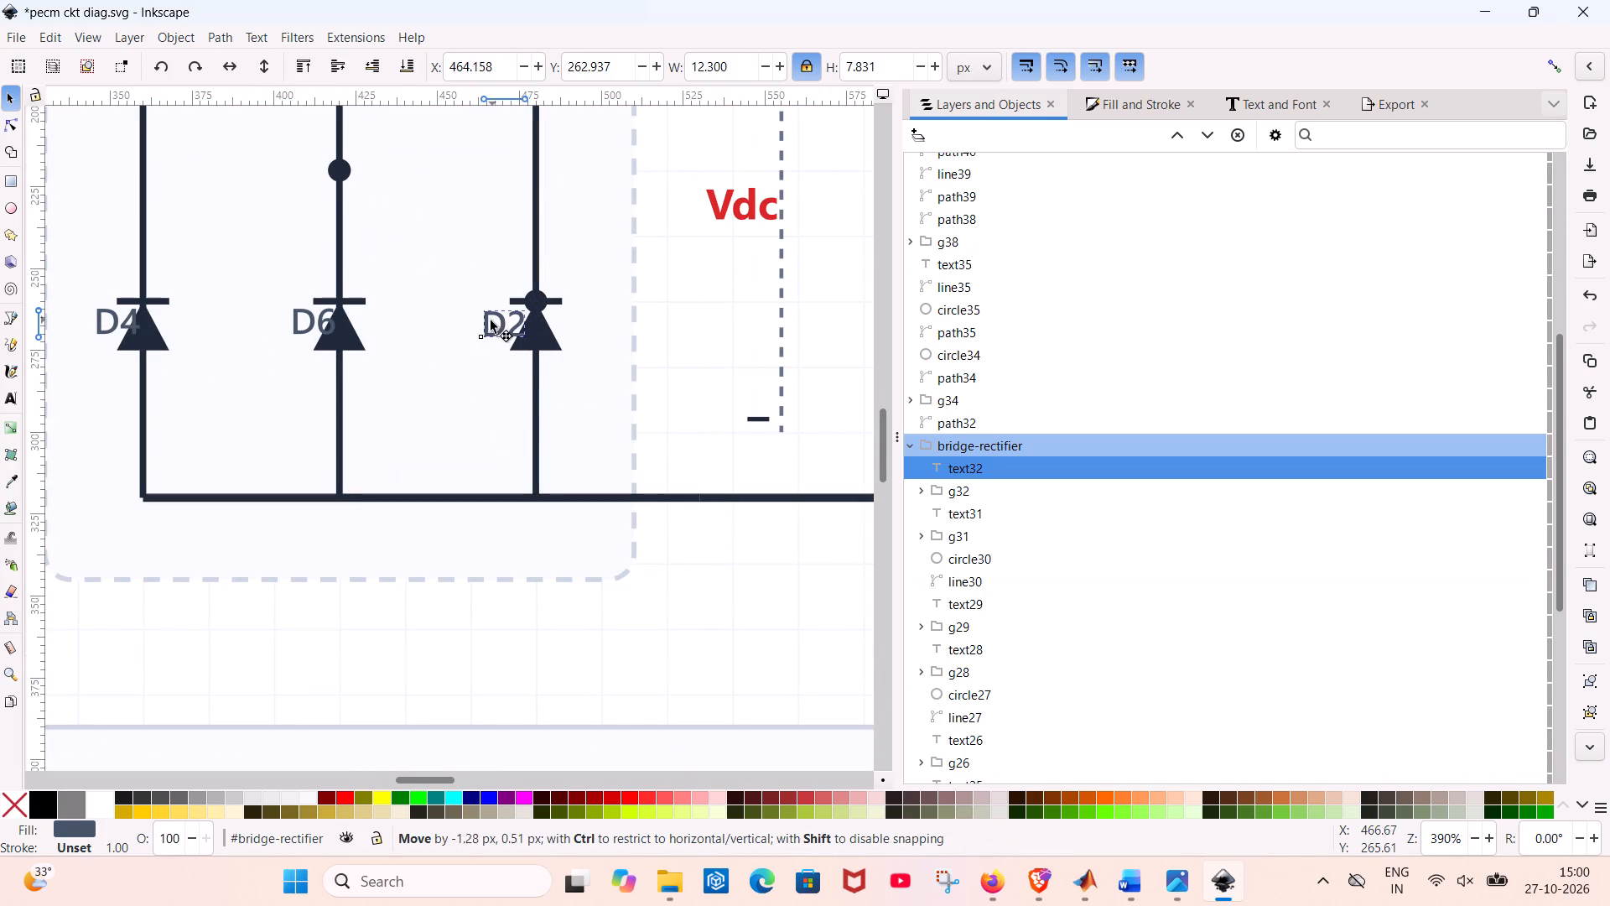
left_click_drag(491, 320, 475, 320)
Move the D6 label left of its diode symbol, to about X 397, Y 262 px.
left_click(315, 325)
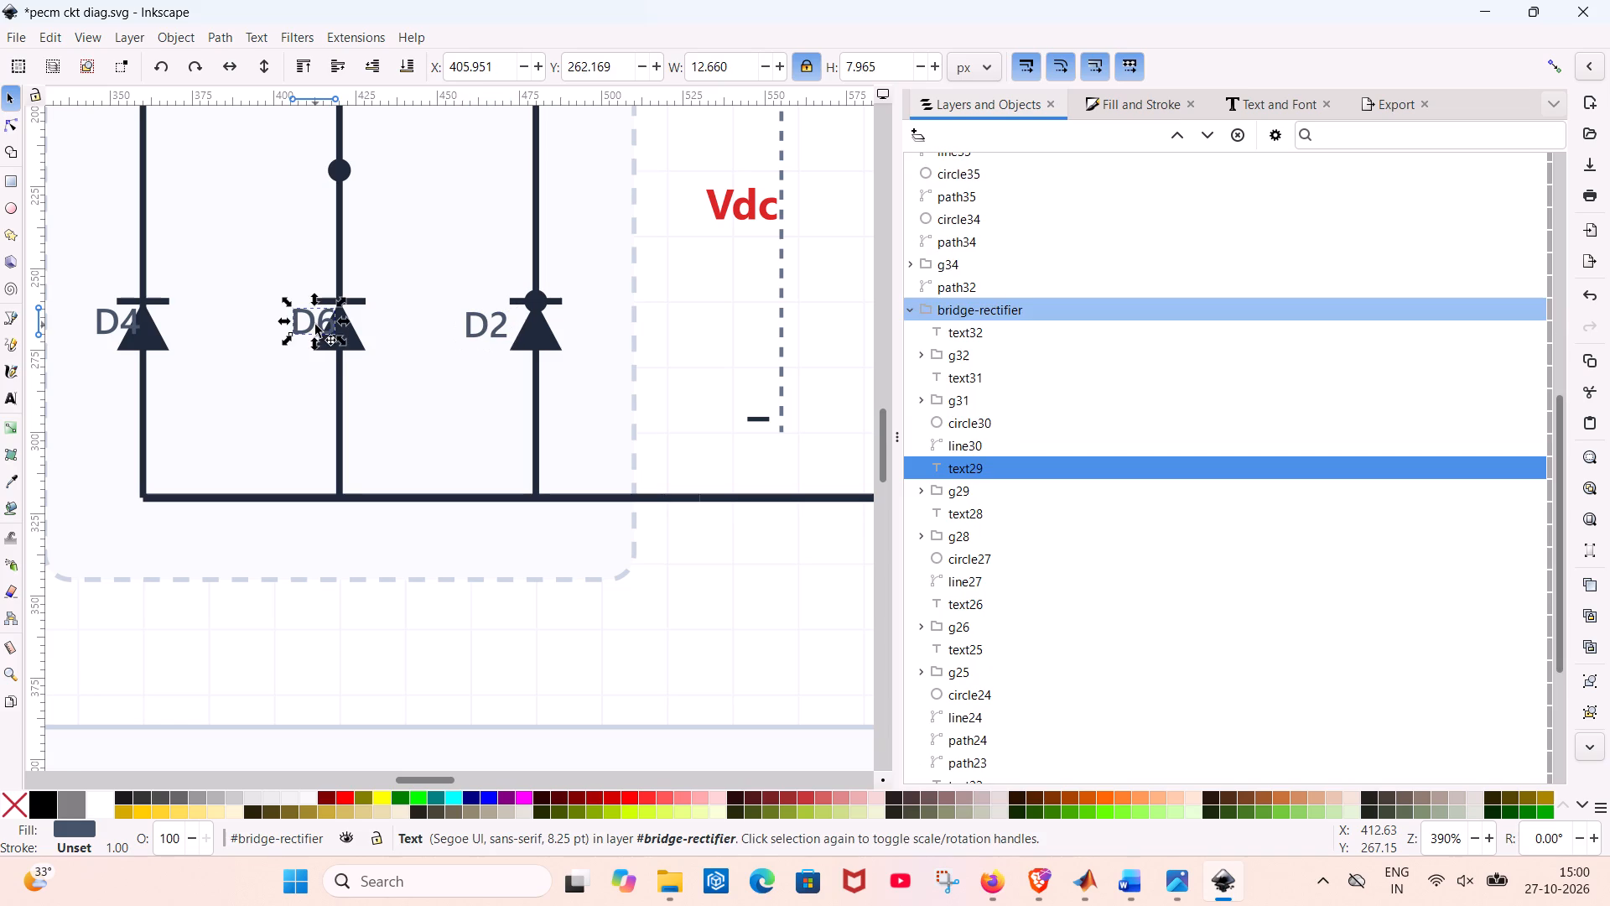
left_click_drag(315, 325, 283, 323)
left_click(302, 316)
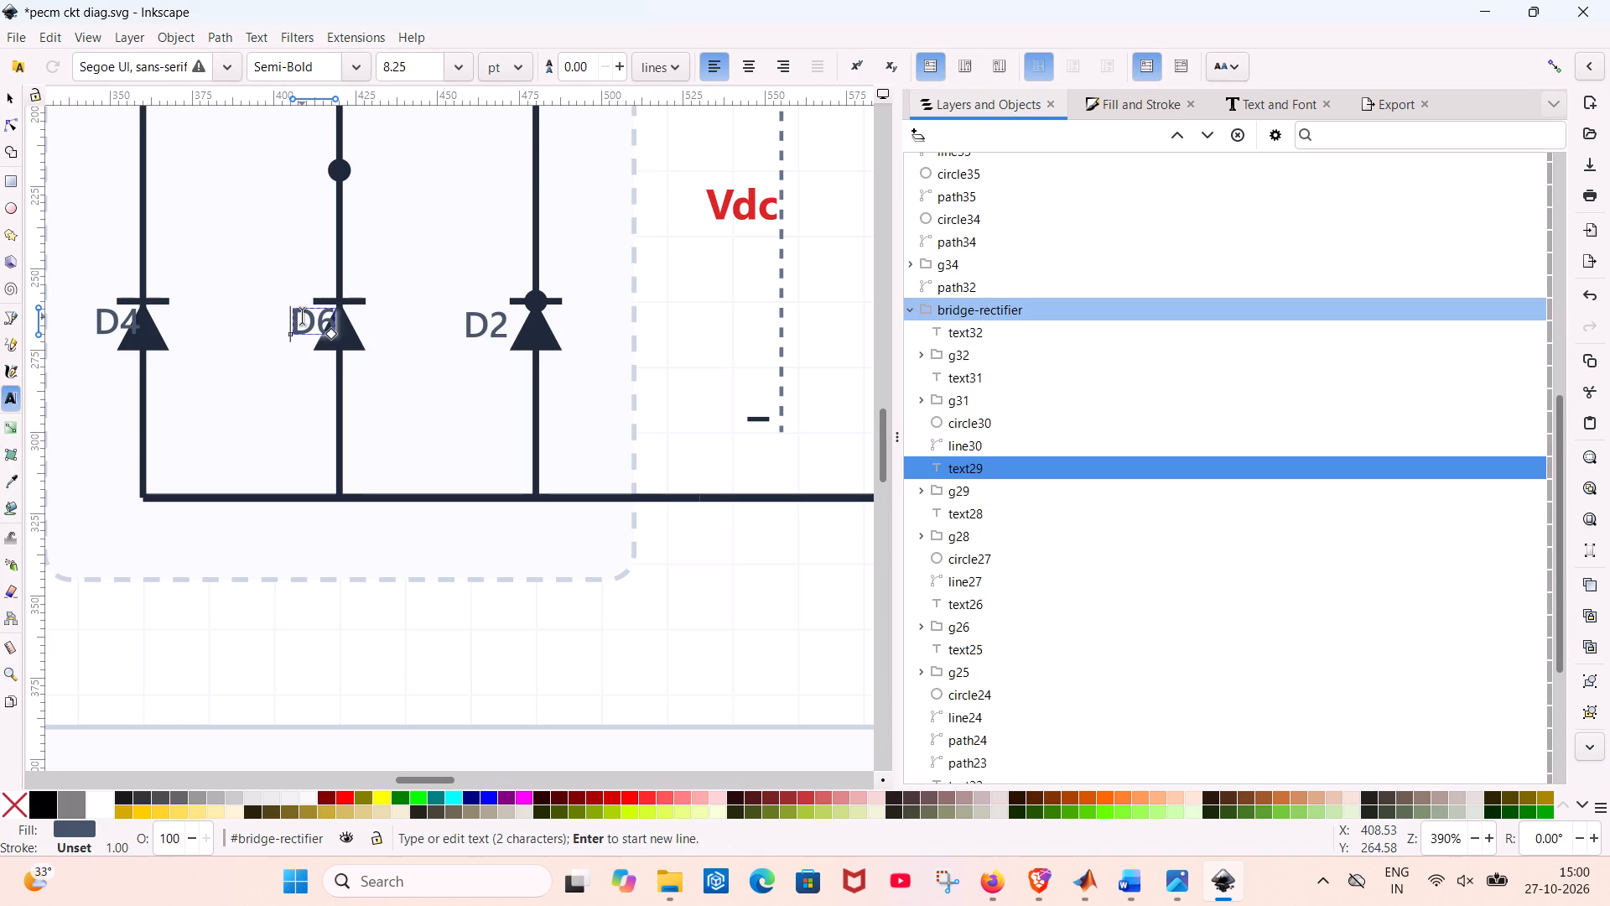
left_click(302, 316)
left_click(308, 315)
left_click(369, 295)
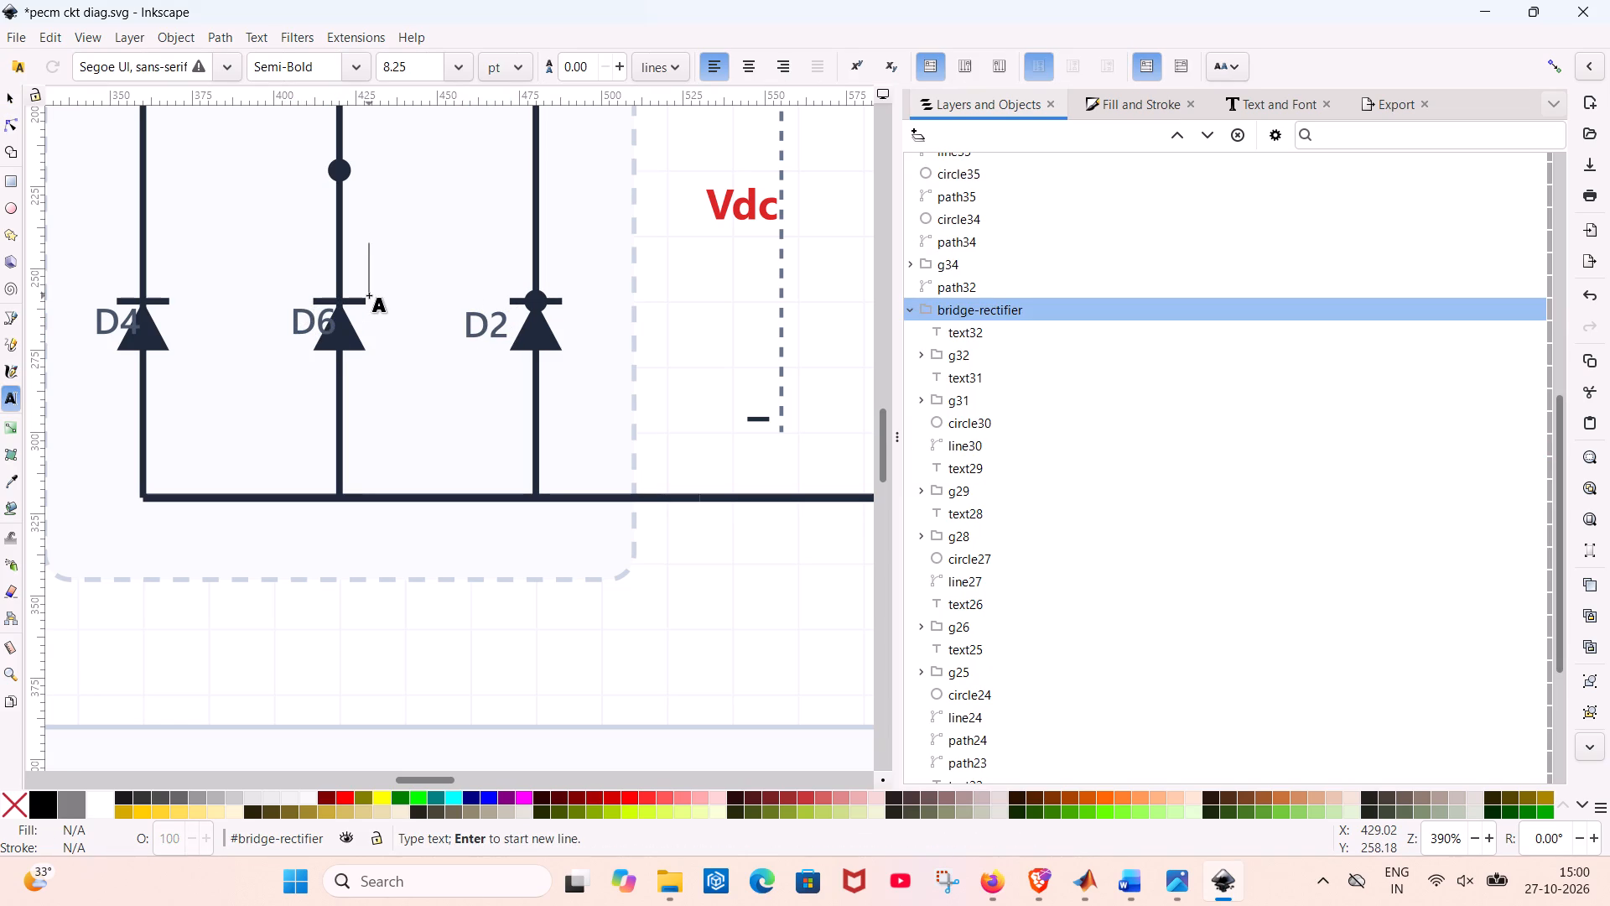
key("Escape")
key("Escape")
left_click(313, 325)
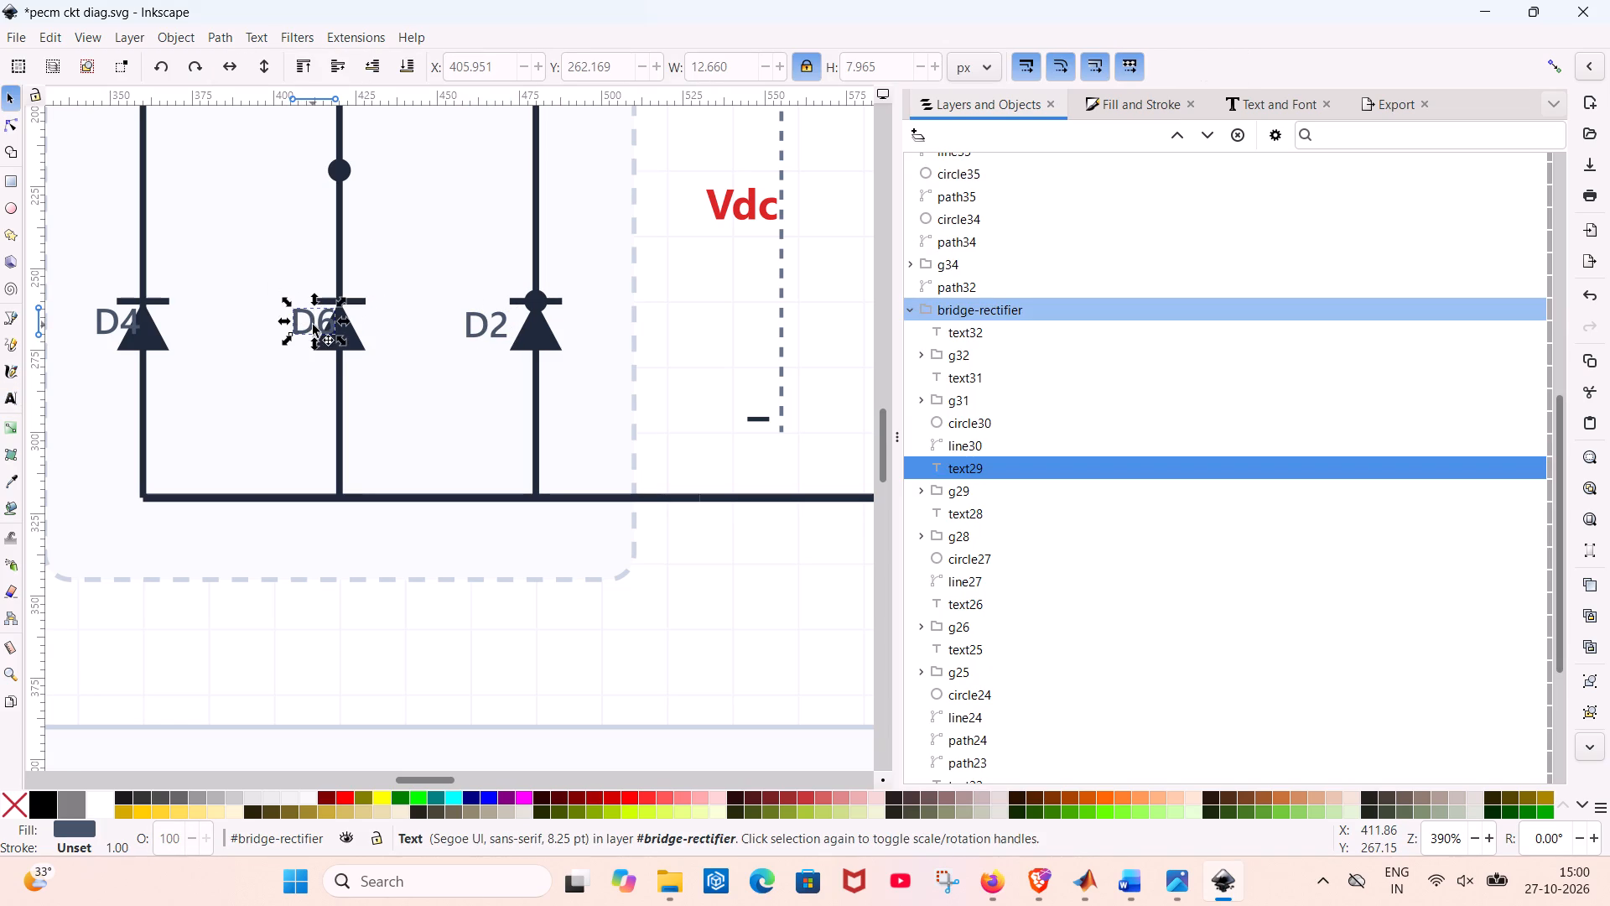
left_click_drag(313, 325, 277, 327)
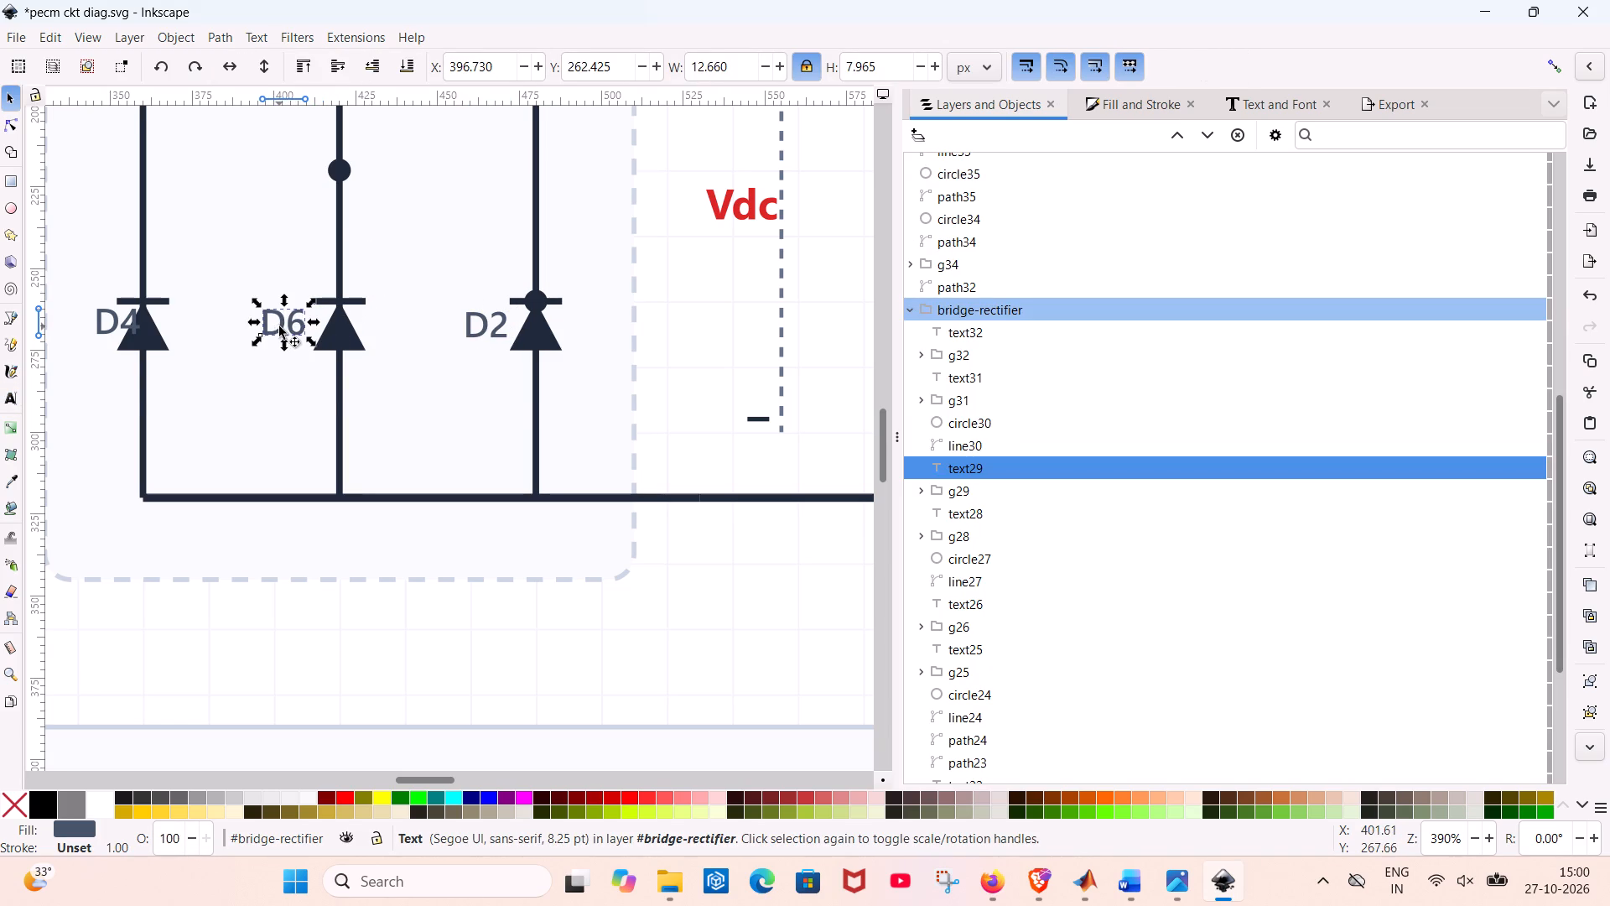
Move the upper-row labels D1, D3 and D5 left of their diodes, to about X 337, 398 and 451 px.
scroll(279, 326, "up", 3)
left_click(117, 166)
left_click_drag(117, 166, 91, 166)
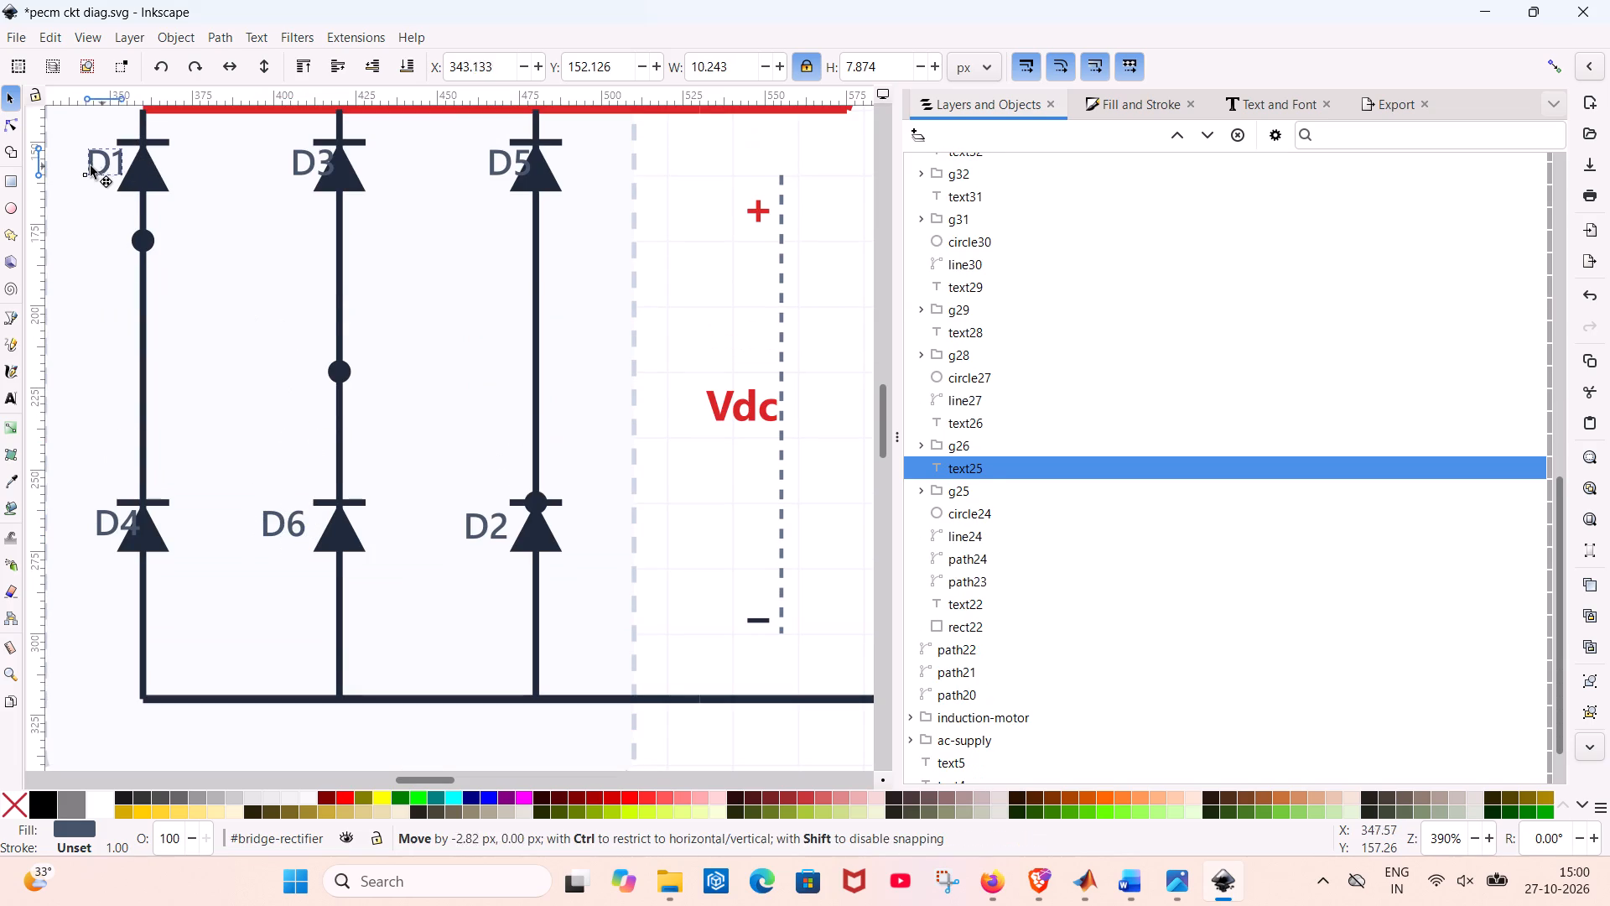
left_click_drag(91, 166, 82, 162)
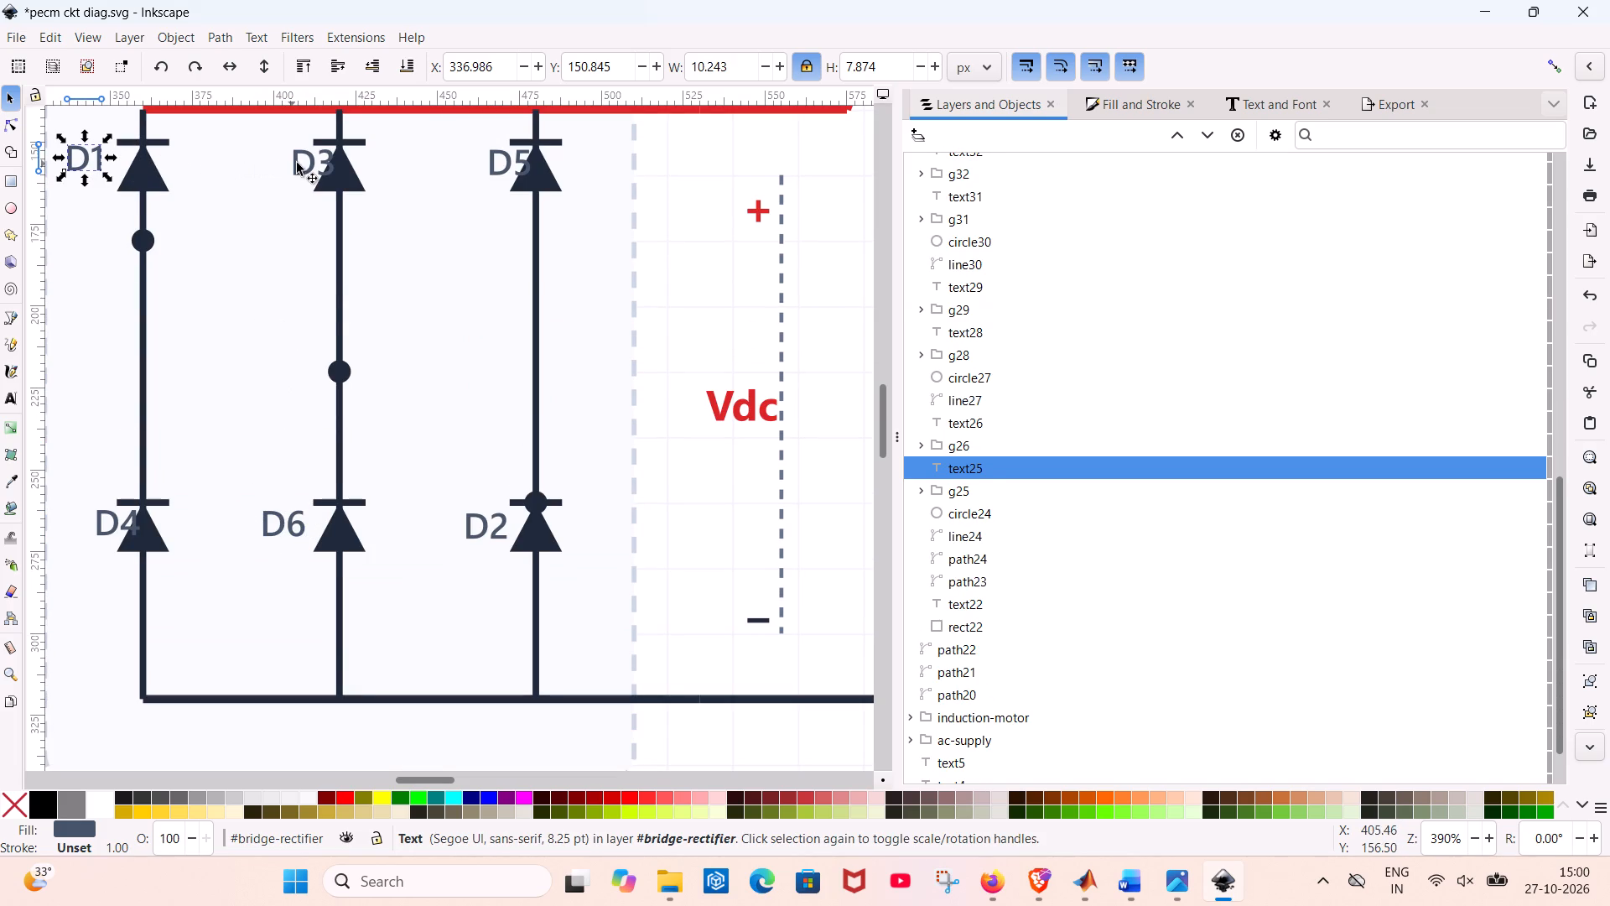
left_click(307, 160)
left_click_drag(299, 163, 269, 164)
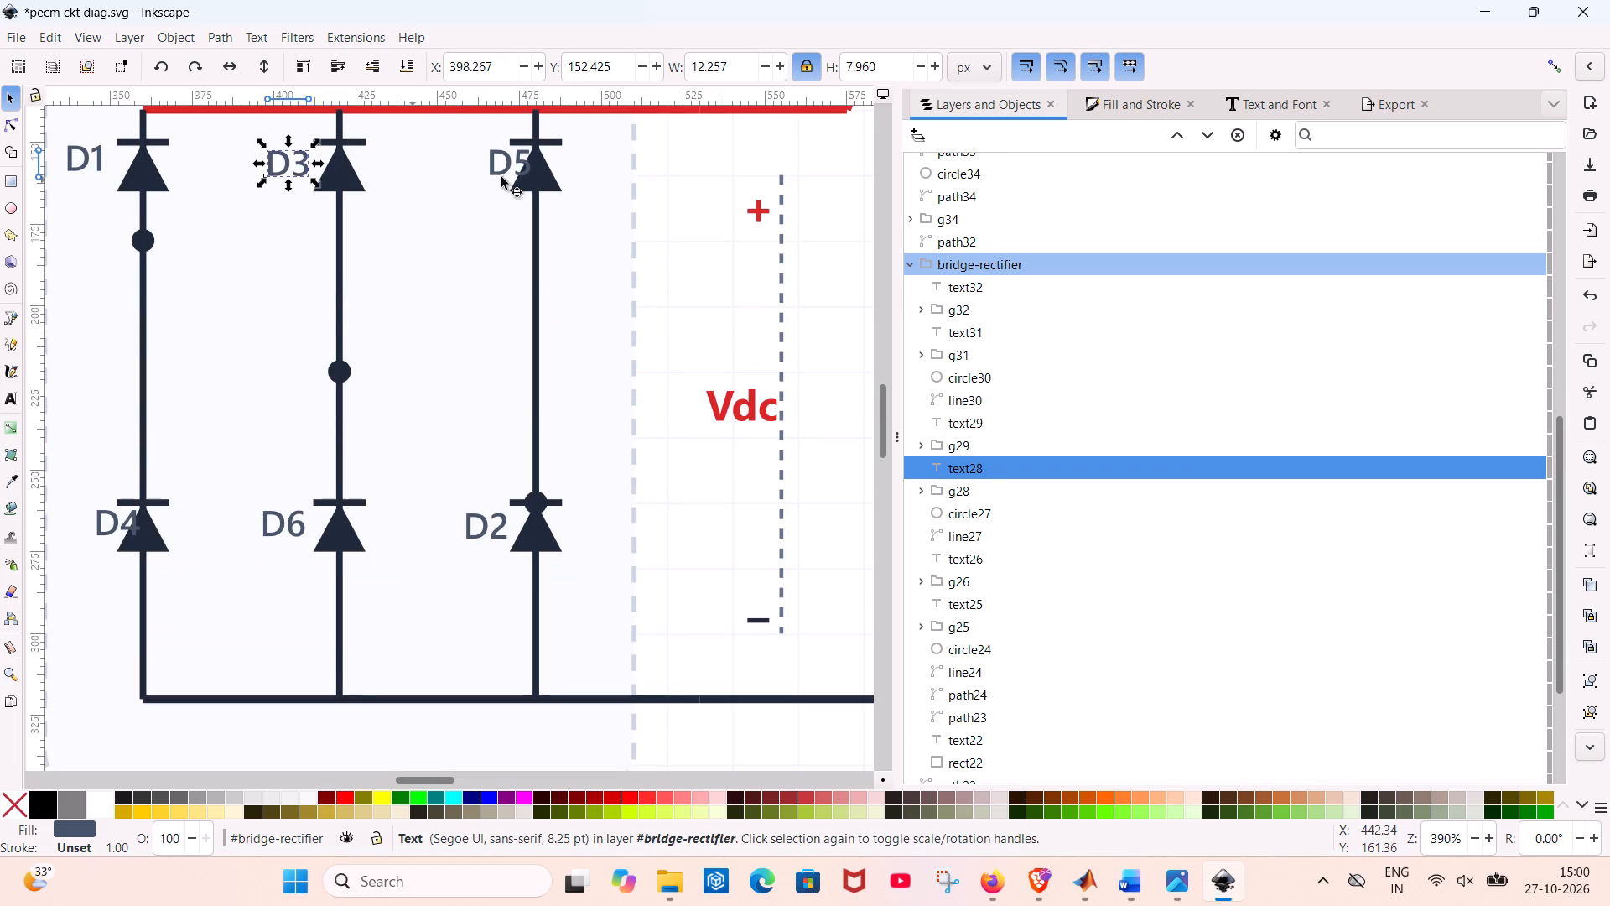
left_click(516, 164)
left_click_drag(509, 164, 456, 158)
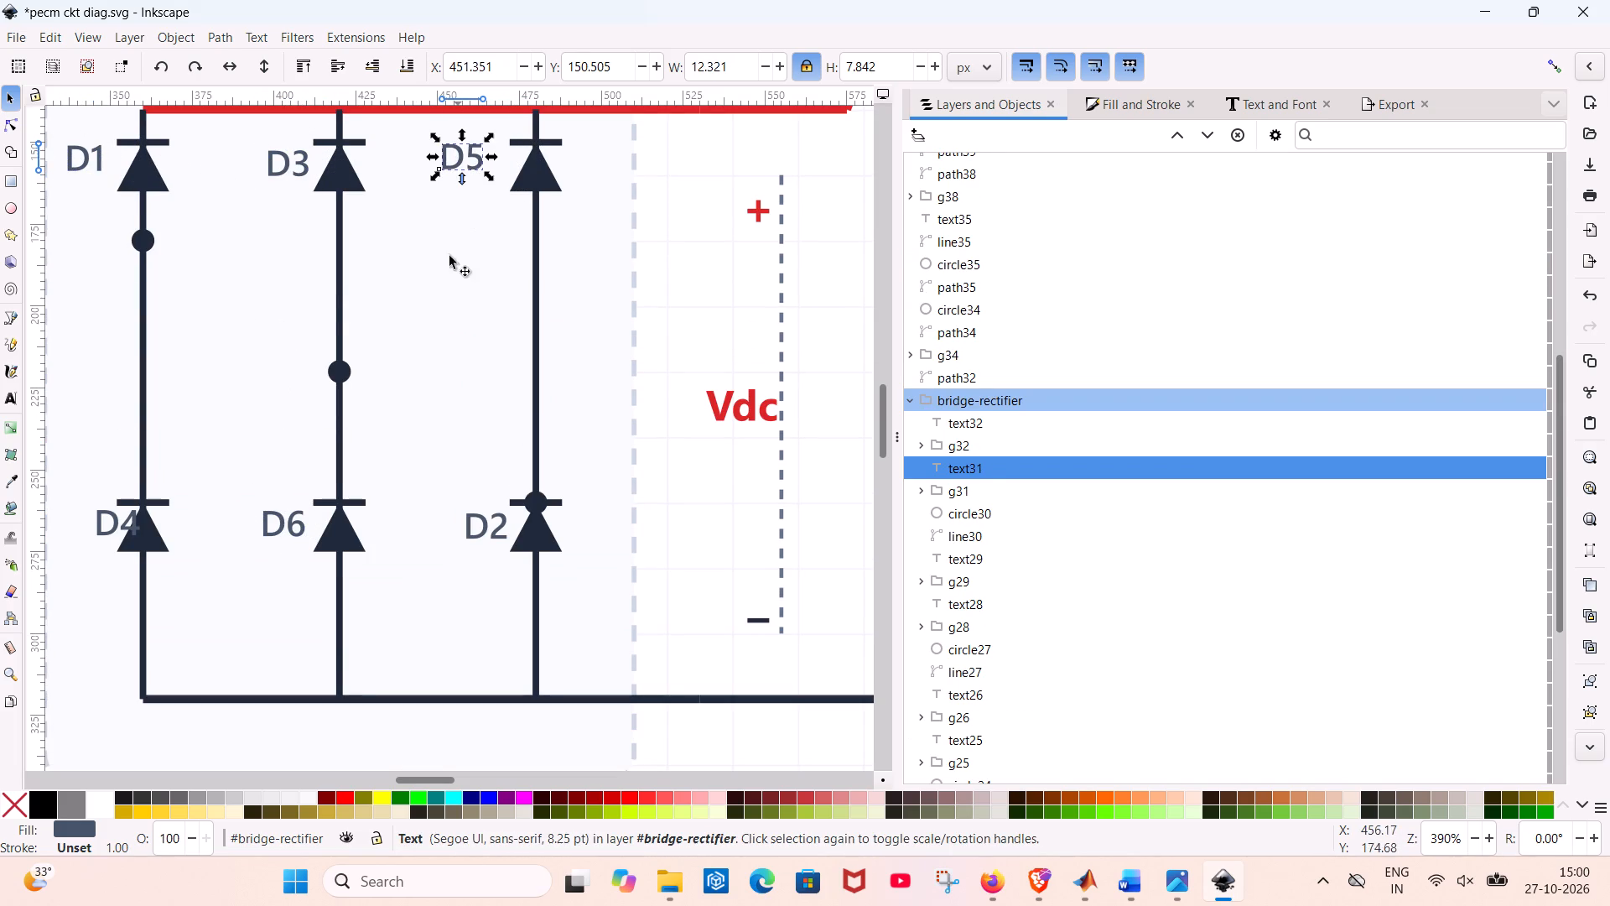
Move the D4 label left of its diode symbol, to about X 334, Y 263 px.
left_click(106, 518)
left_click_drag(106, 518, 95, 522)
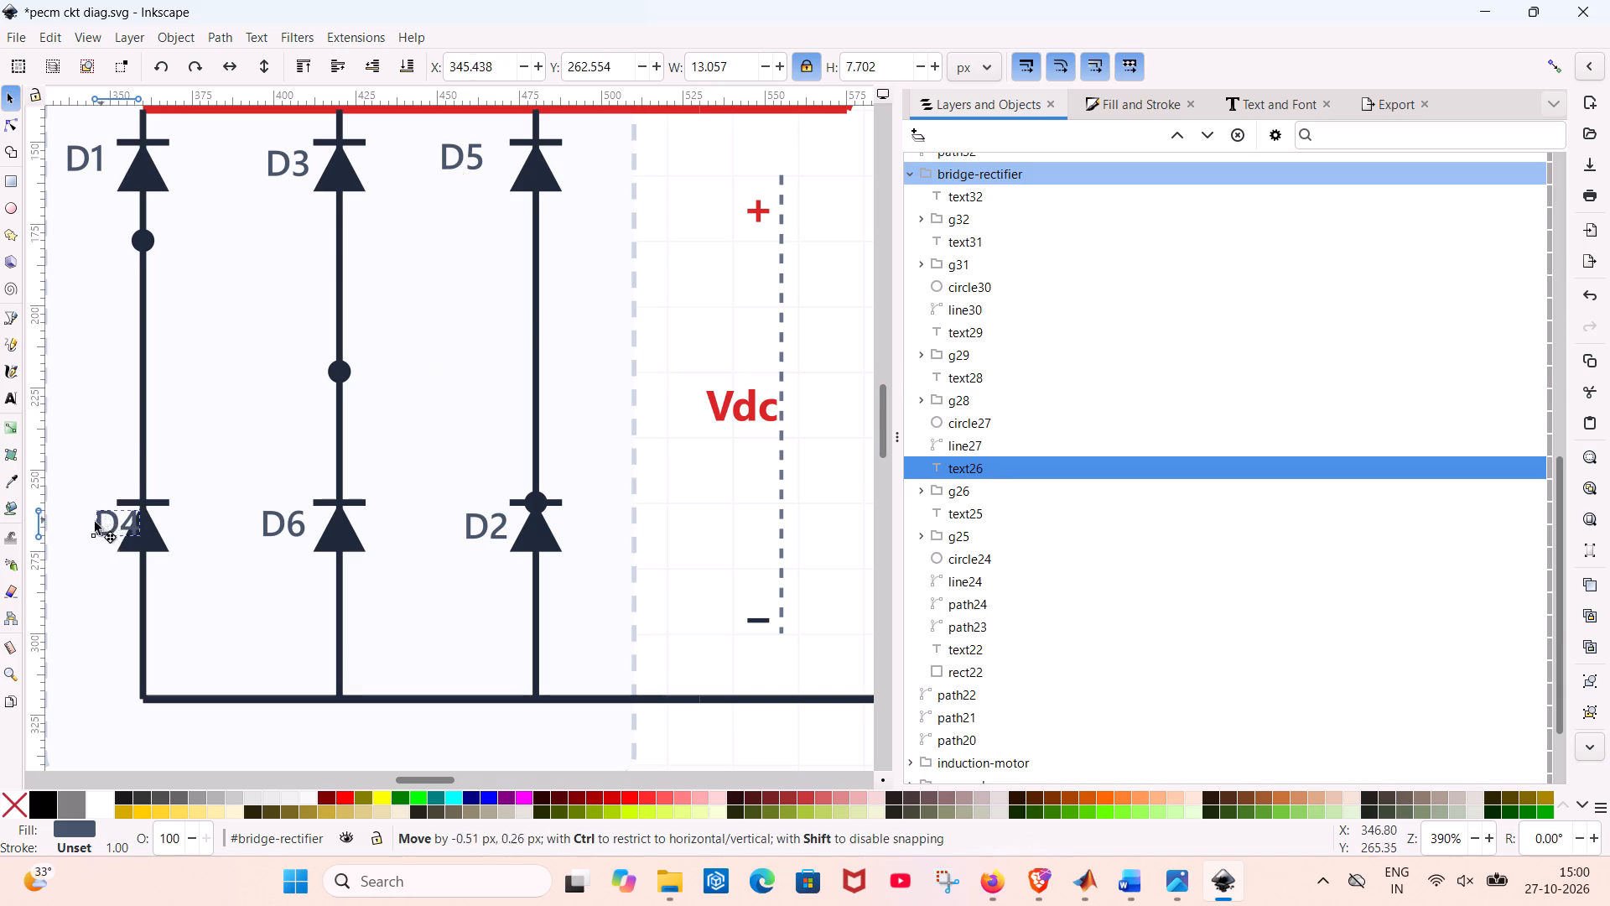
left_click_drag(95, 522, 62, 523)
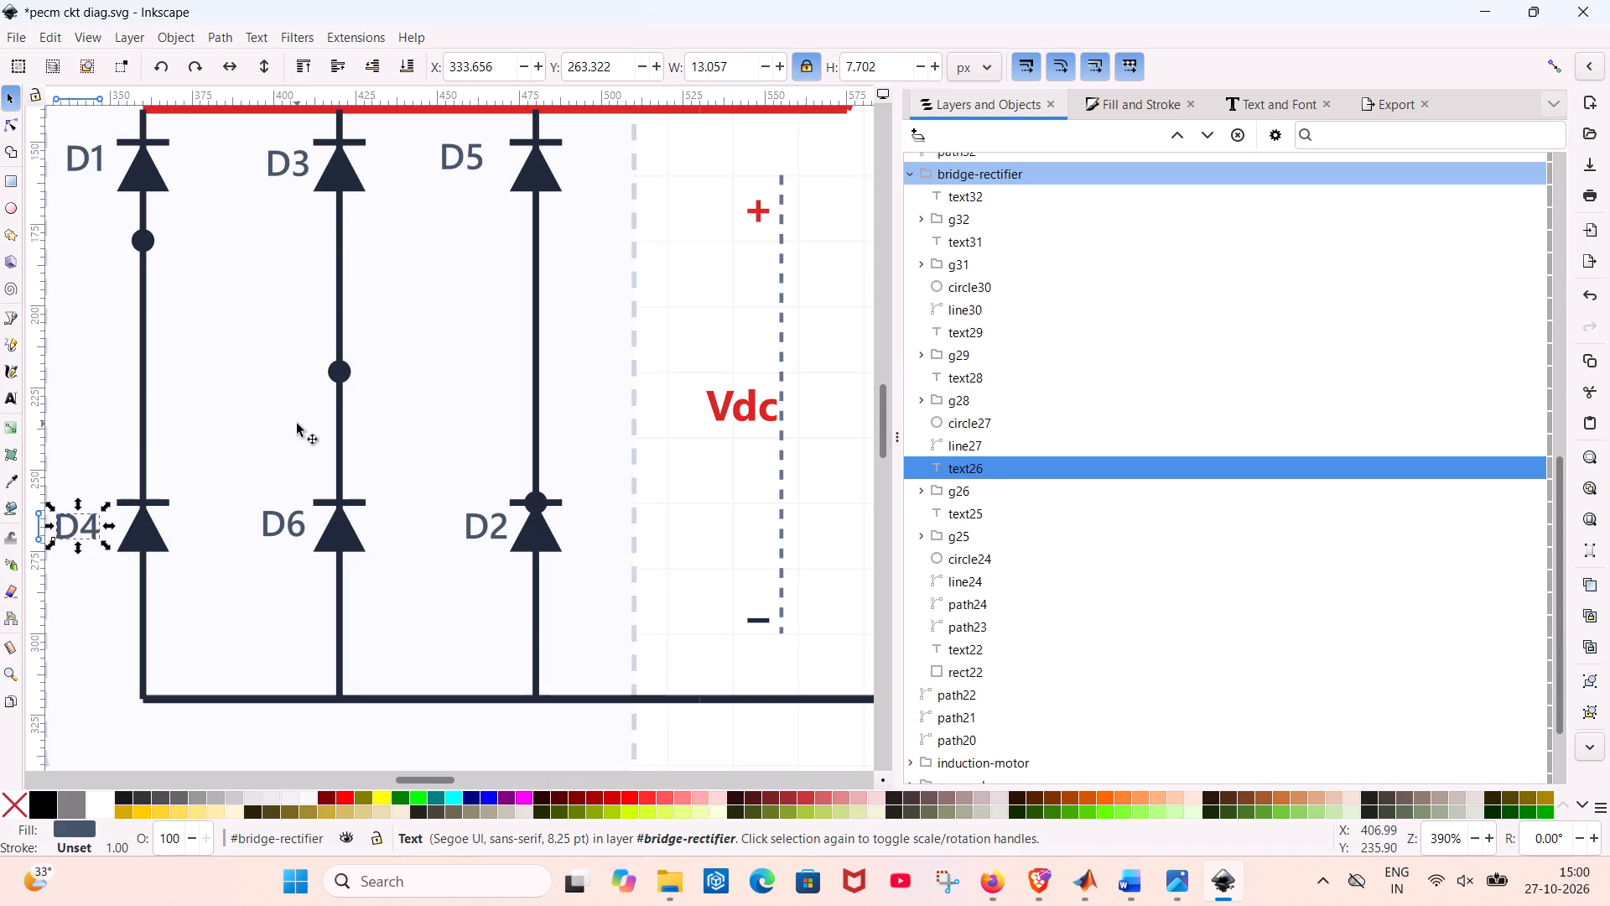
Delete the Vdc voltage annotation group, with its dashed line and plus and minus signs, beside the bridge rectifier.
scroll(297, 424, "down", 2, "ctrl")
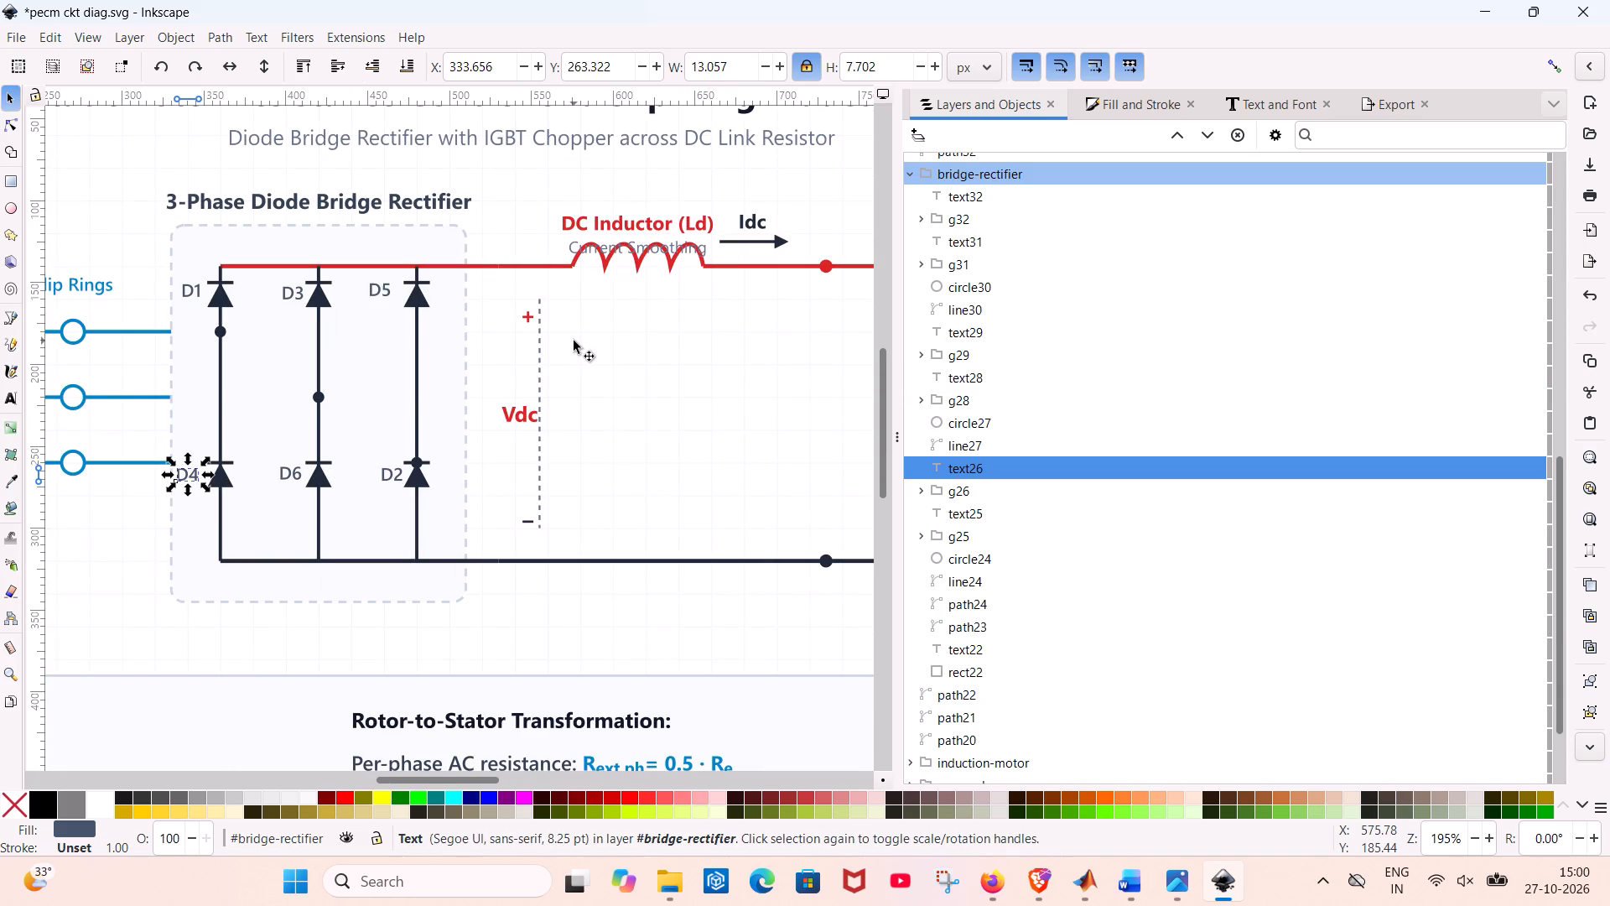
scroll(574, 341, "down", 1)
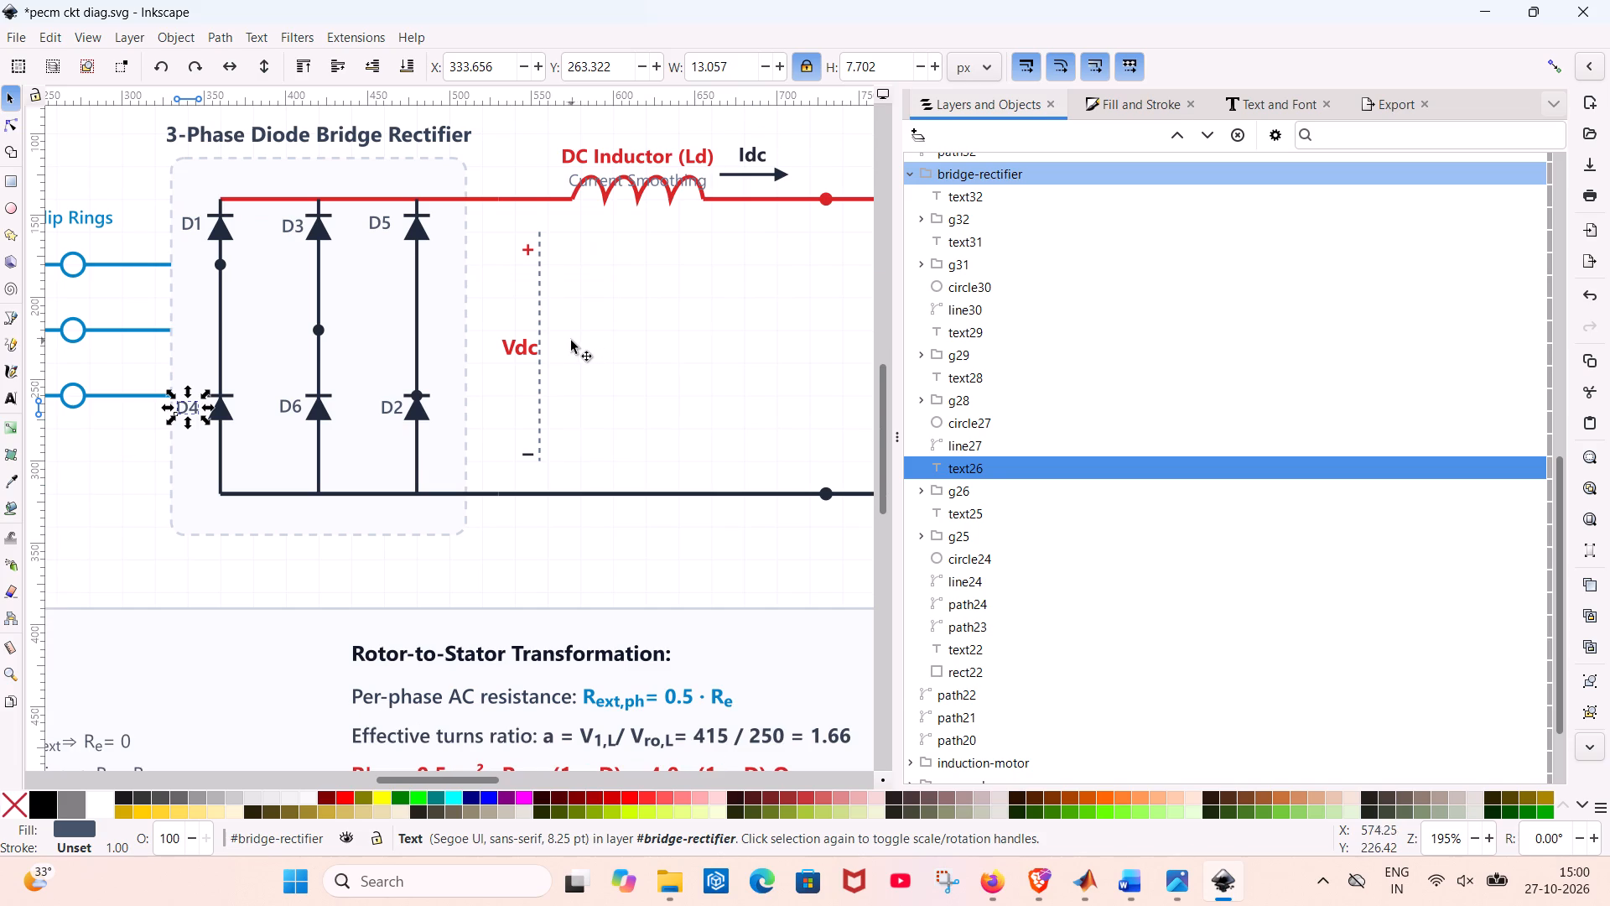
left_click_drag(569, 341, 477, 356)
left_click(615, 310)
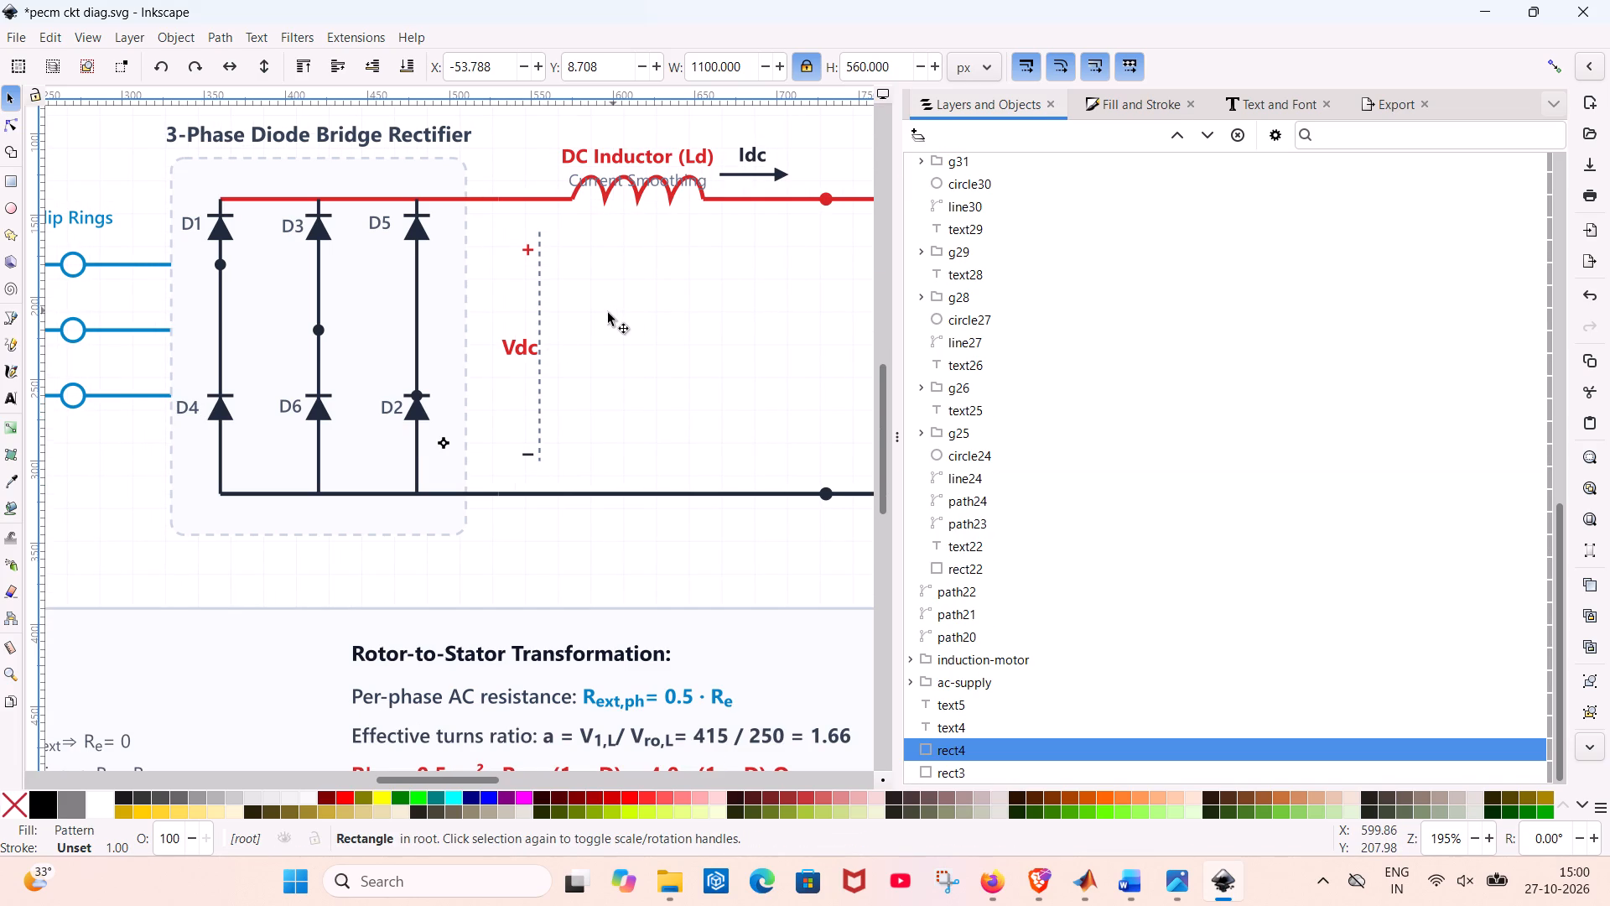
left_click(539, 340)
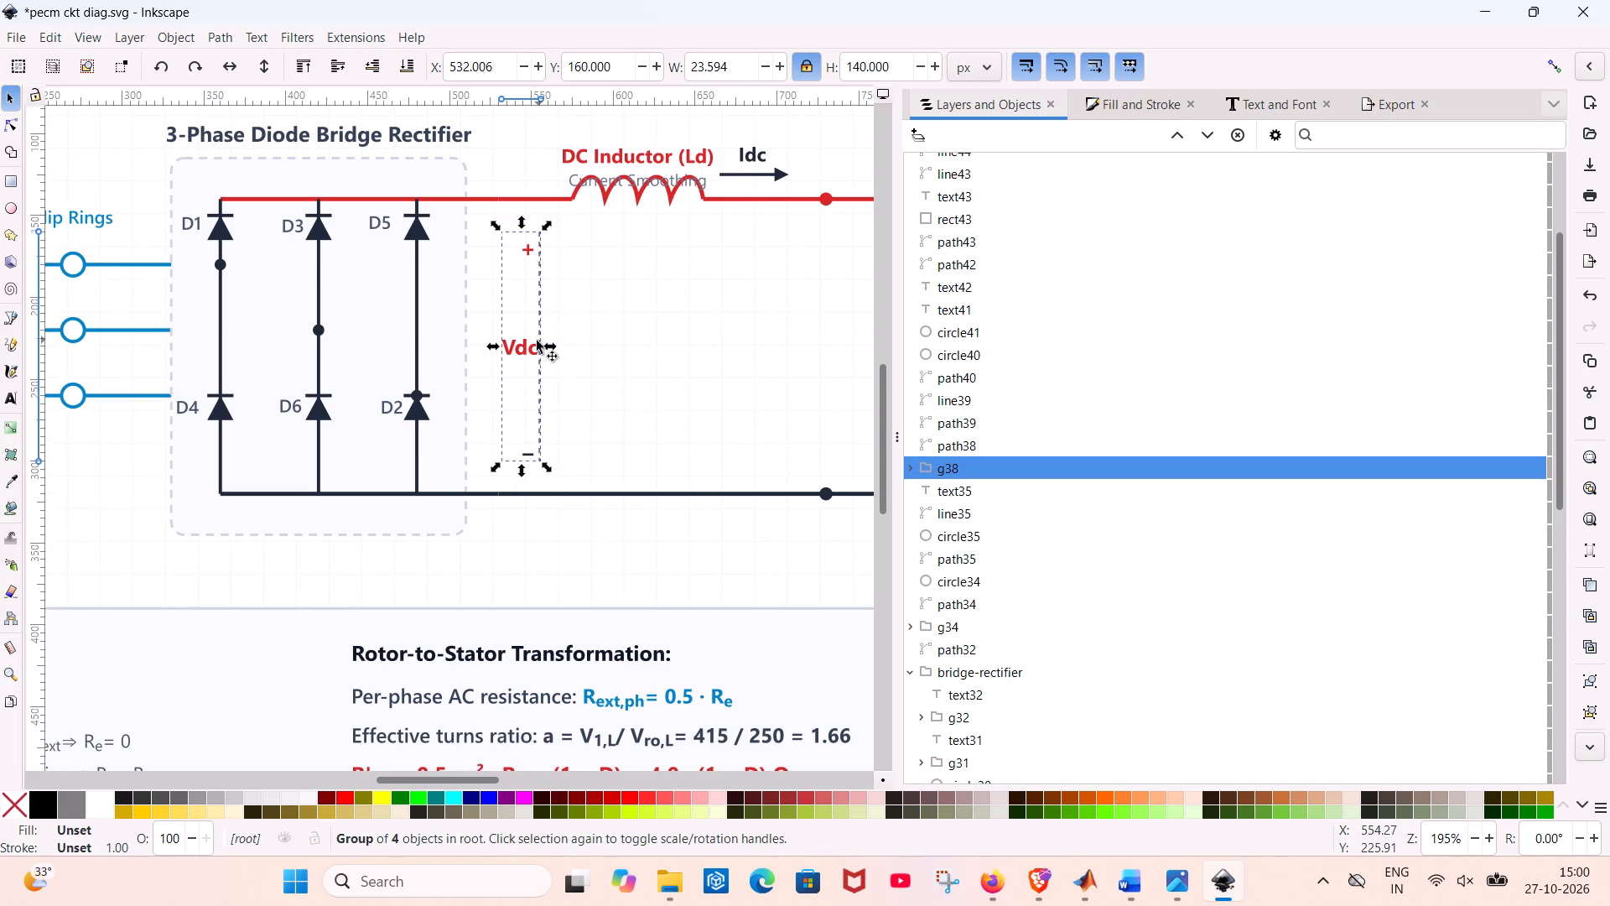
left_click(537, 341)
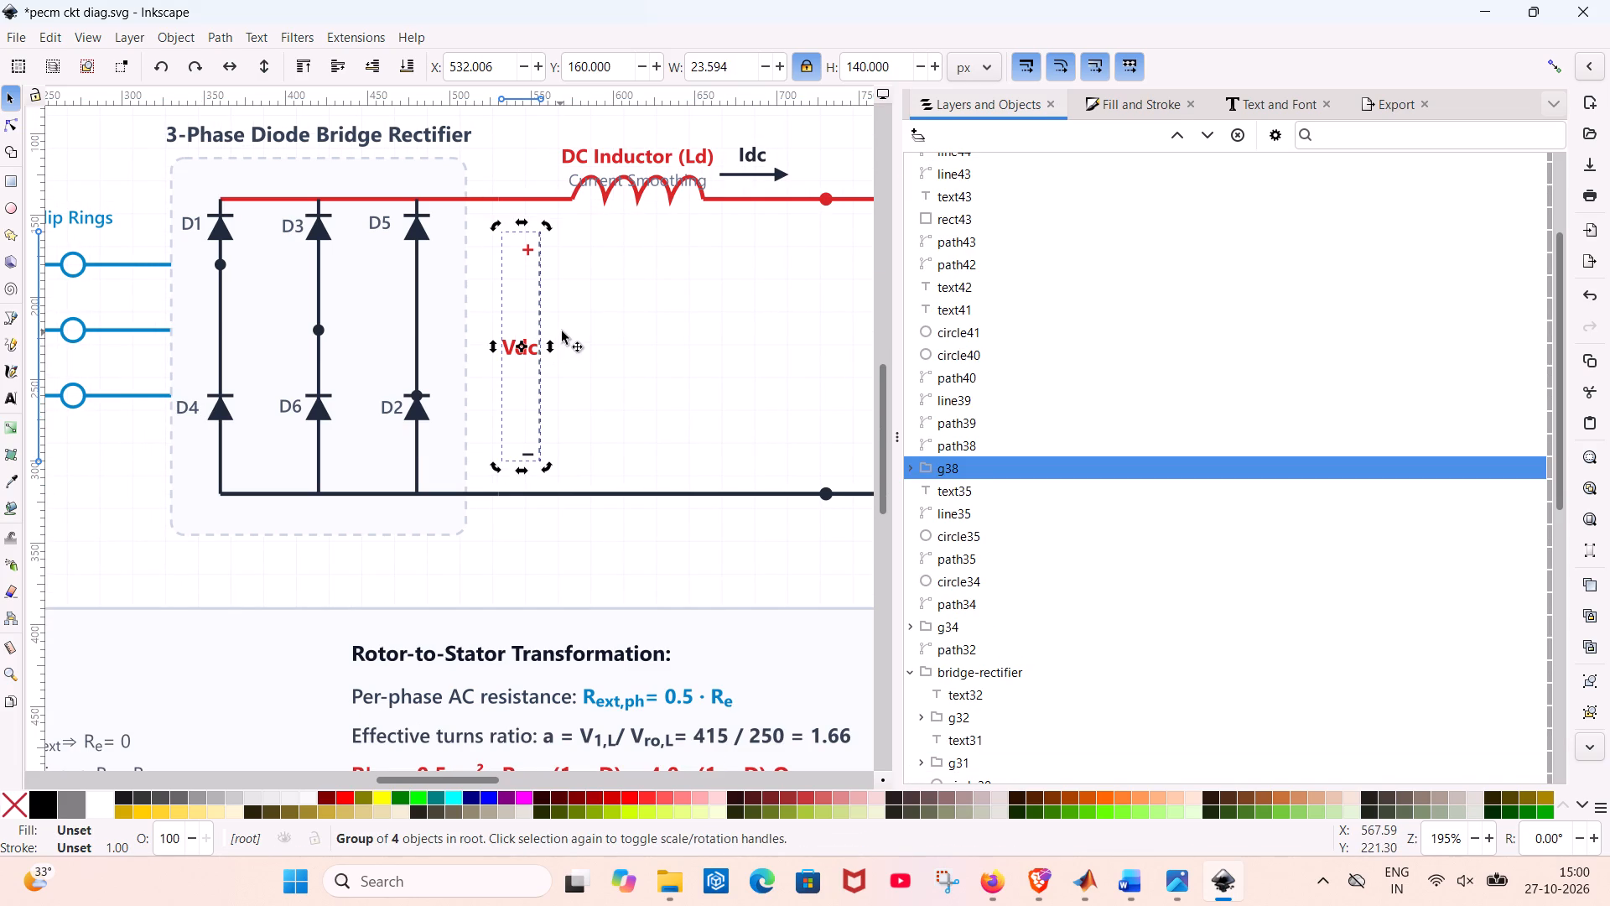
left_click(562, 331)
left_click(541, 326)
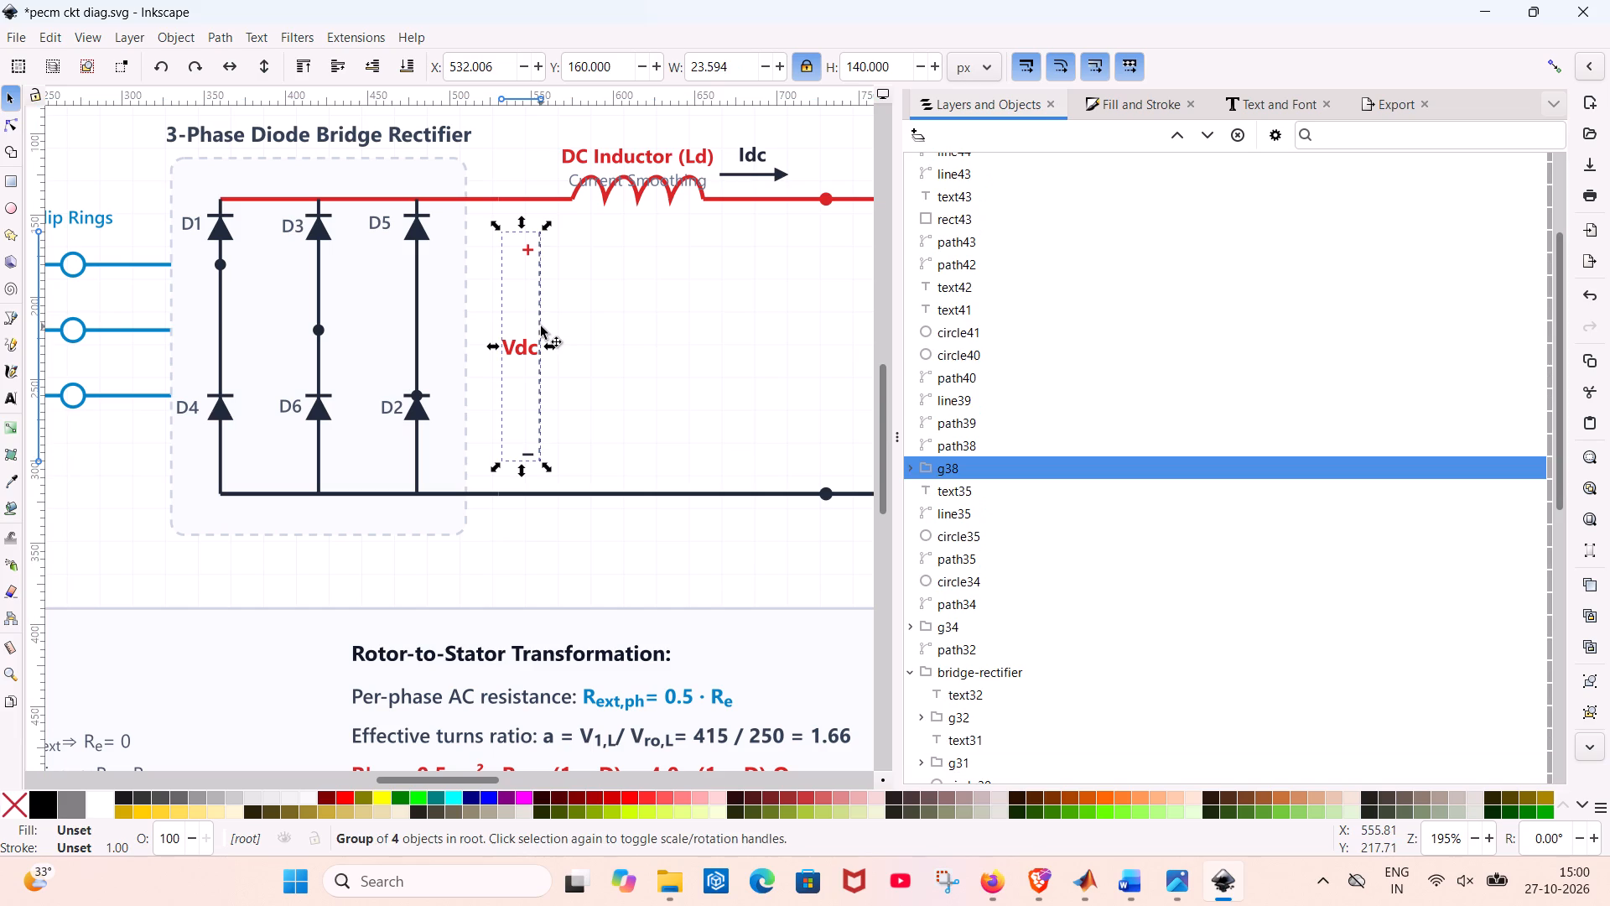
key("Delete")
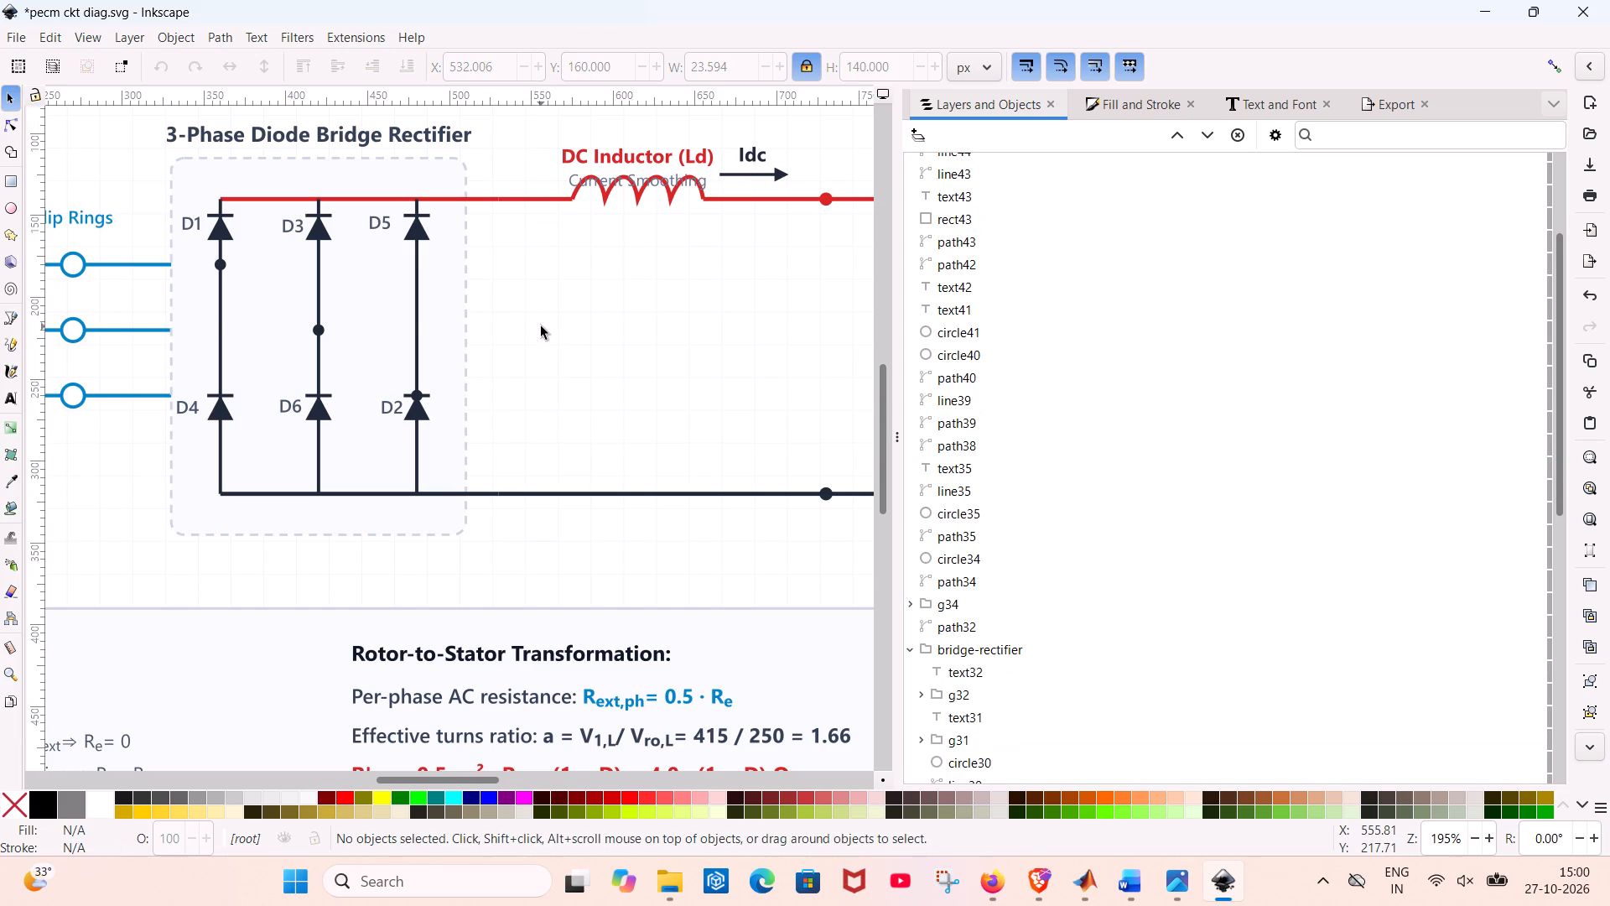
left_click(541, 326)
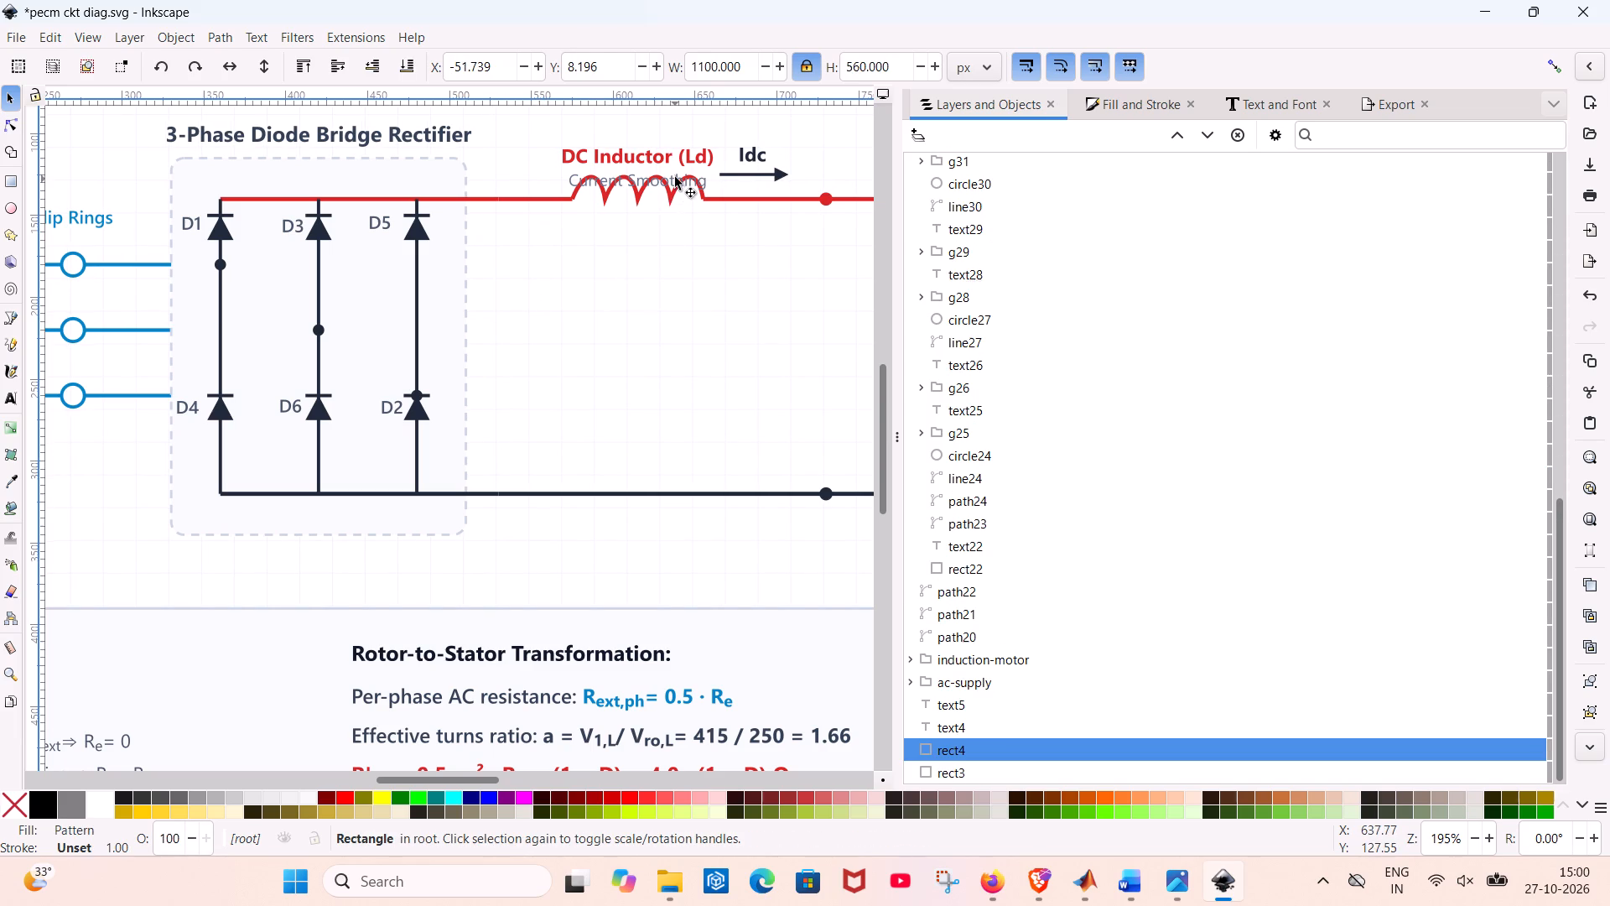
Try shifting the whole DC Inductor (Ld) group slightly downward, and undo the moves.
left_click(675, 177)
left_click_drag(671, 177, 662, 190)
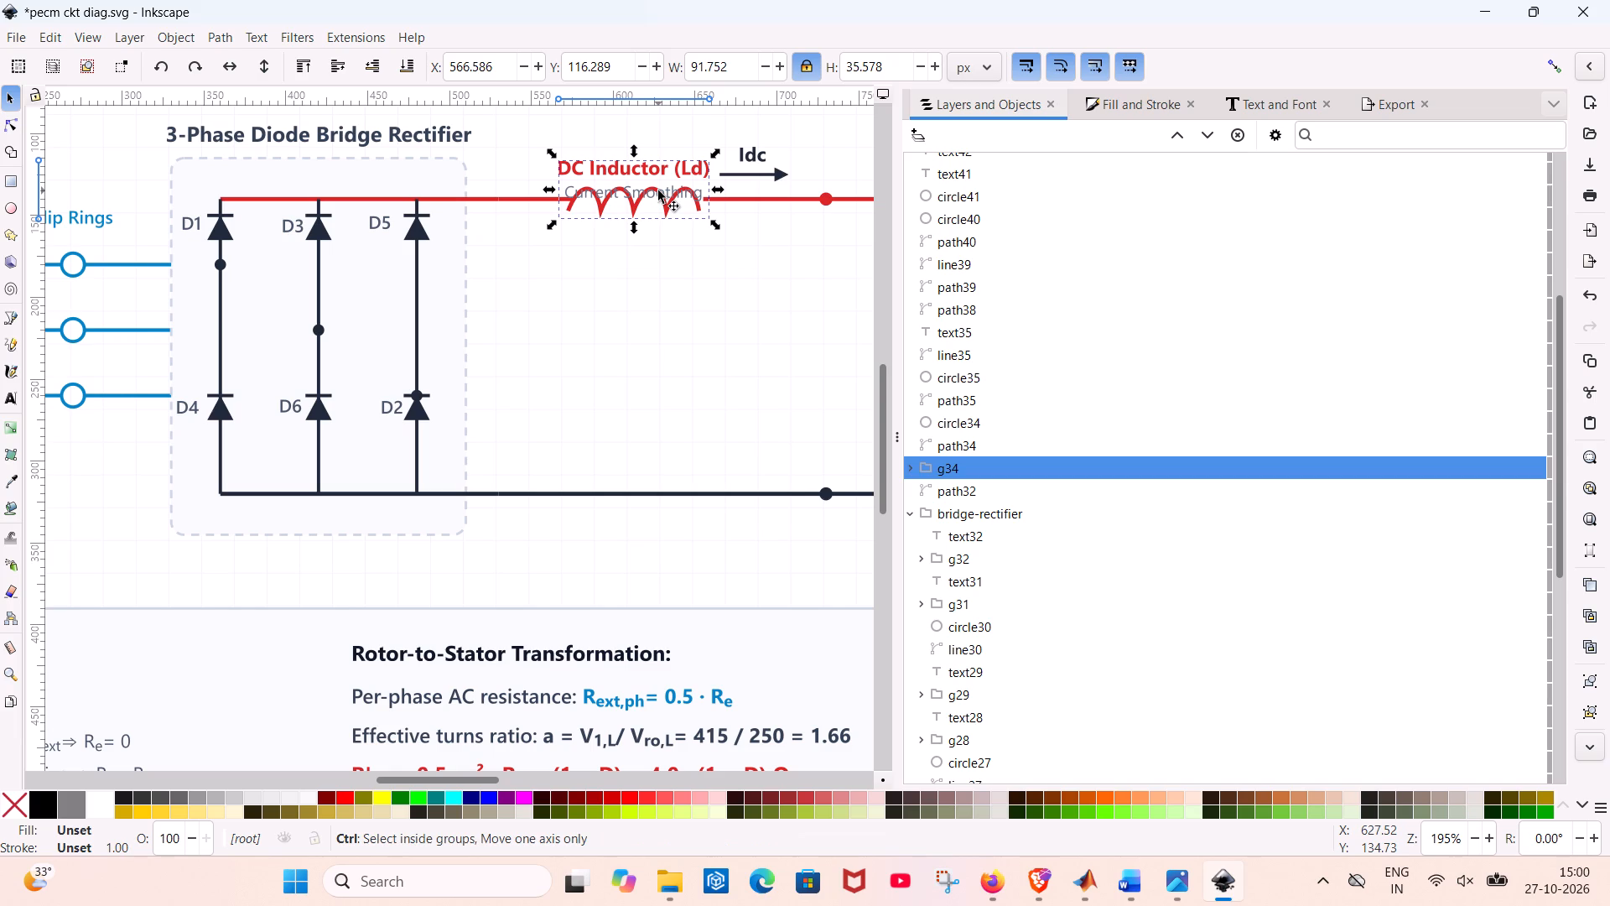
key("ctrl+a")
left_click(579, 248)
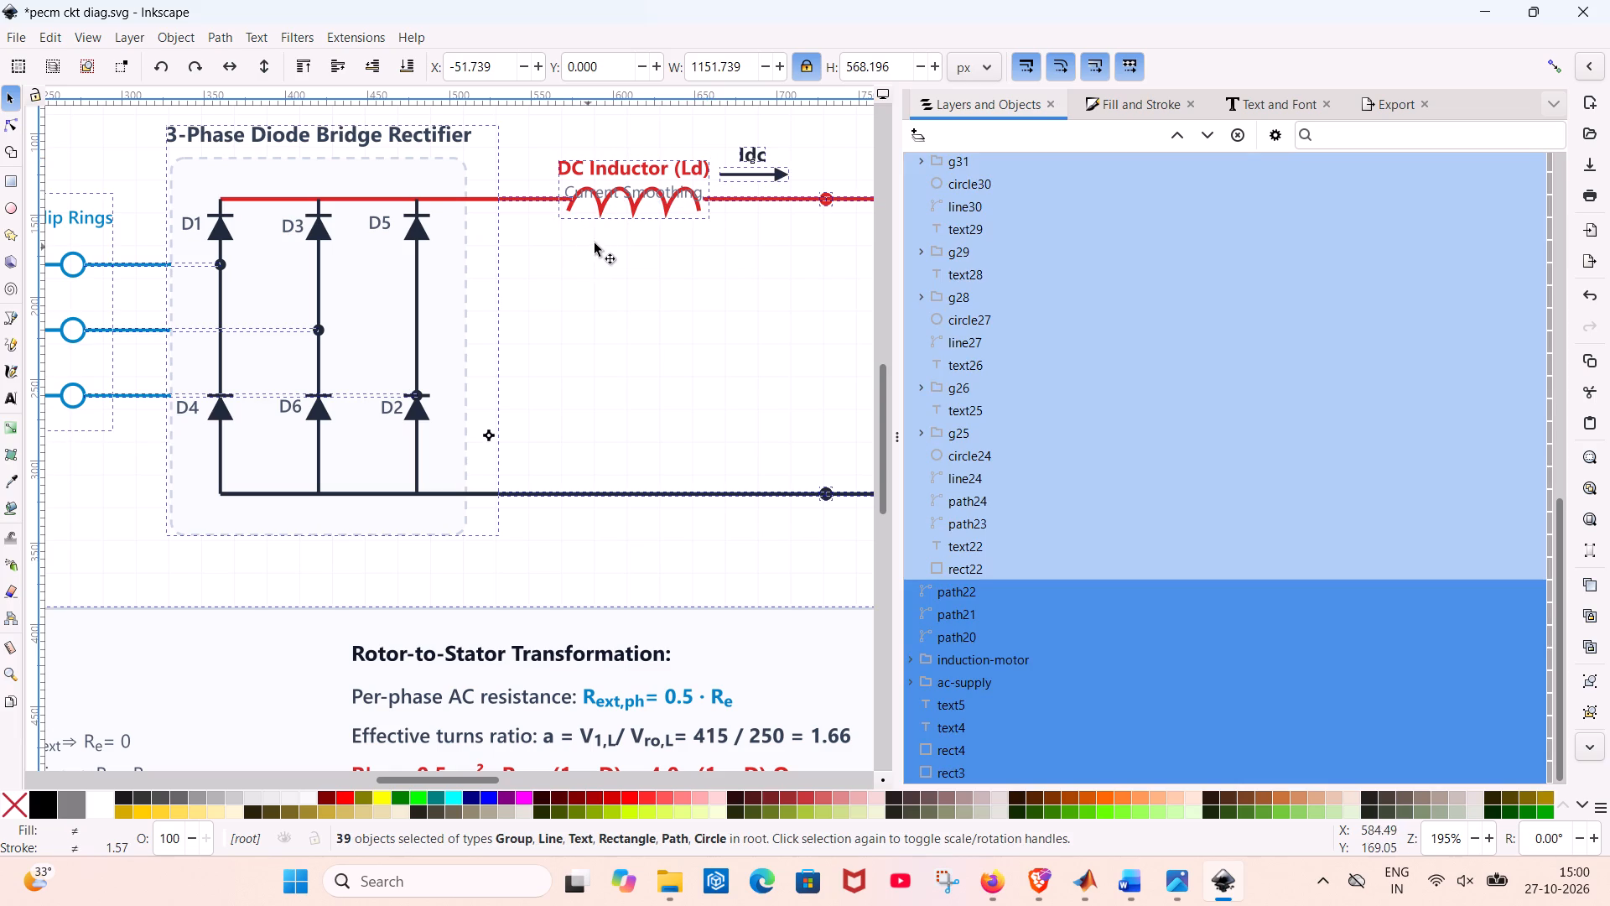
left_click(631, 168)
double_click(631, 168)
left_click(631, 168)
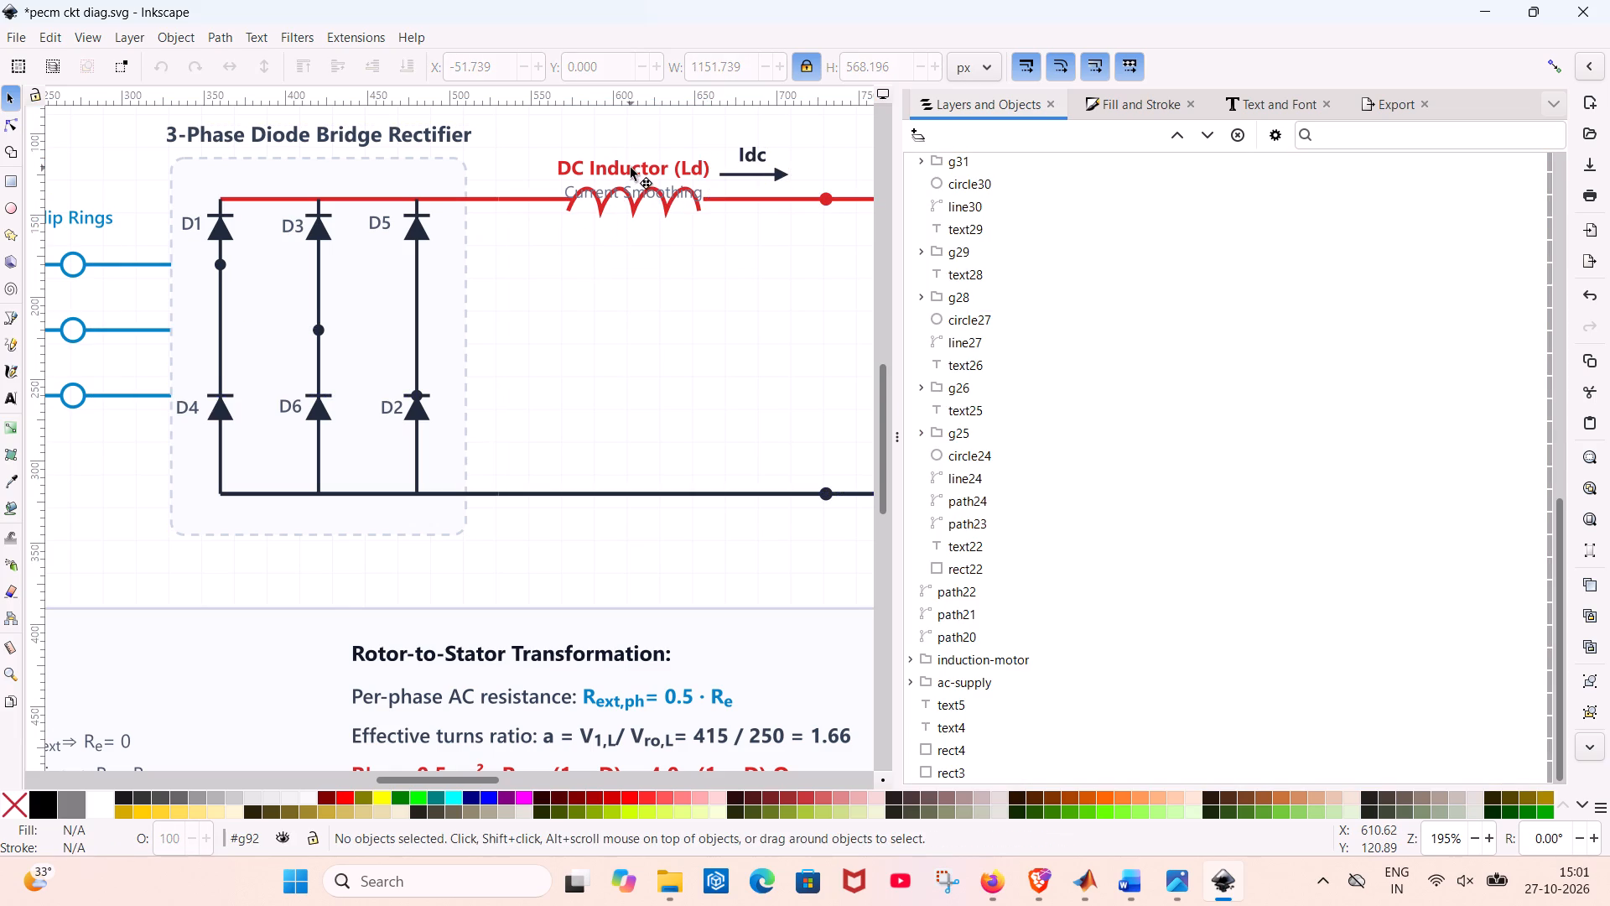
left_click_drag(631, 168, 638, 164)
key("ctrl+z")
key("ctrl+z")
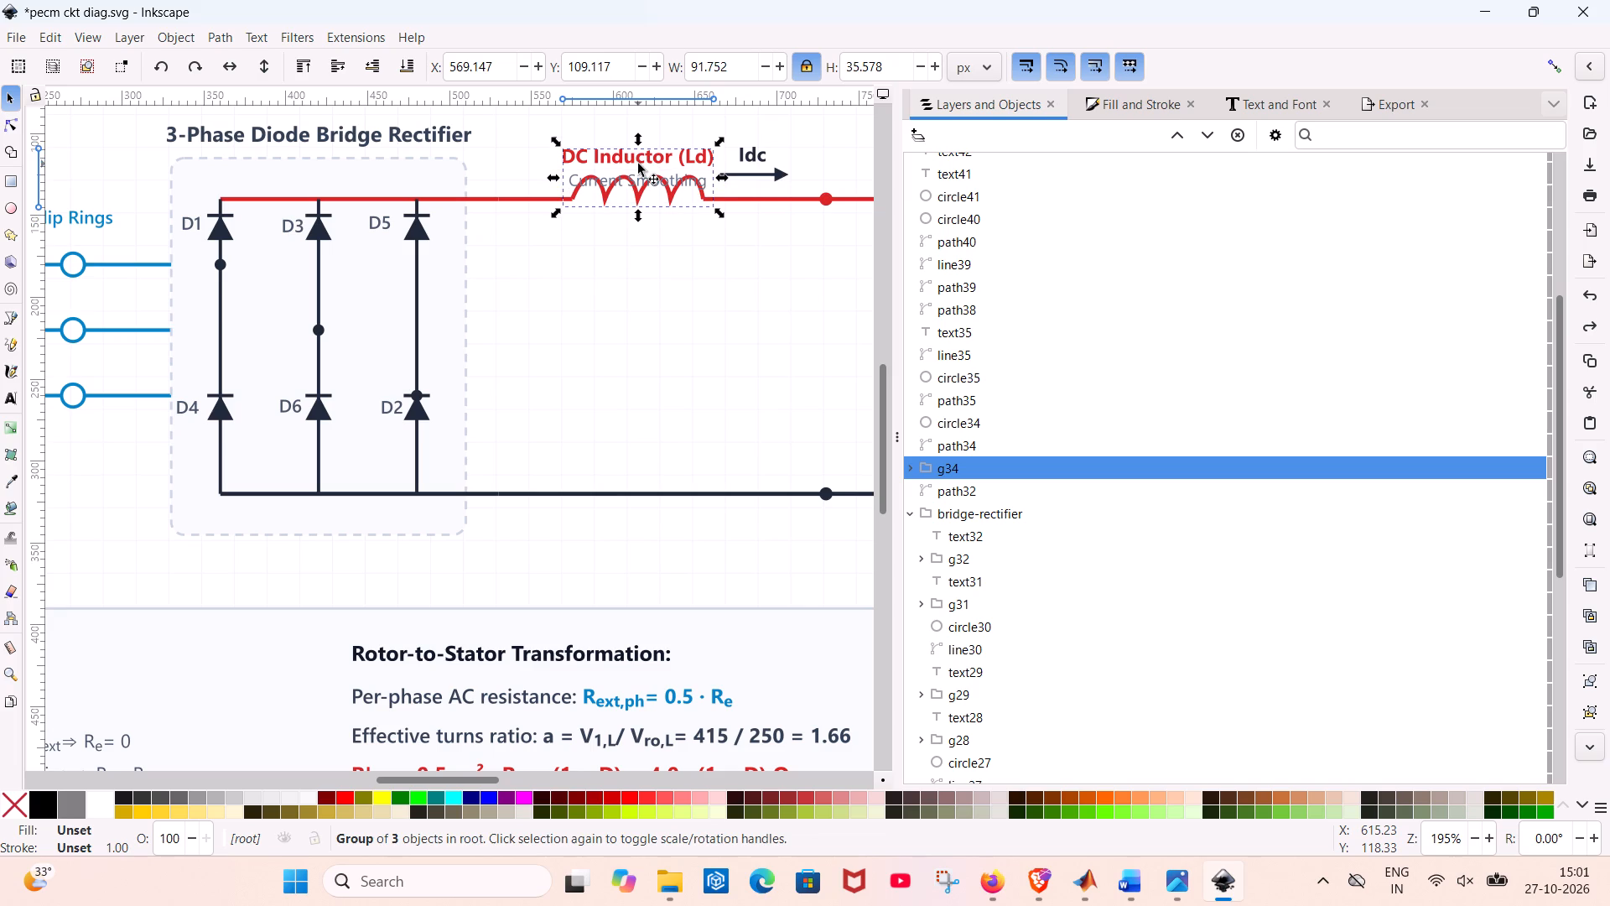
Move only the DC Inductor (Ld) label slightly up from the coil, to about X 570, Y 105 px.
left_click(610, 172)
left_click(642, 162)
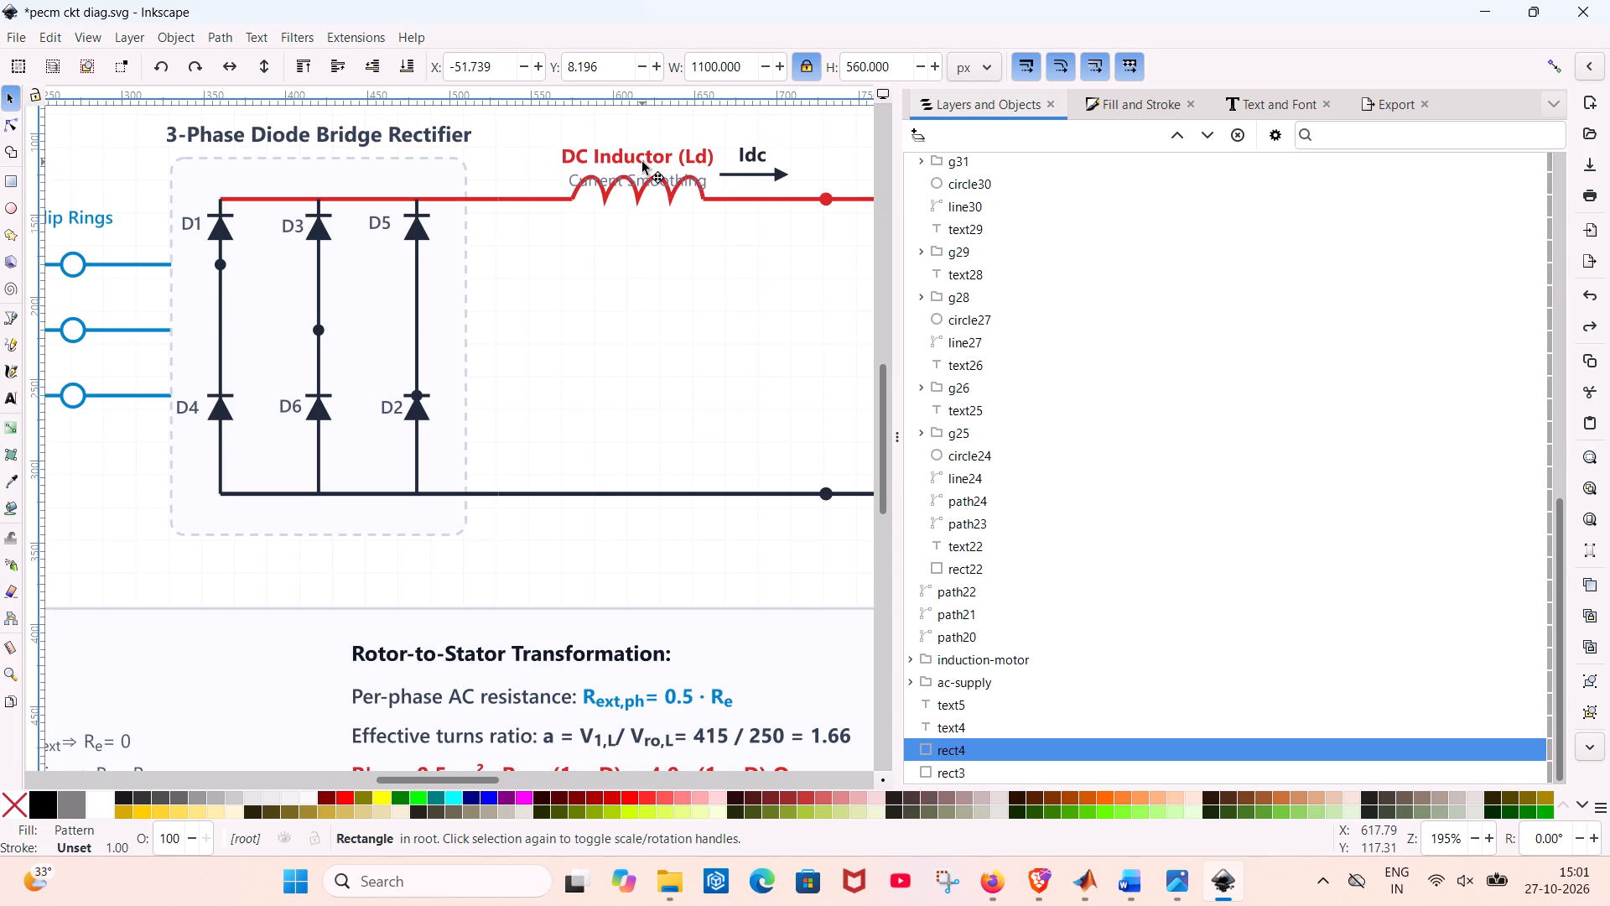
double_click(642, 162)
left_click(642, 162)
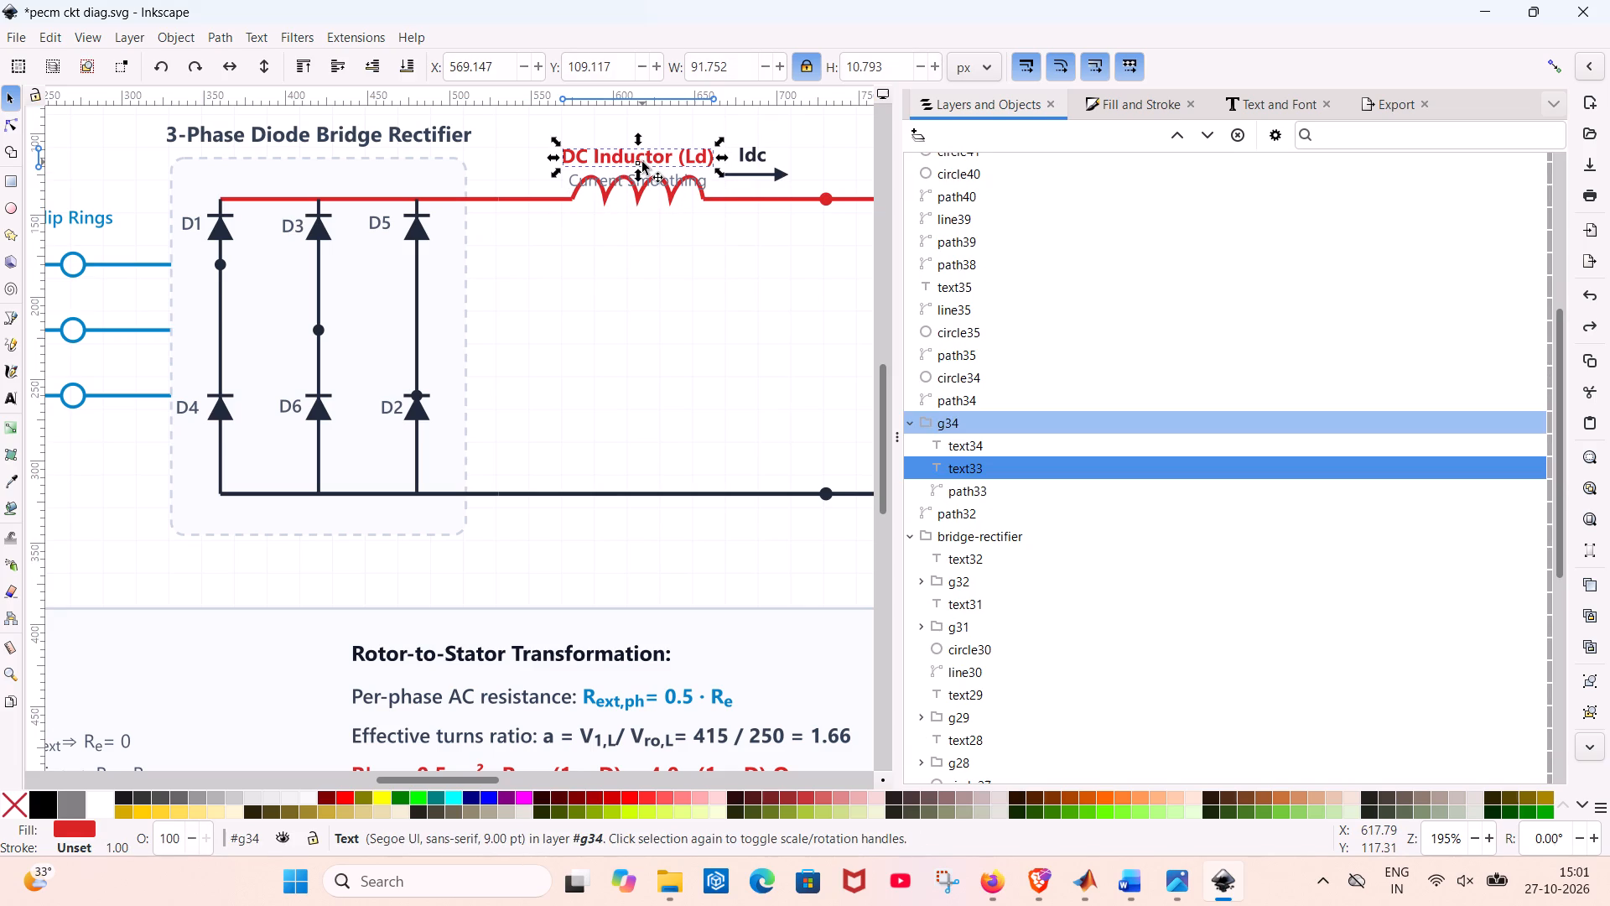
left_click_drag(642, 162, 642, 153)
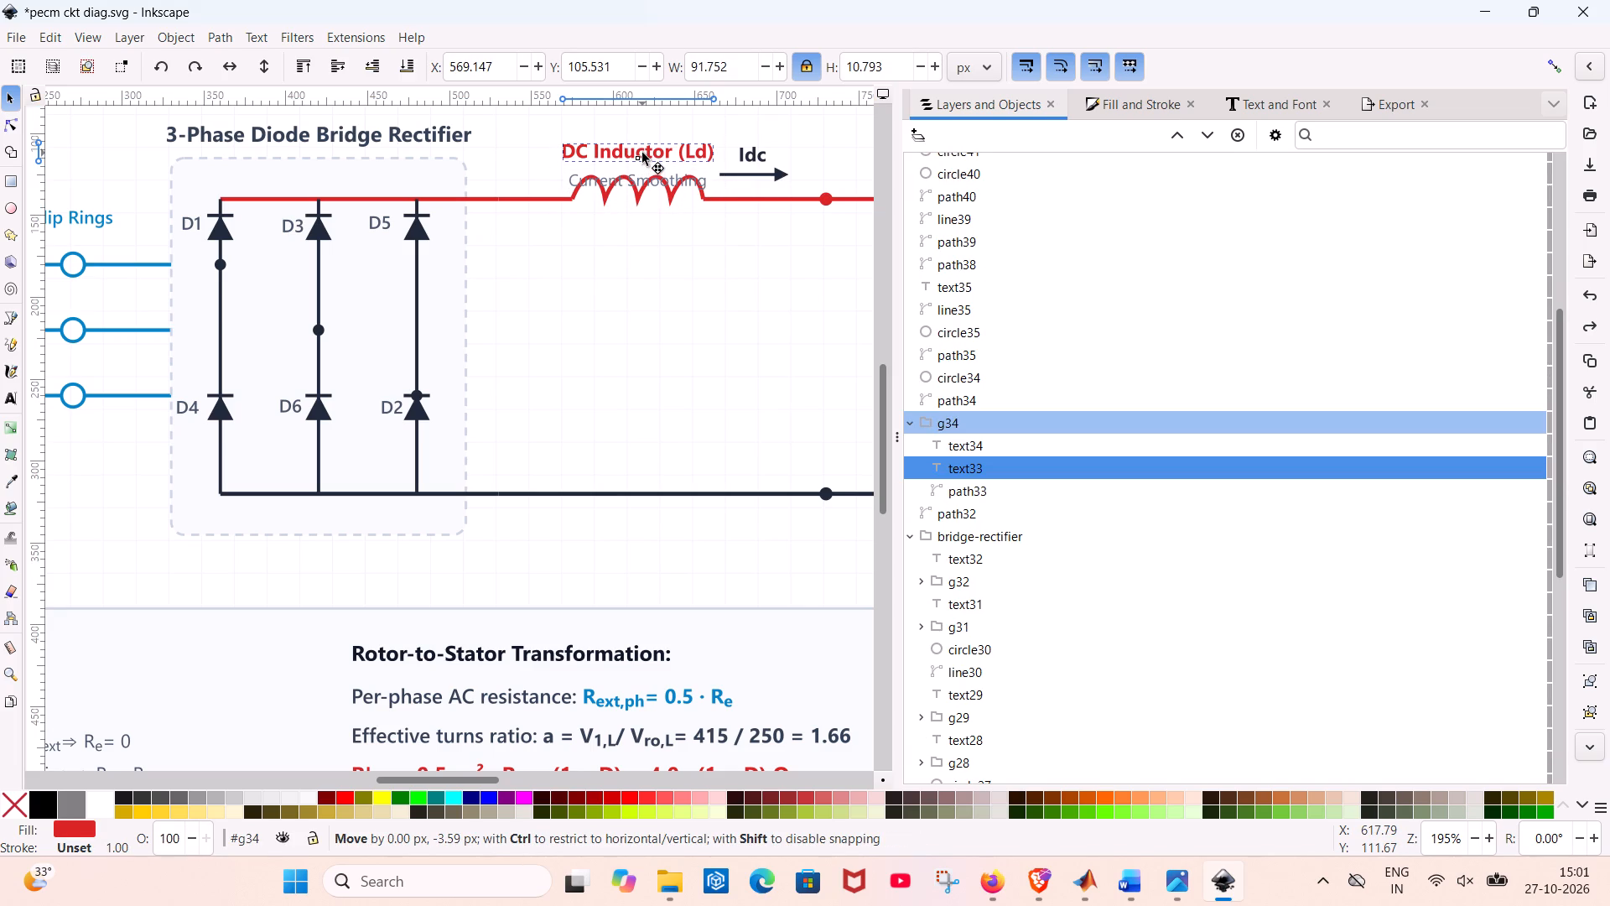
left_click_drag(642, 153, 643, 151)
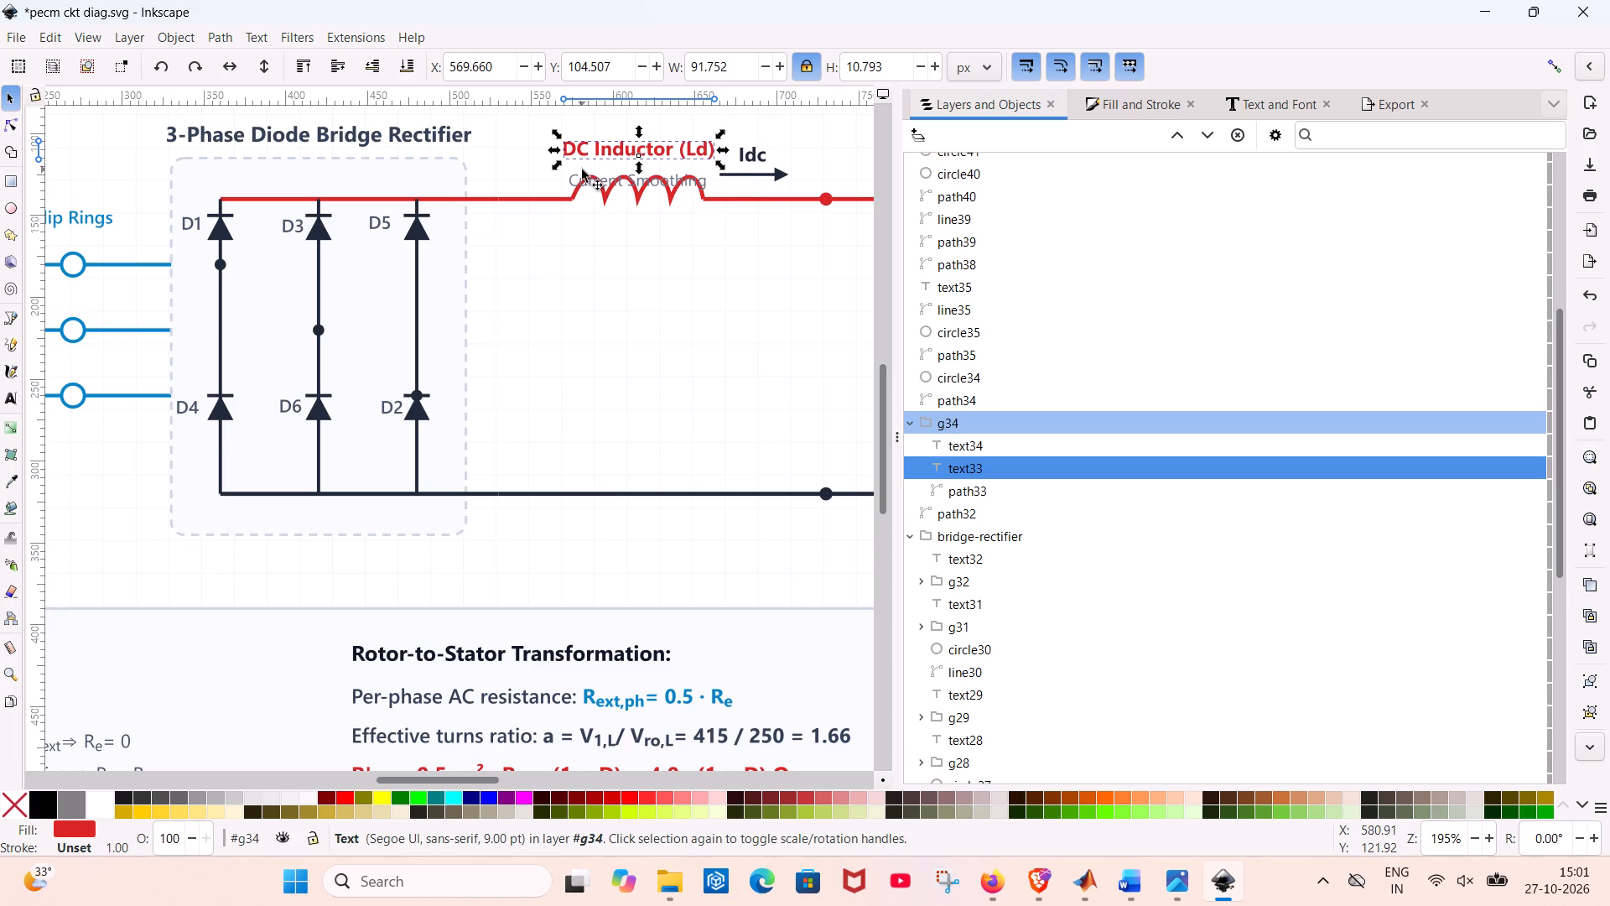
Delete the Current Smoothing label that overlaps the inductor coil.
left_click(577, 174)
left_click_drag(578, 174, 593, 169)
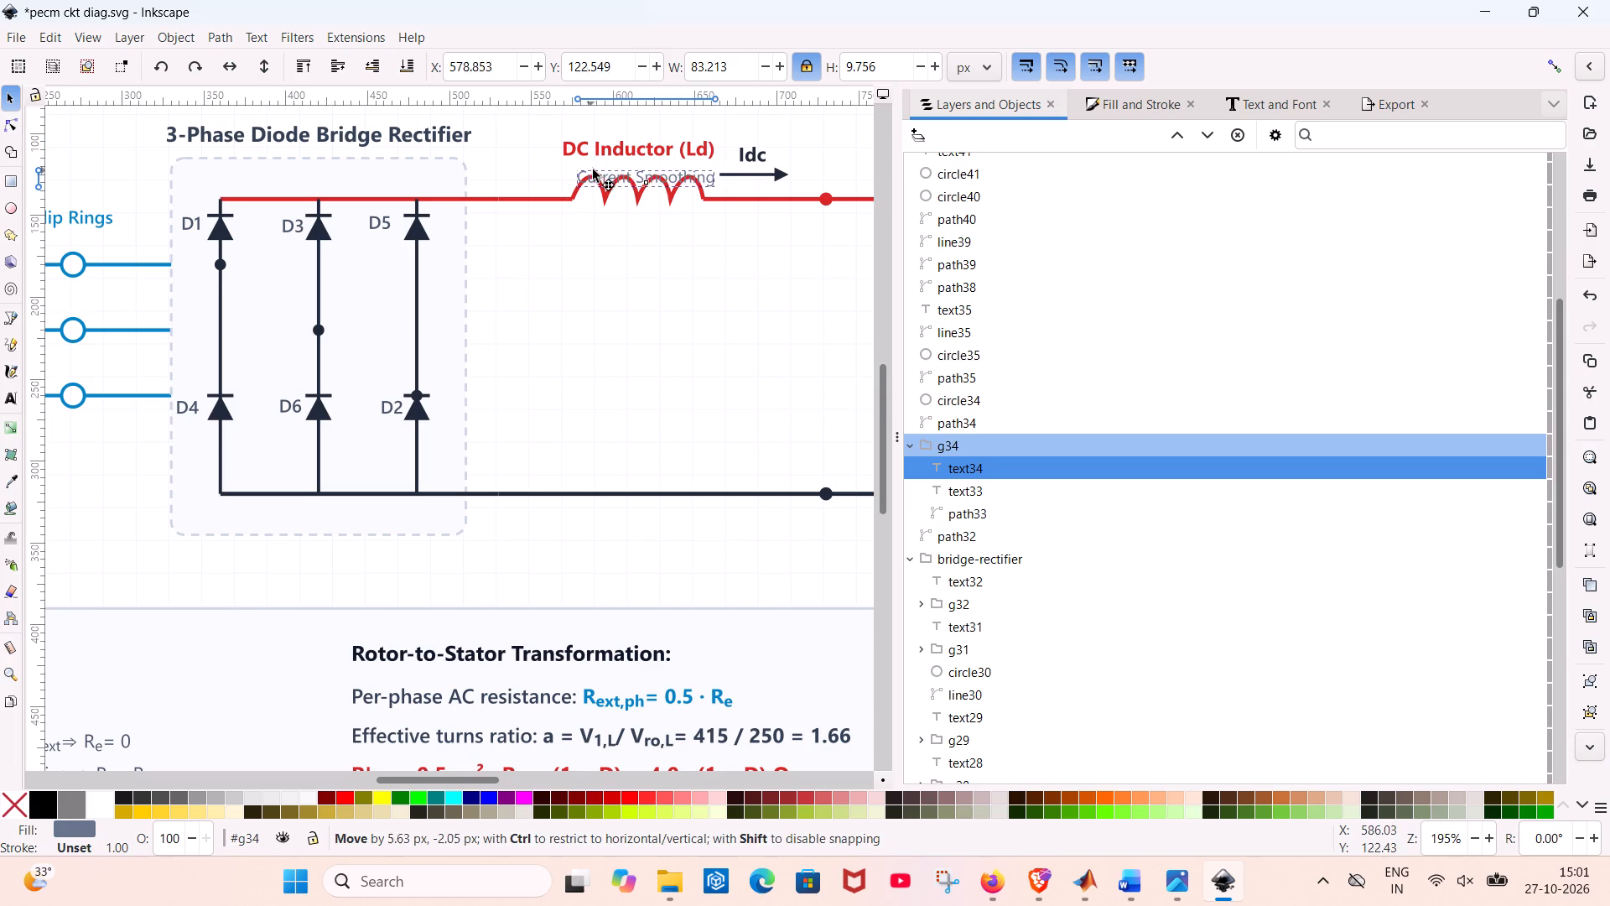
left_click_drag(593, 169, 561, 221)
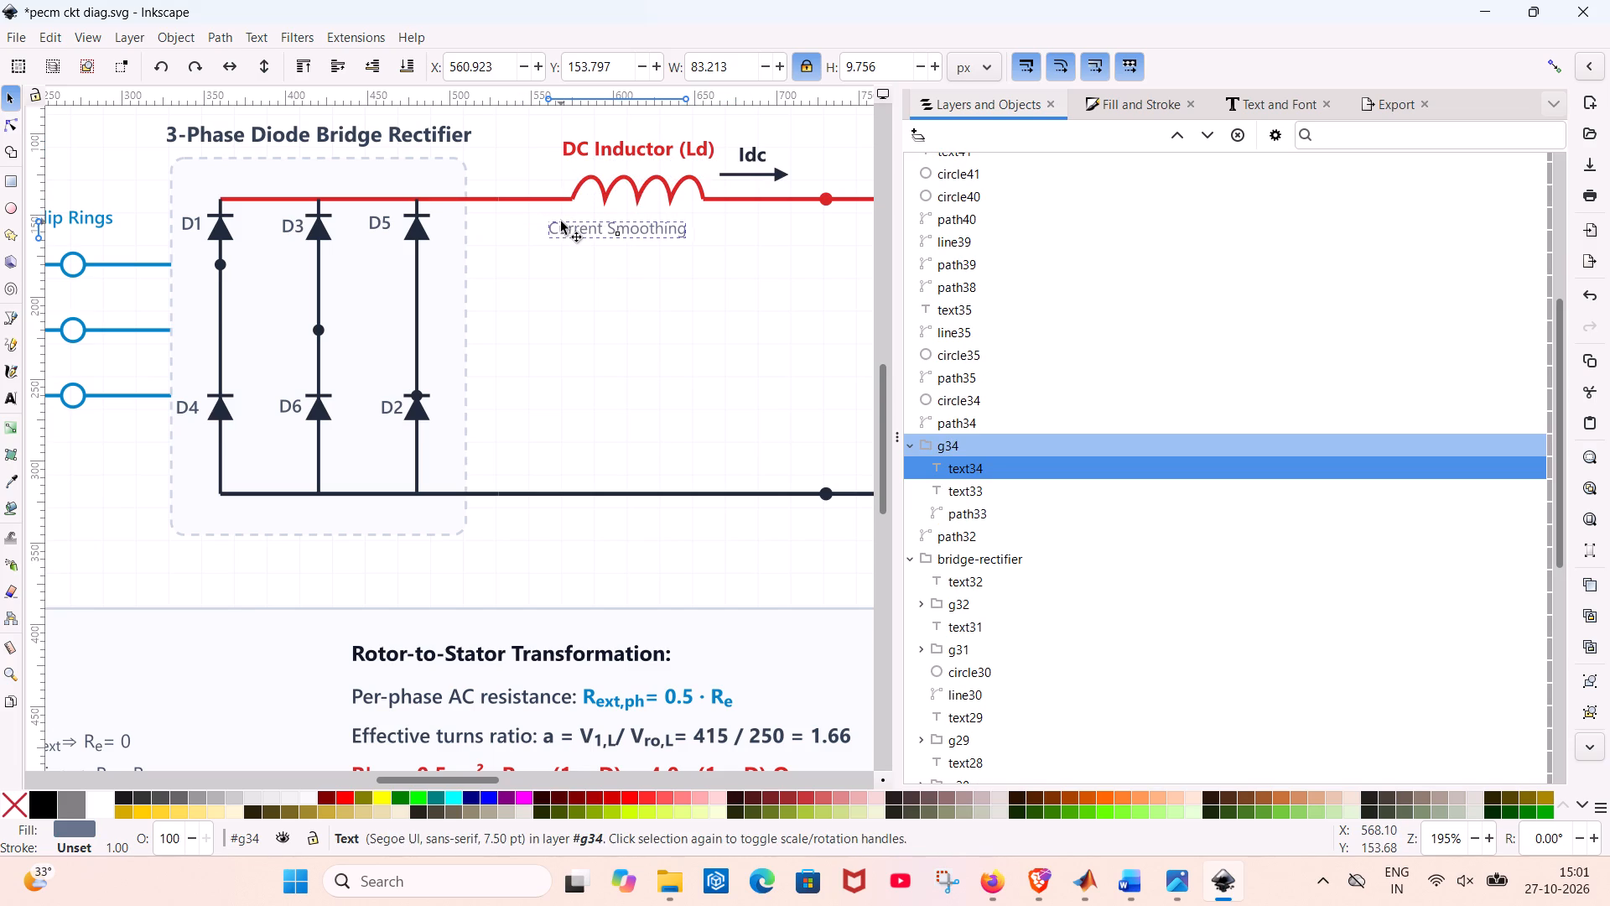
key("Delete")
Edit the DC Inductor (Ld) label above the coil so it reads Inductor (L), and leave text editing.
left_click(663, 148)
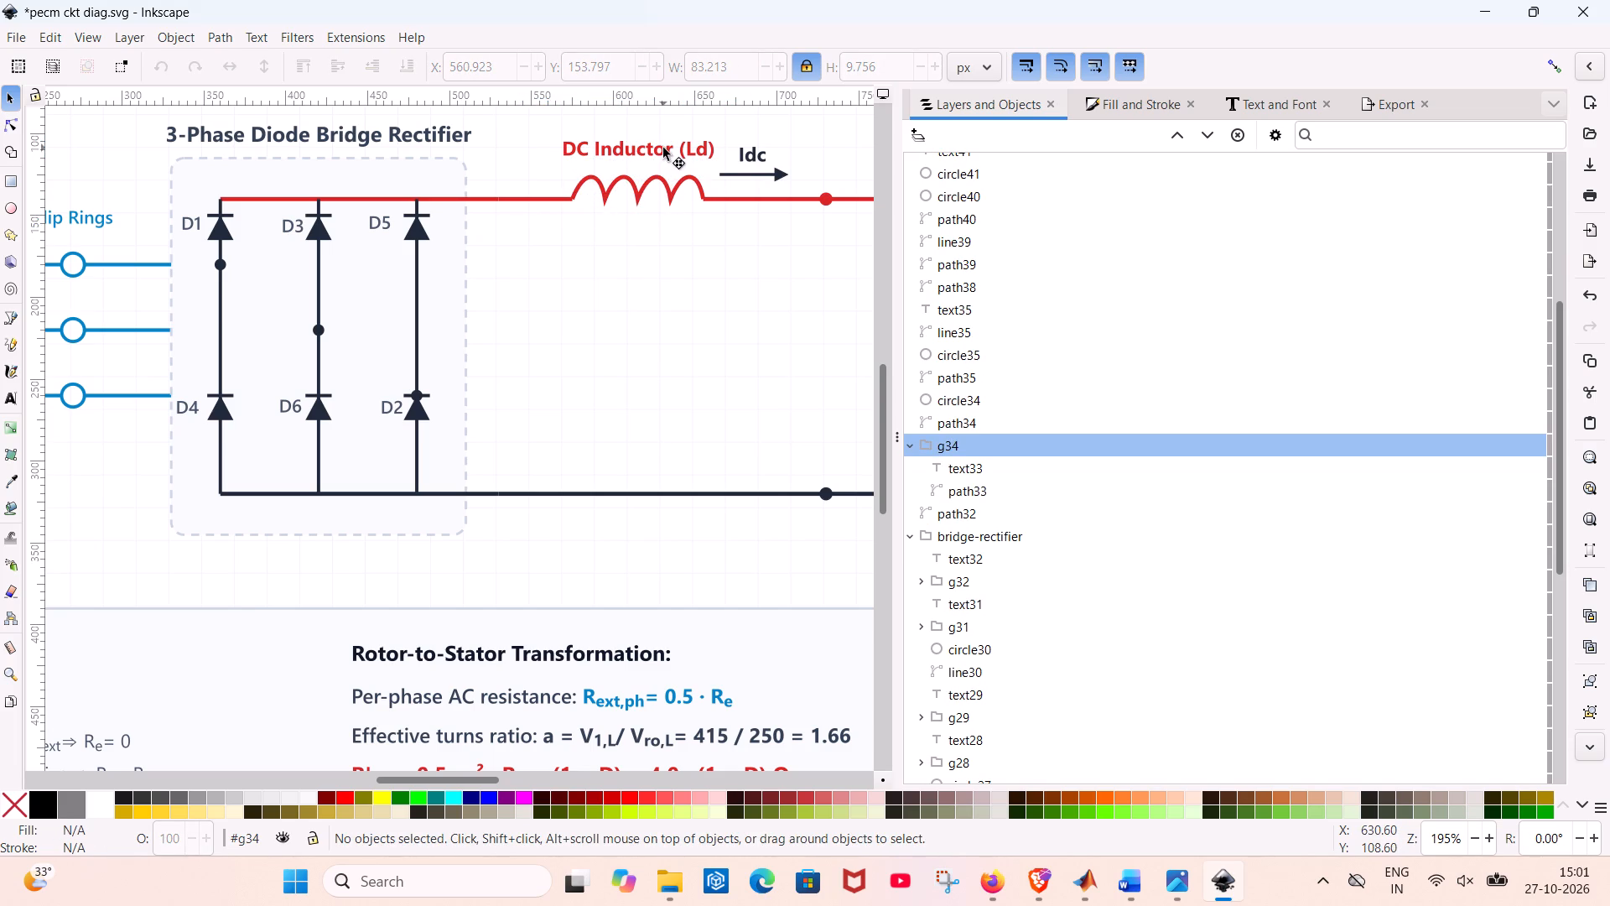
left_click(683, 149)
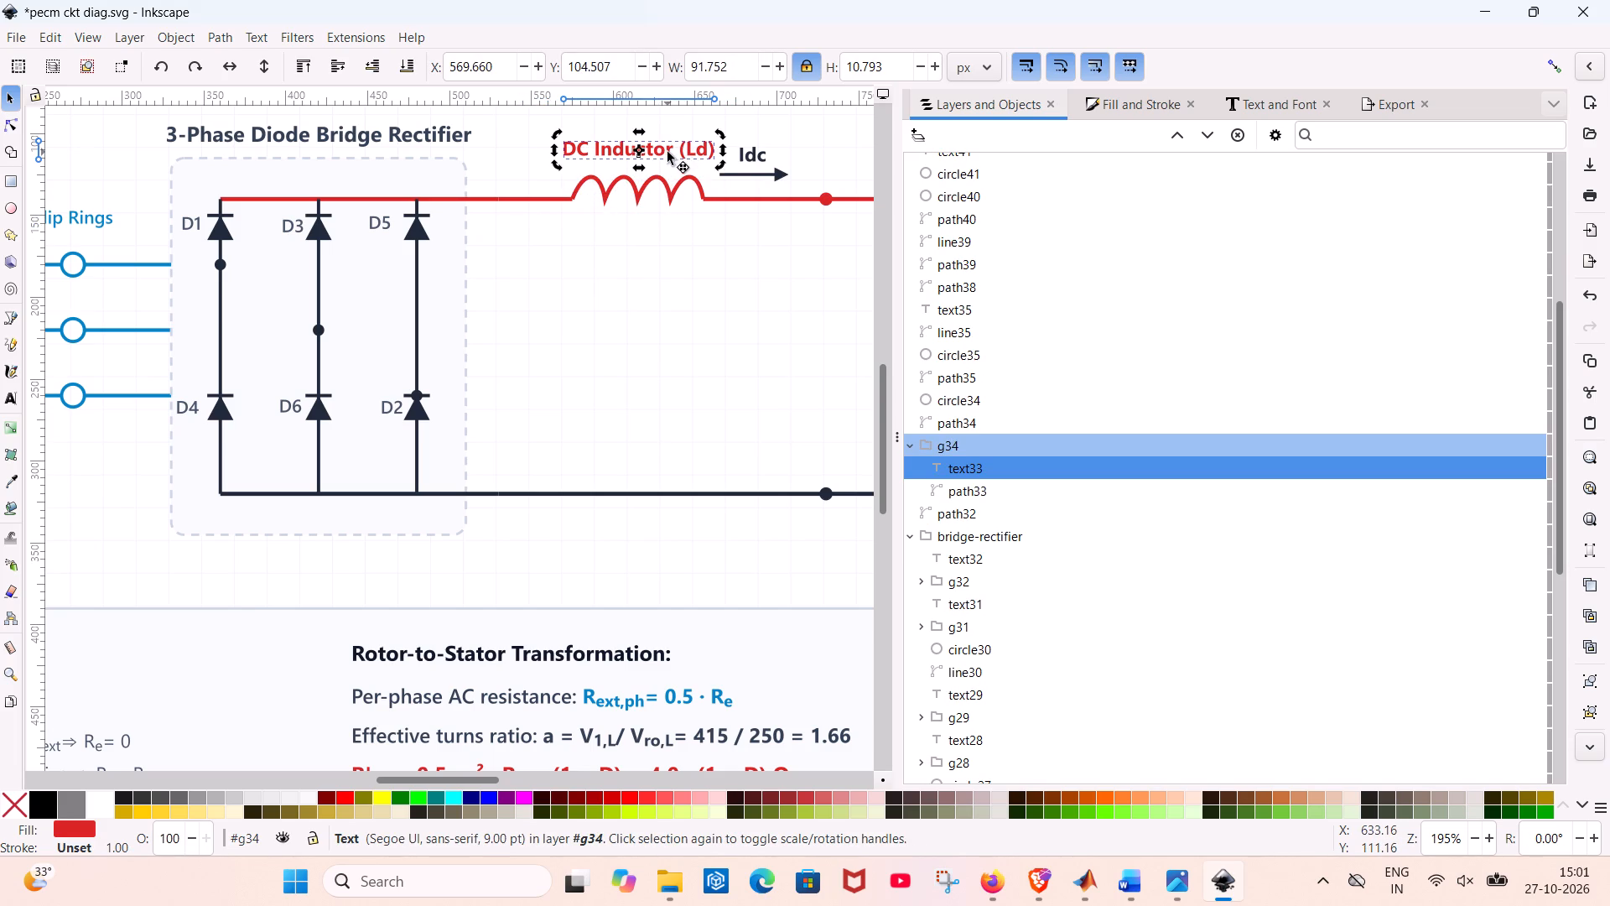
left_click(667, 152)
left_click(688, 149)
left_click(600, 156)
left_click(595, 156)
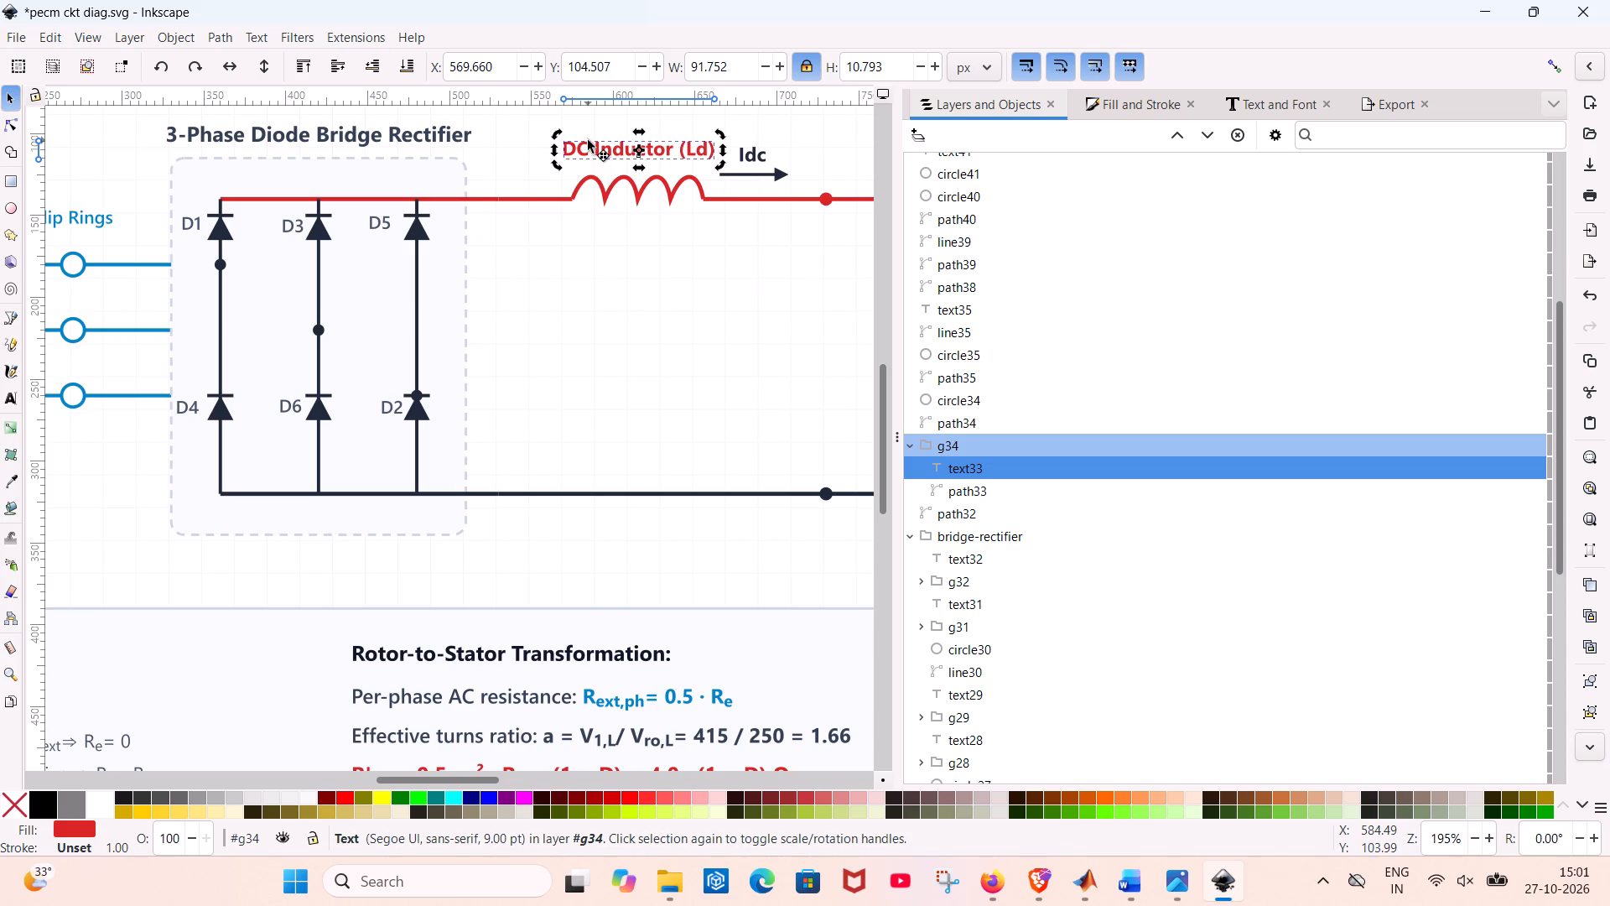
left_click(588, 140)
key("t")
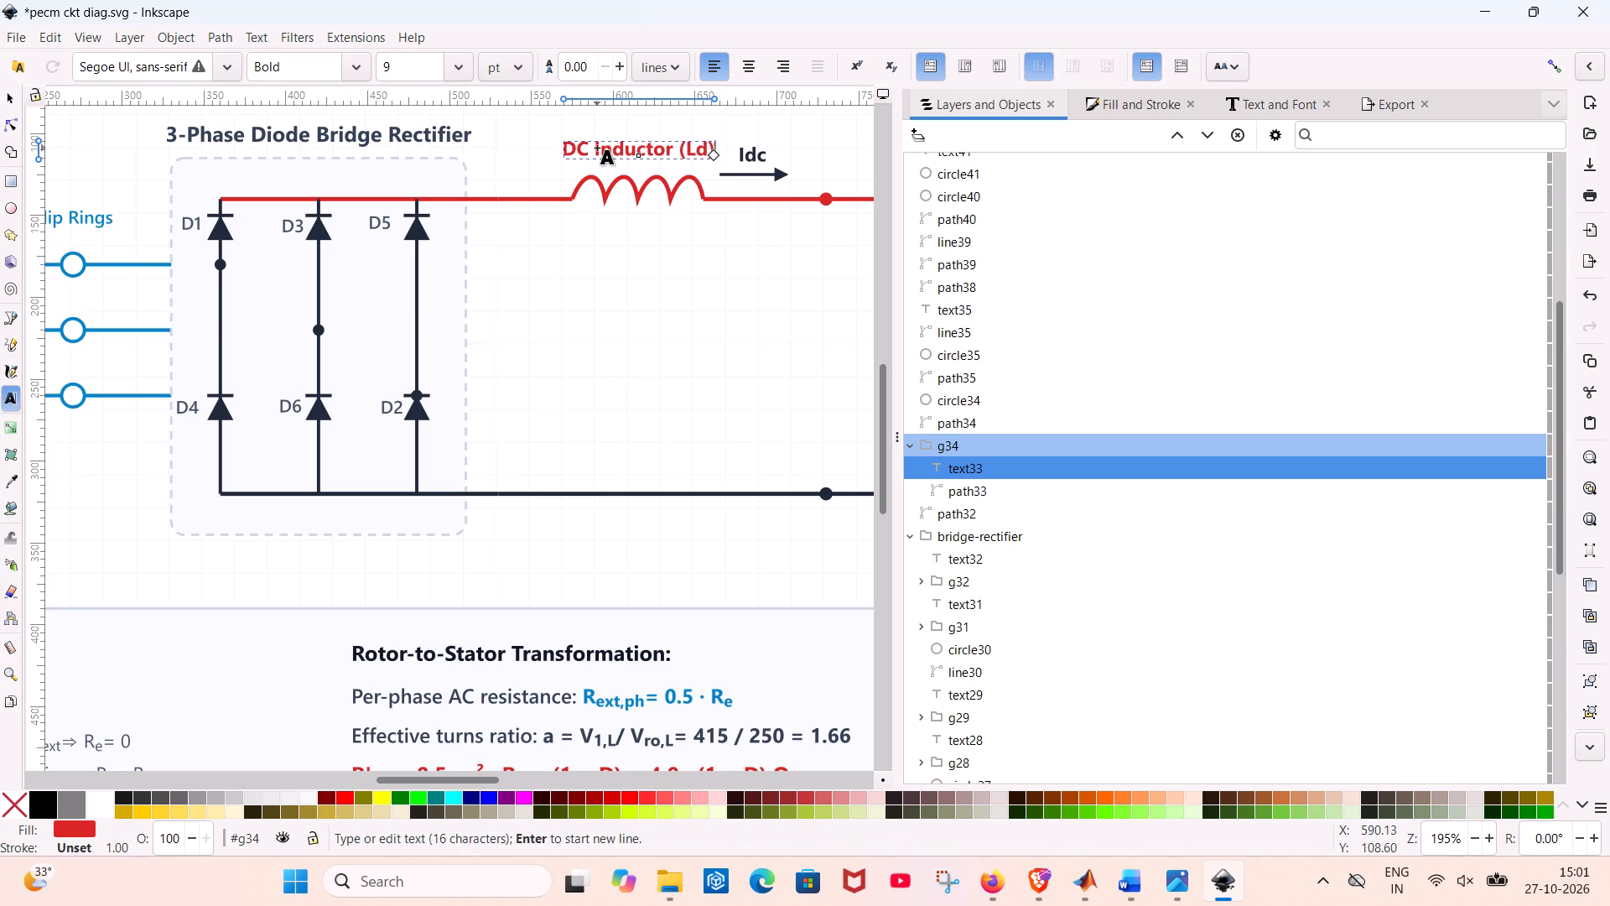
left_click(589, 151)
key("BackSpace")
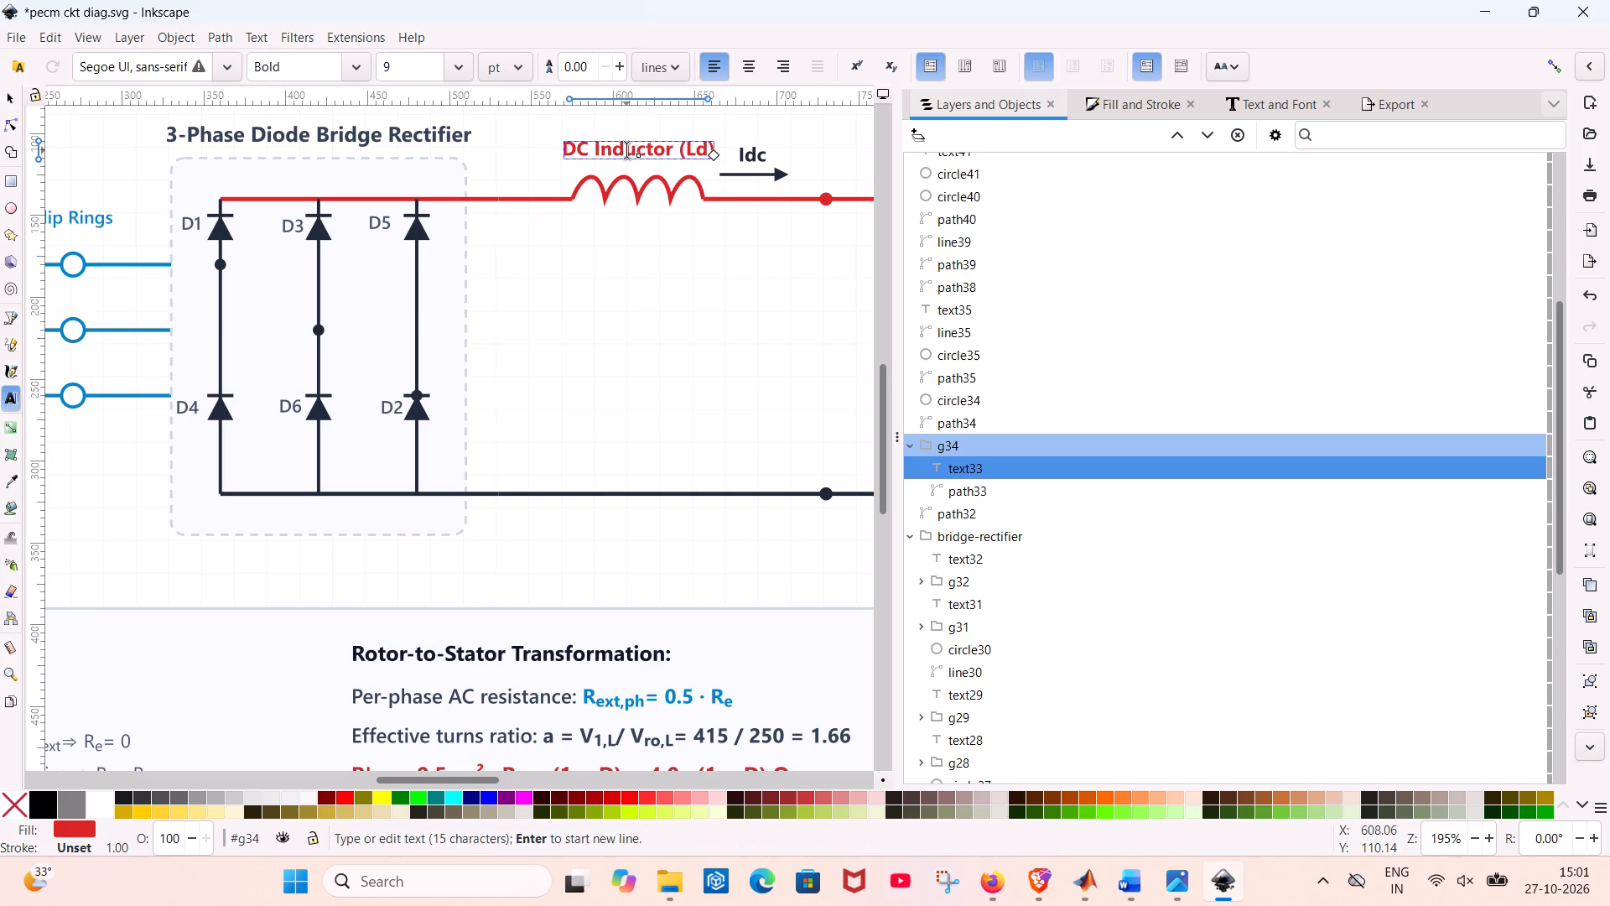
key("BackSpace")
left_click(689, 154)
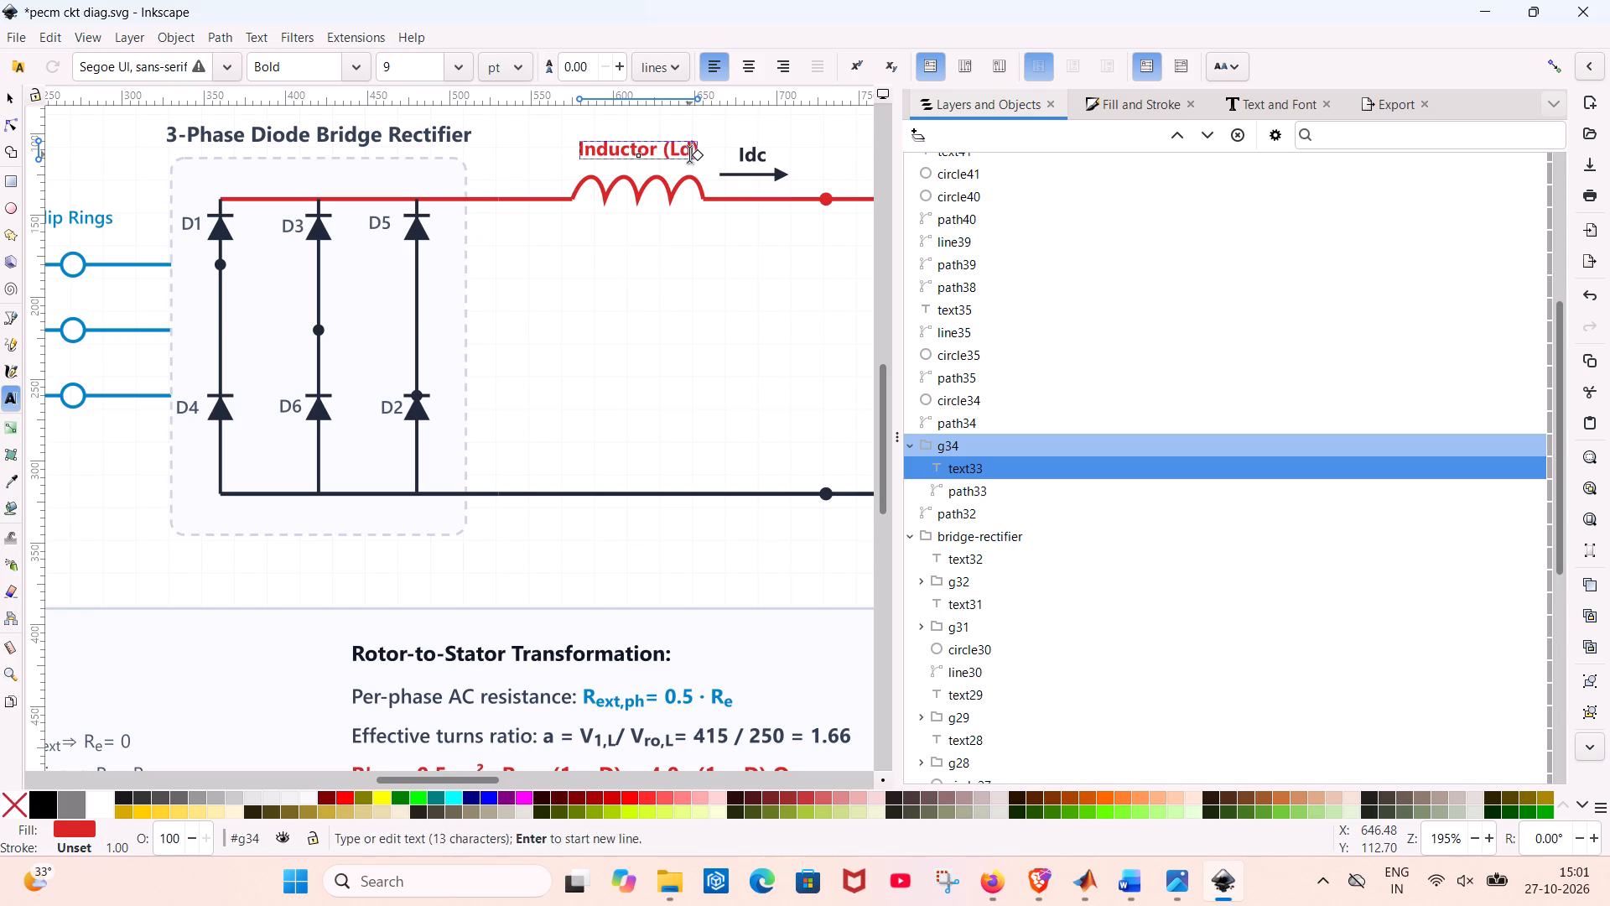
key("BackSpace")
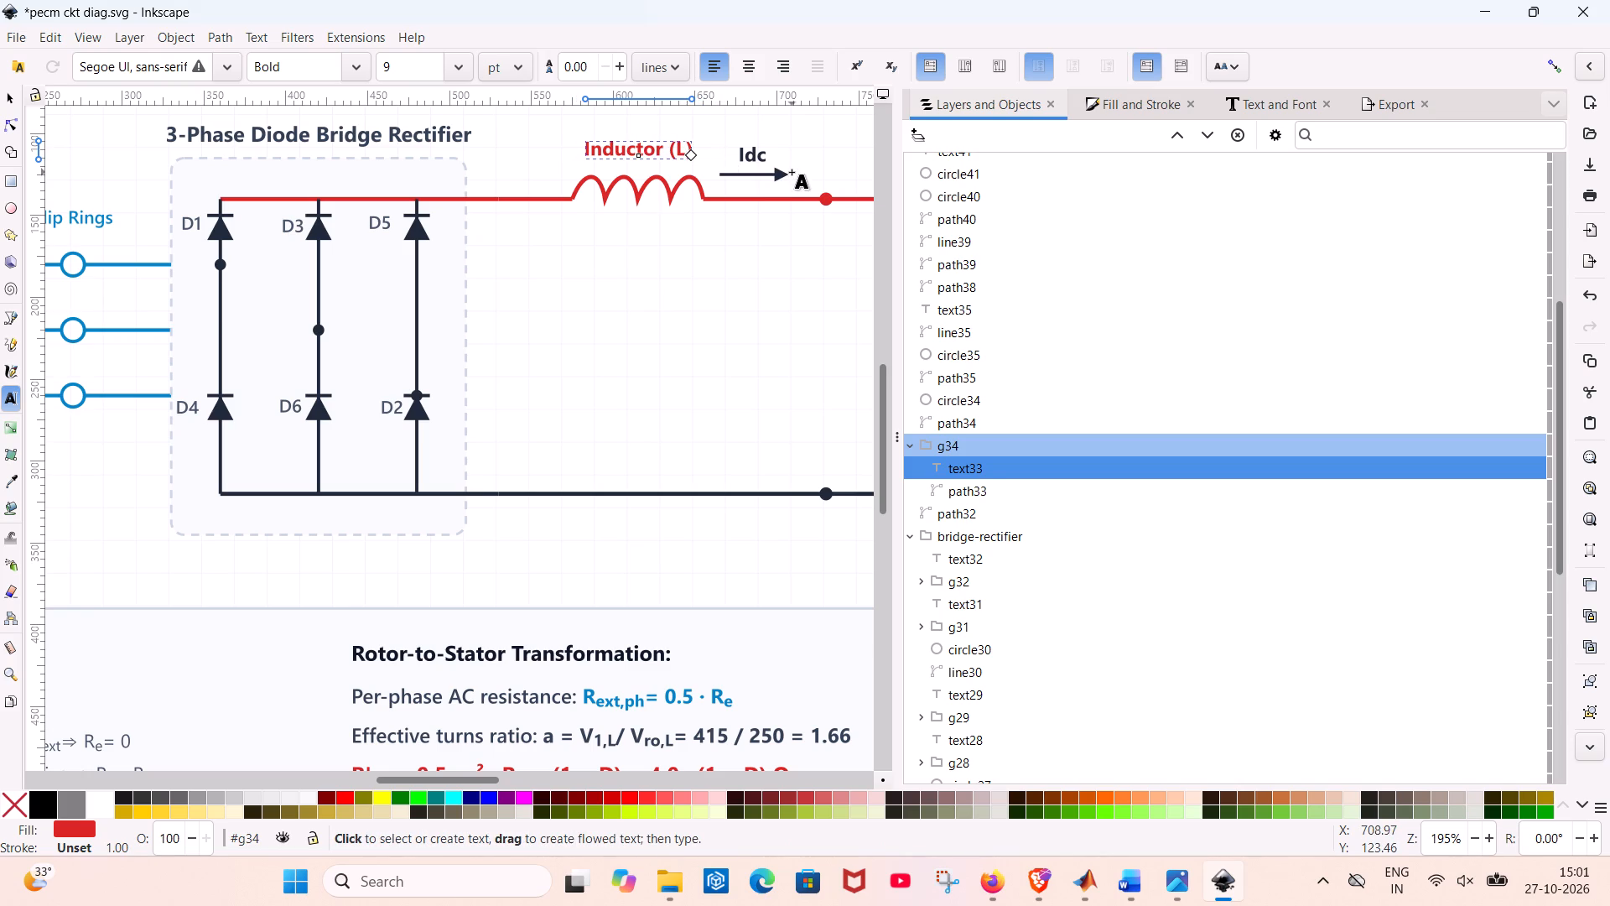
left_click(795, 170)
left_click(625, 271)
scroll(625, 271, "down", 2)
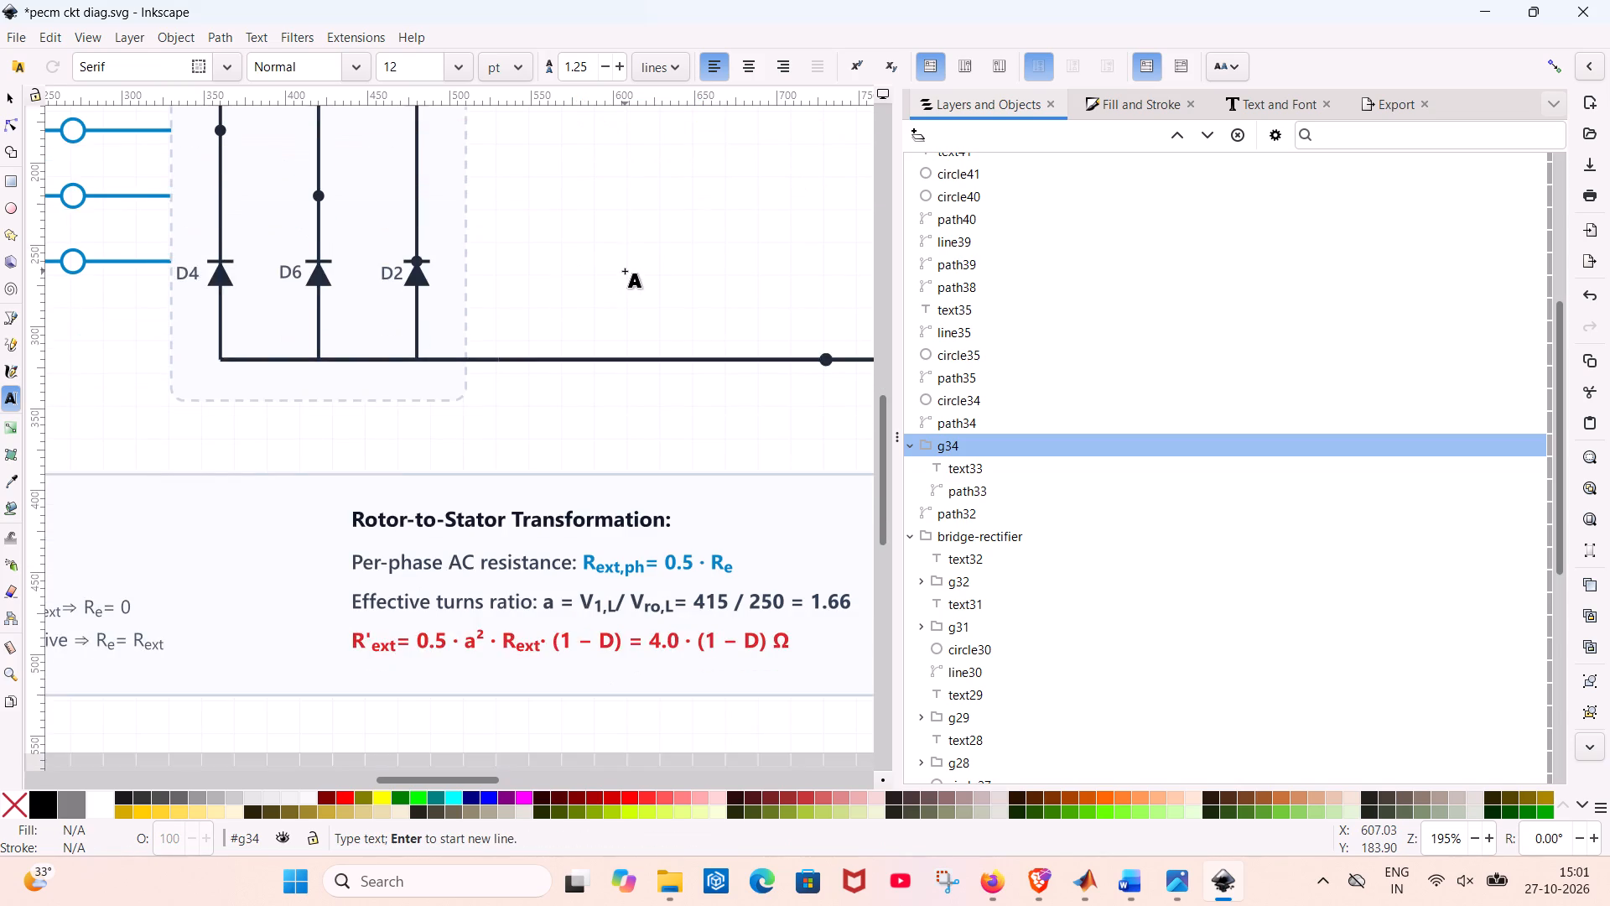
scroll(625, 271, "up", 2)
scroll(625, 271, "down", 2, "ctrl")
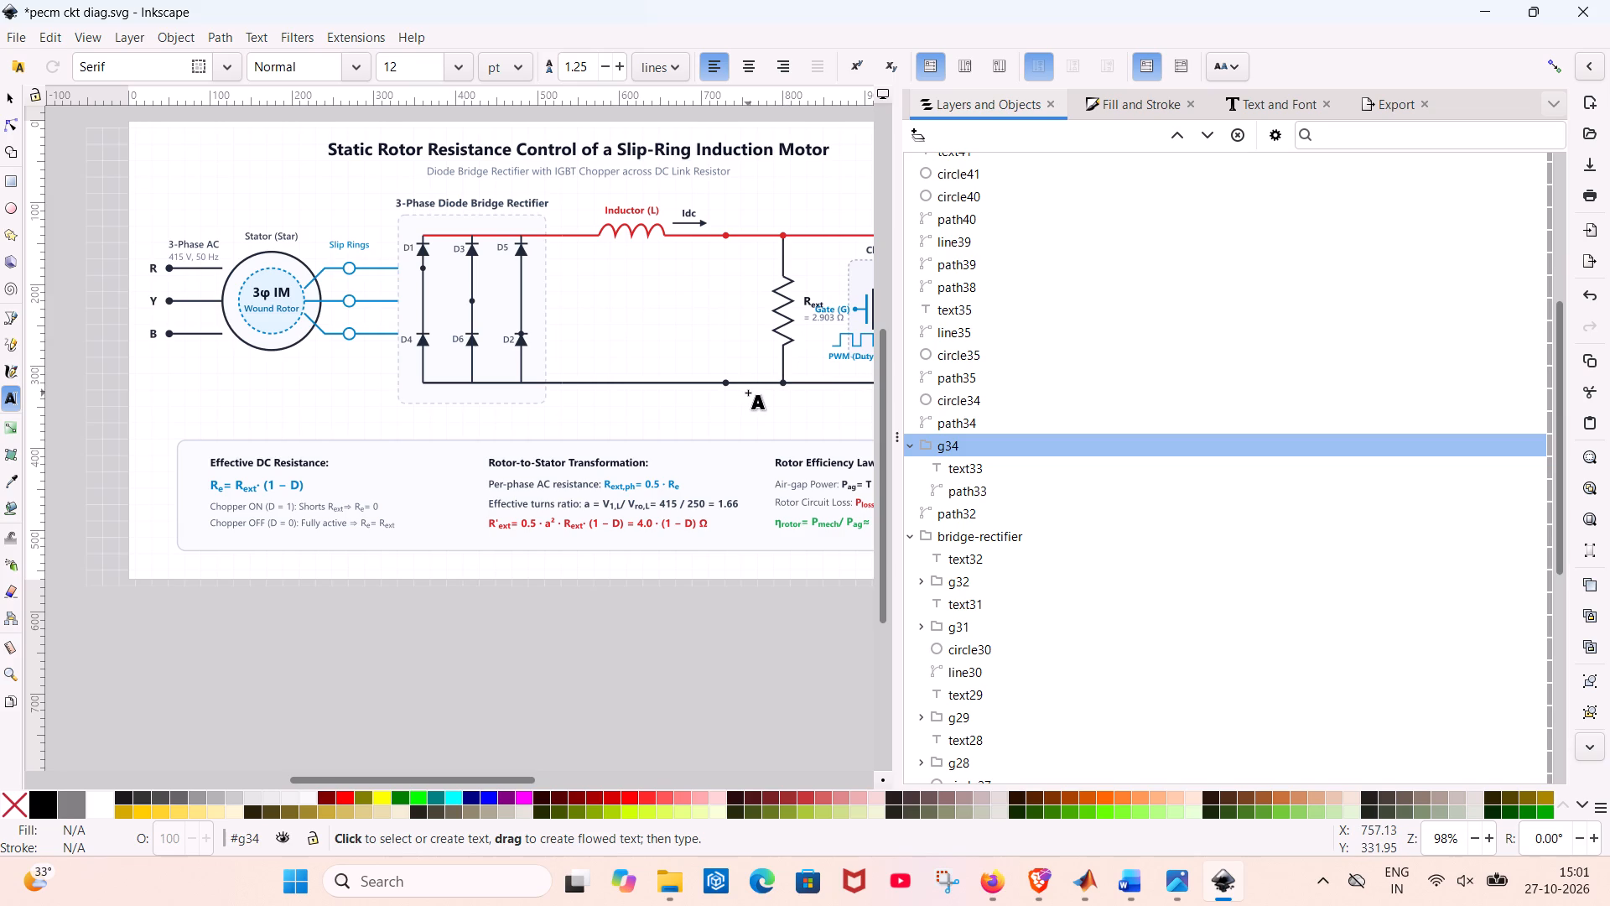
key("Escape")
key("Escape")
Shift the background grid rectangle (rect4) to about X -194, Y 24 px.
left_click_drag(711, 410, 591, 424)
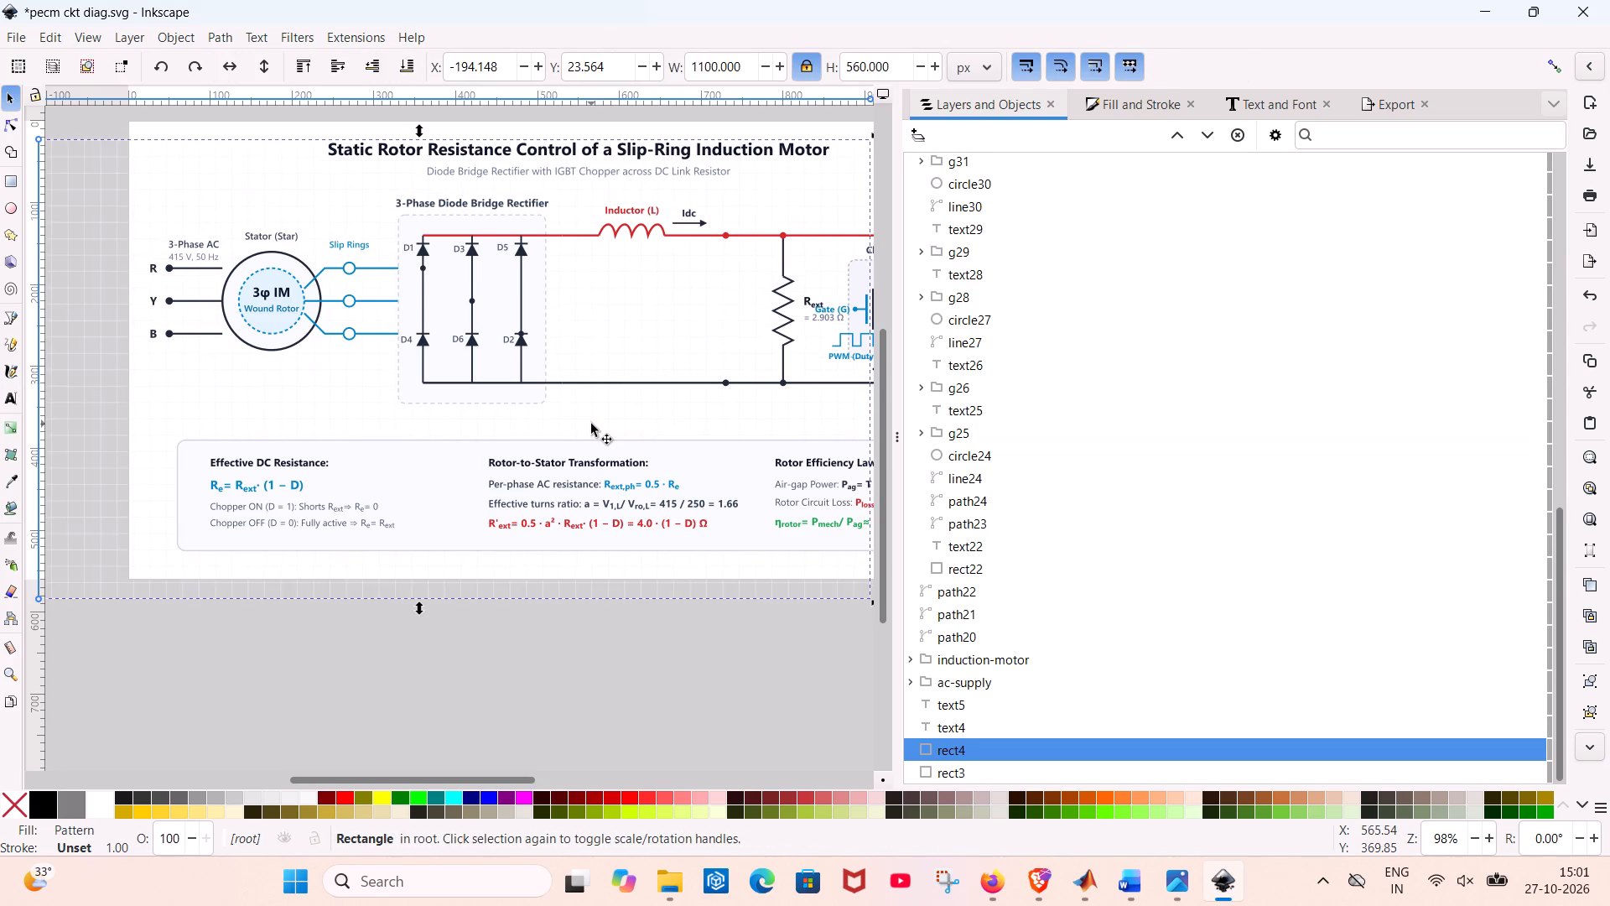
Give the uppermost slip-ring wire leading to the bridge rectifier a dark flat fill, 1d1717ff.
scroll(263, 329, "up", 1, "ctrl")
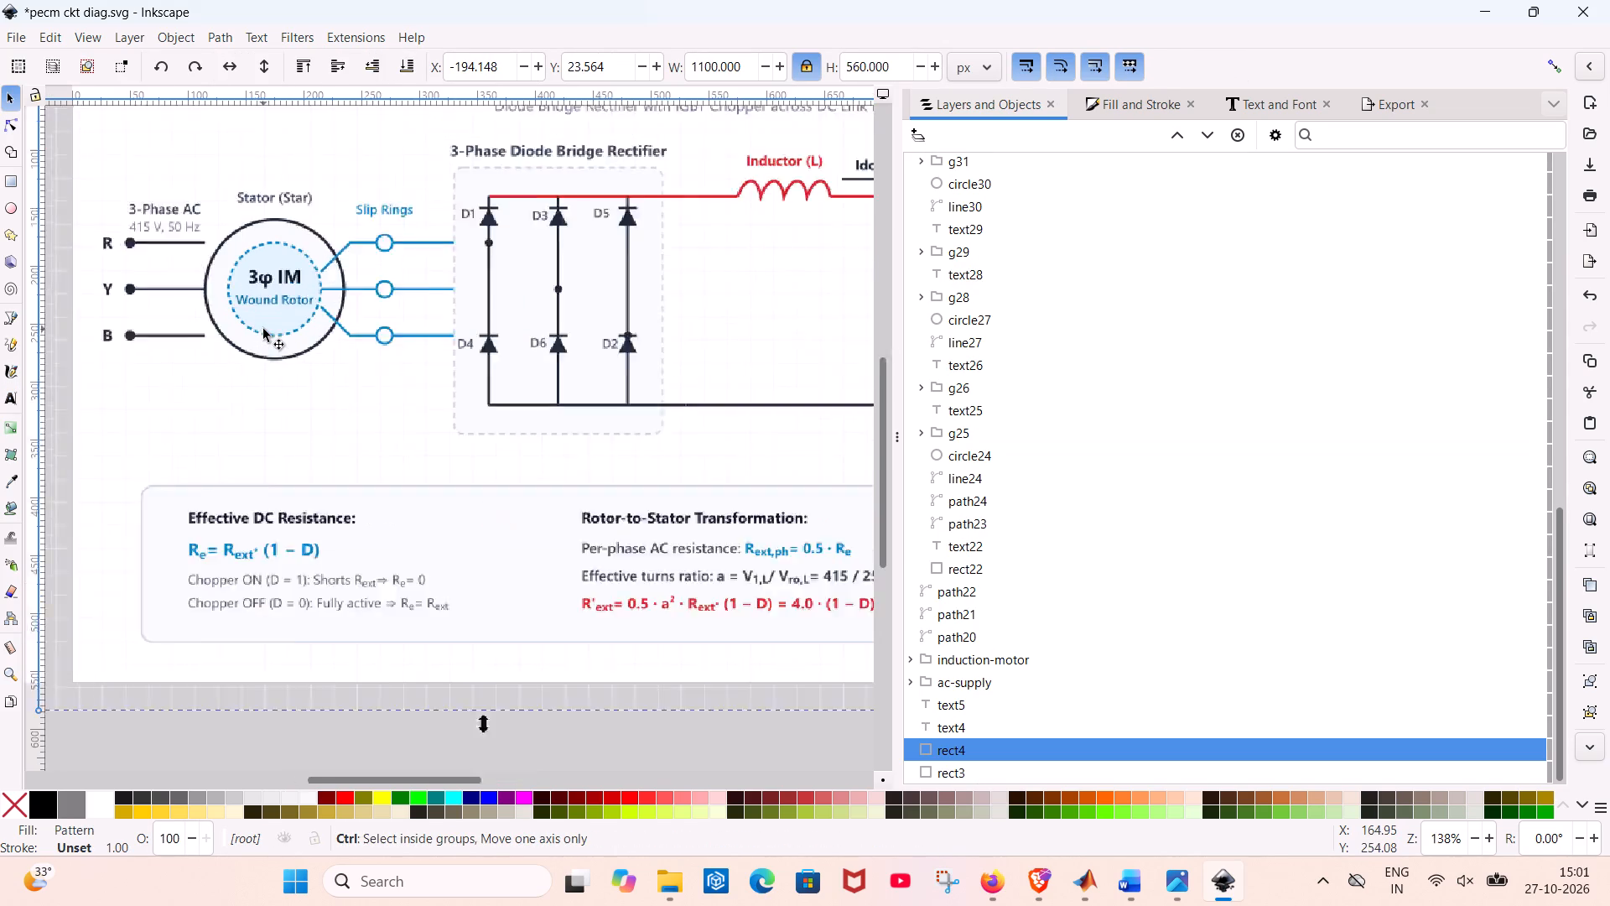
scroll(263, 329, "up", 1, "ctrl")
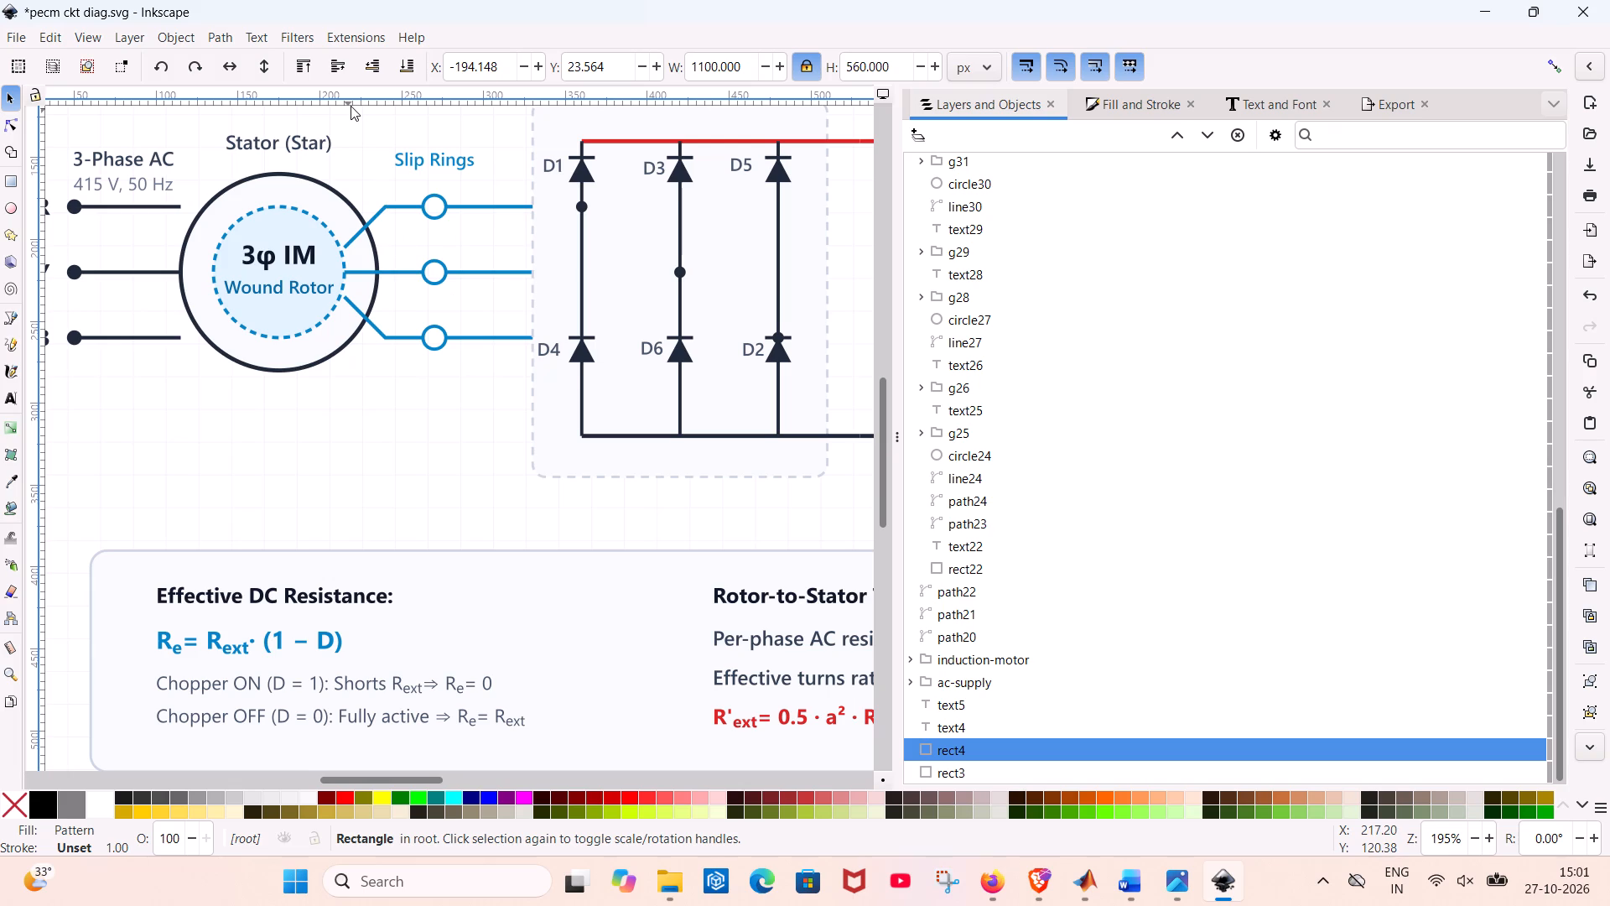
left_click(470, 207)
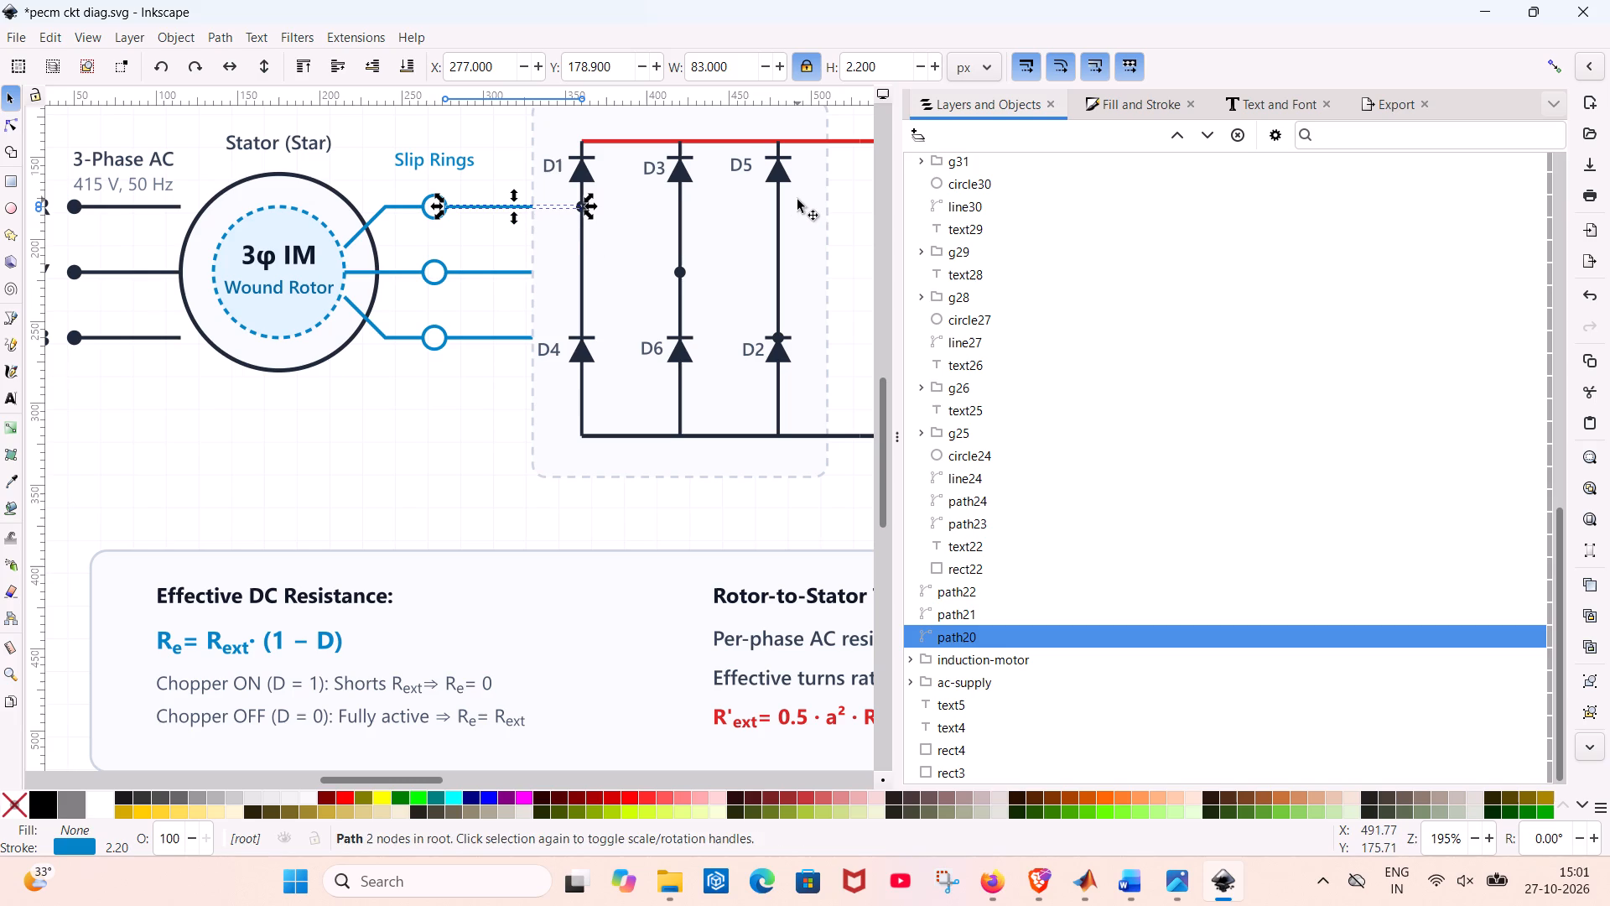
left_click(1107, 104)
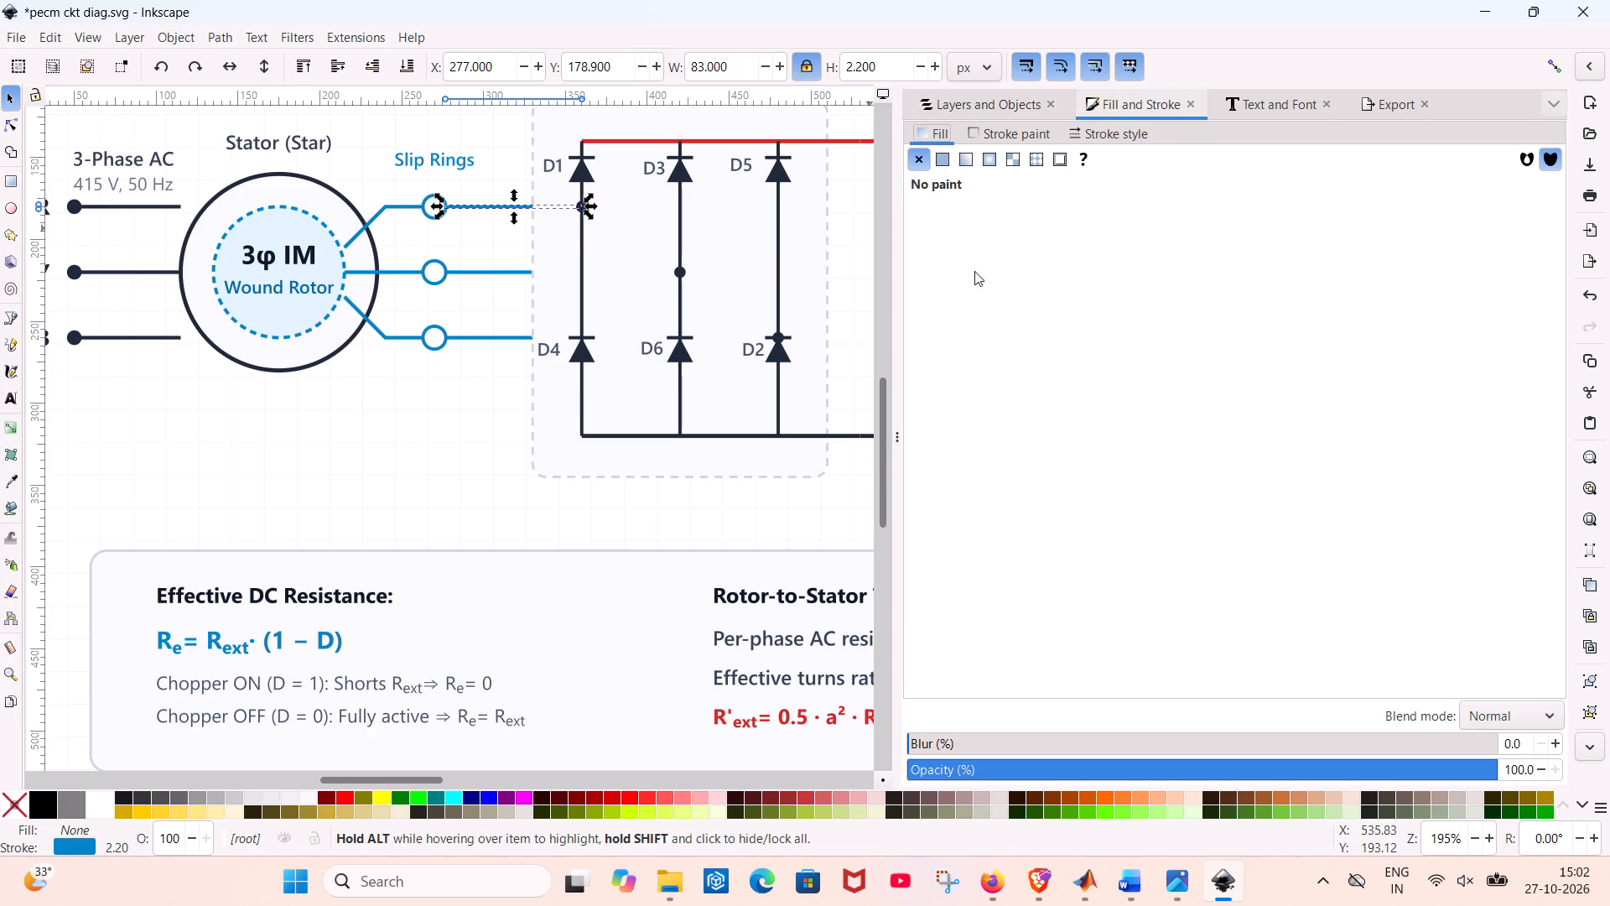
left_click(121, 793)
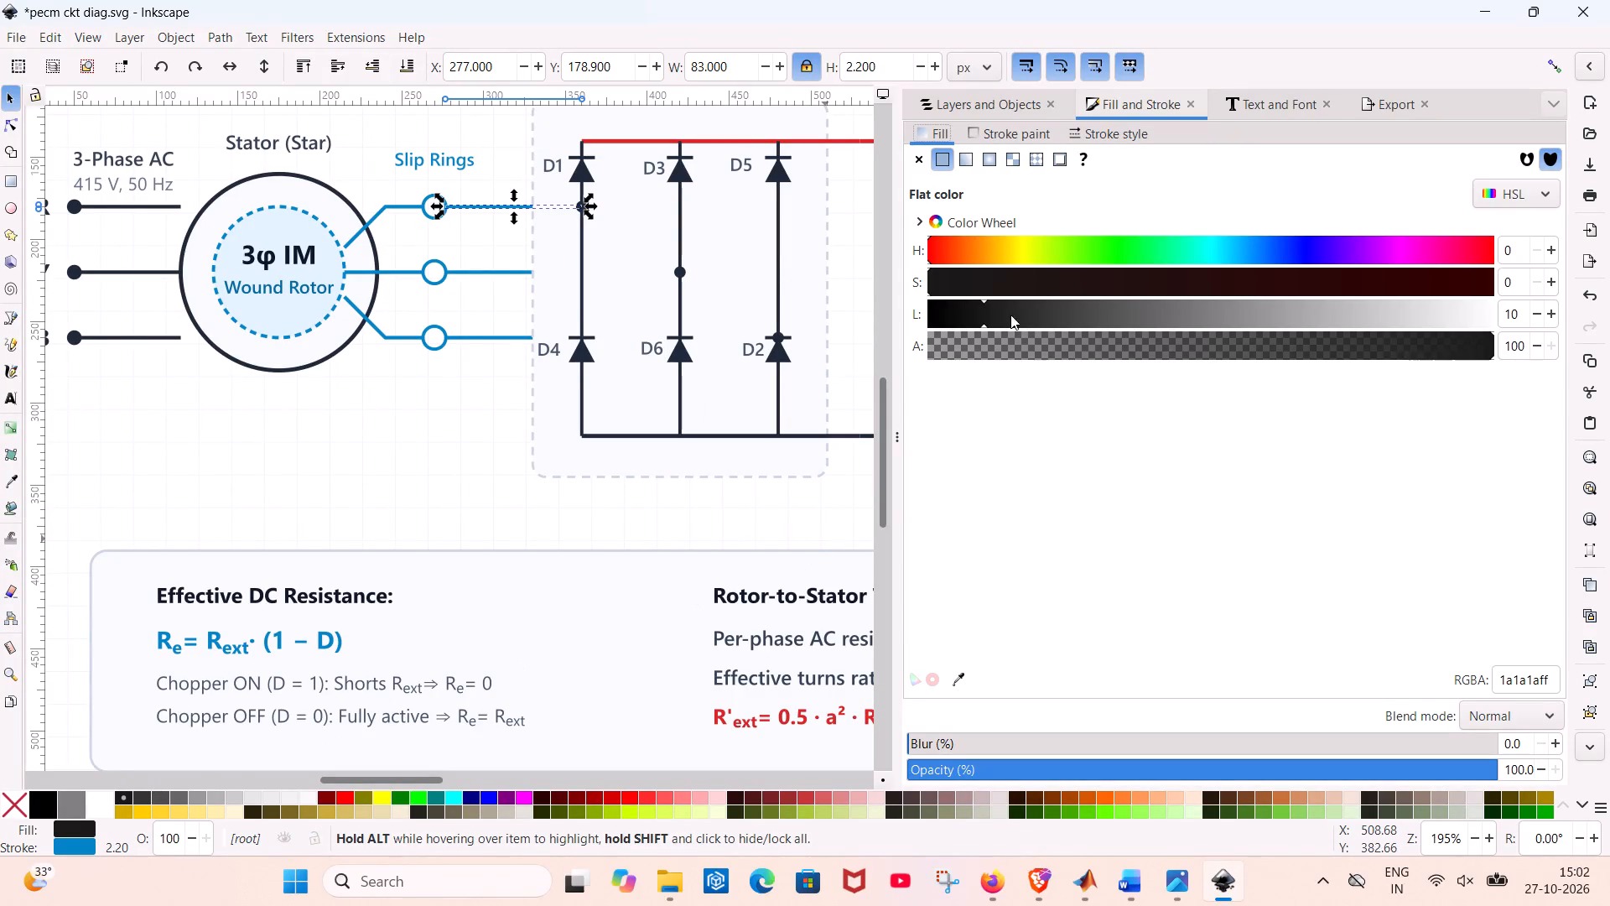
left_click(989, 269)
left_click(322, 442)
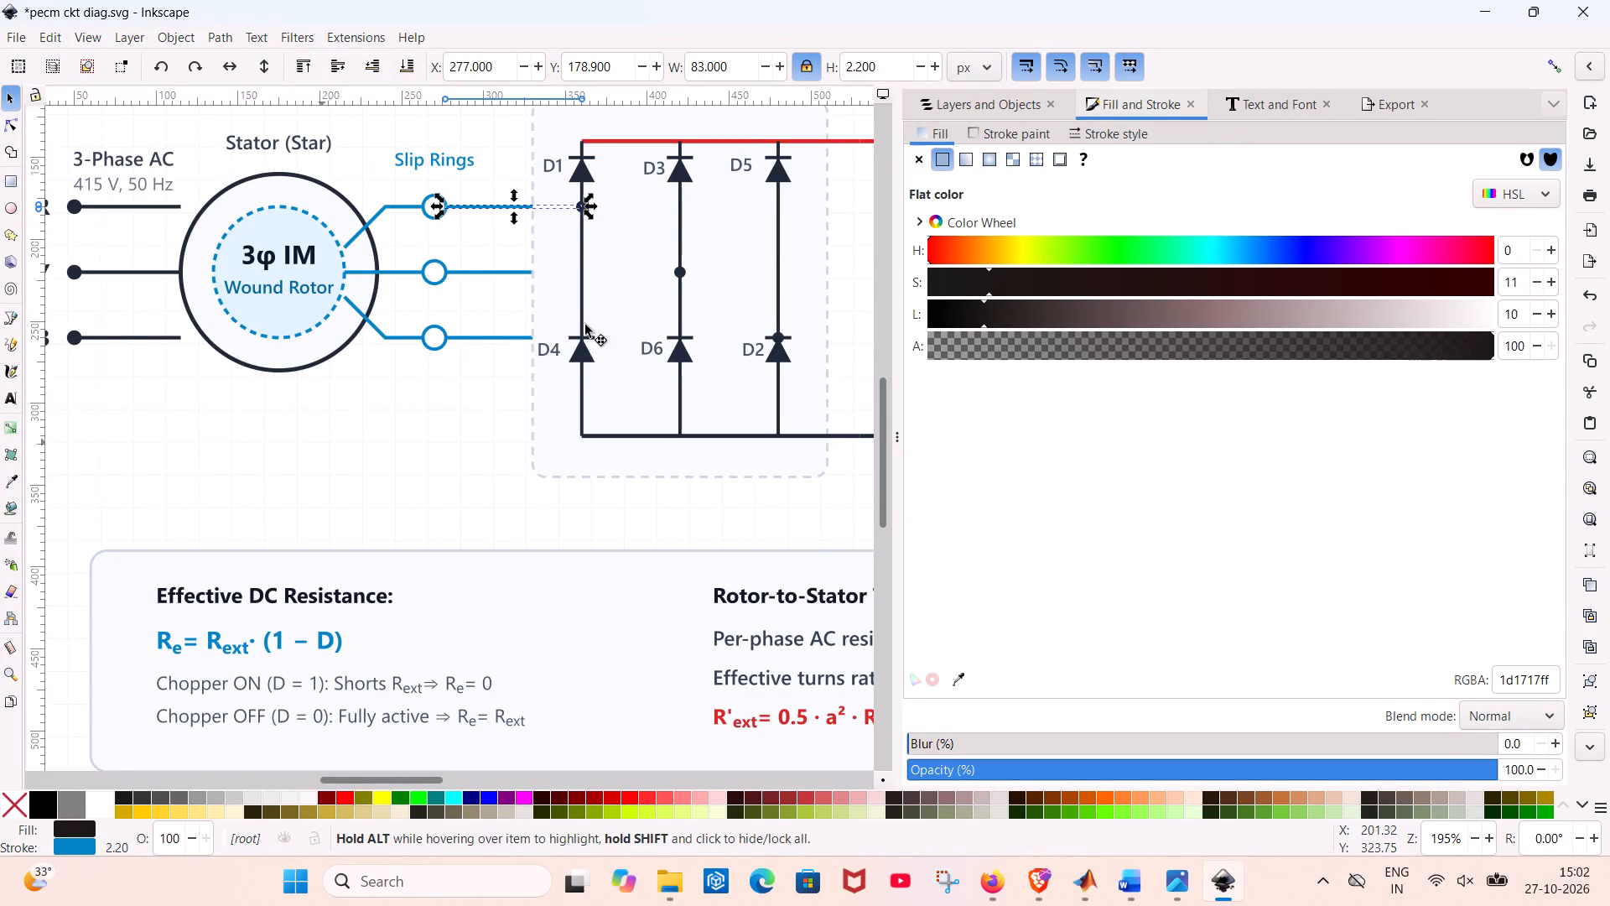
left_click(520, 203)
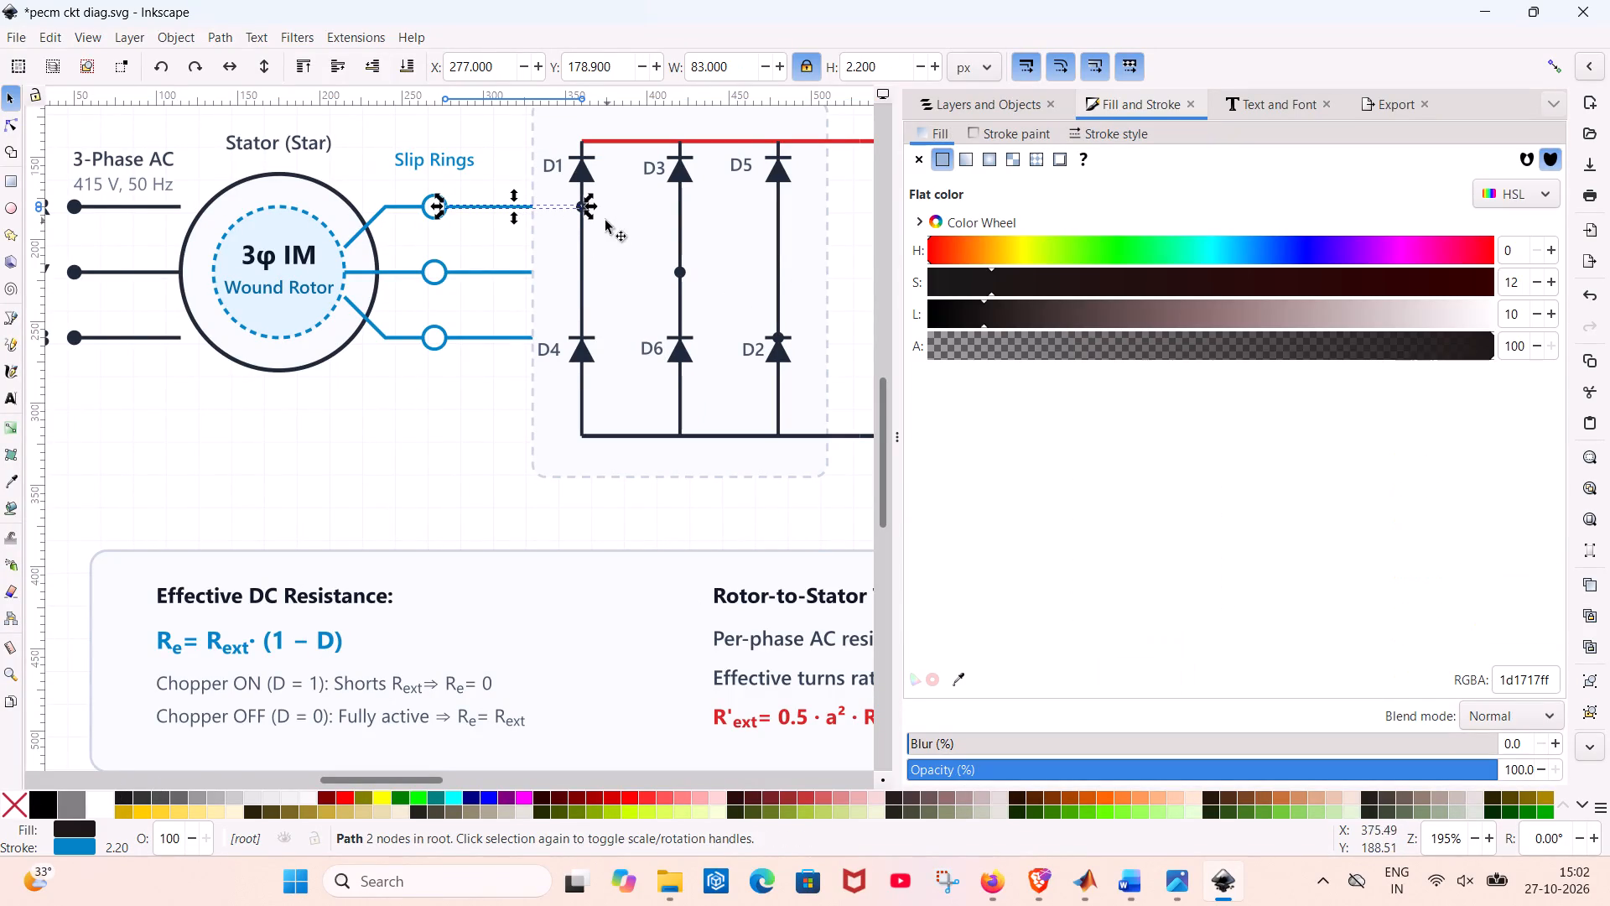
left_click(590, 206)
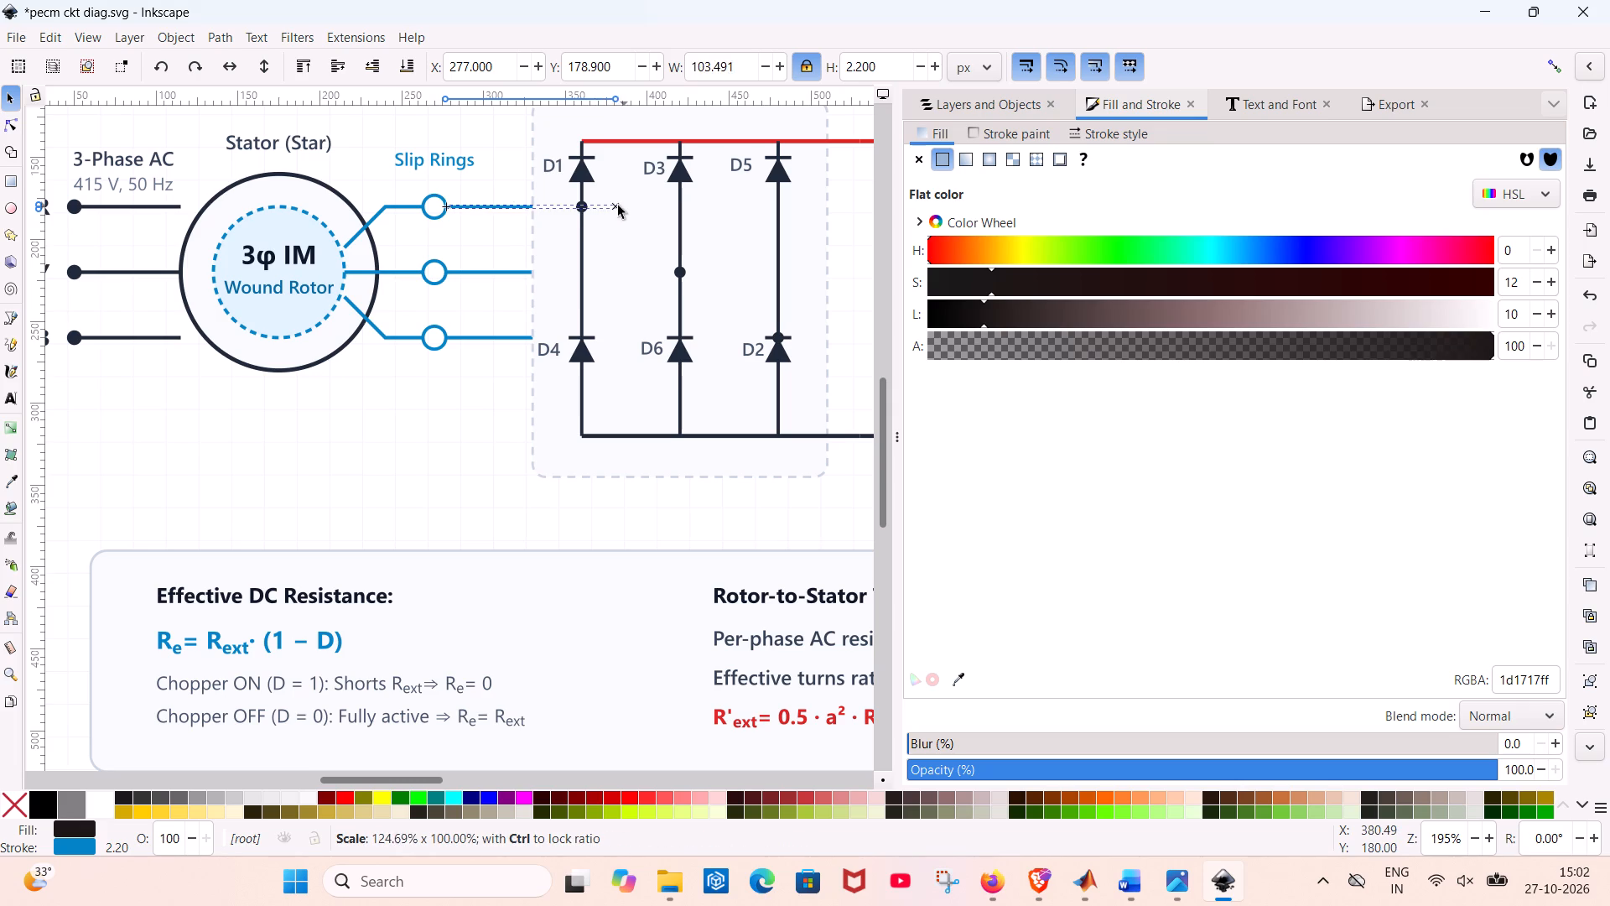
Lower the bridge-rectifier group in the stacking order to just beneath path22, the lowest slip-ring wire.
left_click(554, 258)
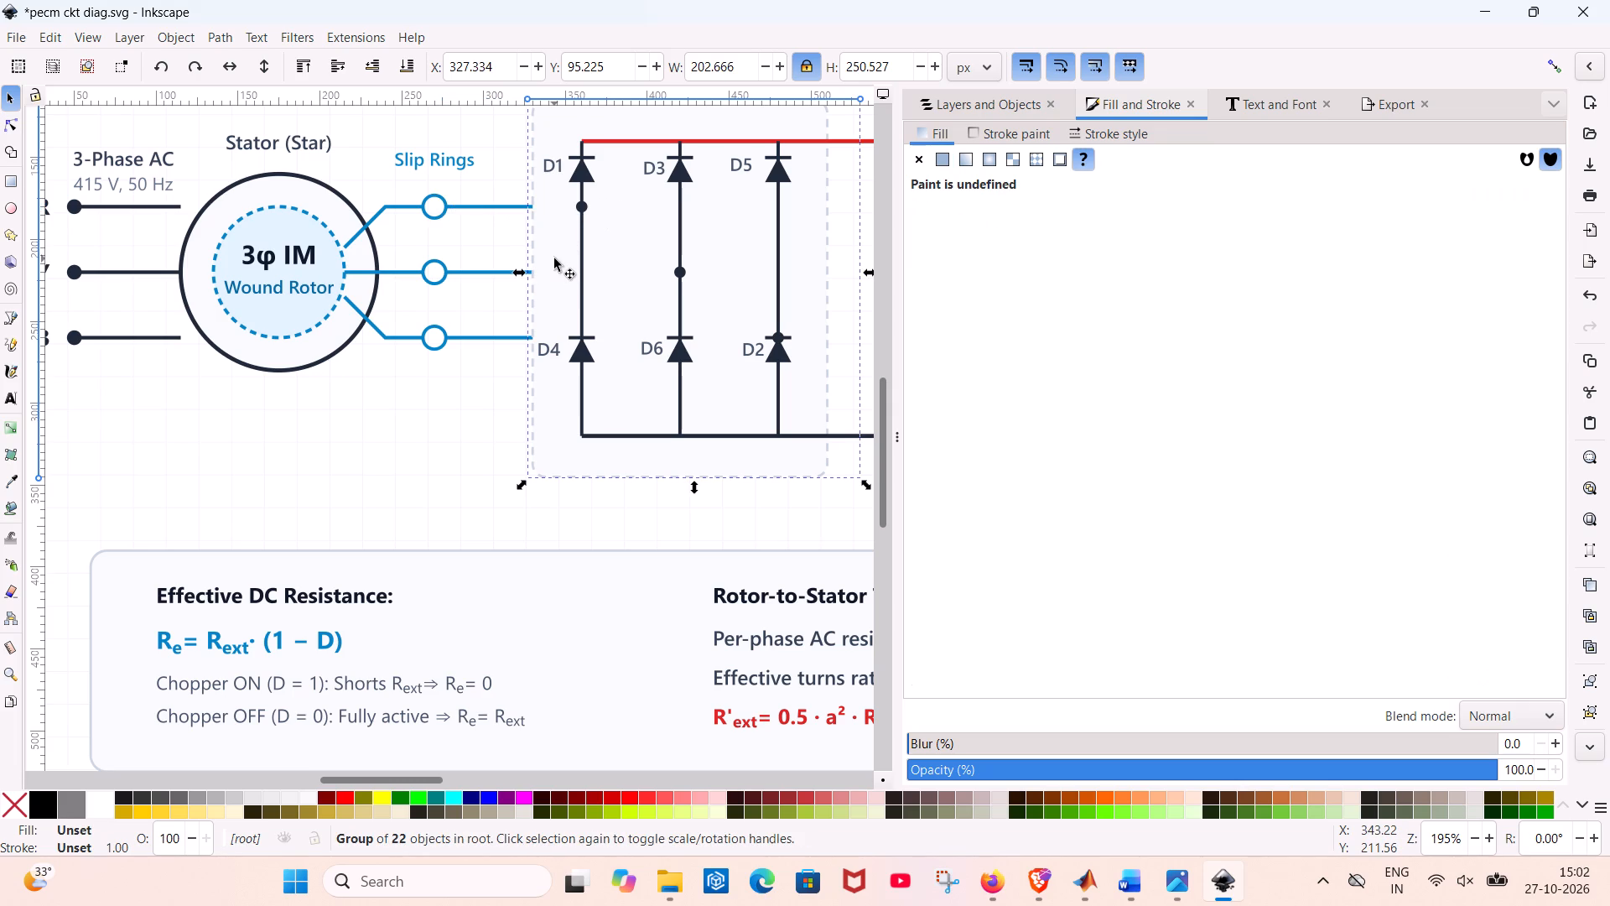
left_click(1022, 105)
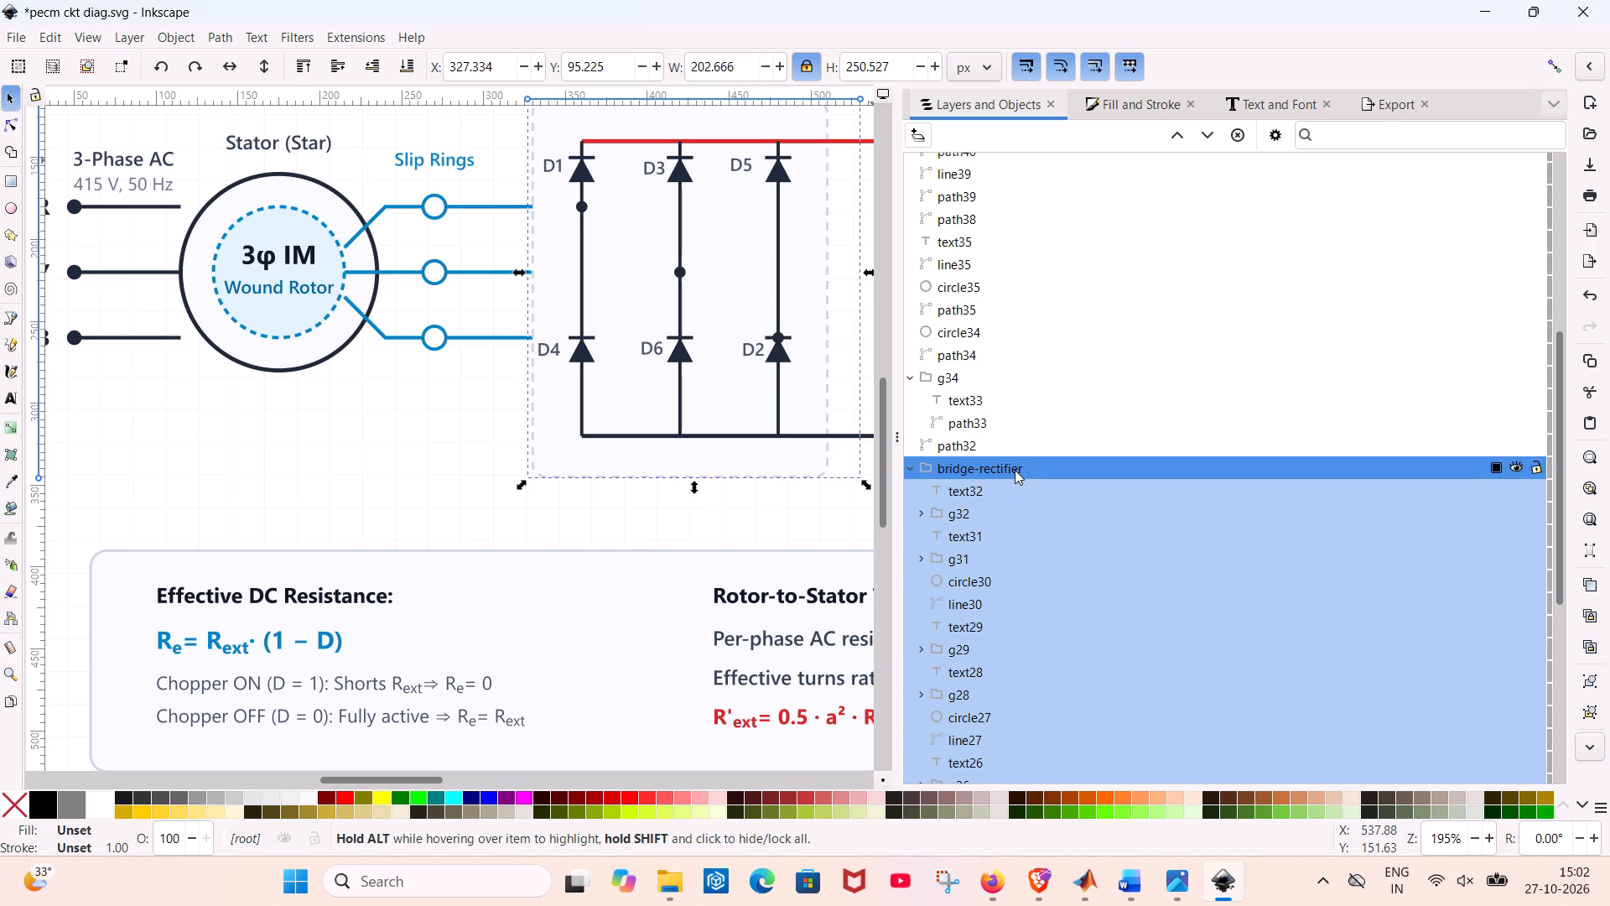
left_click(1015, 470)
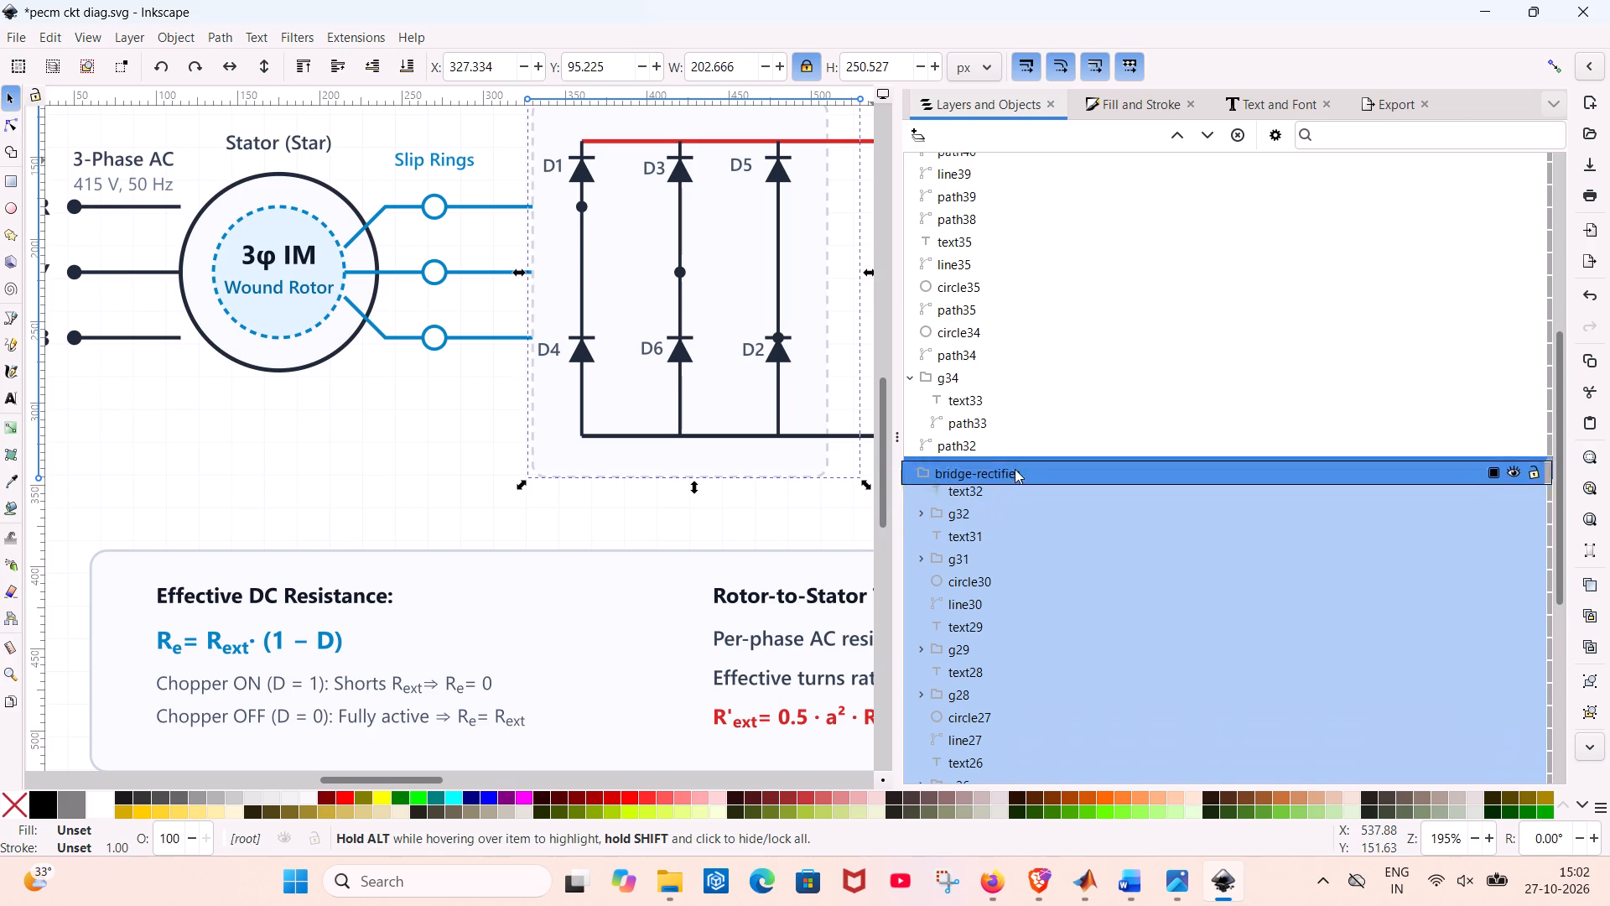
left_click(1014, 467)
left_click(1014, 467)
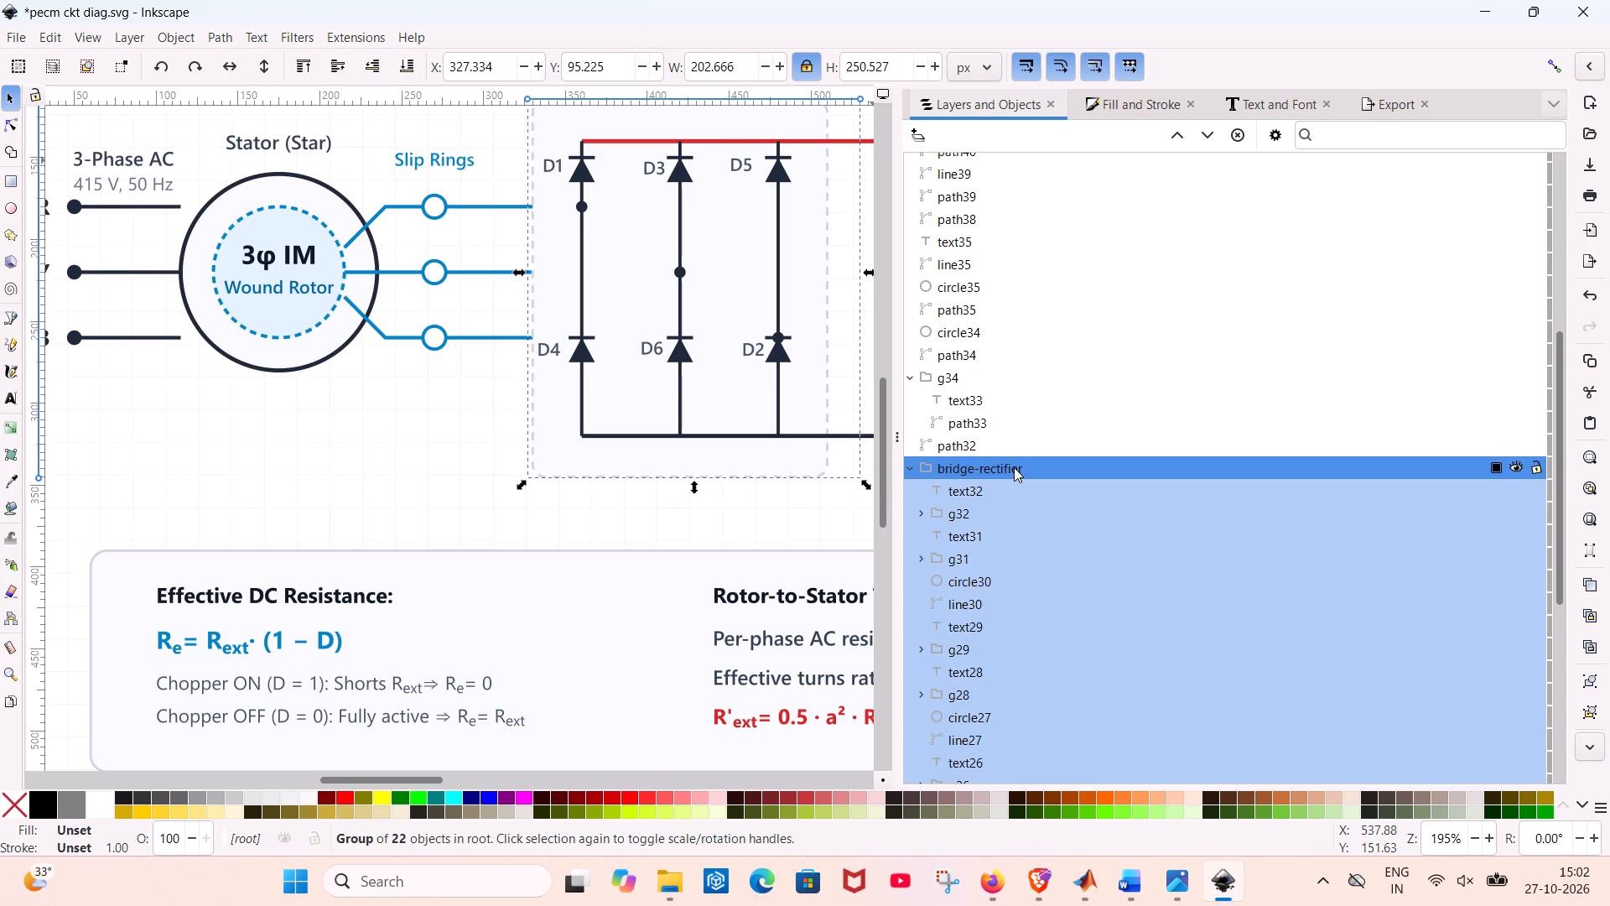
left_click_drag(1014, 467, 981, 545)
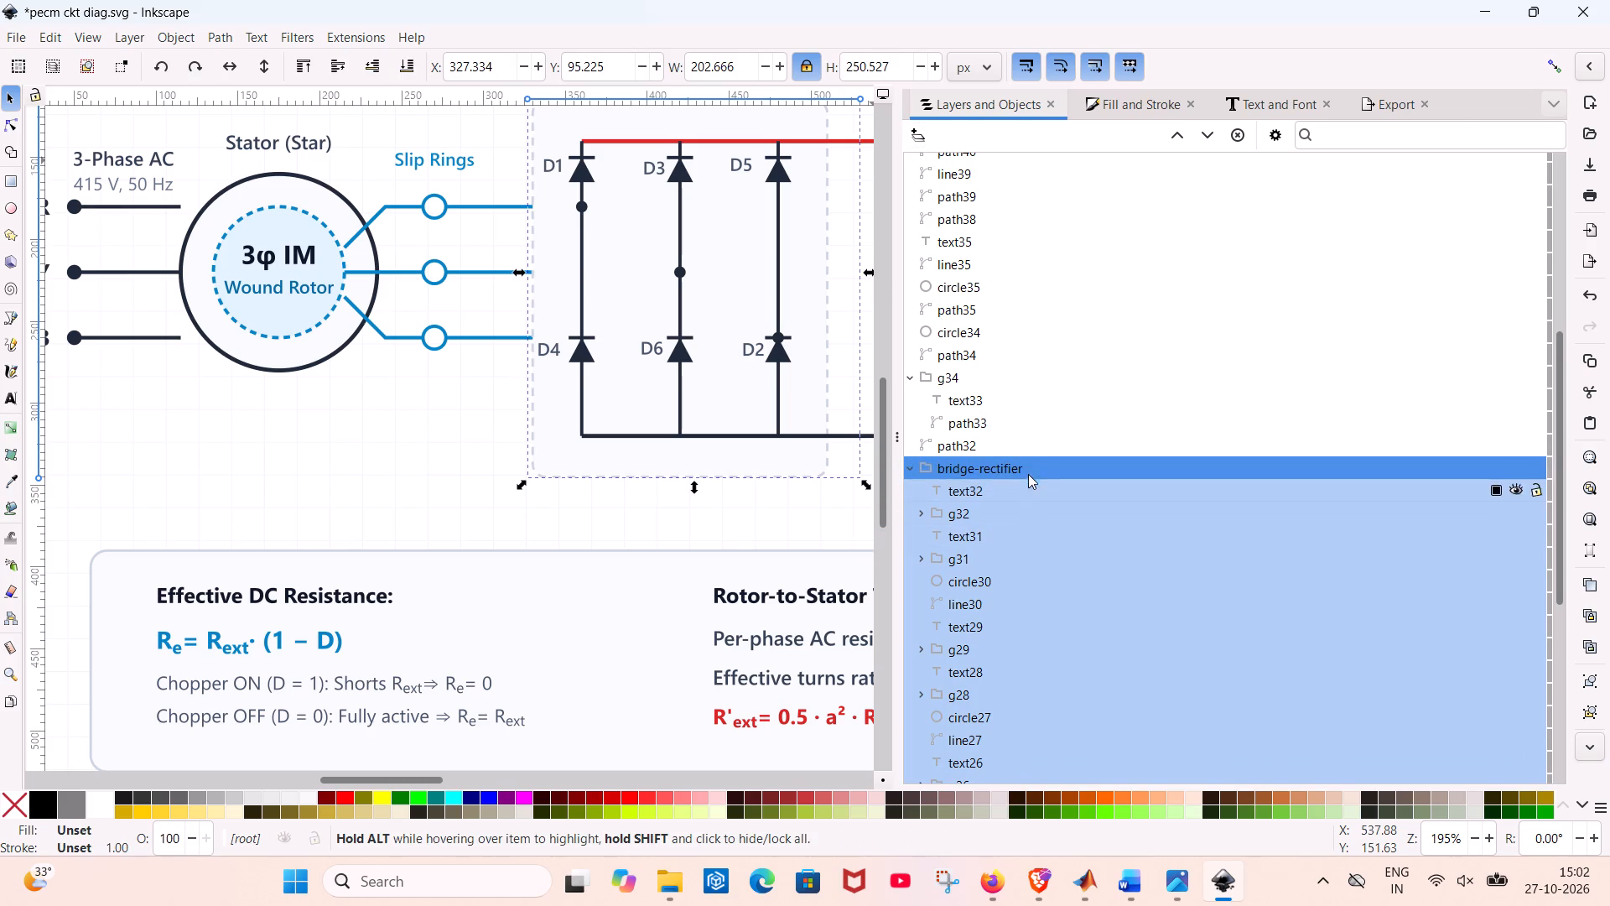
scroll(1030, 460, "down", 5)
scroll(1038, 444, "up", 1)
left_click_drag(1047, 185, 993, 714)
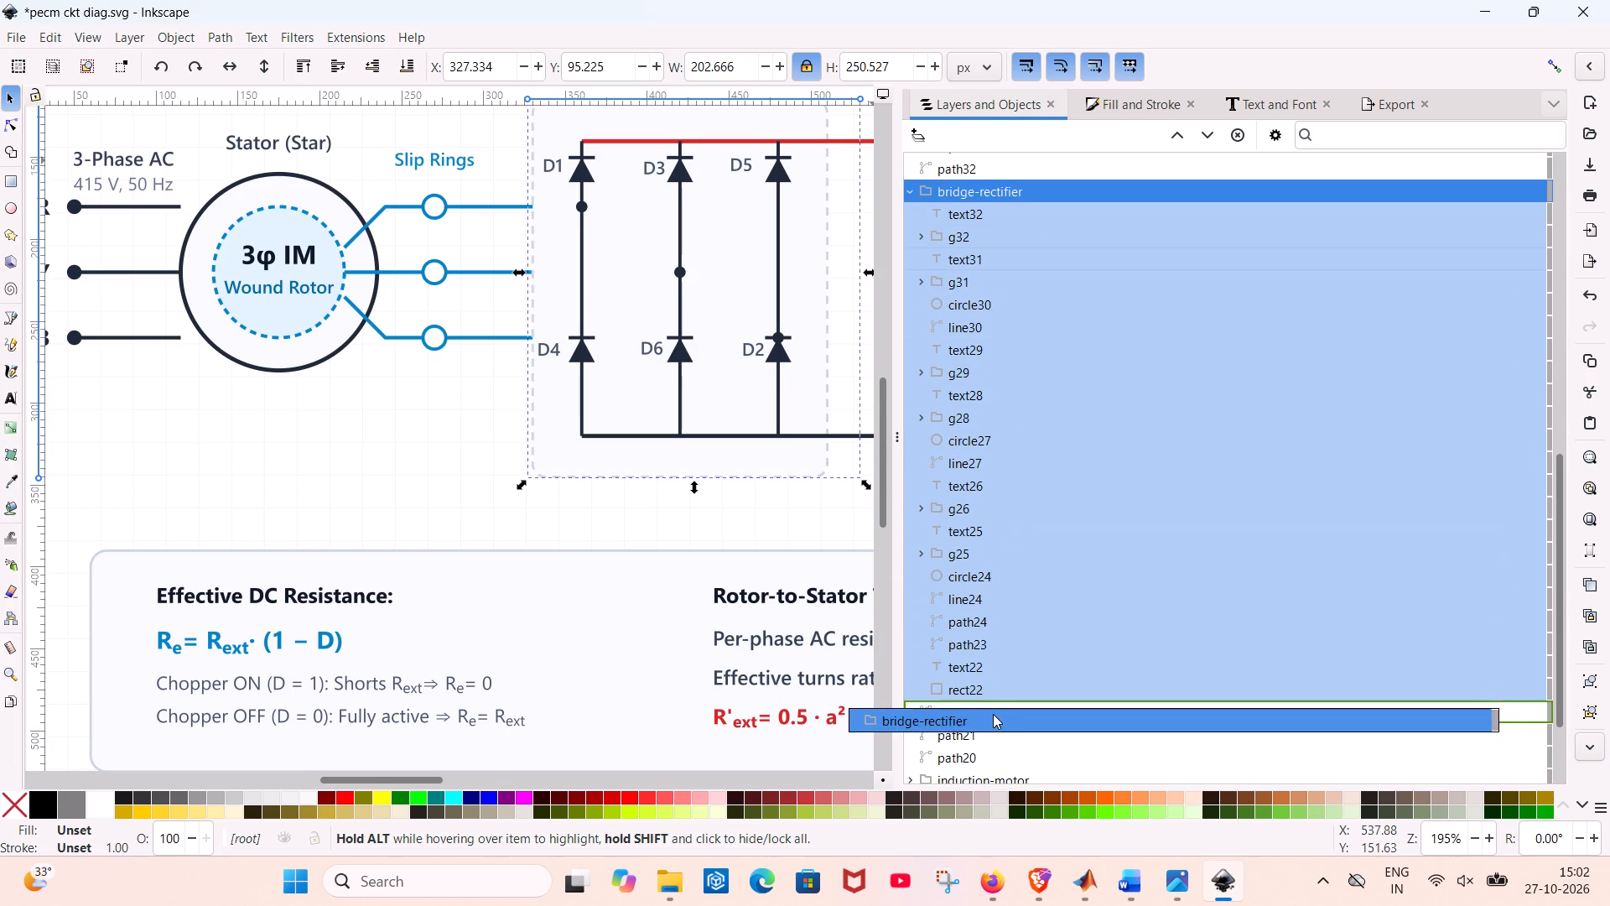
left_click_drag(993, 714, 1038, 718)
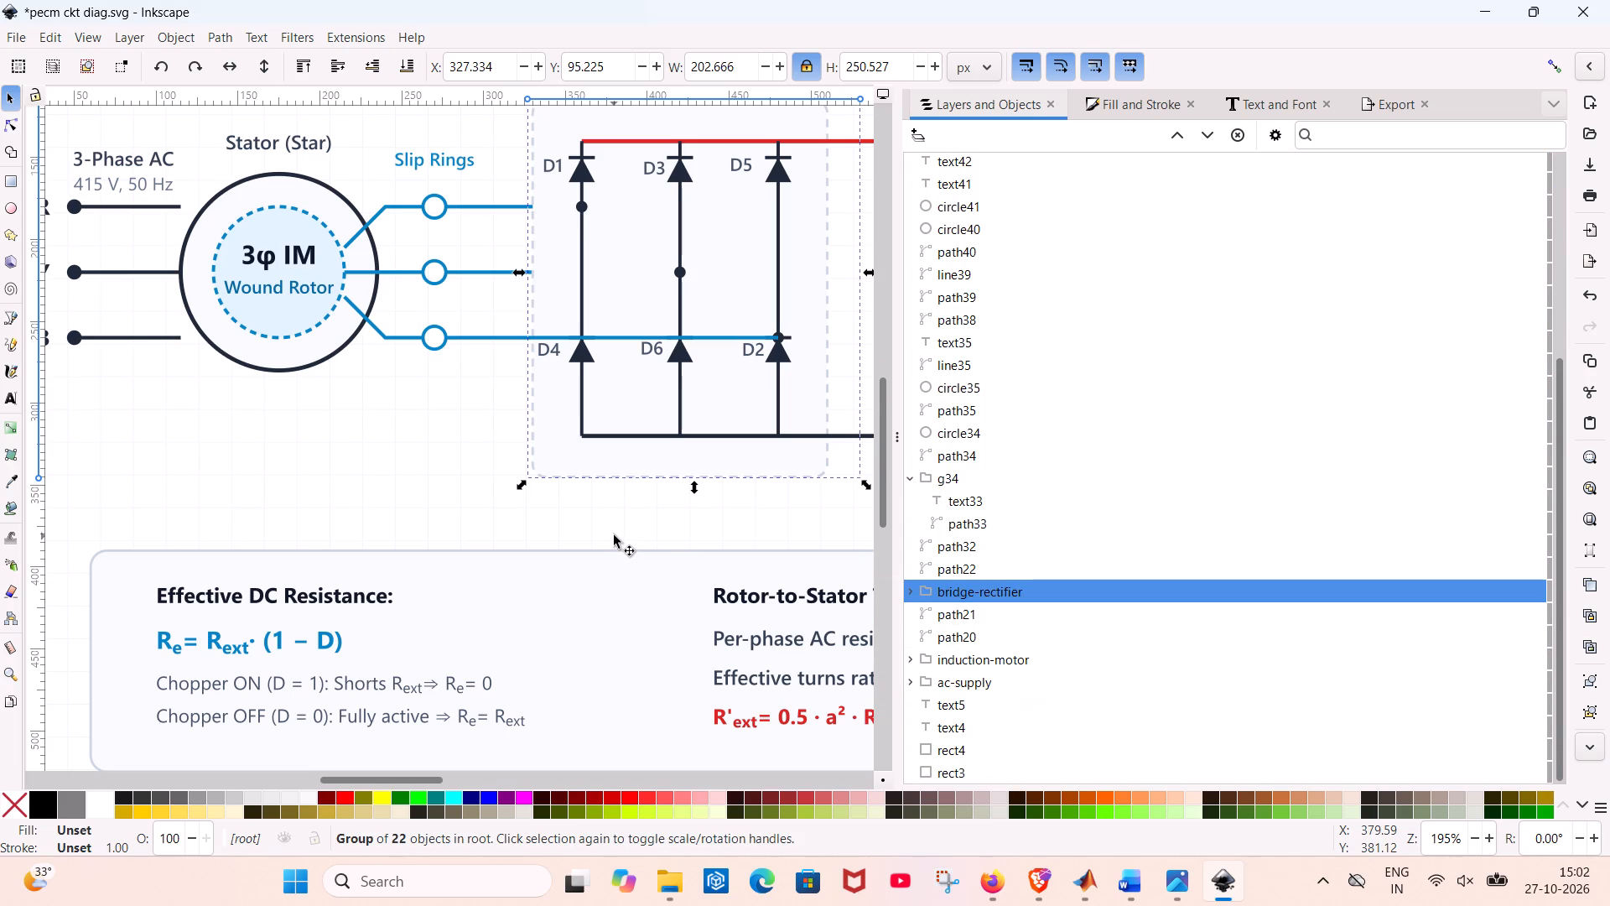
scroll(930, 523, "down", 1)
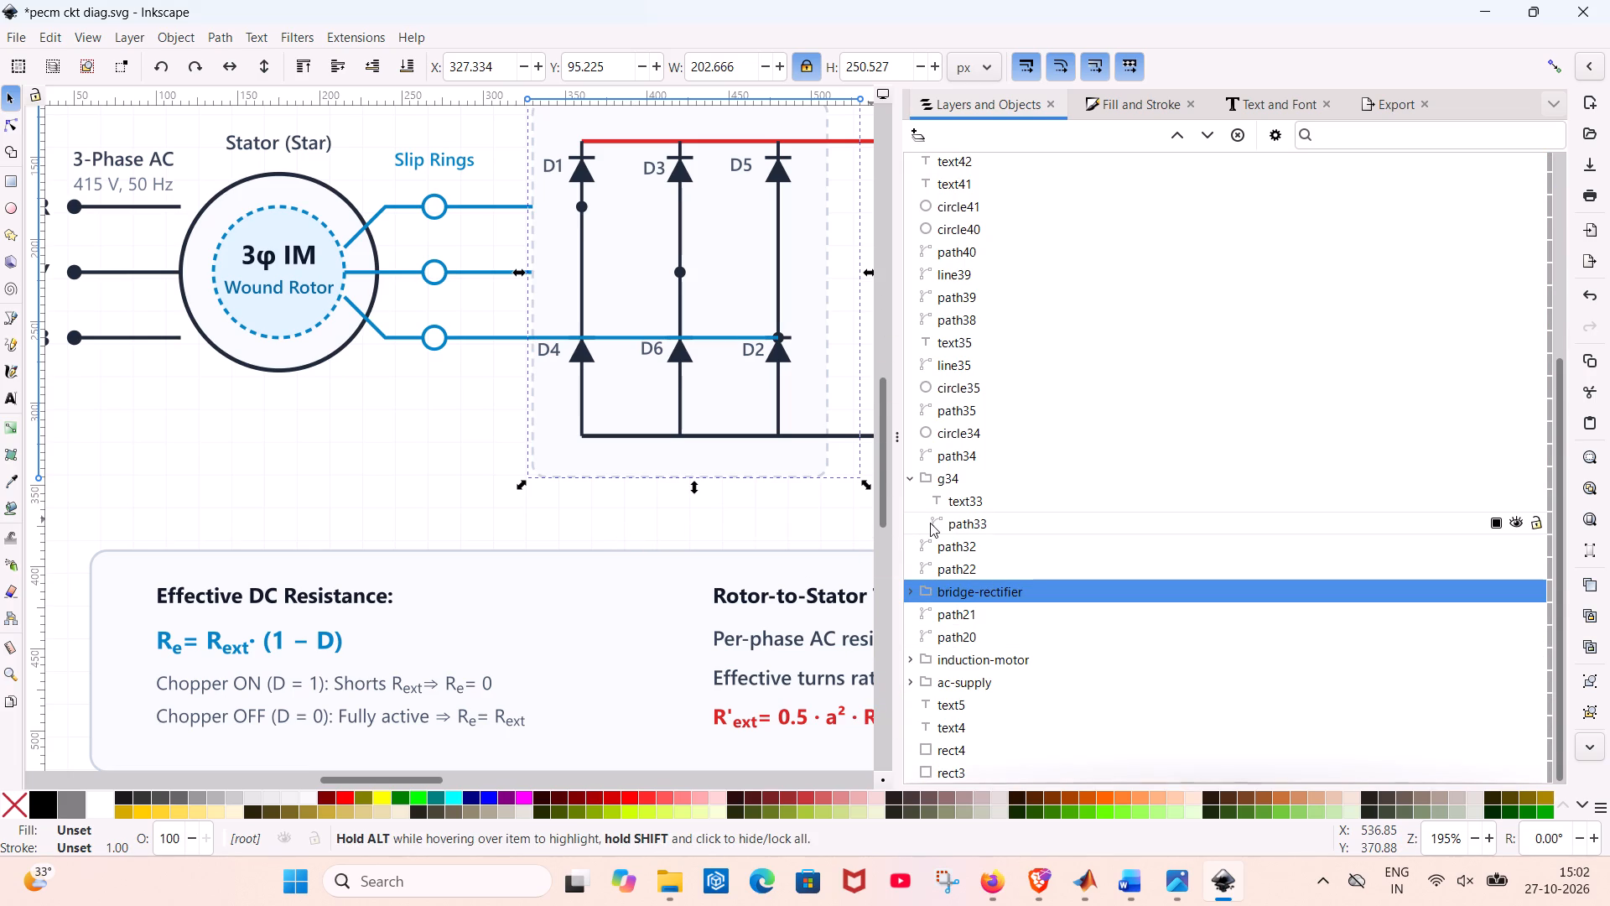
Raise the middle slip-ring wire, path21, above the bridge-rectifier group in the stacking order.
left_click(500, 273)
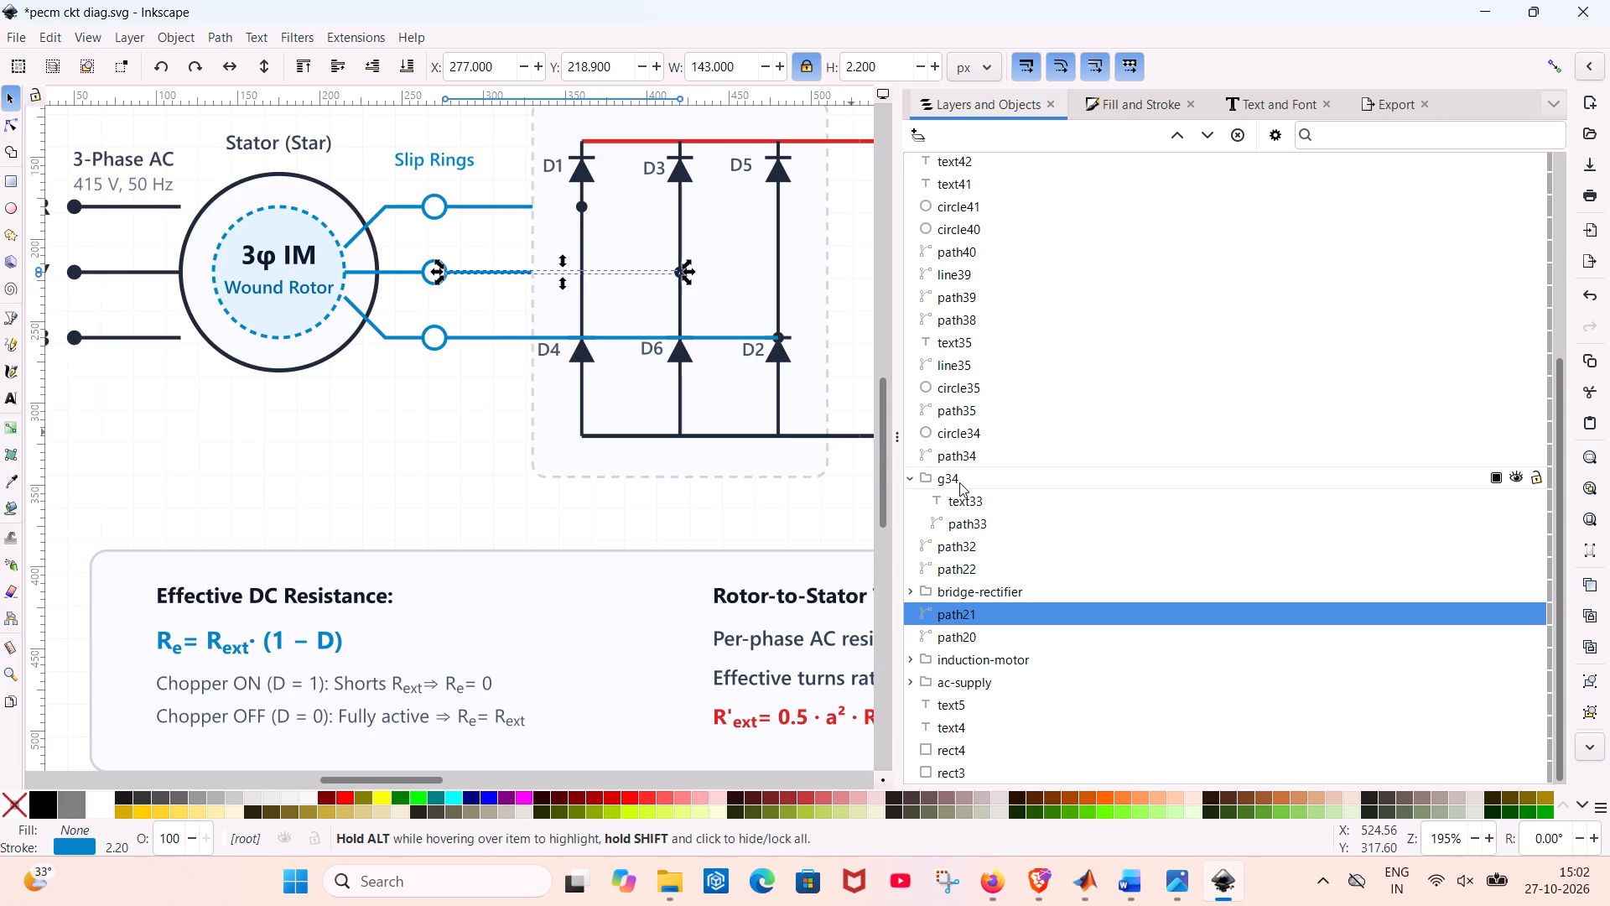
scroll(960, 482, "down", 1)
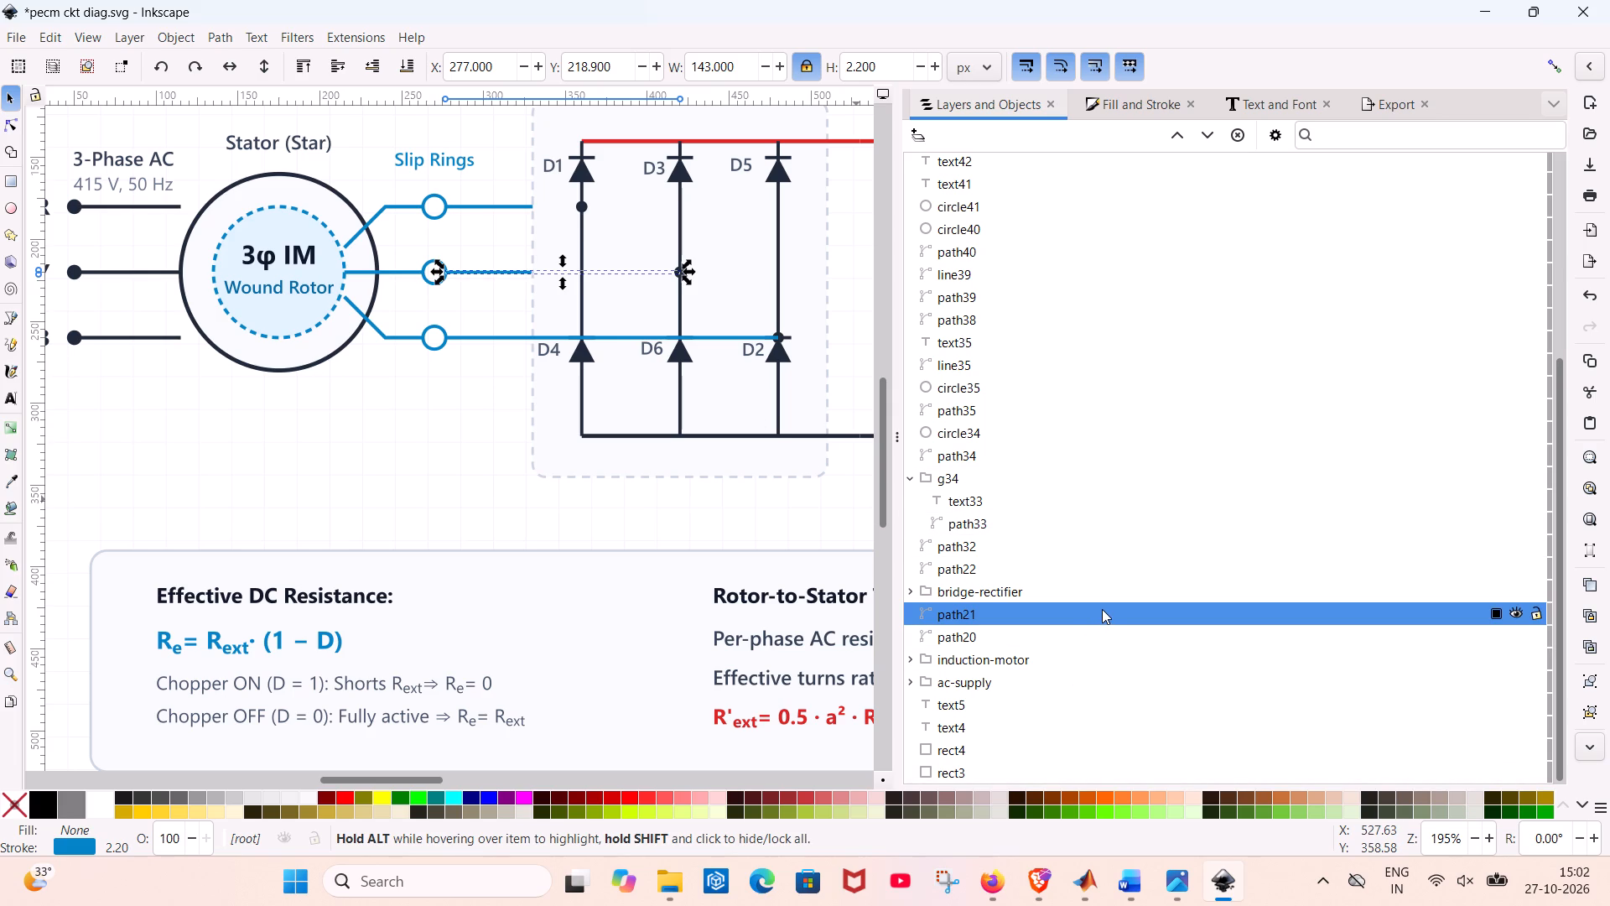
left_click(641, 294)
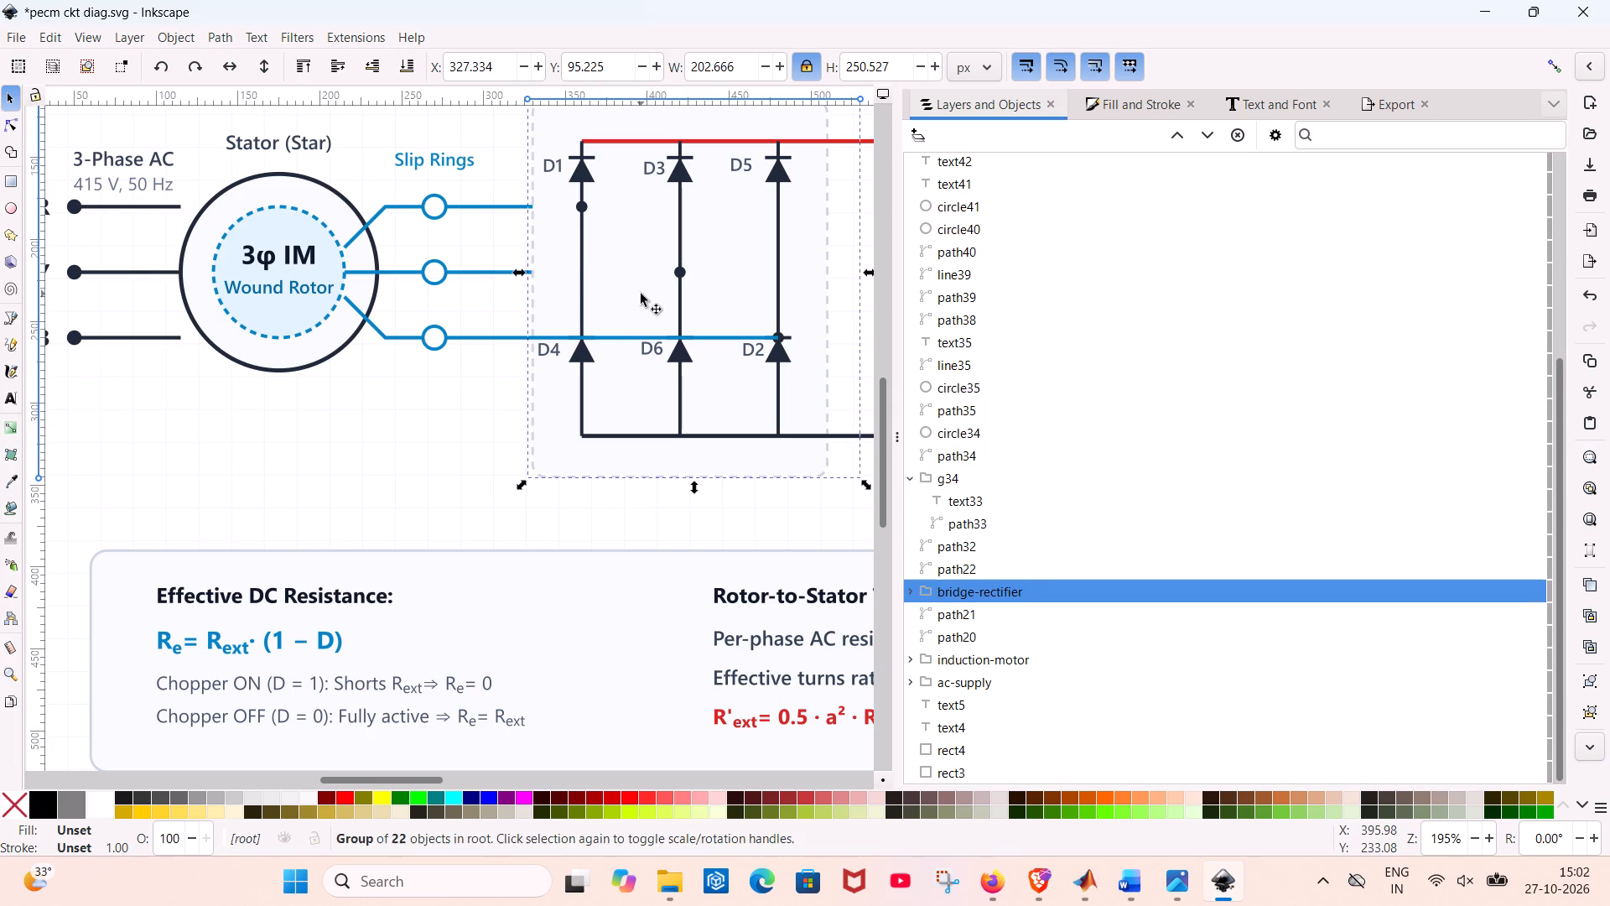
left_click(493, 269)
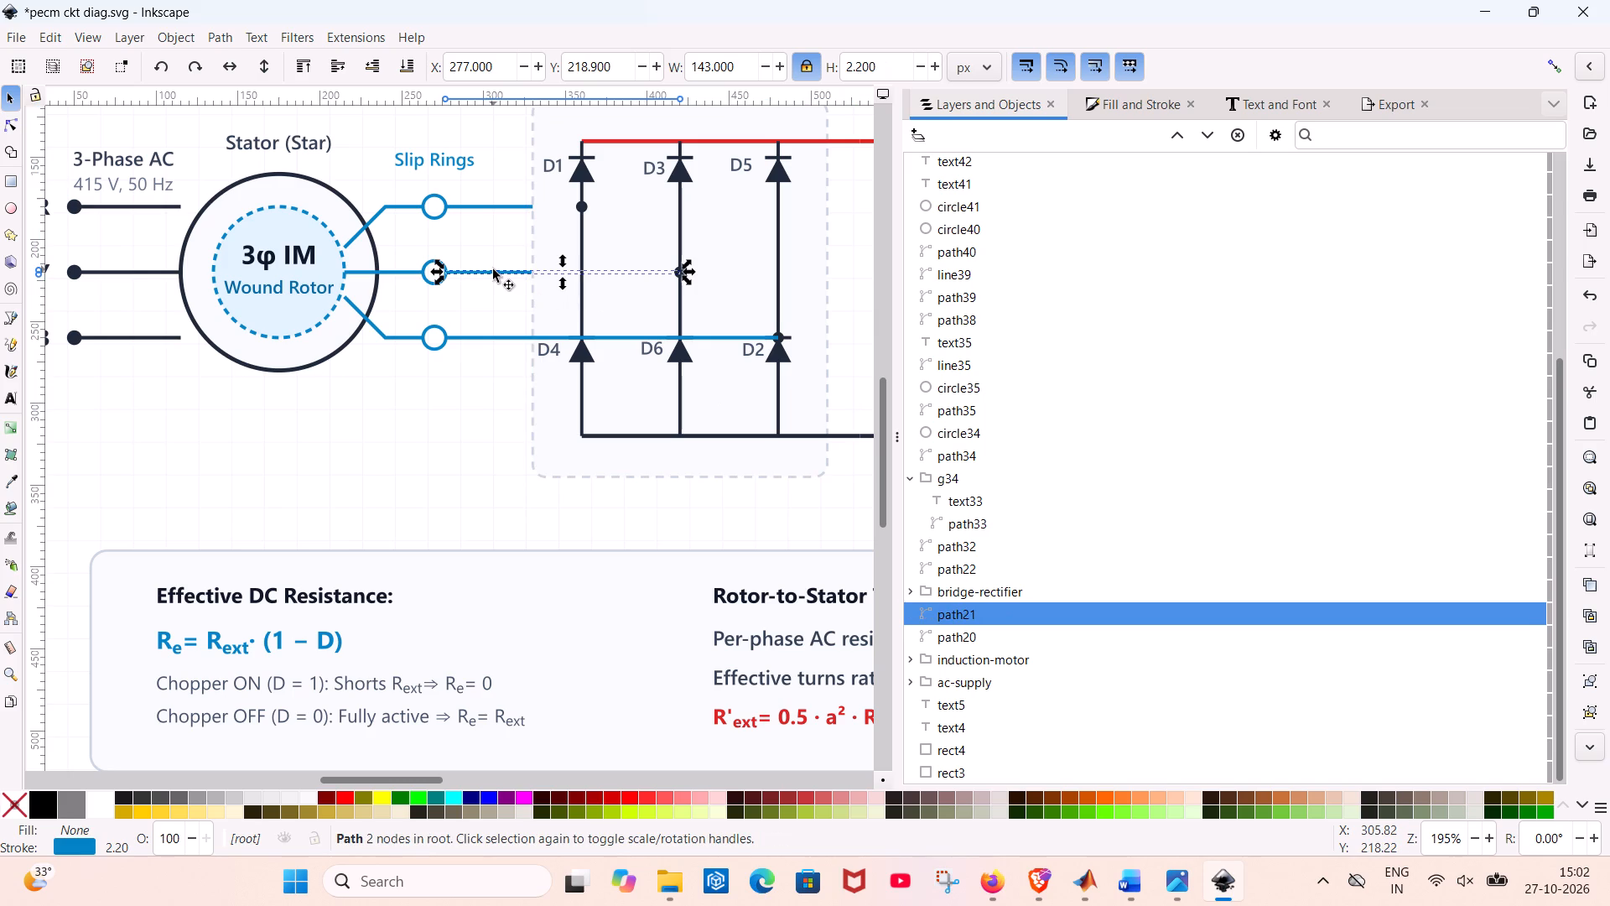
left_click_drag(1081, 614, 1086, 582)
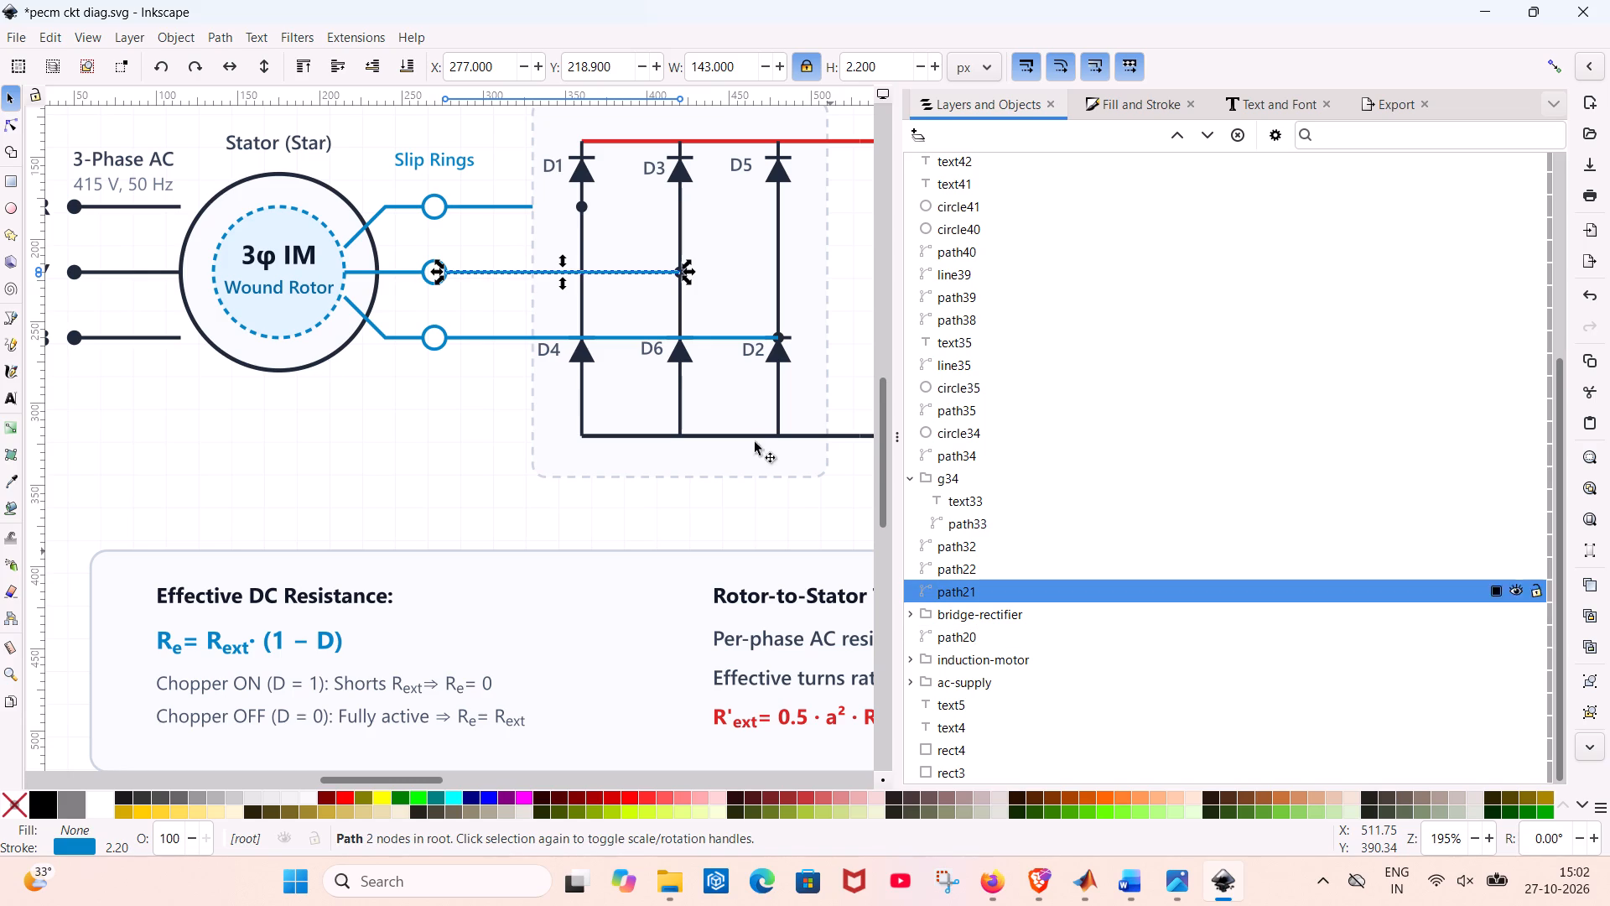
Raise the uppermost slip-ring wire, path20, above the bridge-rectifier group in the stacking order, and deselect it.
left_click_drag(979, 634, 989, 621)
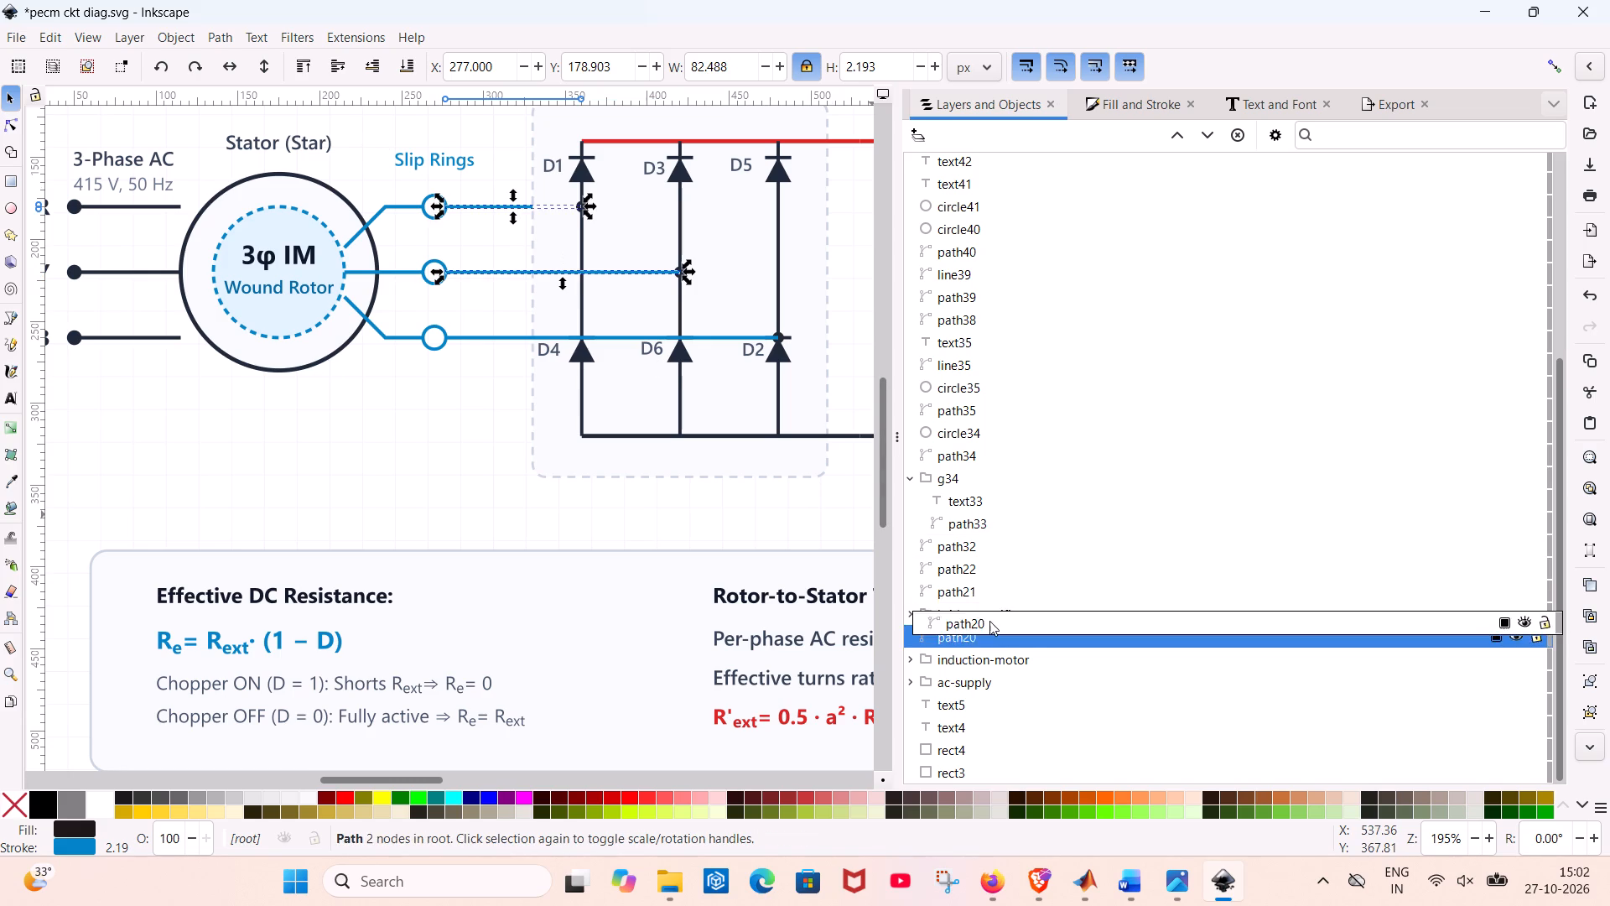
left_click_drag(989, 621, 995, 612)
left_click(319, 398)
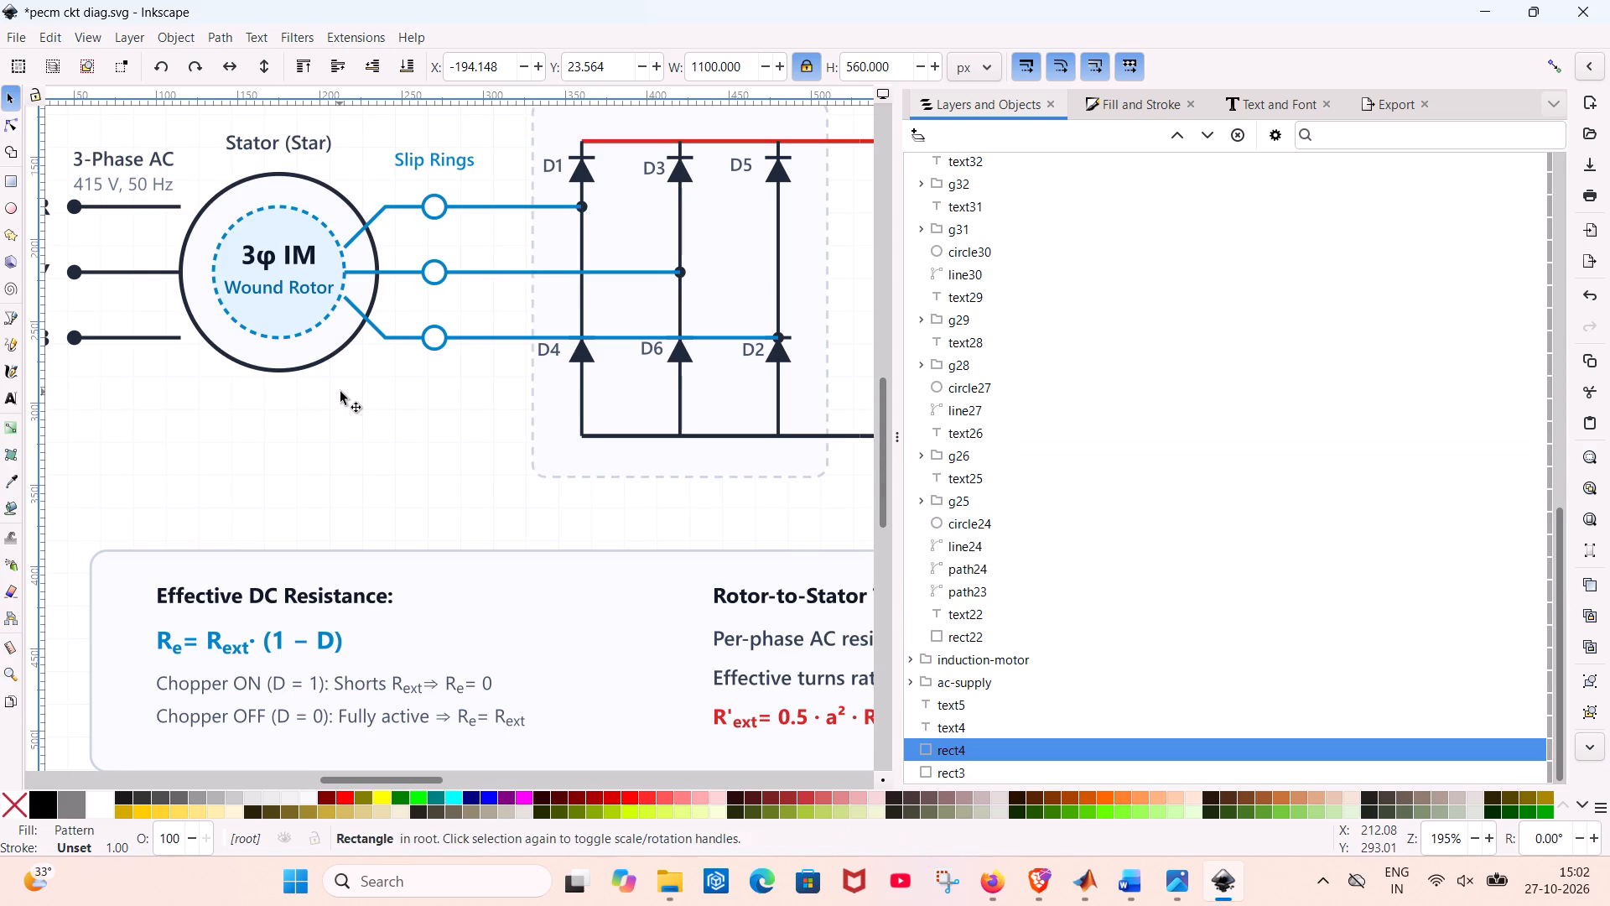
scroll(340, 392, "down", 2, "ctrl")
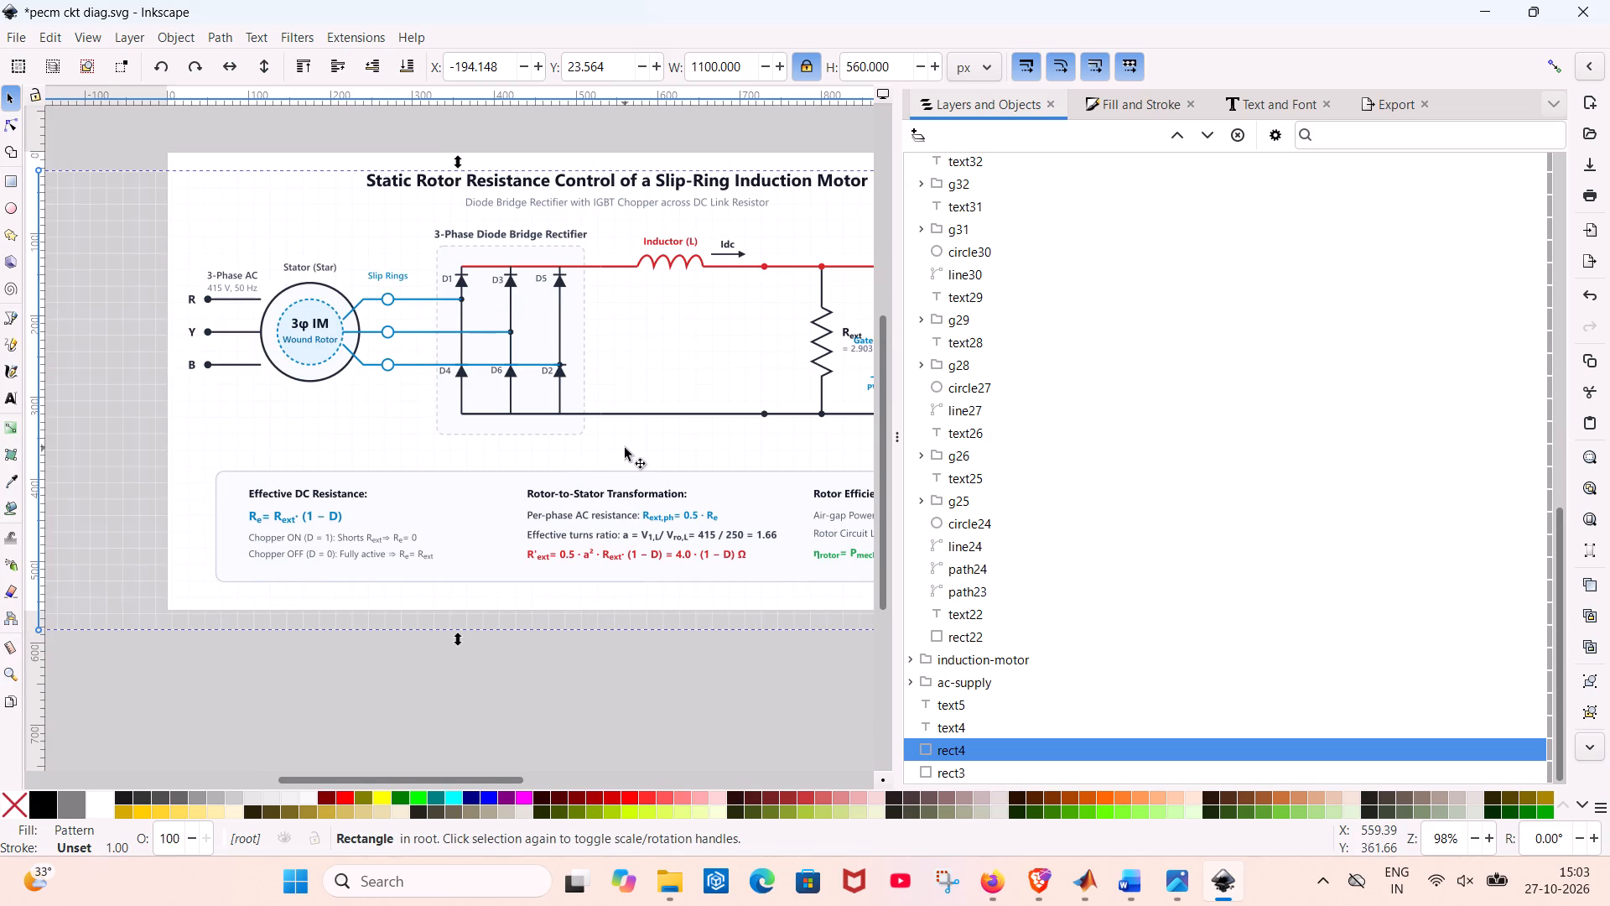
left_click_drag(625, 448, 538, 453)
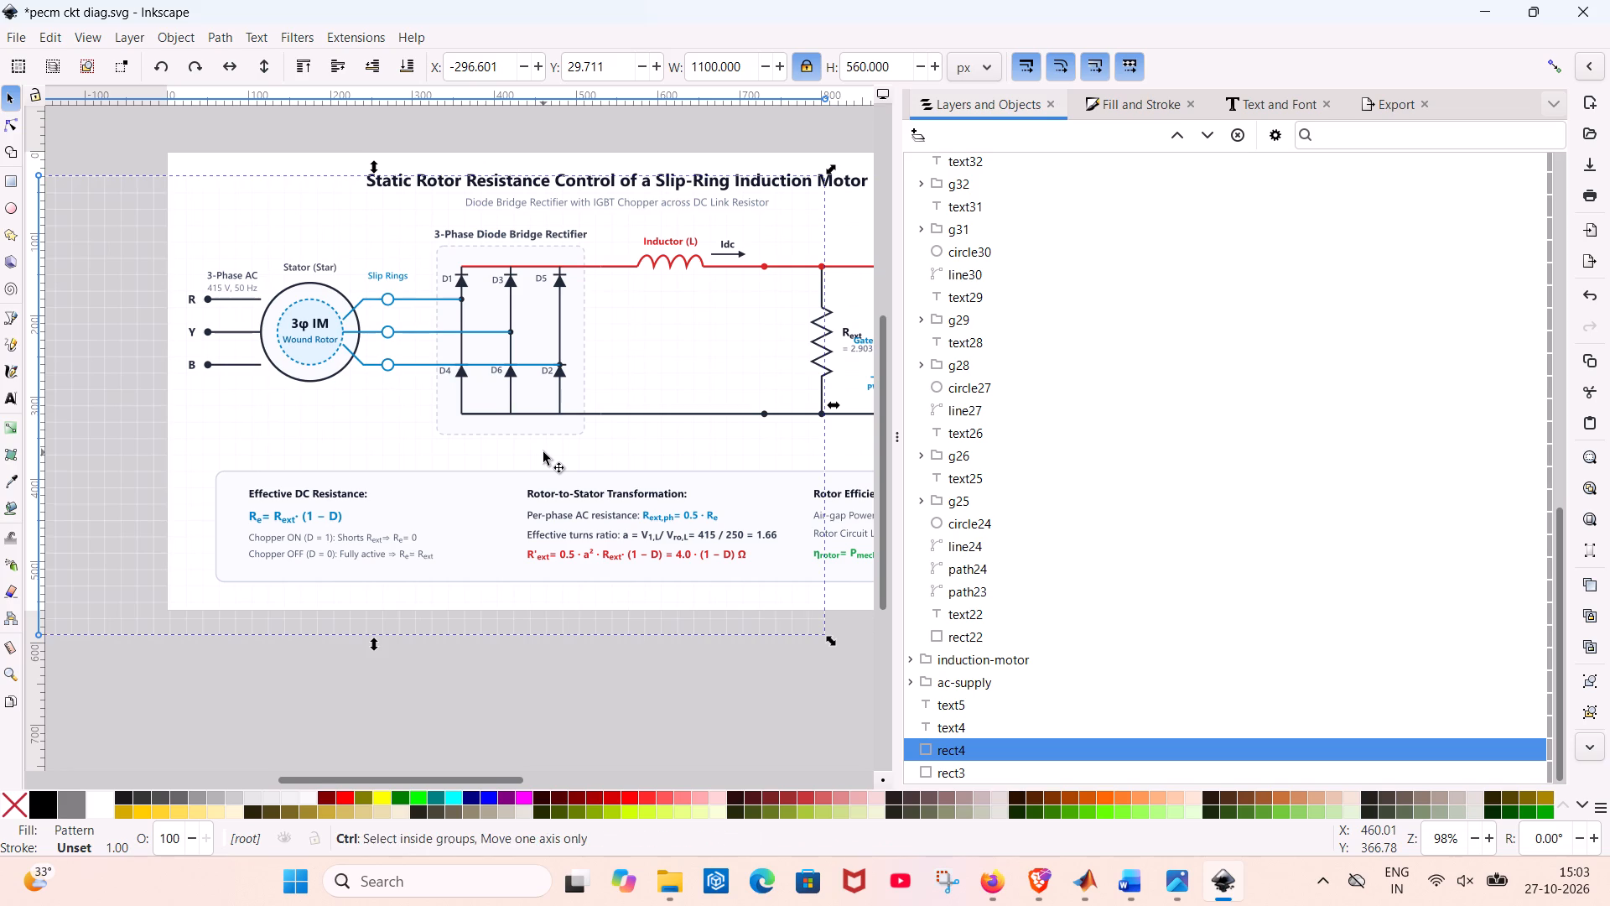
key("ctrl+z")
Delete the "= 2.903 Ω" value label beside the external resistor, where it overlaps the Gate (G) label.
middle_click(701, 461)
scroll(701, 461, "down", 3)
scroll(767, 329, "down", 1)
scroll(767, 329, "up", 2, "ctrl")
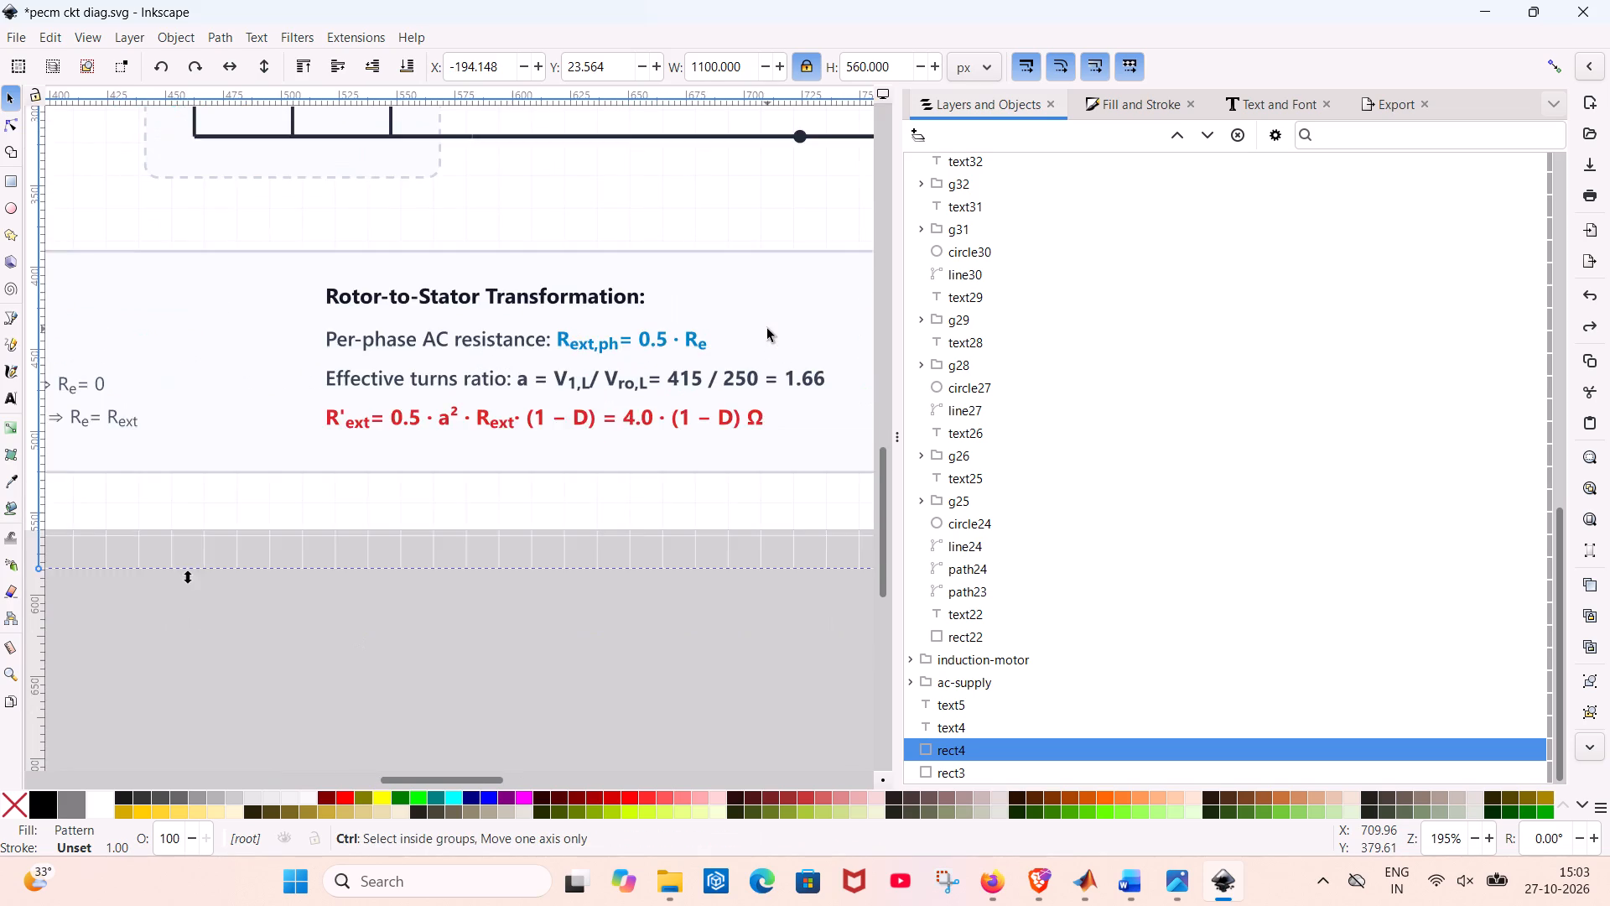
scroll(767, 329, "down", 5, "ctrl")
scroll(867, 282, "up", 3, "ctrl")
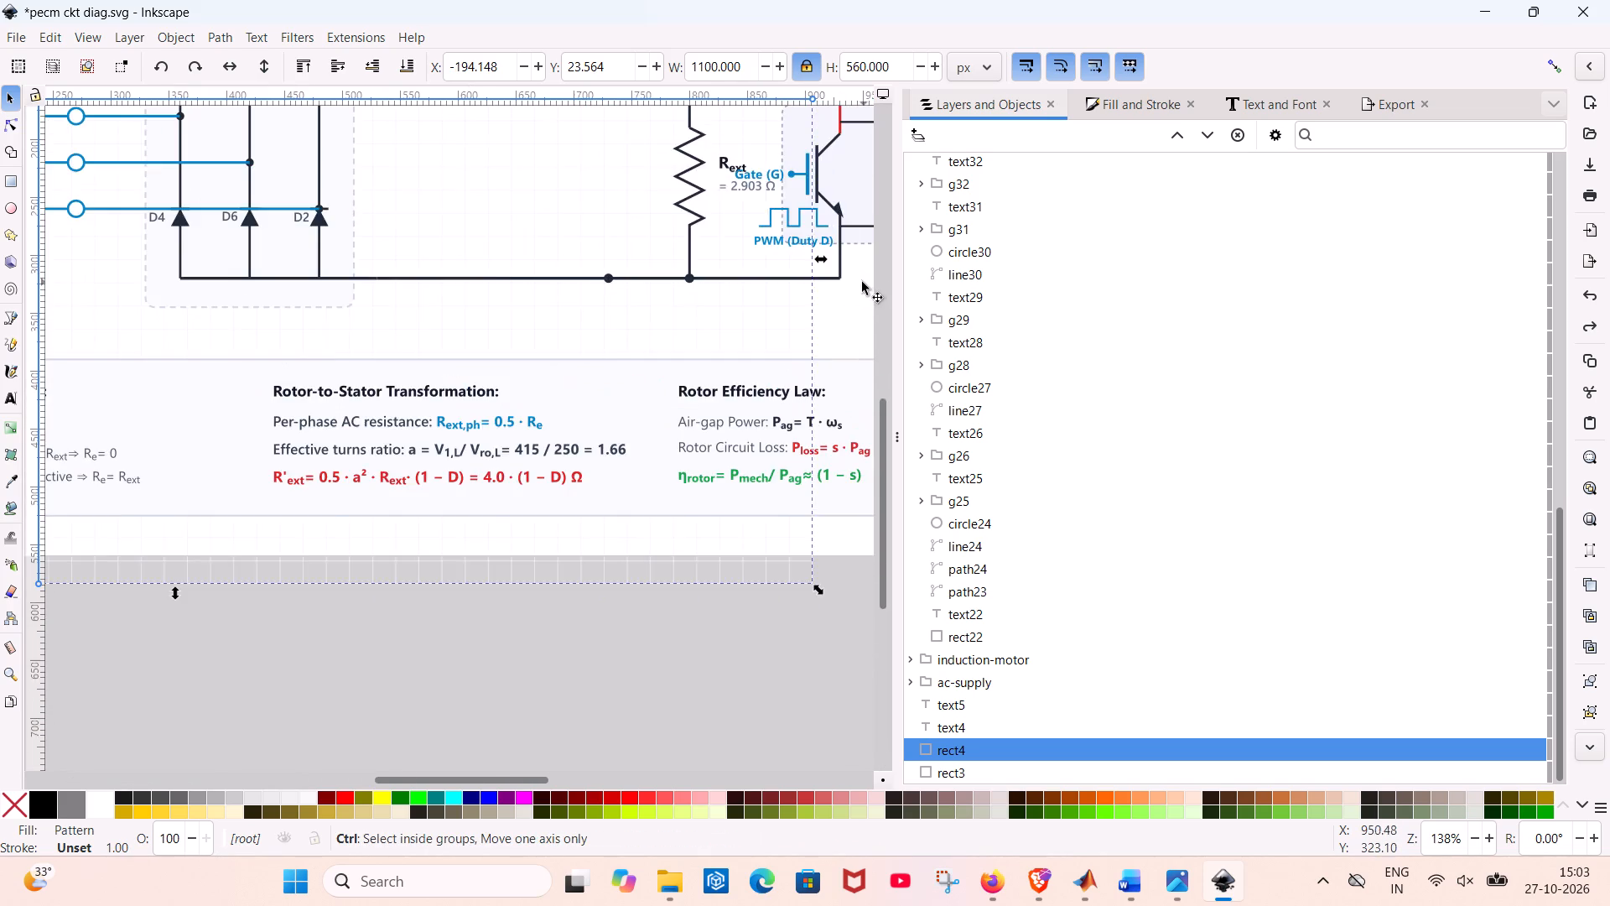
scroll(861, 282, "up", 1, "ctrl")
left_click(841, 306)
scroll(823, 312, "up", 1)
scroll(823, 312, "down", 1)
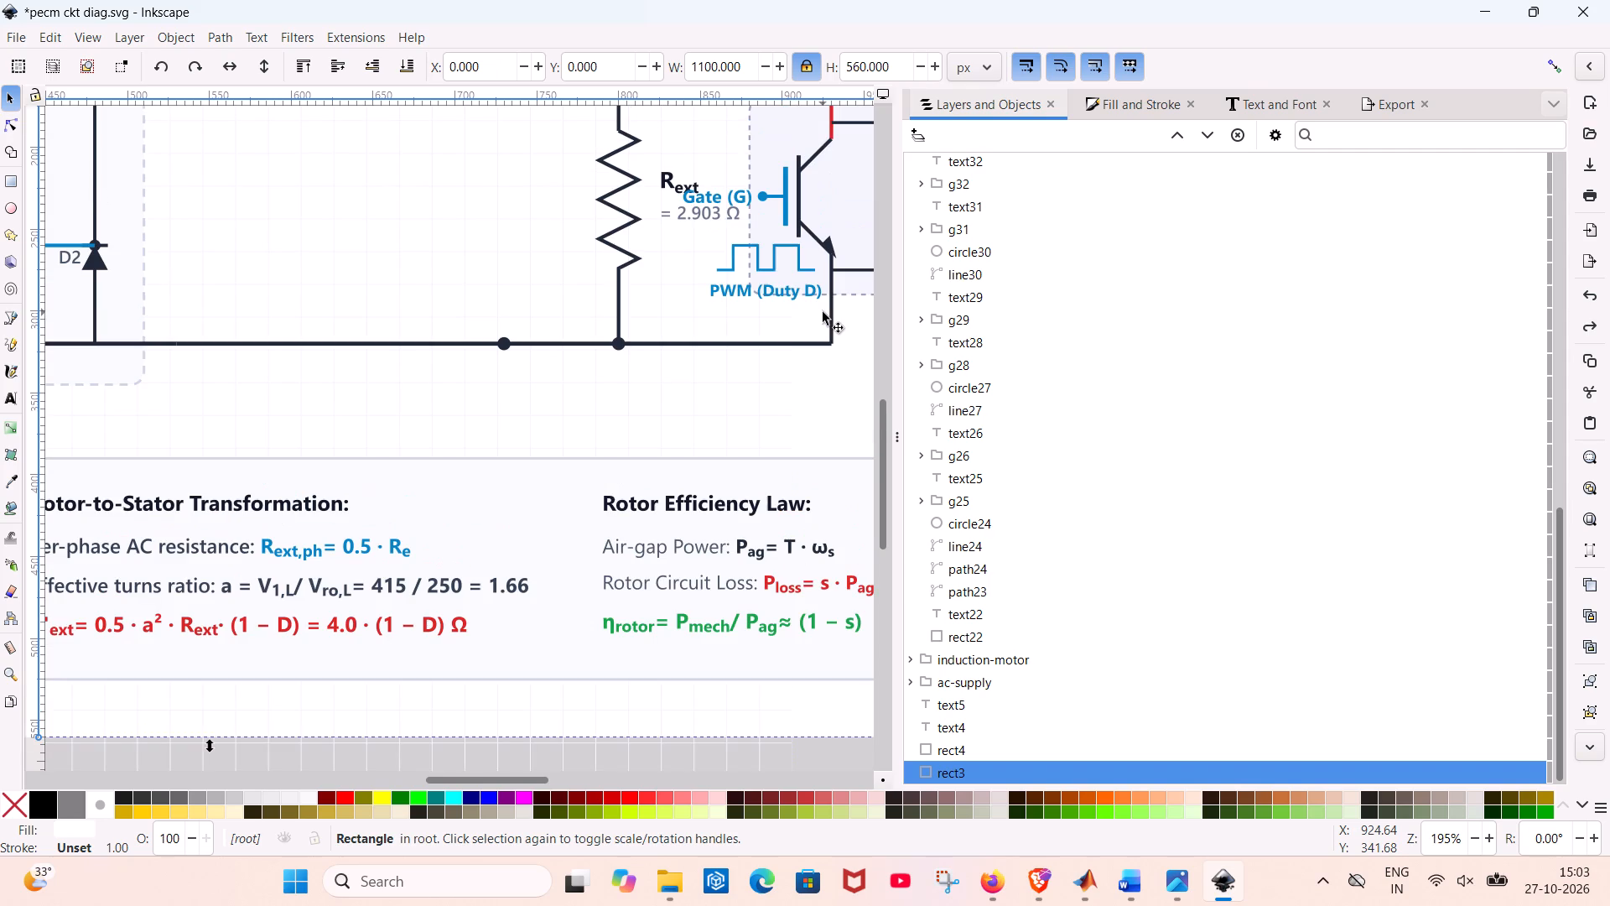
scroll(823, 312, "up", 1)
scroll(823, 312, "down", 1)
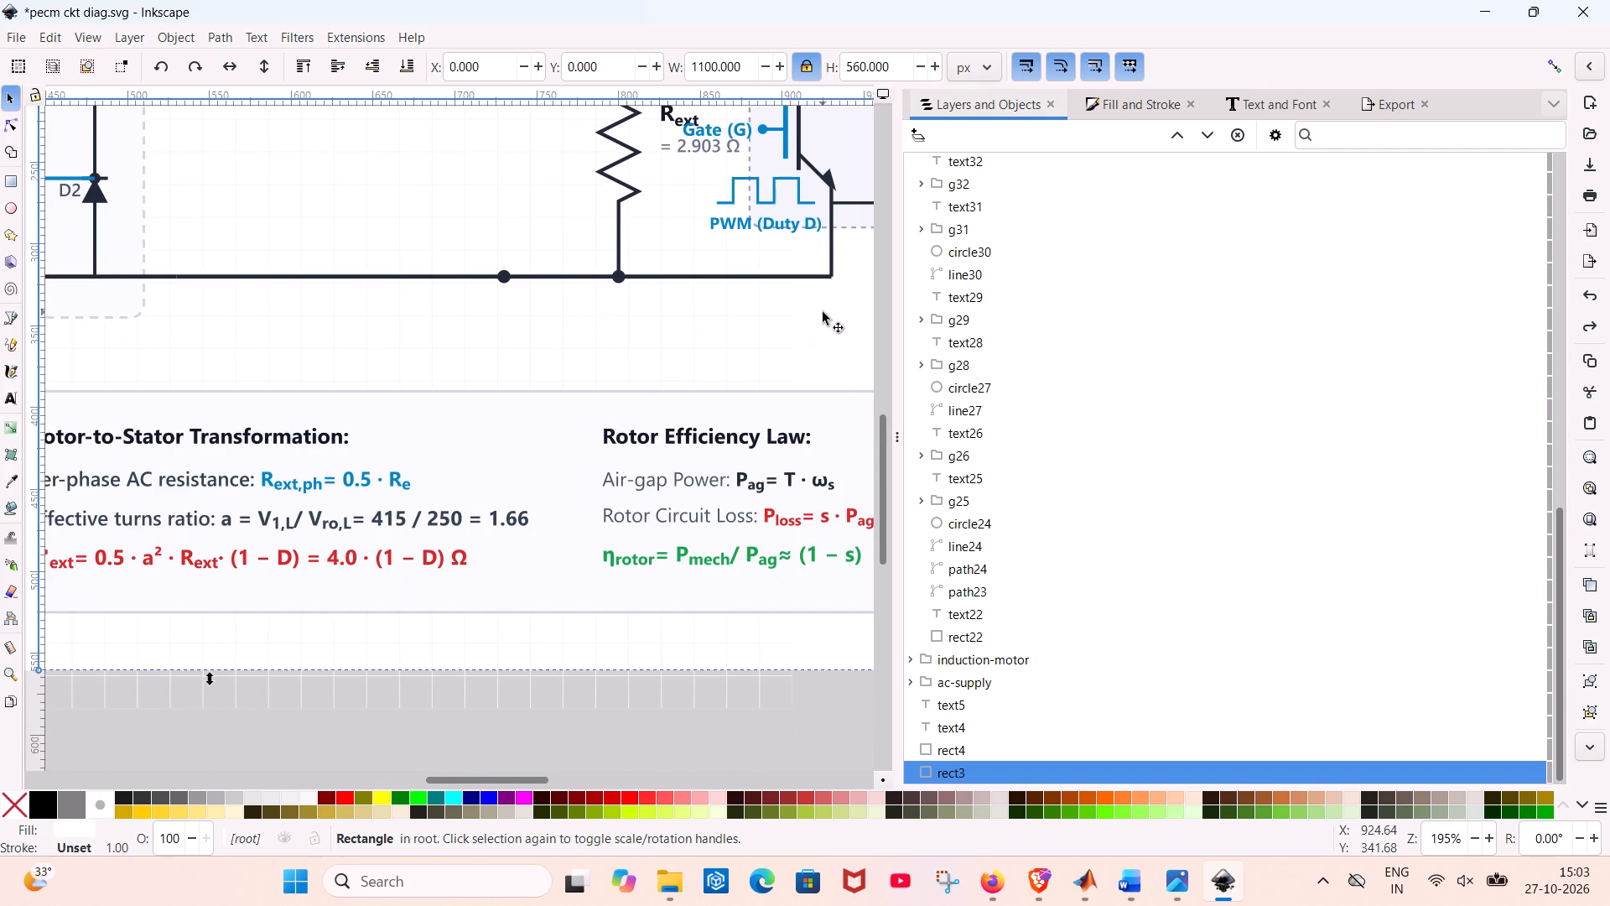
scroll(823, 312, "down", 1)
scroll(823, 312, "up", 2)
scroll(823, 312, "down", 2)
scroll(823, 312, "up", 6)
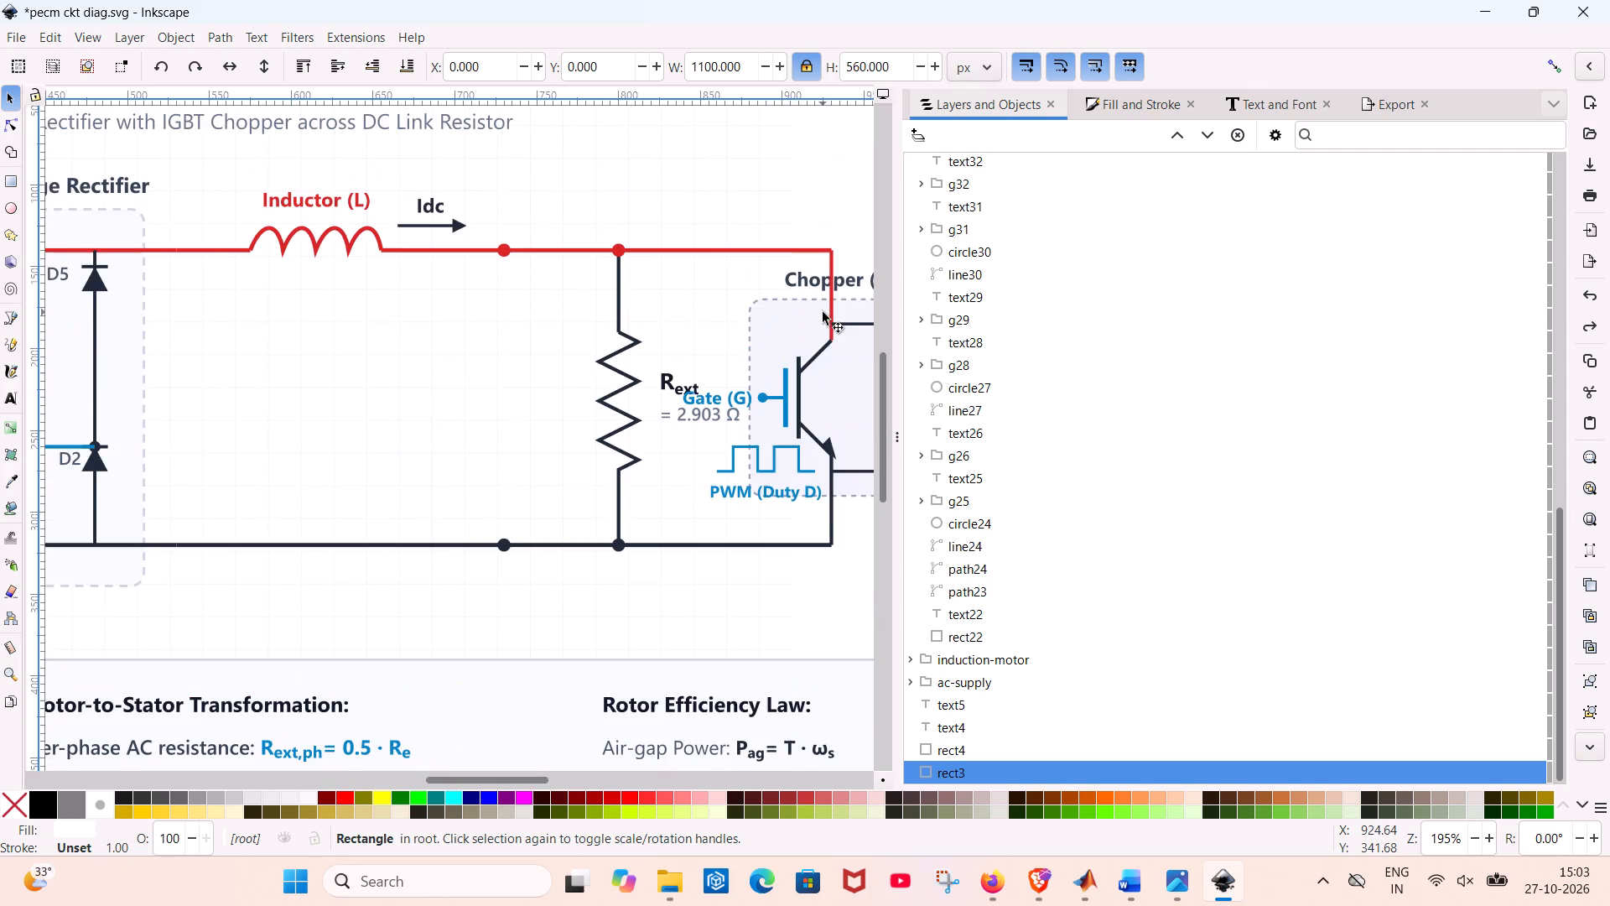
scroll(841, 301, "down", 1, "ctrl")
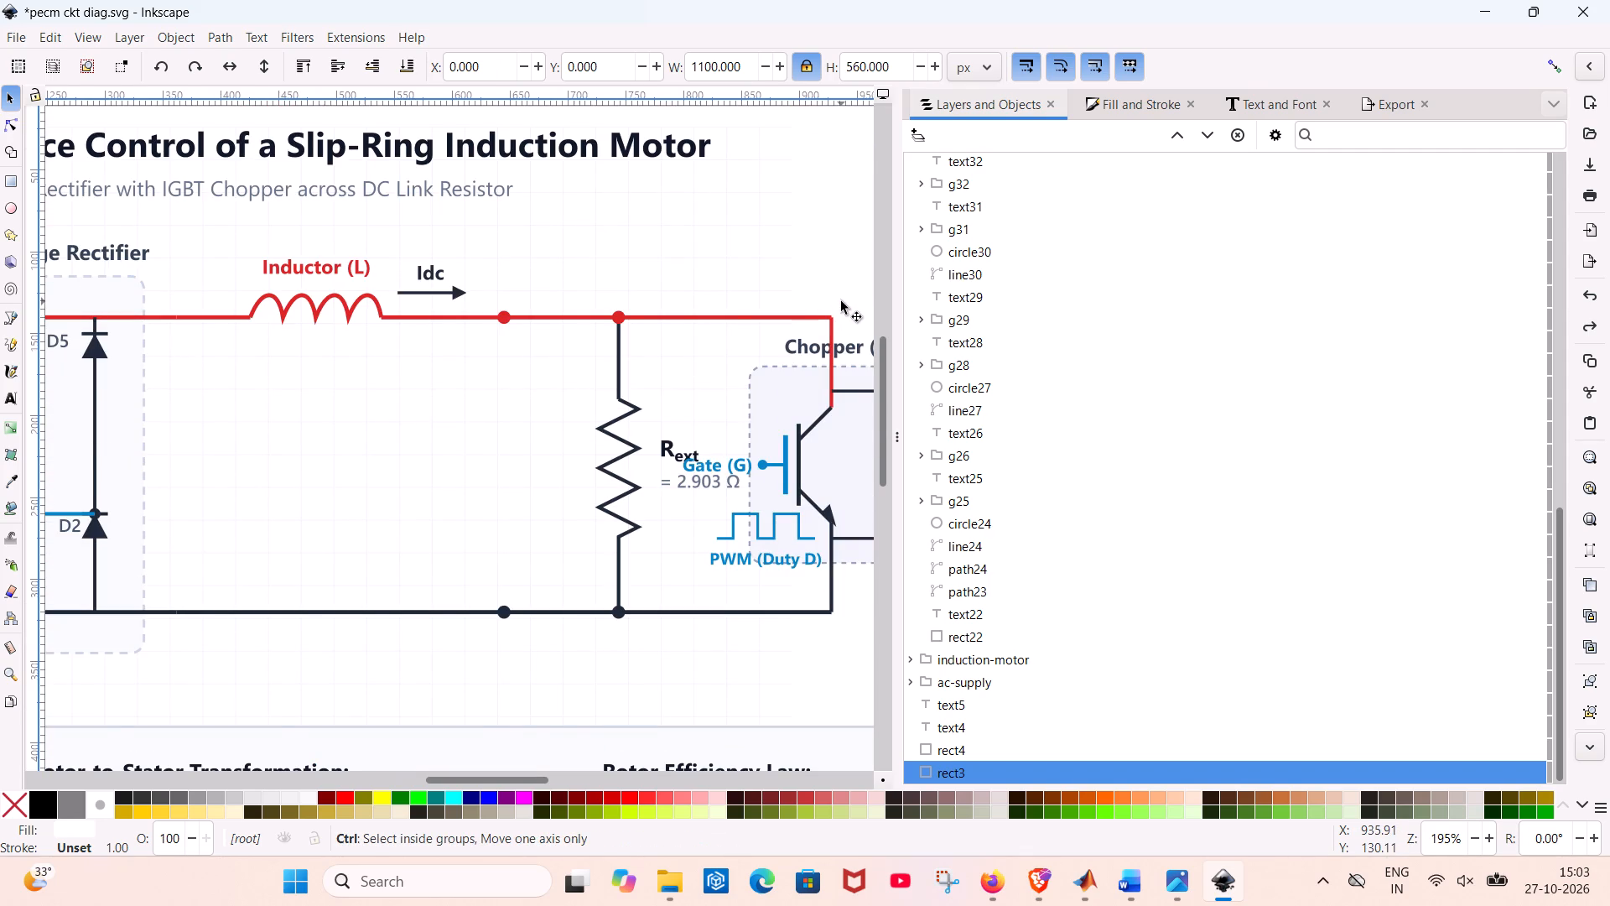
scroll(841, 301, "down", 1, "ctrl")
scroll(843, 419, "down", 2, "ctrl")
scroll(861, 394, "up", 2, "ctrl")
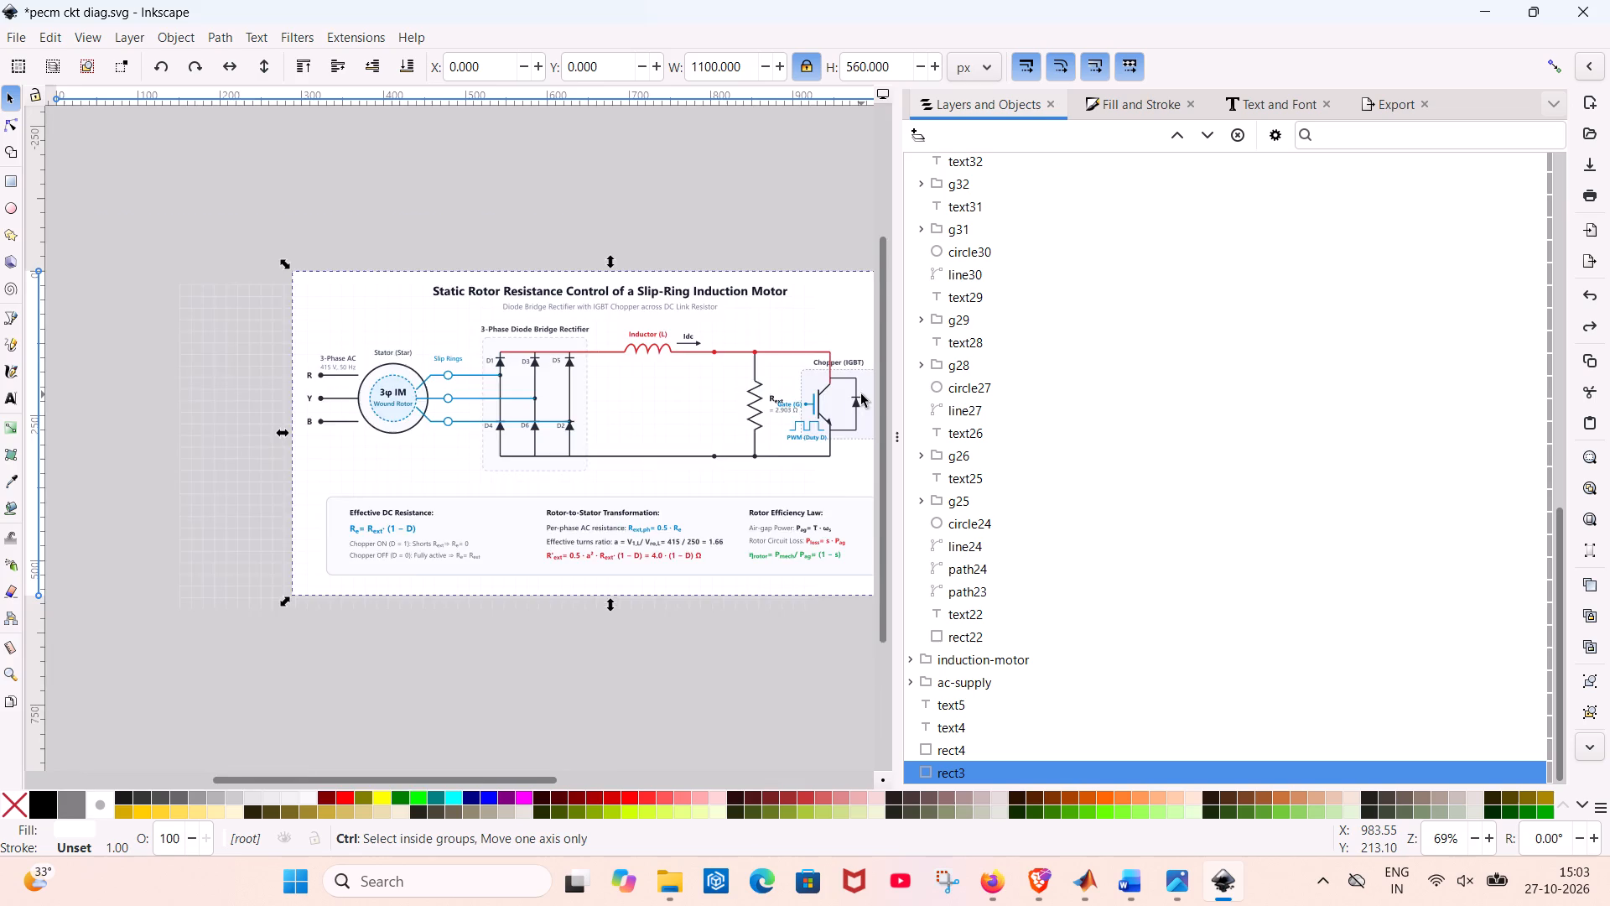
scroll(861, 394, "up", 4, "ctrl")
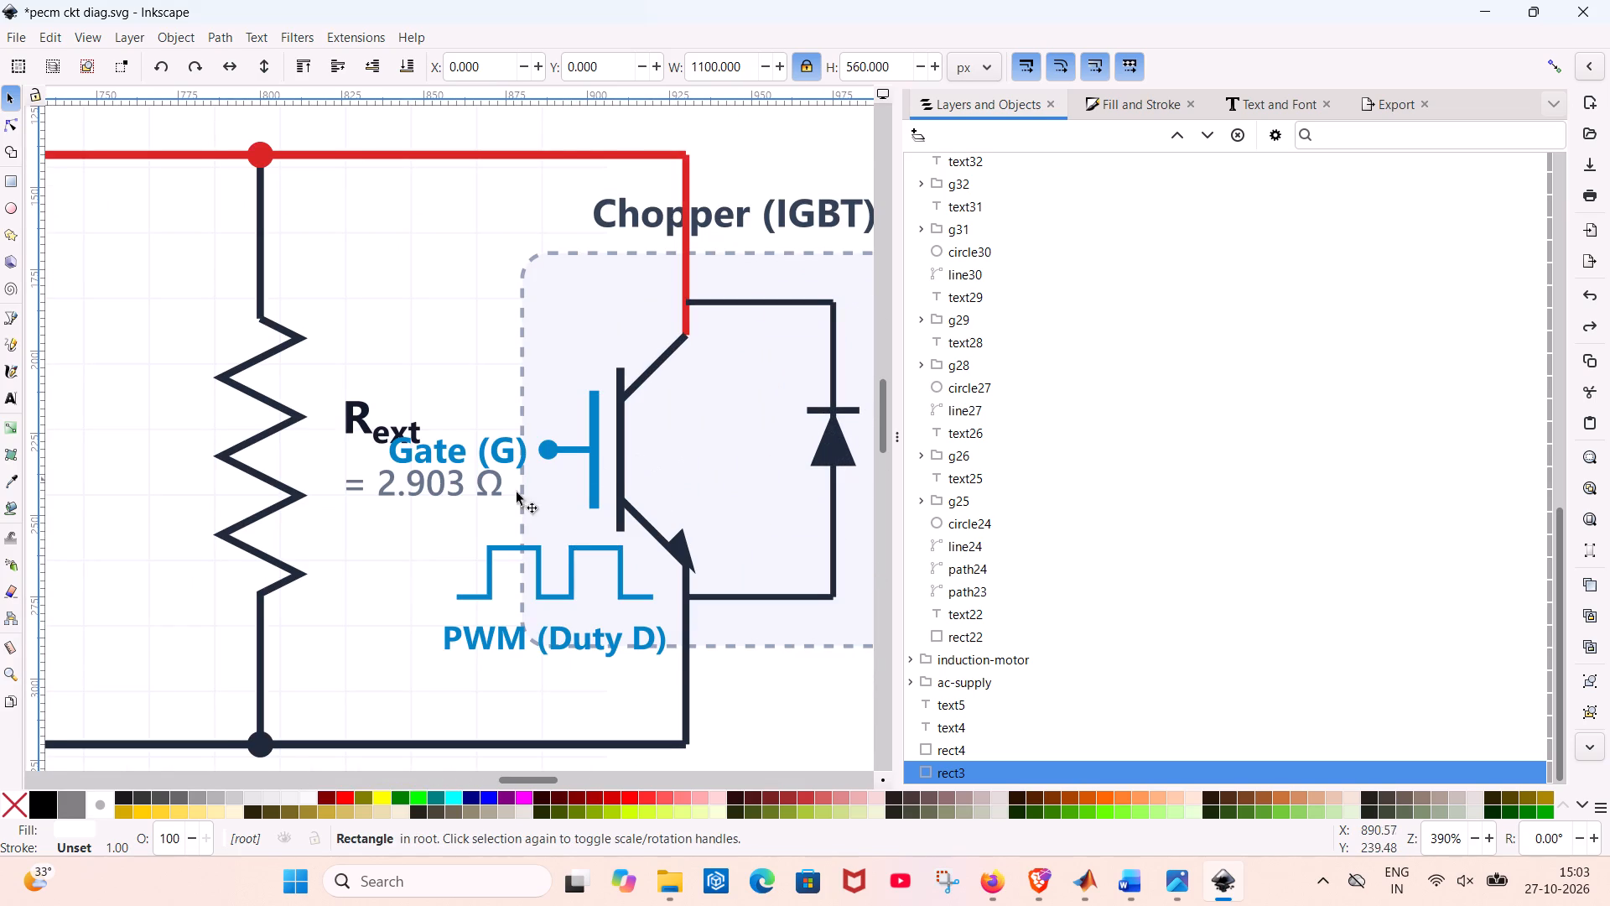
left_click(454, 476)
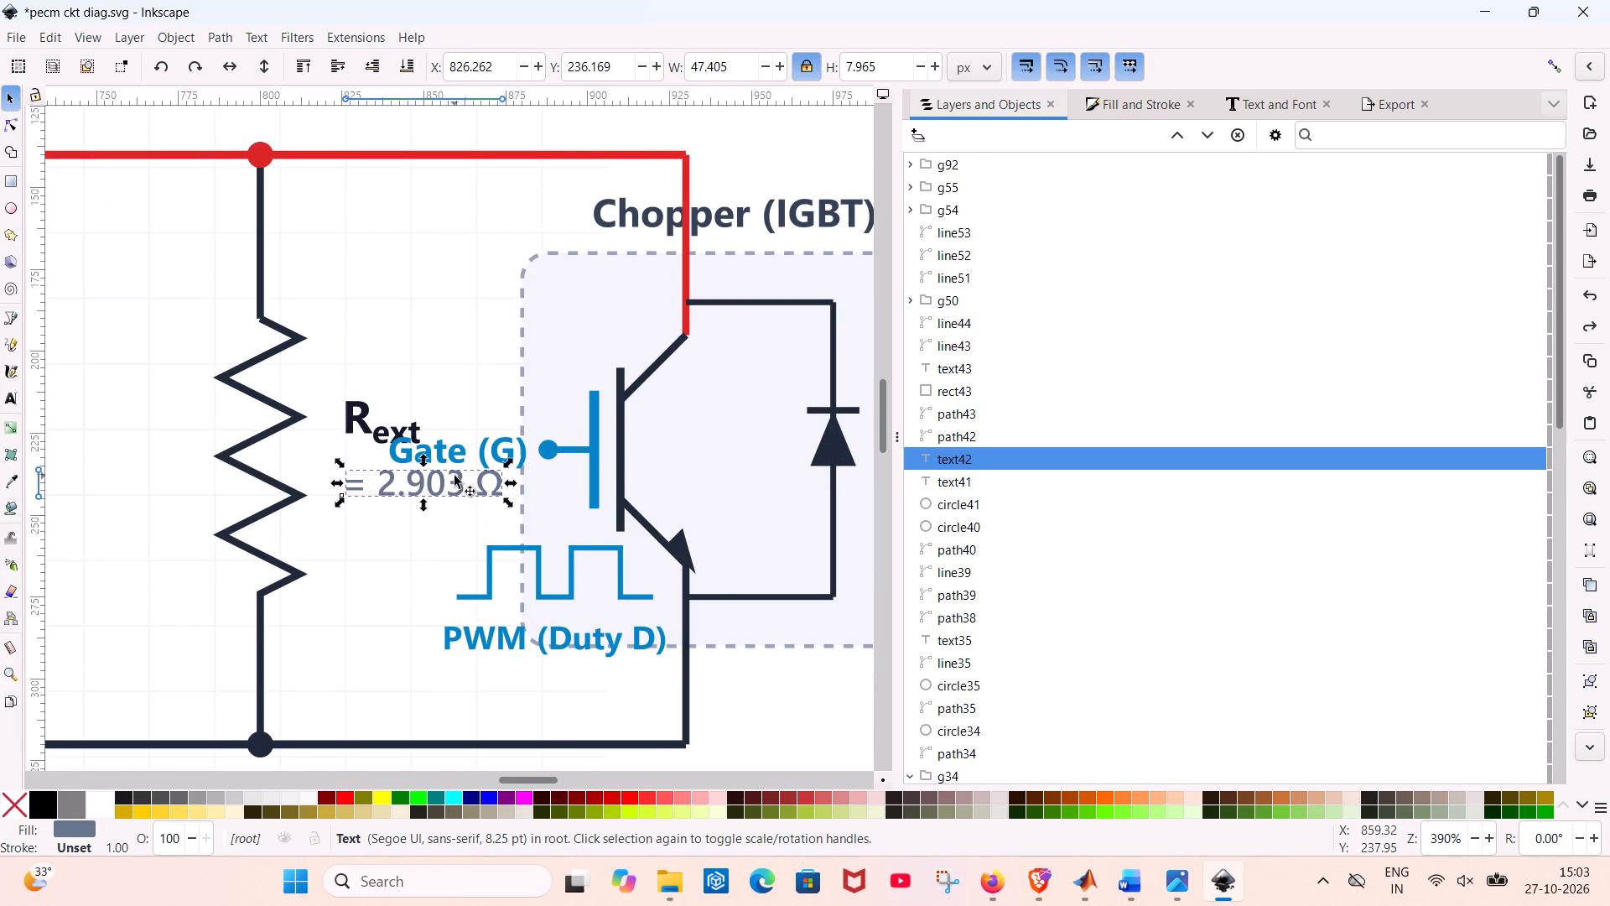
key("Delete")
Move the R_ext label clear of the Gate (G) label to the resistor's left side, at about X 757, Y 227 px.
left_click(369, 426)
left_click_drag(369, 426, 347, 427)
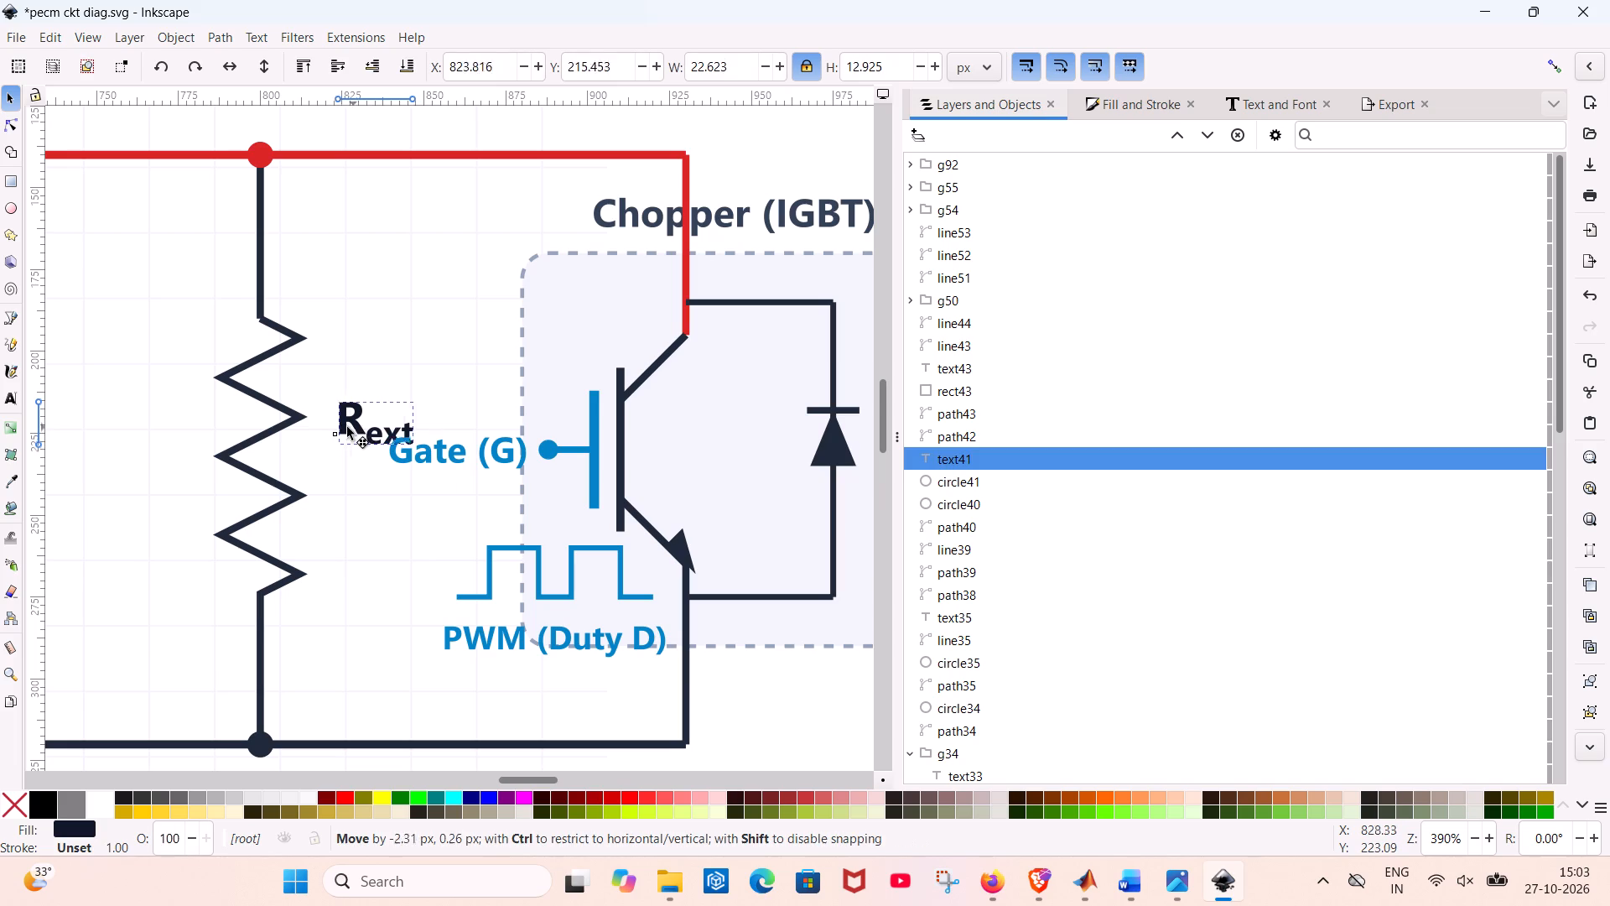
left_click_drag(347, 427, 129, 458)
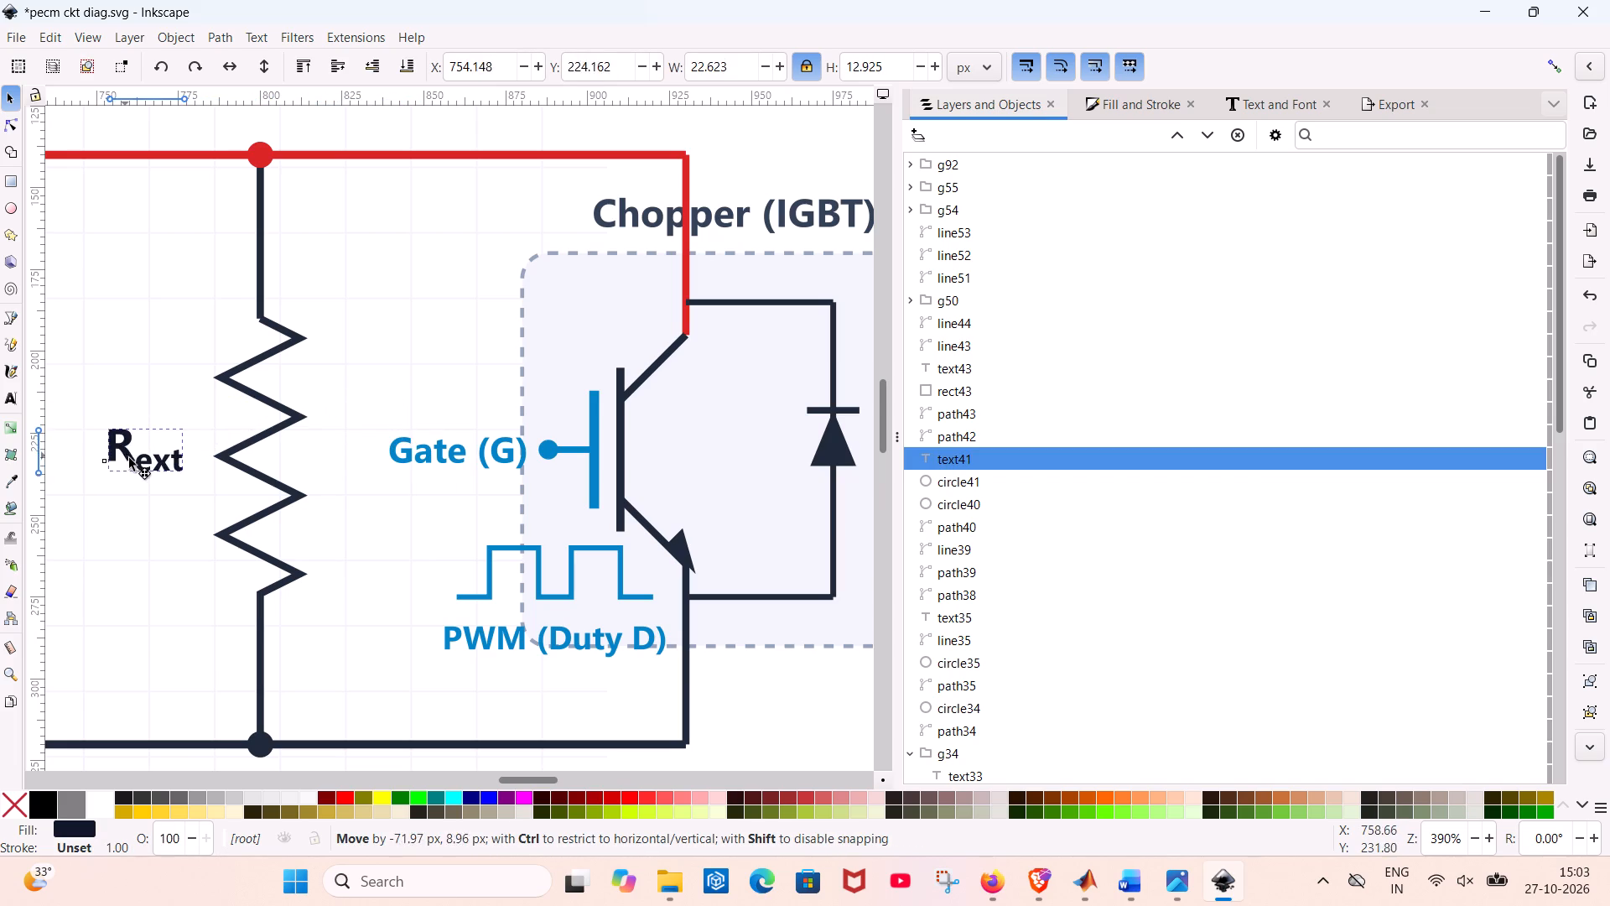
left_click_drag(129, 458, 134, 465)
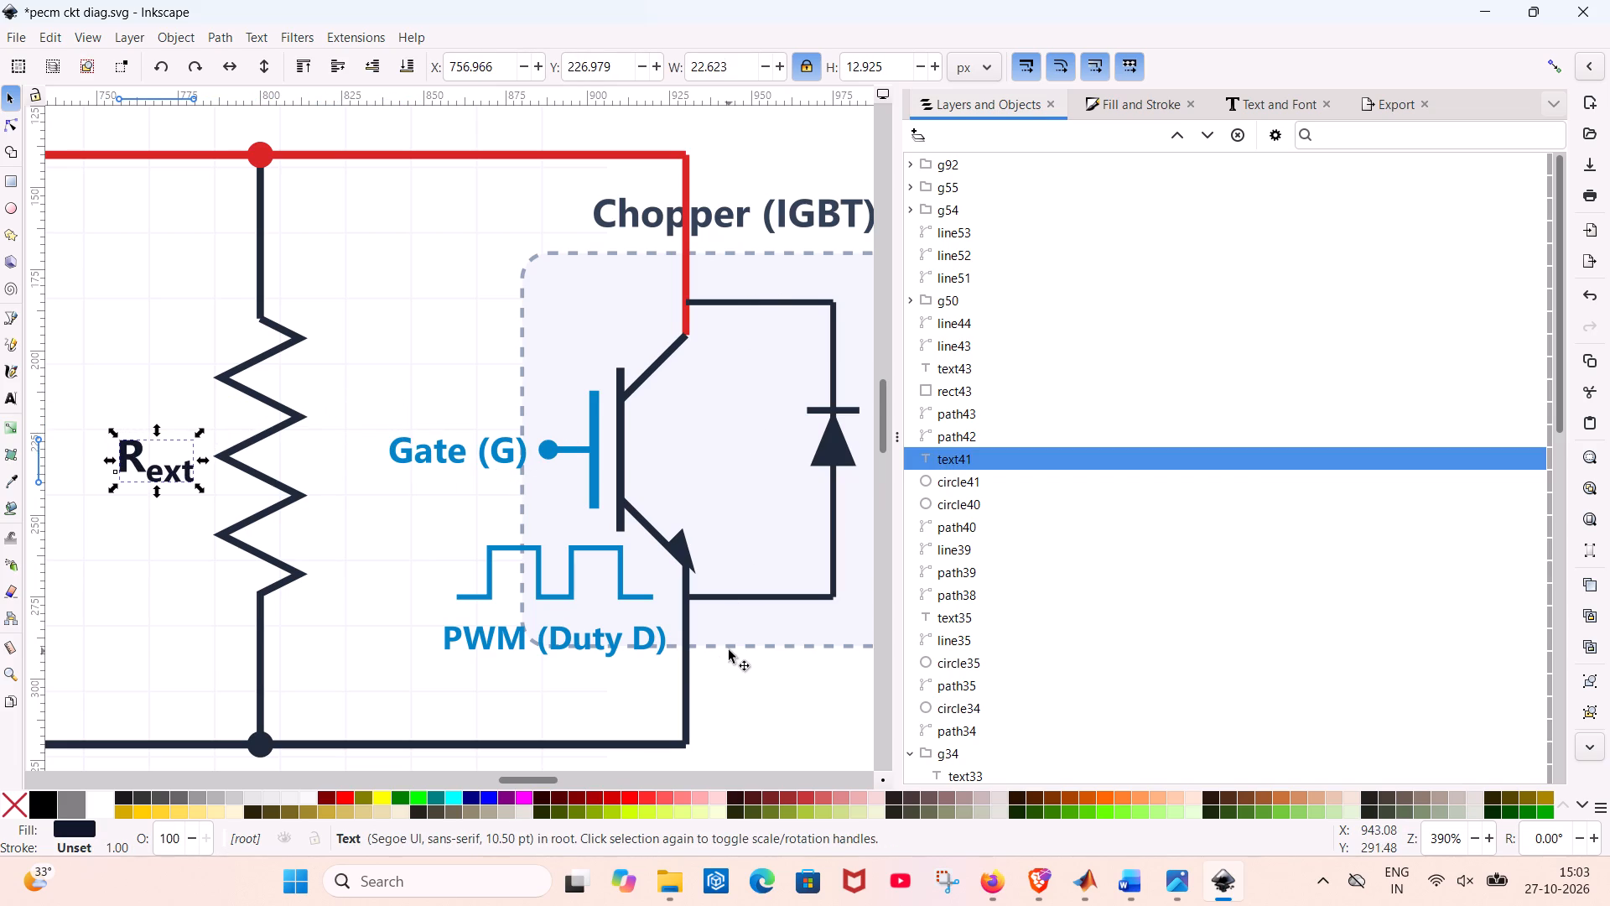
Select the whole circuit diagram, including its title, labels and formula box but not the page background, and copy it.
scroll(731, 643, "down", 4)
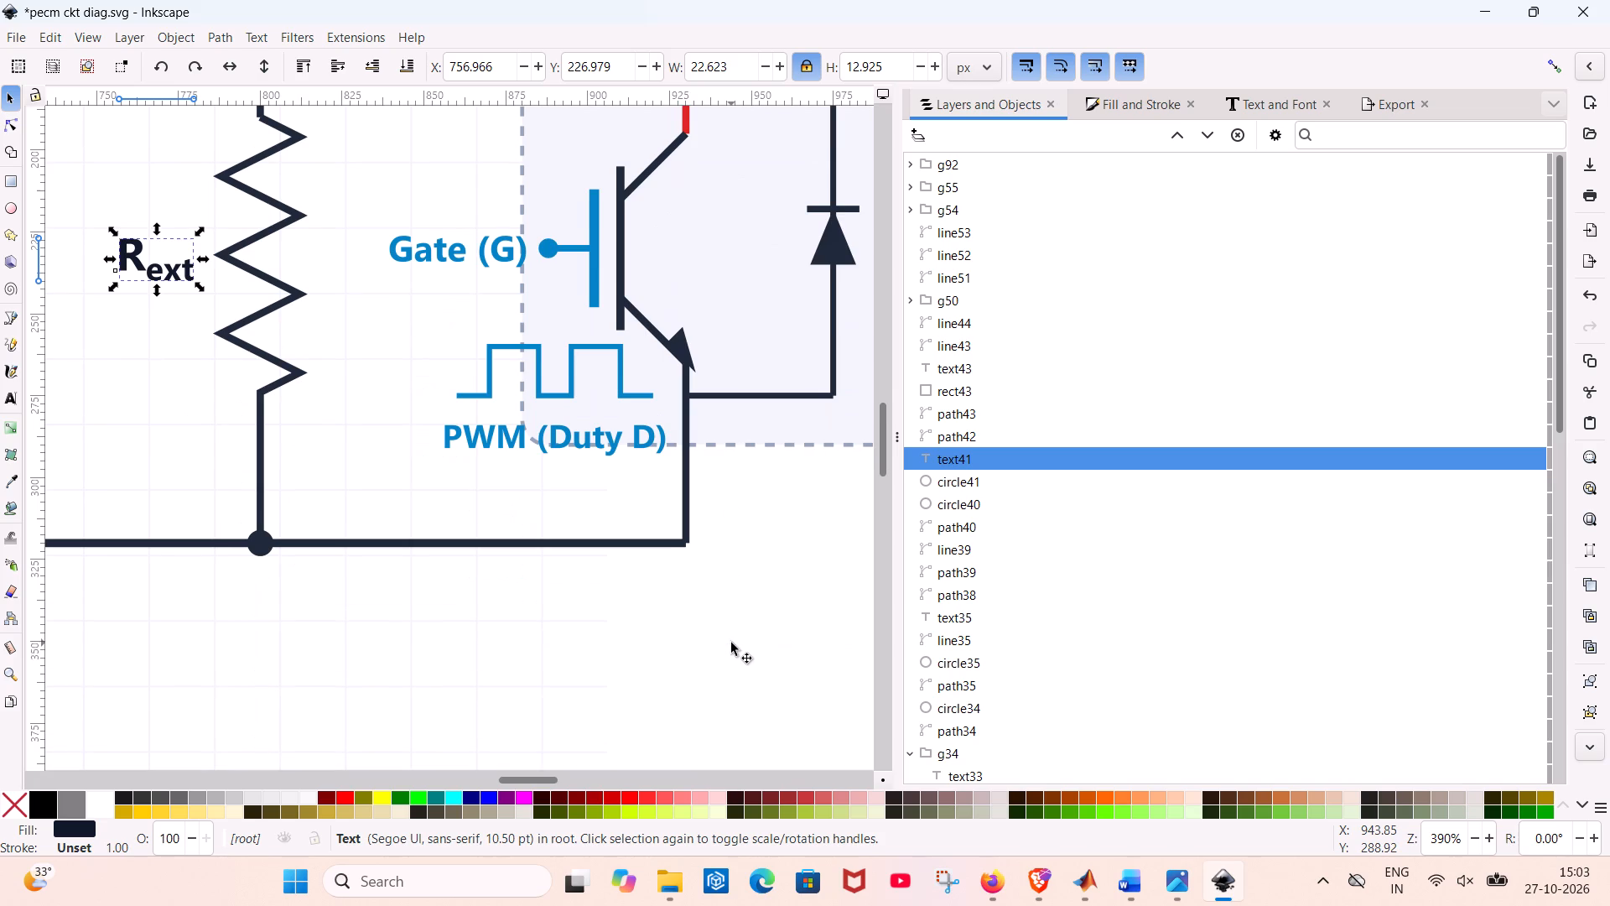
scroll(731, 643, "down", 4)
scroll(731, 643, "up", 4)
scroll(731, 643, "down", 2)
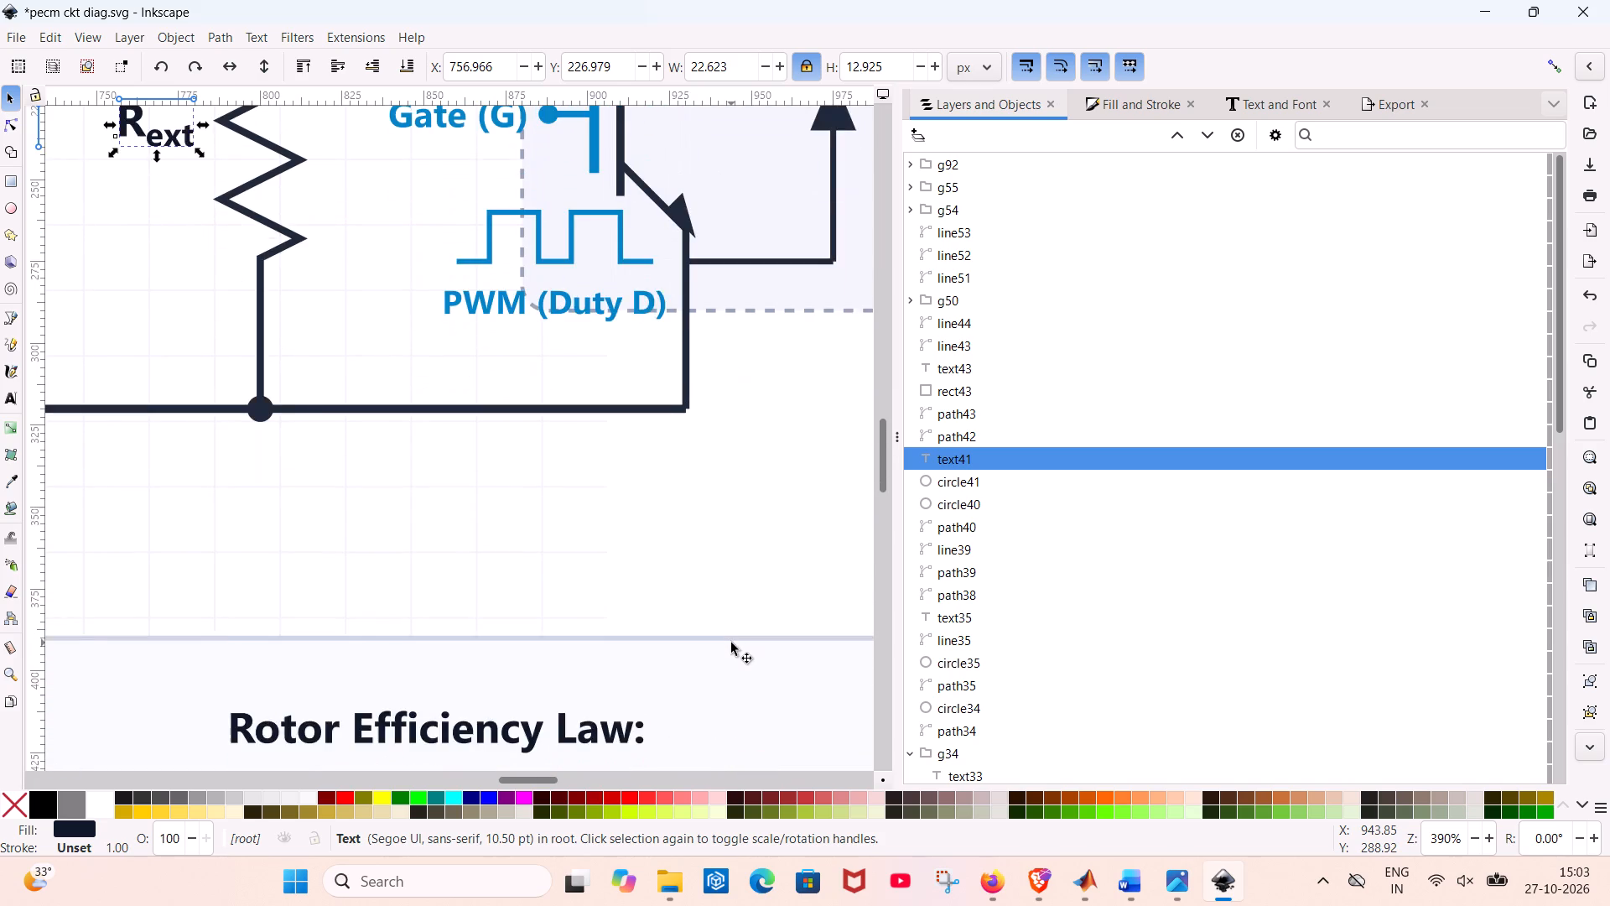
scroll(731, 635, "up", 1, "ctrl")
scroll(731, 635, "down", 1, "ctrl")
scroll(731, 635, "up", 1, "ctrl")
scroll(731, 635, "down", 3, "ctrl")
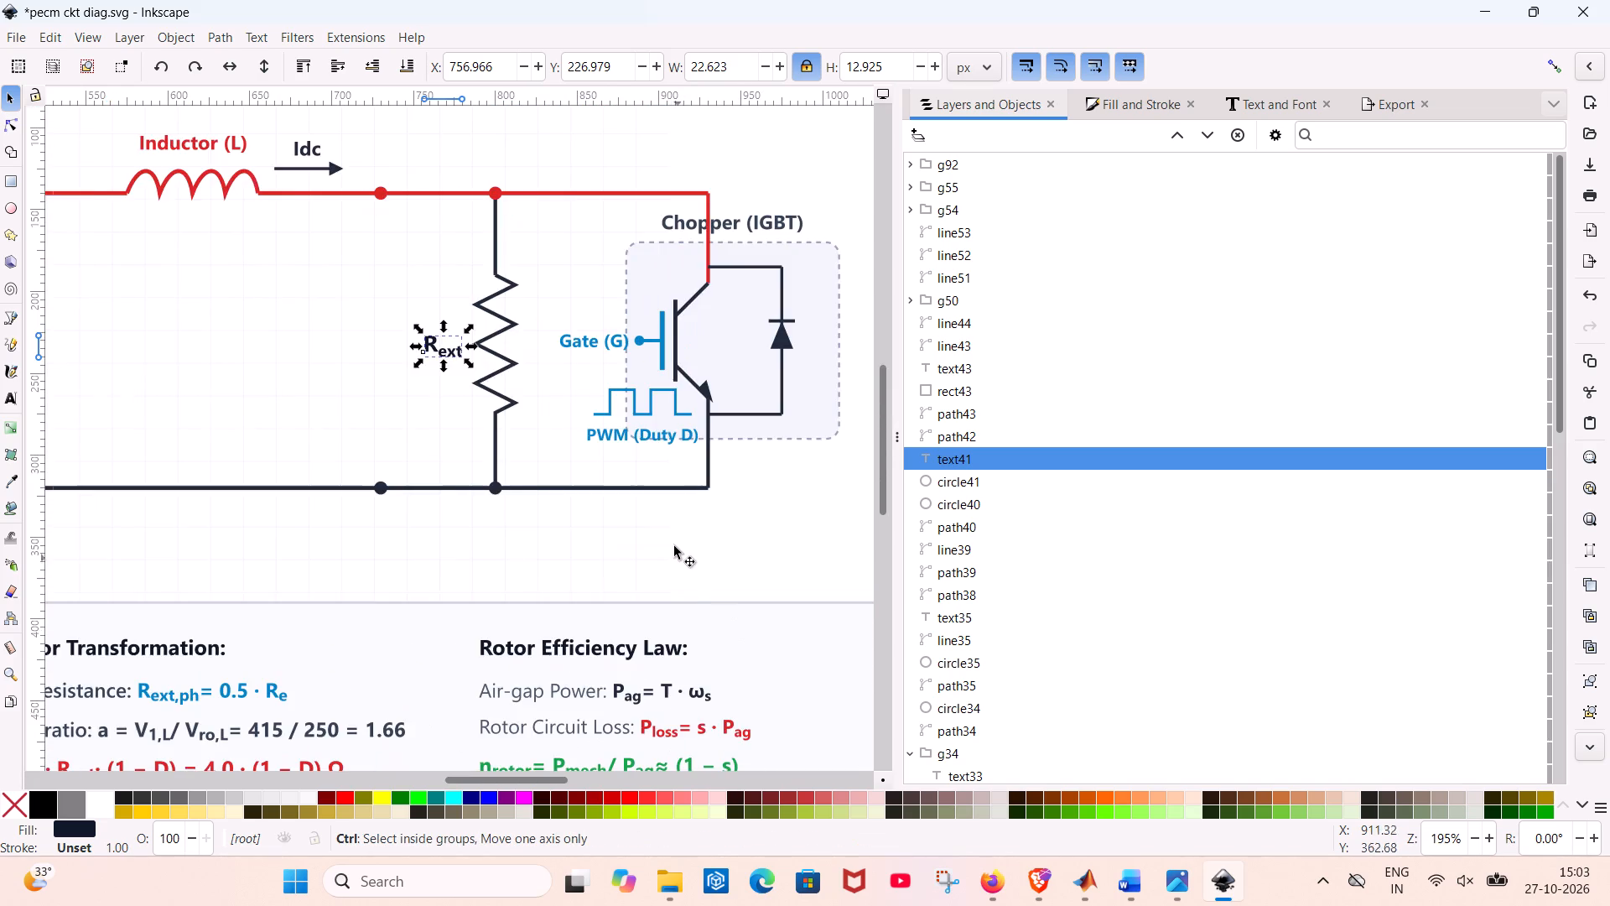
scroll(670, 531, "down", 4, "ctrl")
scroll(506, 558, "up", 2, "ctrl")
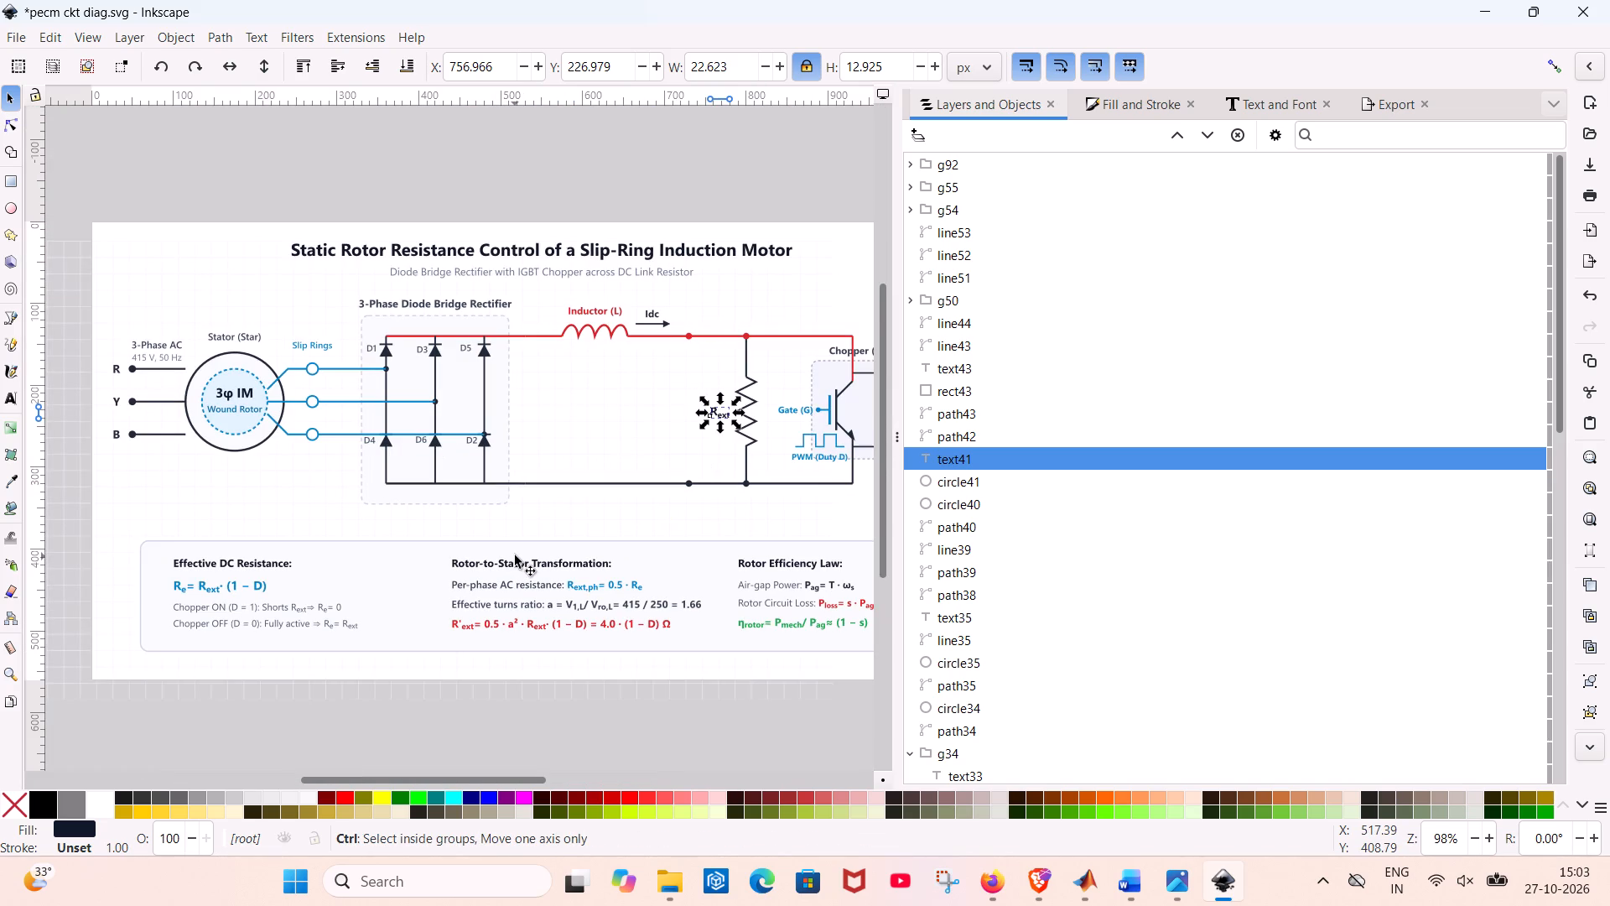
scroll(610, 539, "down", 1, "ctrl")
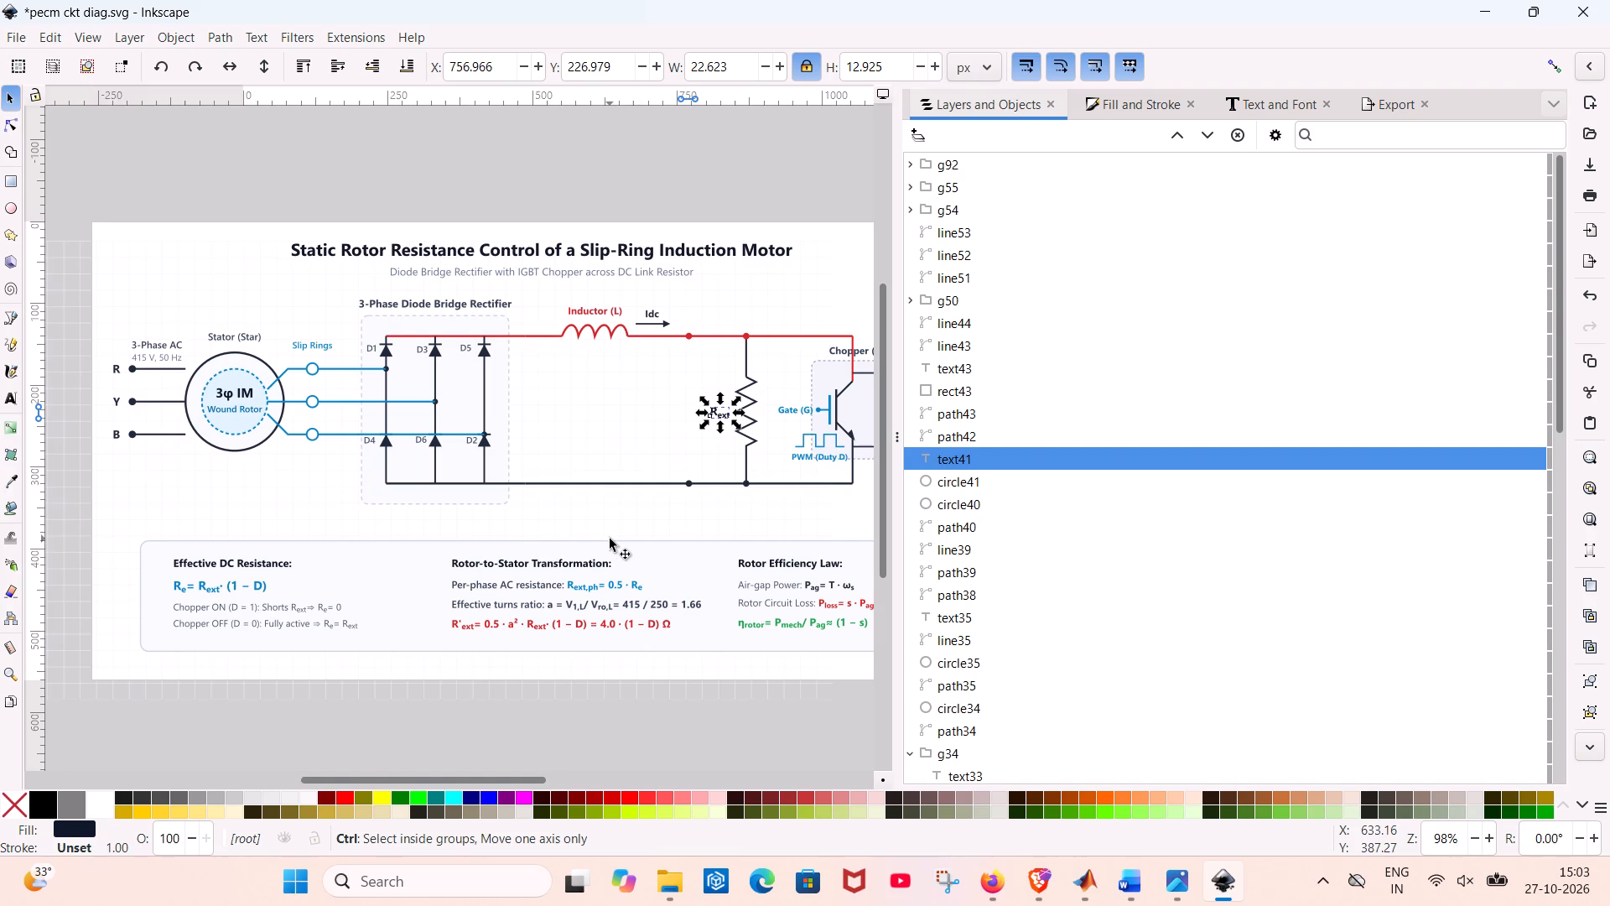
scroll(610, 539, "up", 1, "ctrl")
scroll(610, 539, "down", 1, "ctrl")
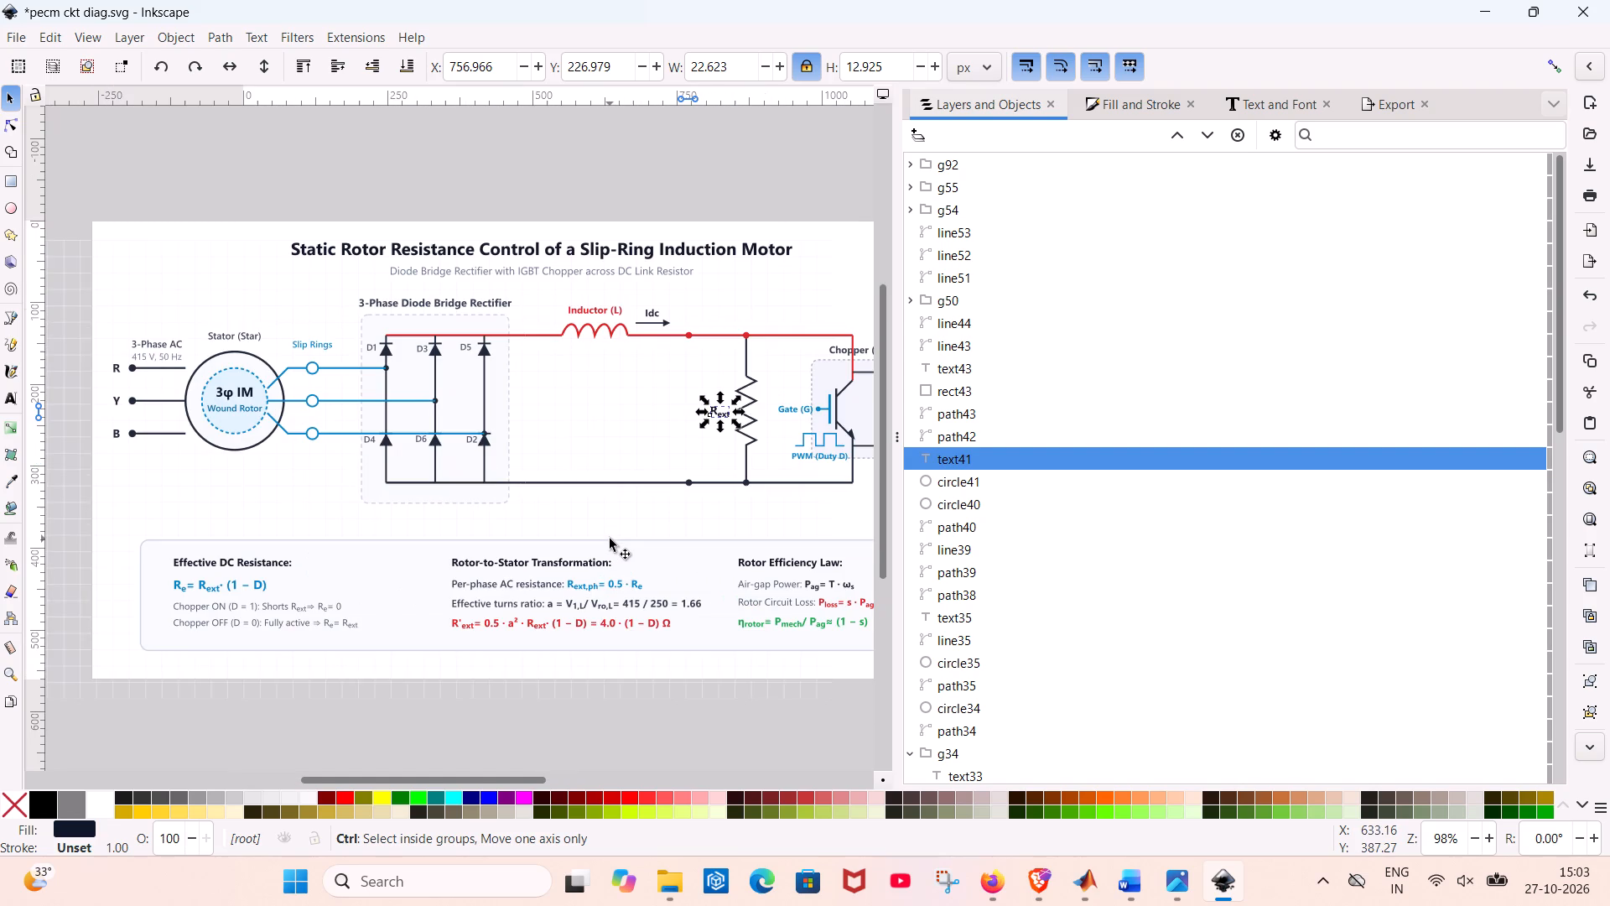
scroll(610, 539, "up", 1, "ctrl")
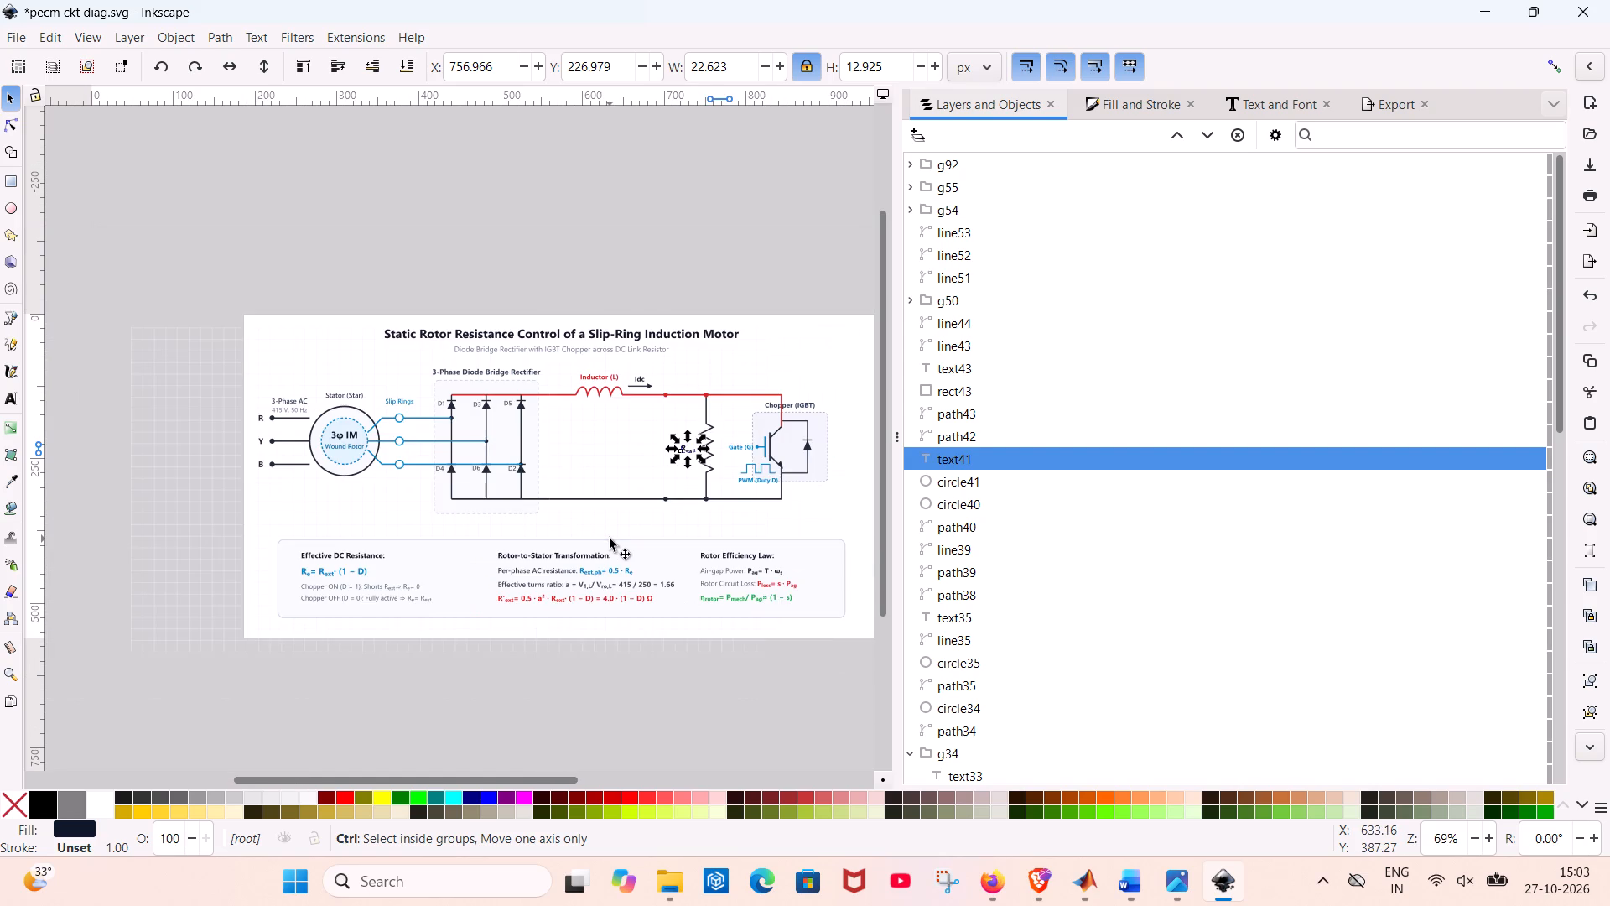
scroll(610, 539, "down", 1, "ctrl")
left_click_drag(221, 299, 863, 647)
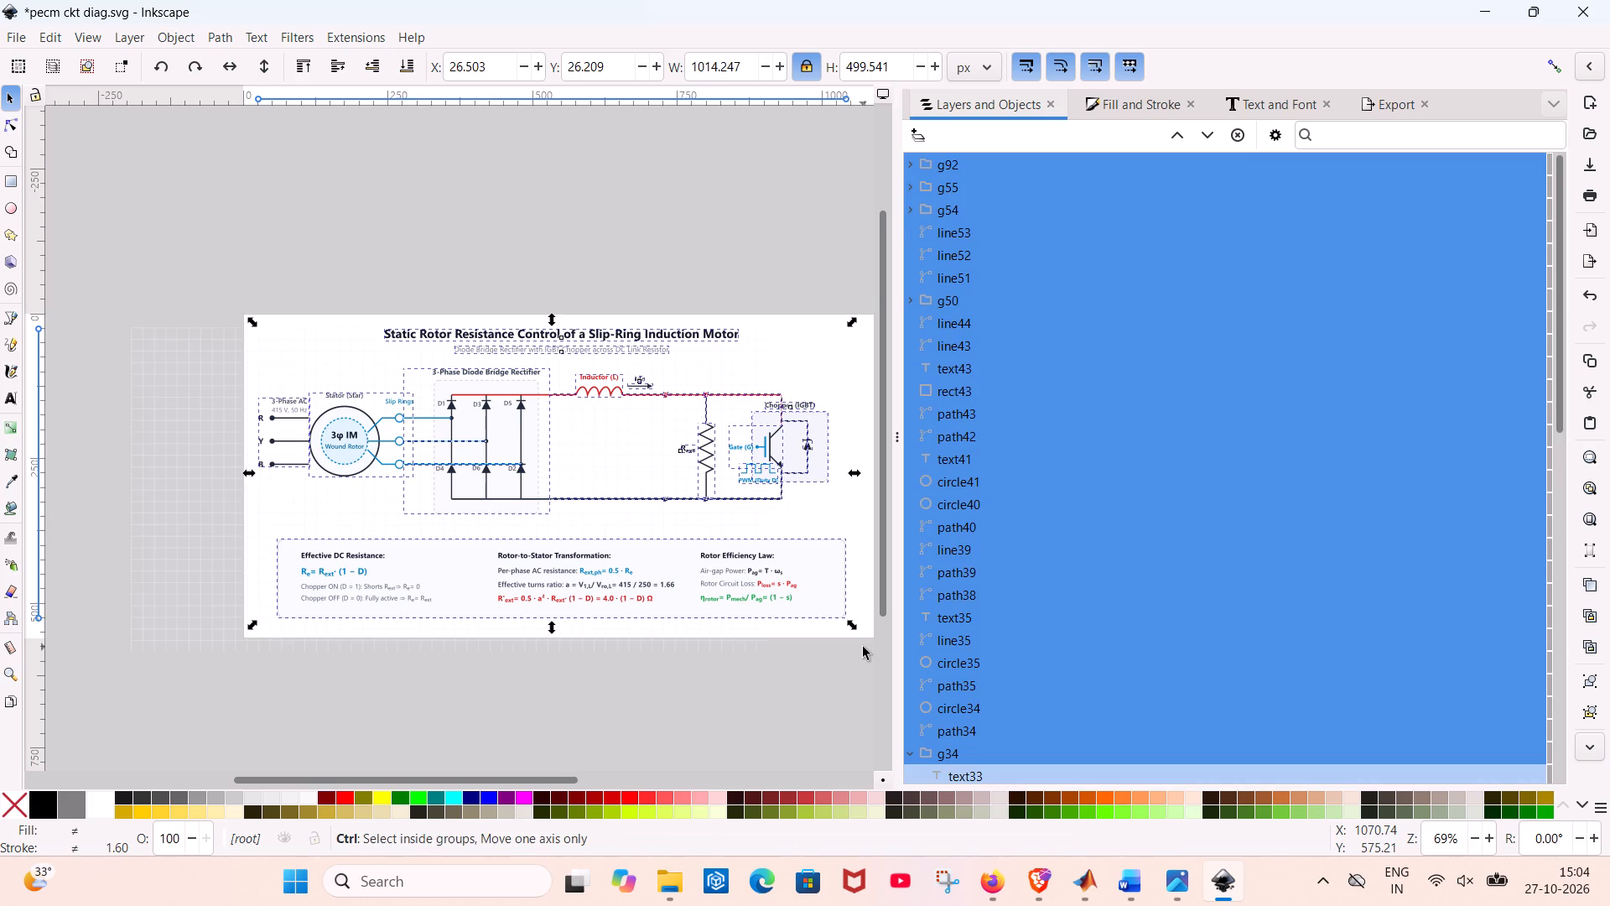
key("ctrl+c")
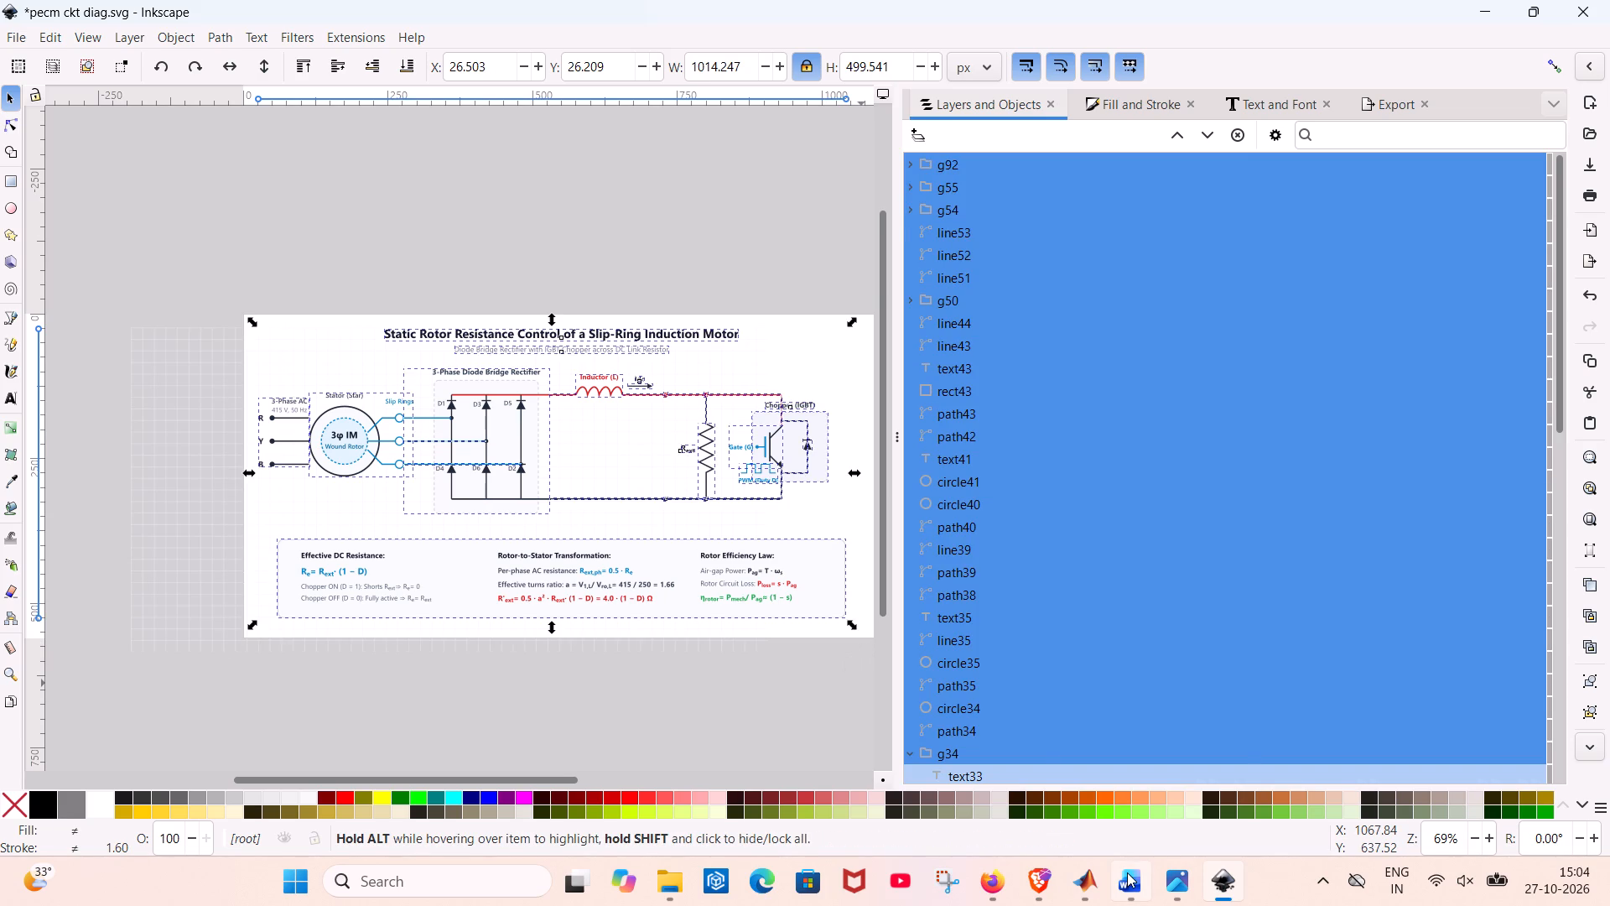
Switch to the PECM Assignment1(1) document in Word and paste the diagram on a new line below "DC-Link Equivalent Resistance Referred to Stator".
left_click(1120, 778)
scroll(825, 653, "down", 3)
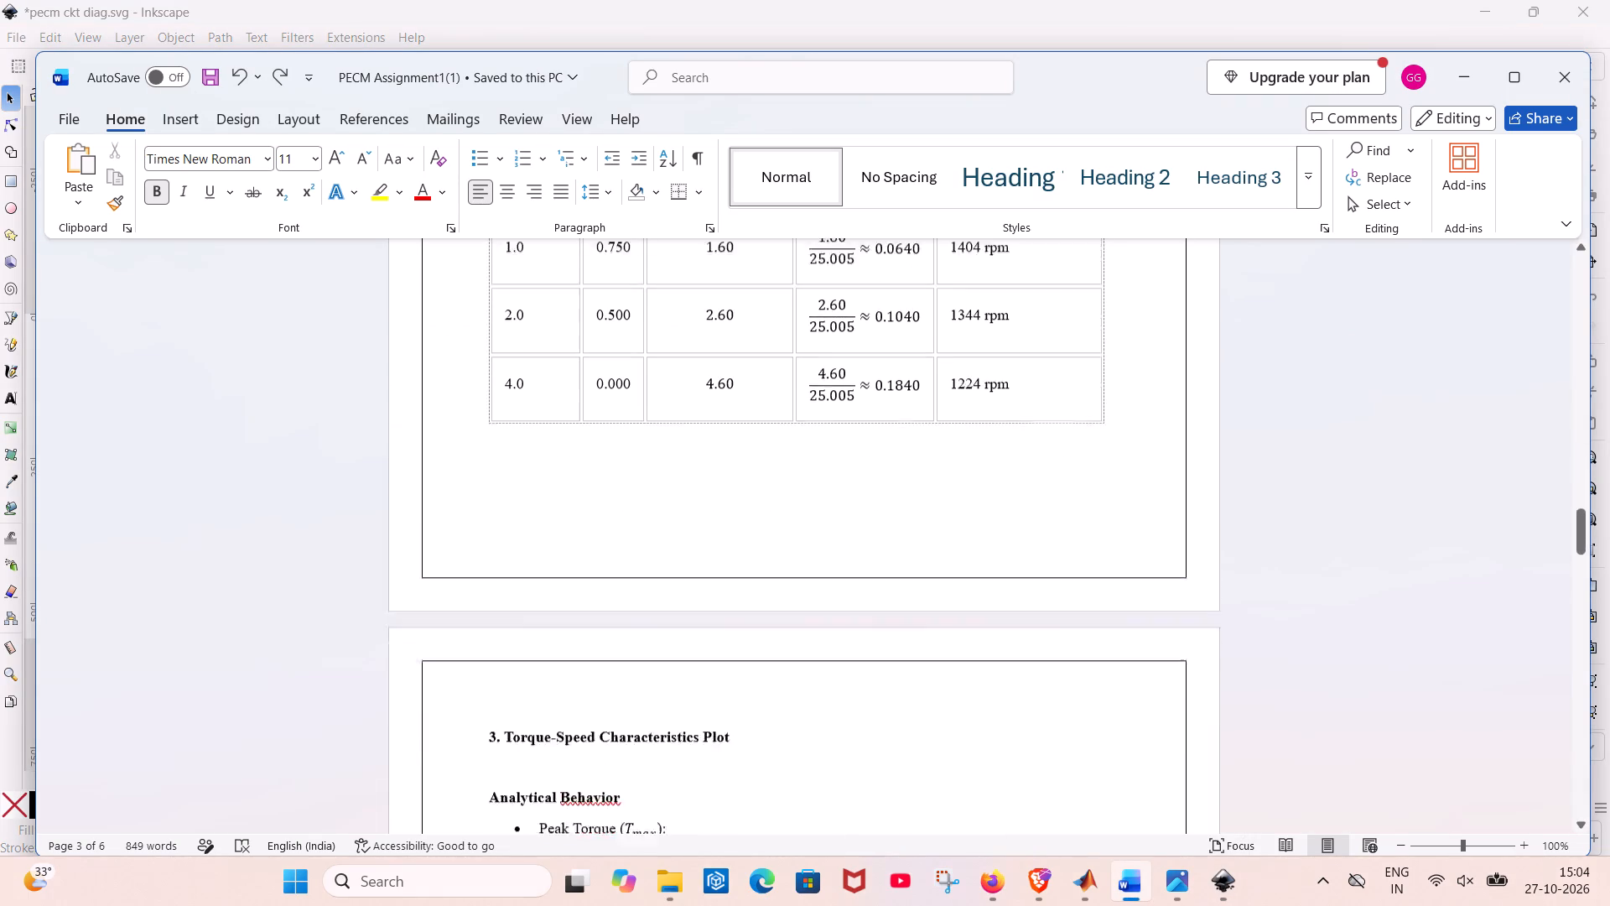
left_click(750, 679)
scroll(762, 675, "up", 3)
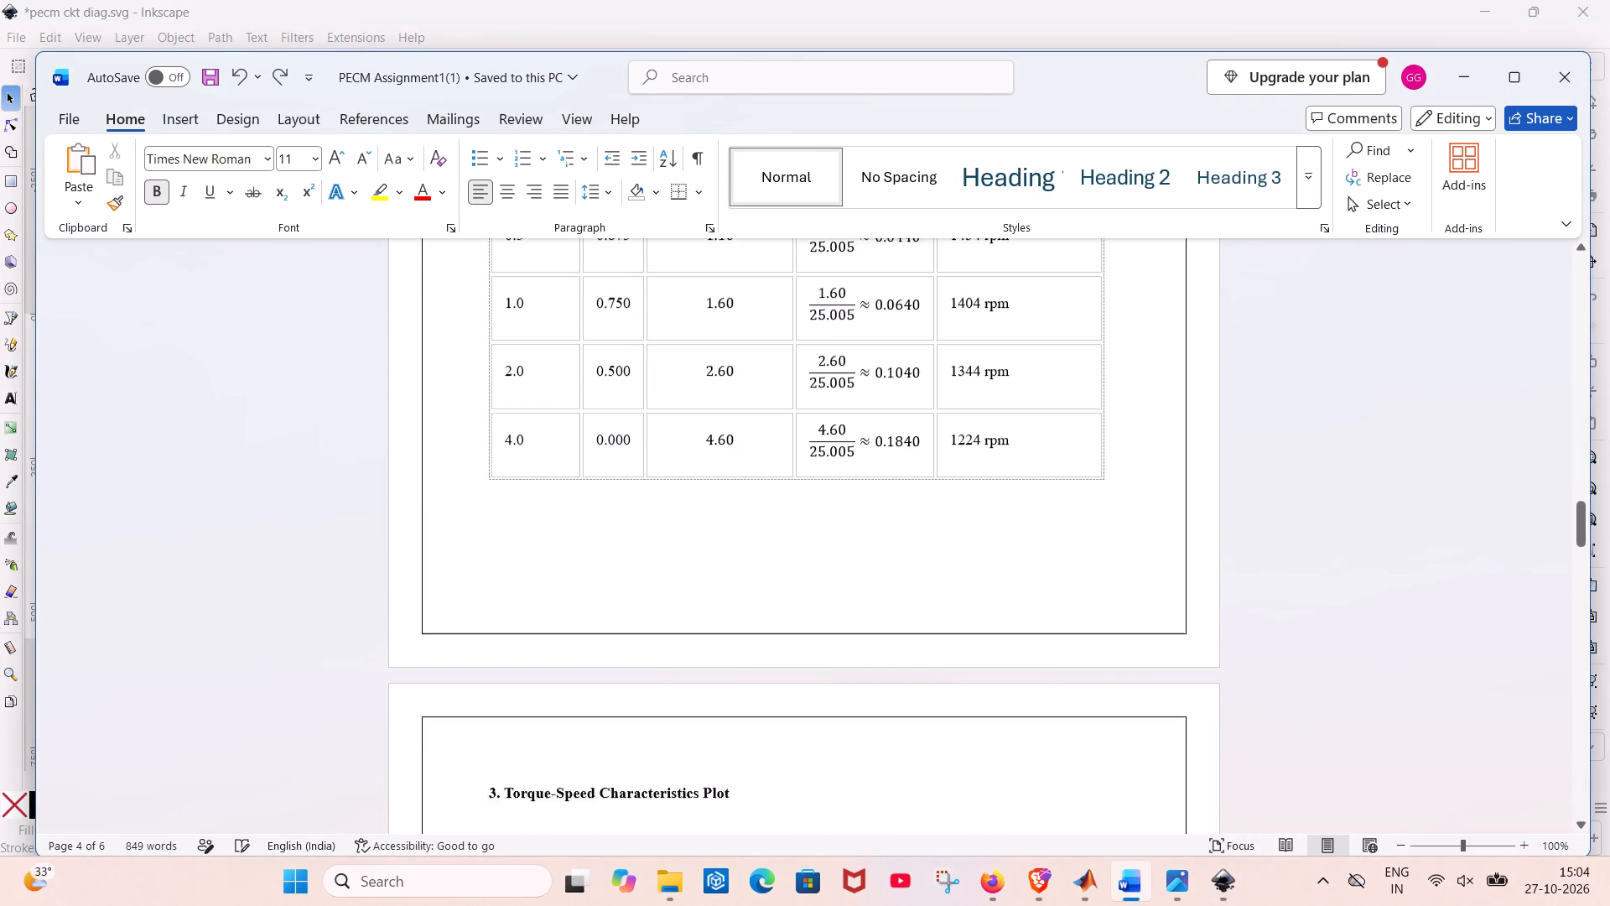
scroll(765, 674, "up", 1)
scroll(765, 674, "down", 1)
scroll(765, 674, "up", 1)
scroll(766, 674, "down", 1)
scroll(766, 674, "up", 4)
scroll(766, 674, "down", 2)
scroll(766, 674, "up", 10)
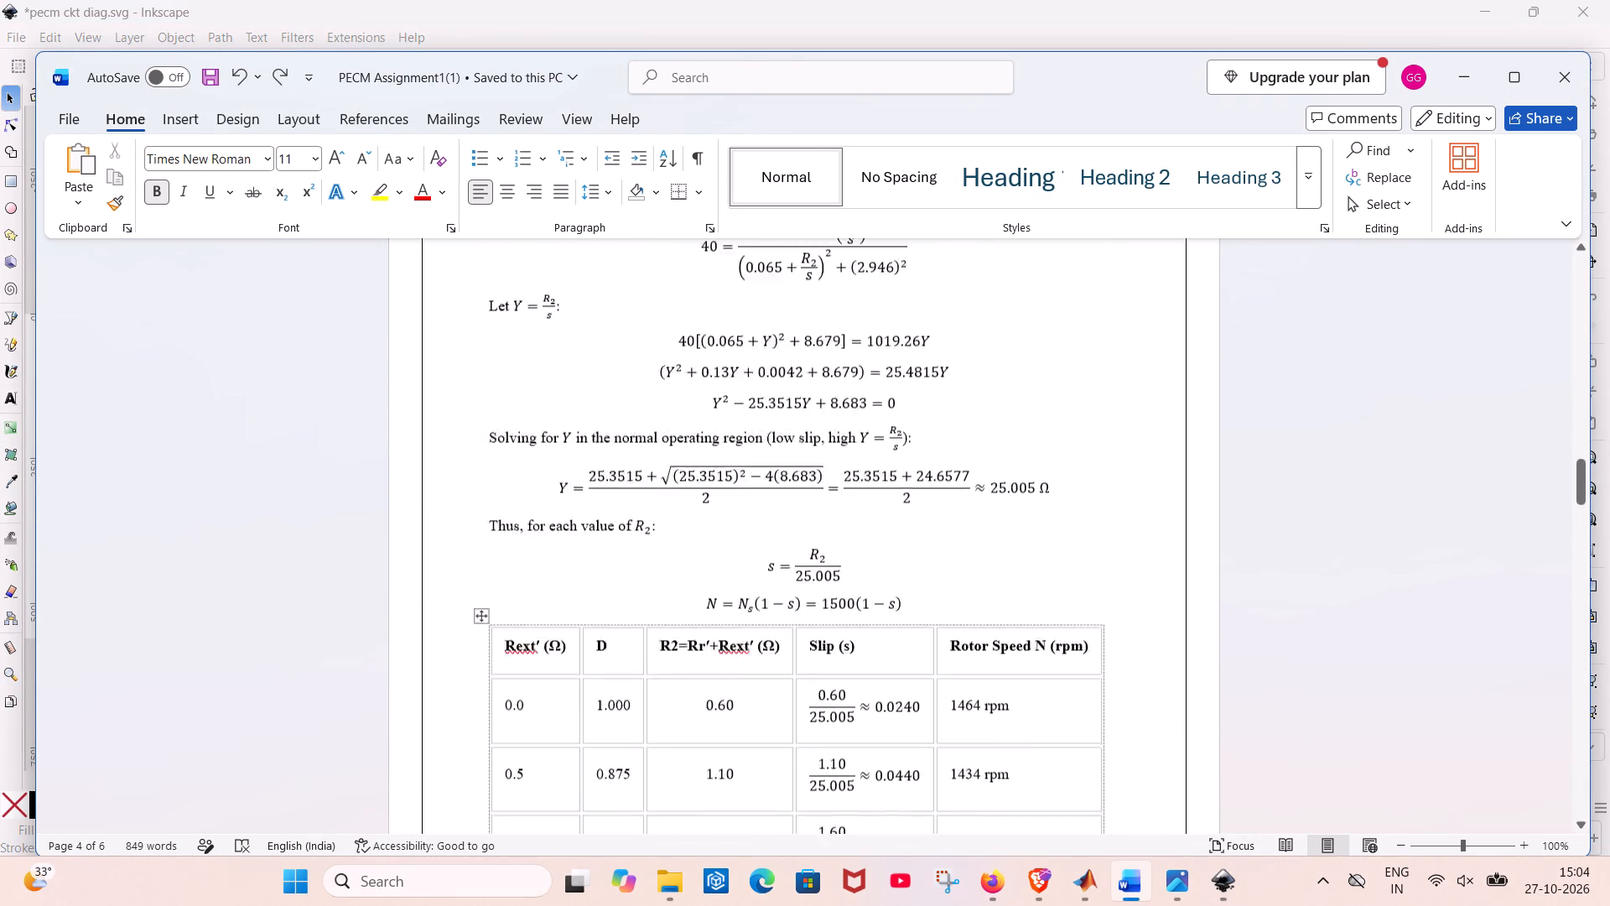
scroll(766, 674, "up", 5)
scroll(766, 674, "down", 1)
scroll(766, 674, "up", 5)
scroll(766, 674, "down", 2)
scroll(766, 674, "up", 11)
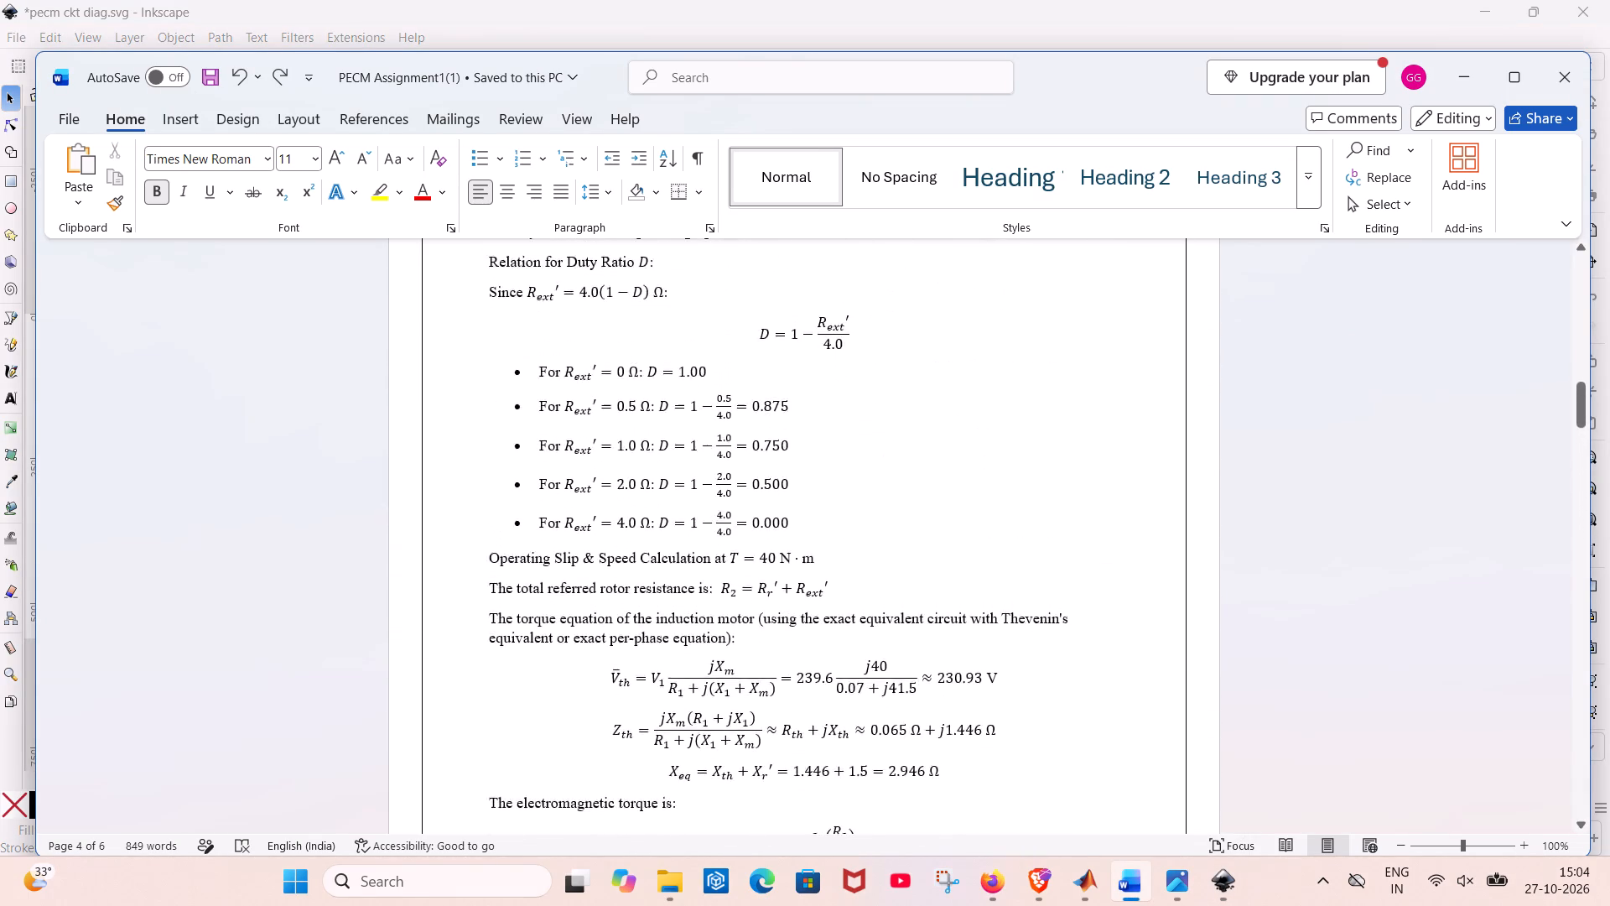
scroll(766, 674, "up", 3)
scroll(766, 674, "down", 1)
scroll(766, 674, "up", 6)
scroll(766, 674, "down", 2)
scroll(766, 674, "up", 6)
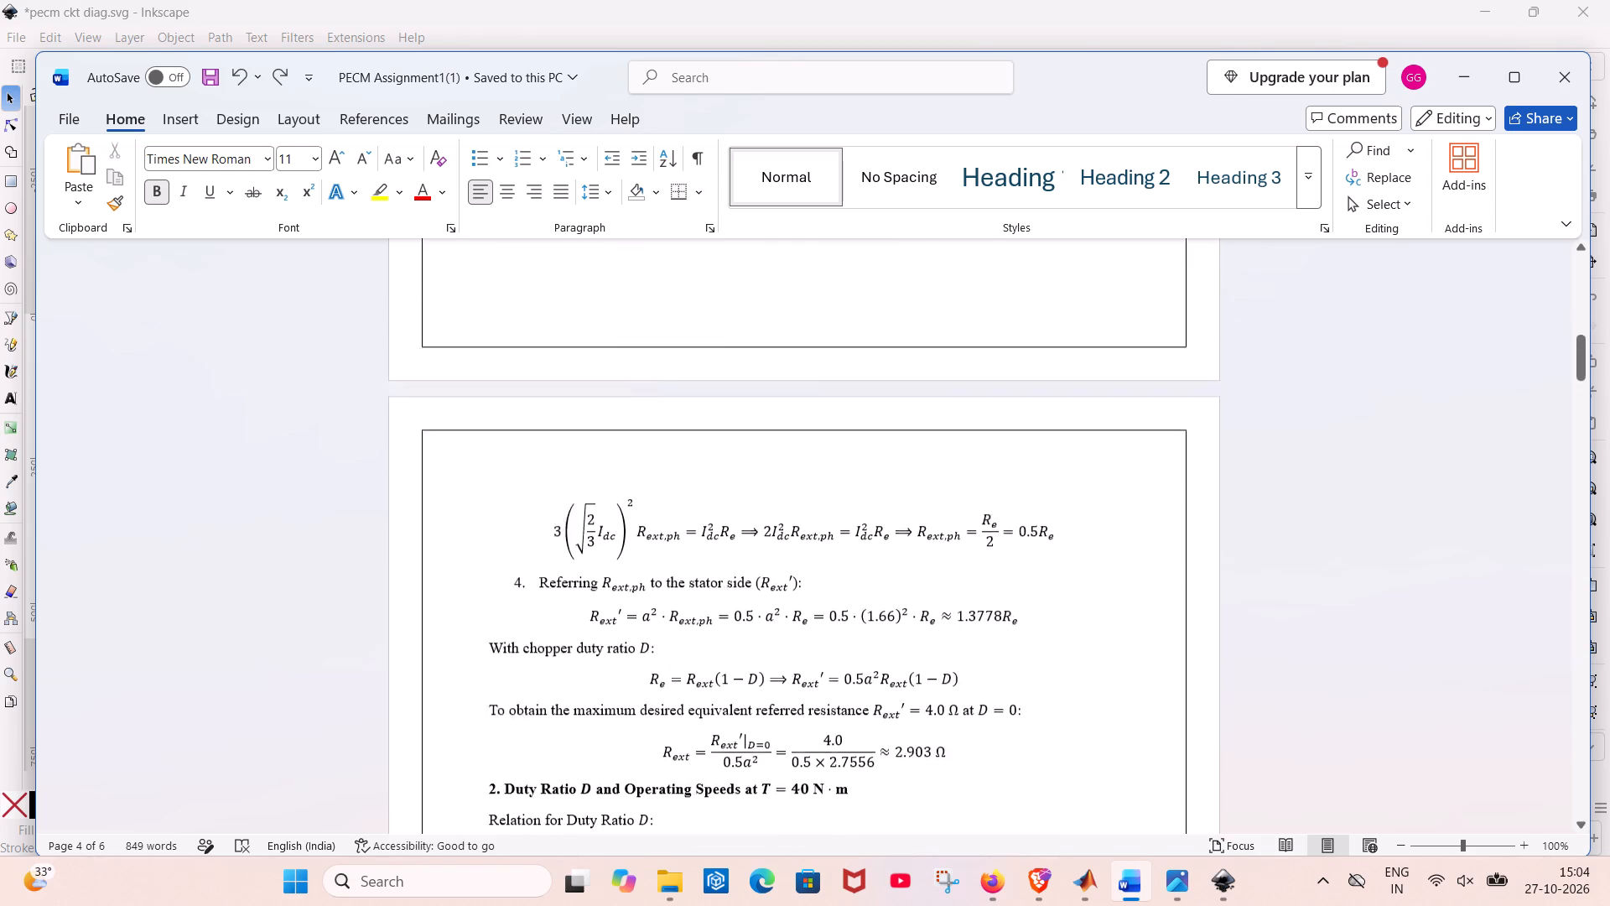
scroll(766, 674, "up", 9)
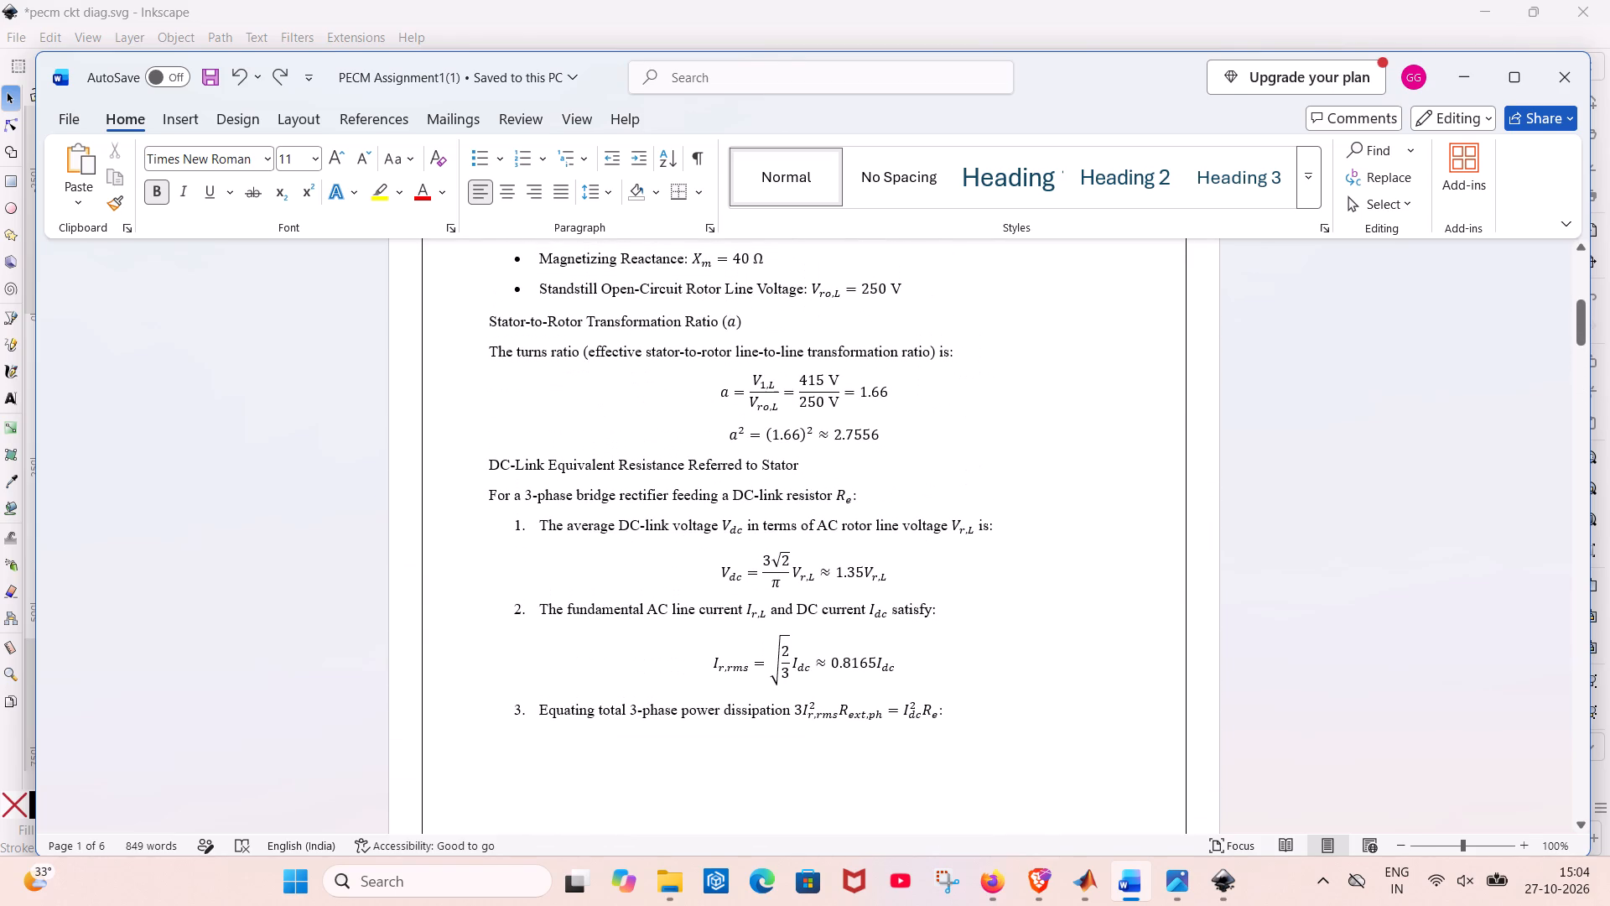
left_click(832, 465)
key("Return")
key("ctrl+v")
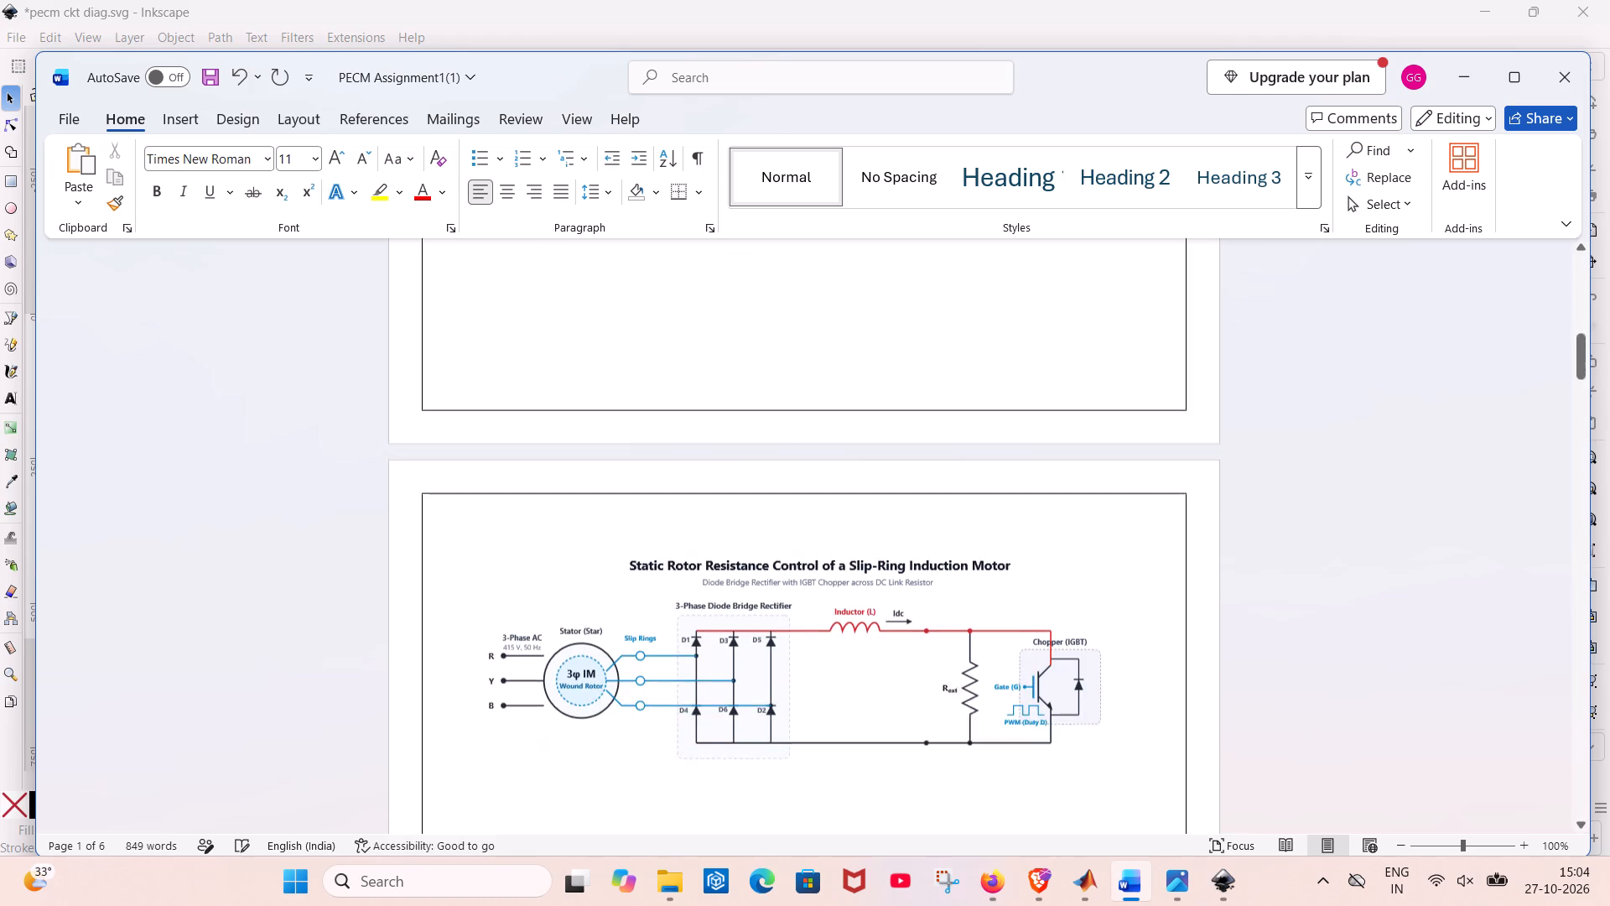
Check the pasted diagram's placement relative to the heading and the surrounding text across the page break.
scroll(832, 465, "up", 3)
scroll(832, 465, "down", 1)
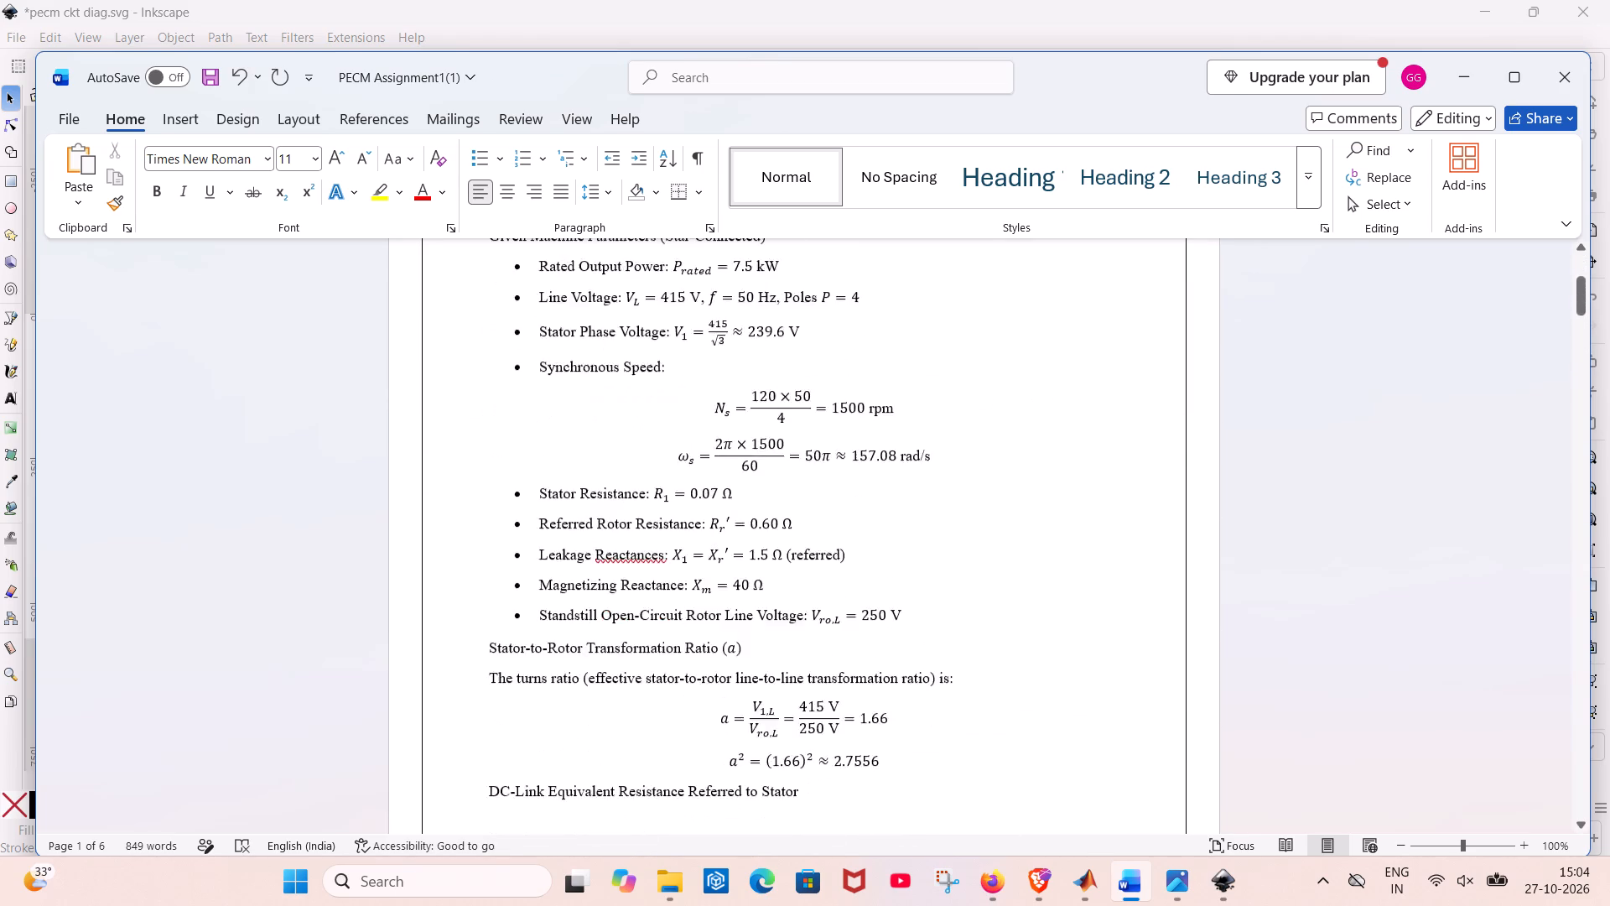
scroll(832, 465, "down", 3)
scroll(832, 465, "up", 1)
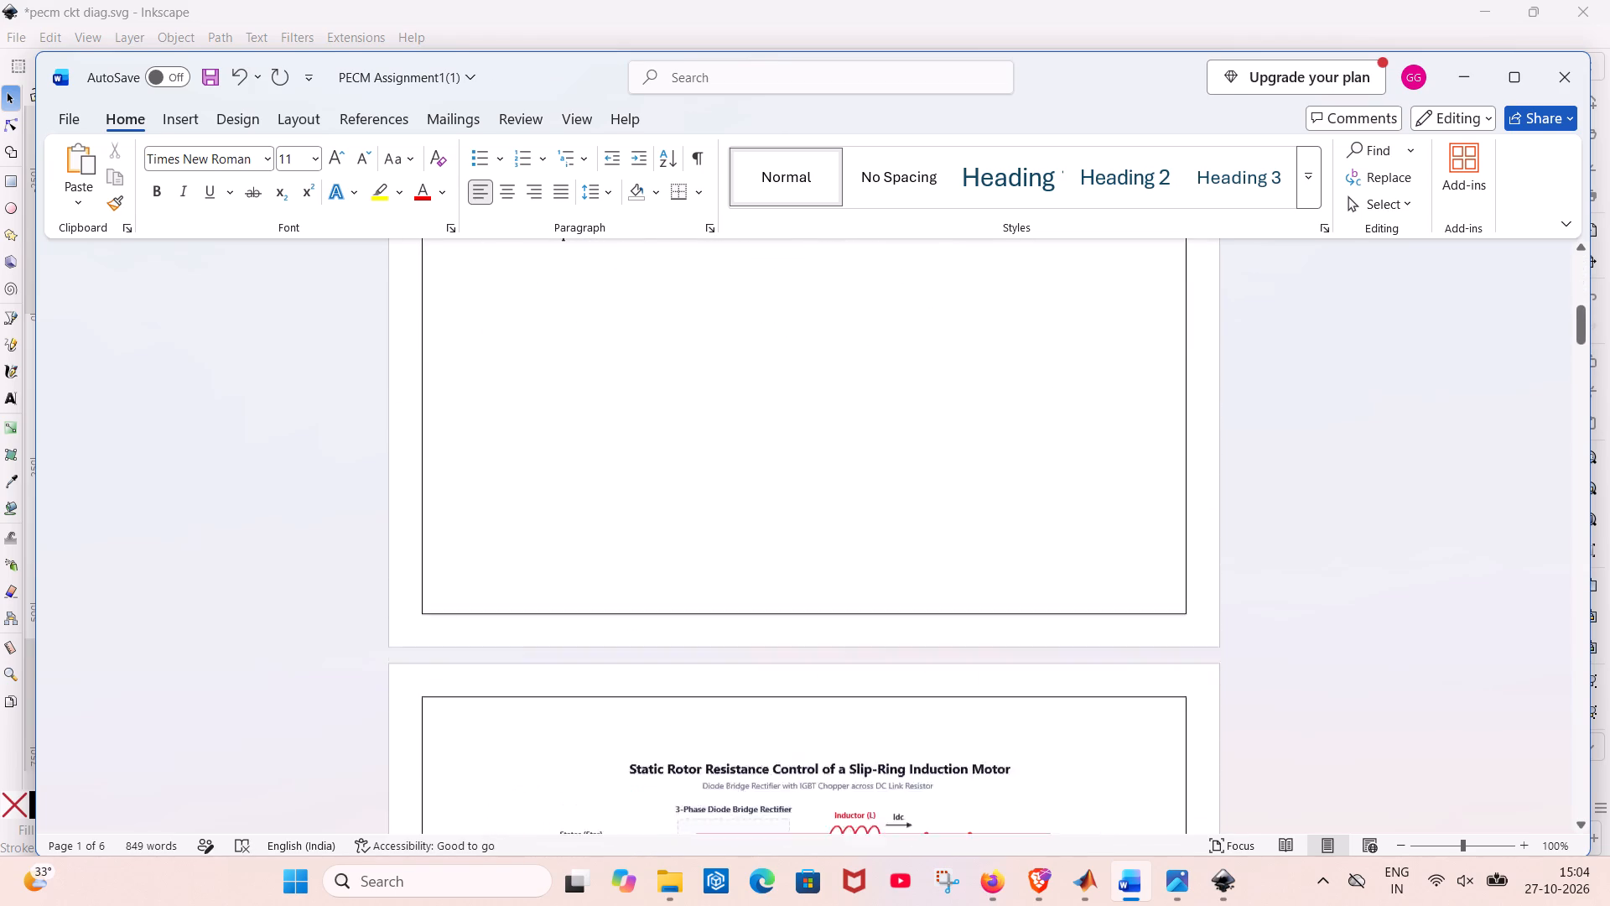
scroll(832, 465, "up", 1)
scroll(832, 465, "down", 3)
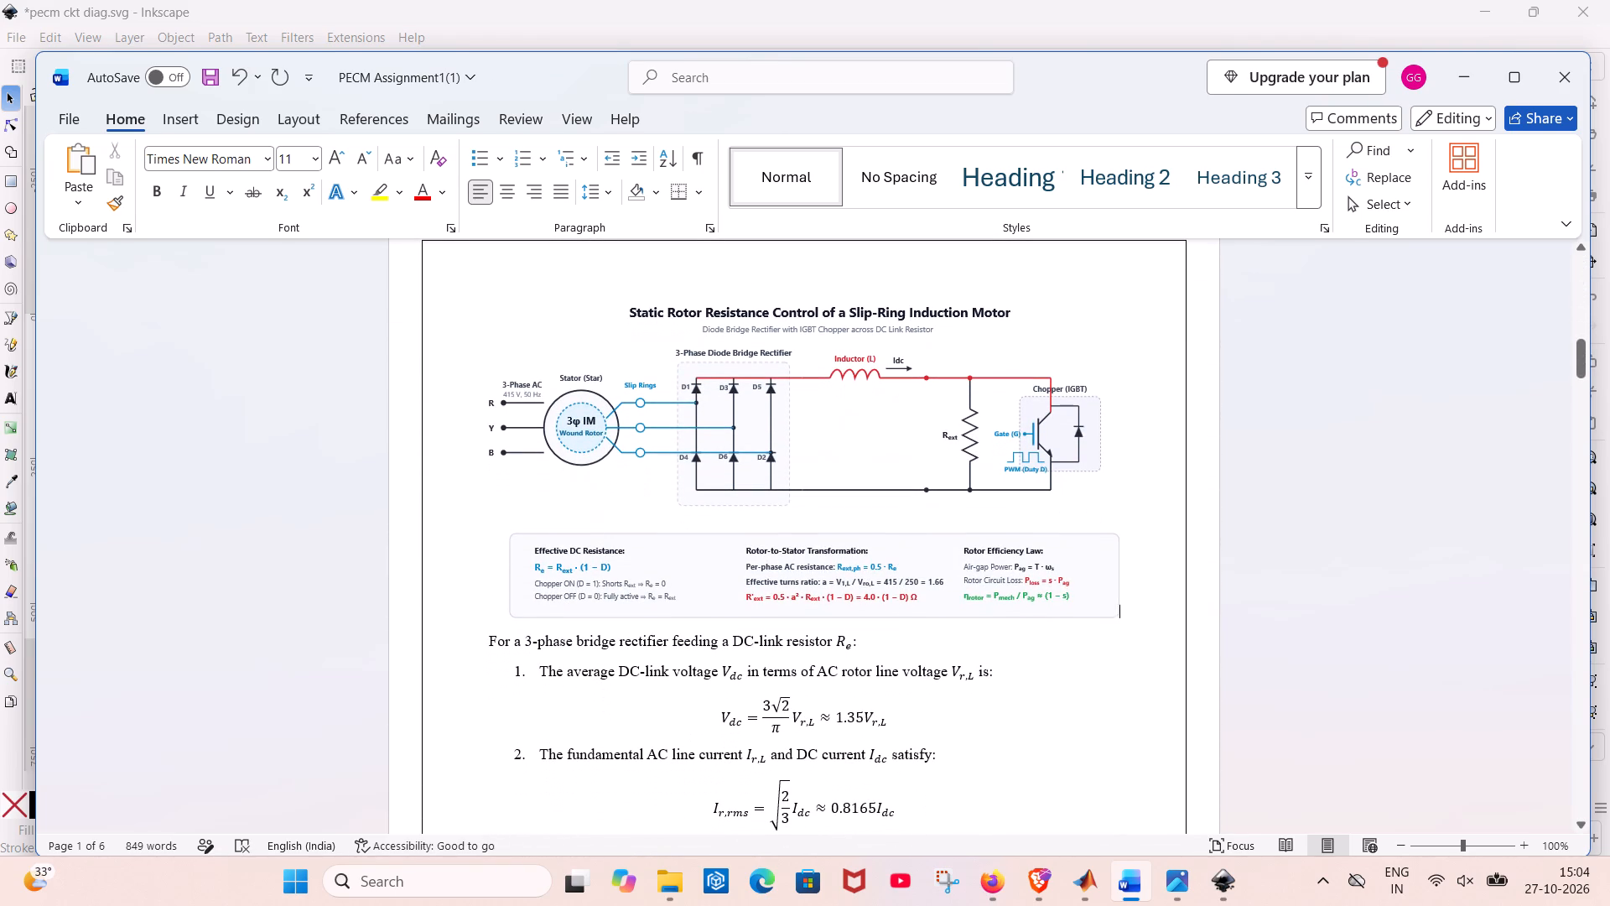
Scale the pasted circuit diagram down proportionally so it fits on the first page directly below "DC-Link Equivalent Resistance Referred to Stator".
left_click(507, 535)
left_click(536, 295)
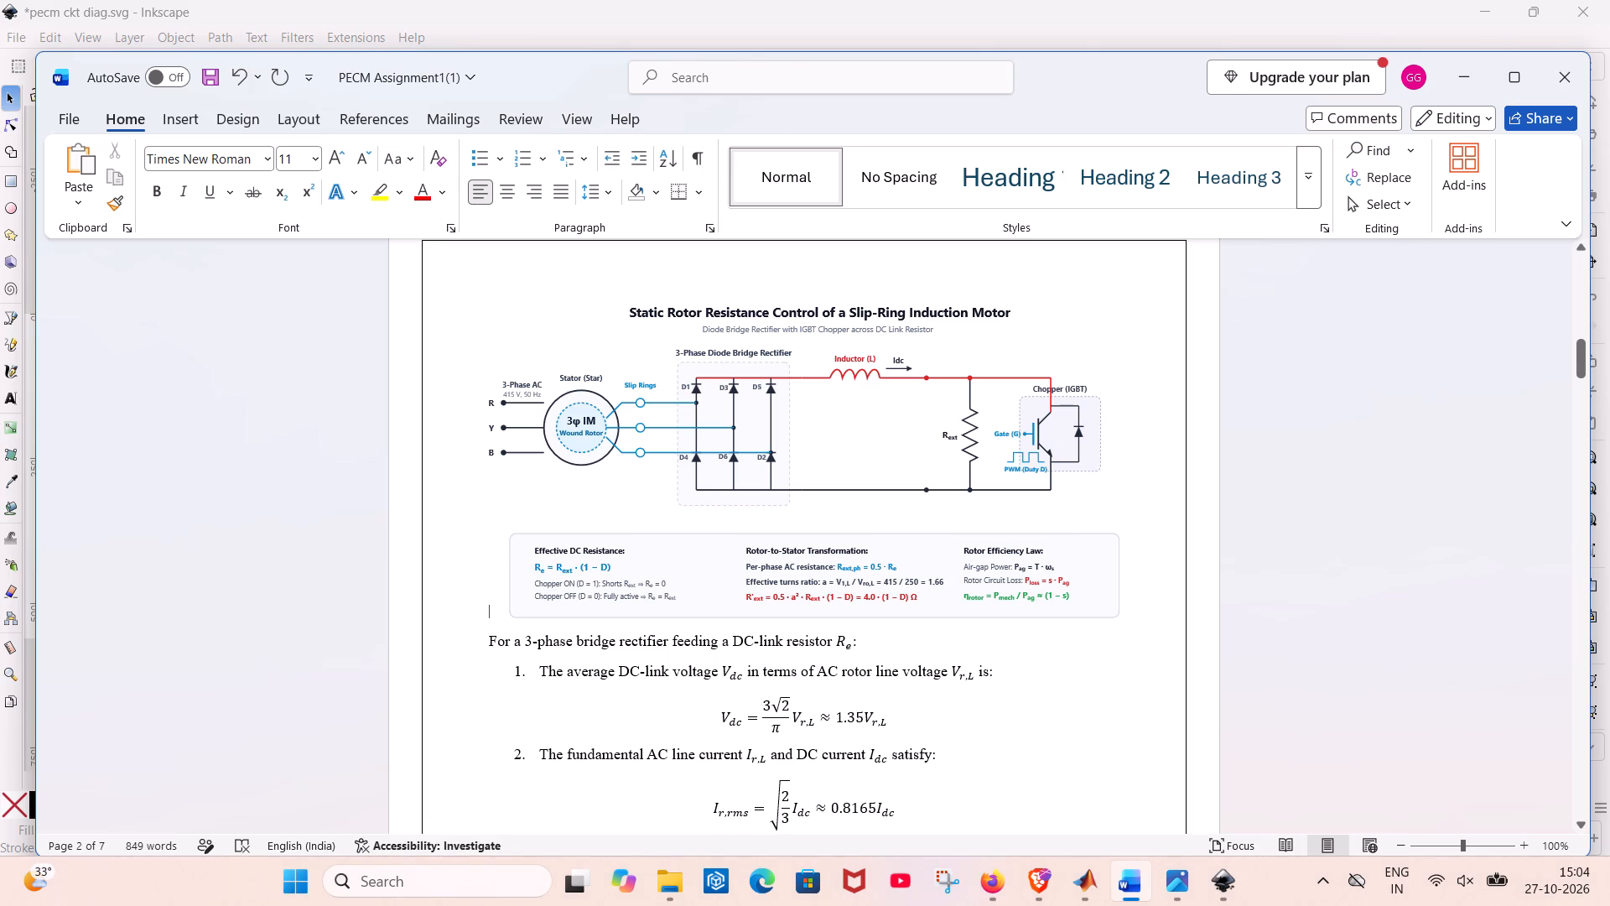
left_click(536, 295)
left_click_drag(536, 295, 563, 275)
left_click(563, 275)
left_click(761, 456)
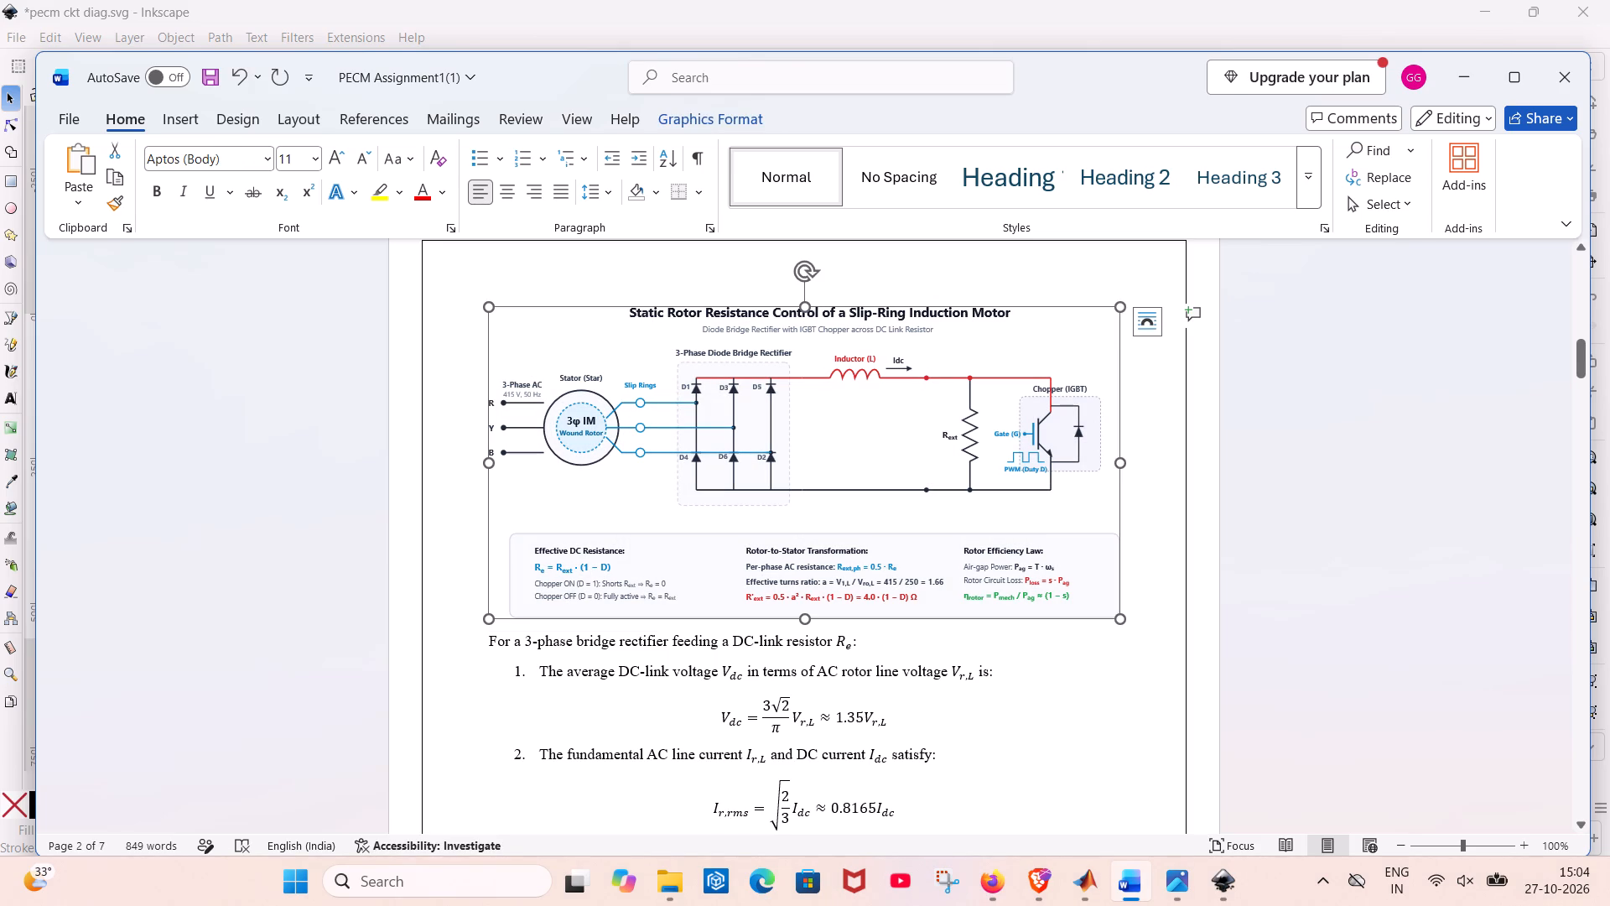
left_click_drag(1122, 624, 1103, 587)
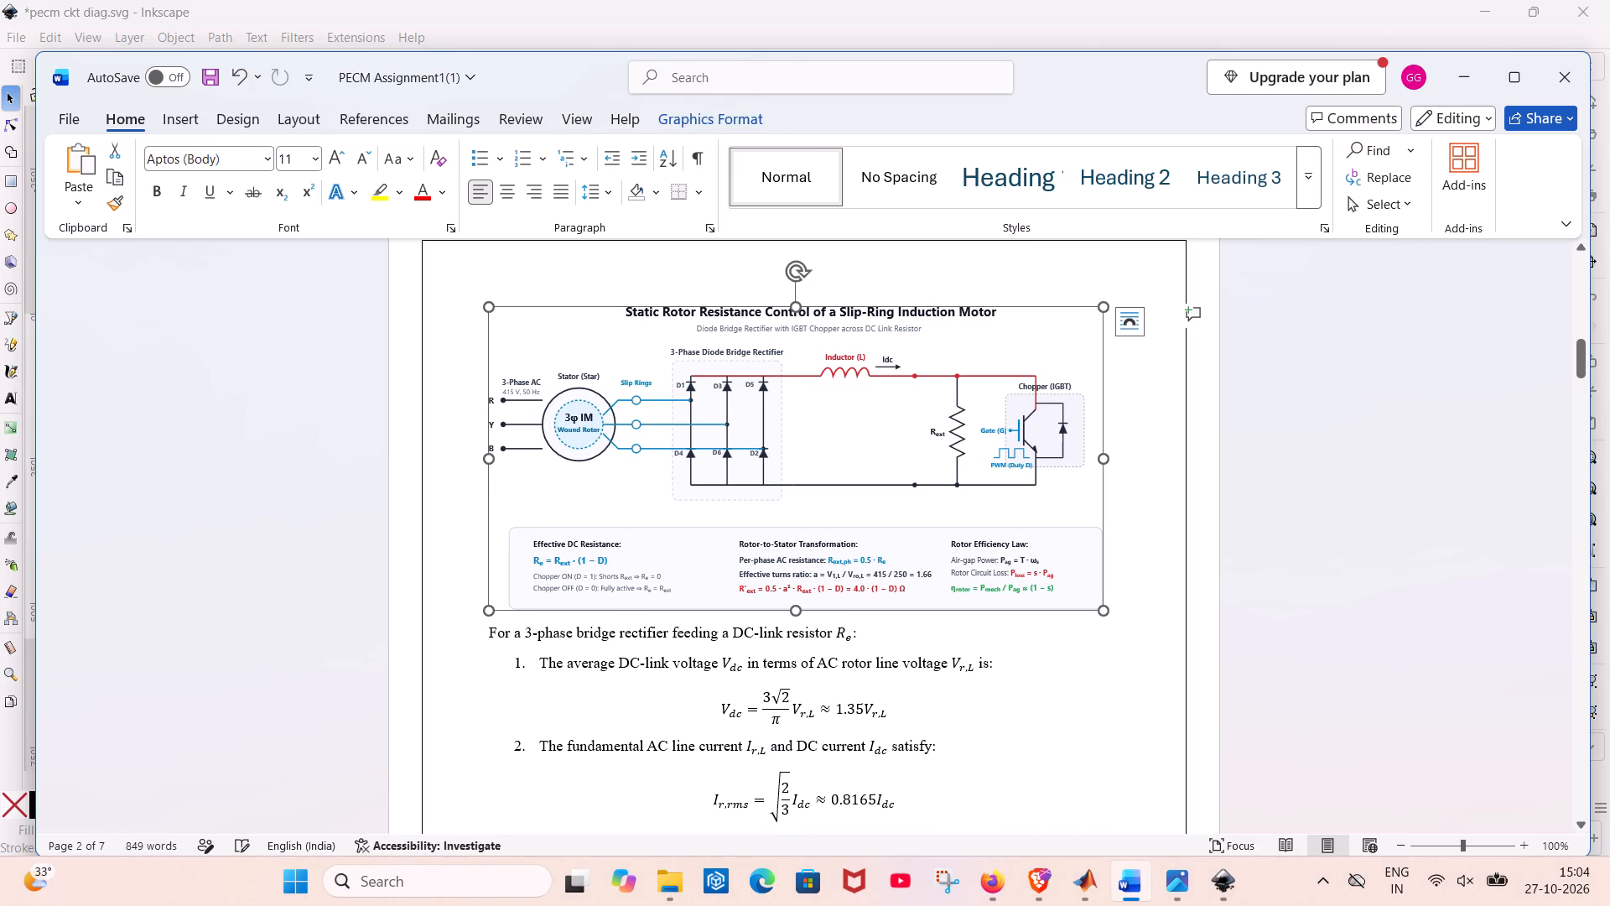
left_click_drag(1107, 611, 881, 521)
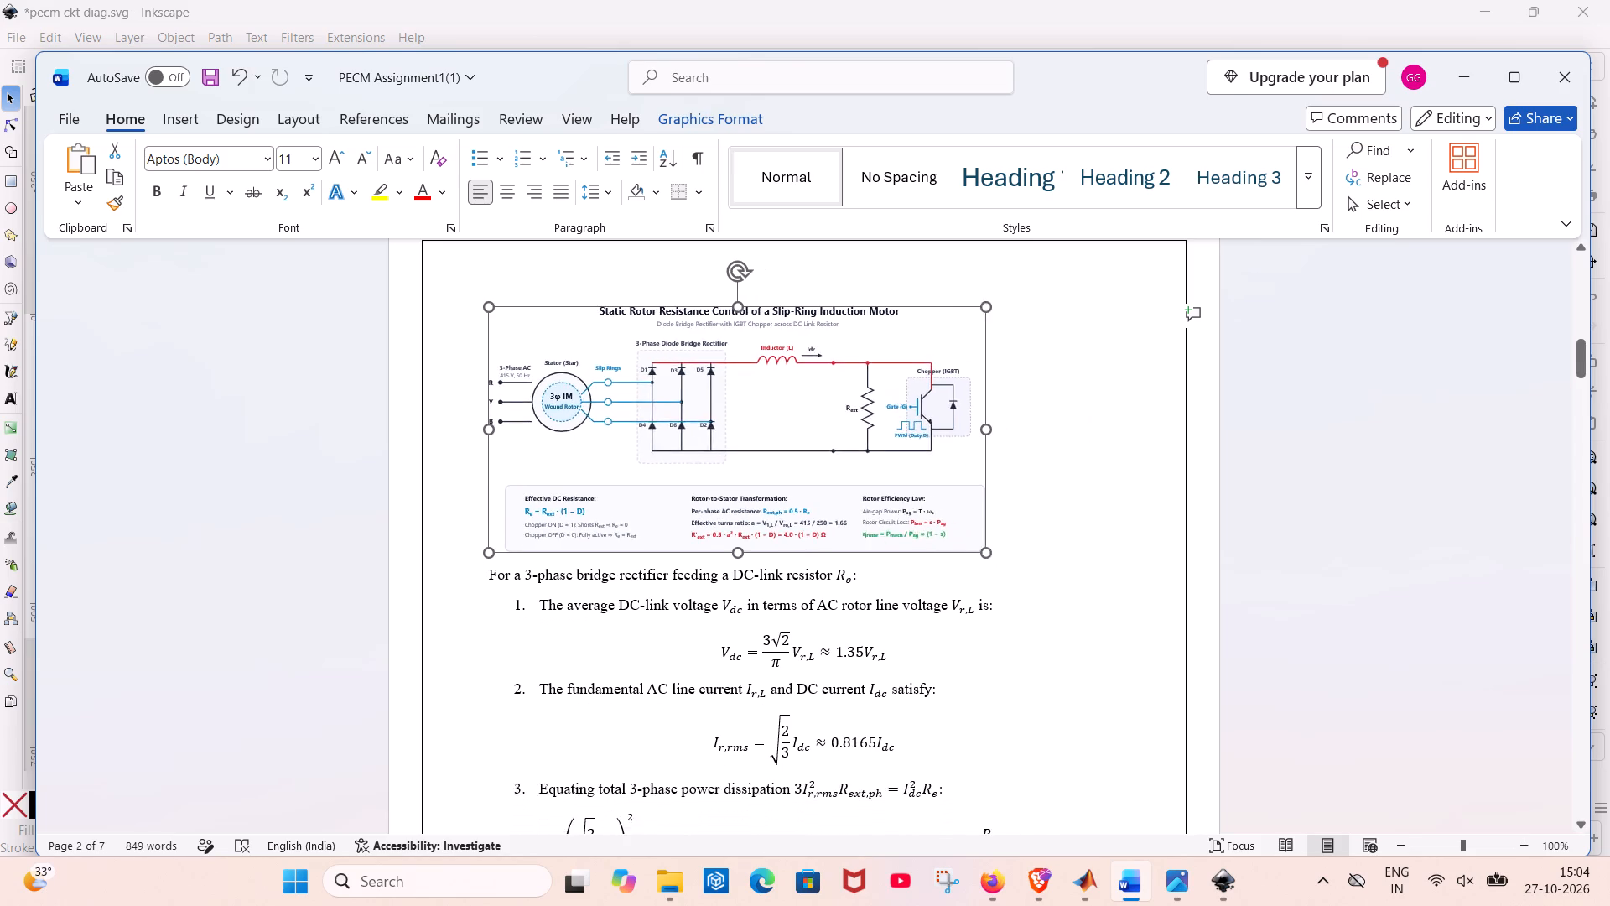
left_click_drag(881, 521, 768, 466)
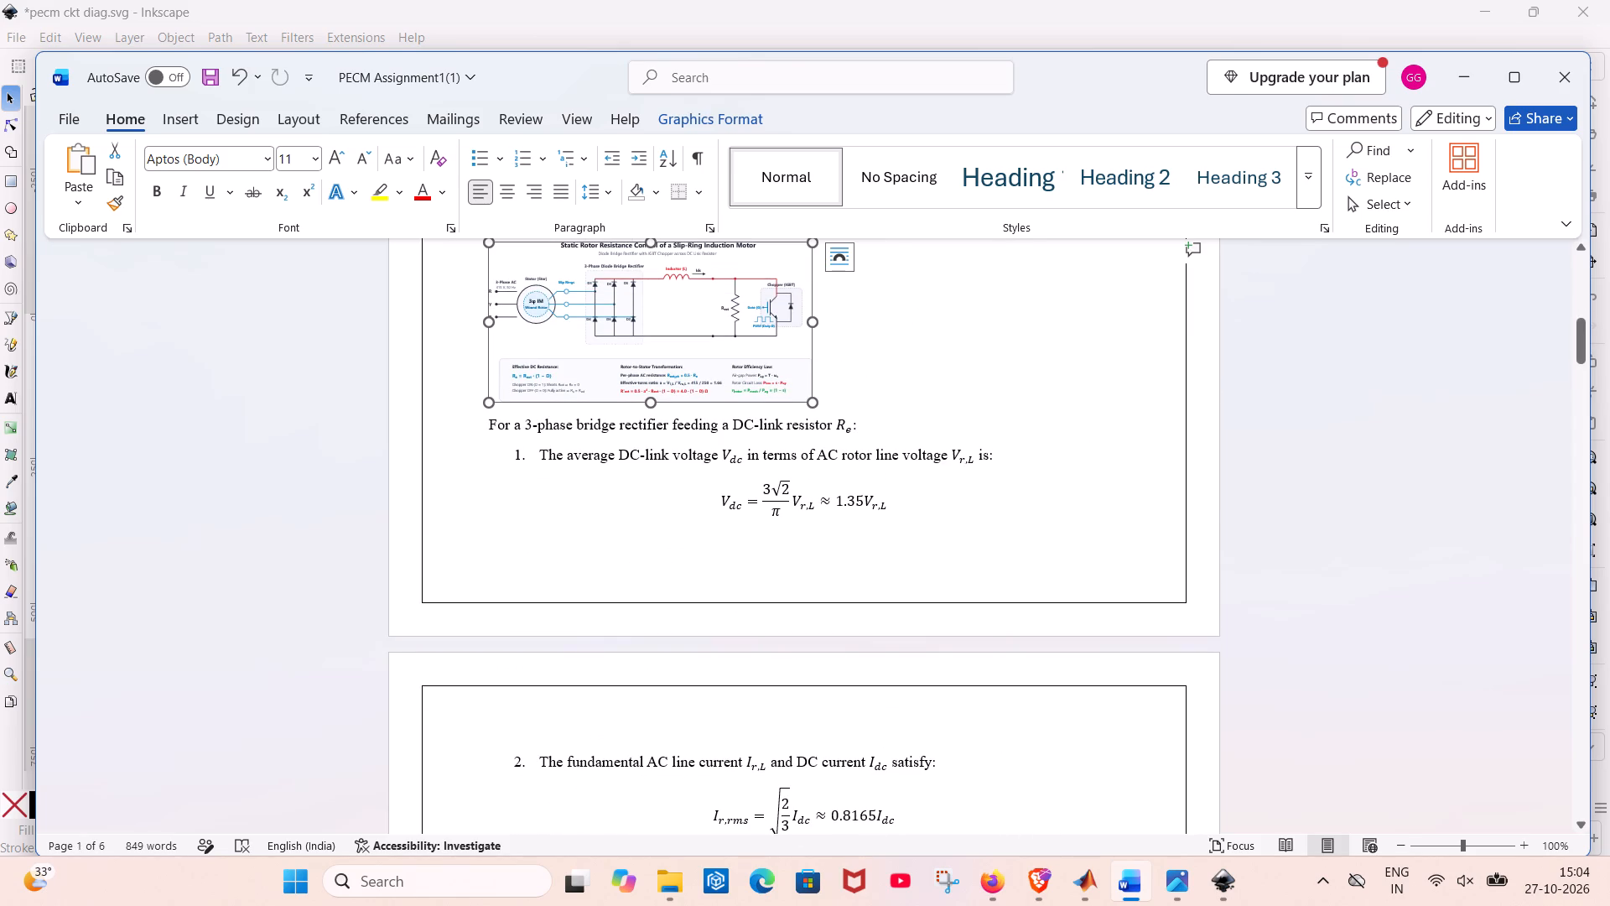
left_click_drag(818, 406, 883, 427)
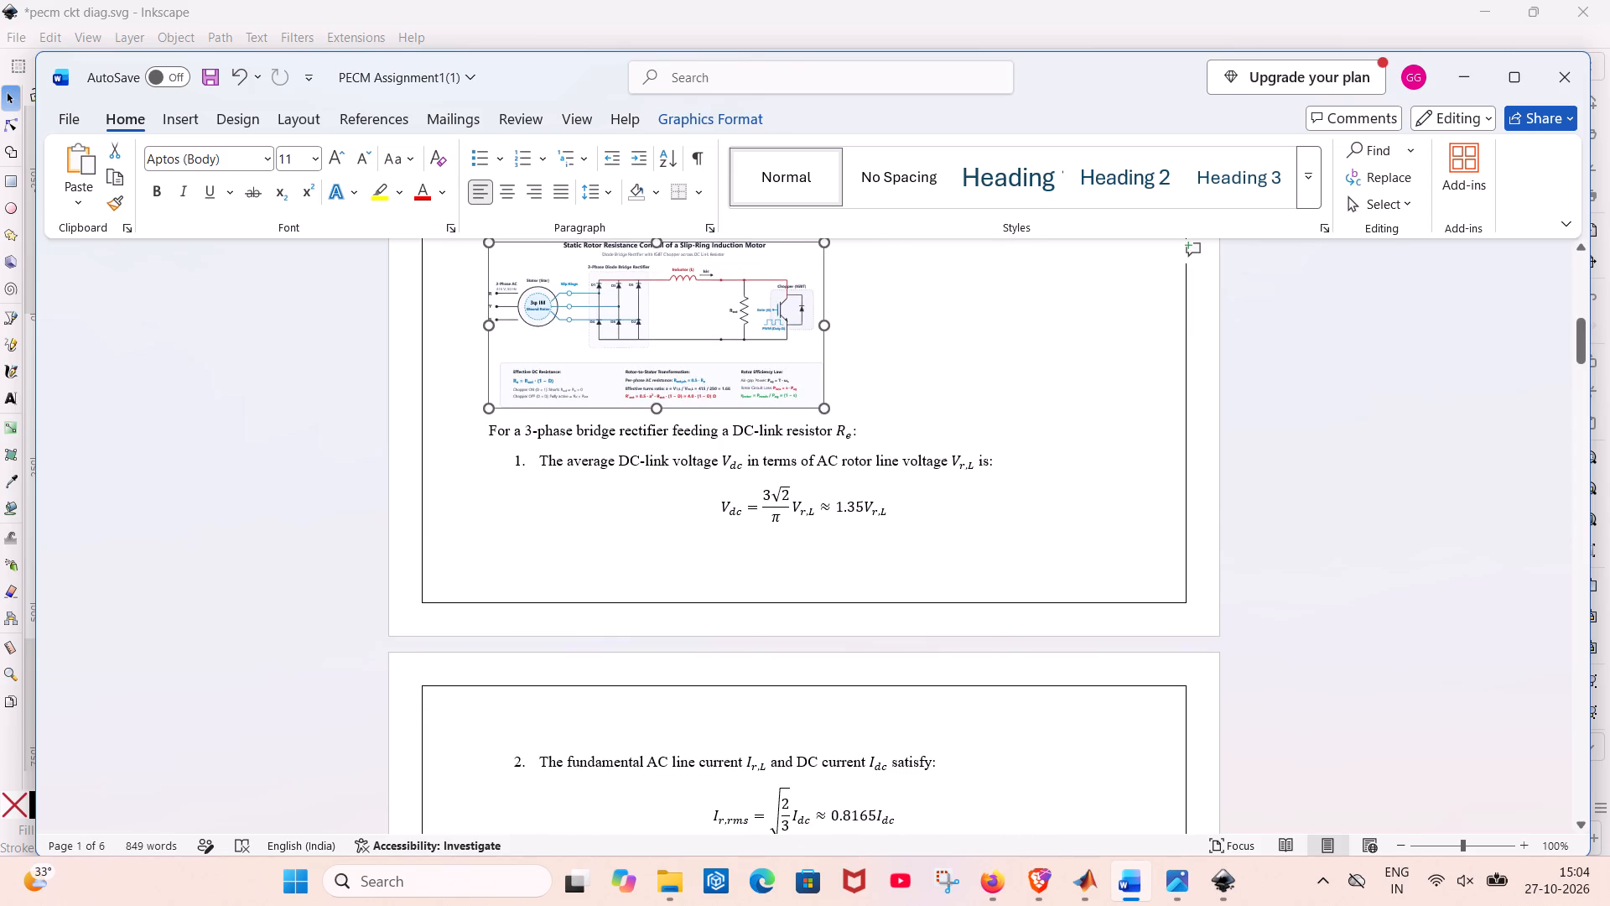
left_click_drag(883, 427, 1046, 502)
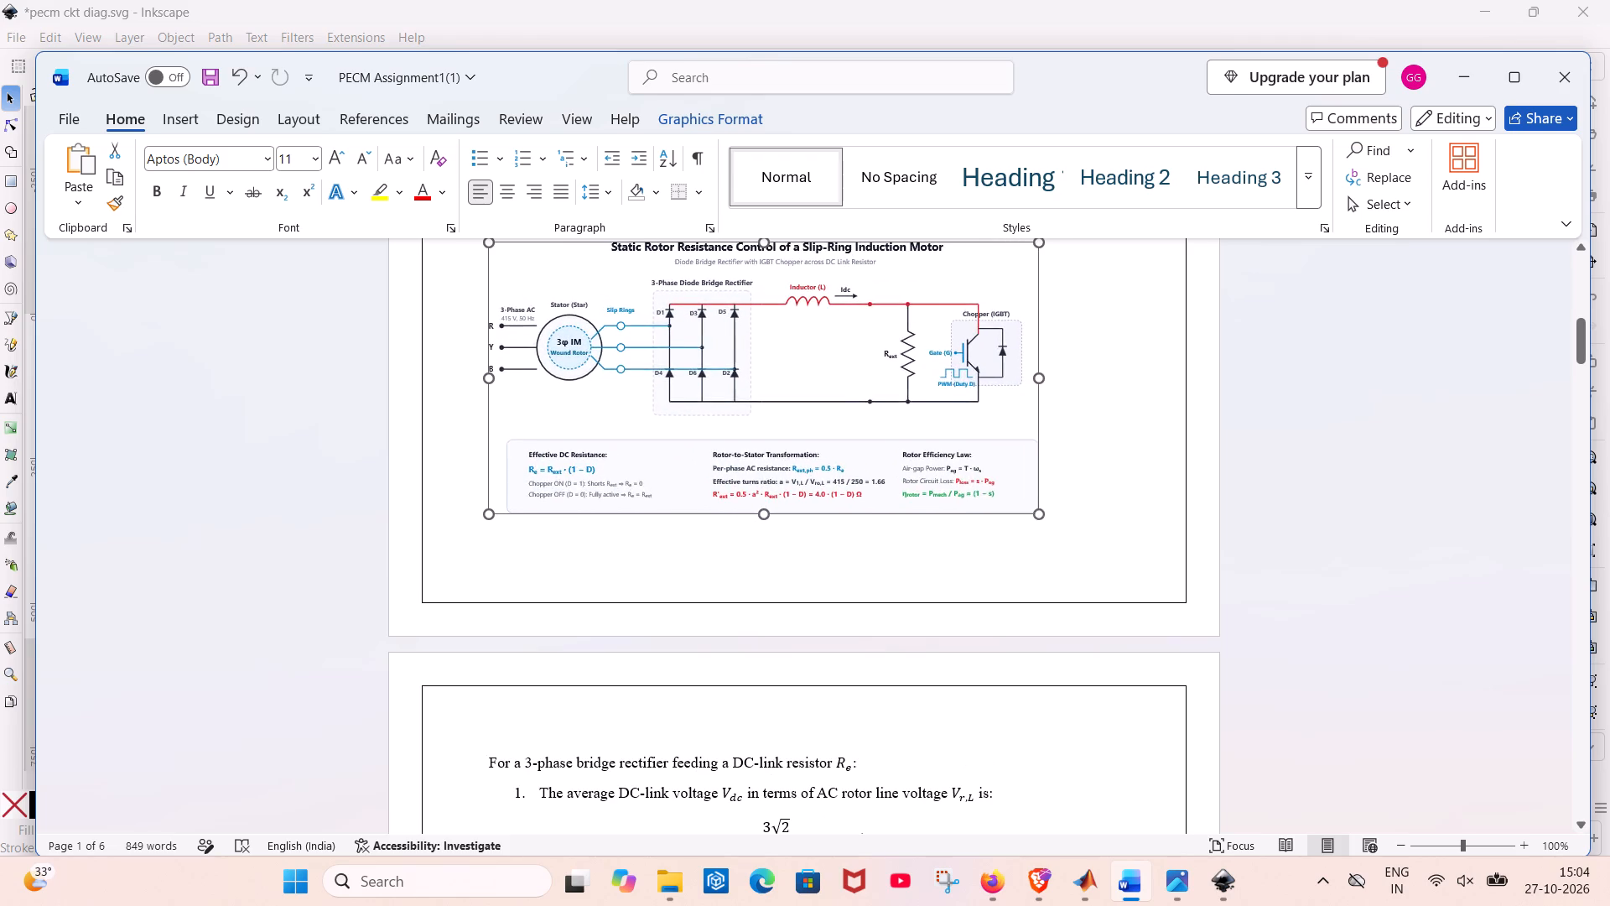
left_click_drag(1046, 502, 1080, 528)
scroll(1080, 528, "up", 1)
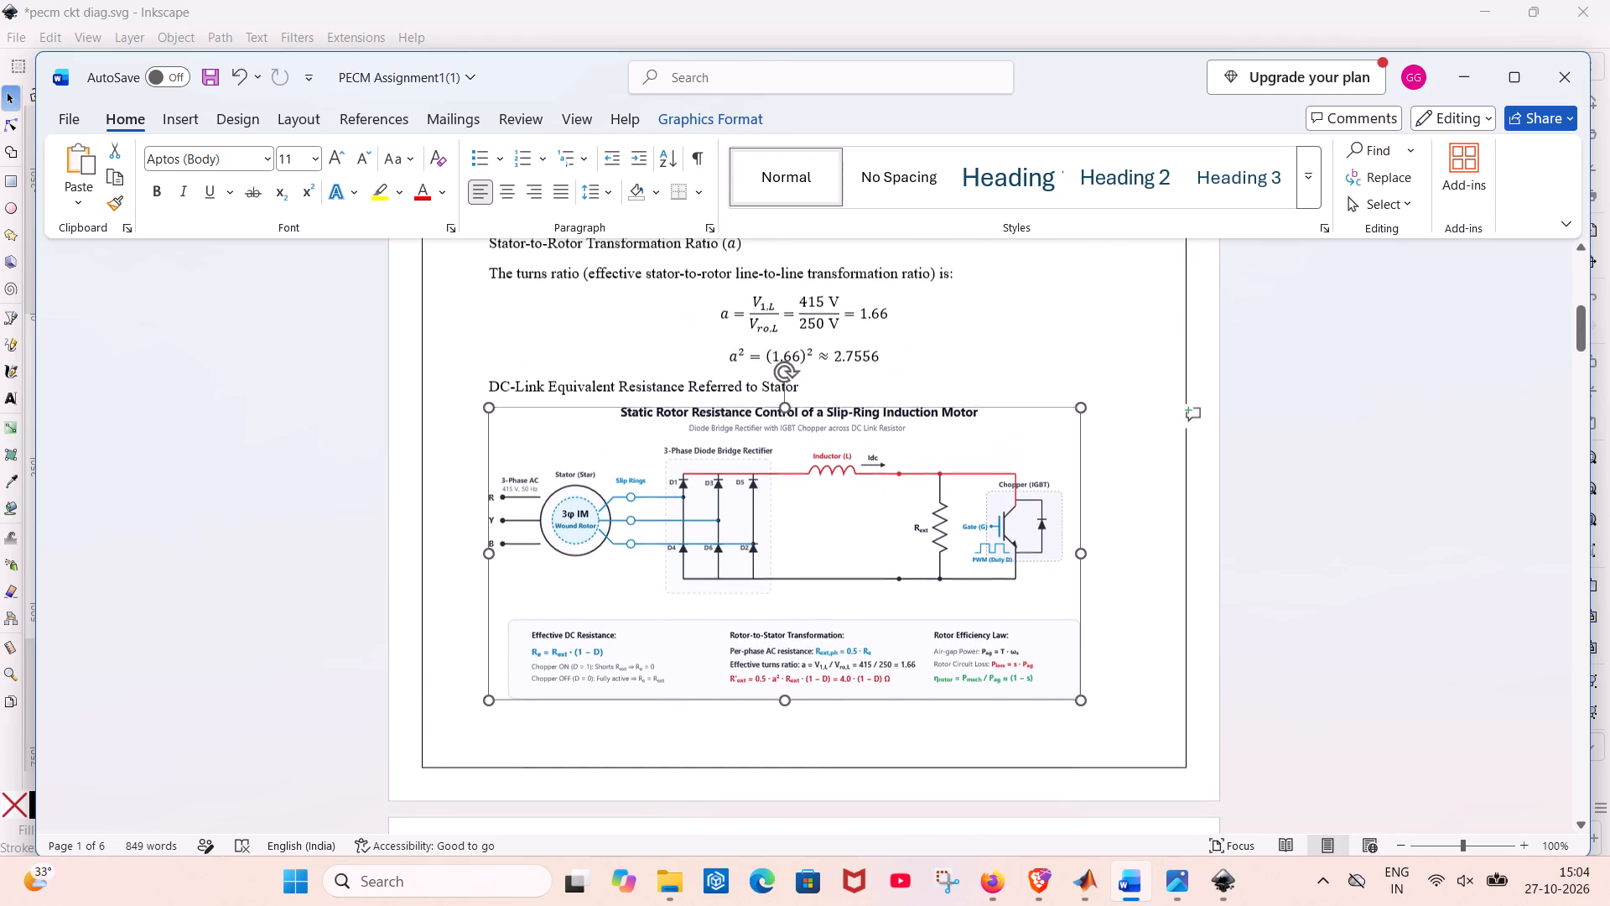
scroll(1080, 528, "up", 1)
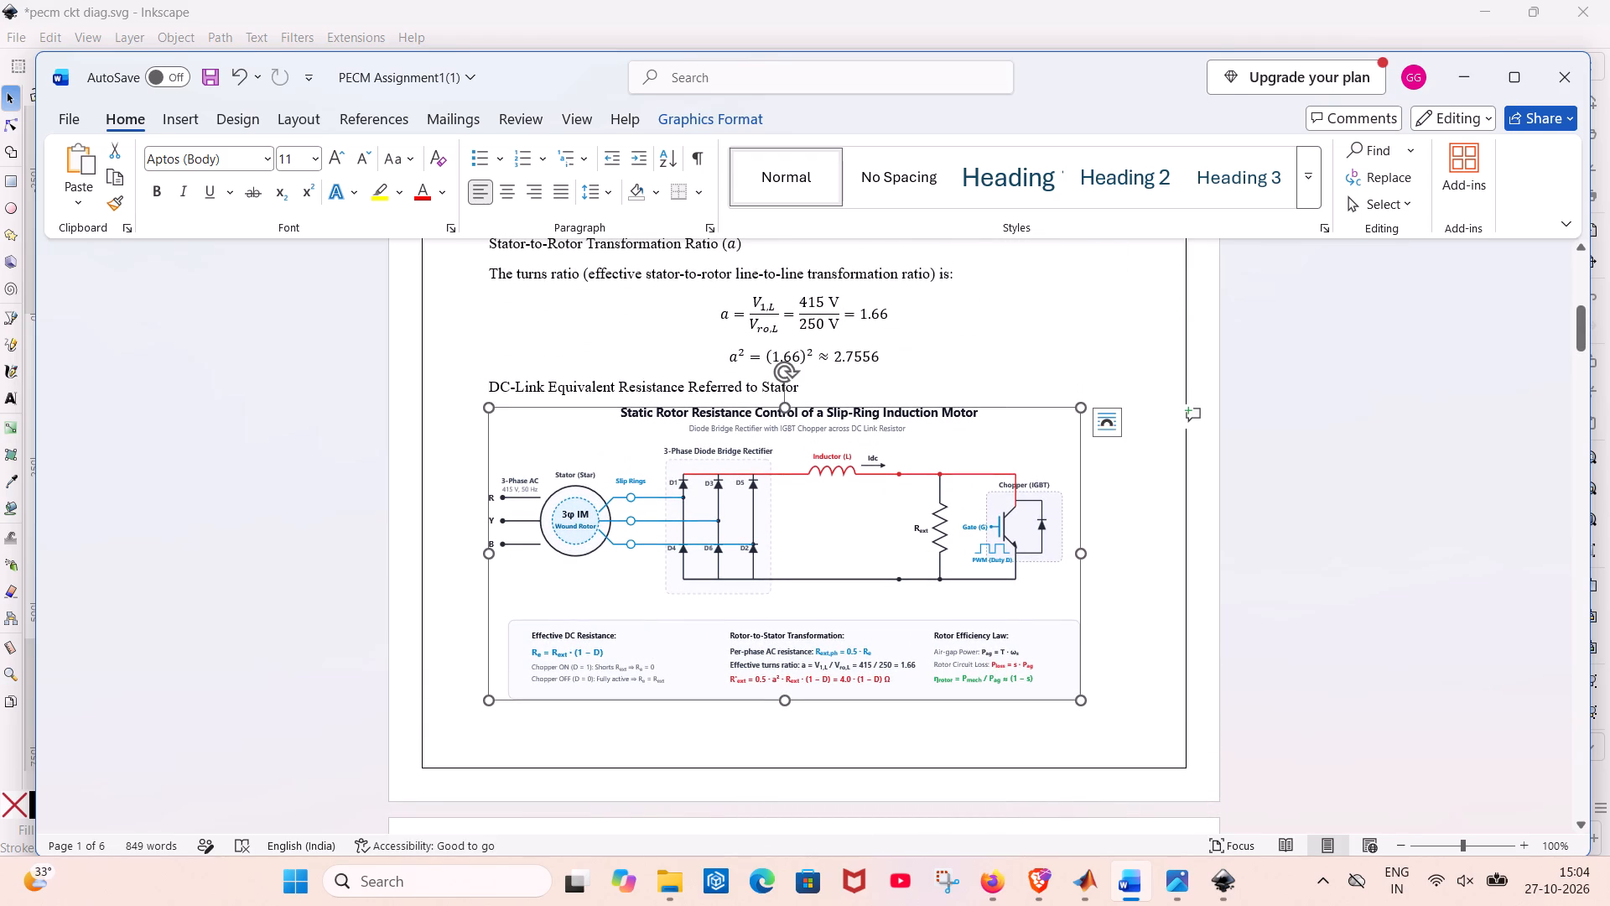
left_click(1111, 325)
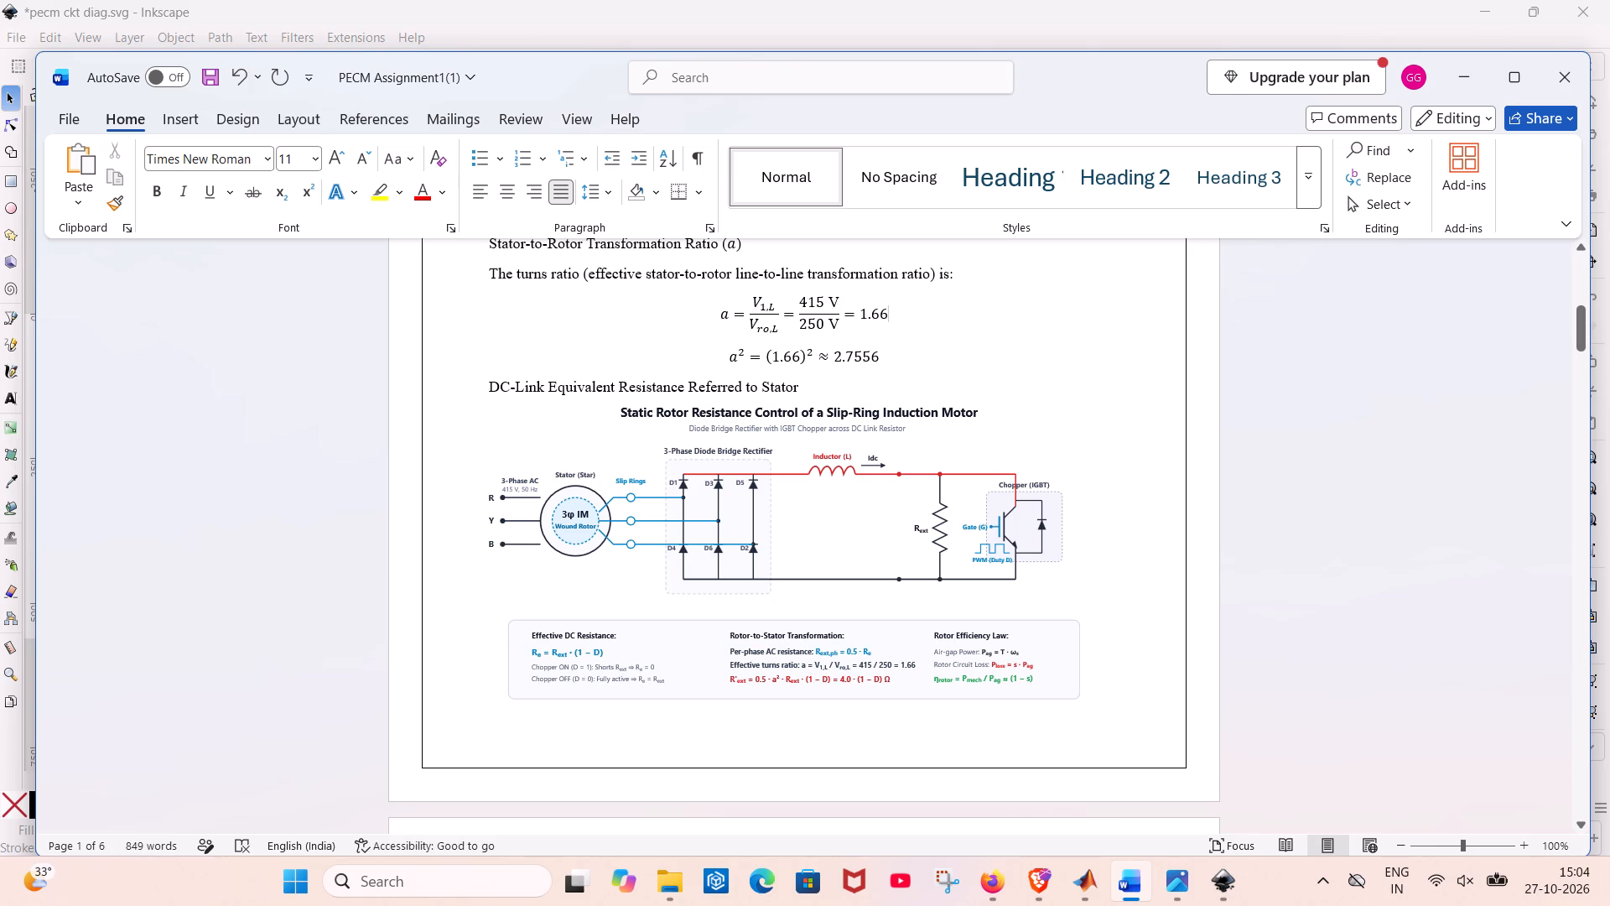
Examine the resized diagram at a closer zoom, checking its labels, formula box and position within the page border.
scroll(980, 520, "up", 6, "ctrl")
scroll(980, 520, "down", 2)
scroll(980, 520, "up", 1)
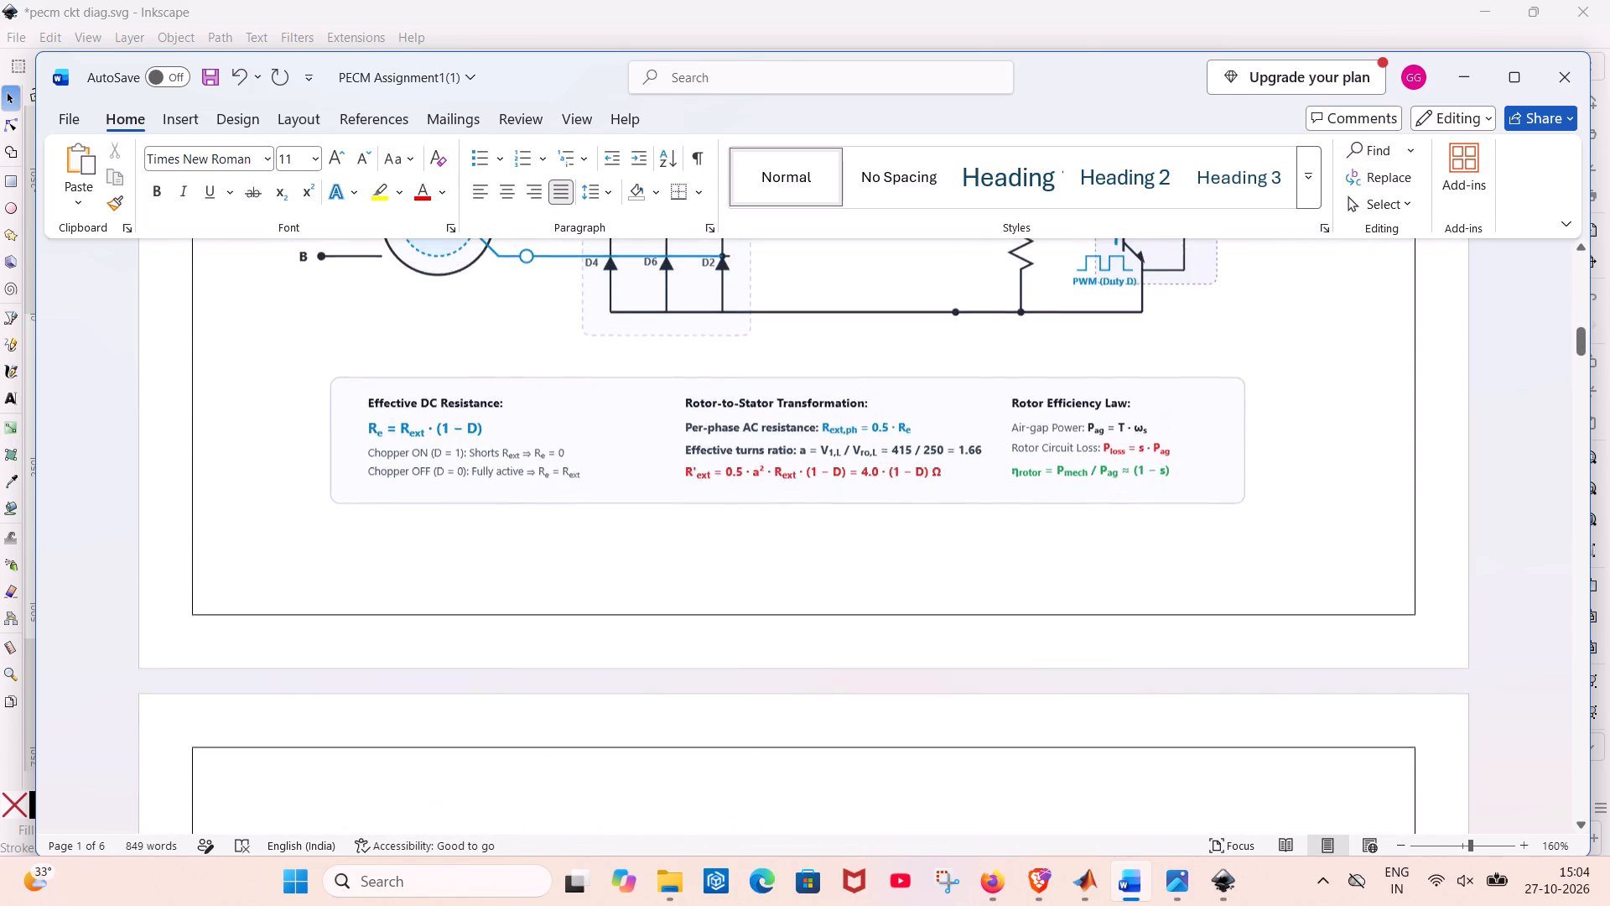
scroll(980, 520, "up", 1)
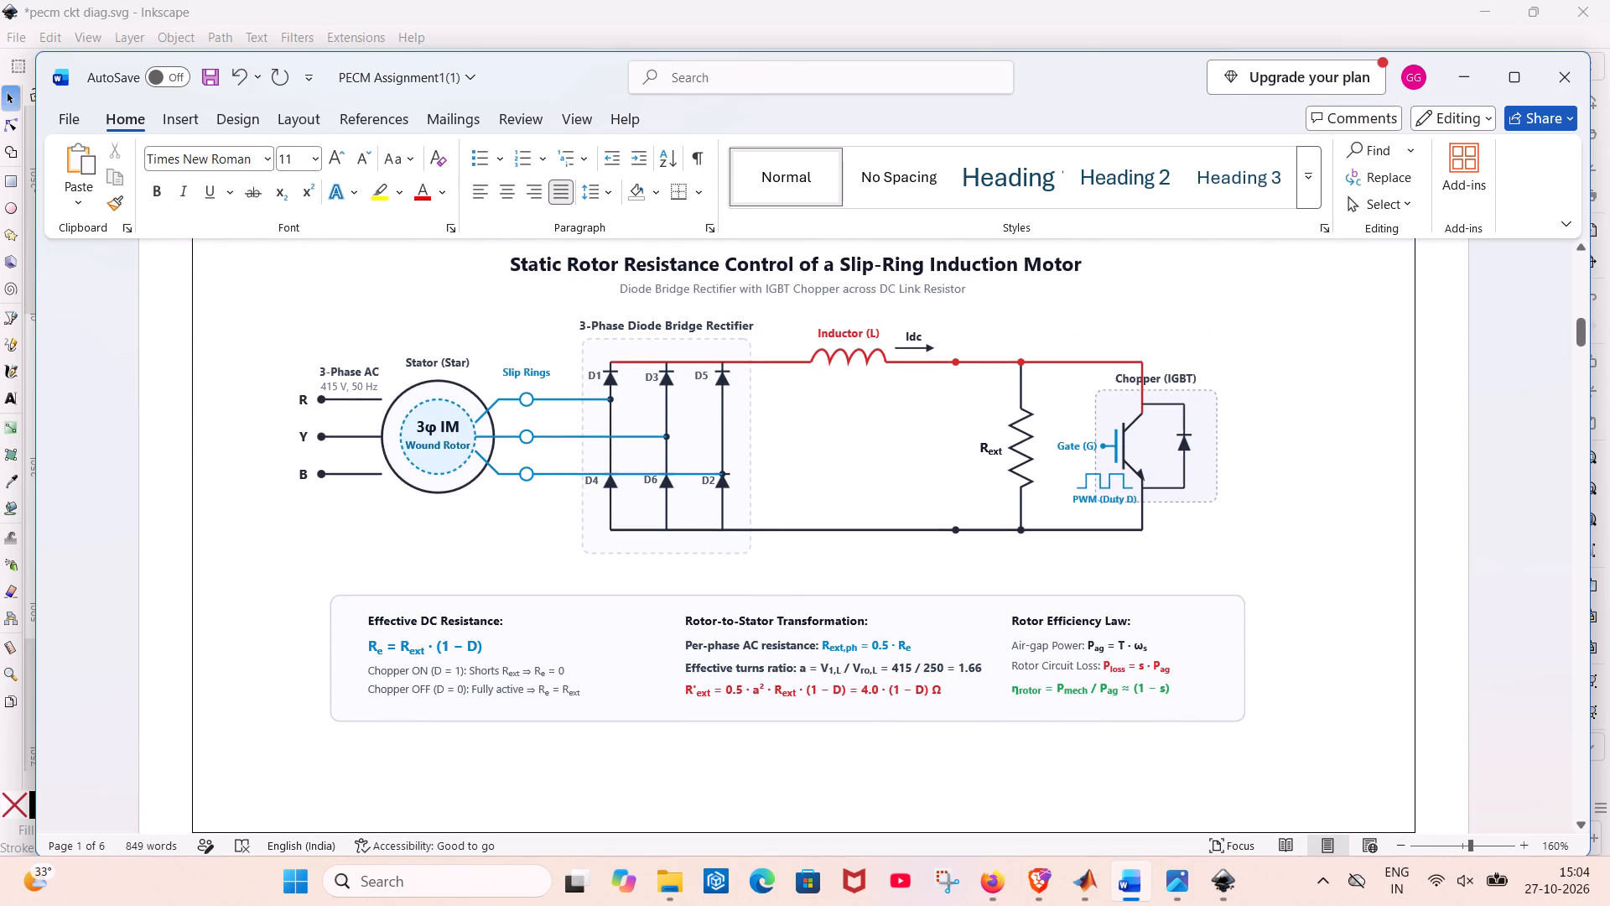
scroll(980, 520, "up", 2)
scroll(980, 520, "down", 1)
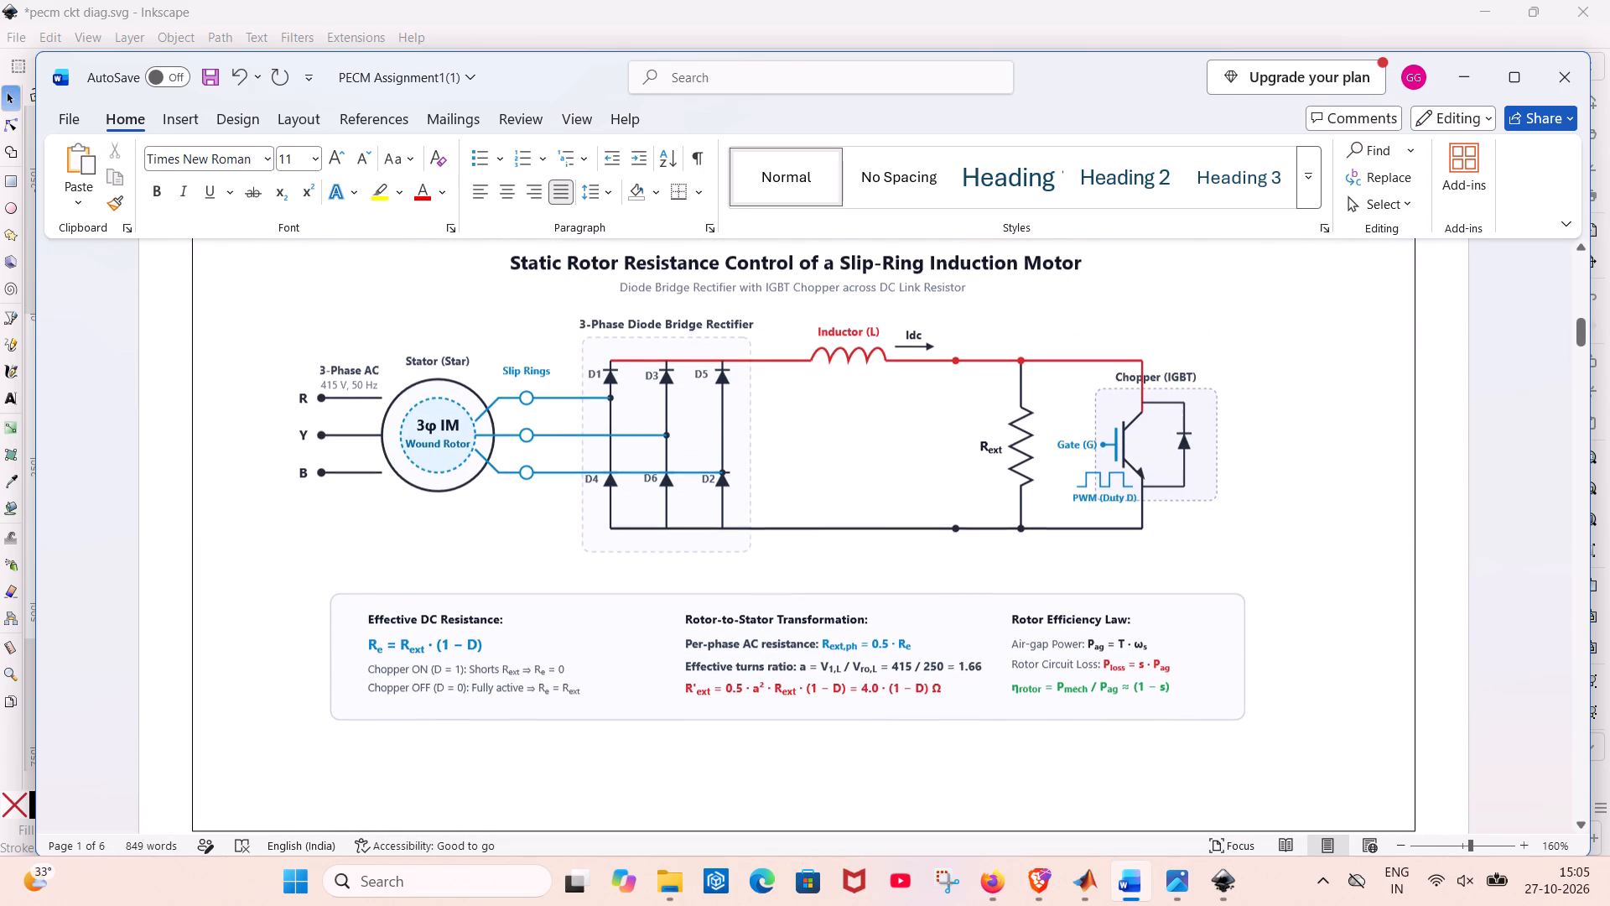
scroll(980, 520, "down", 1)
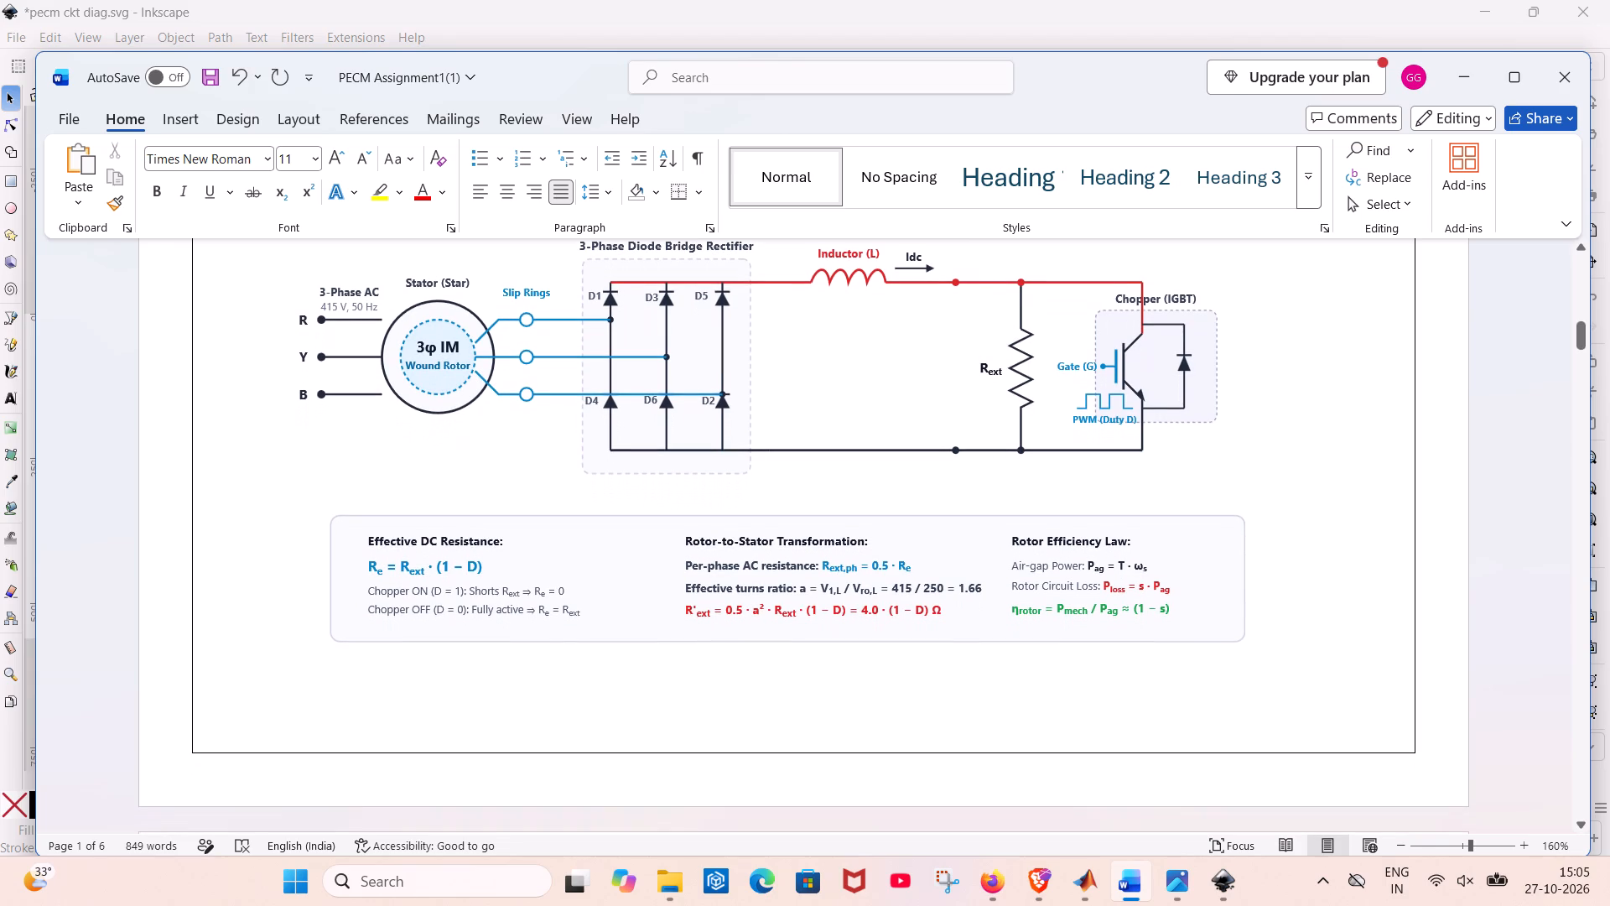
Insert a blank line directly below the heading "3. Torque-Speed Characteristics Plot".
scroll(980, 520, "down", 3)
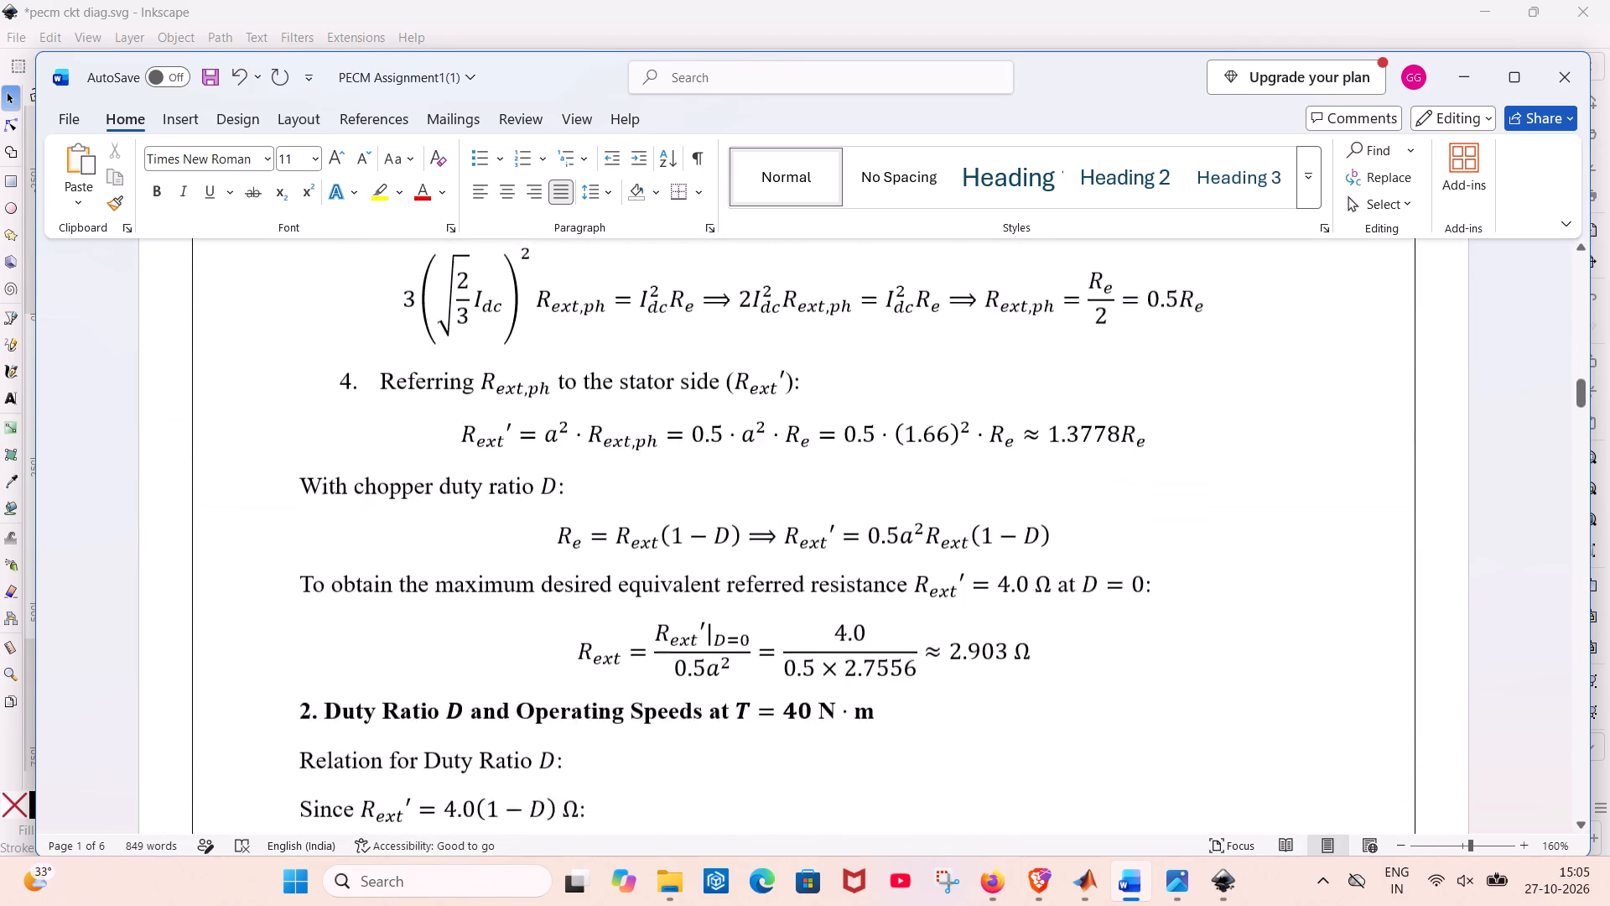
scroll(980, 520, "down", 6)
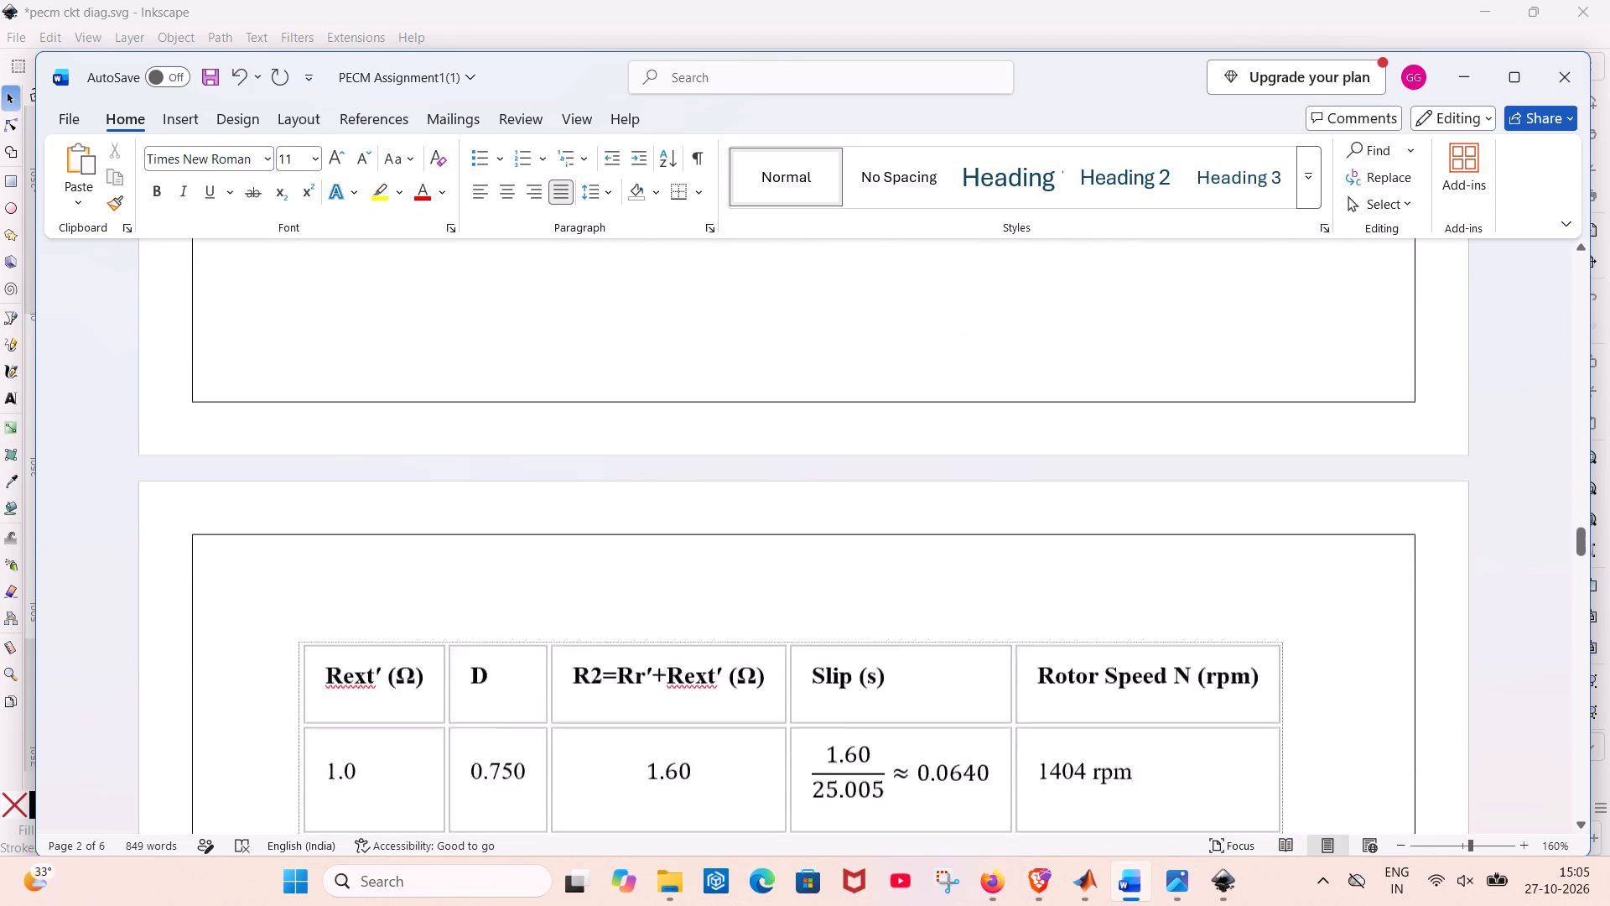
scroll(980, 520, "down", 3)
scroll(980, 520, "up", 1)
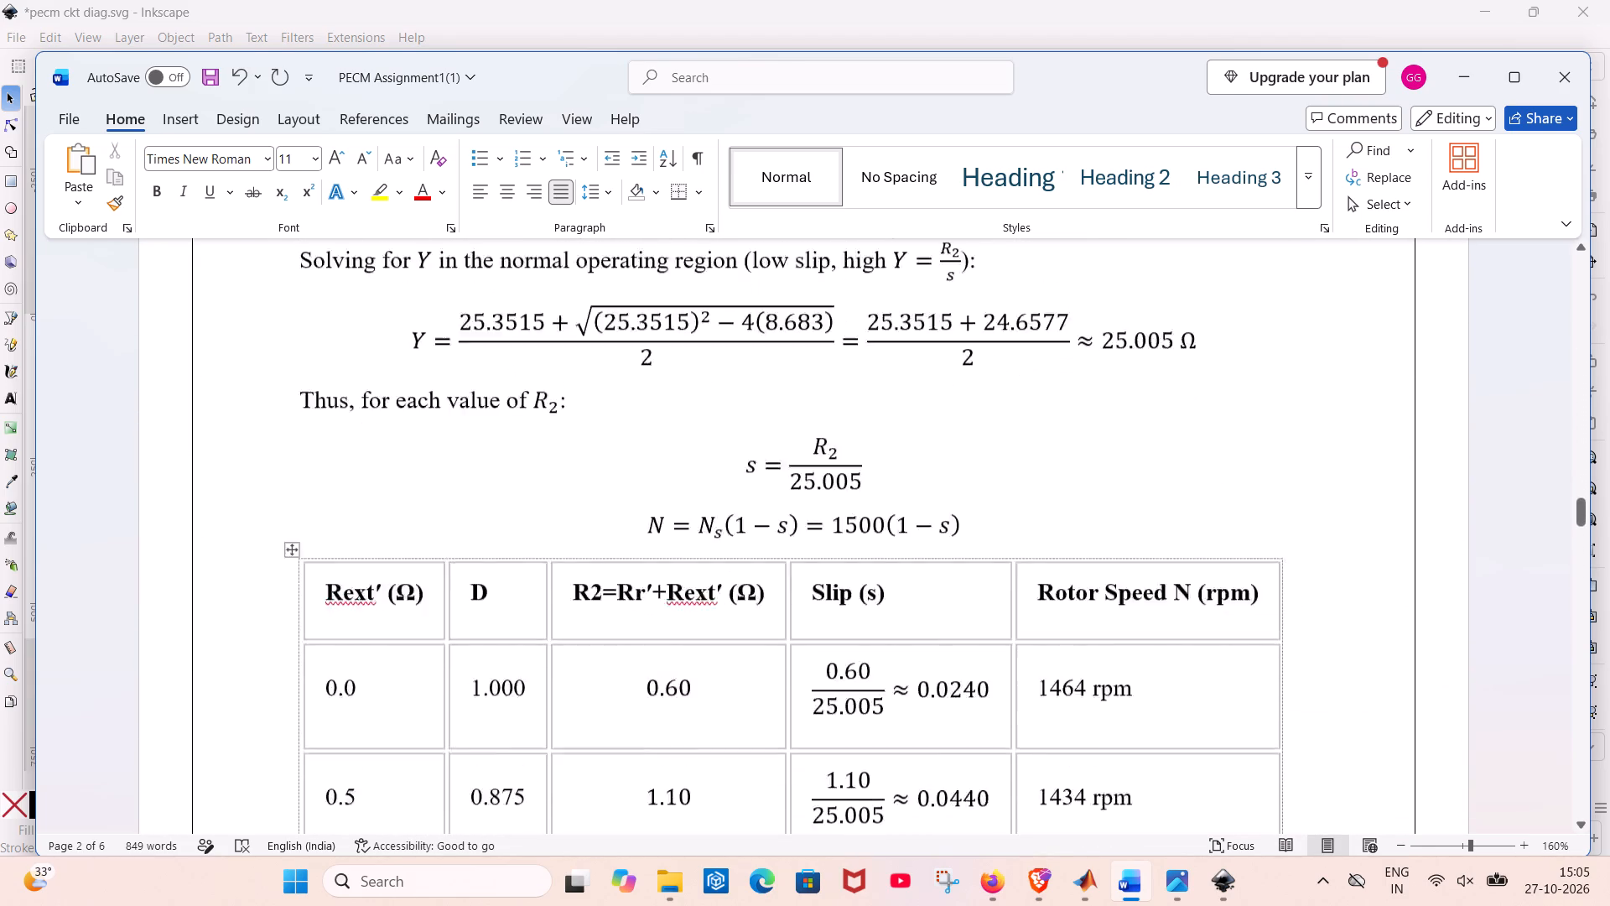
scroll(980, 520, "up", 2)
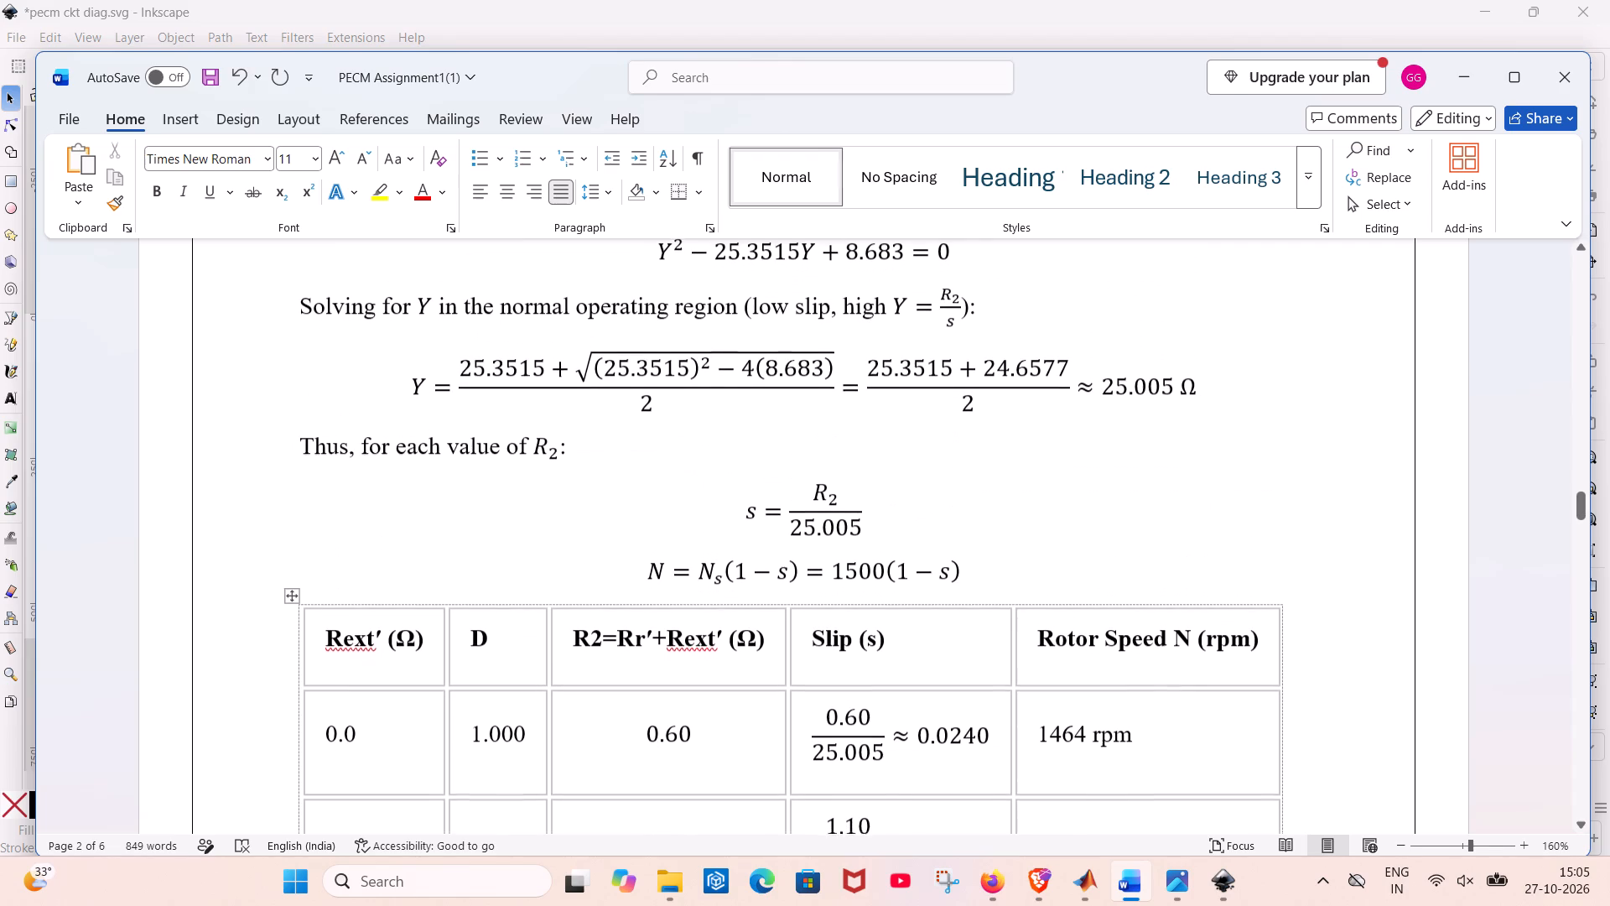
scroll(980, 520, "up", 1)
scroll(980, 520, "down", 4)
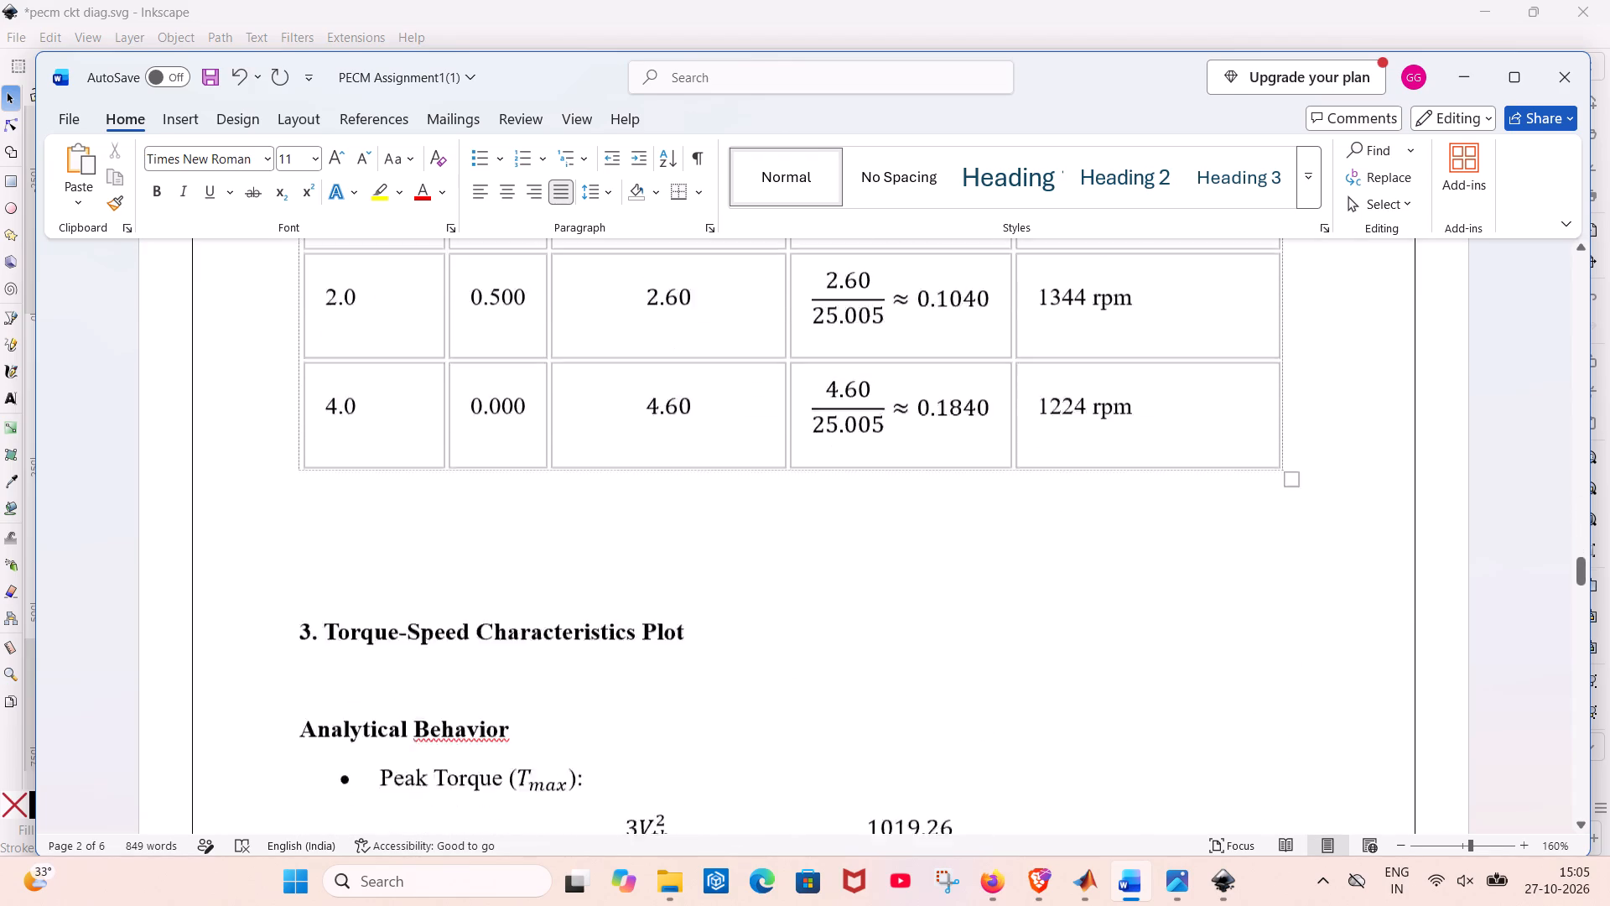
scroll(980, 520, "down", 3)
scroll(980, 520, "up", 1)
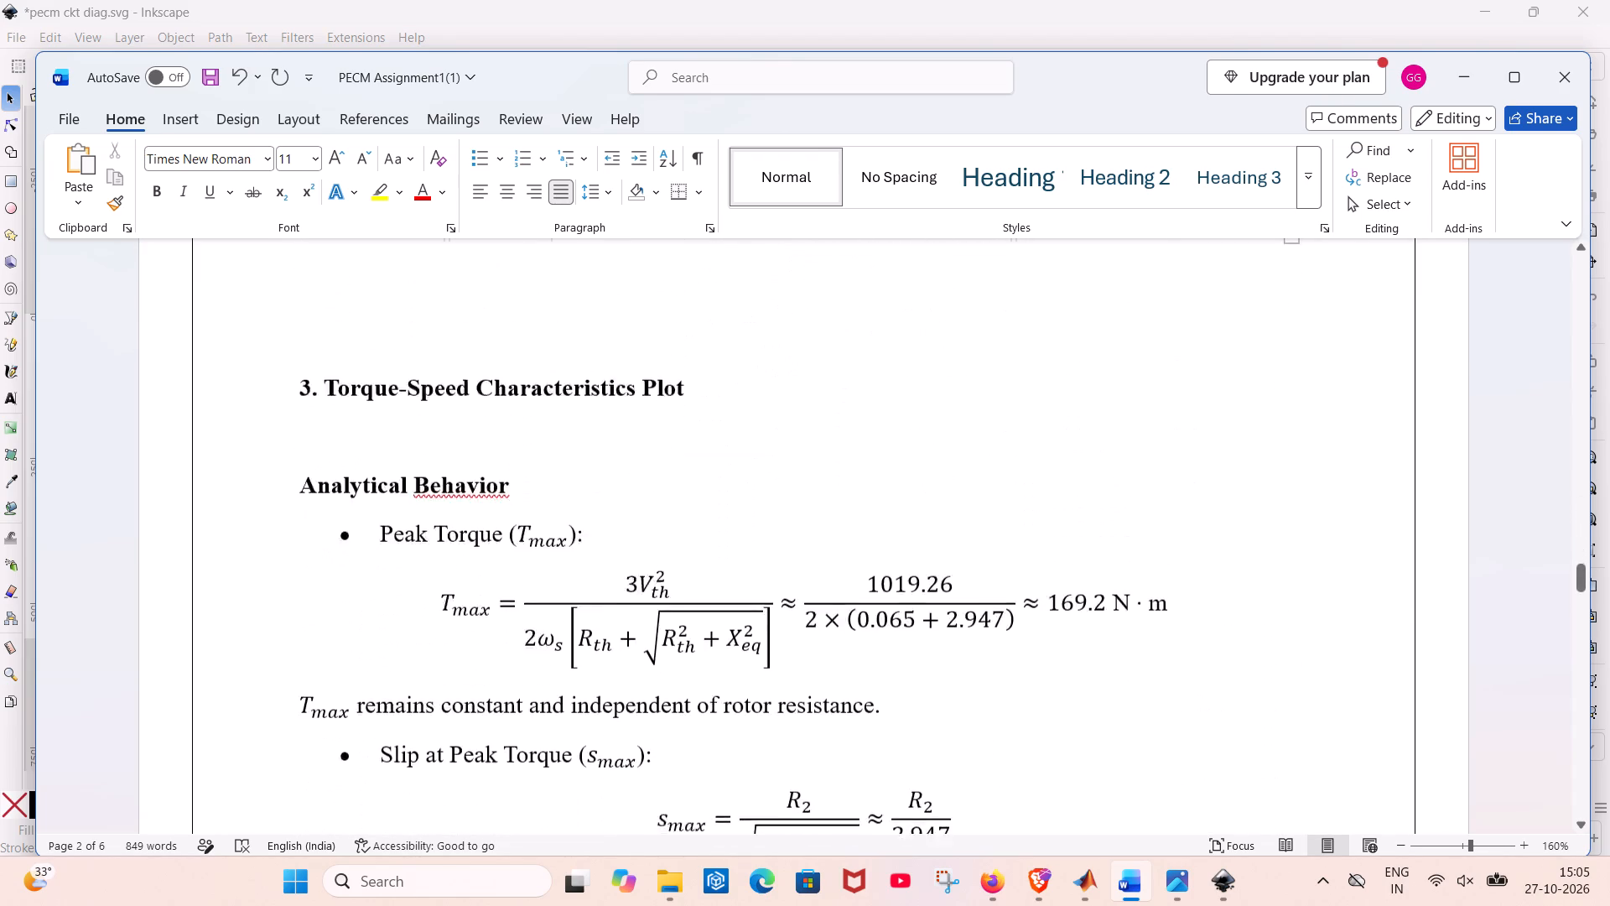
scroll(980, 520, "up", 1)
left_click(719, 460)
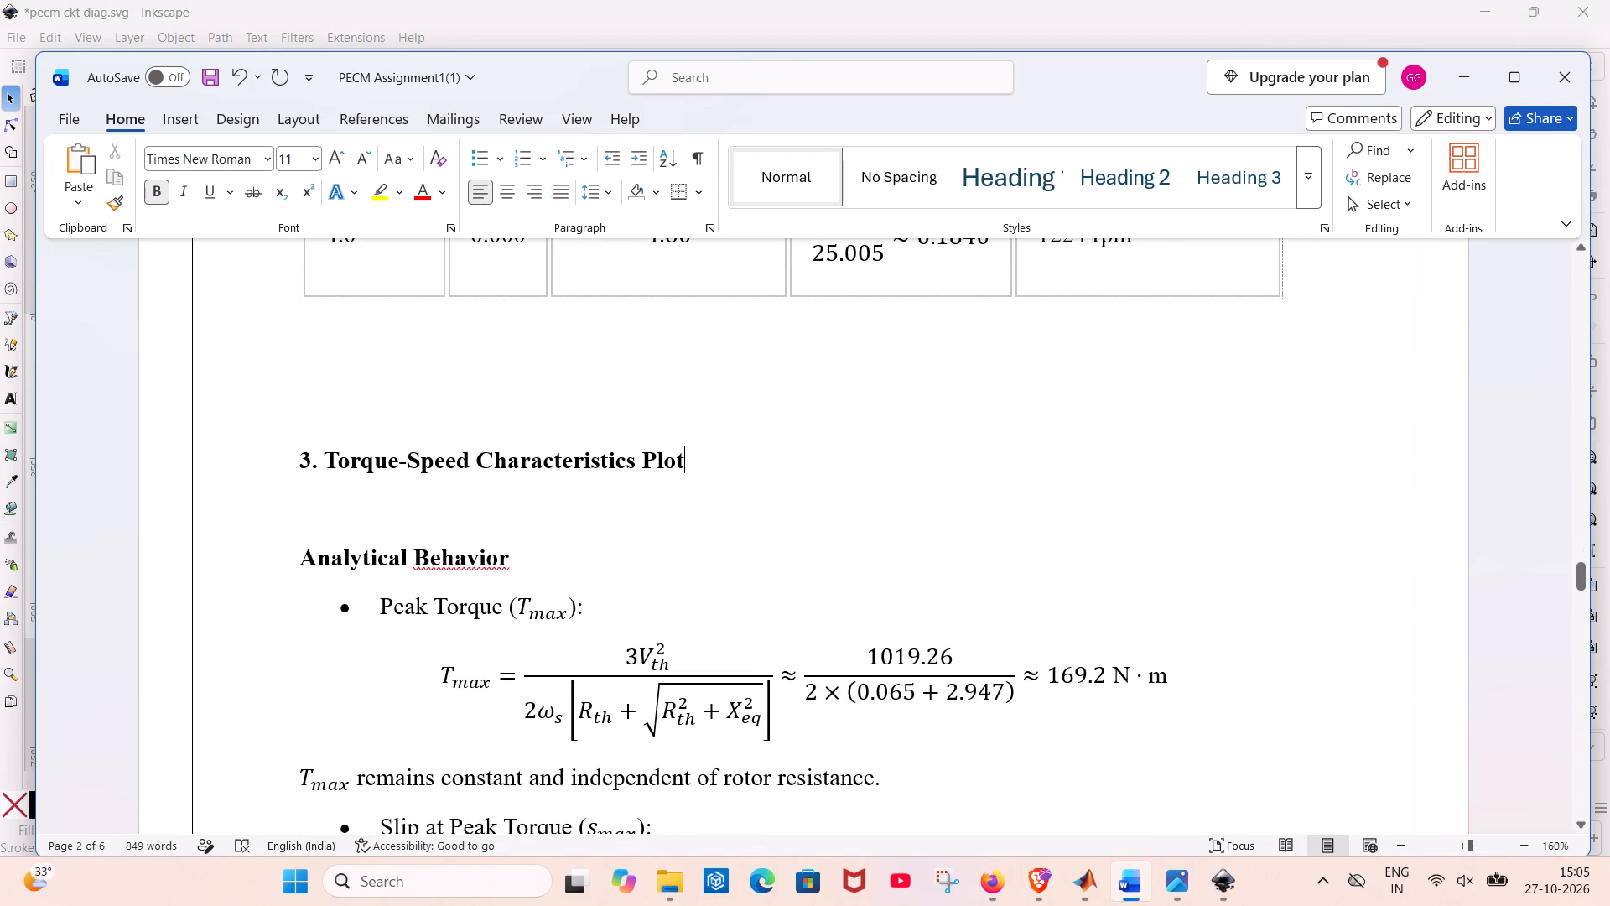
key("Return")
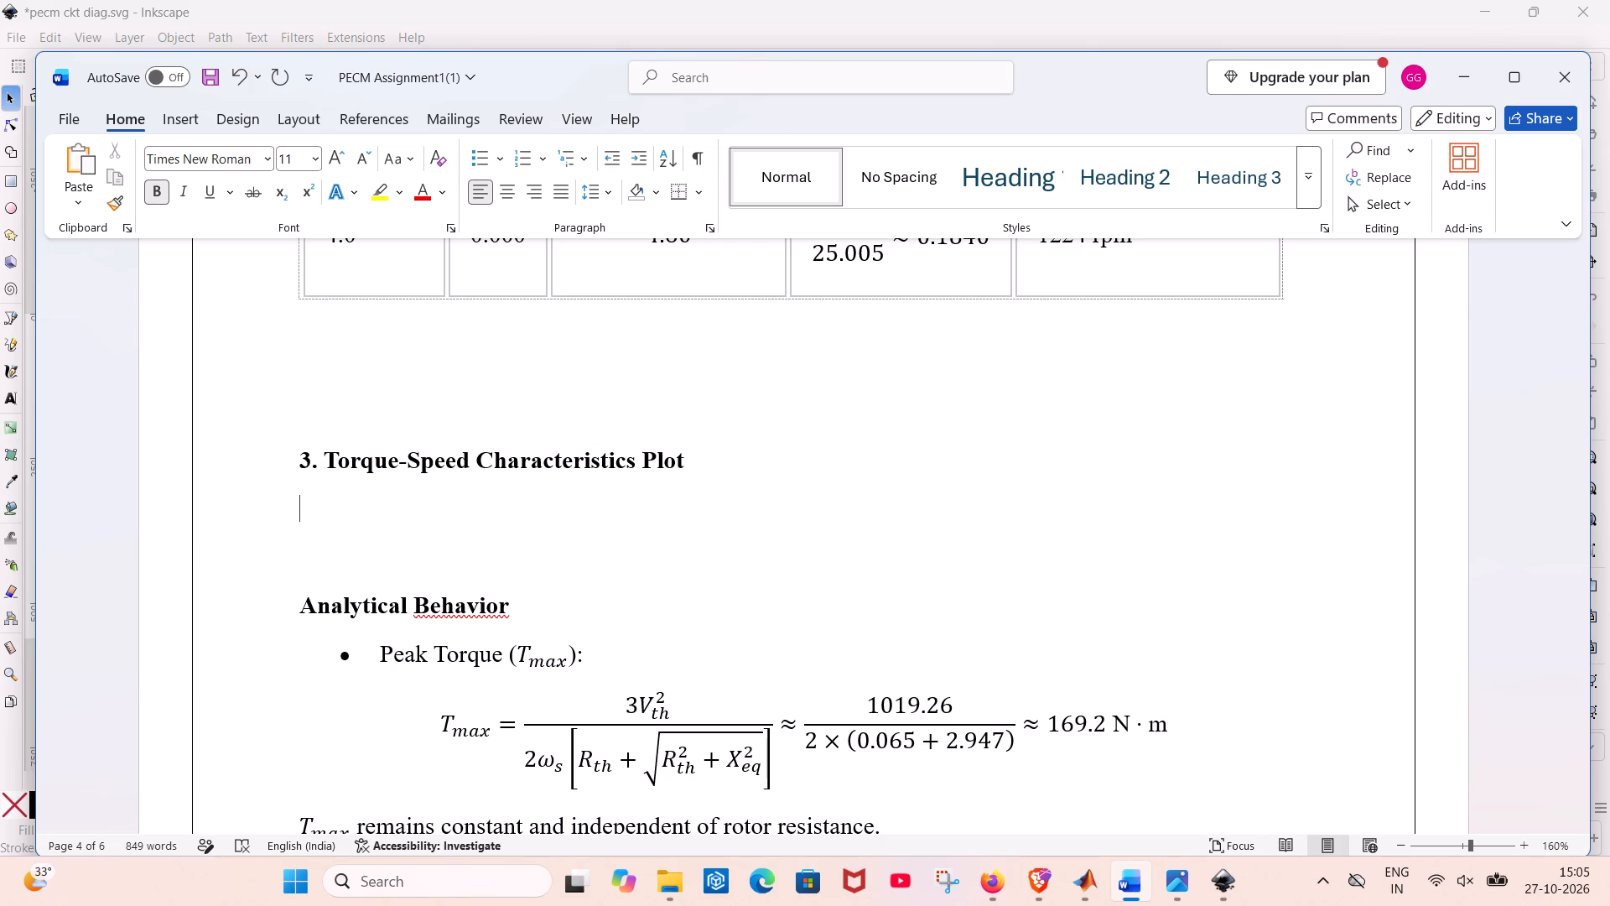
Review the circuit diagram and the derivations after it, ending at the blank line under "3. Torque-Speed Characteristics Plot".
scroll(719, 460, "up", 8)
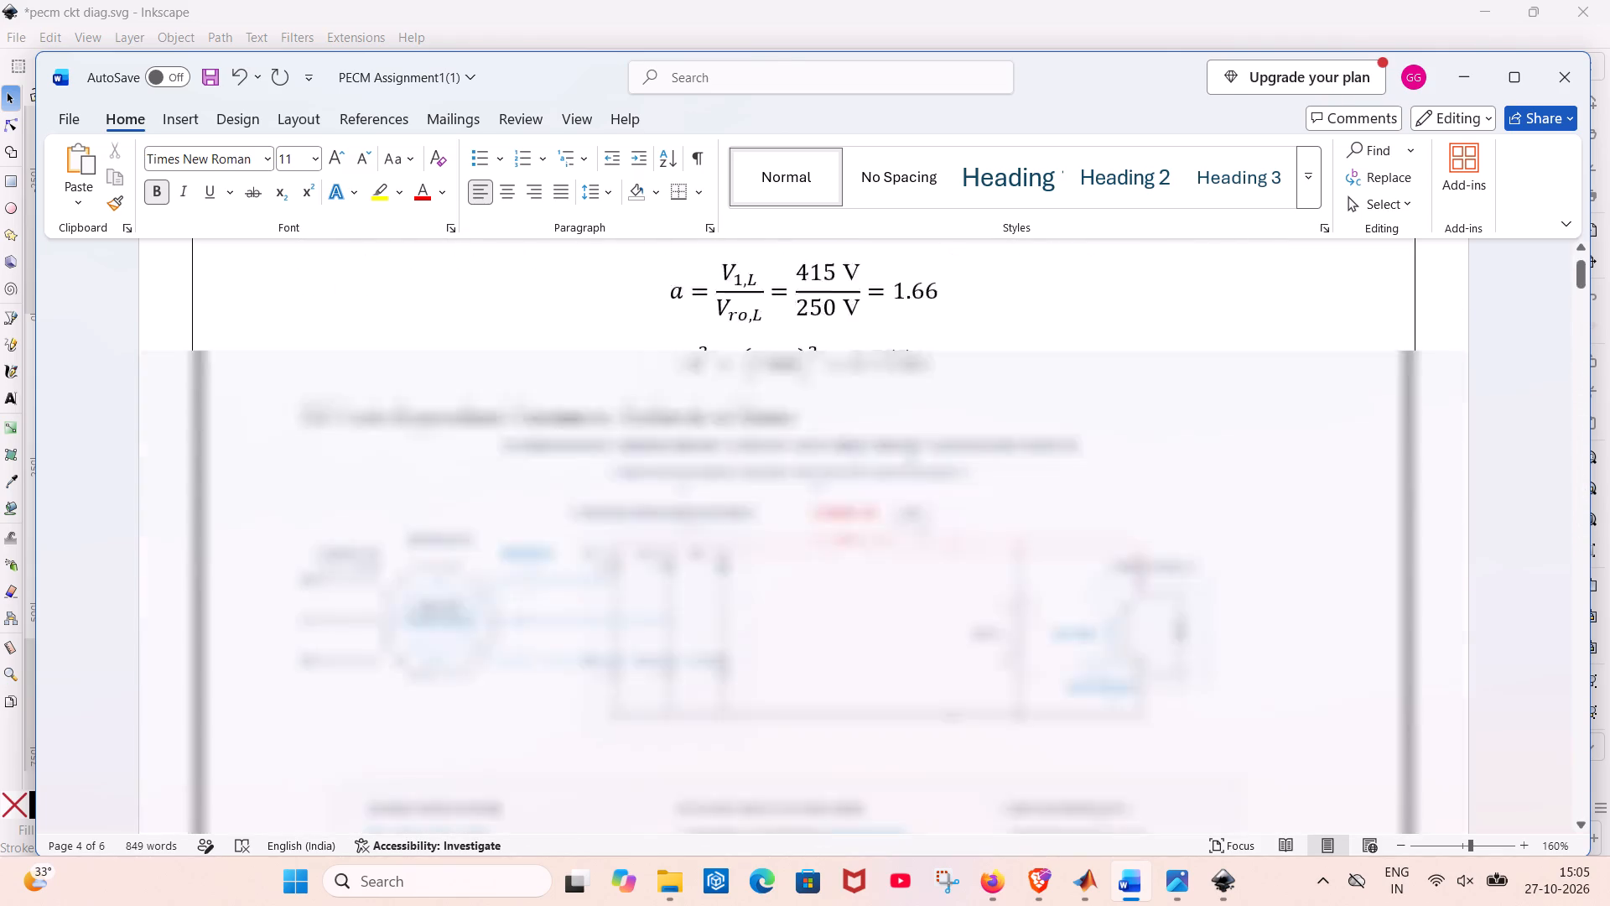
scroll(719, 460, "up", 2)
scroll(719, 460, "down", 6)
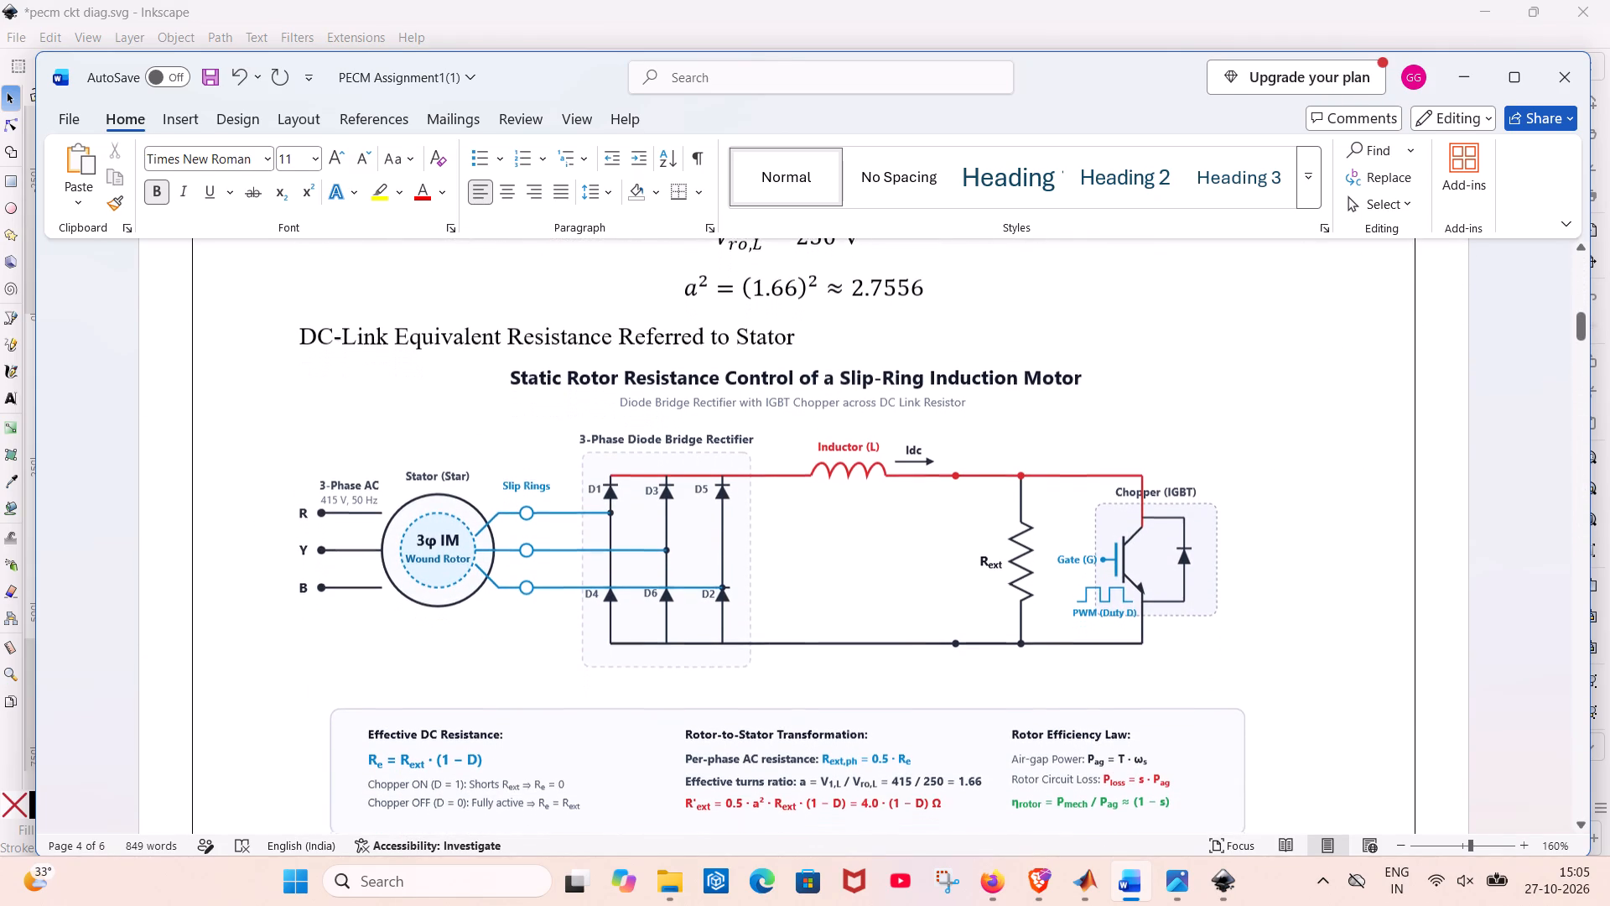
scroll(719, 460, "down", 3)
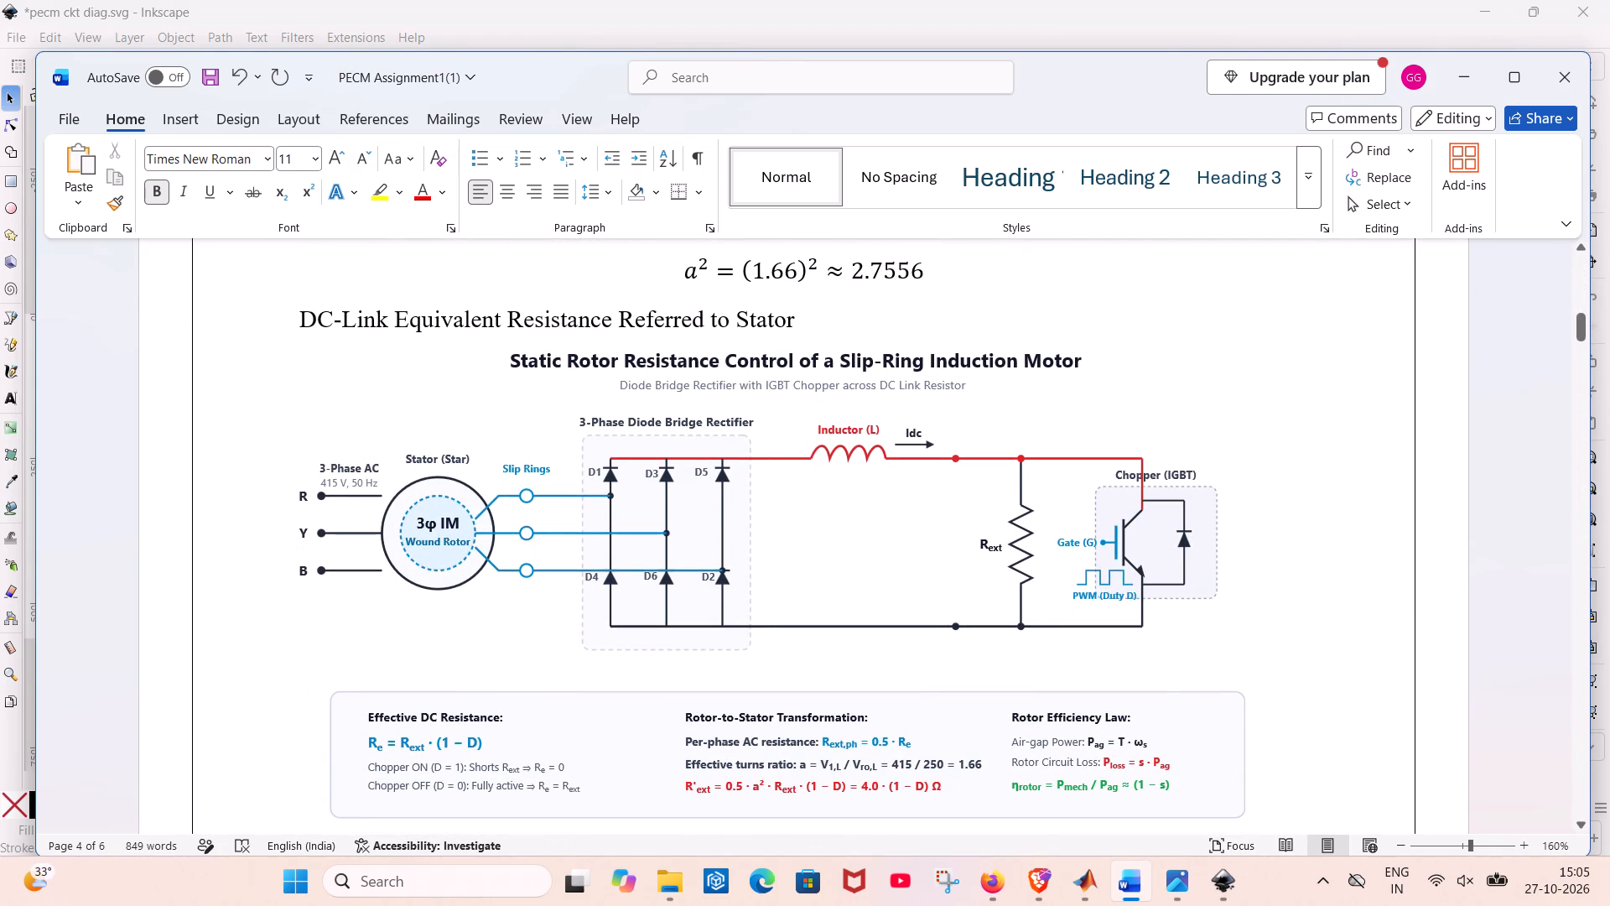
left_click(735, 381)
left_click(739, 384)
scroll(739, 384, "down", 2)
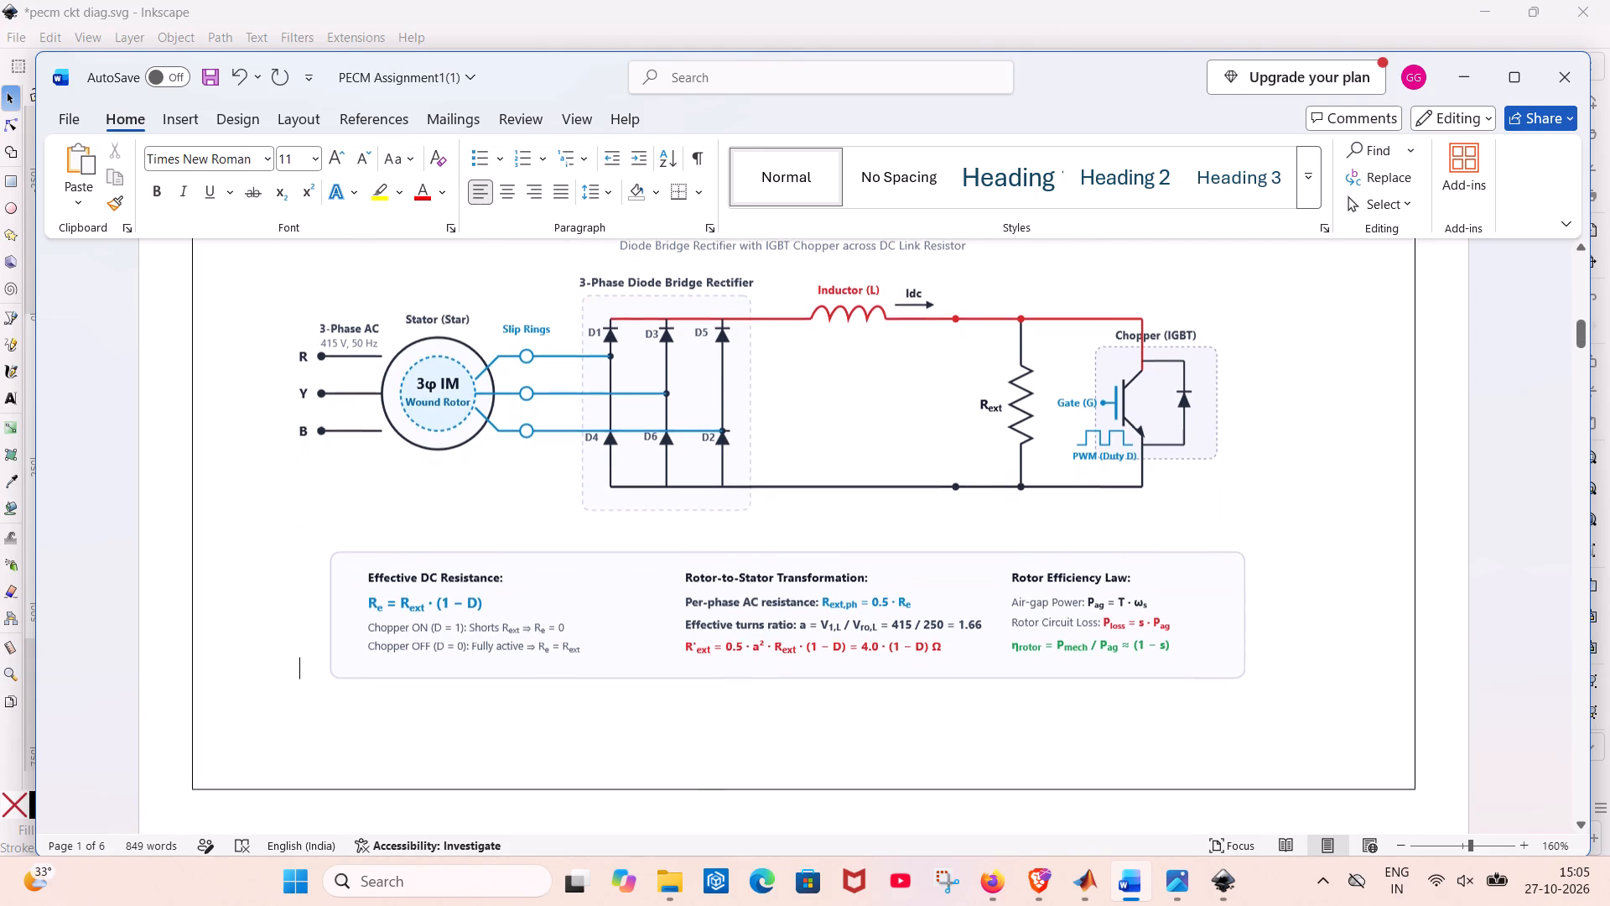
scroll(739, 384, "down", 4)
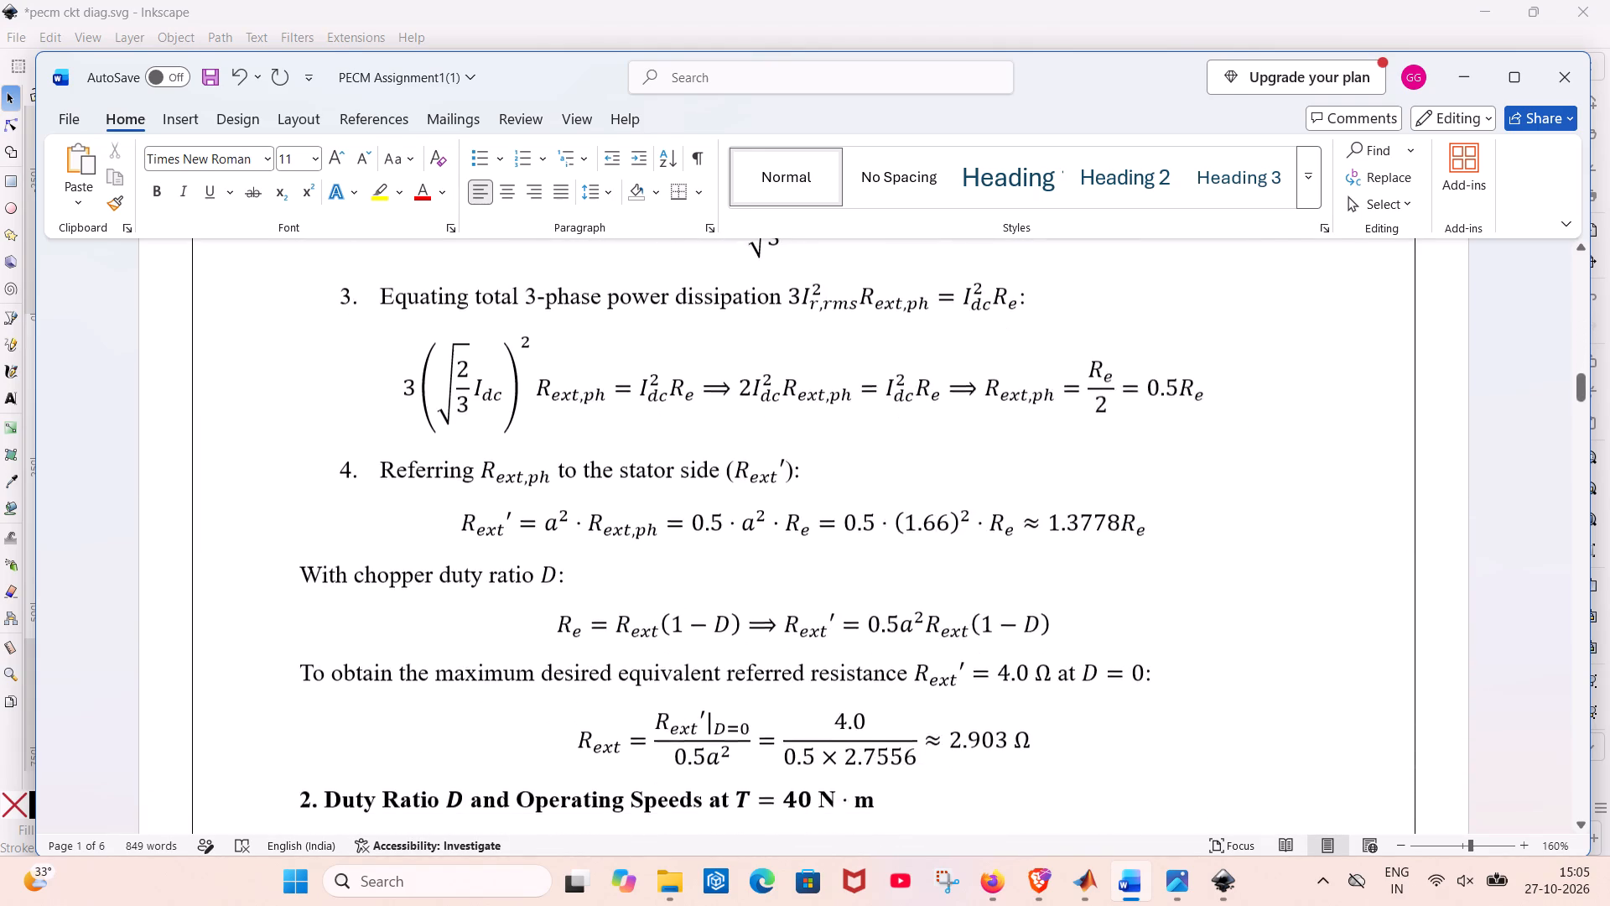
scroll(739, 384, "down", 4)
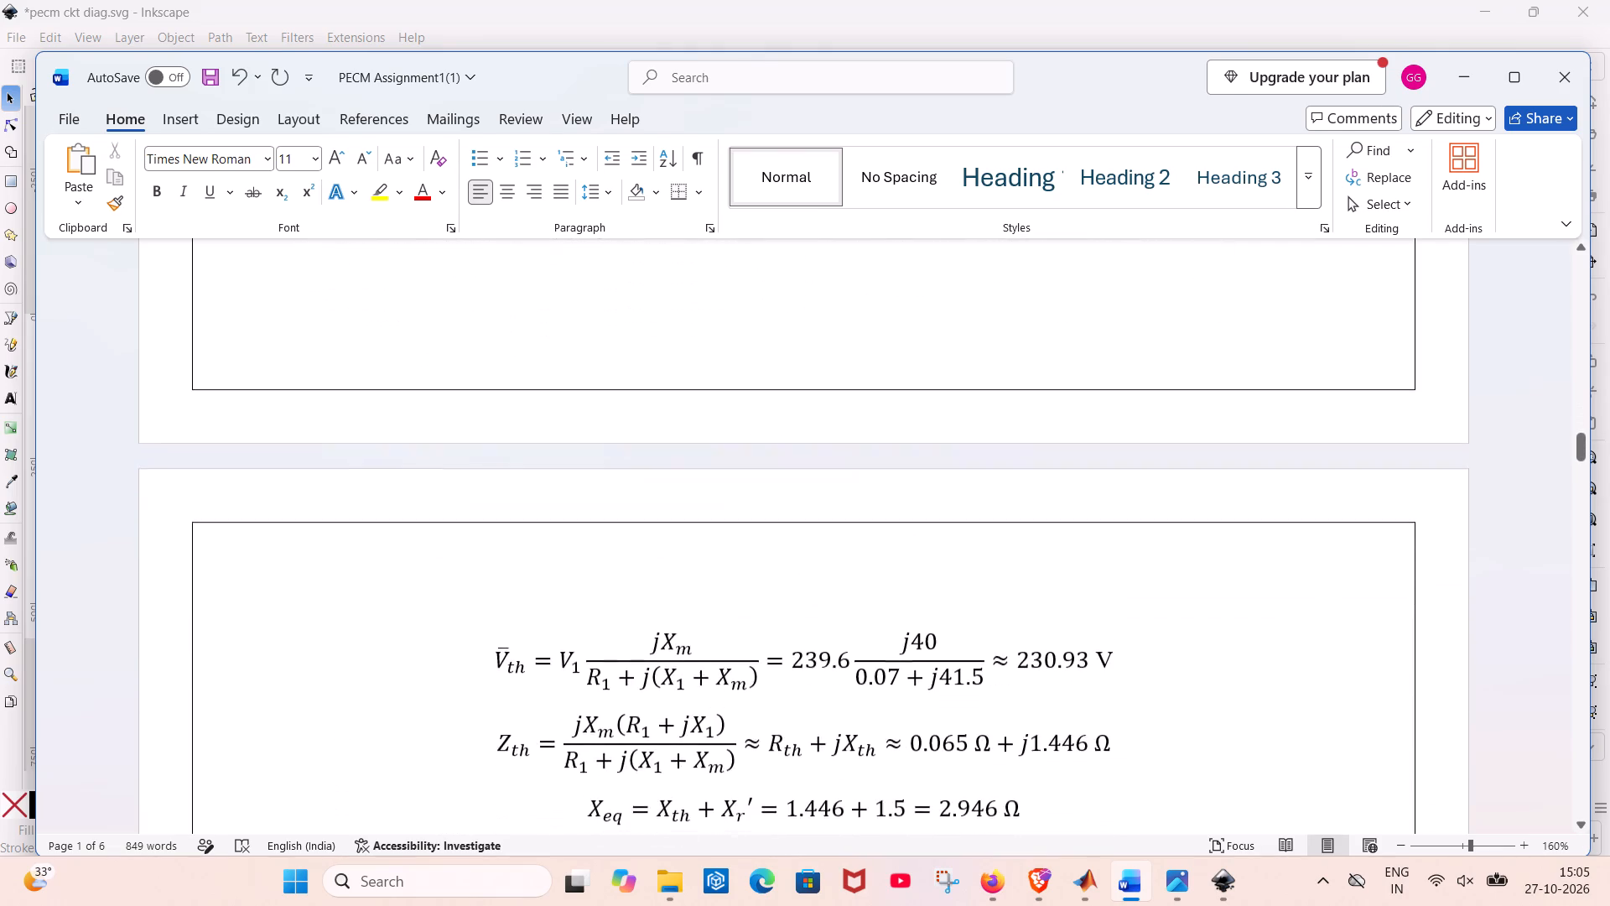
scroll(739, 384, "down", 4)
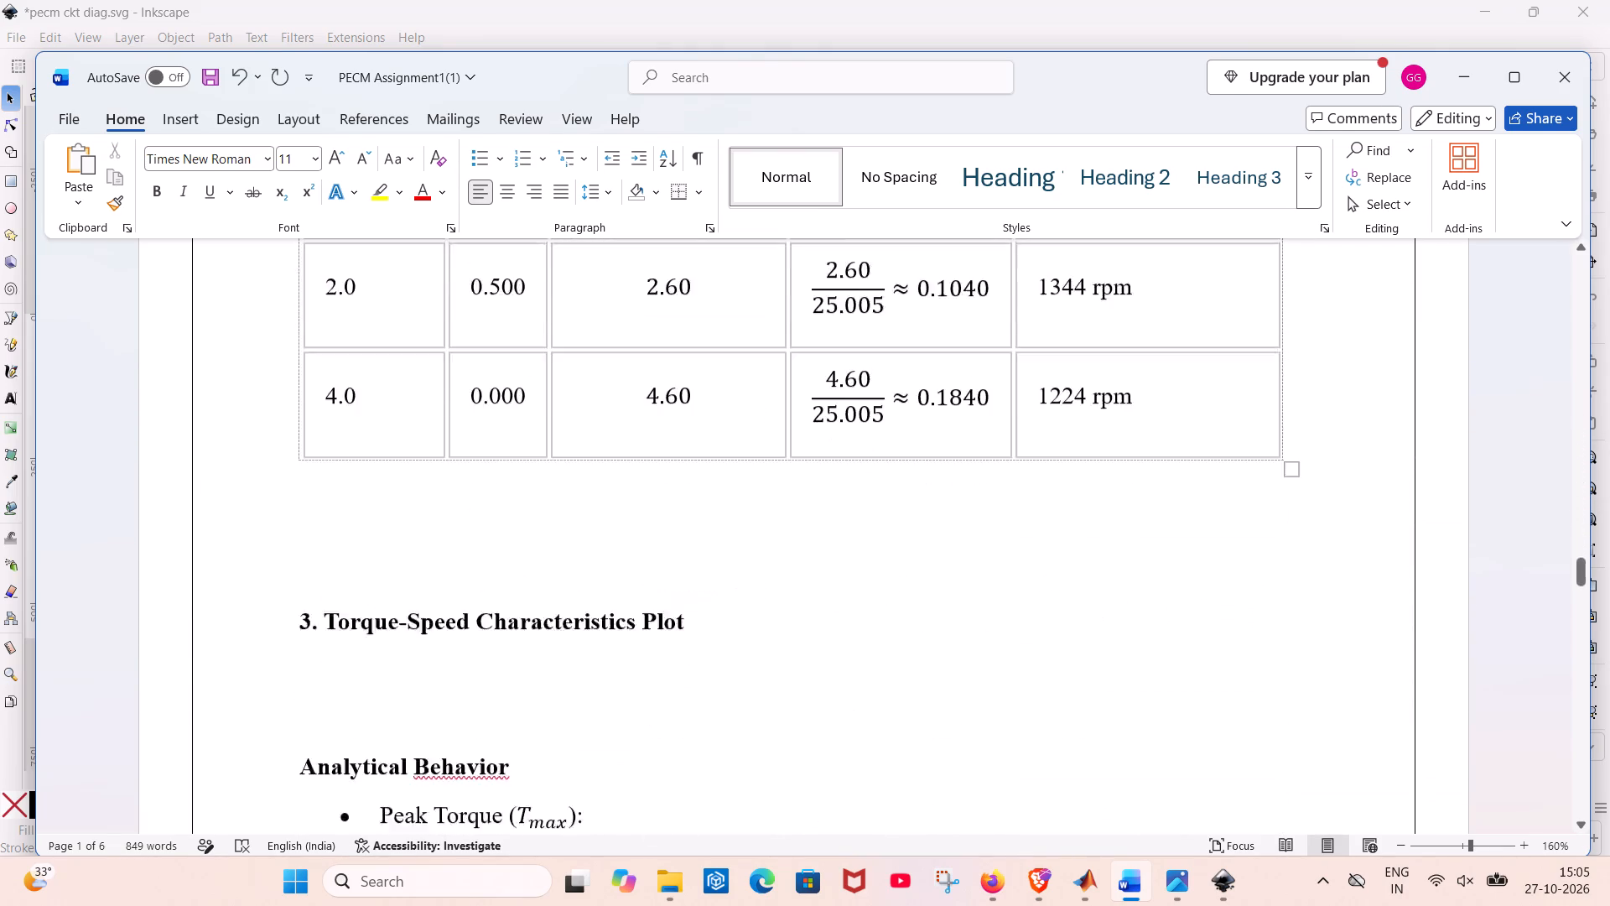
scroll(739, 384, "down", 2)
left_click(709, 365)
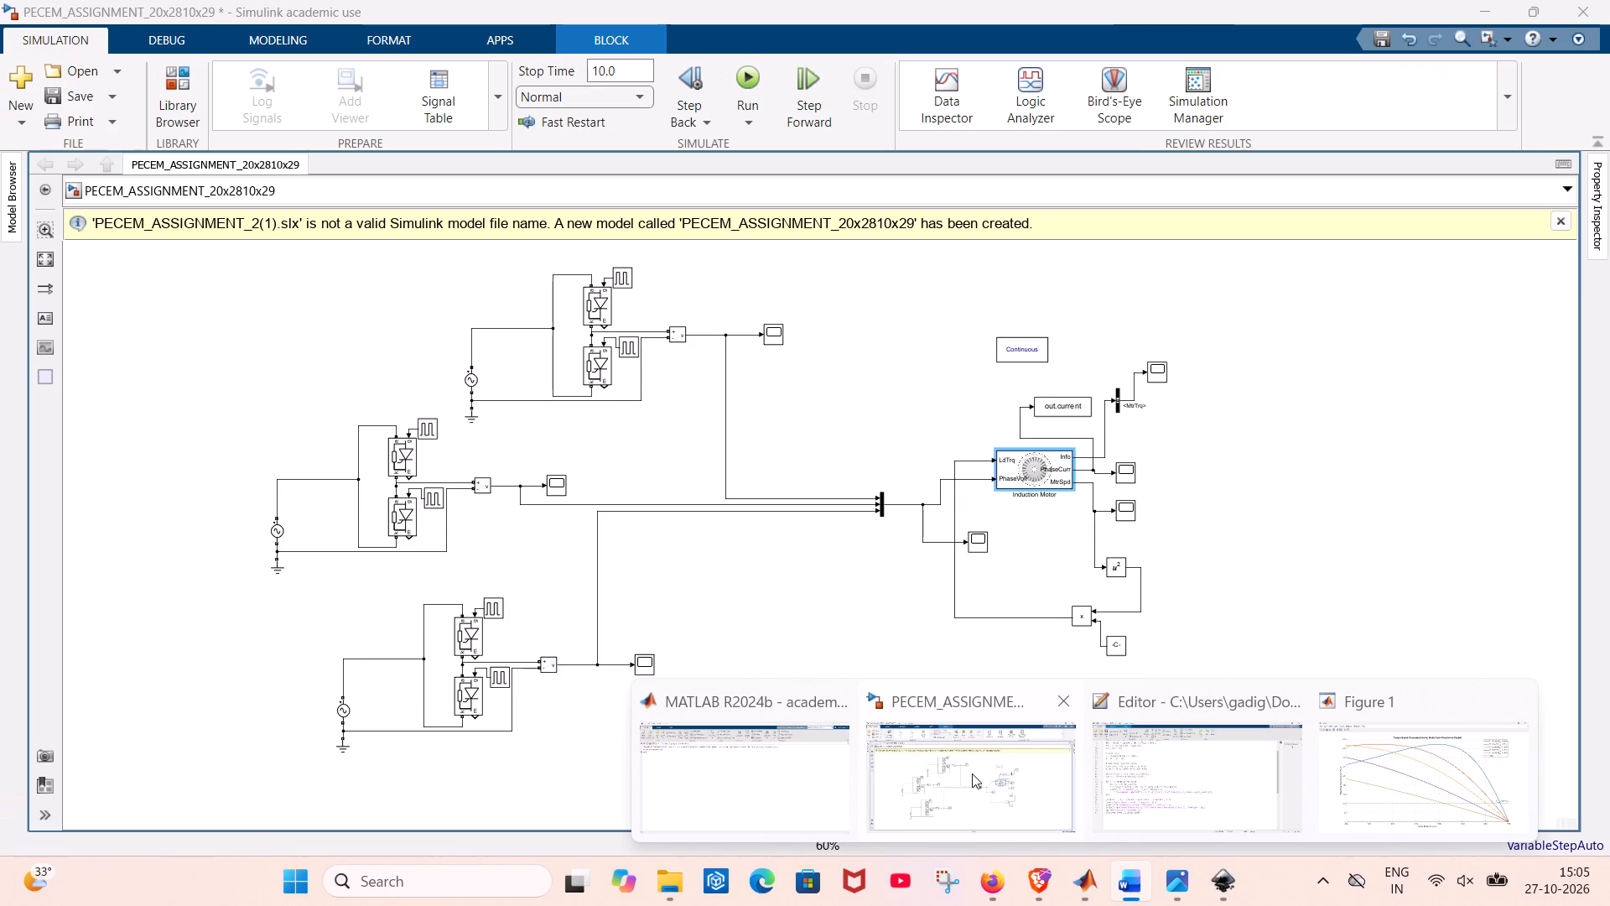
Switch to the Simulink model PECEM_ASSIGNMENT_20x2810x29 and run its simulation.
left_click(972, 773)
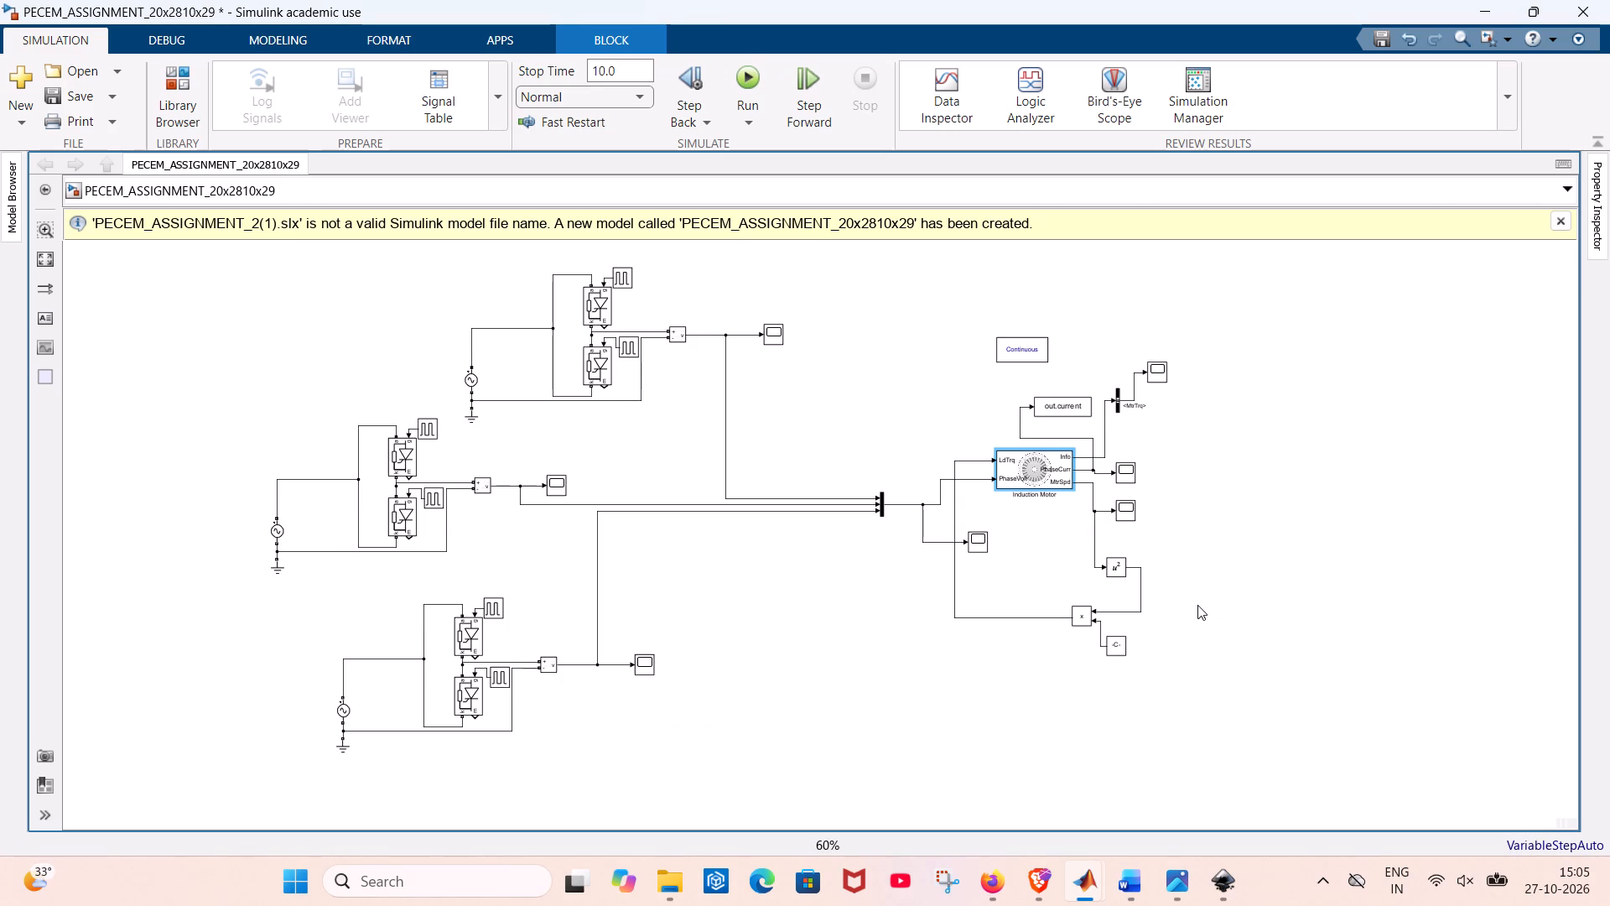
left_click(738, 81)
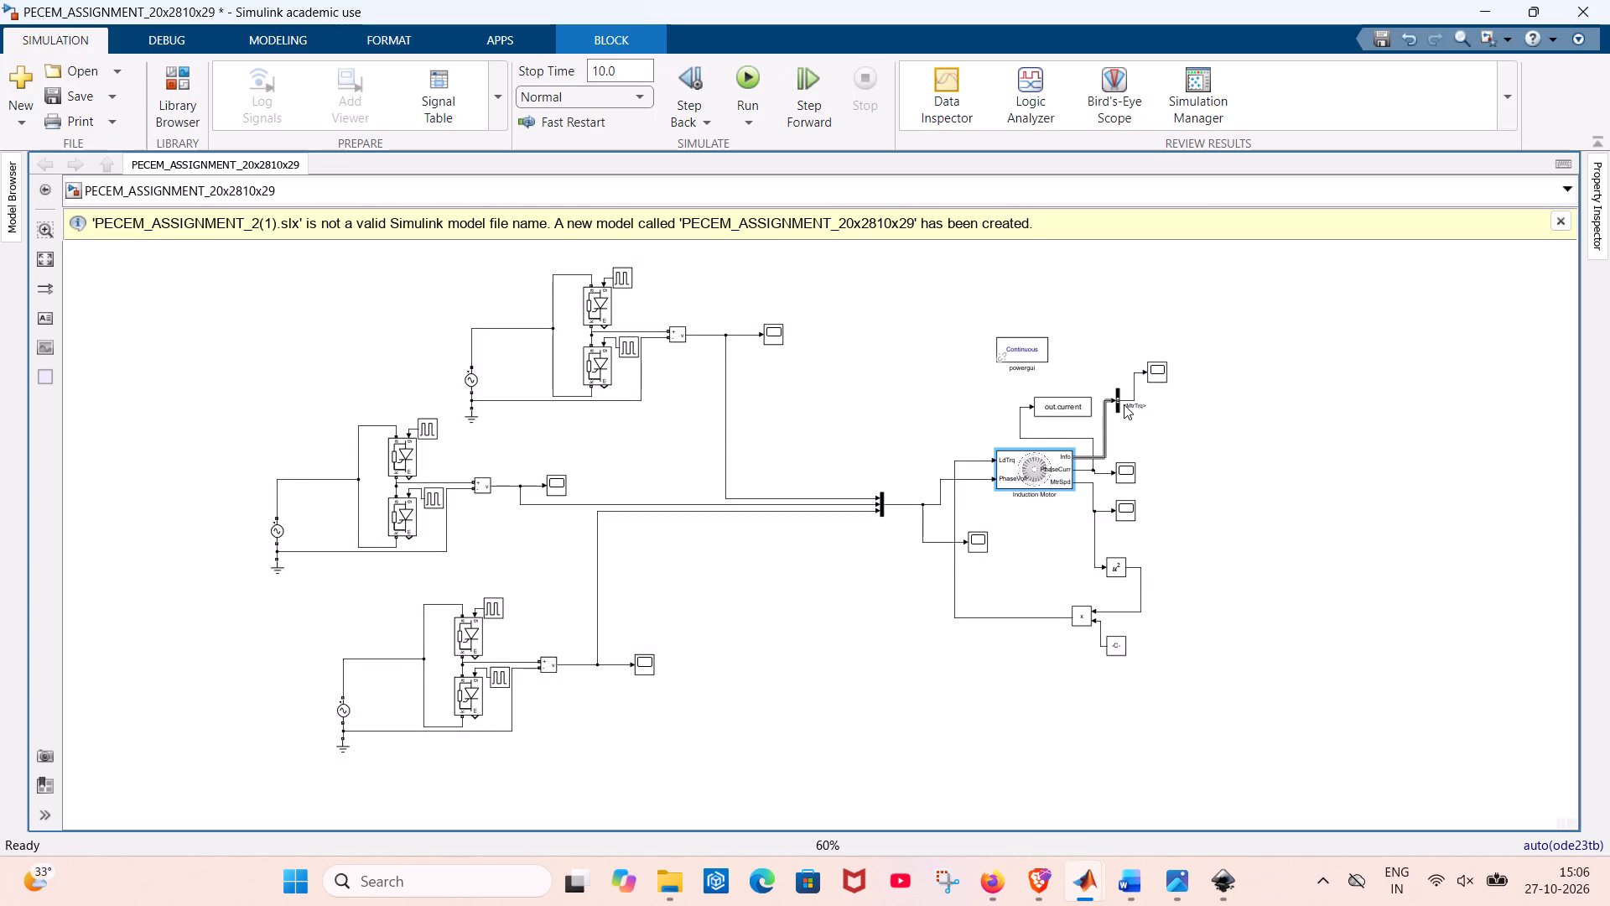
Open the scope on the Induction Motor's PhaseCurr output, rerun the simulation from it, and close the scope.
scroll(1161, 431, "down", 1)
scroll(1161, 431, "up", 3)
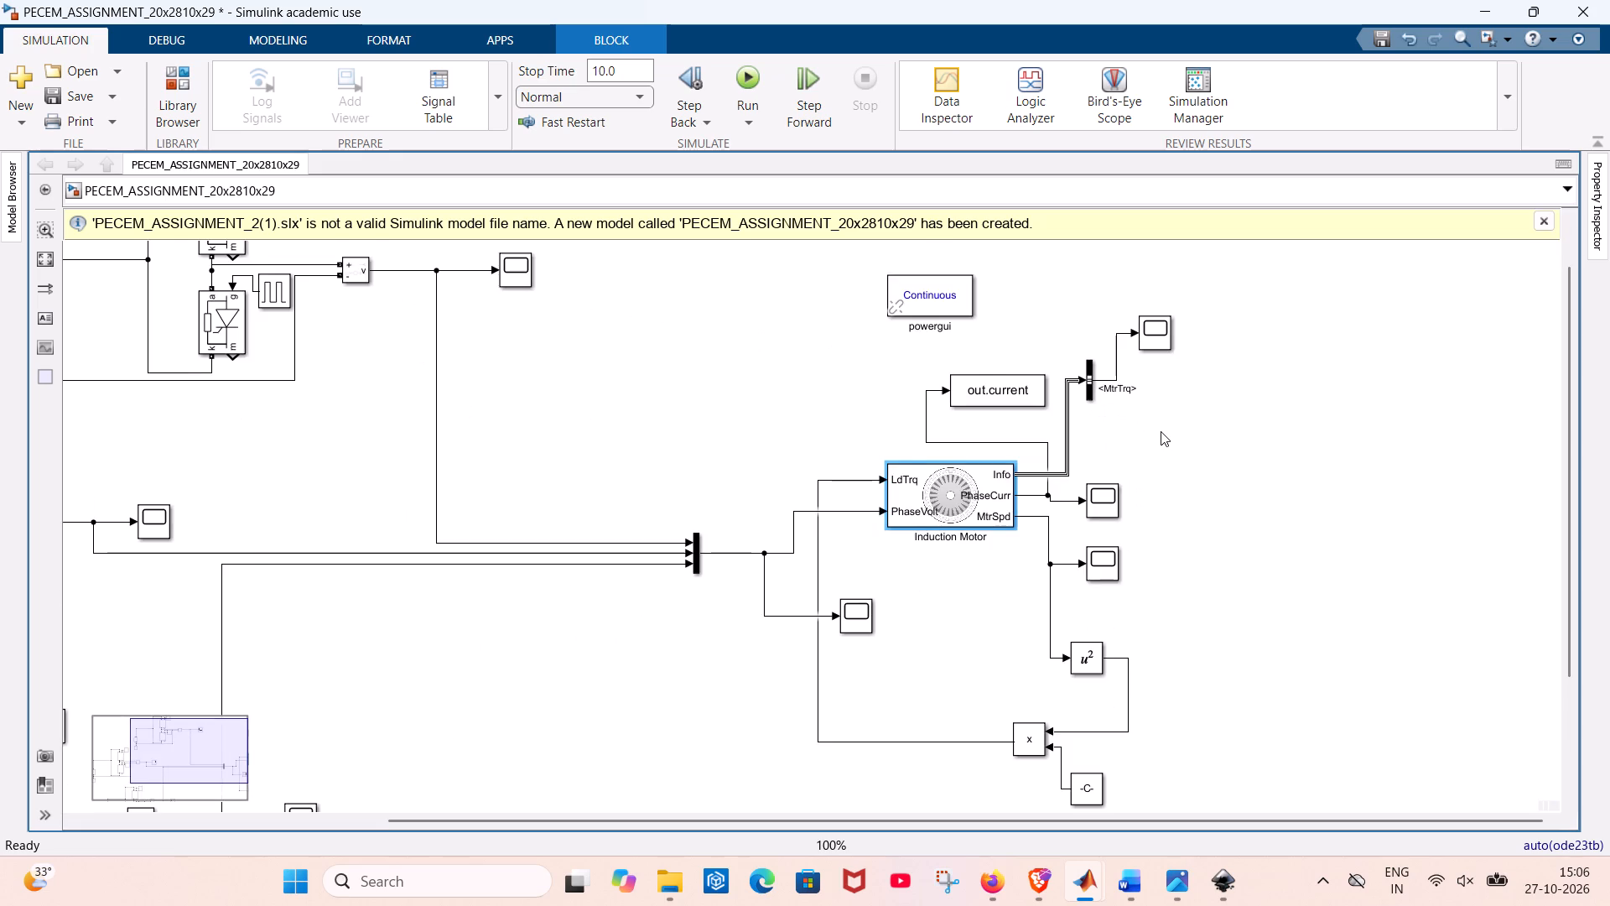
scroll(1161, 431, "up", 2)
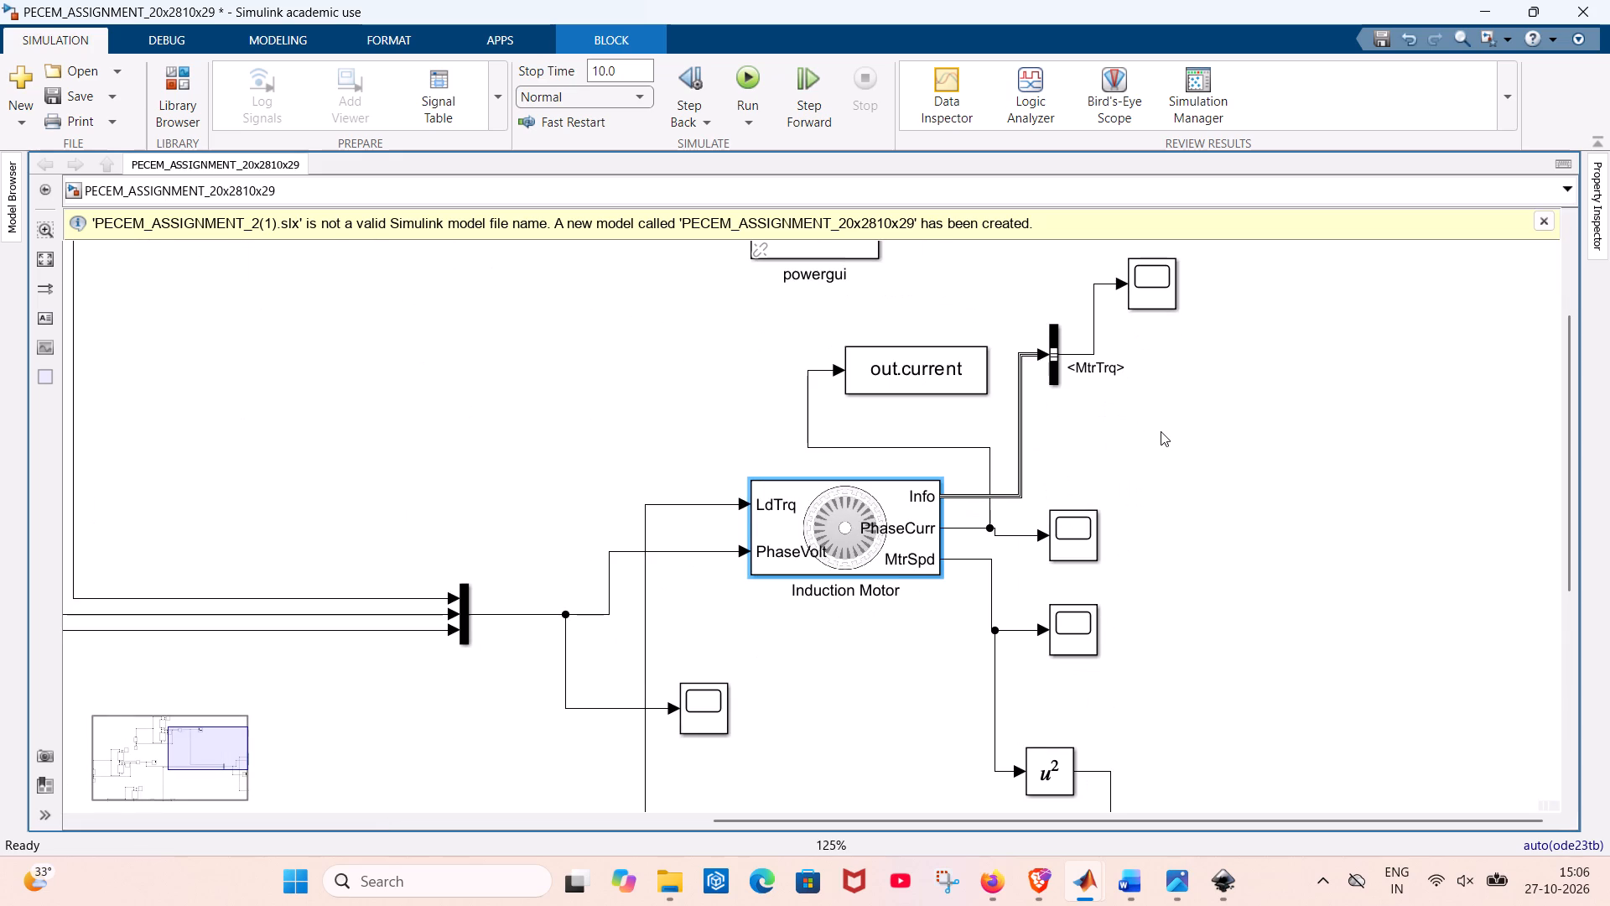
scroll(1161, 430, "down", 2)
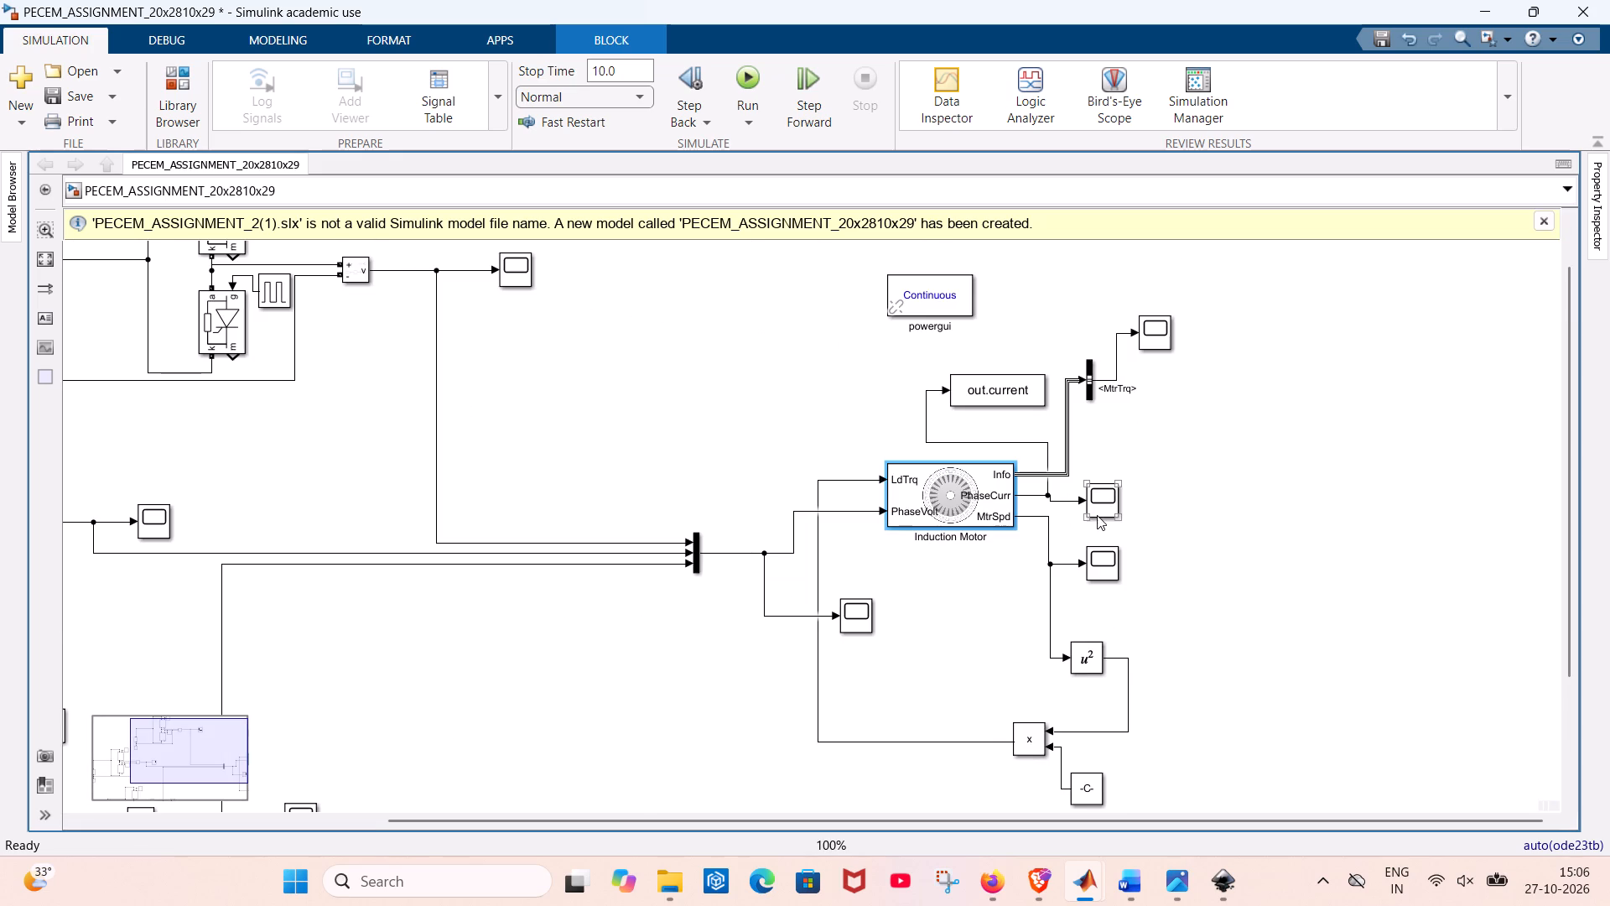
double_click(1102, 511)
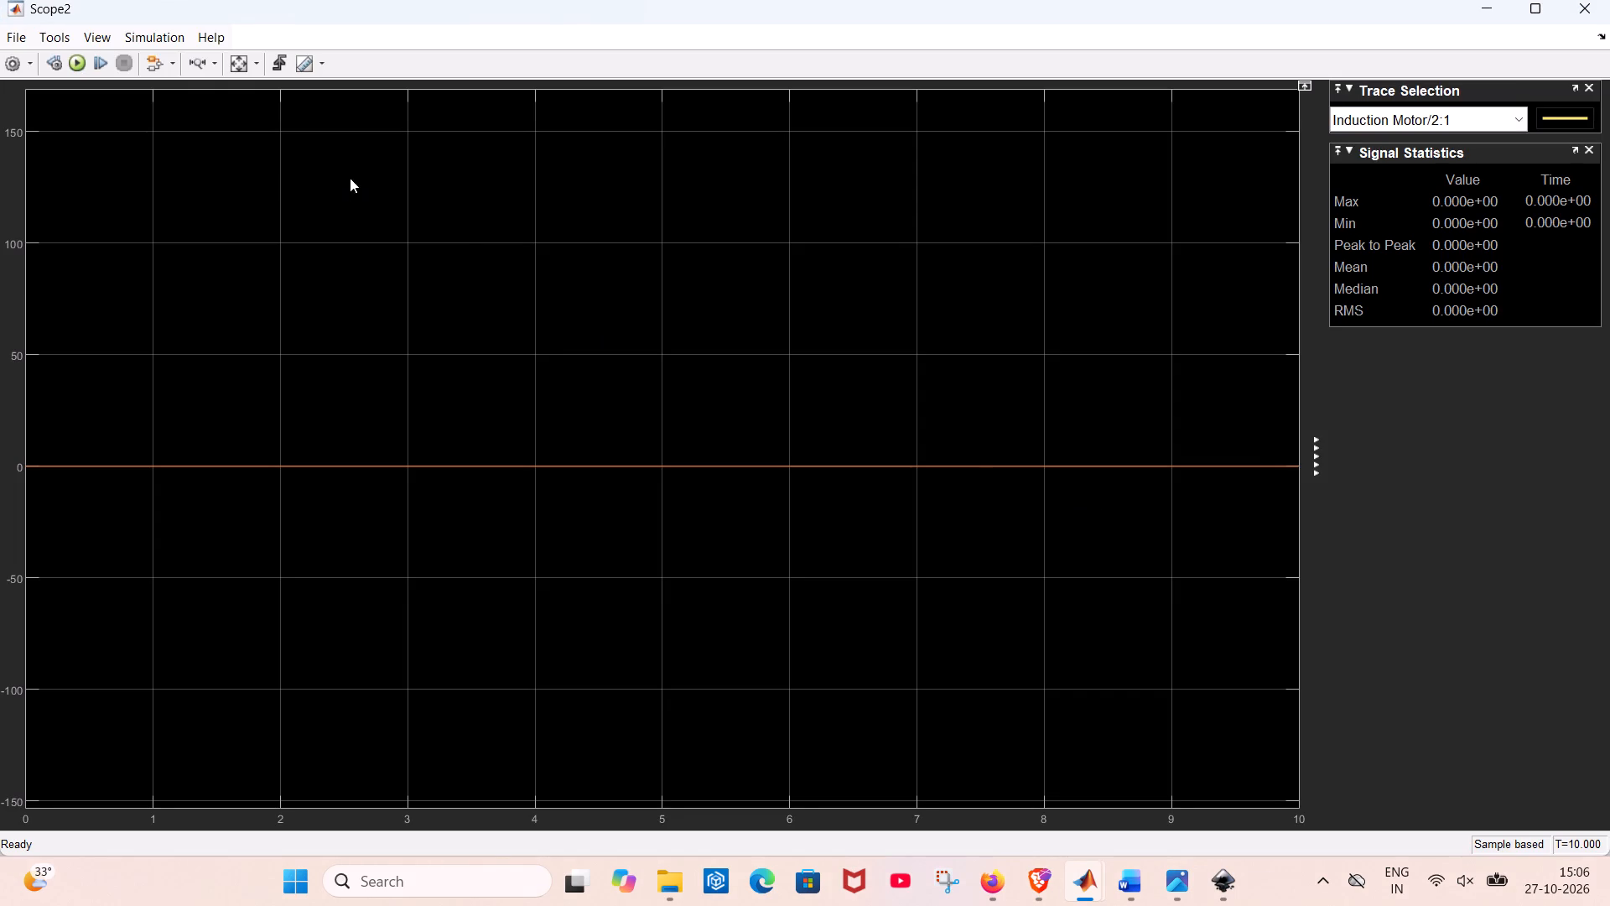
left_click(75, 57)
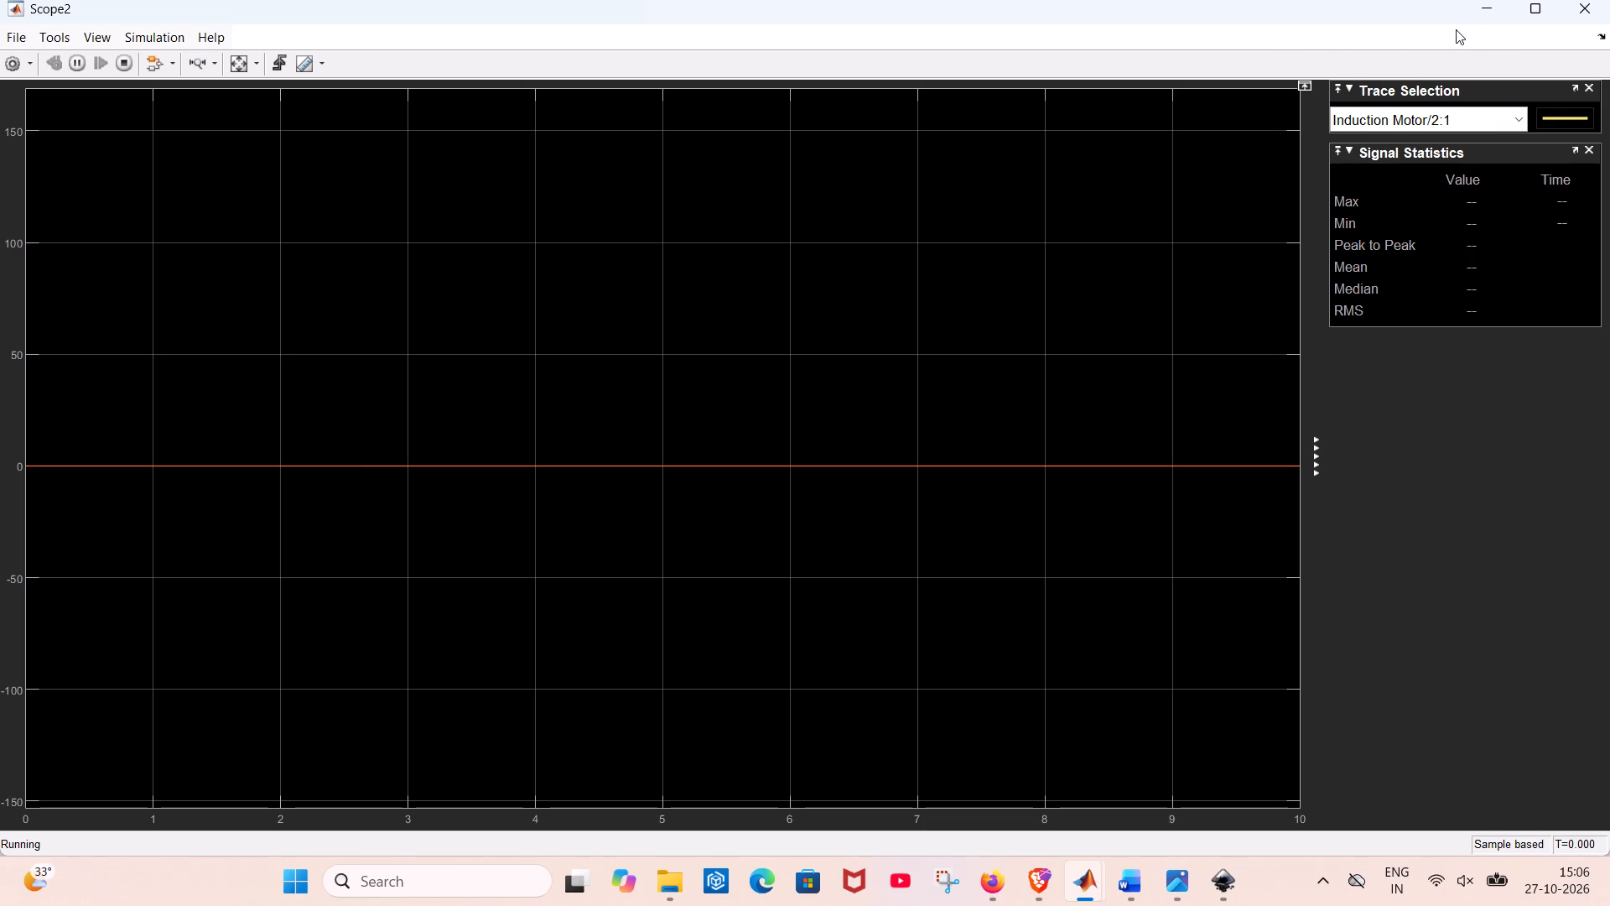
left_click(1609, 4)
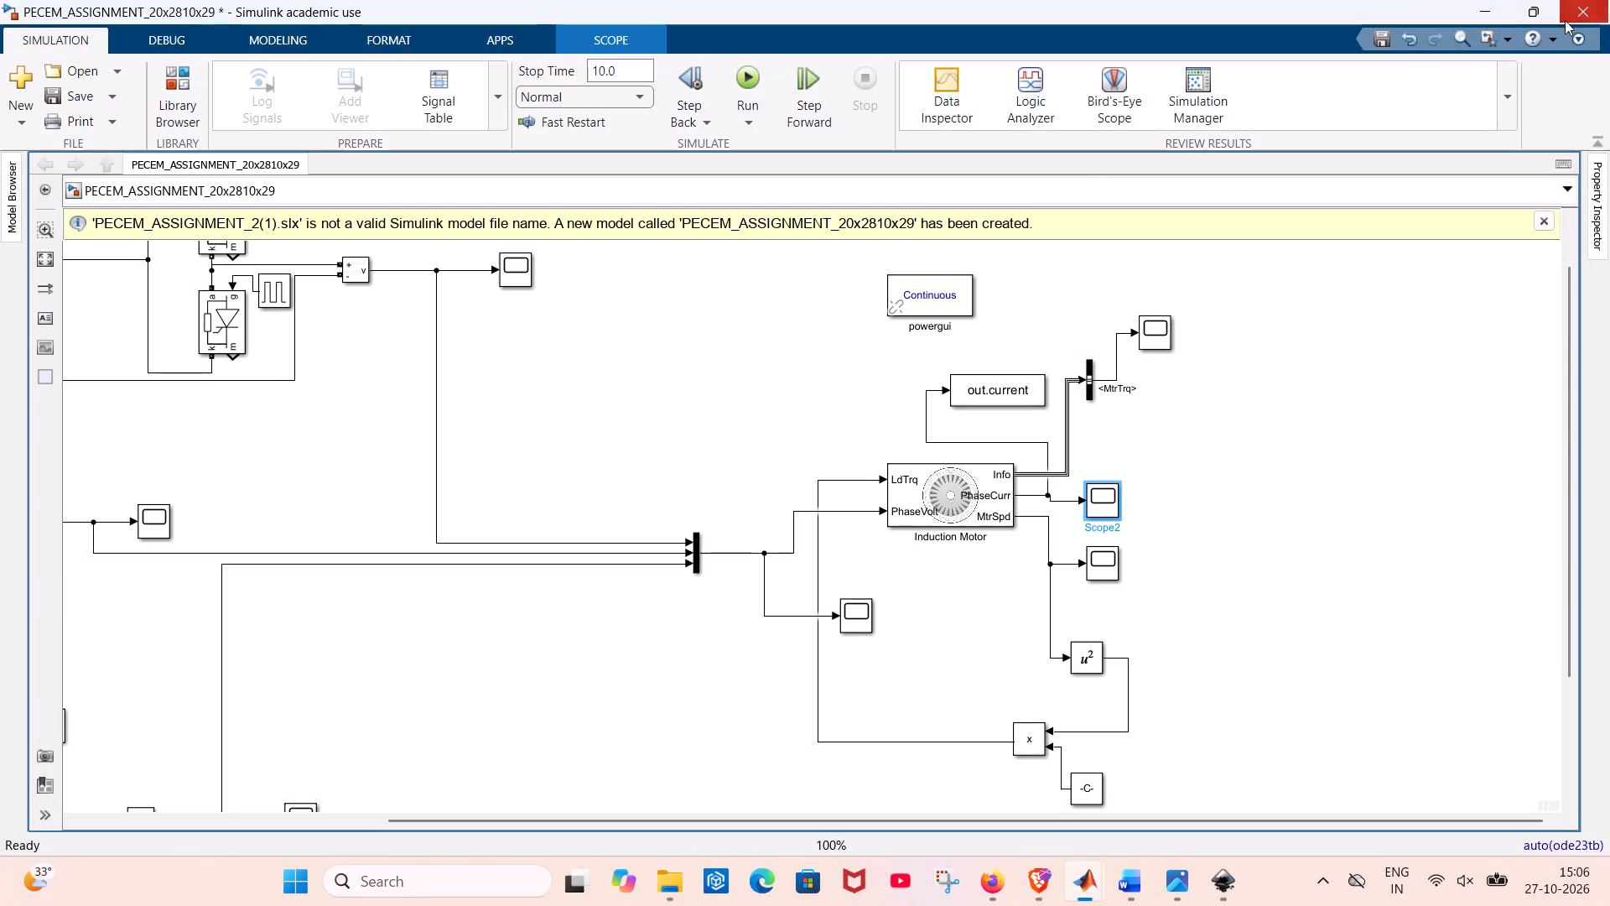
Move the out.current block to the right of the motor's scopes and reroute its PhaseCurr line just above the phase-current scope.
scroll(781, 430, "up", 1)
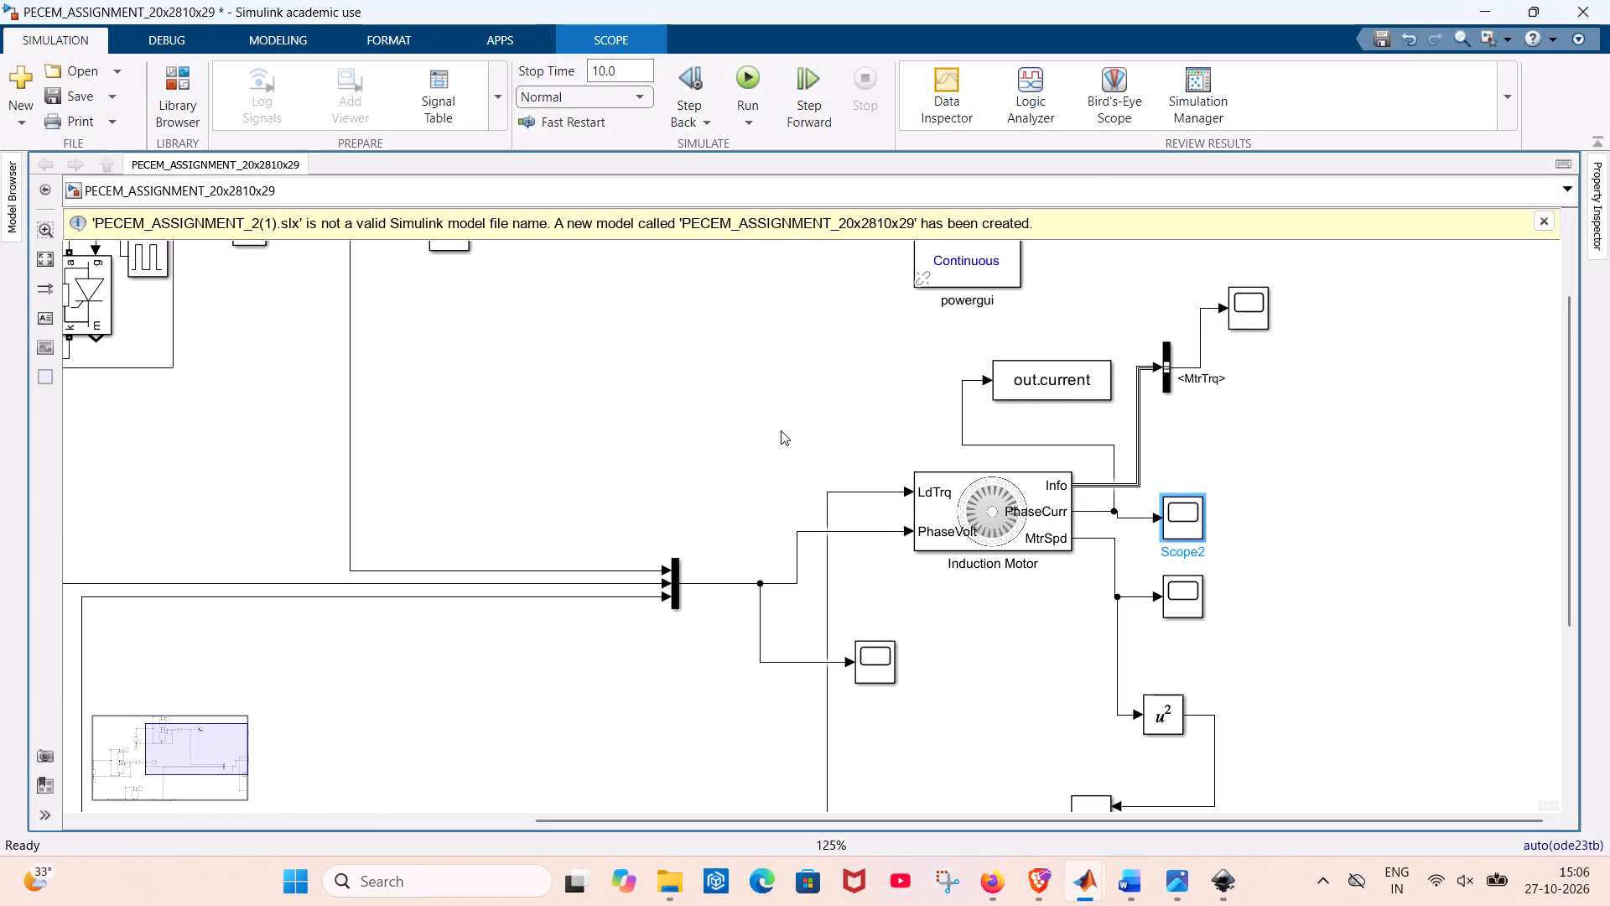
scroll(781, 430, "down", 4)
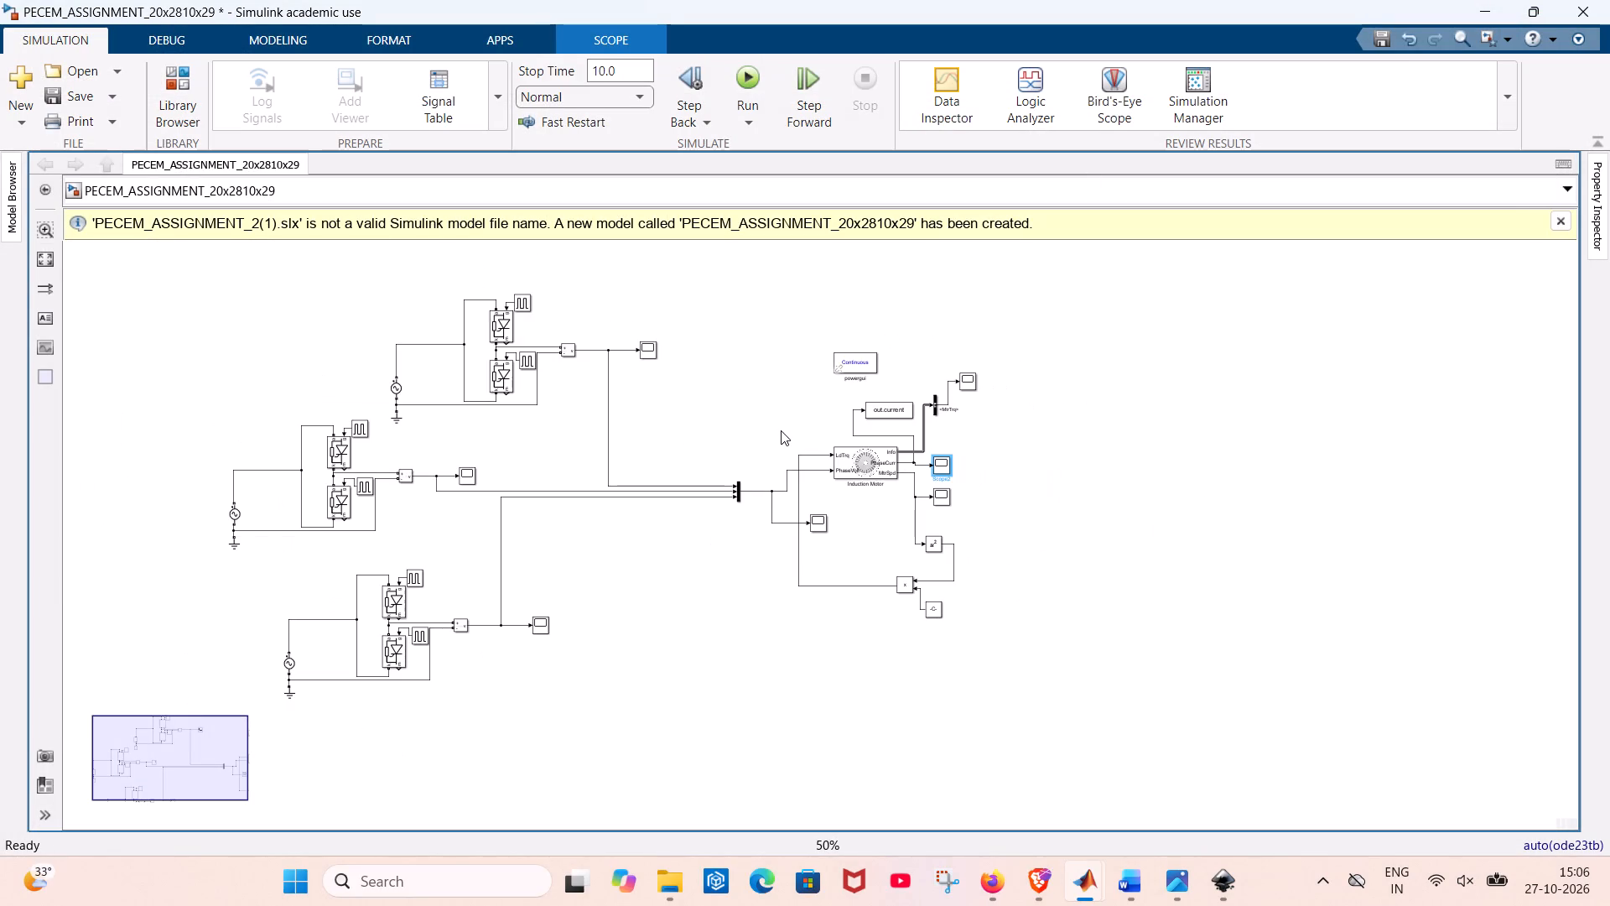
scroll(860, 425, "up", 3)
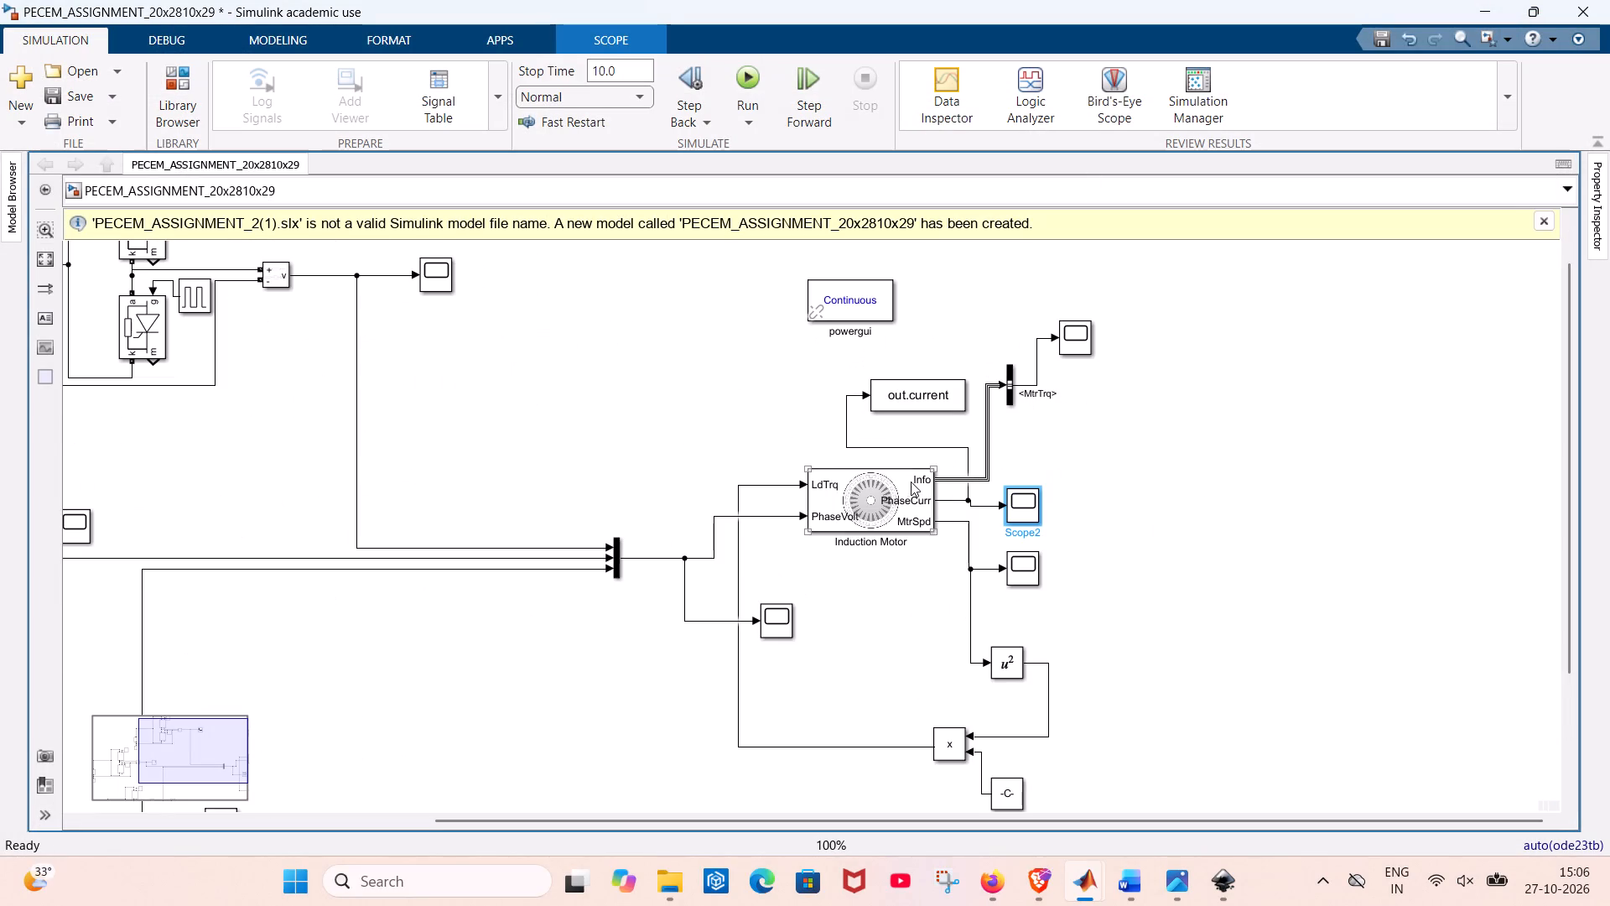
left_click_drag(941, 392, 1014, 422)
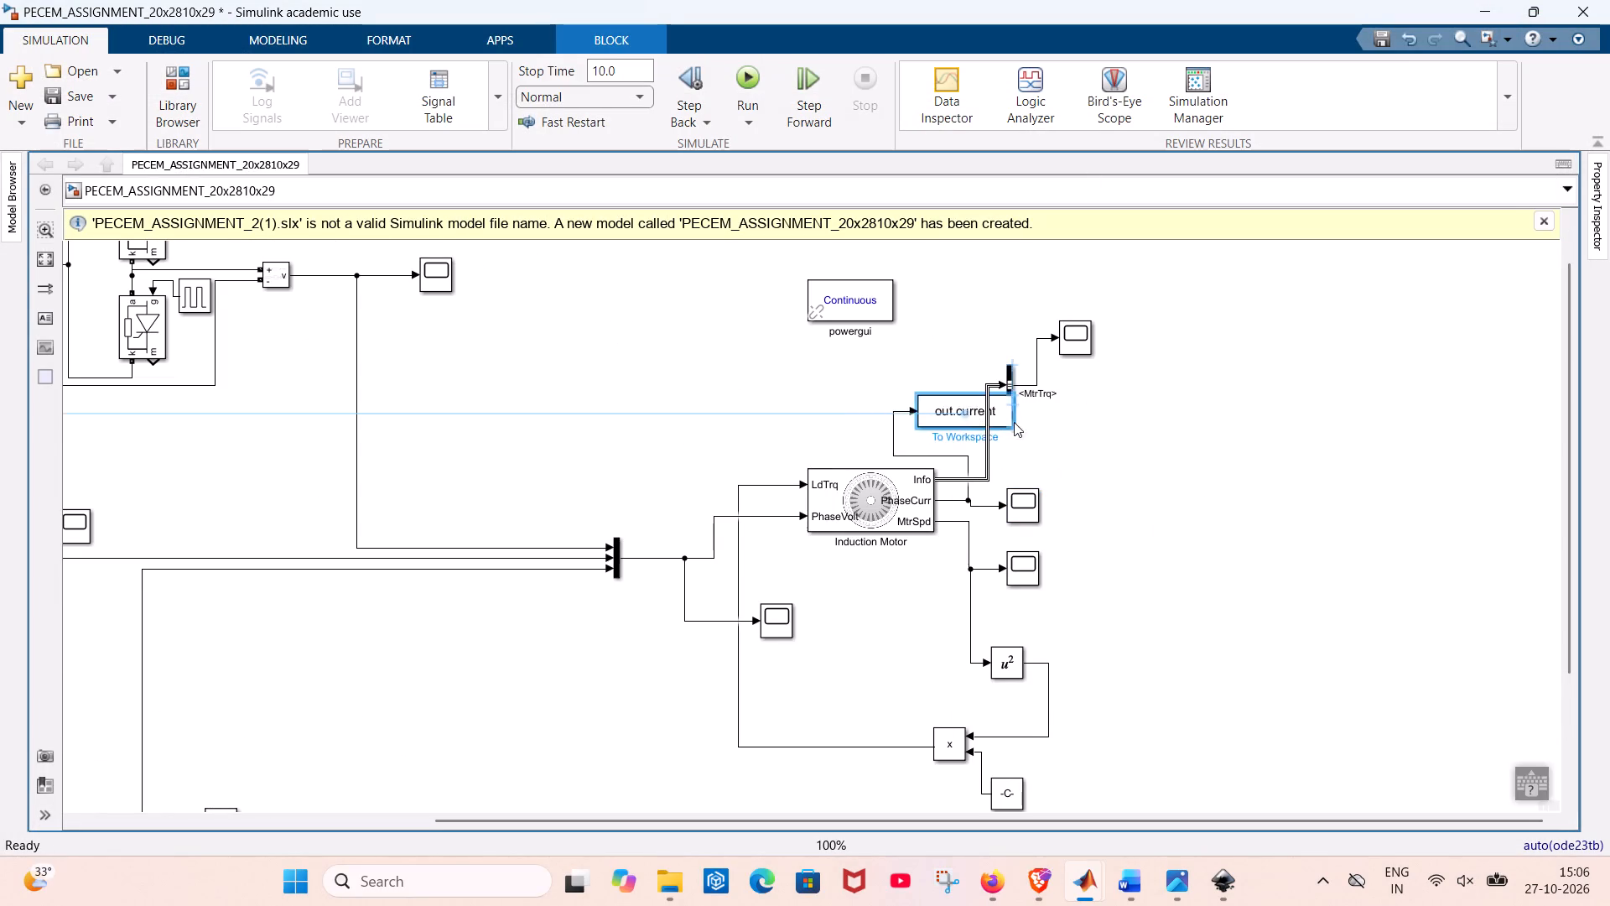
left_click_drag(1014, 422, 1210, 516)
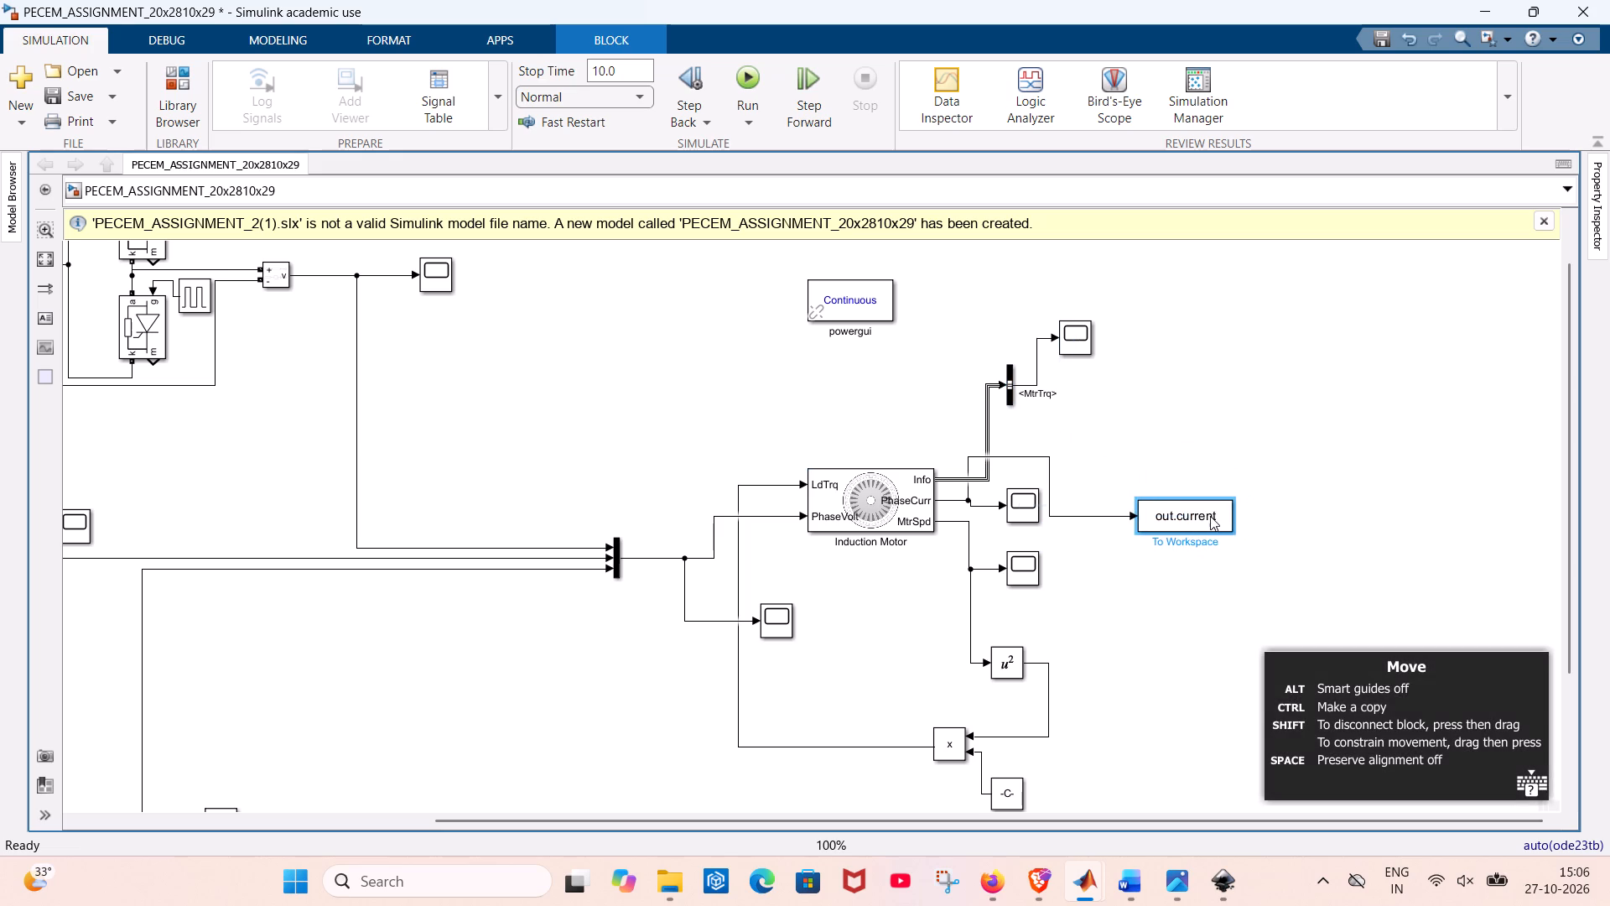
left_click_drag(1210, 516, 1247, 458)
left_click_drag(1021, 456, 1021, 461)
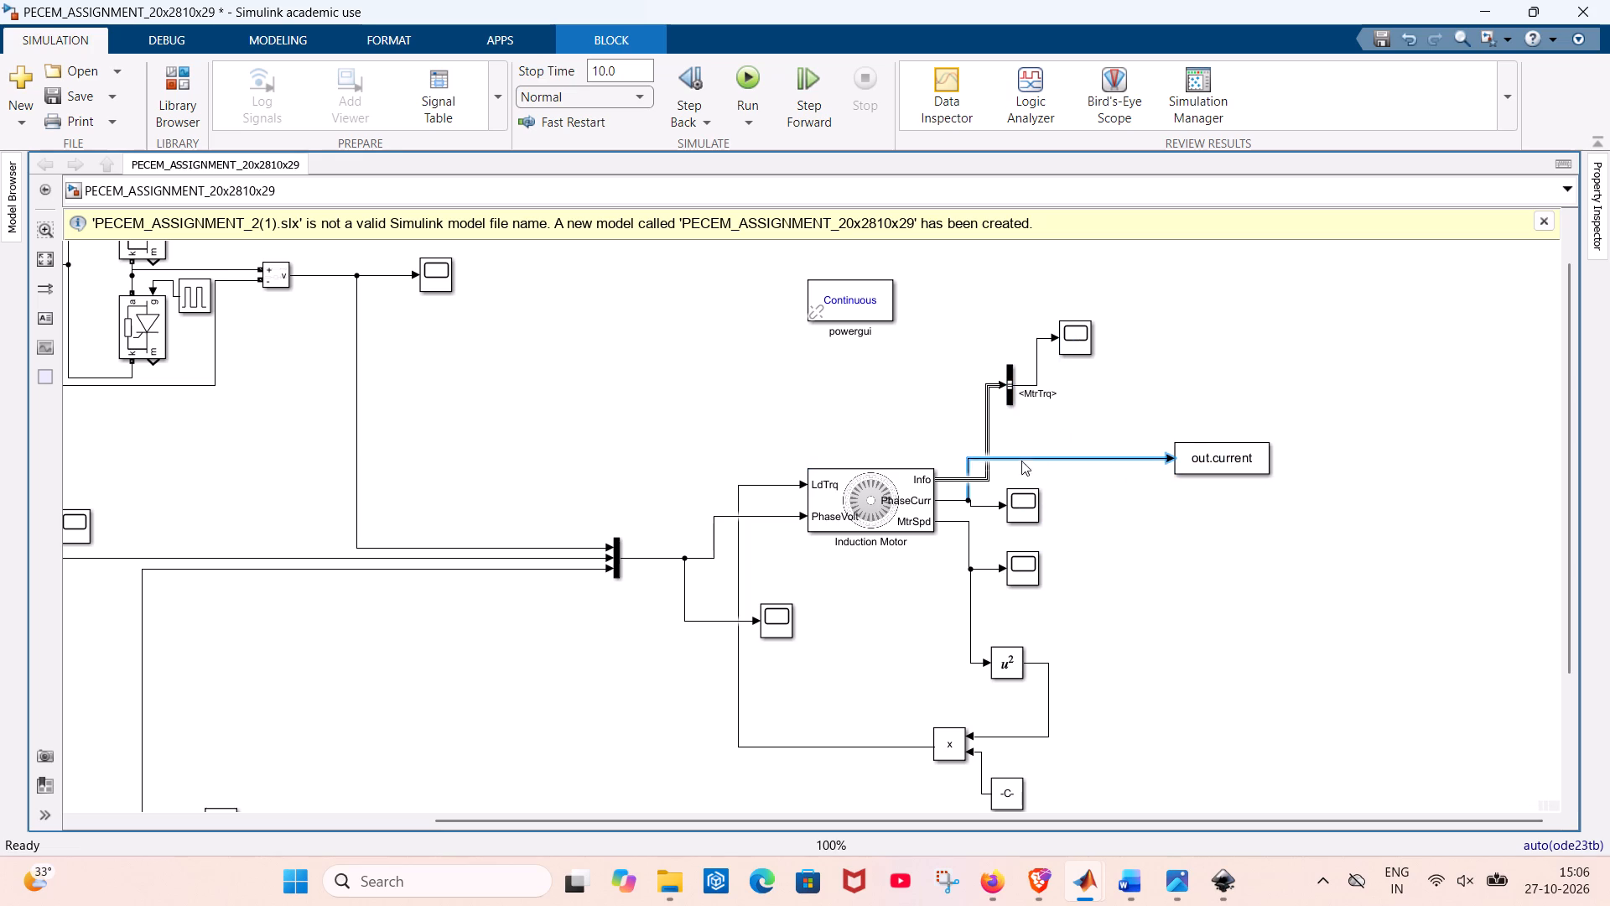
left_click_drag(1021, 461, 1038, 481)
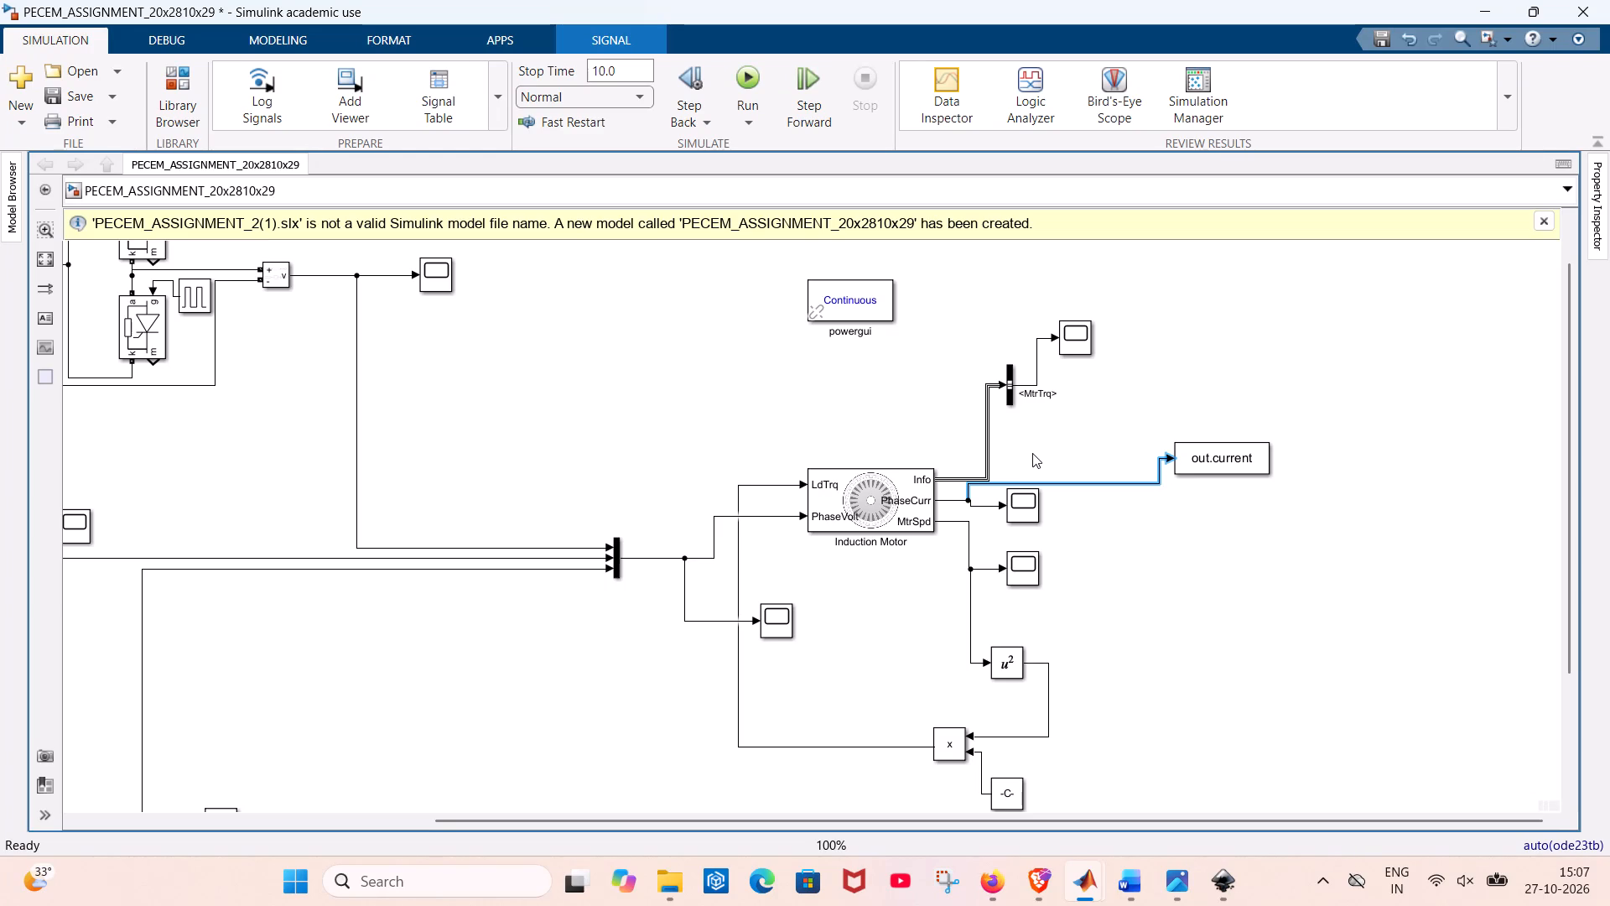
Review the rearranged motor section and open the Induction Motor block's parameters.
scroll(1032, 453, "down", 3)
scroll(1032, 453, "up", 2)
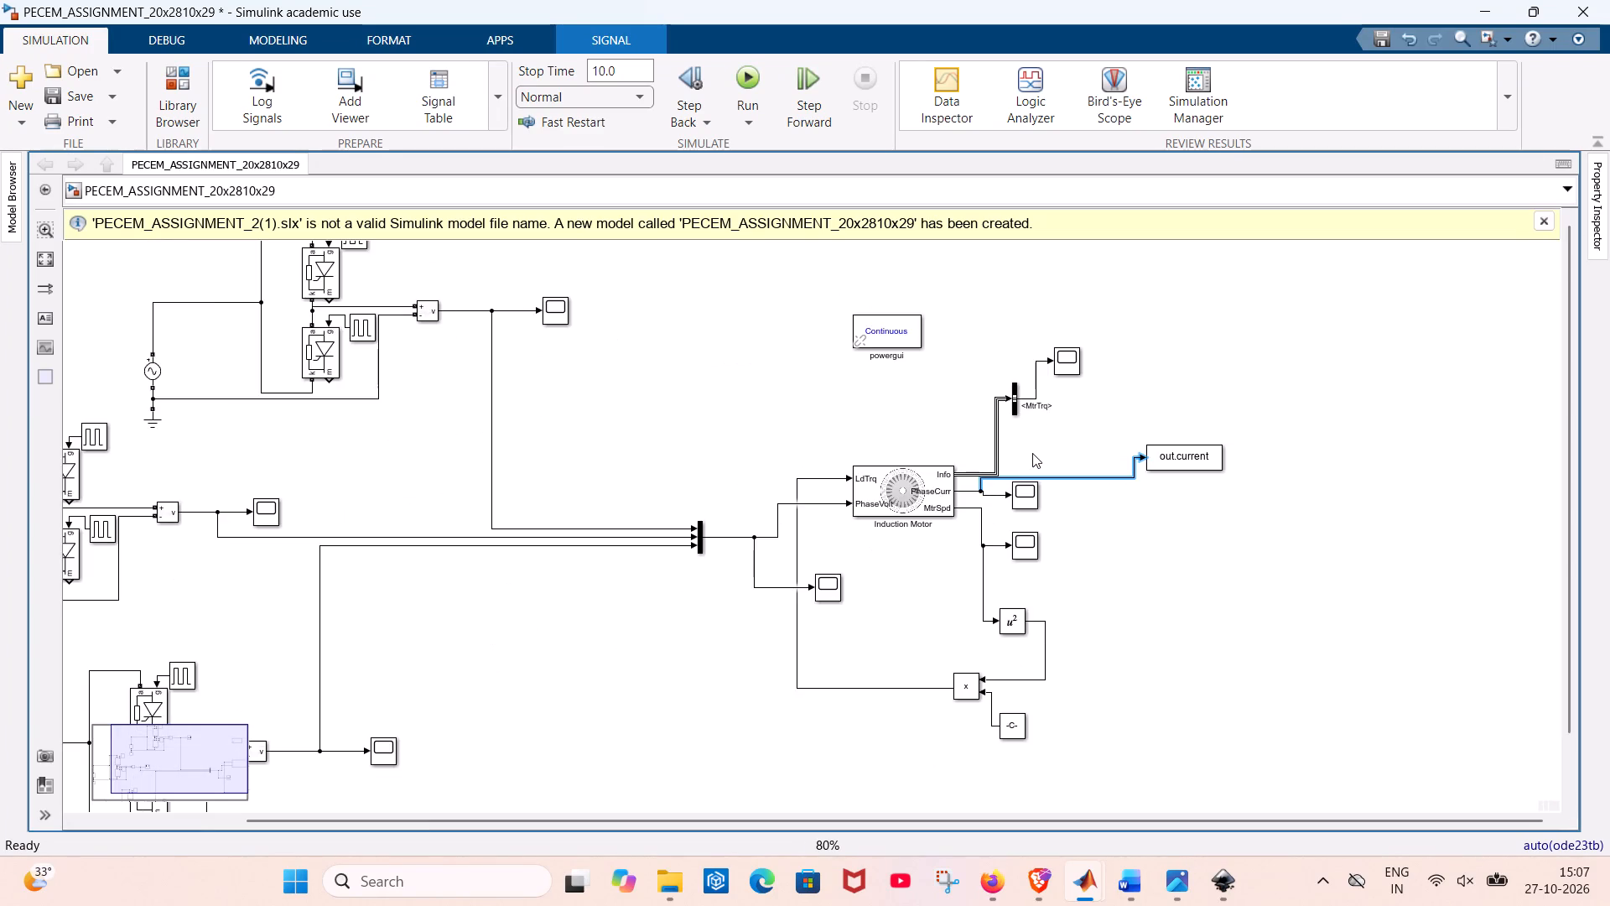
scroll(1032, 453, "up", 1)
scroll(1144, 661, "down", 1)
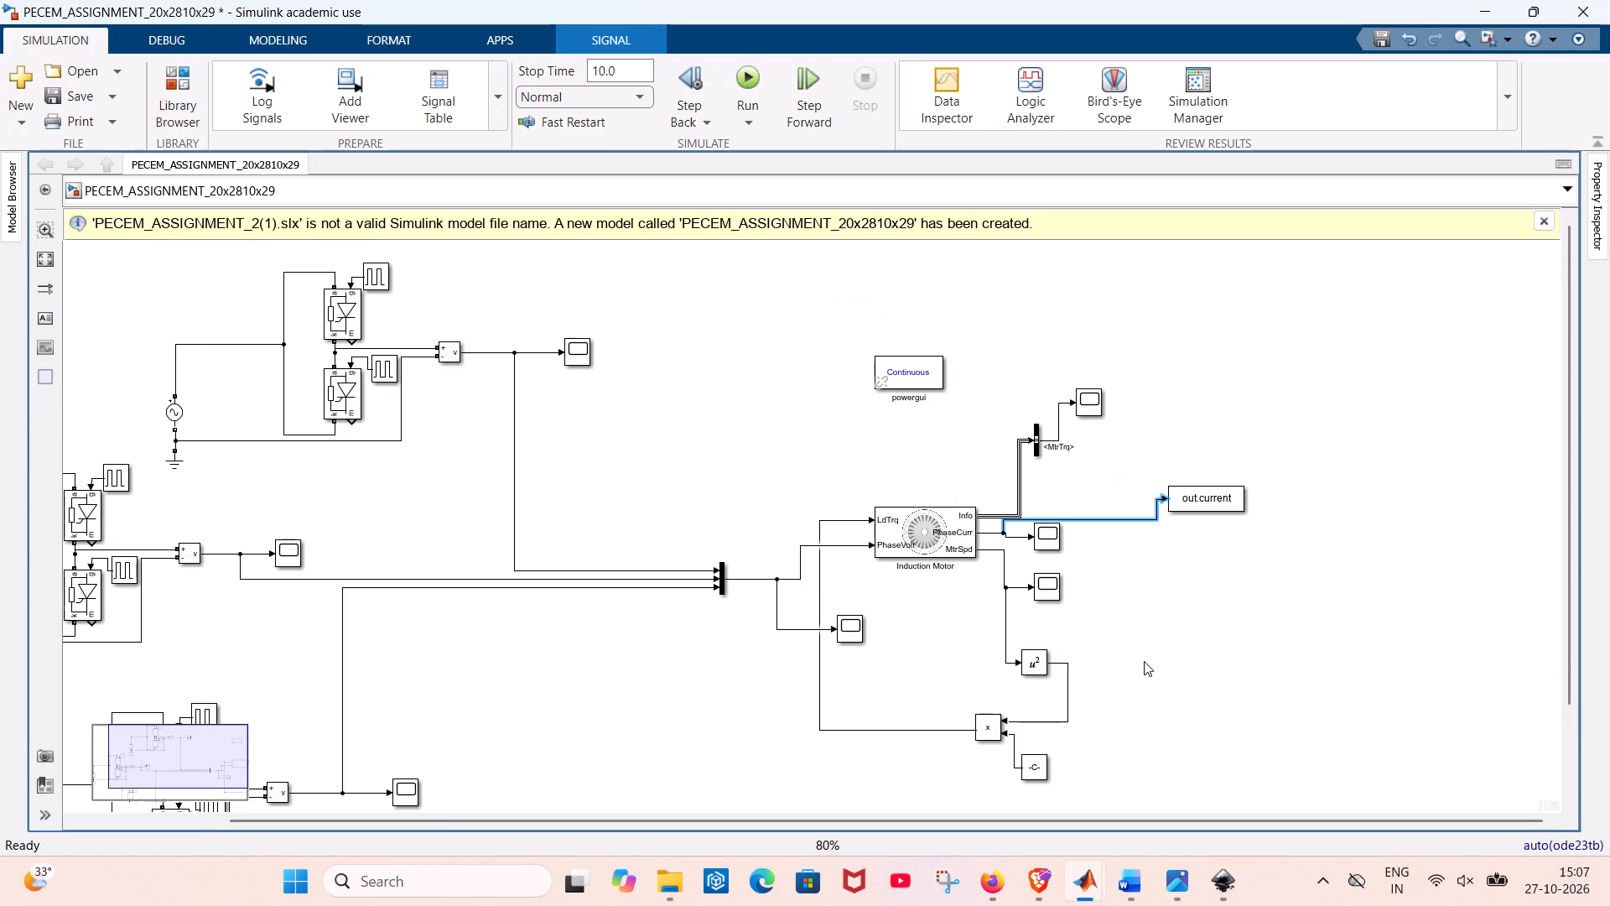
scroll(1144, 661, "up", 1)
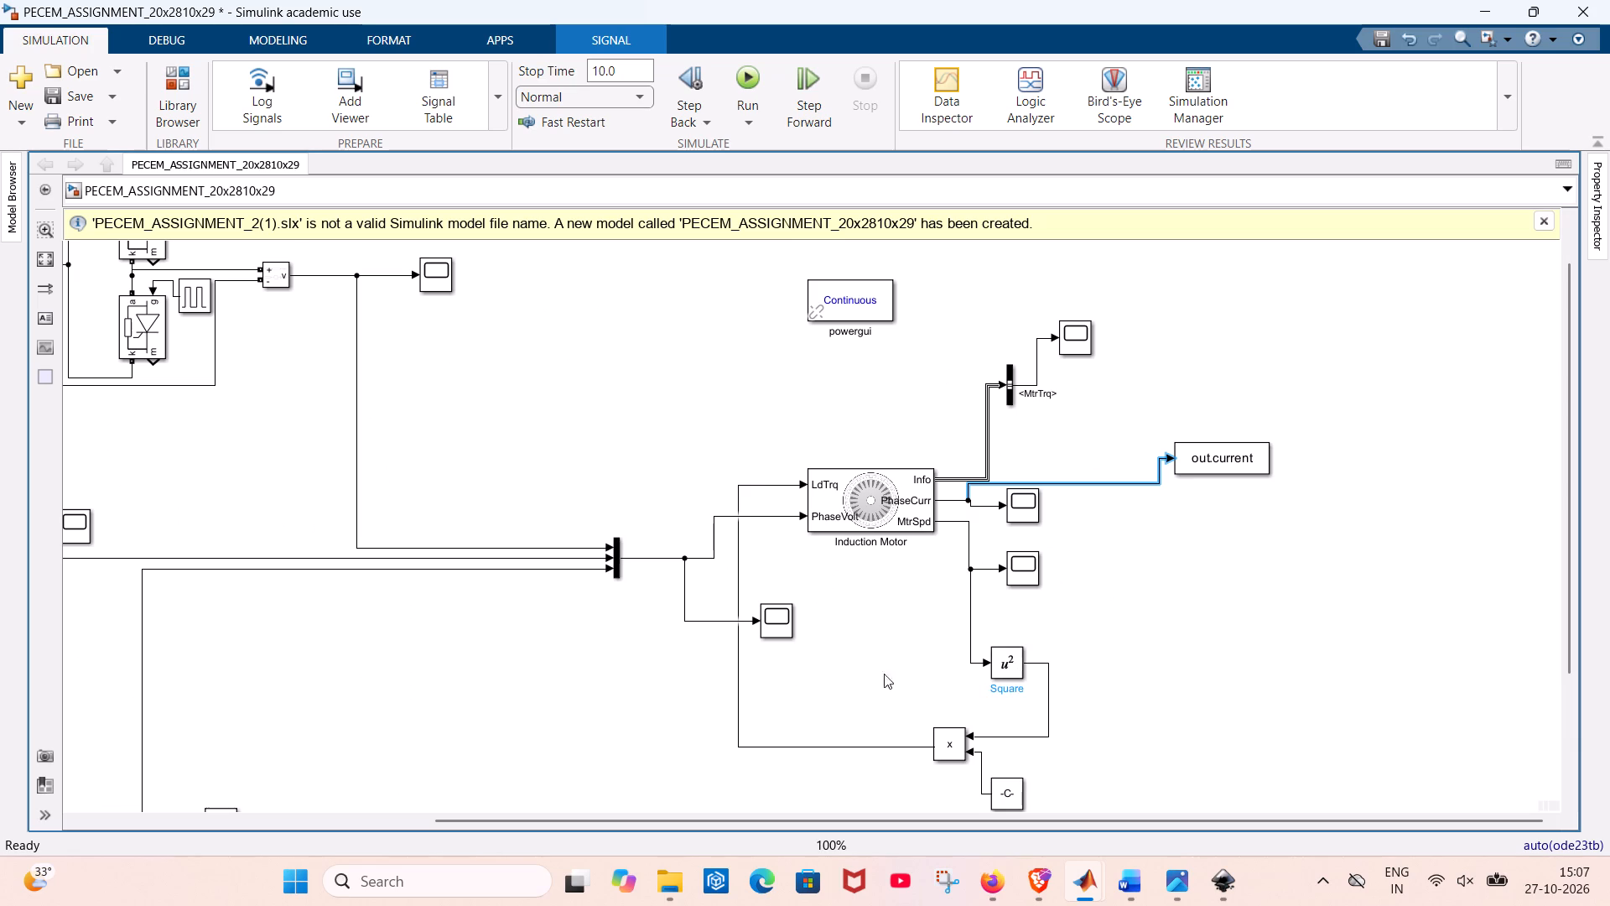
double_click(862, 502)
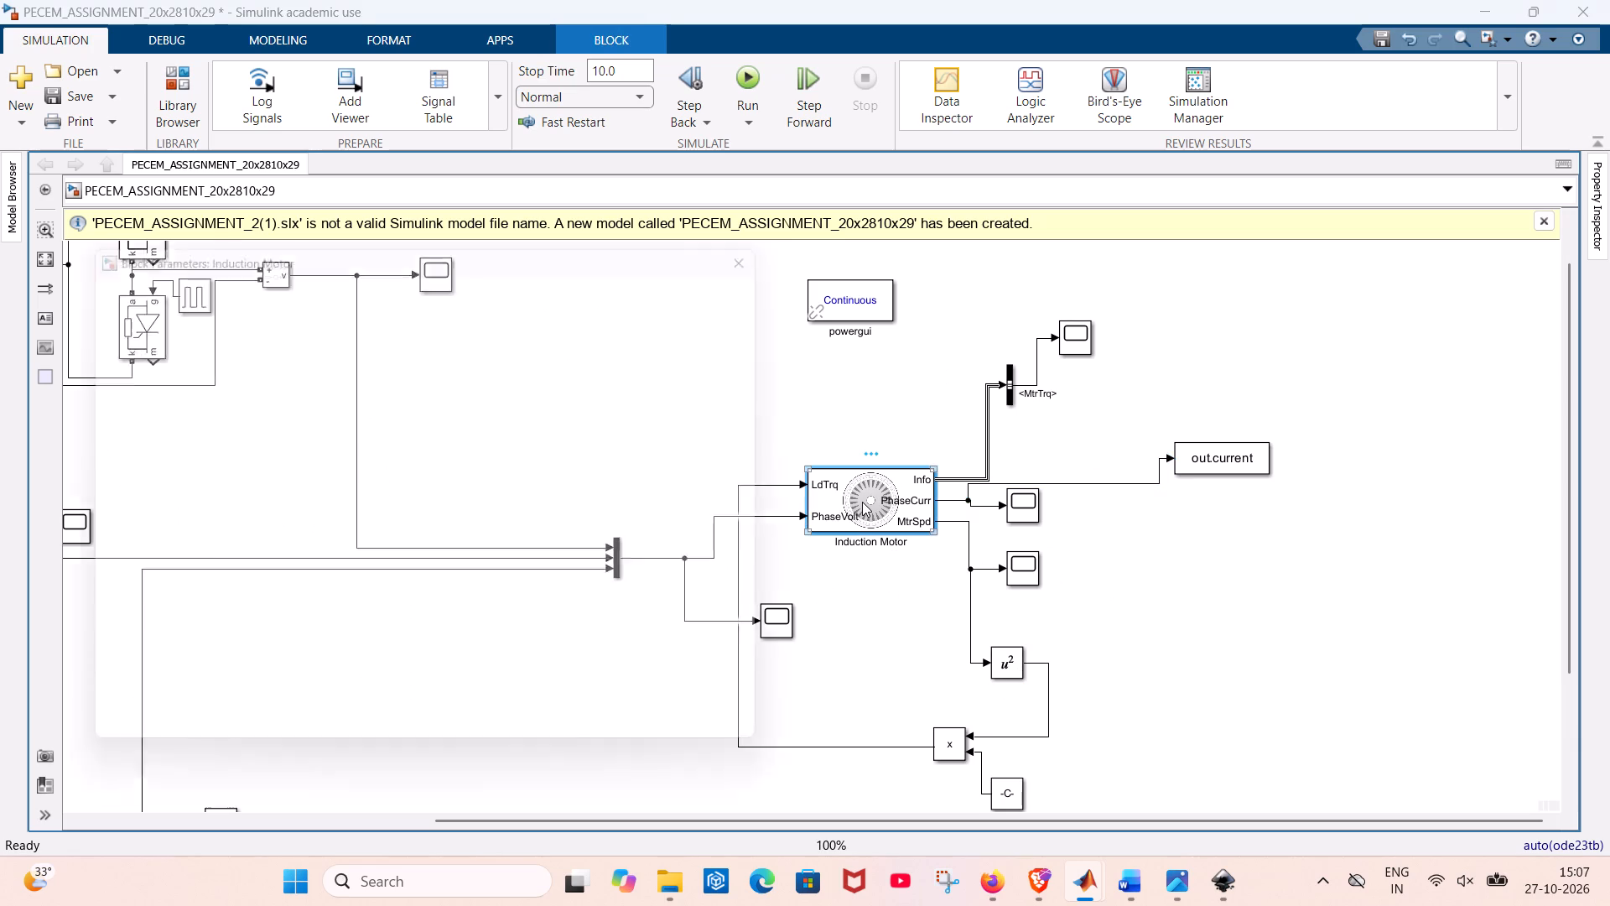
left_click(862, 502)
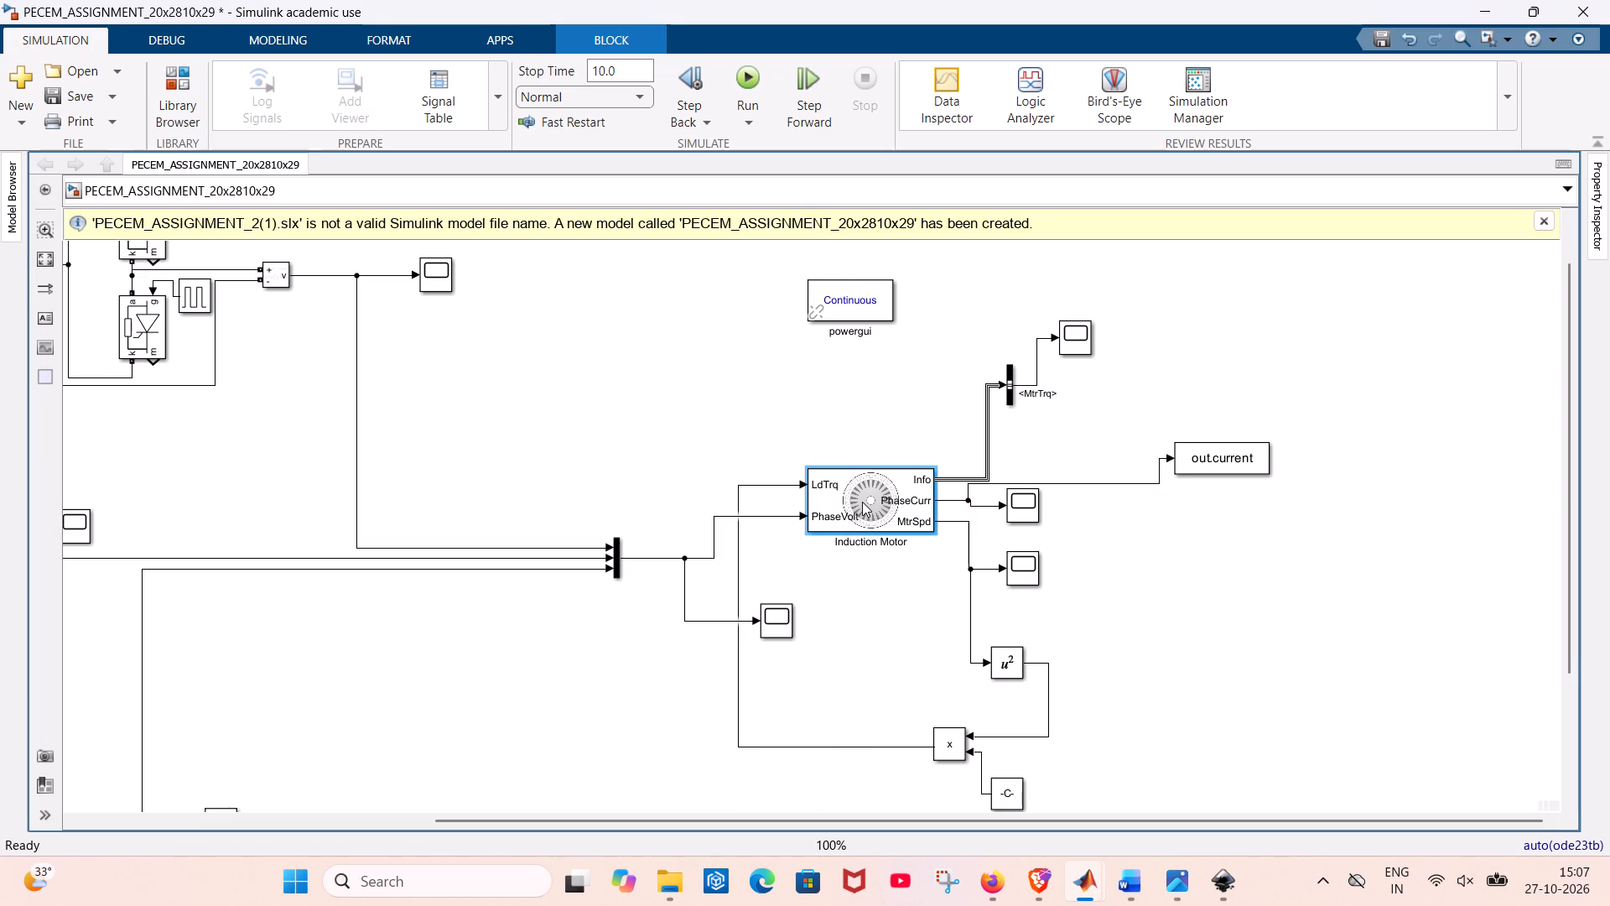
Open the MtrTrq scope, rerun the simulation from it to examine the torque trace, and close the scope.
scroll(862, 502, "up", 3)
scroll(862, 502, "down", 5)
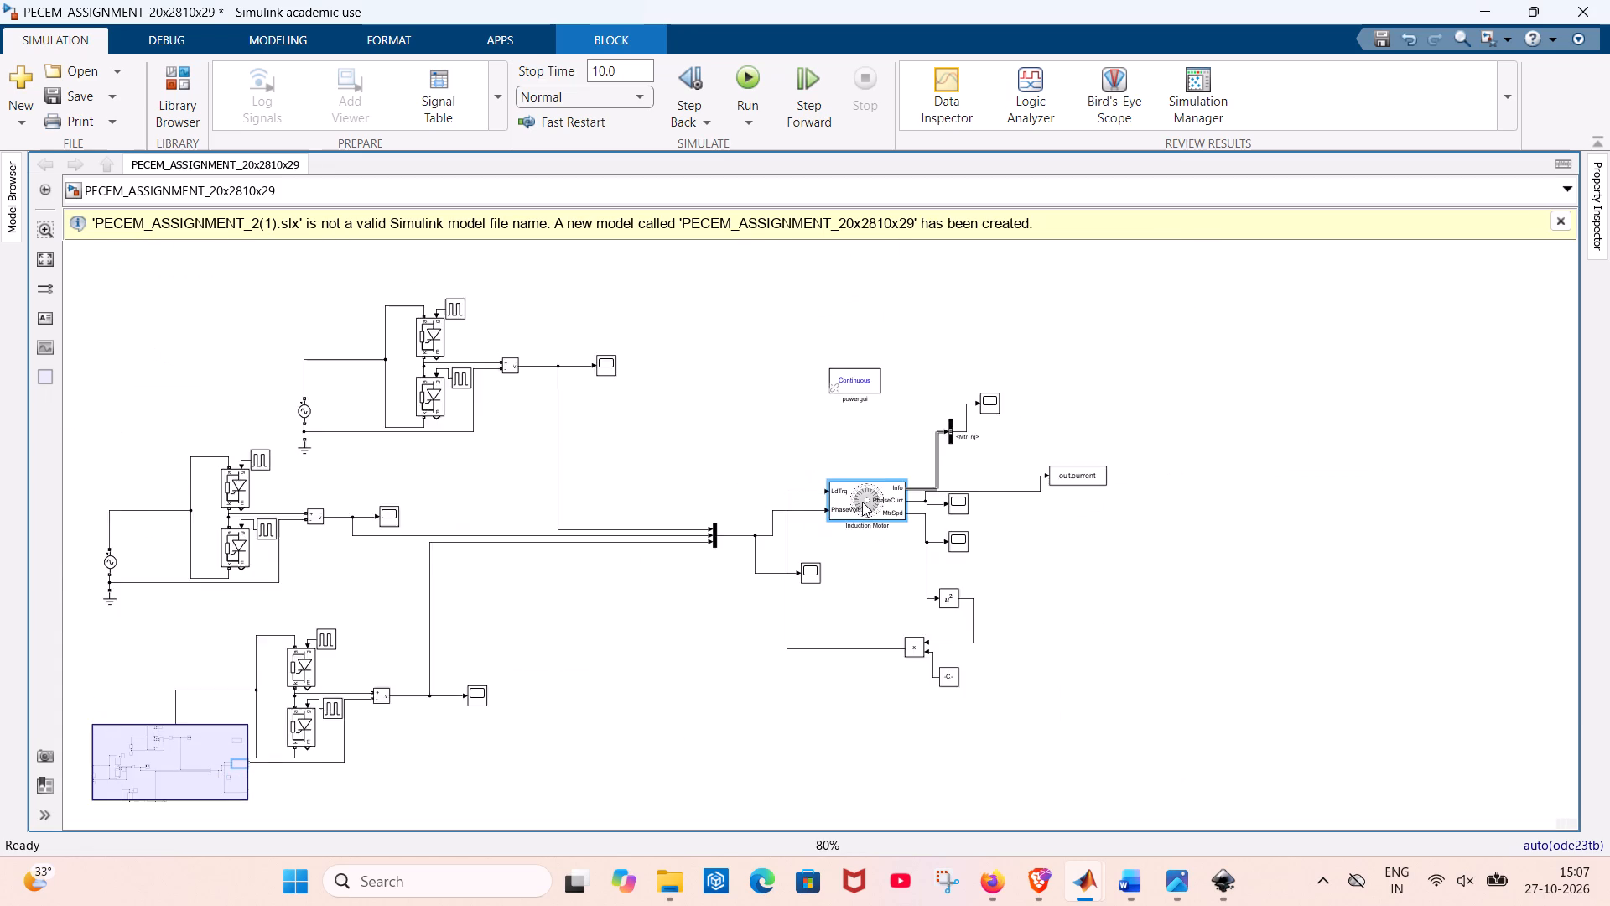
scroll(862, 502, "up", 1)
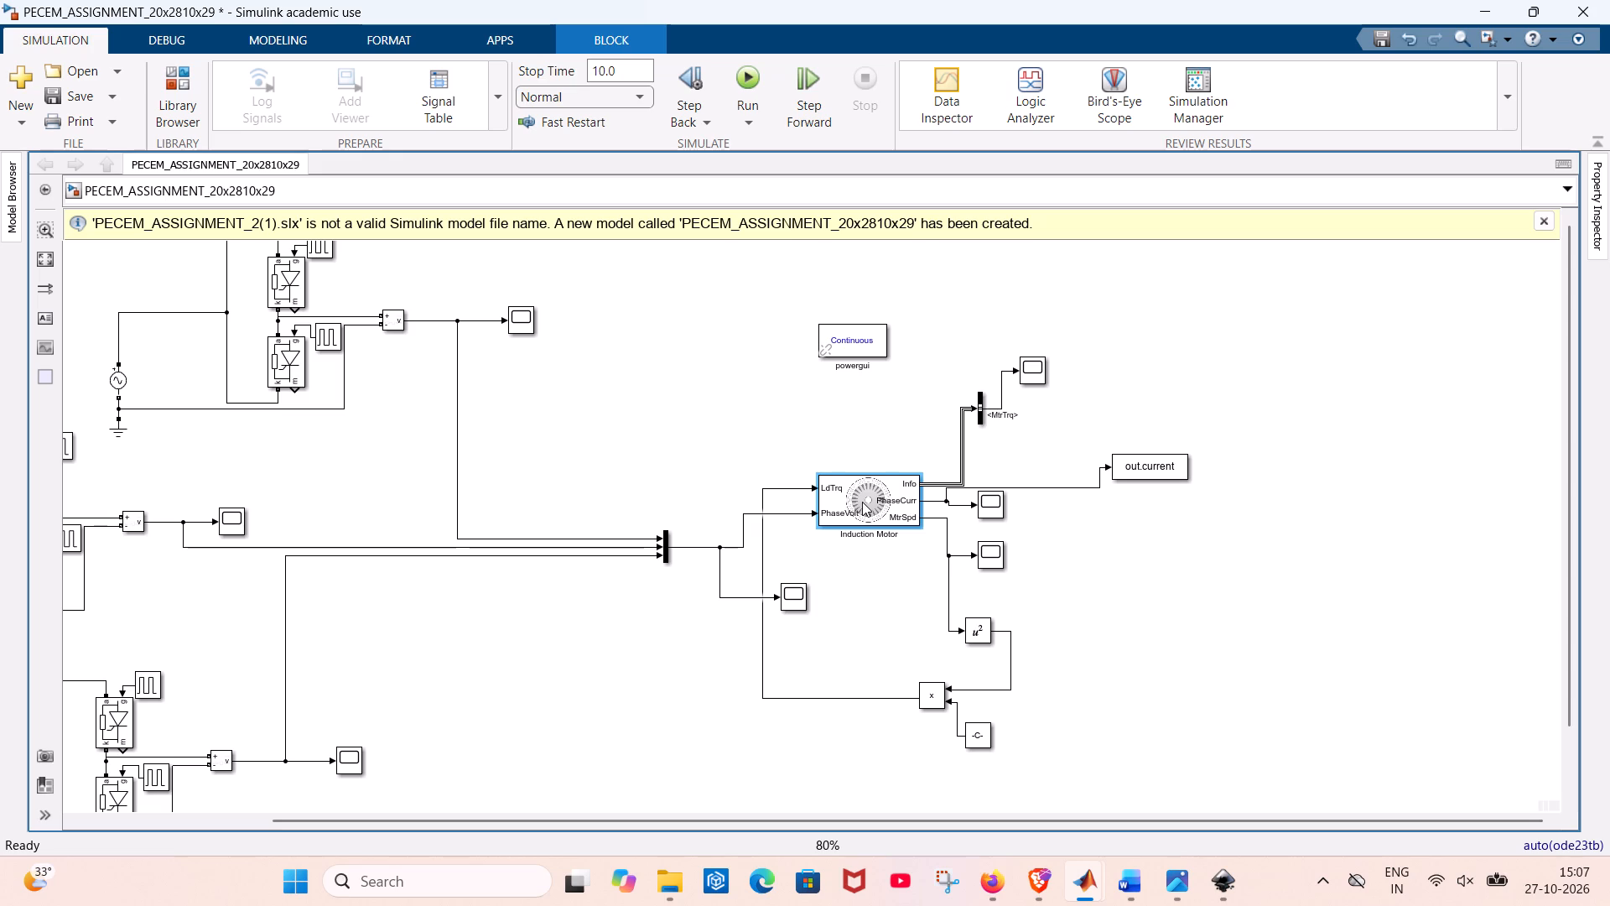
double_click(1036, 362)
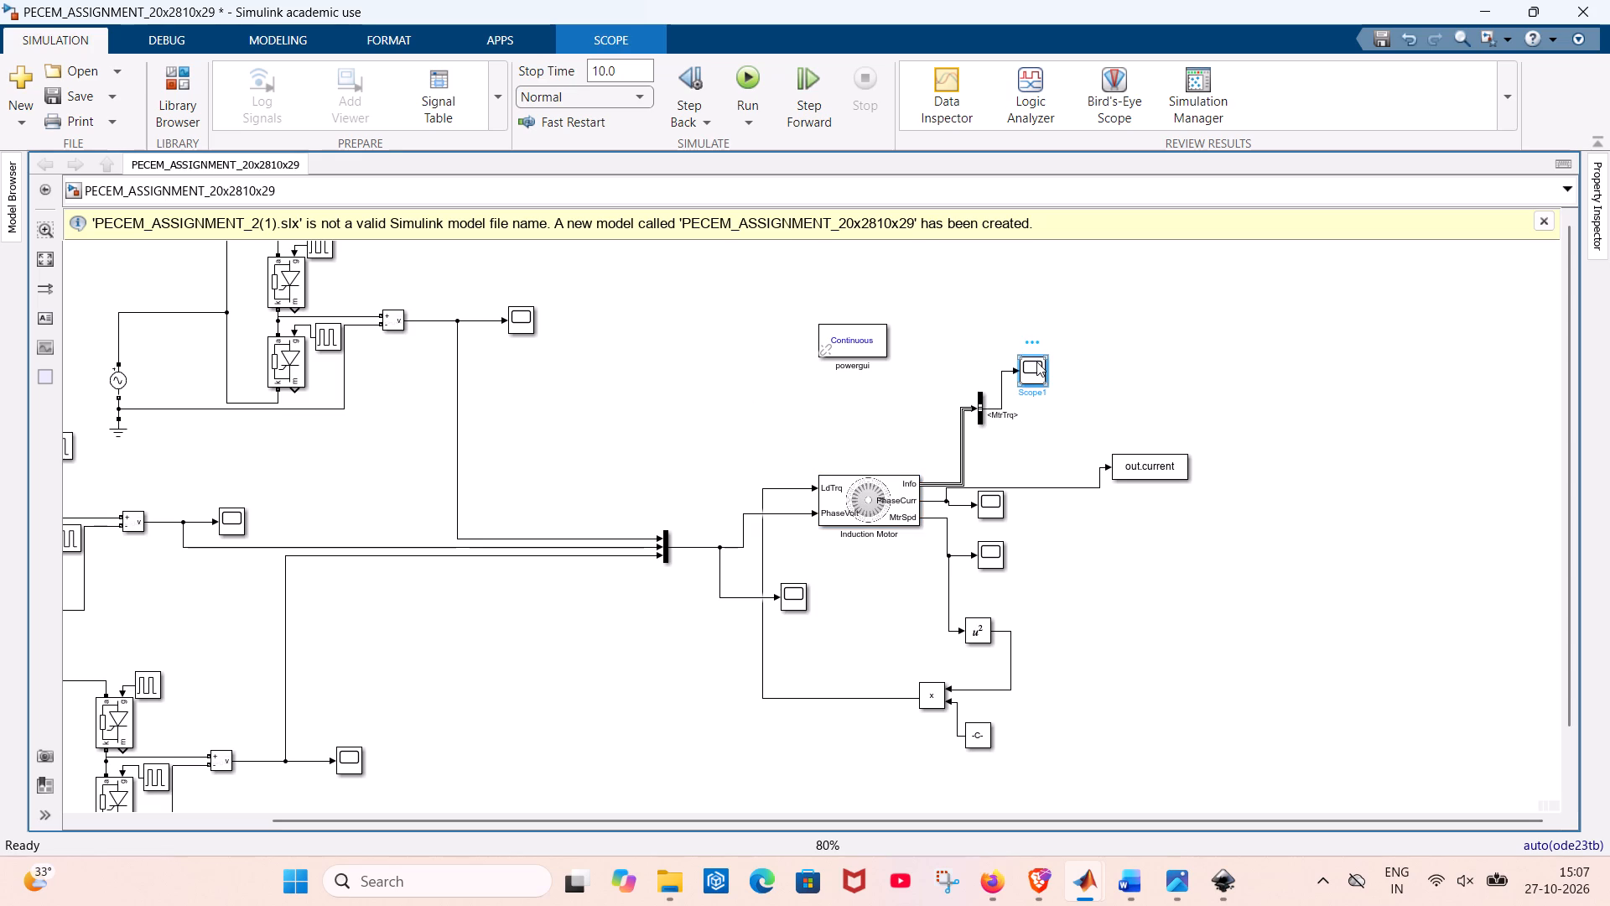
double_click(1036, 362)
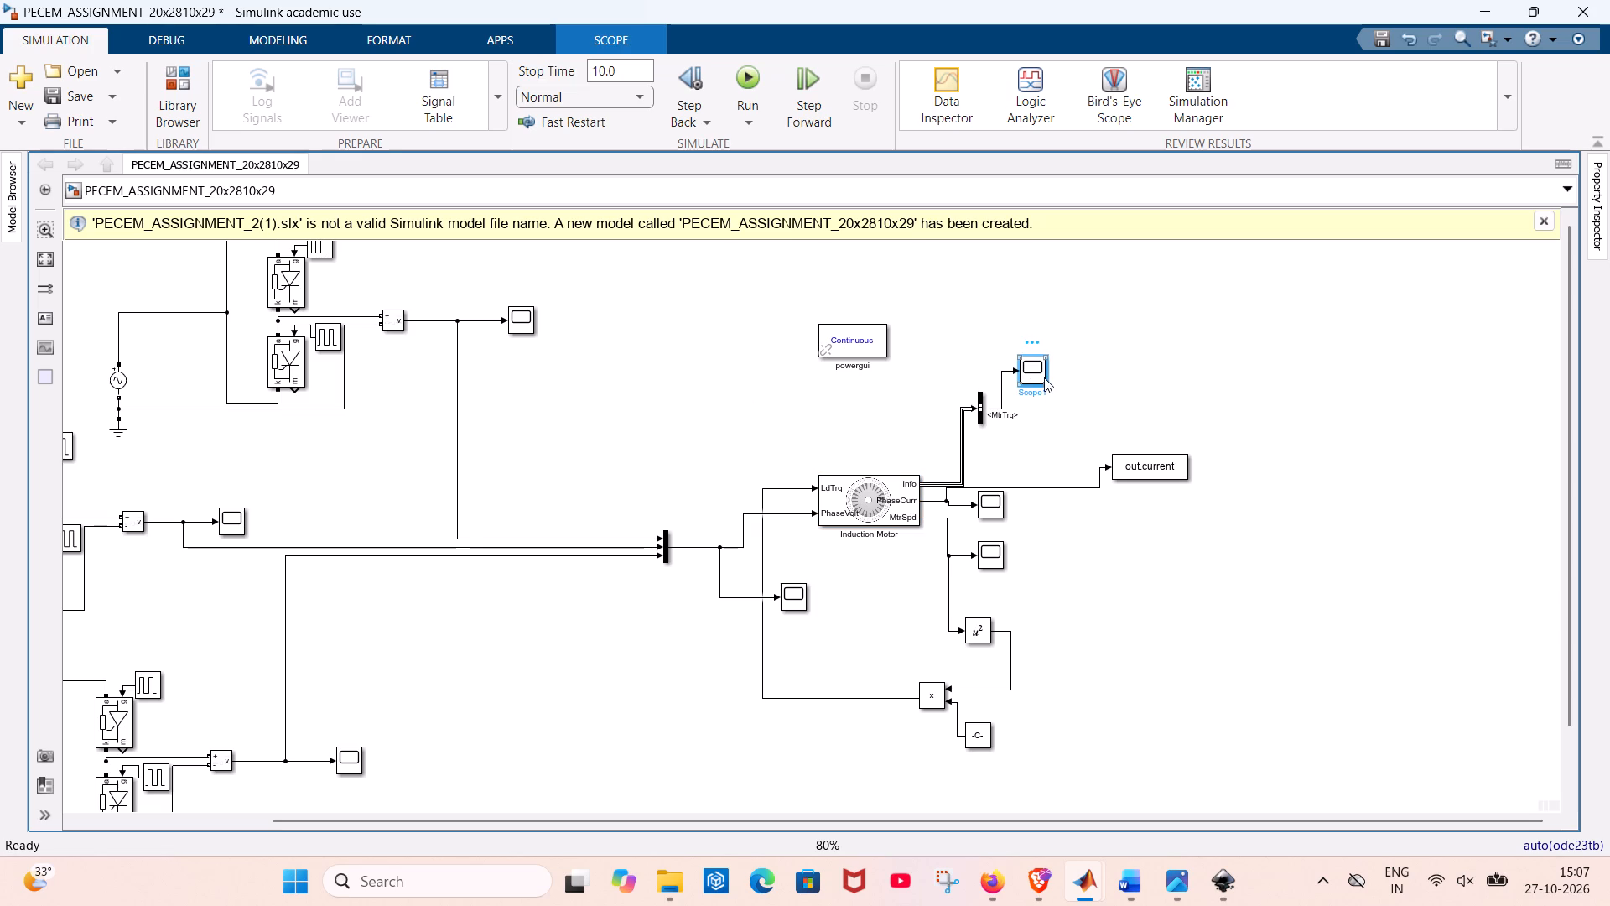
left_click(1044, 377)
scroll(614, 436, "down", 2)
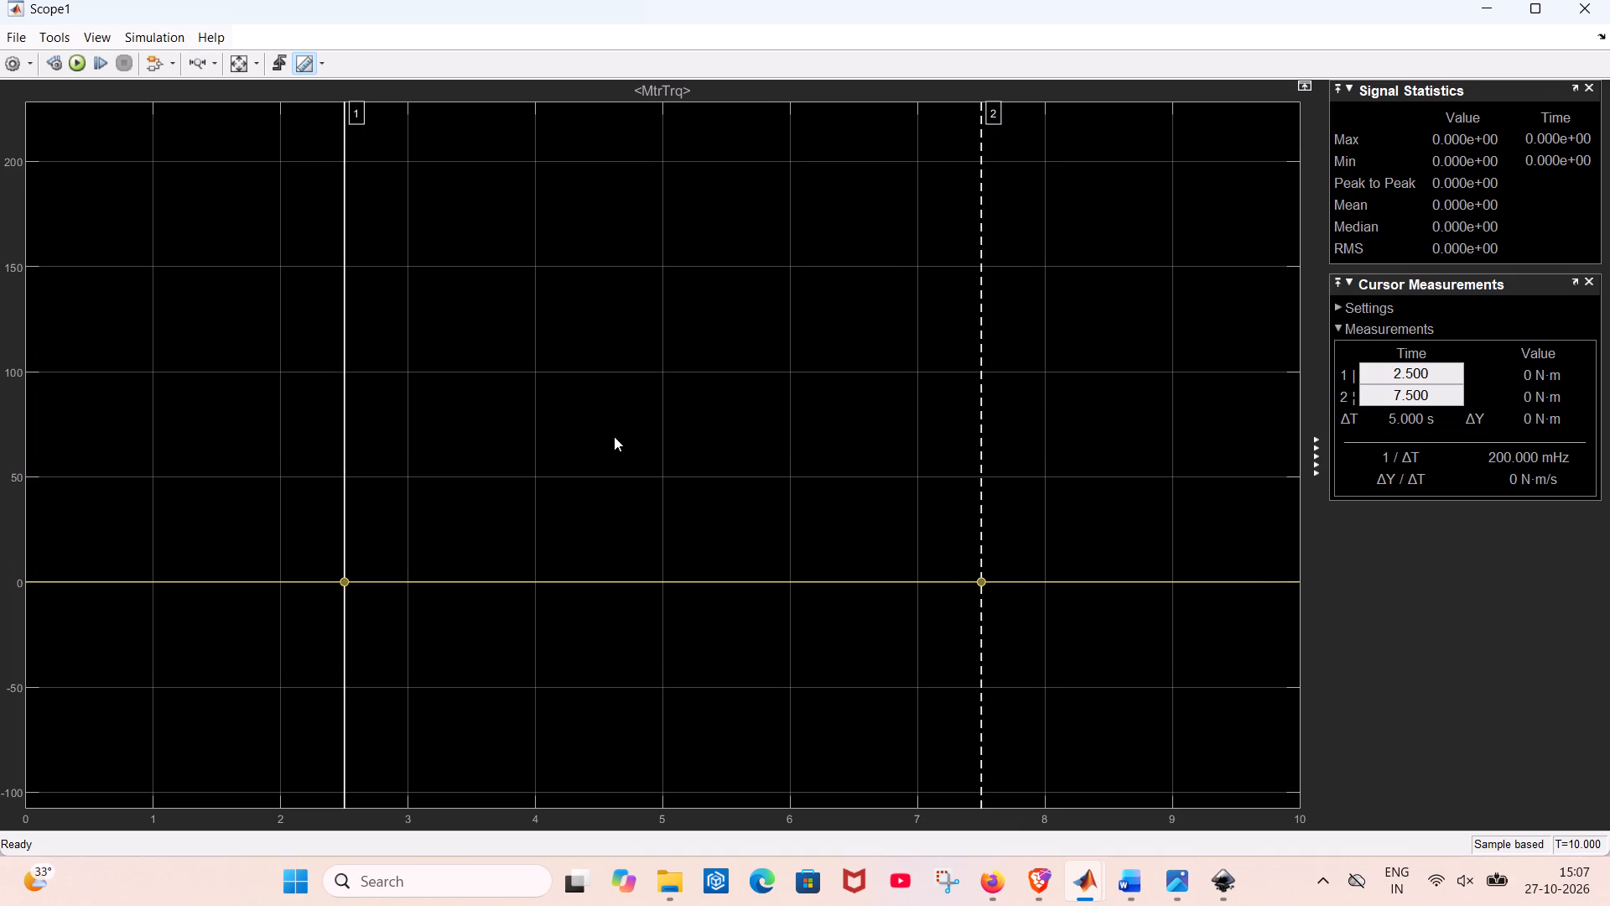
scroll(614, 436, "down", 2)
left_click(75, 55)
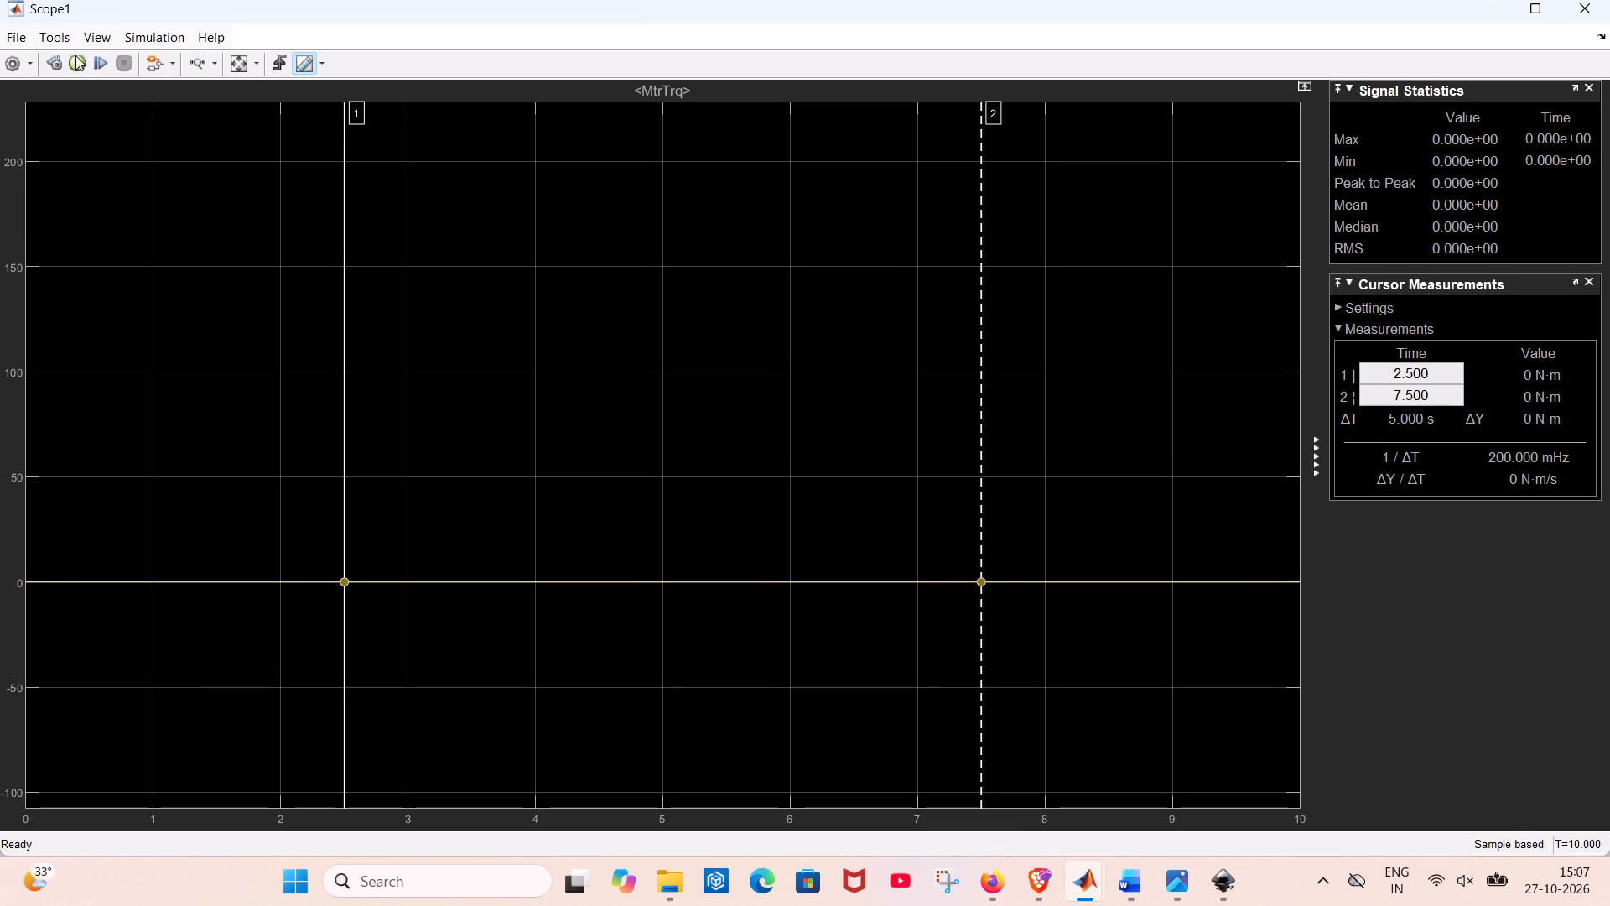
left_click(76, 55)
left_click(247, 62)
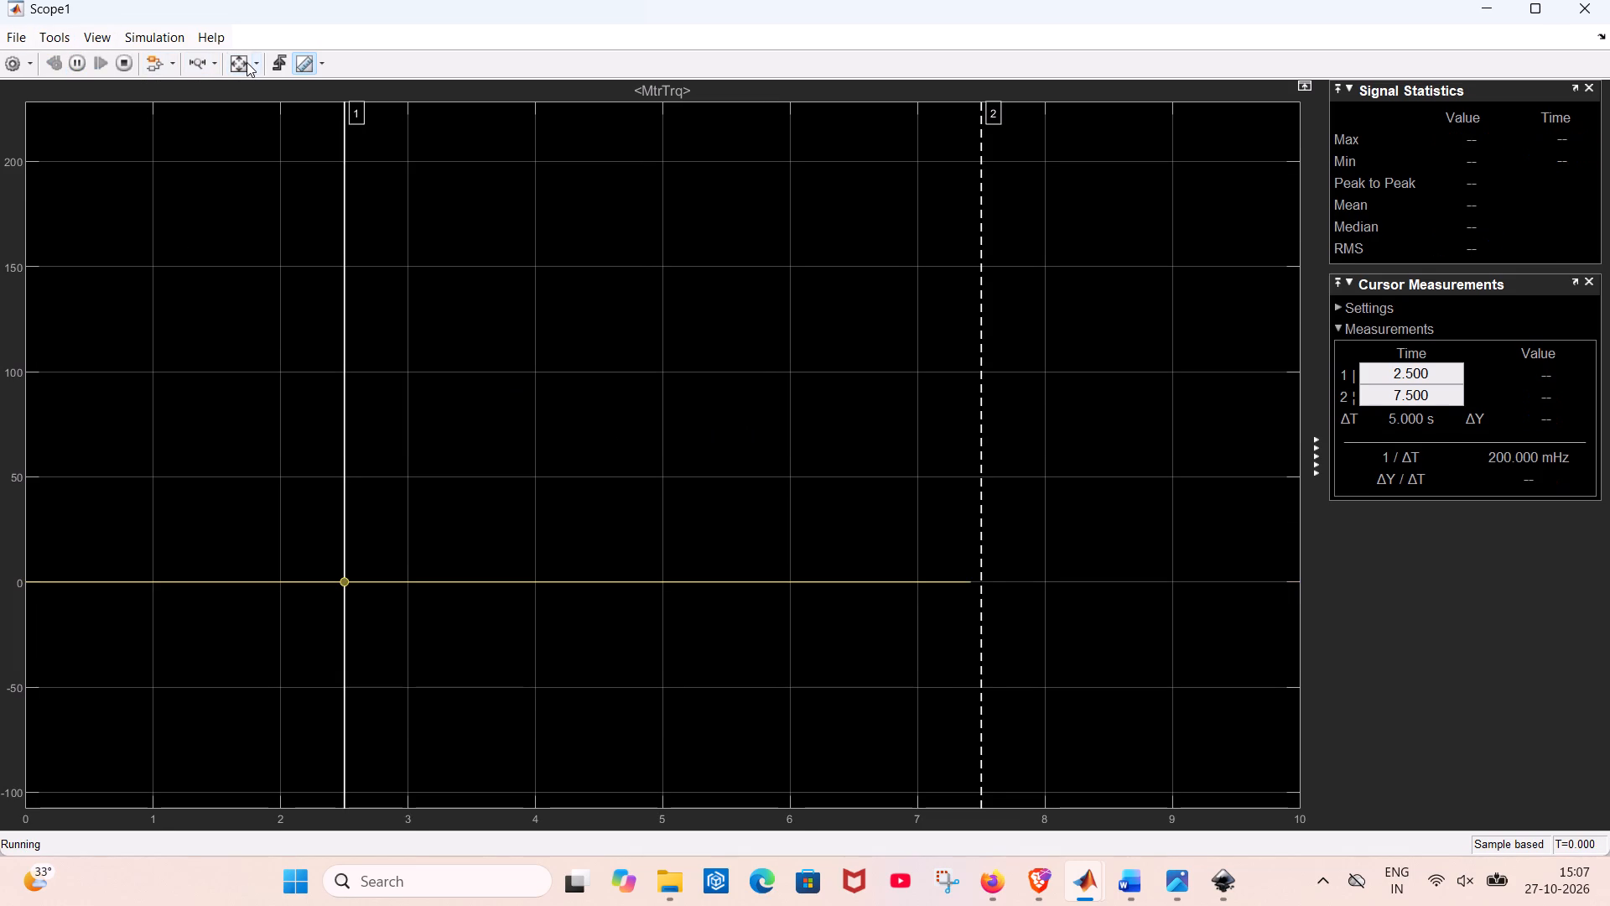
left_click(1591, 3)
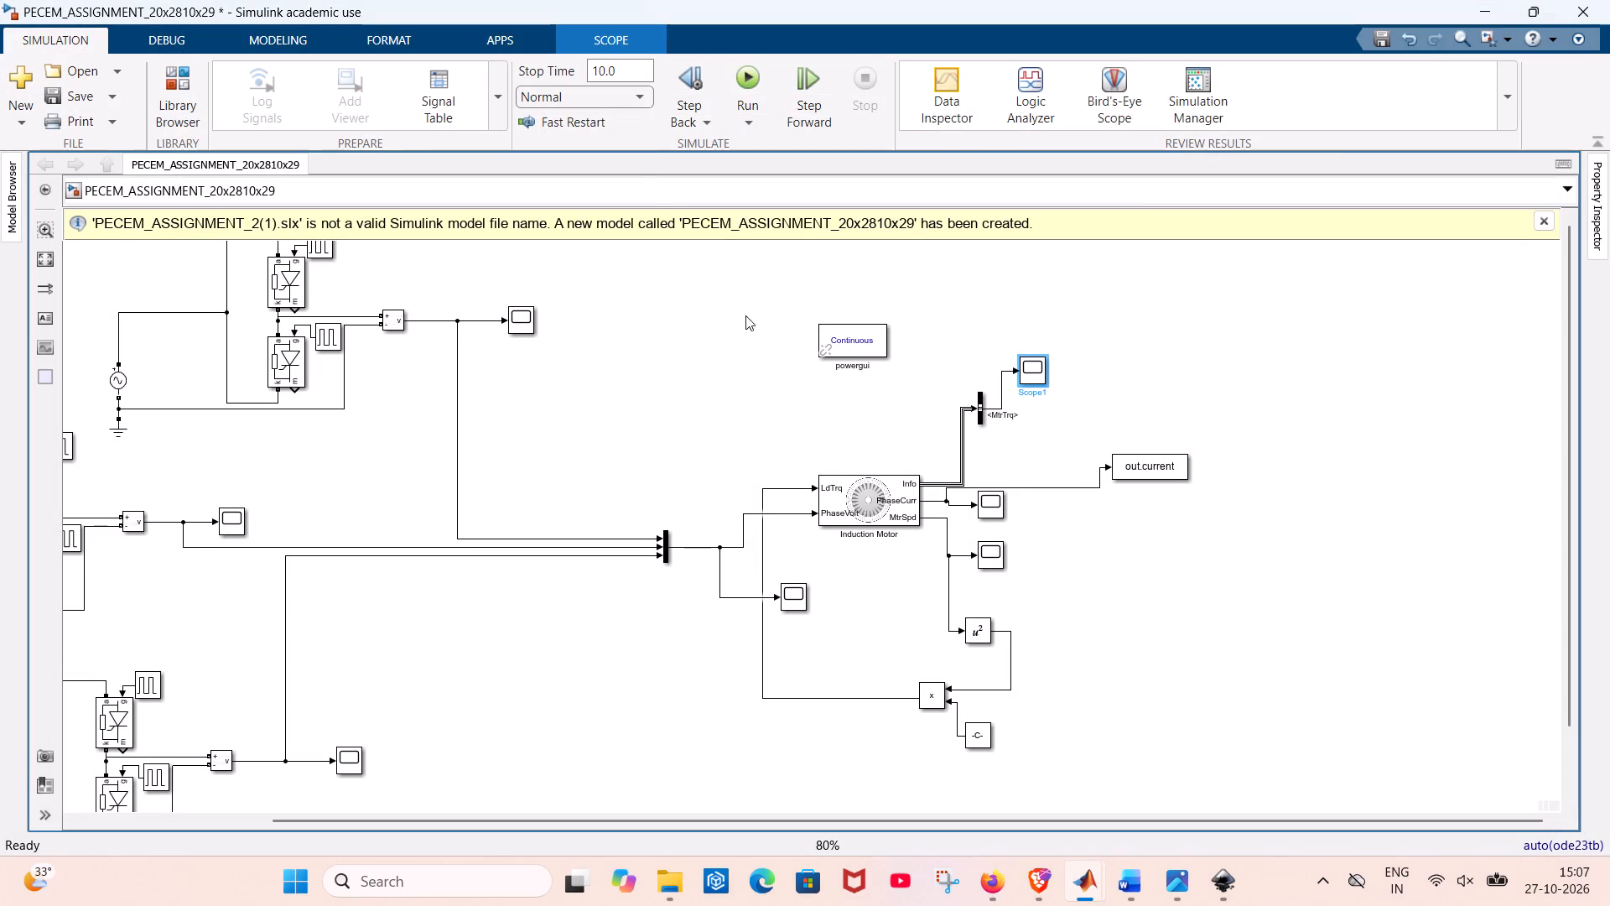
Set the simulation stop time to 1 and run the model.
left_click(617, 67)
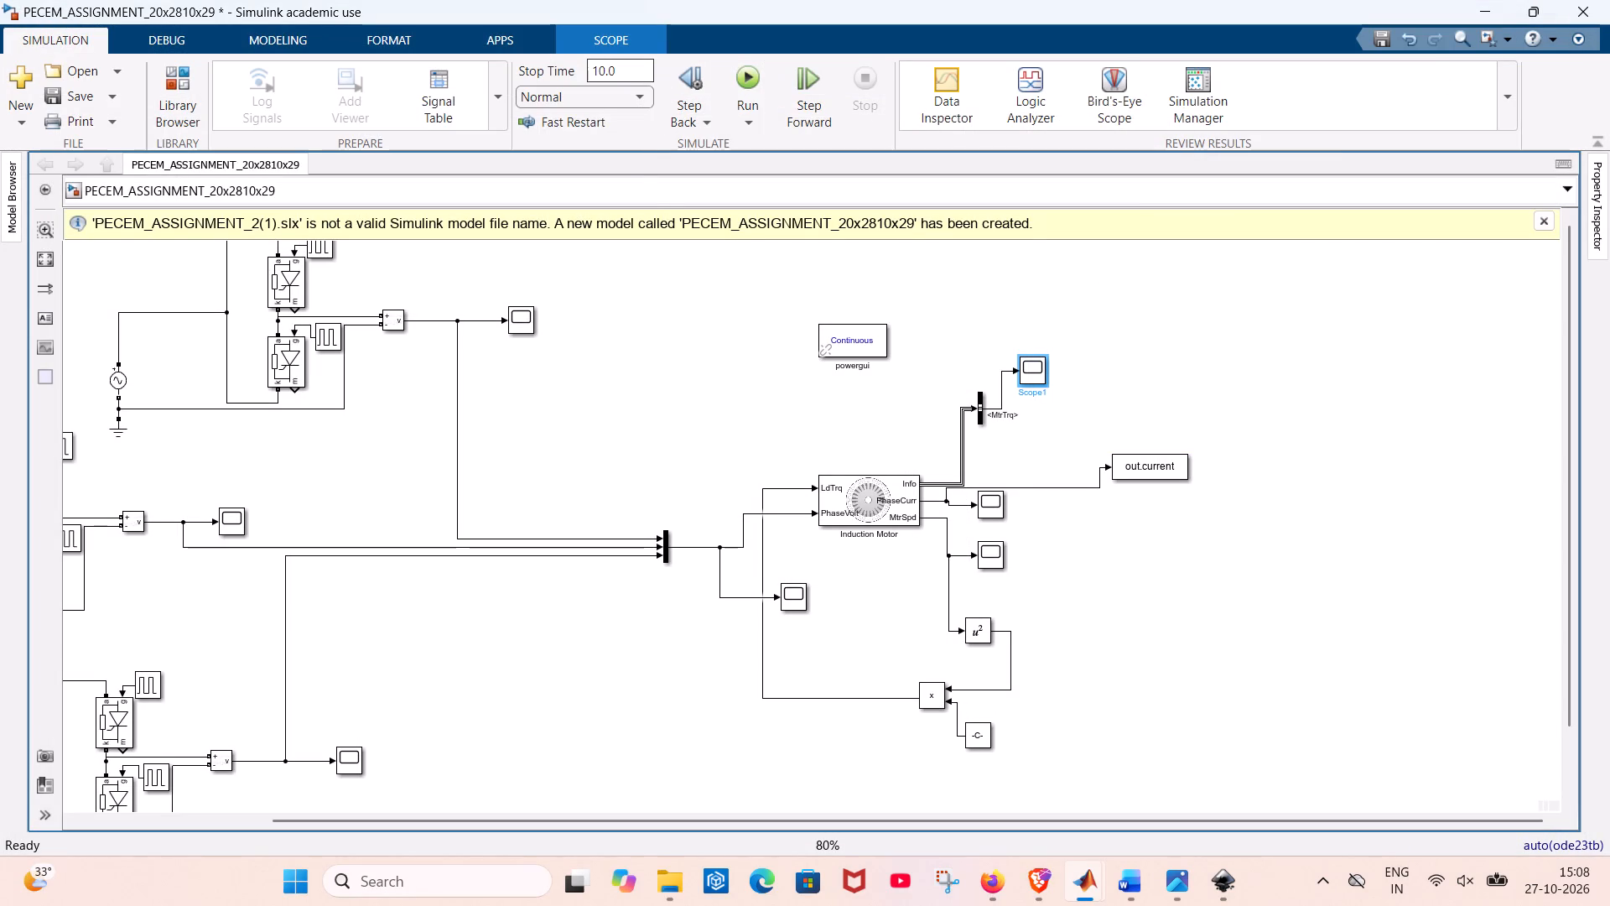
key("1")
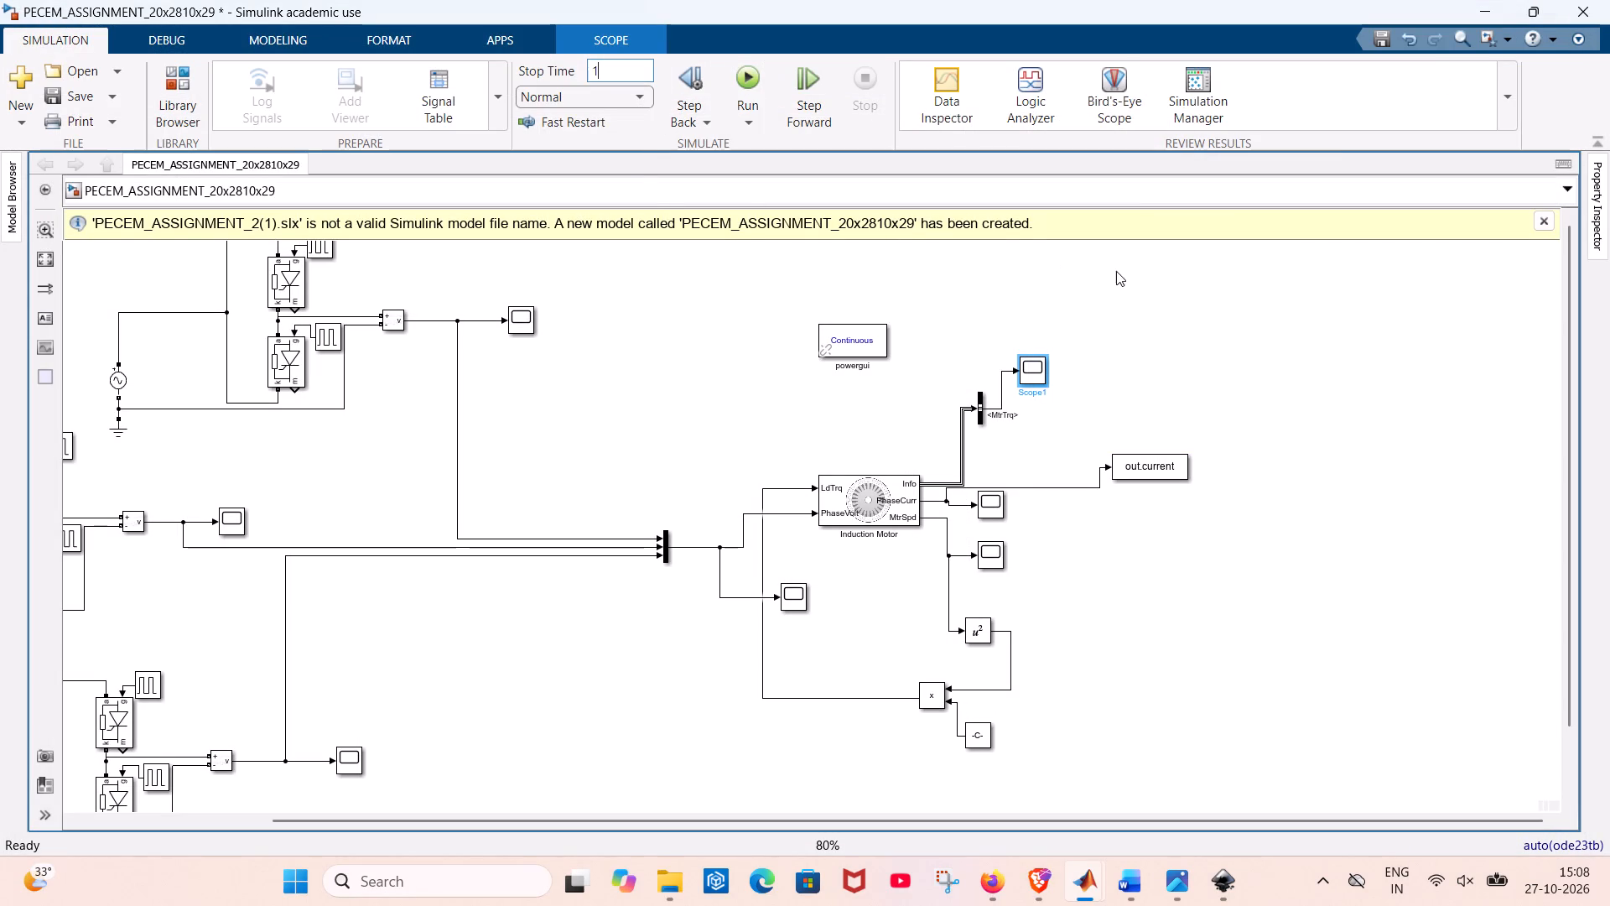
left_click(1116, 271)
left_click(740, 67)
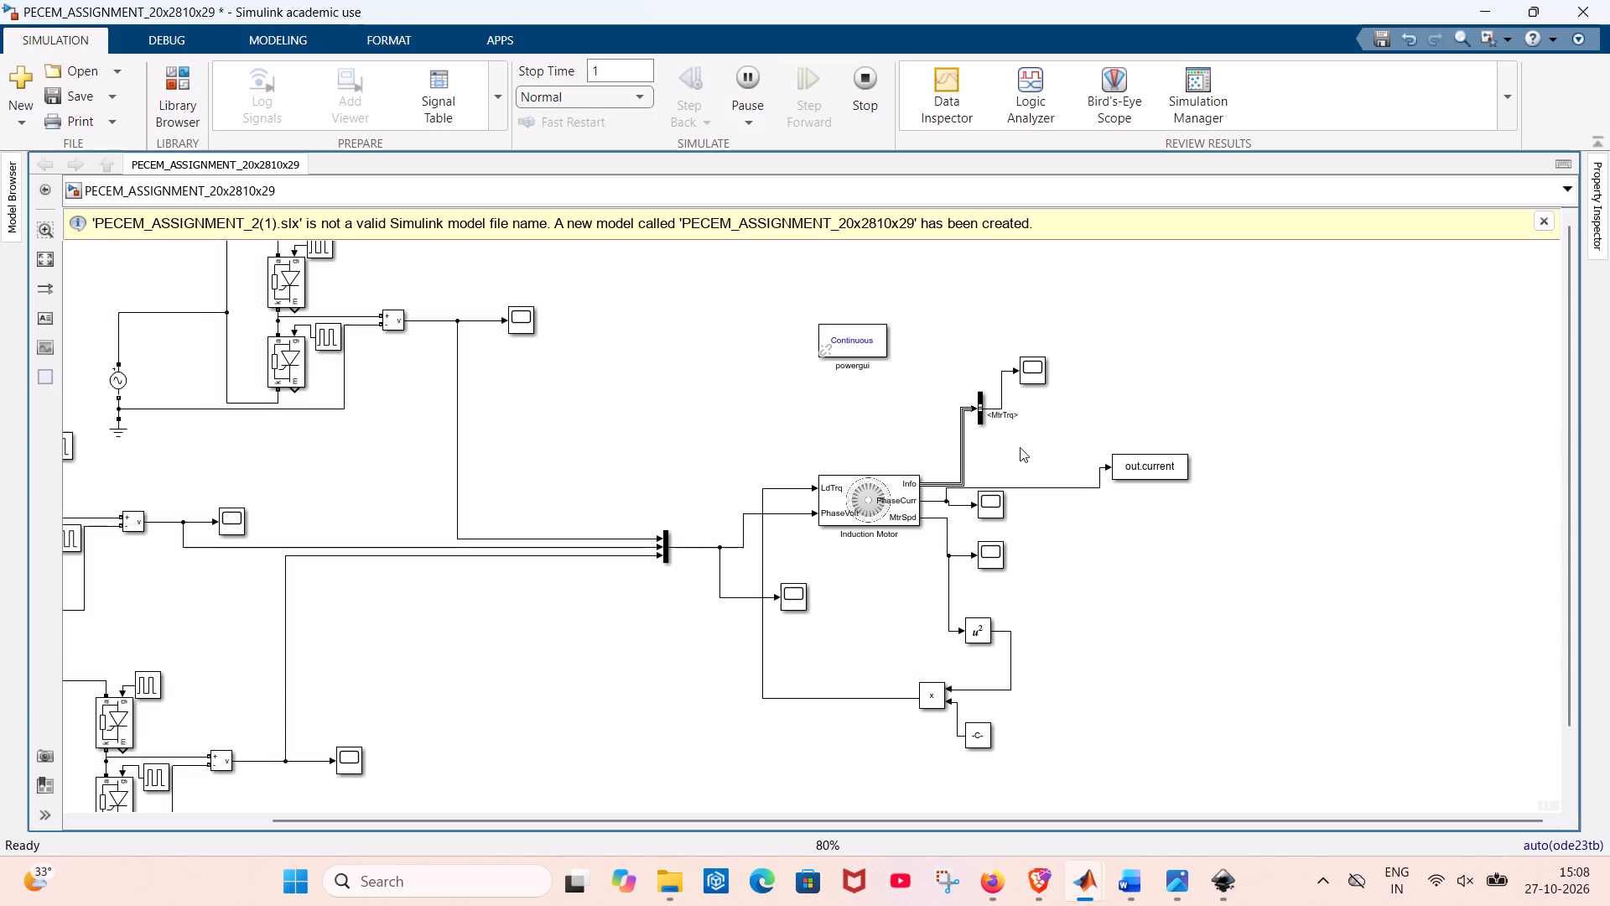
Check the motor torque in the MtrTrq scope, rerun the simulation from there, and return to the full model.
middle_click_drag(622, 427, 676, 422)
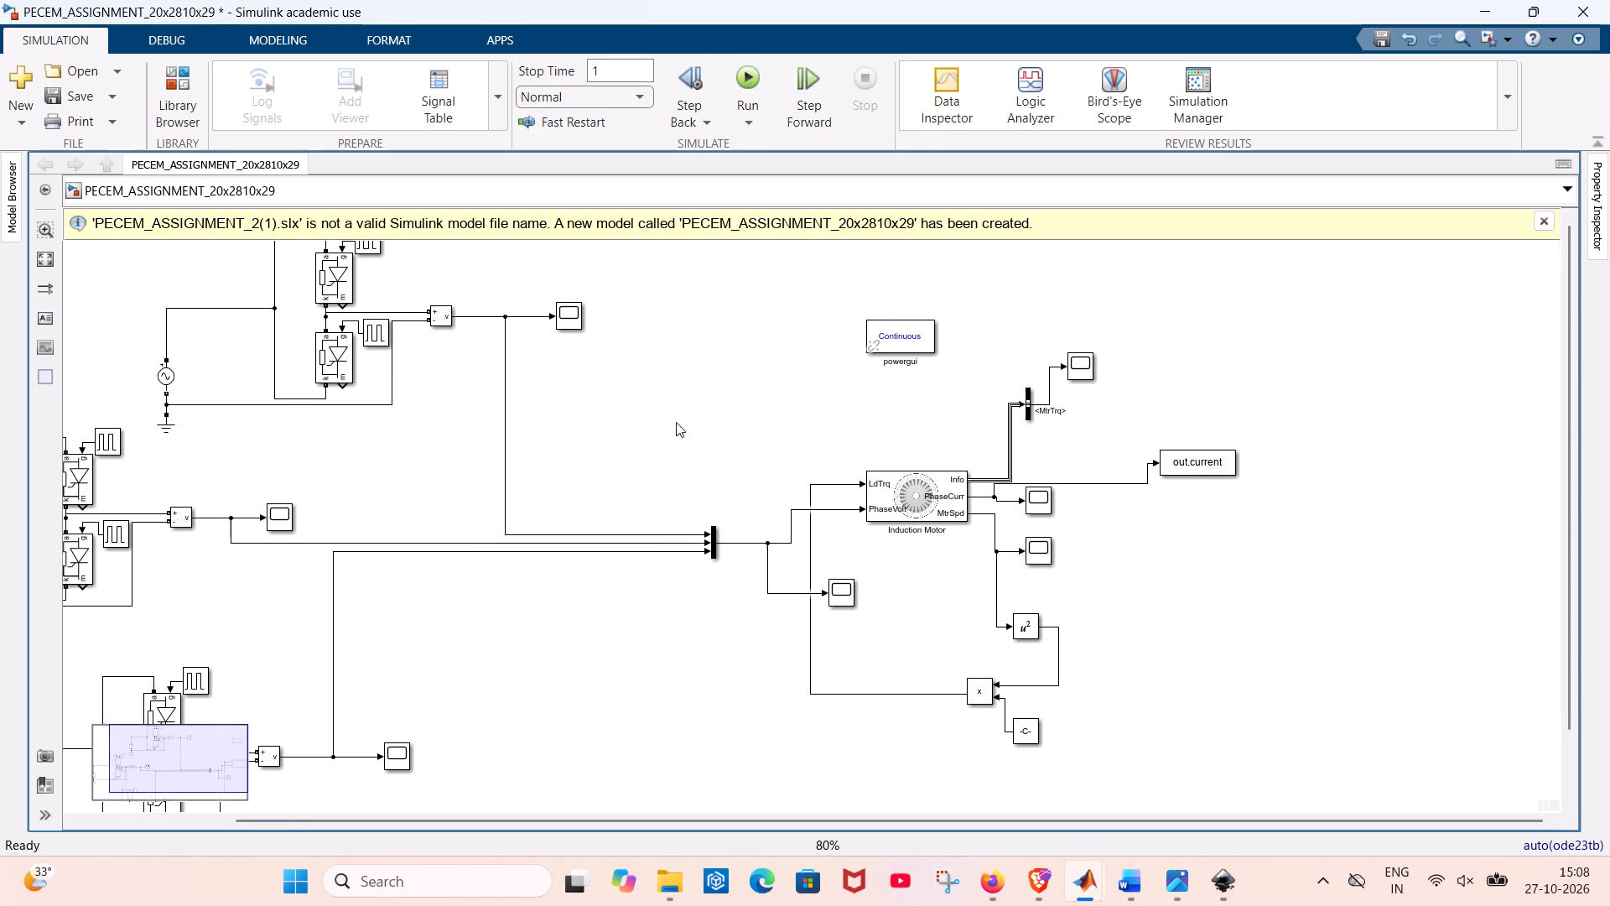
middle_click_drag(676, 422, 693, 421)
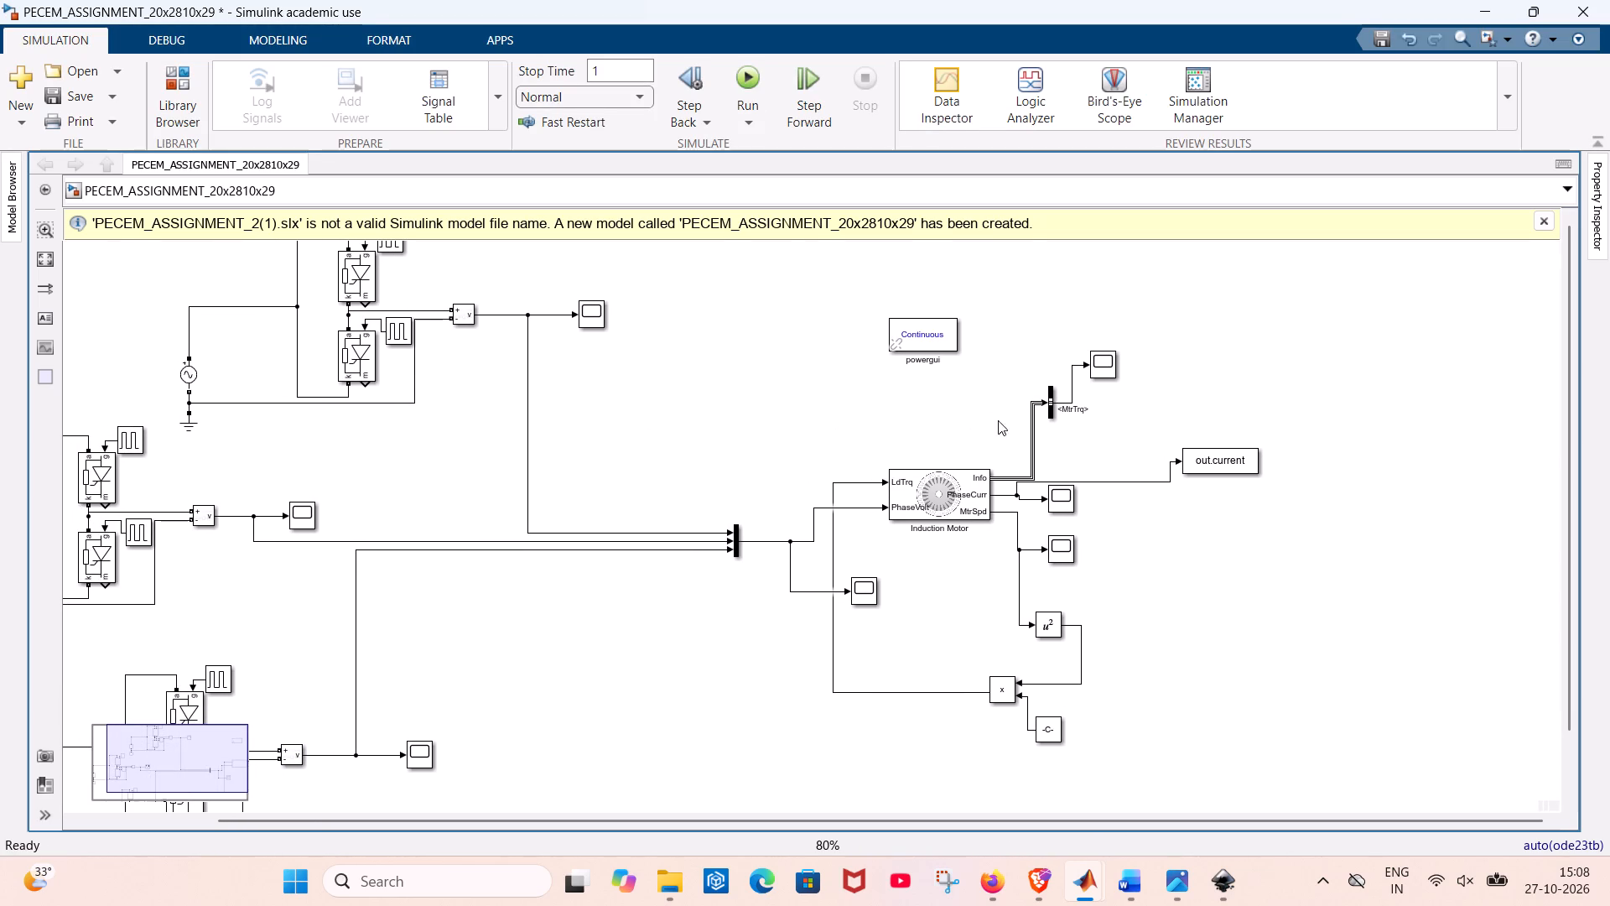
double_click(1109, 368)
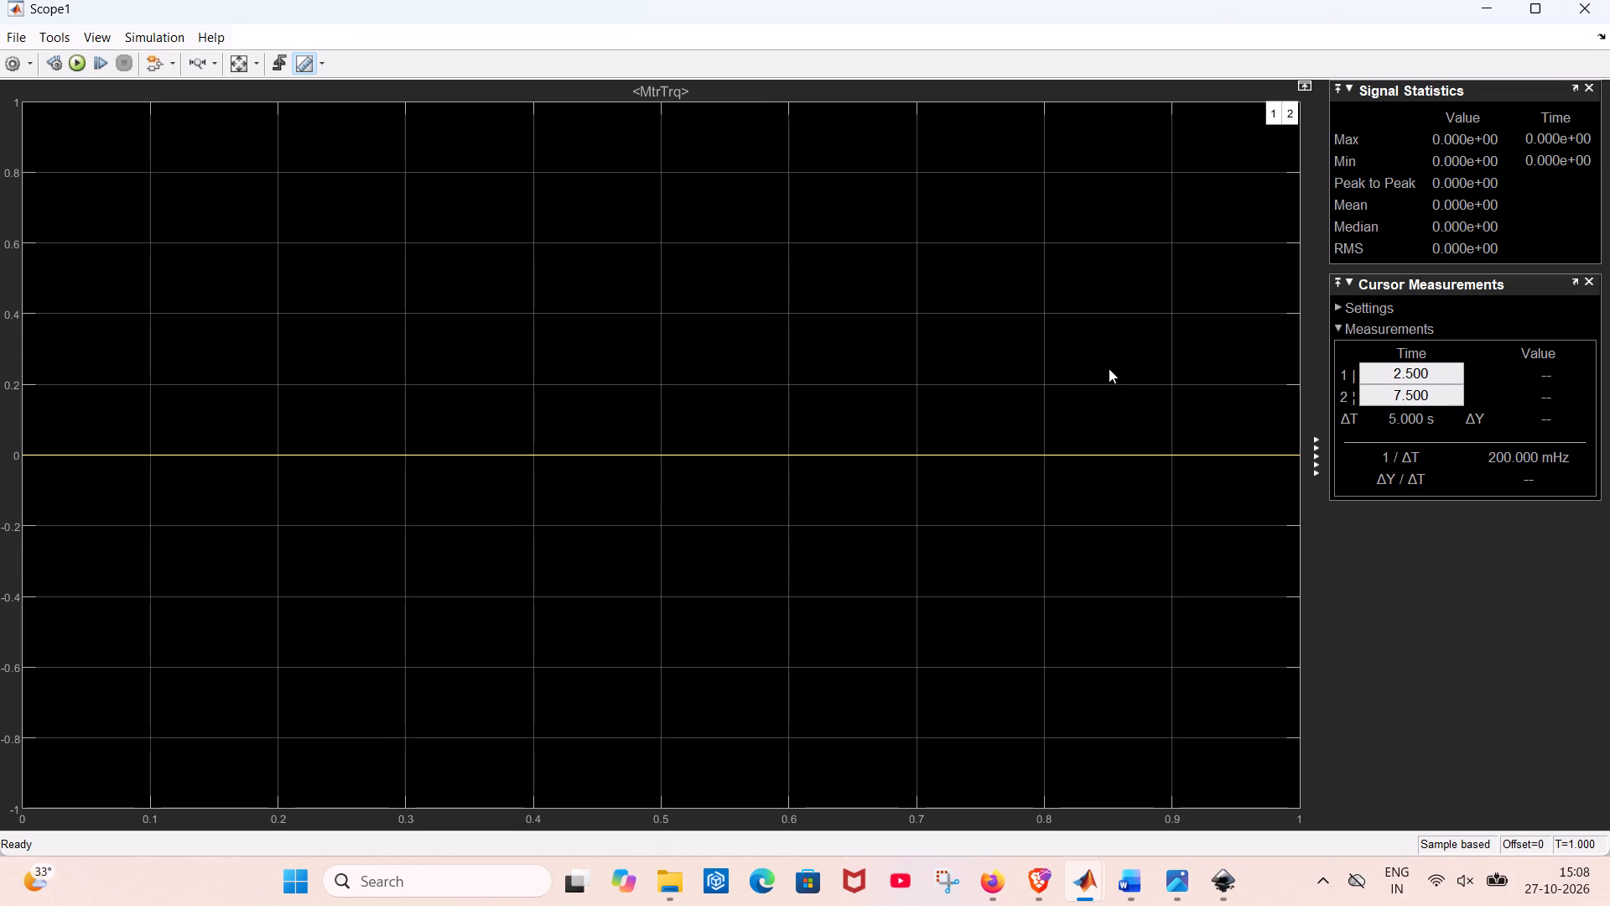
left_click(77, 63)
left_click(1574, 0)
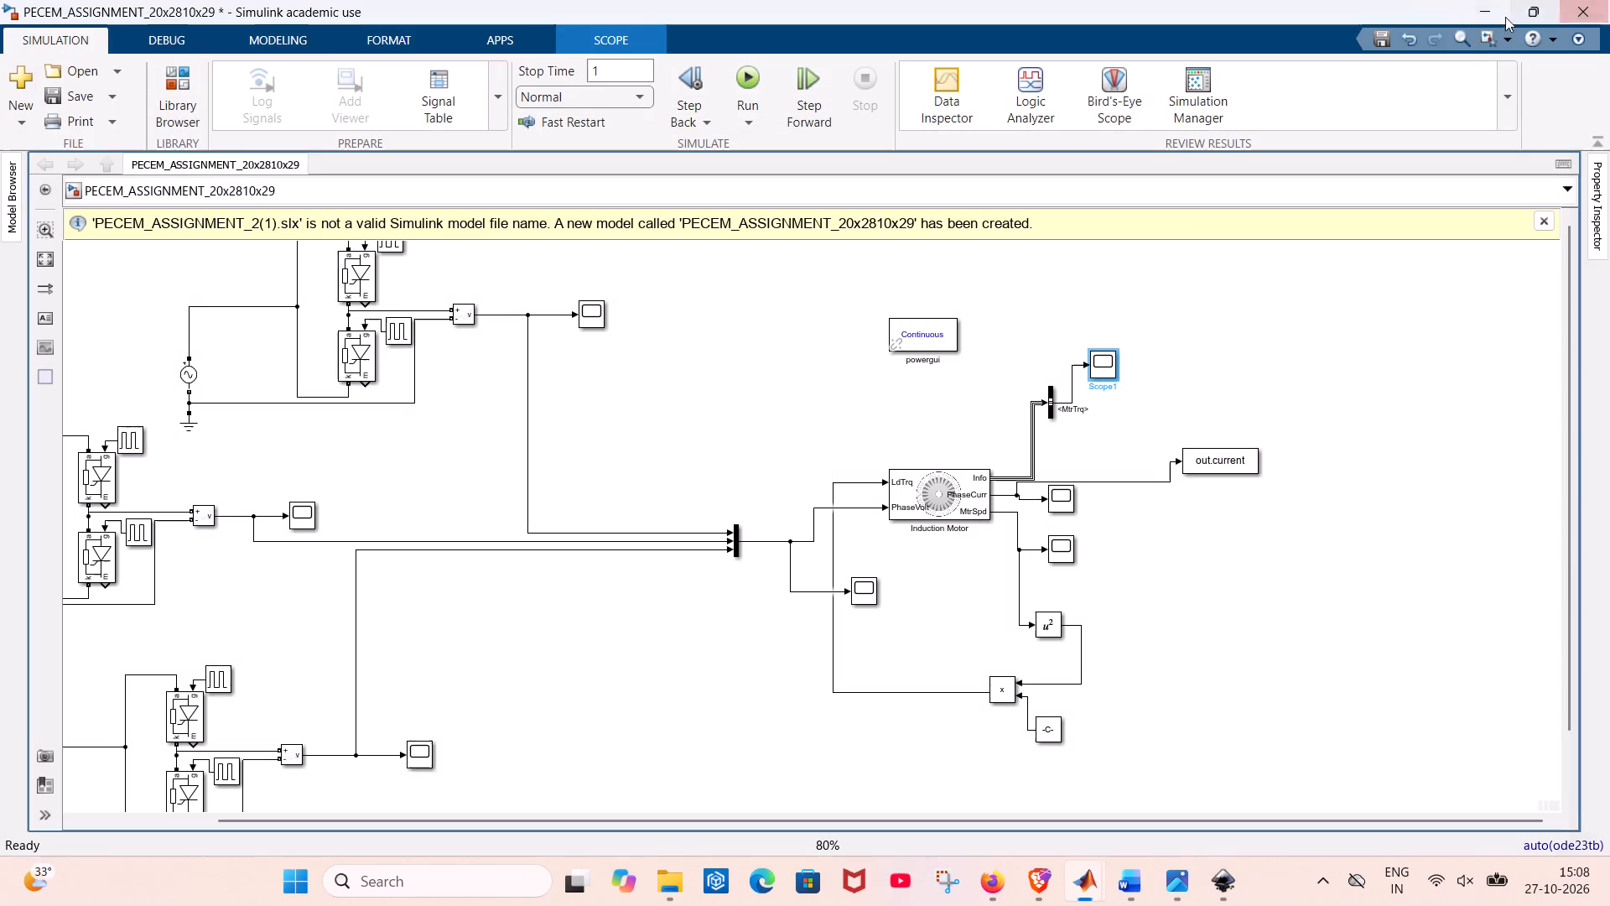
scroll(673, 336, "down", 2)
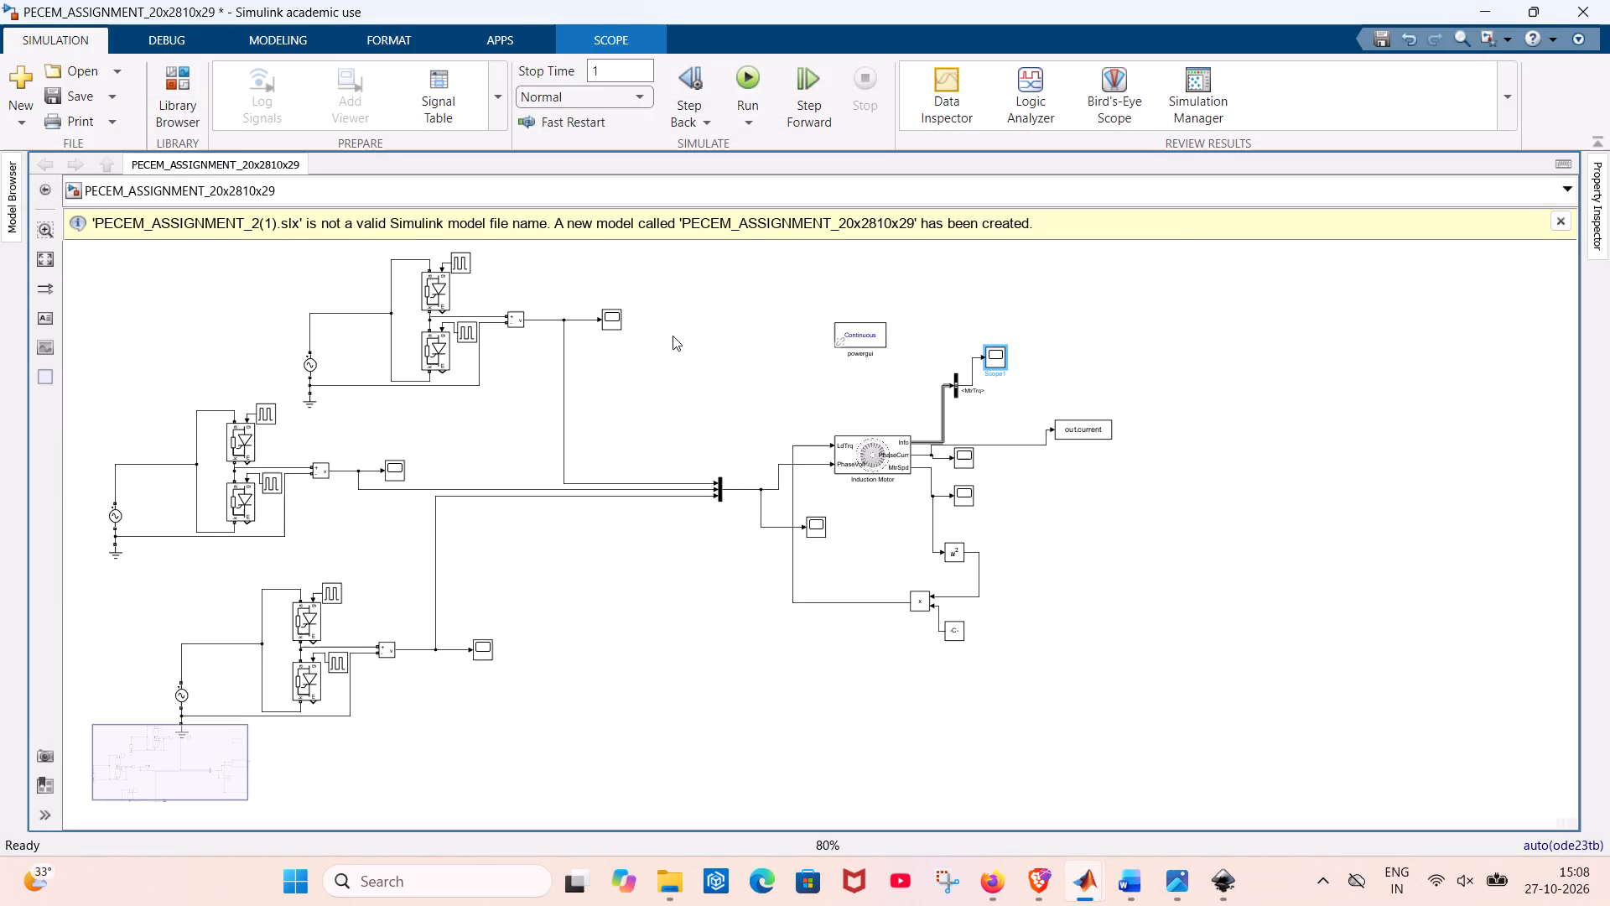
Examine the combined three-phase voltage in the scope beside the motor's supply line, scale its axes to fit, and close the scope.
middle_click_drag(673, 336, 832, 338)
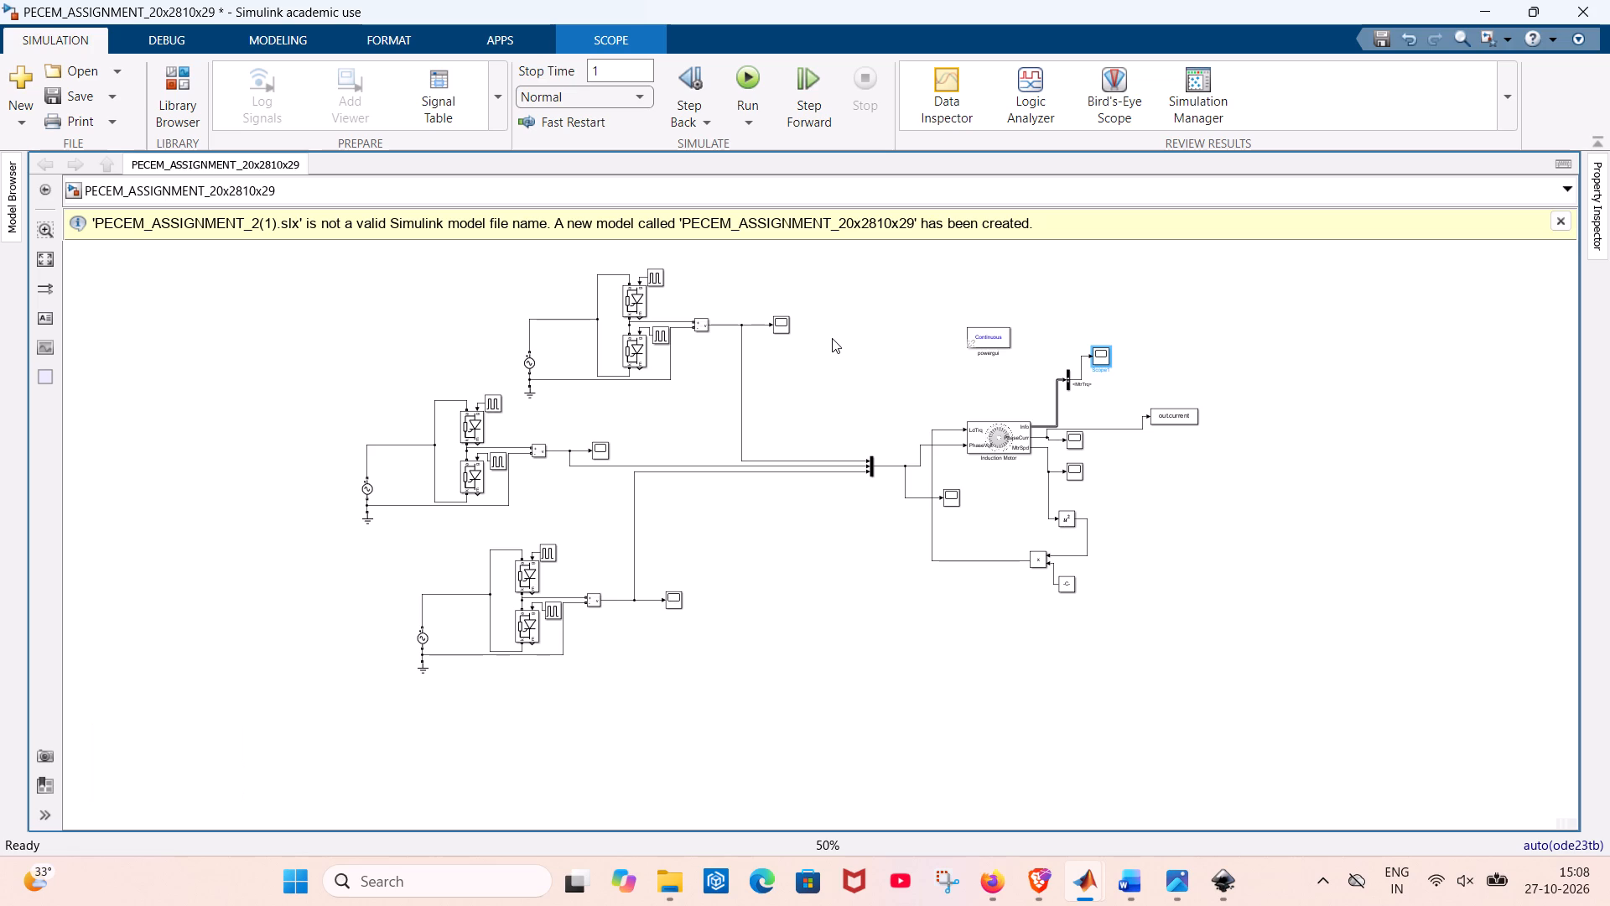
double_click(953, 497)
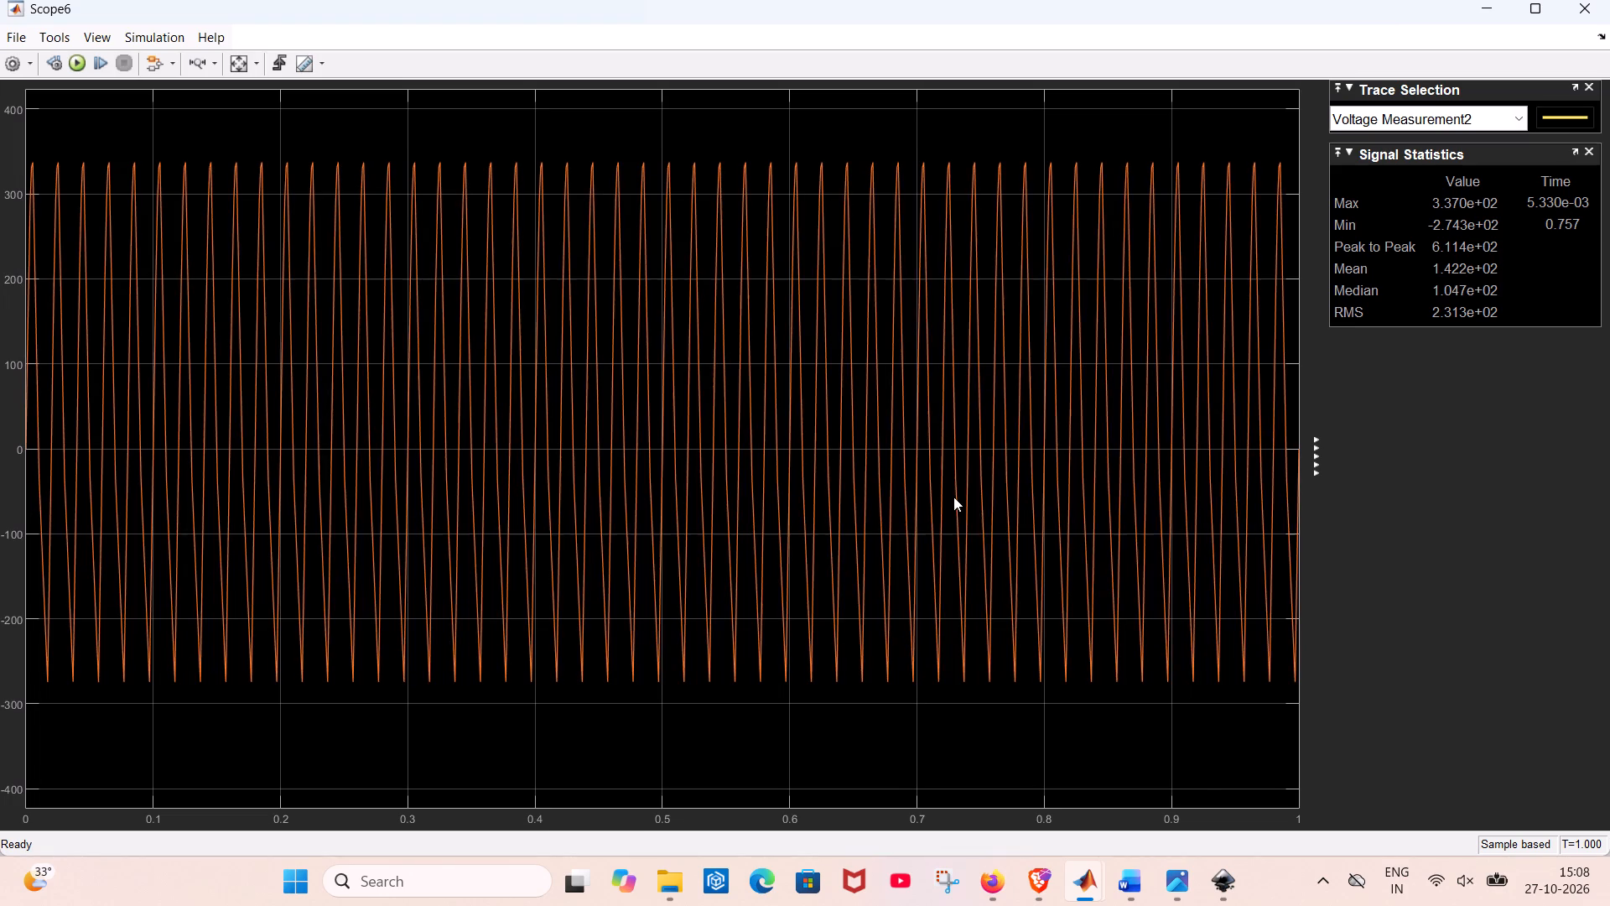
scroll(647, 471, "up", 2)
scroll(647, 471, "down", 2)
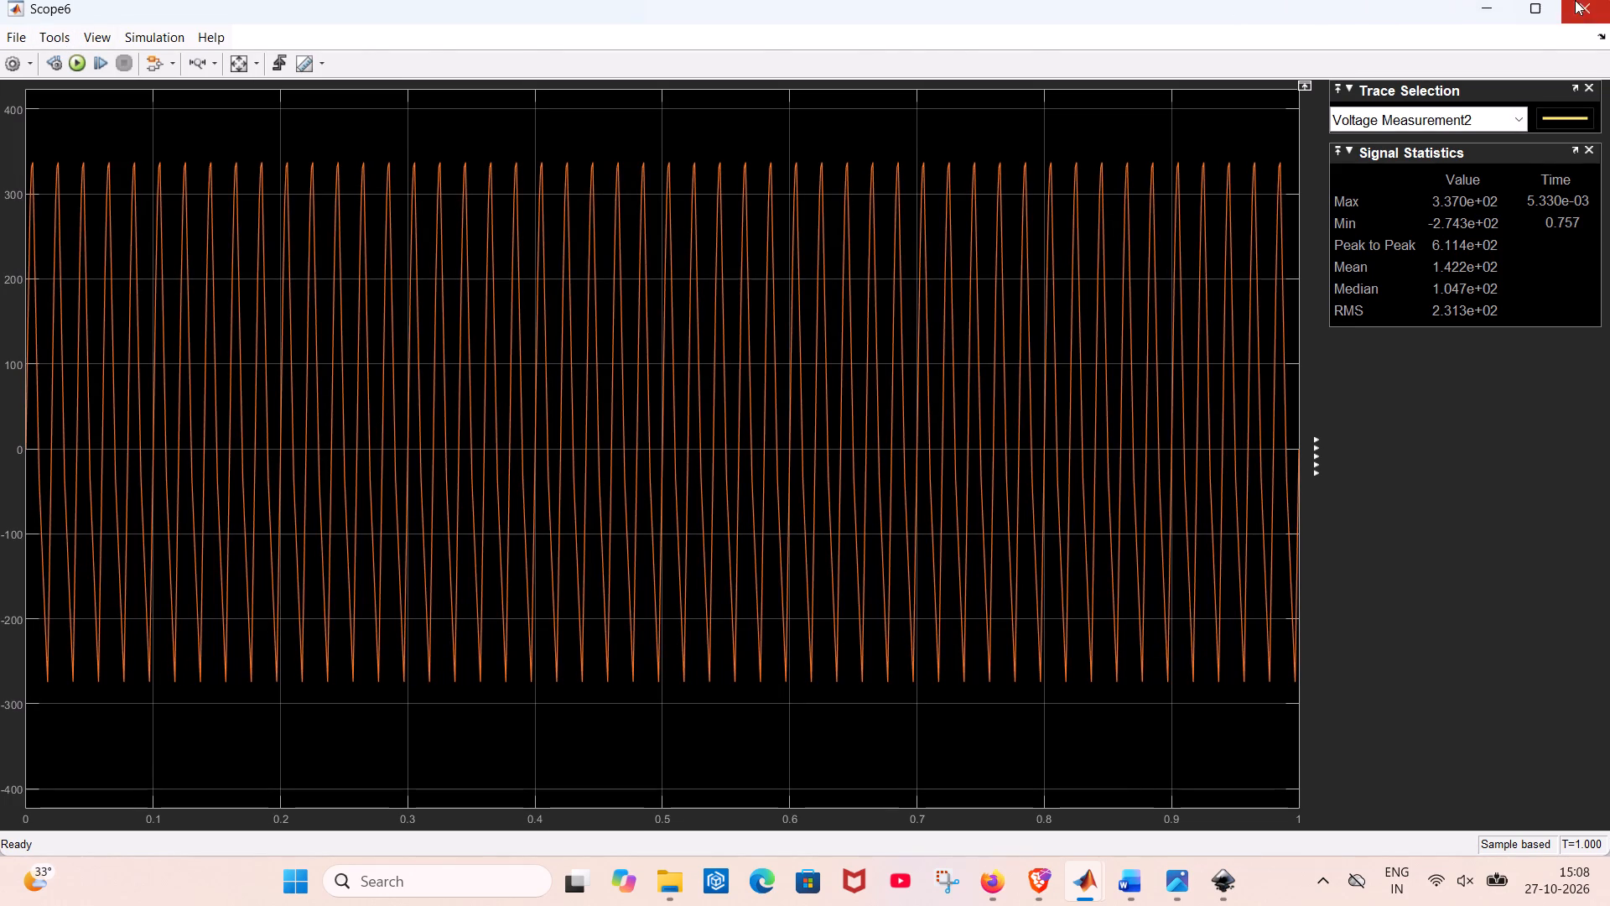
left_click(247, 62)
left_click(232, 62)
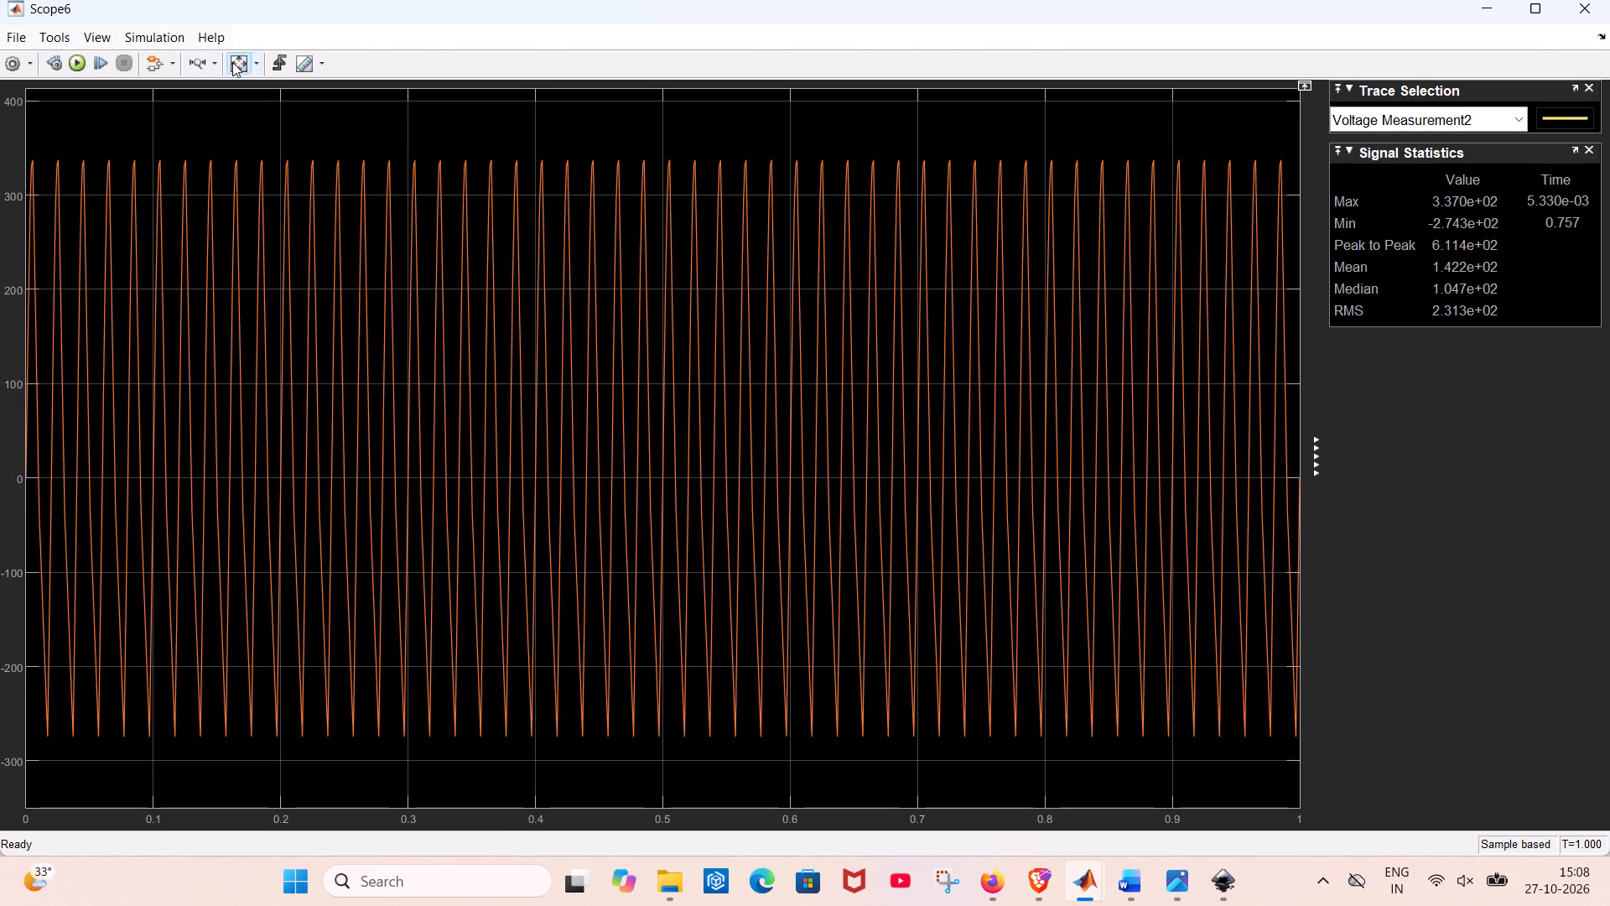
left_click(1563, 0)
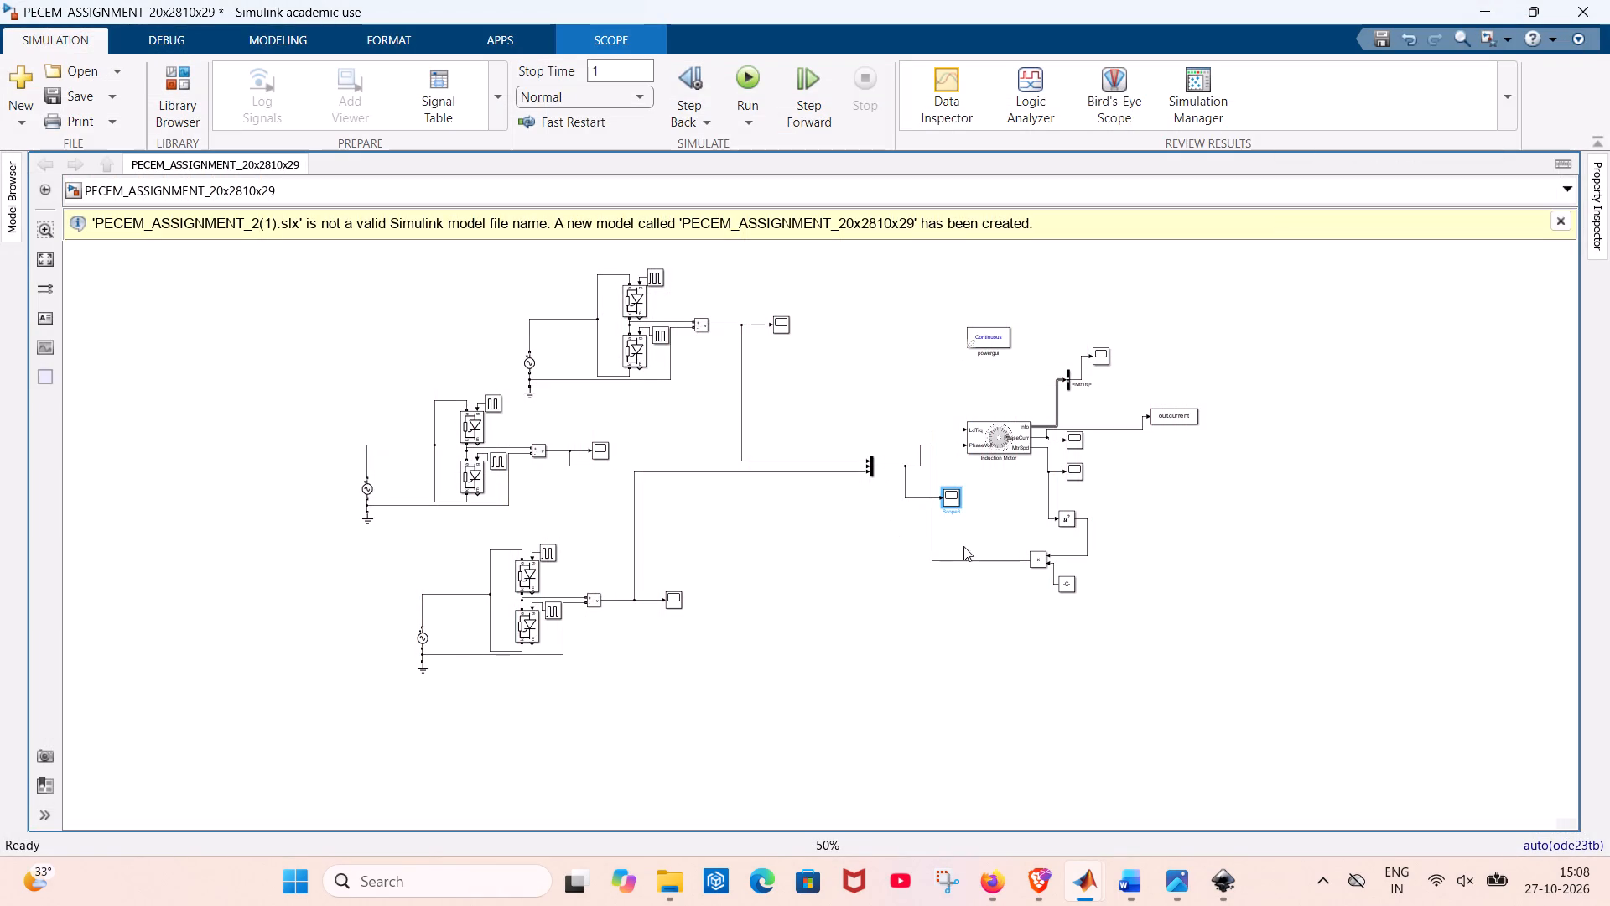
Check the parameters of the To Workspace block that logs the motor current, and return to the full model.
scroll(971, 502, "up", 2)
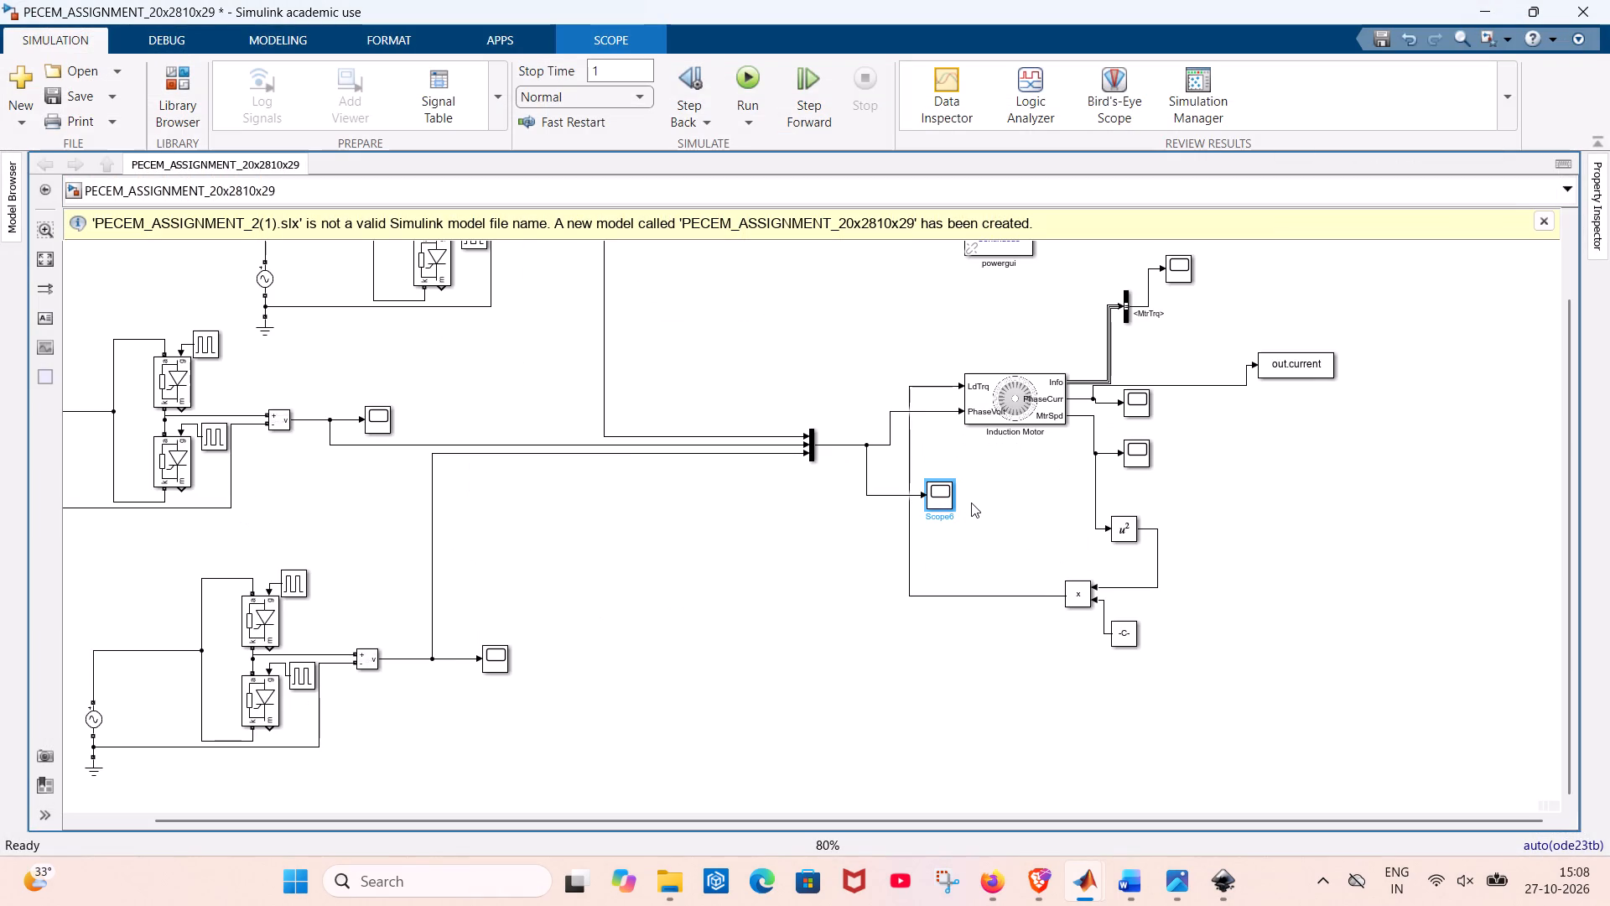
scroll(971, 502, "down", 1)
double_click(1220, 393)
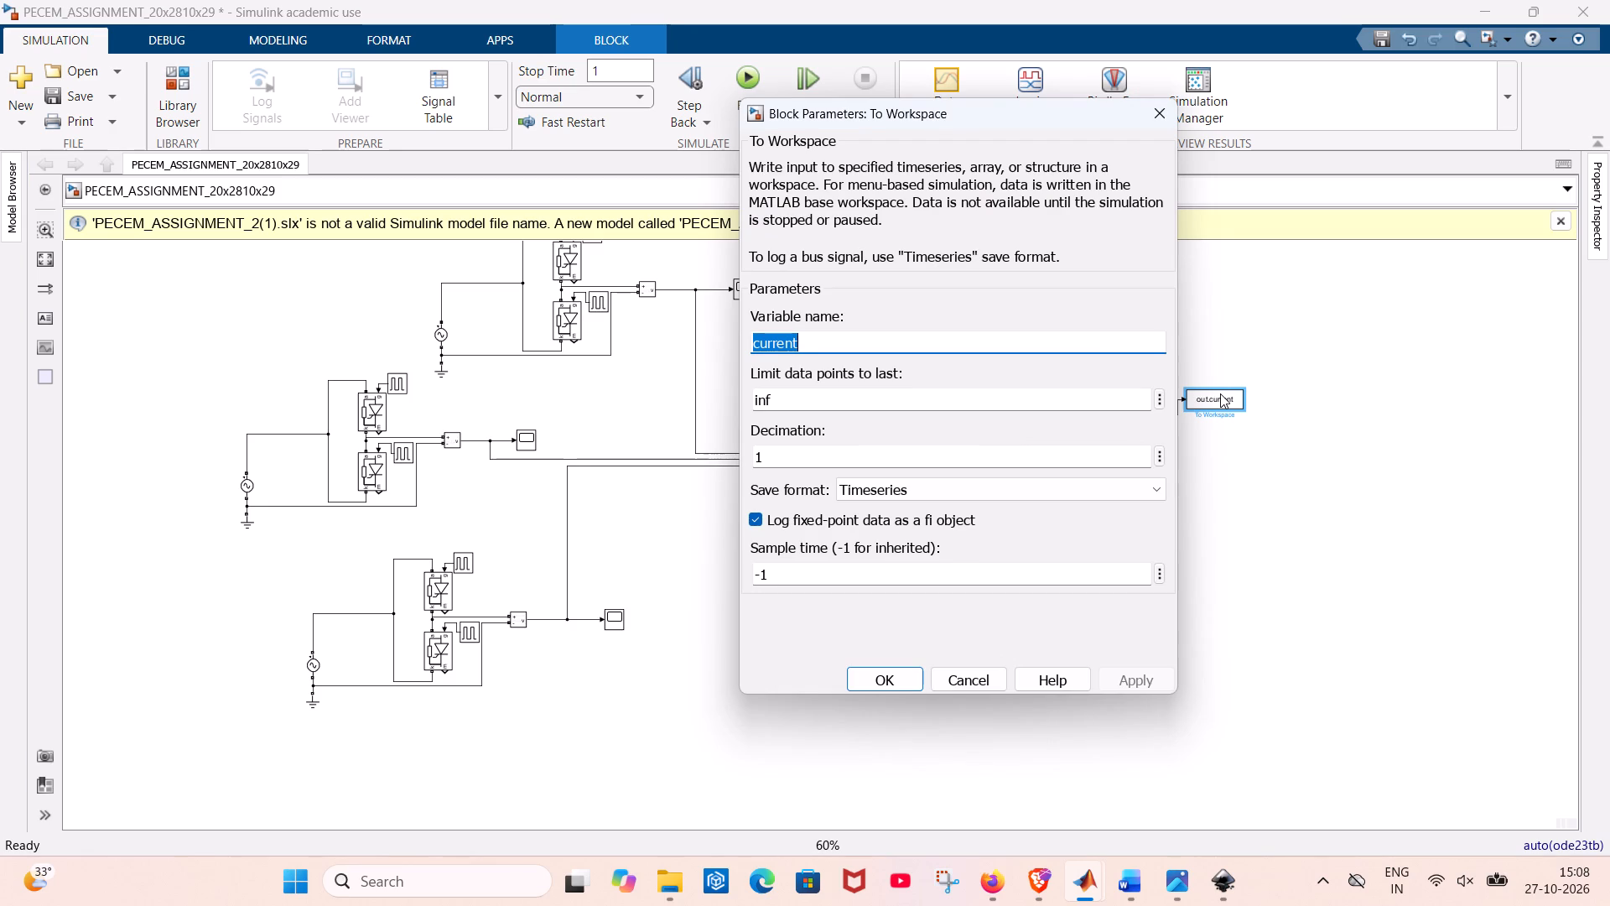
left_click(1220, 393)
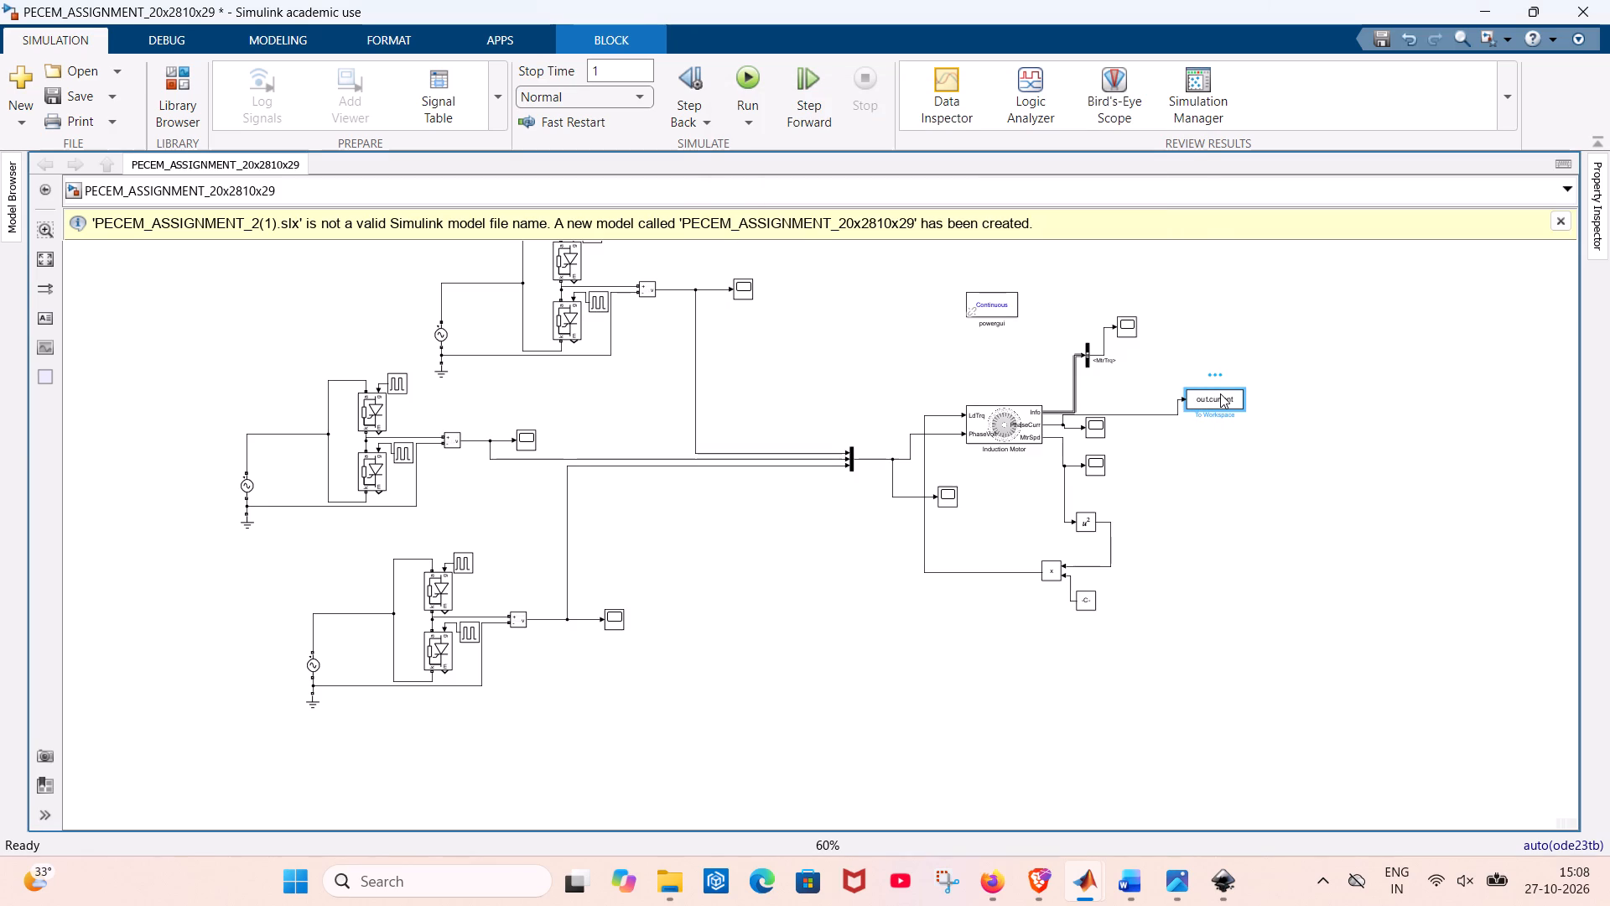
scroll(1201, 424, "up", 2)
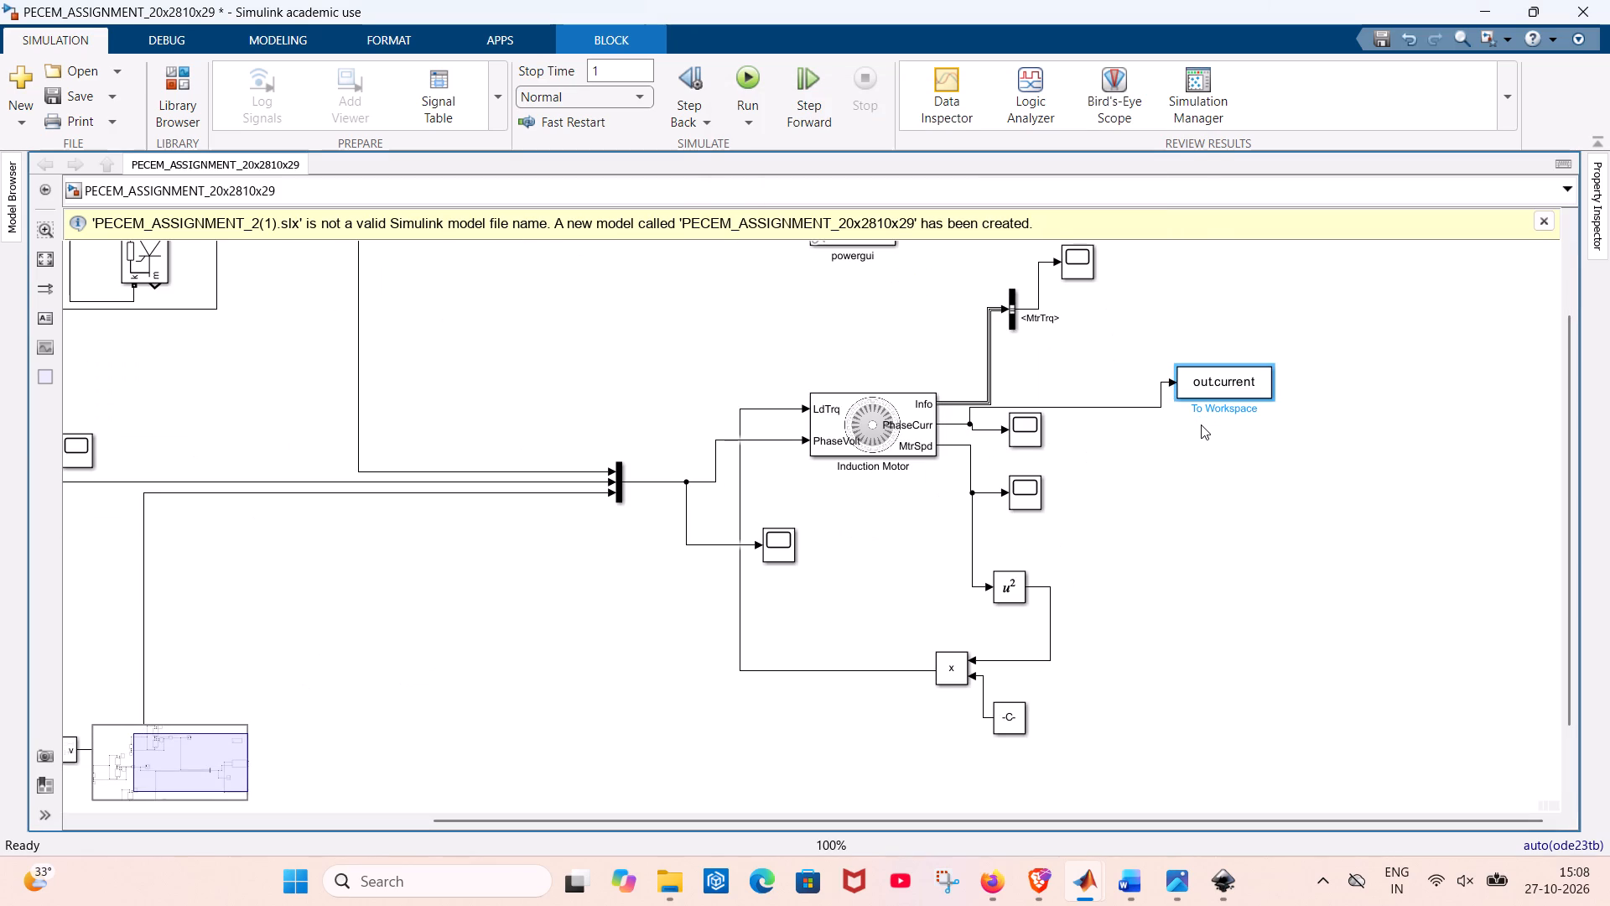
scroll(1201, 424, "down", 3)
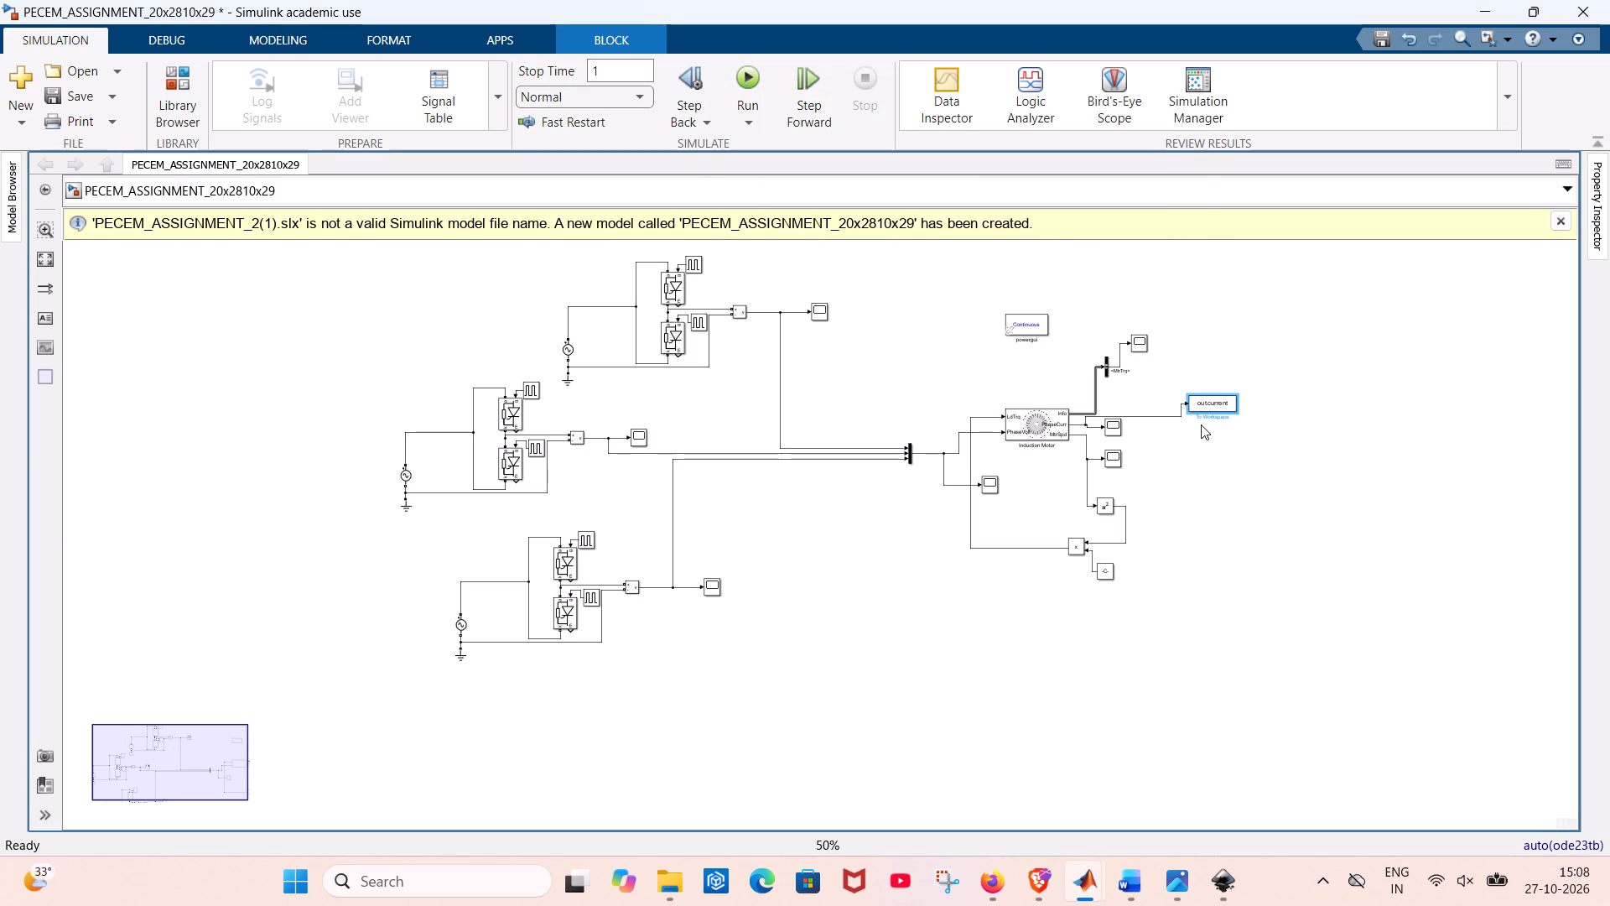
scroll(1201, 424, "up", 1)
middle_click_drag(880, 370, 922, 421)
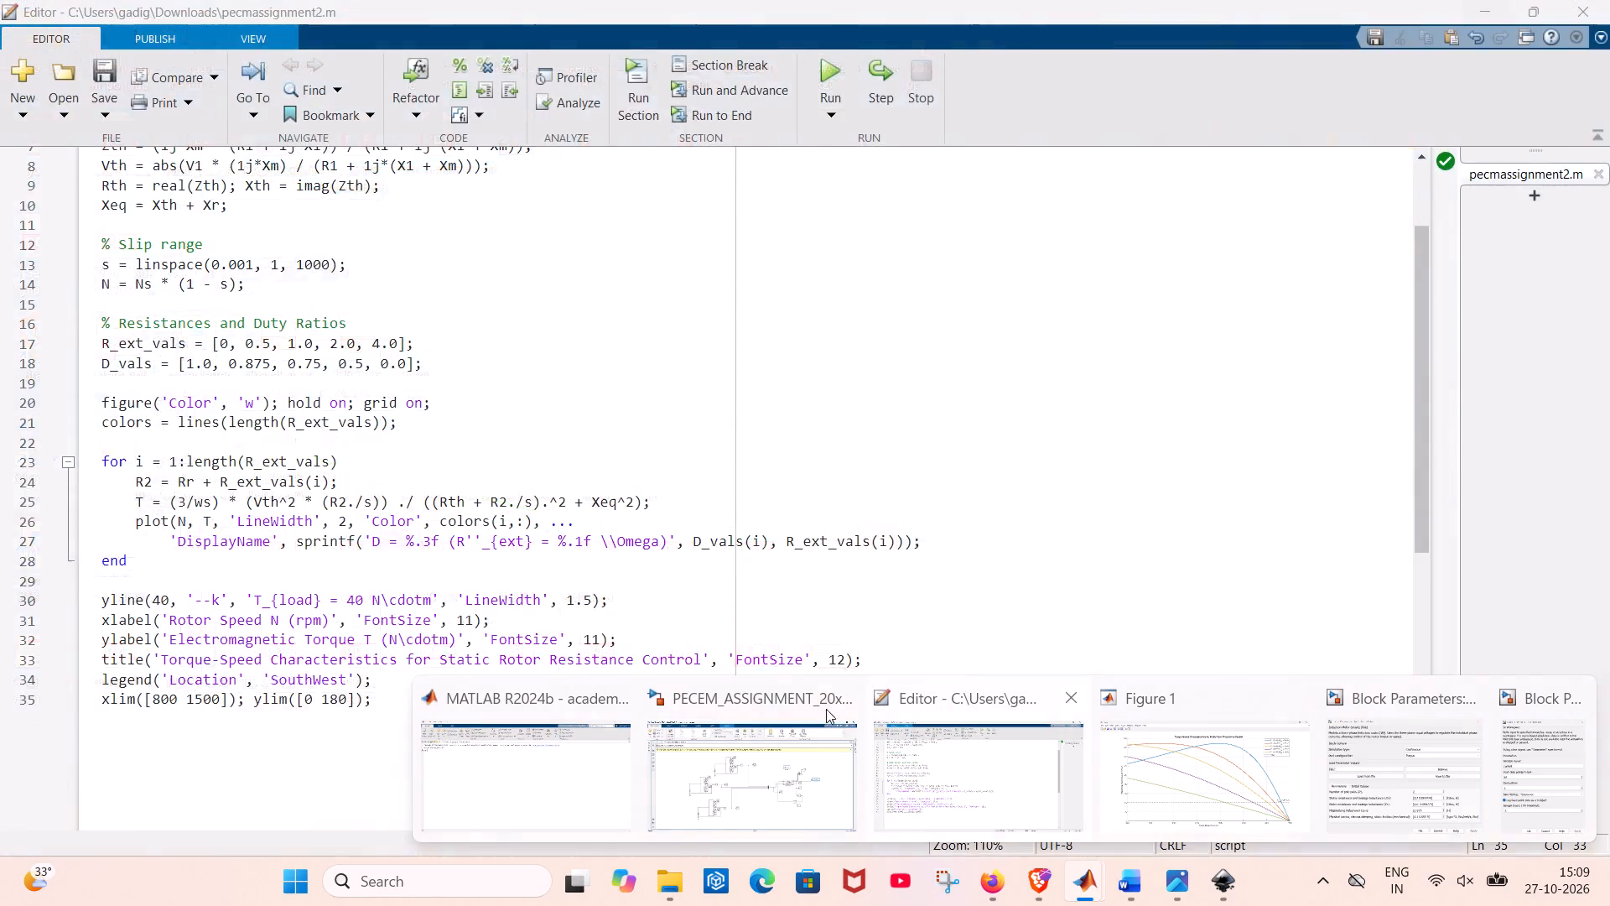
Compare the Induction Motor block's parameters with the assignment page's parameter table, and open the Word report.
left_click(673, 797)
scroll(1002, 548, "up", 1)
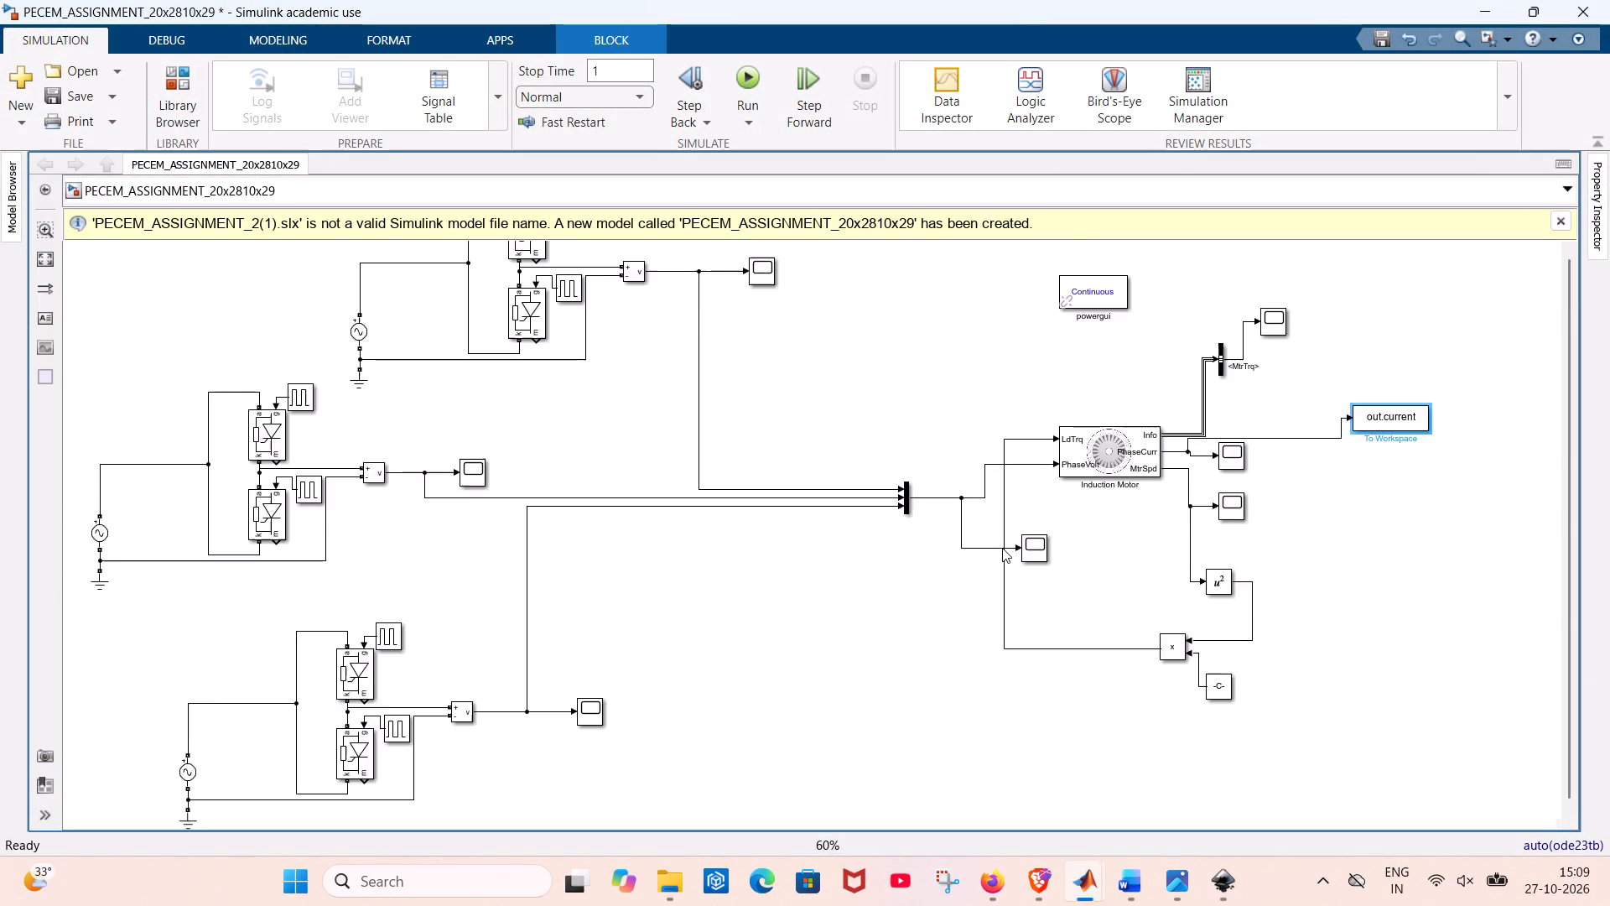
scroll(1002, 548, "up", 2)
scroll(578, 640, "down", 3)
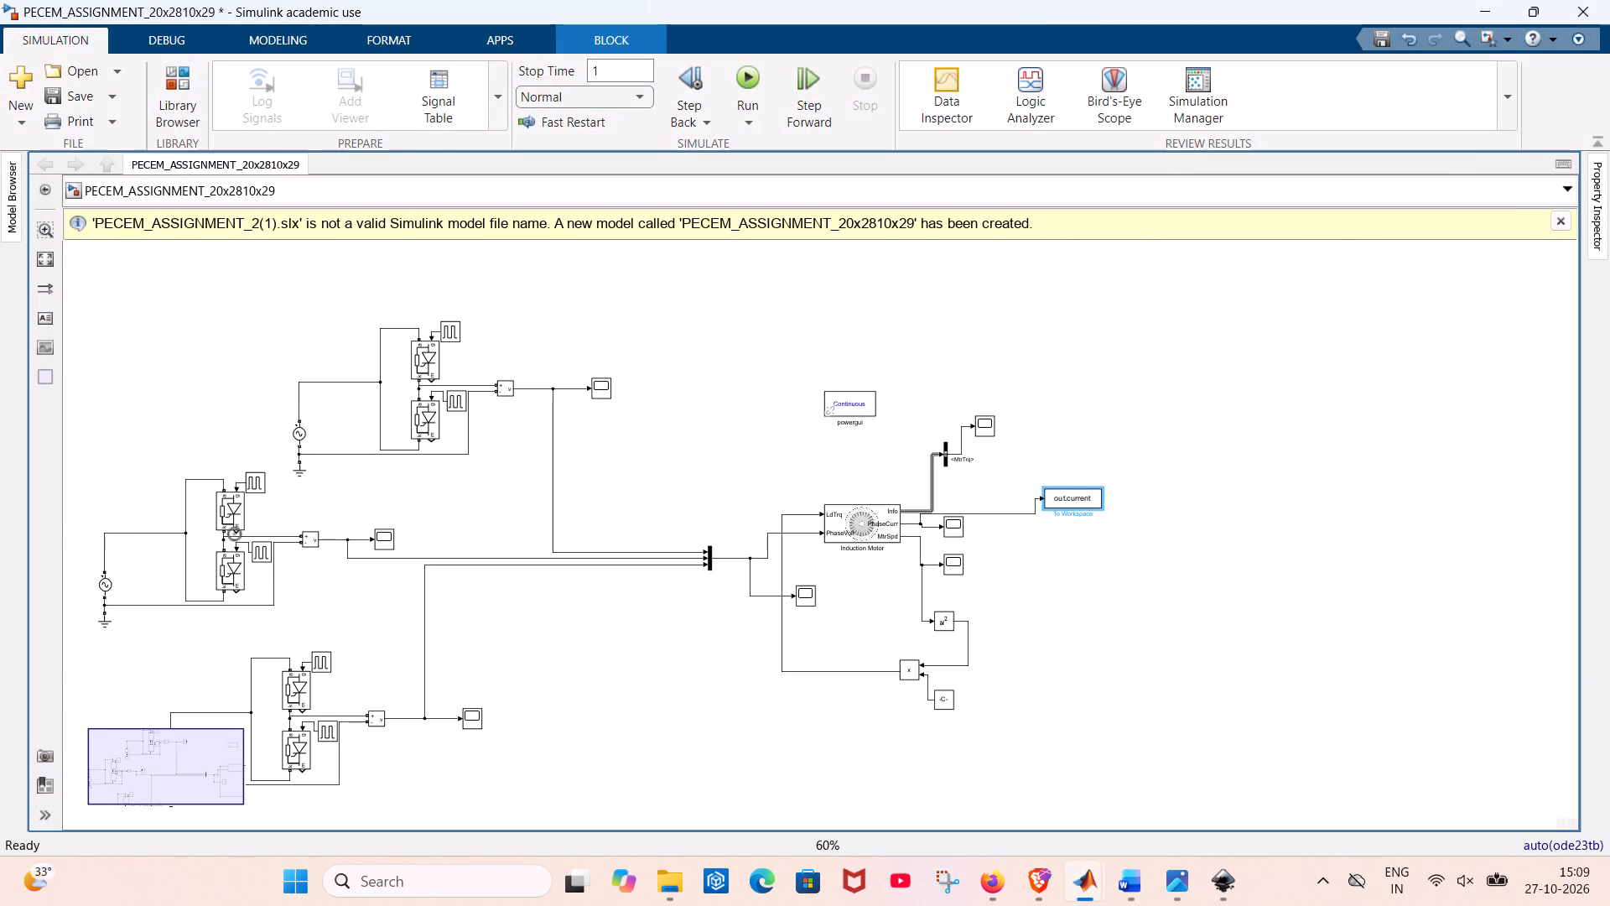
double_click(866, 536)
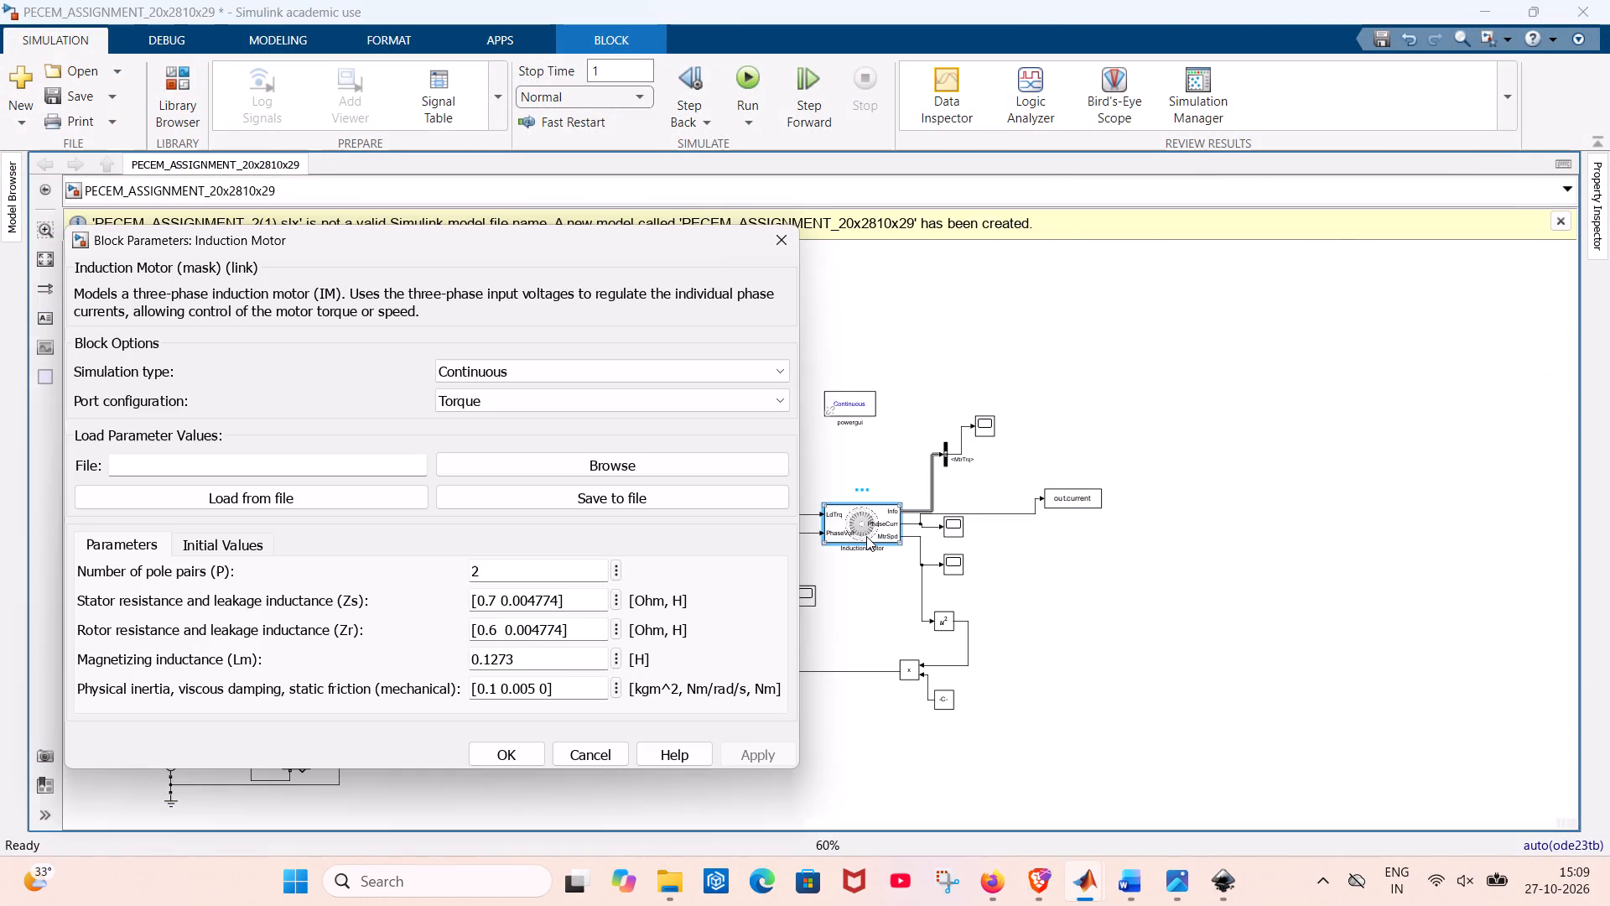
scroll(522, 536, "down", 2)
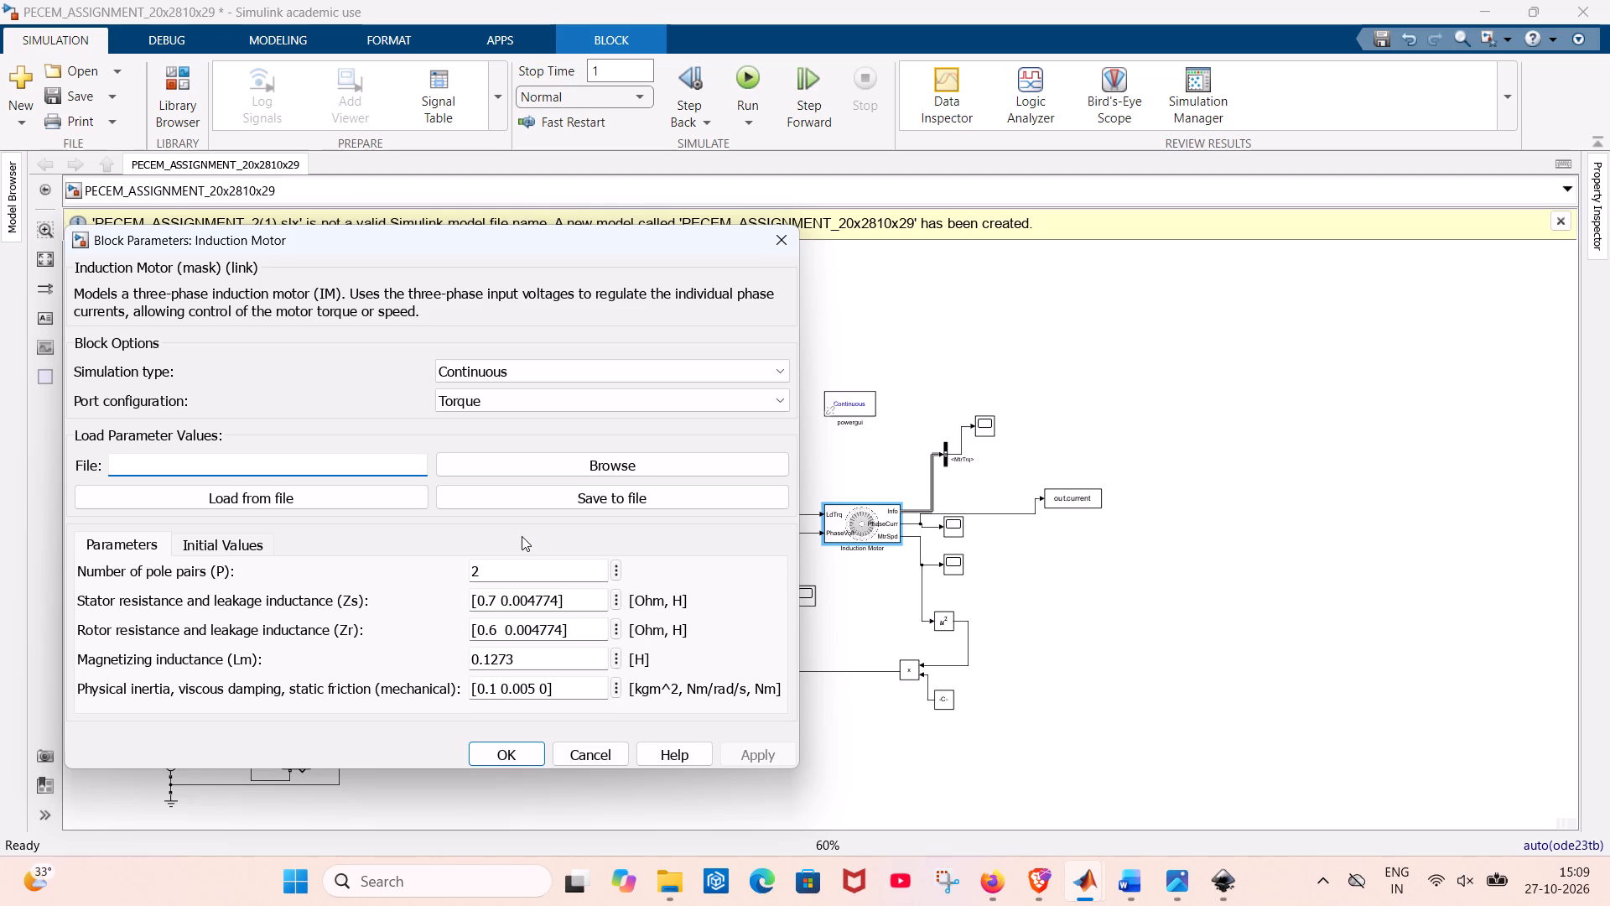
left_click(497, 599)
left_click(495, 599)
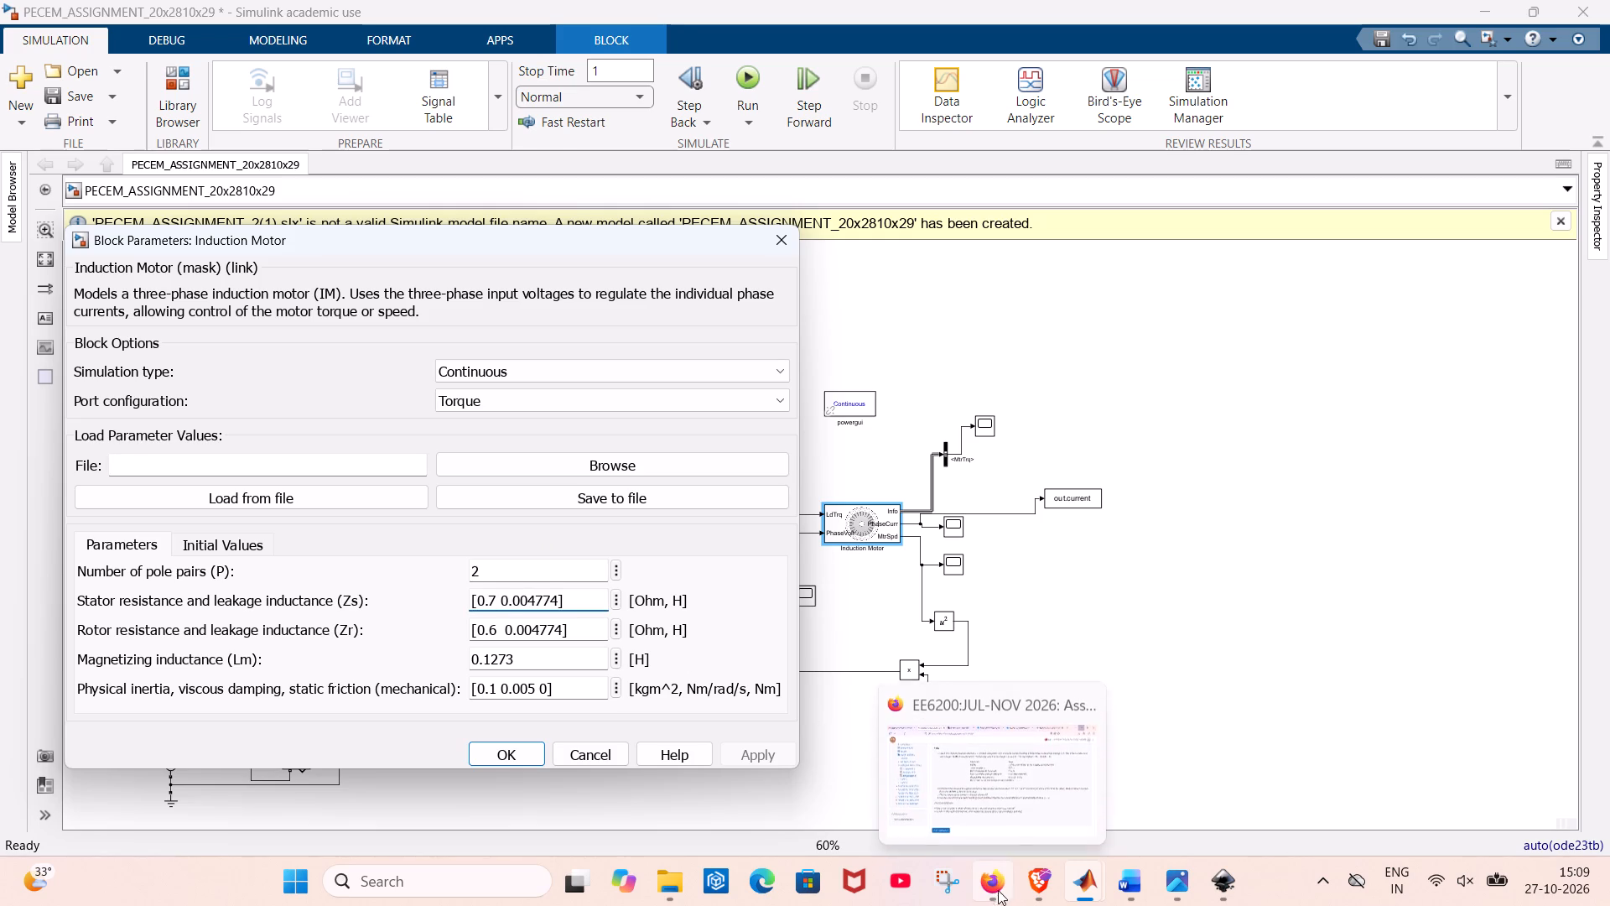
left_click(960, 801)
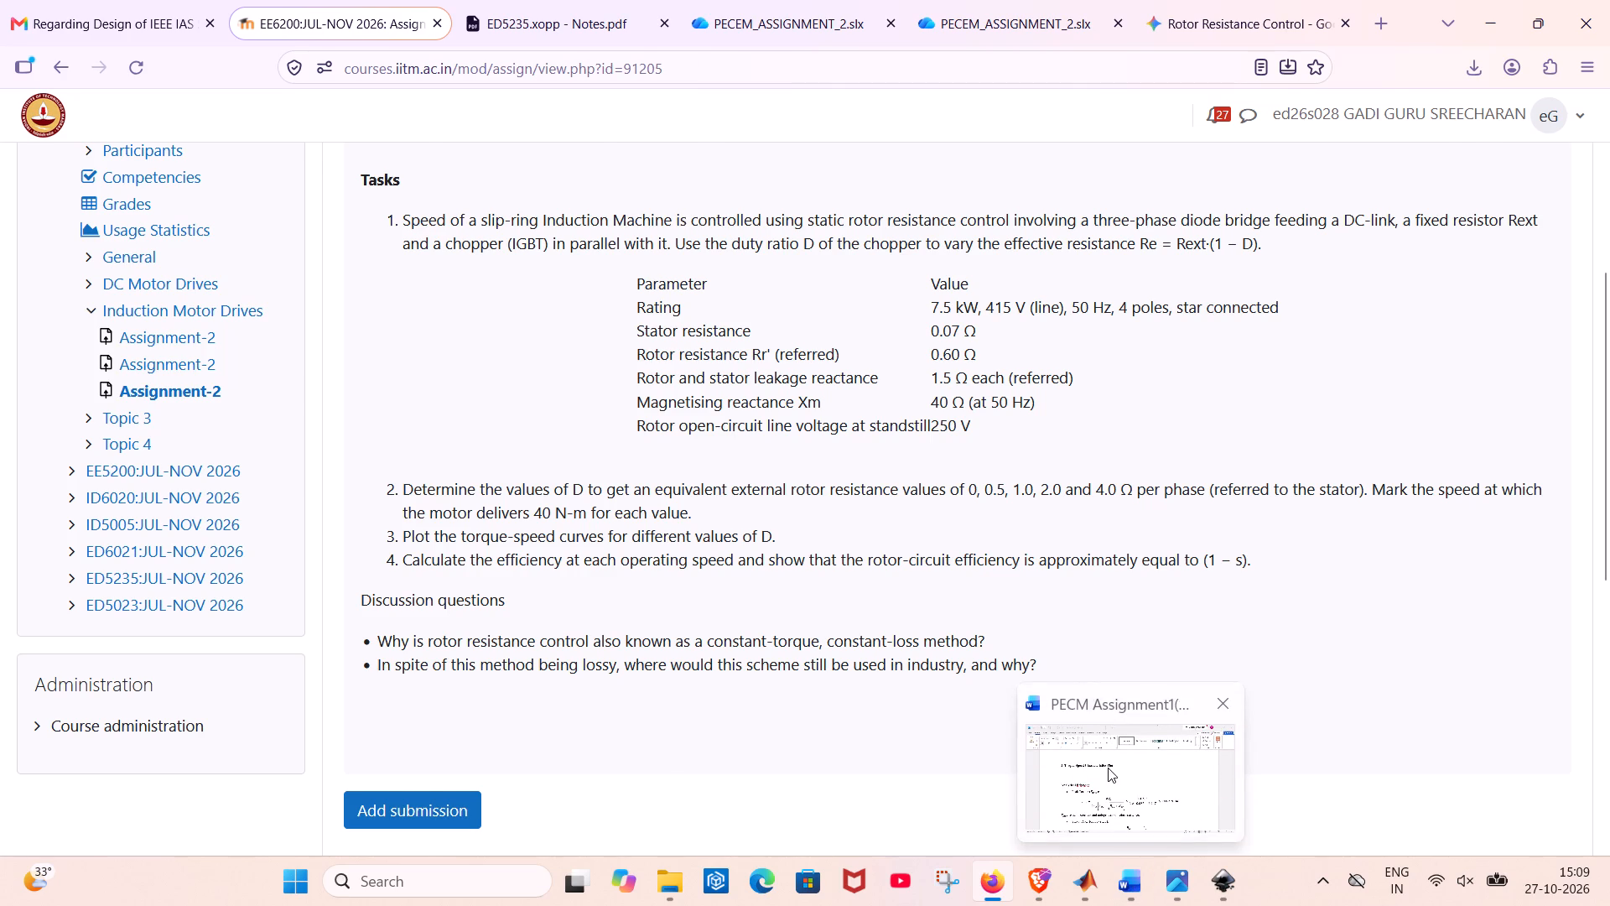
left_click(1108, 768)
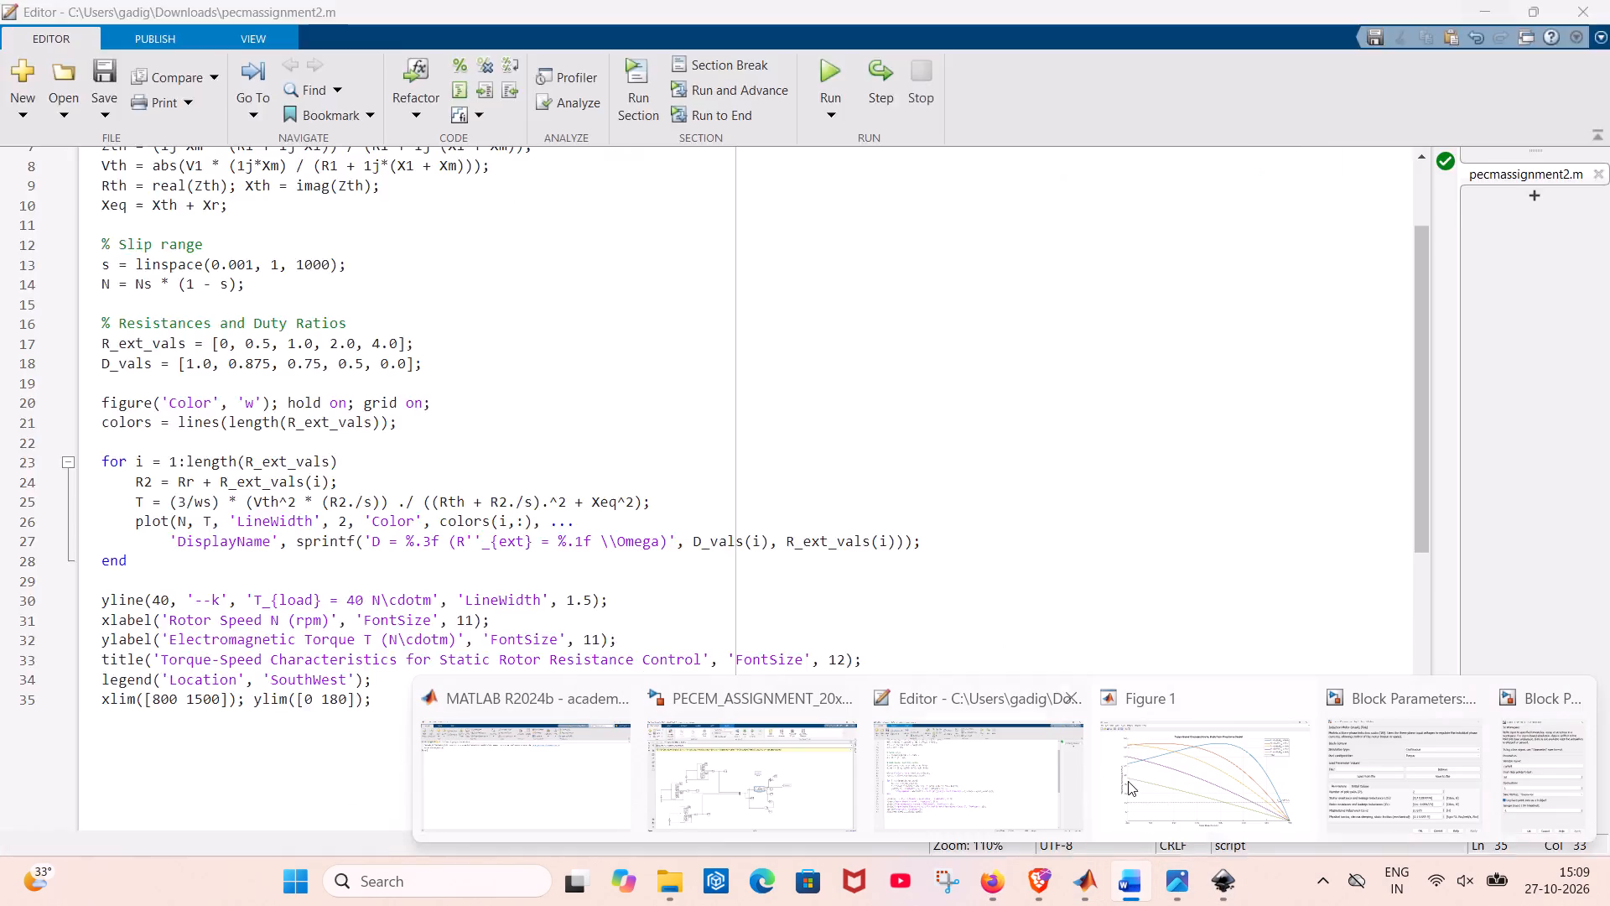
Return to the Simulink model, check the middle phase's AC Voltage Source parameters, and close them without changes.
left_click(793, 763)
middle_click_drag(122, 399, 317, 381)
double_click(371, 568)
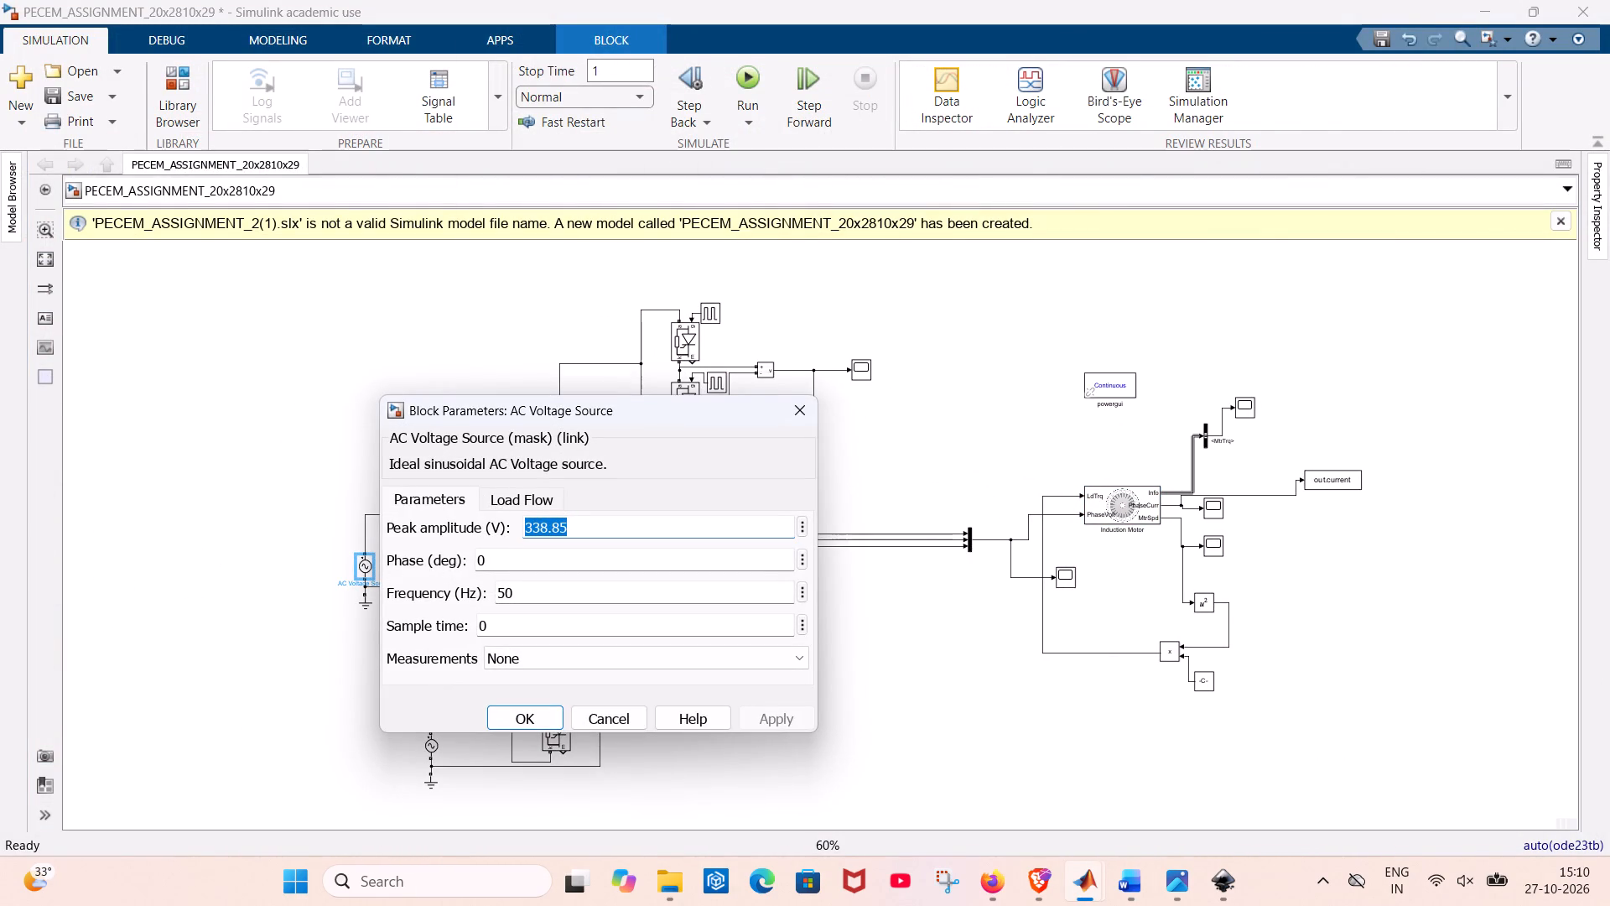
left_click(615, 519)
left_click(602, 525)
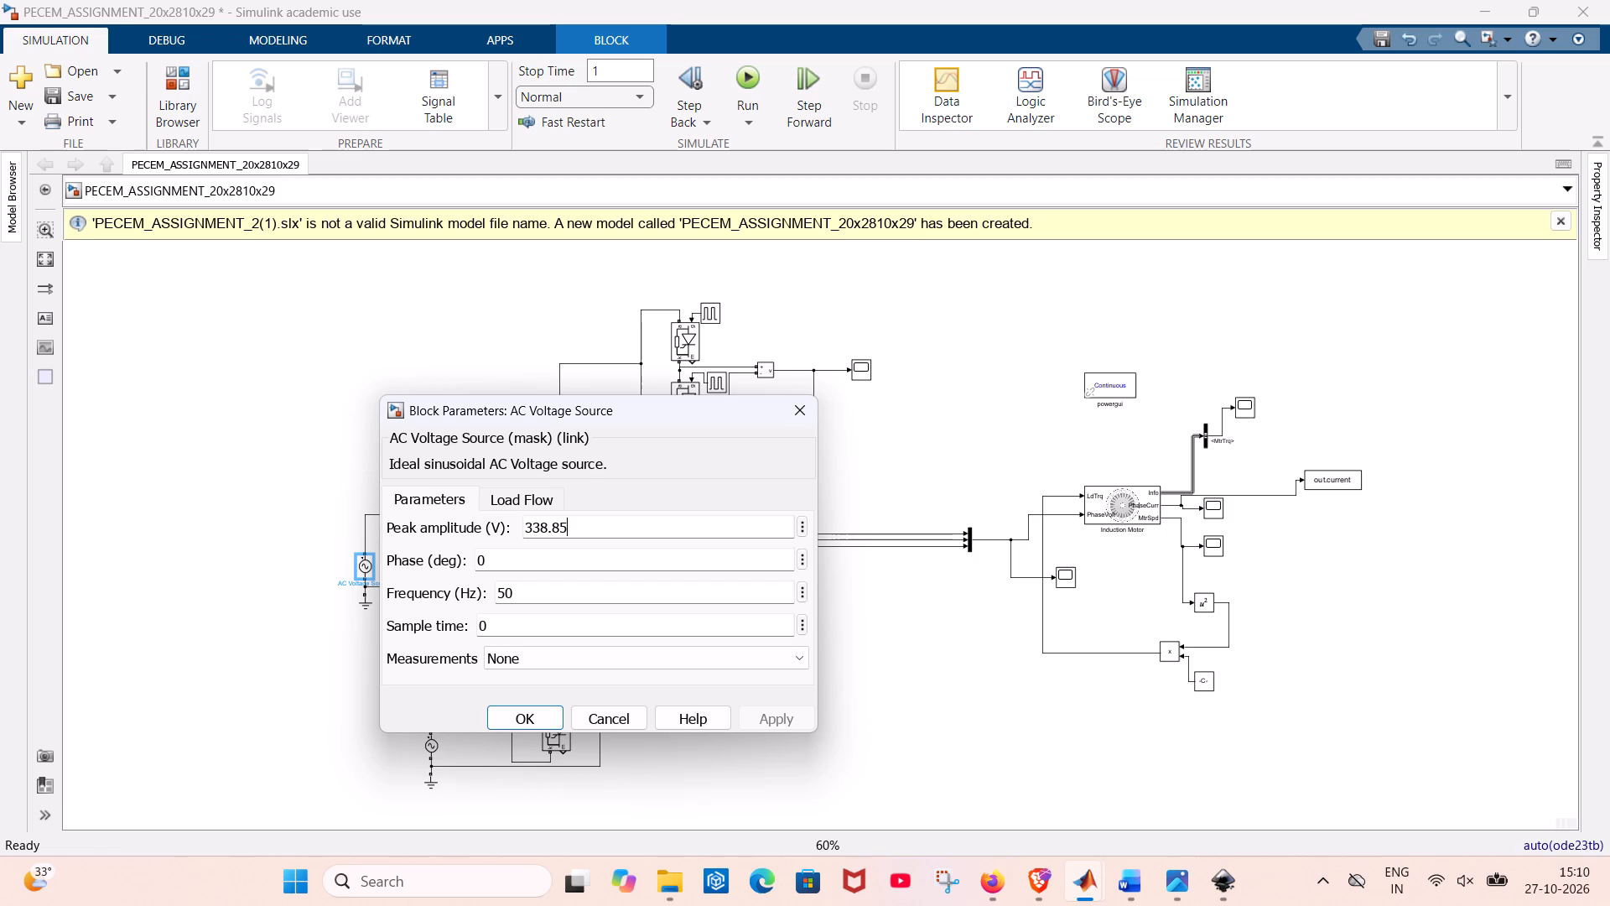
left_click(602, 525)
left_click(884, 632)
Move the supply voltage scope closer to the mux output, just below the three-phase line and clear of the load torque feedback line.
middle_click_drag(876, 609, 830, 610)
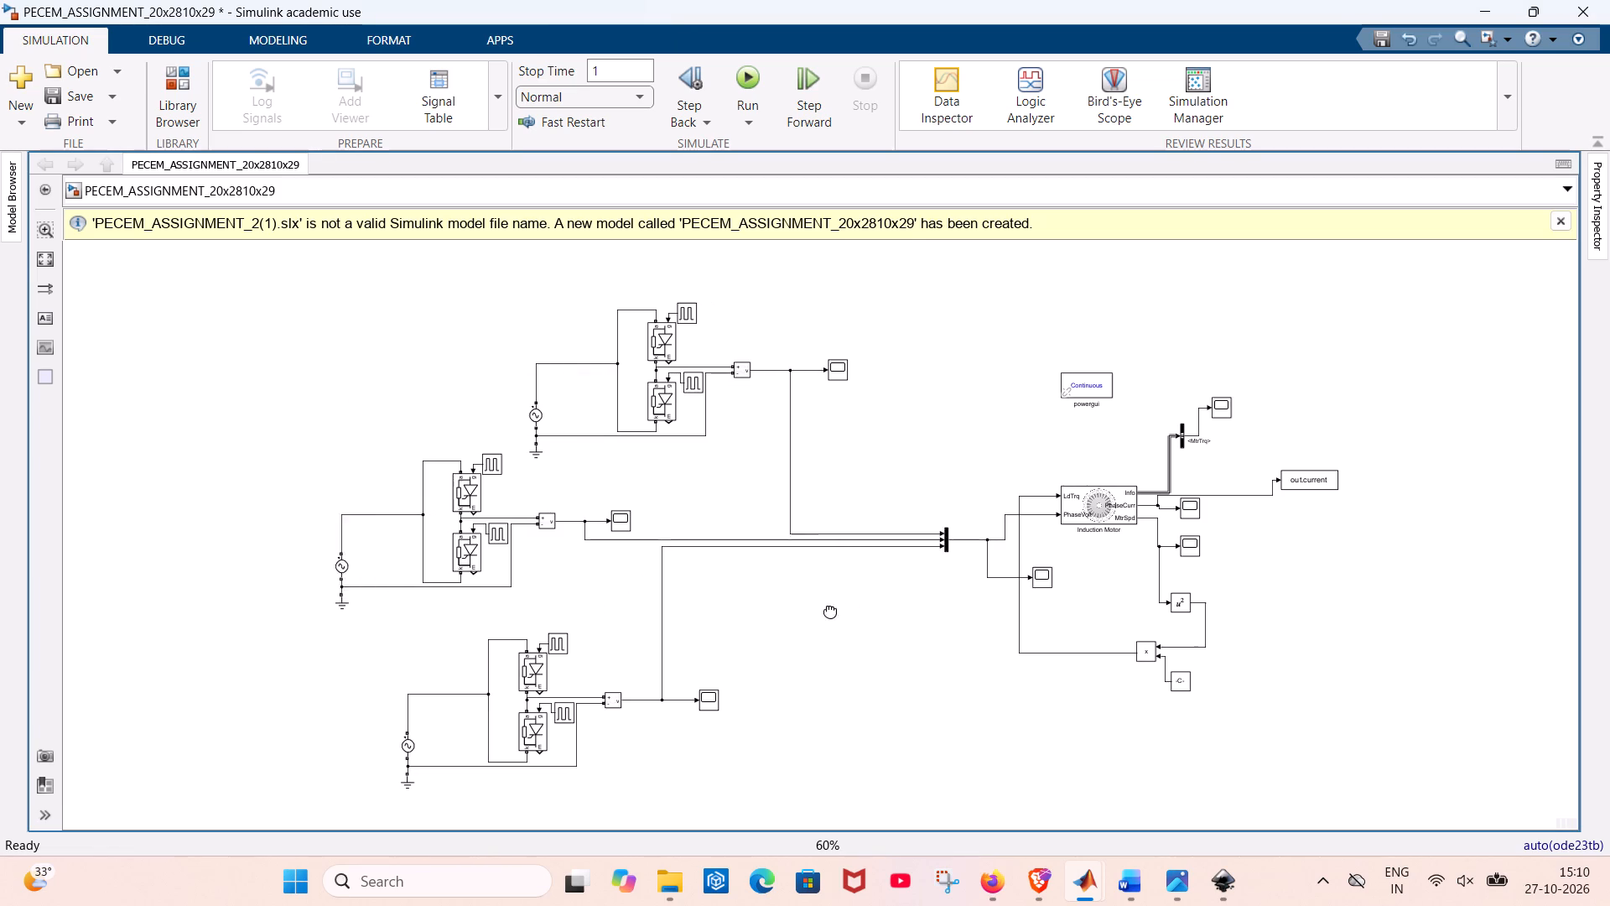
middle_click_drag(830, 610, 768, 598)
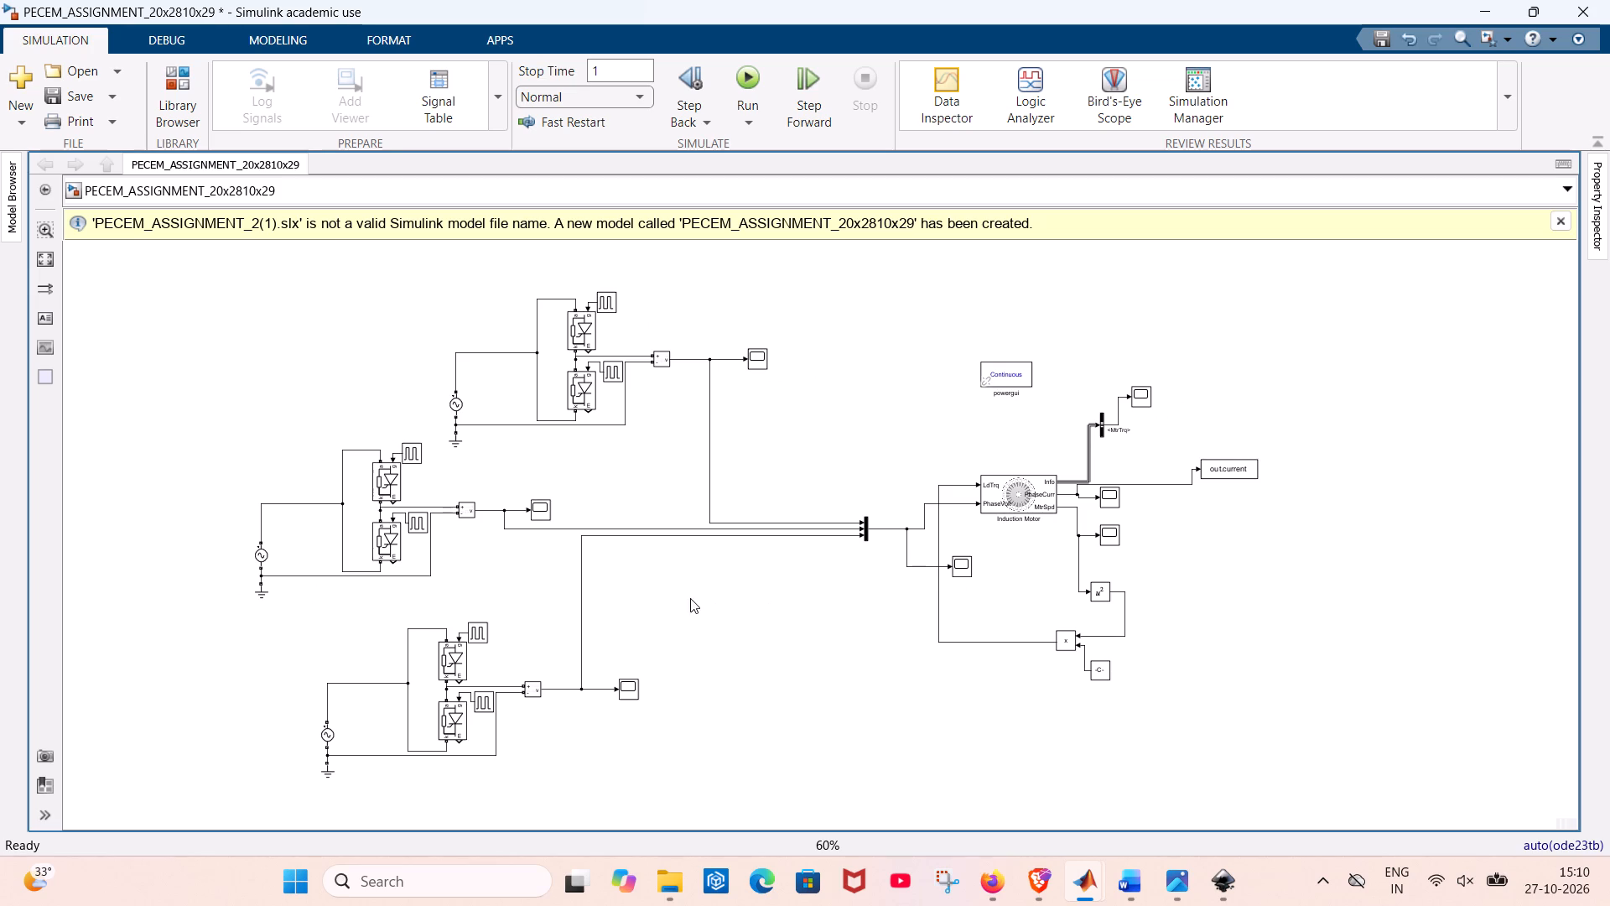
left_click_drag(961, 567, 922, 585)
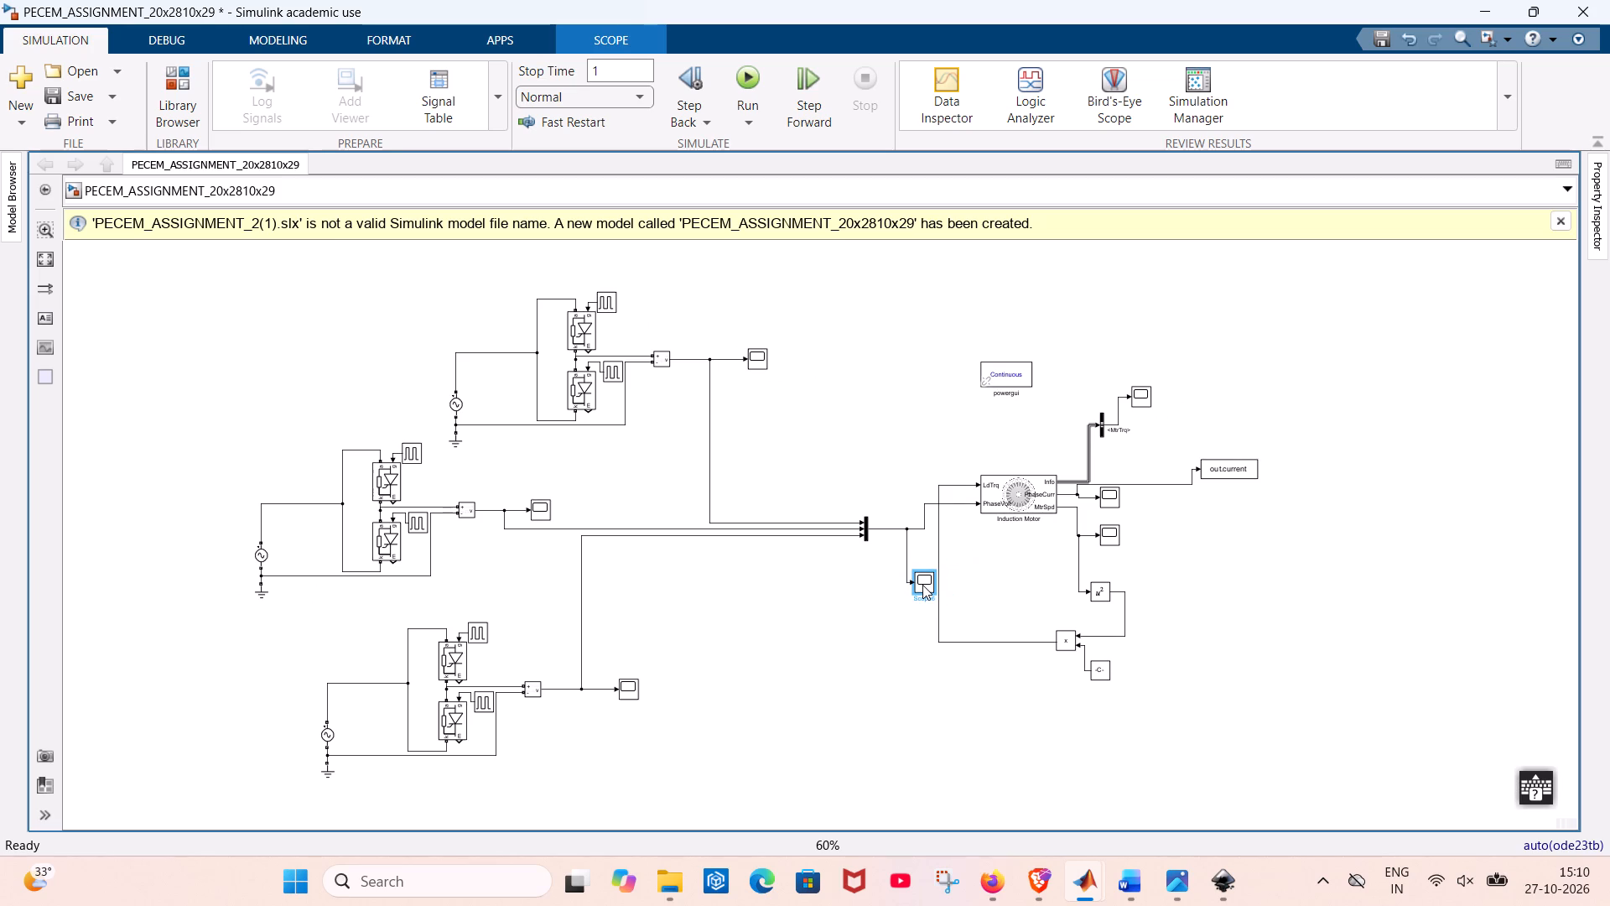
left_click_drag(922, 585, 922, 560)
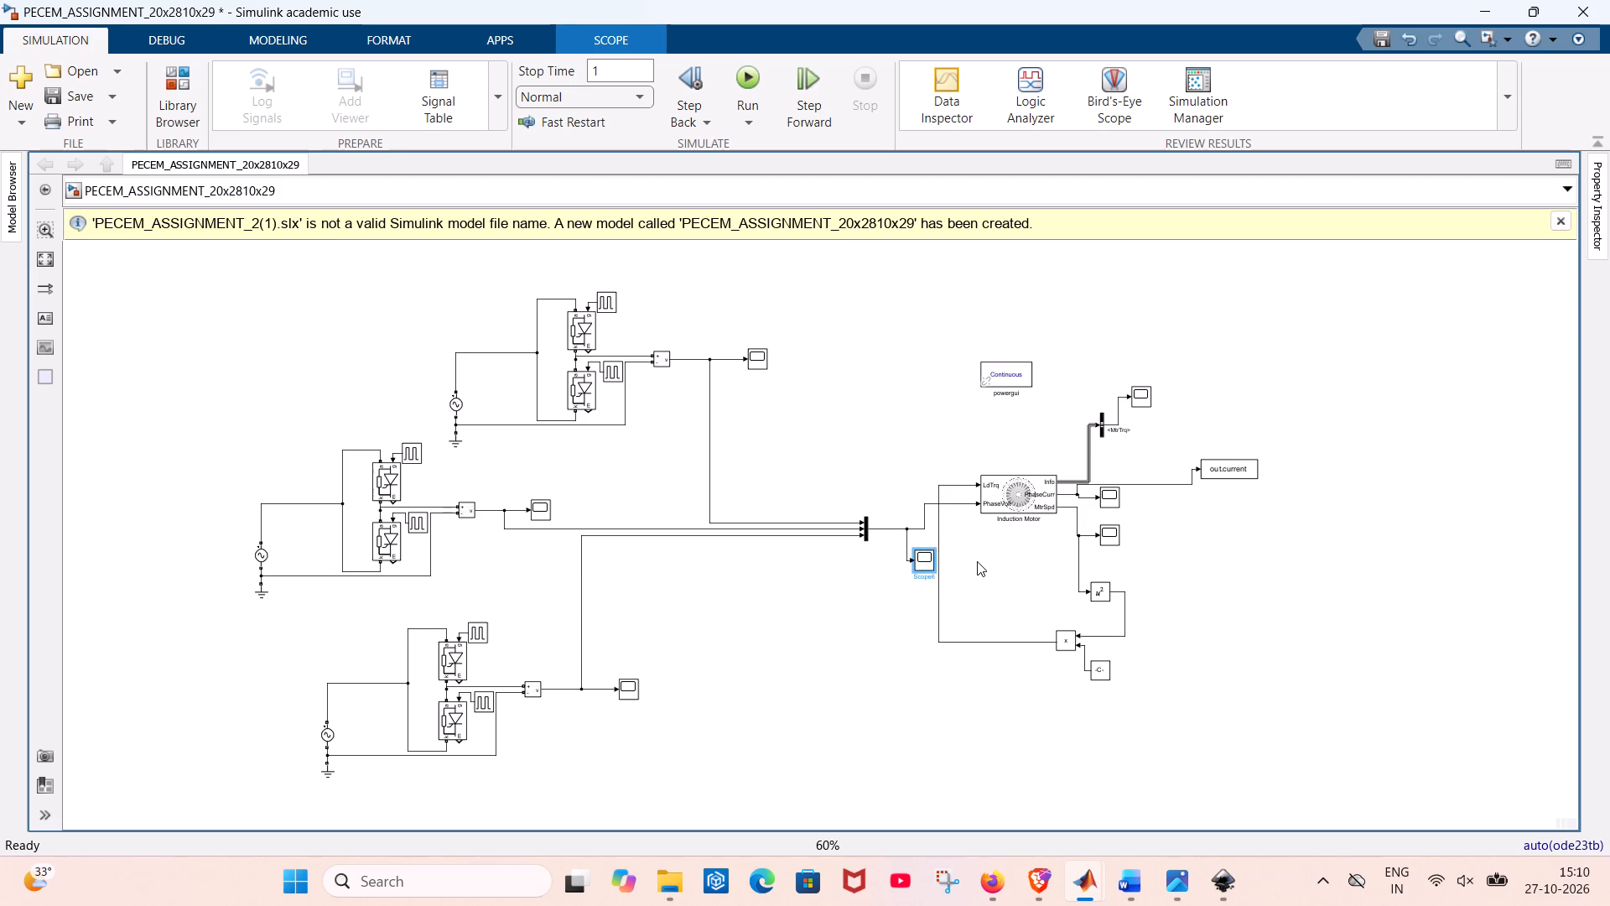
left_click(978, 565)
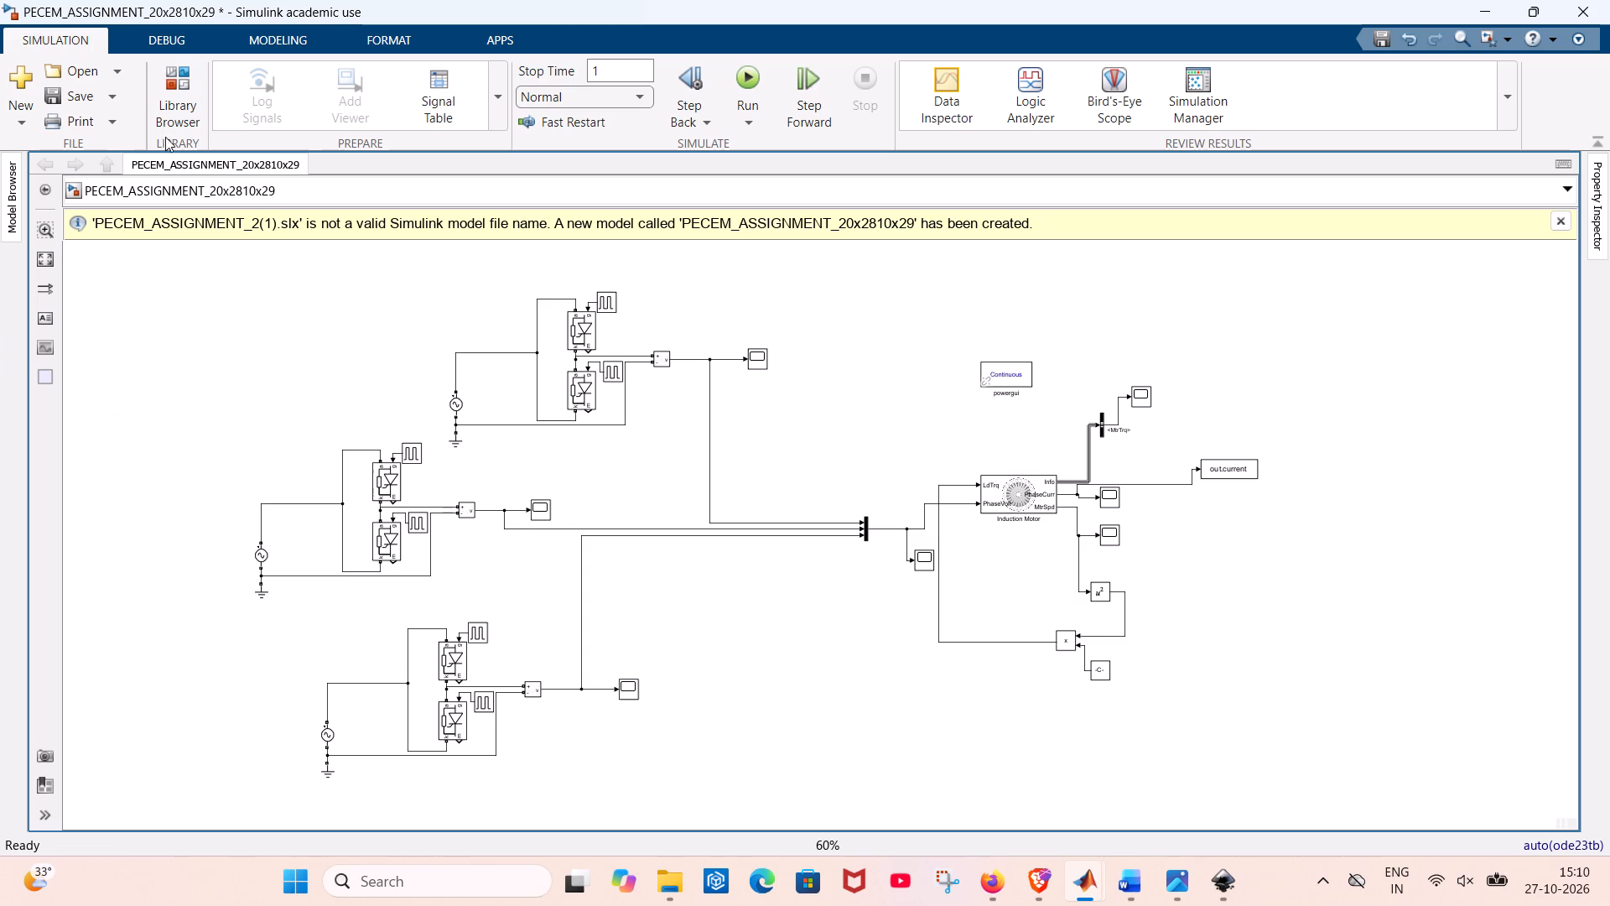
Open the block library and search it for display.
left_click(190, 87)
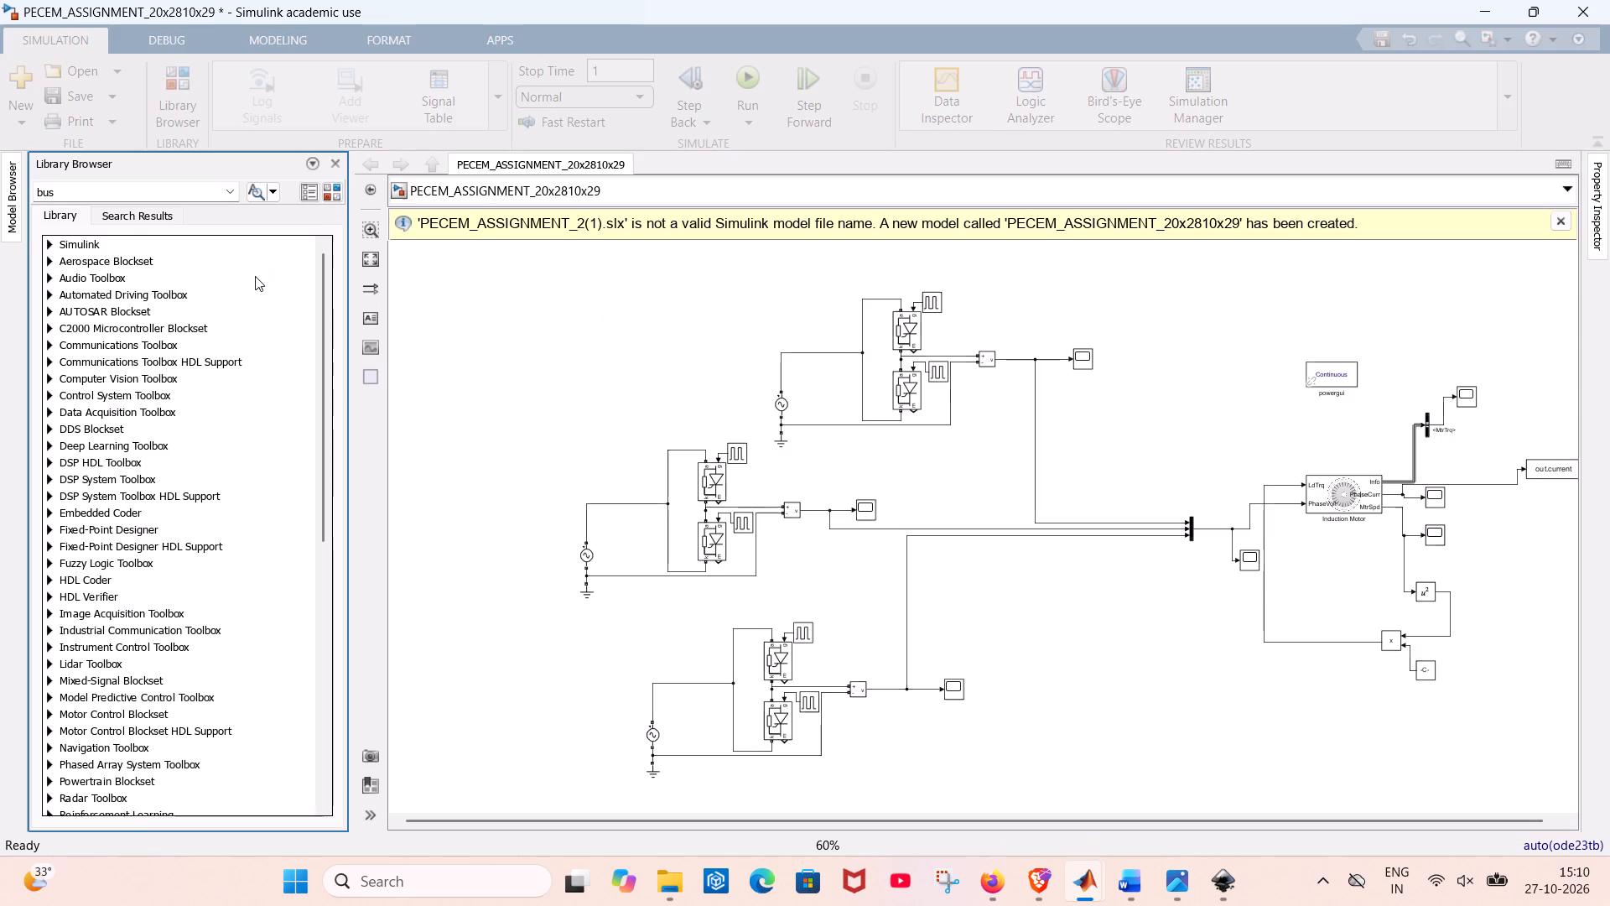
left_click(169, 182)
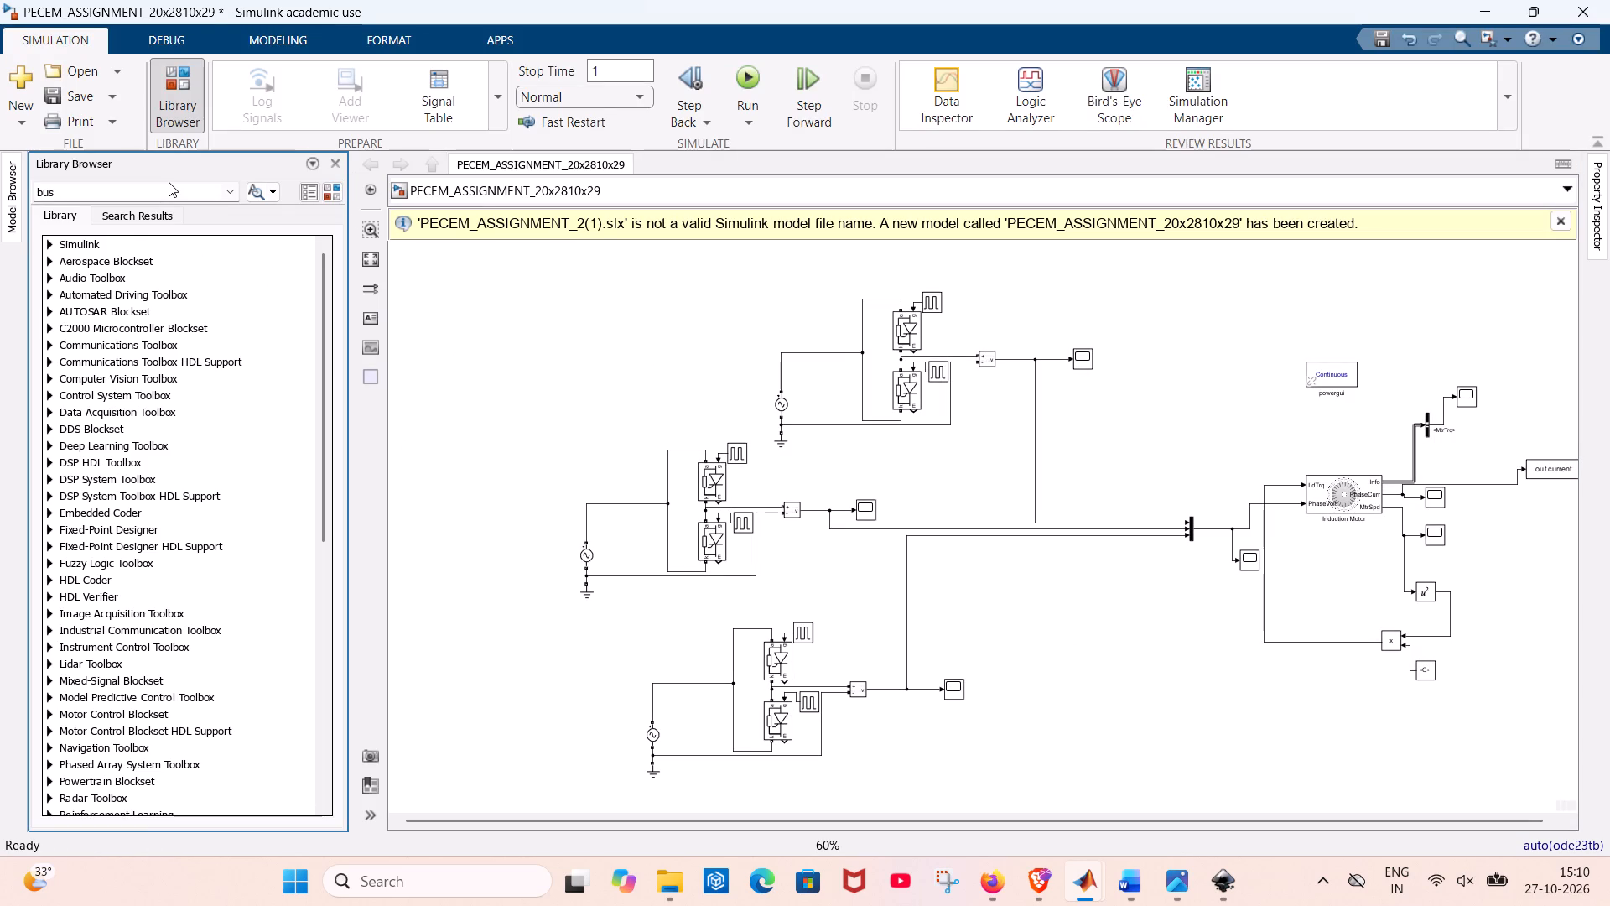
key("BackSpace")
key("BackSpace")
key("BackSpace")
key("BackSpace")
key("BackSpace")
type("display")
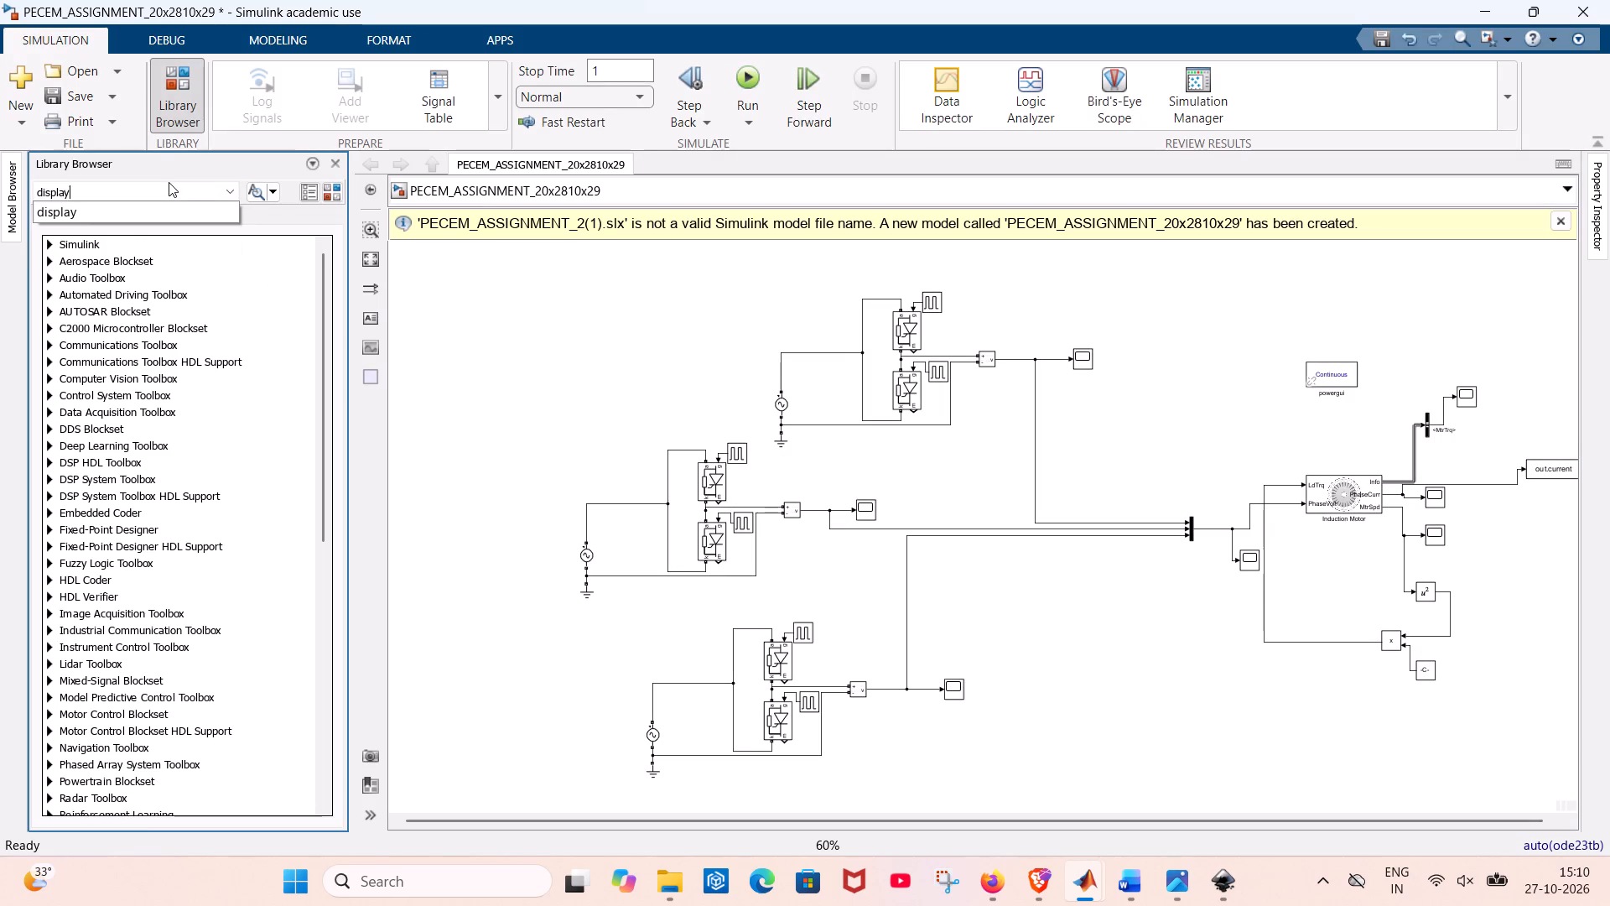
key("Return")
key("Return")
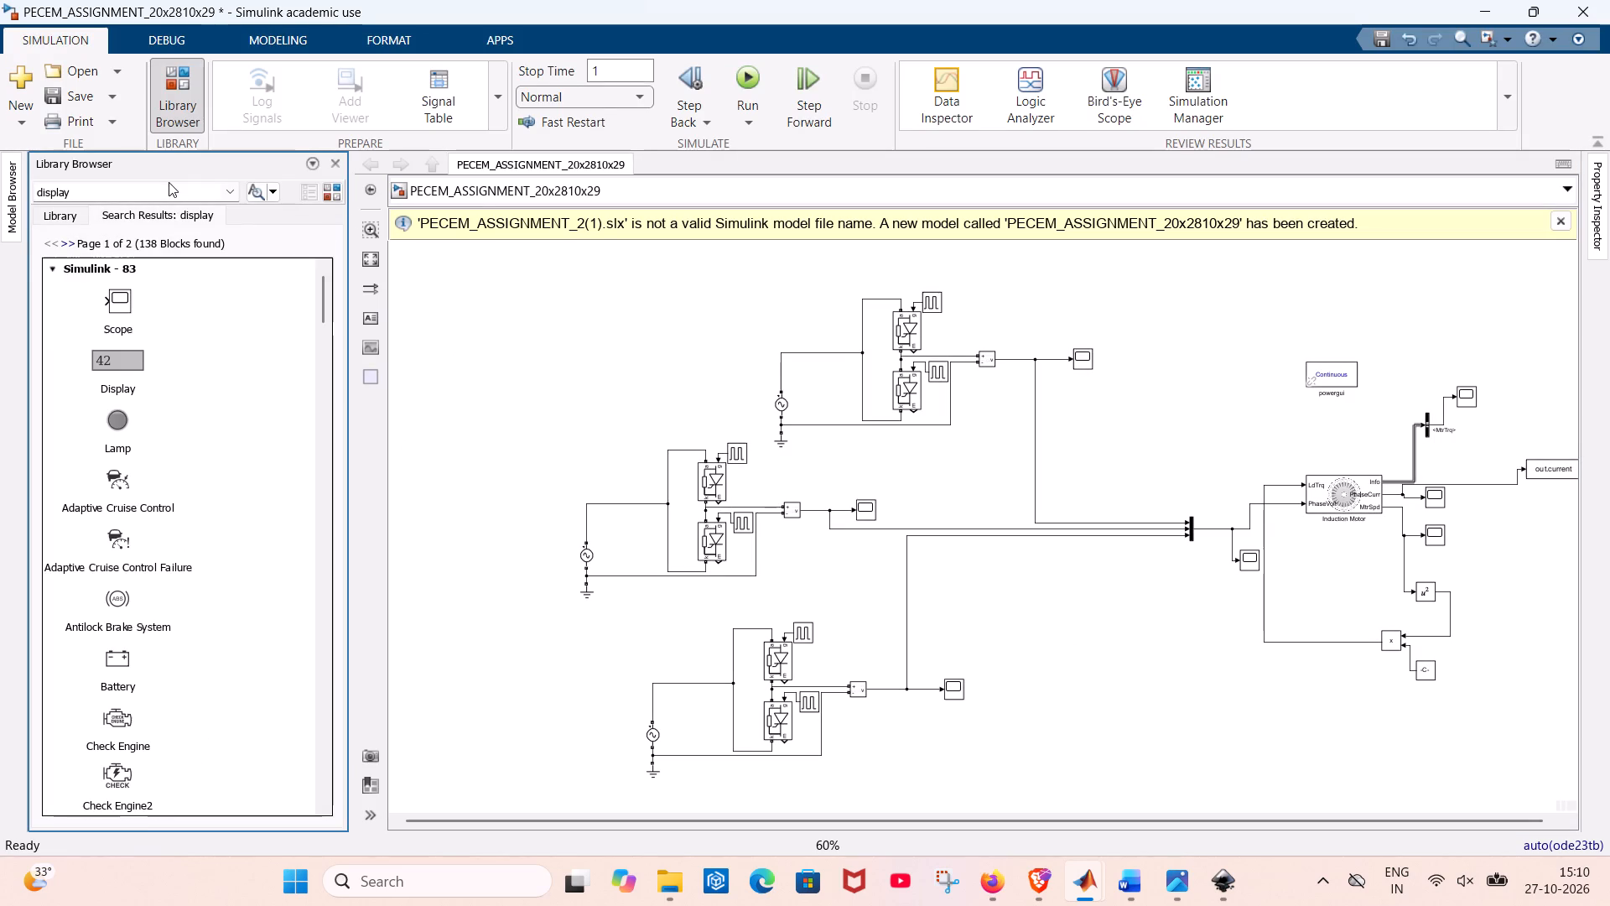
Find the Display block with a signal input in the search results and add it below the load torque constant.
scroll(96, 474, "down", 3)
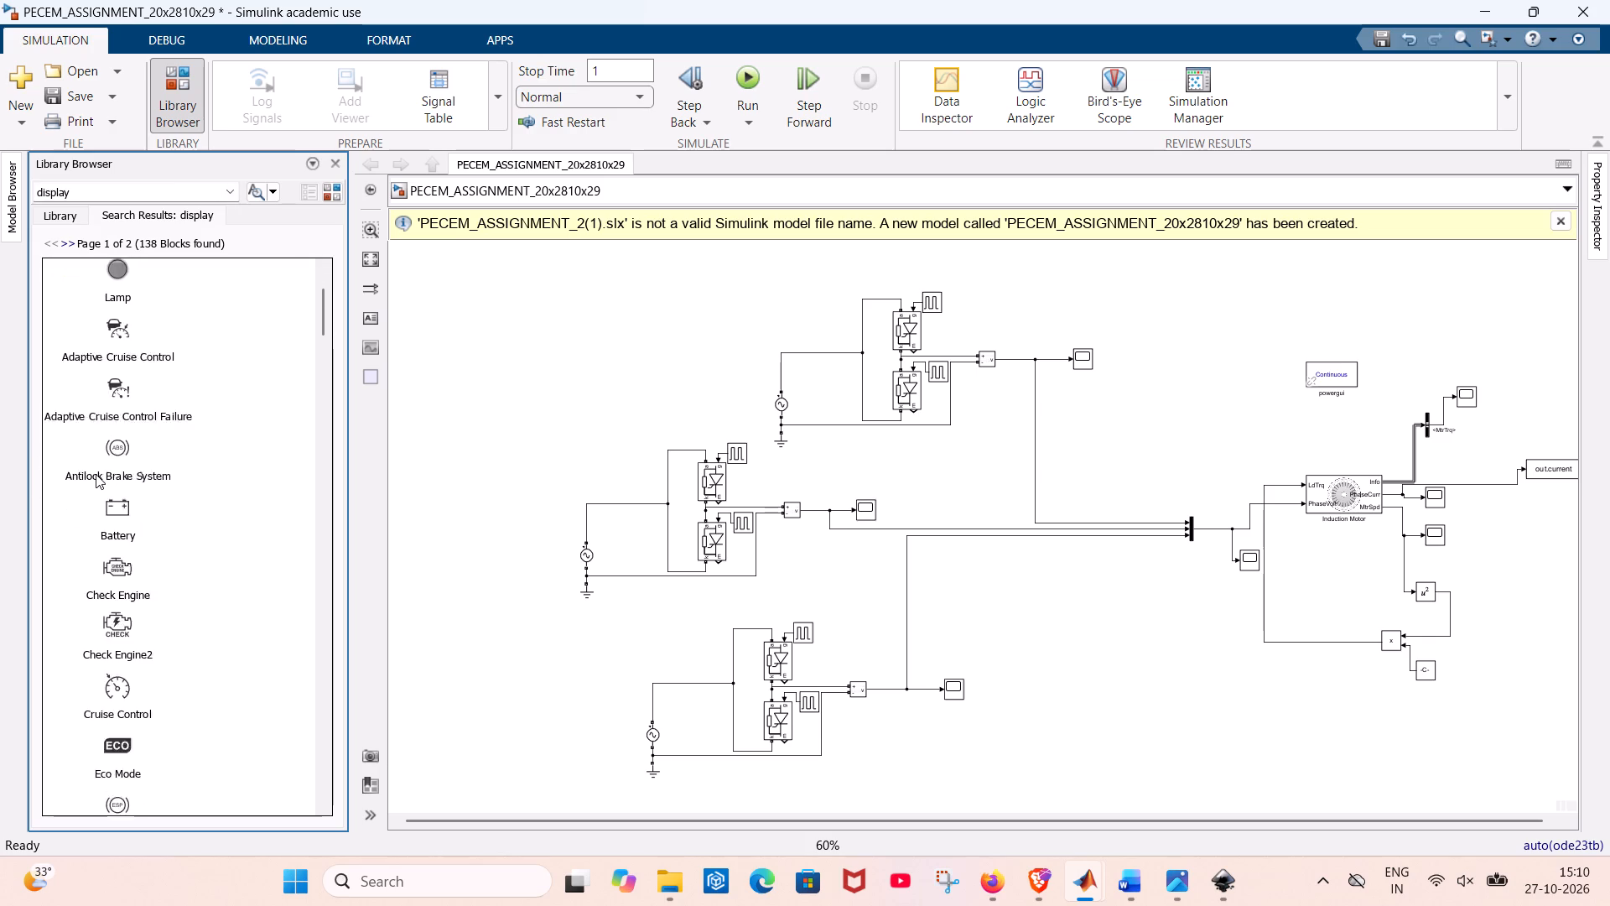
scroll(96, 474, "down", 4)
scroll(96, 474, "up", 2)
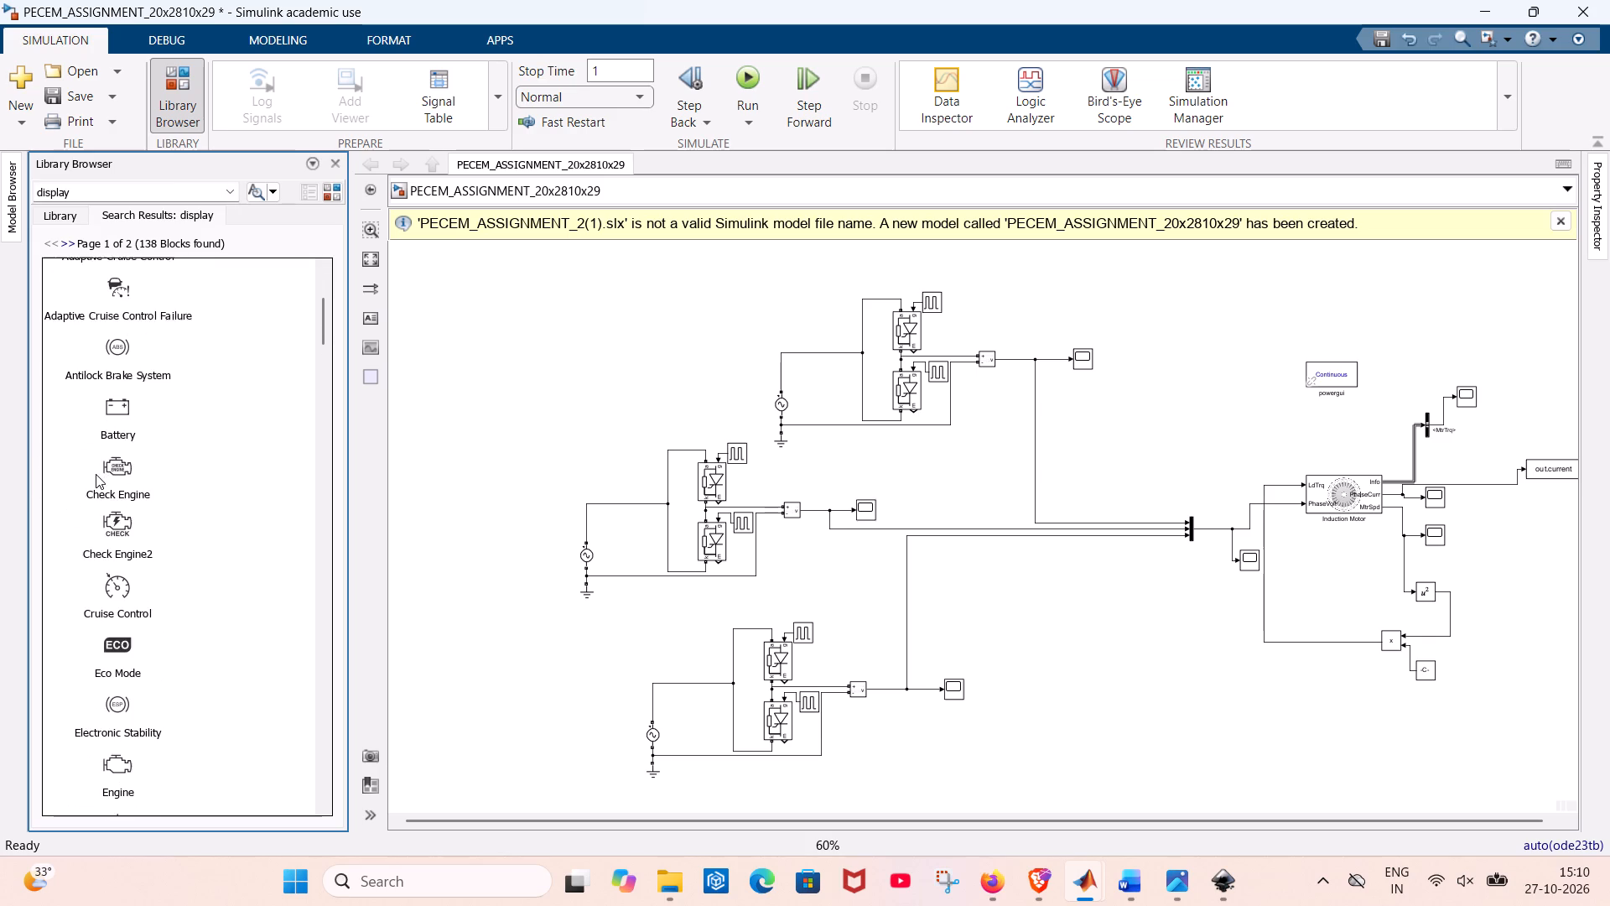
scroll(96, 474, "down", 10)
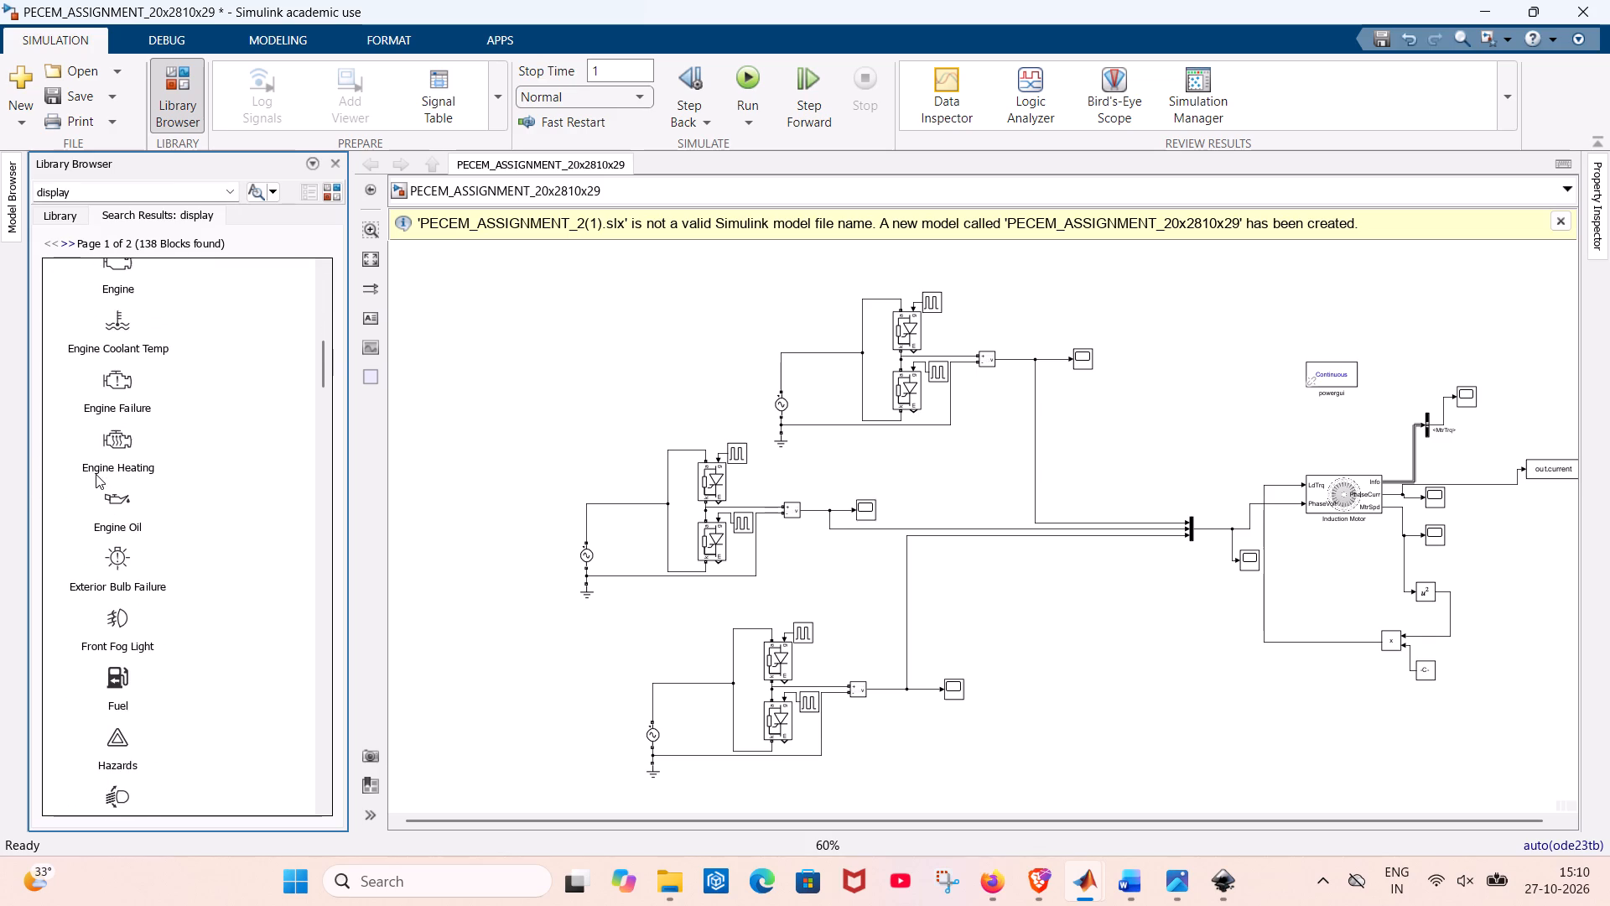
scroll(96, 474, "up", 8)
scroll(96, 474, "down", 1)
scroll(96, 474, "up", 1)
scroll(96, 474, "down", 2)
scroll(96, 474, "up", 1)
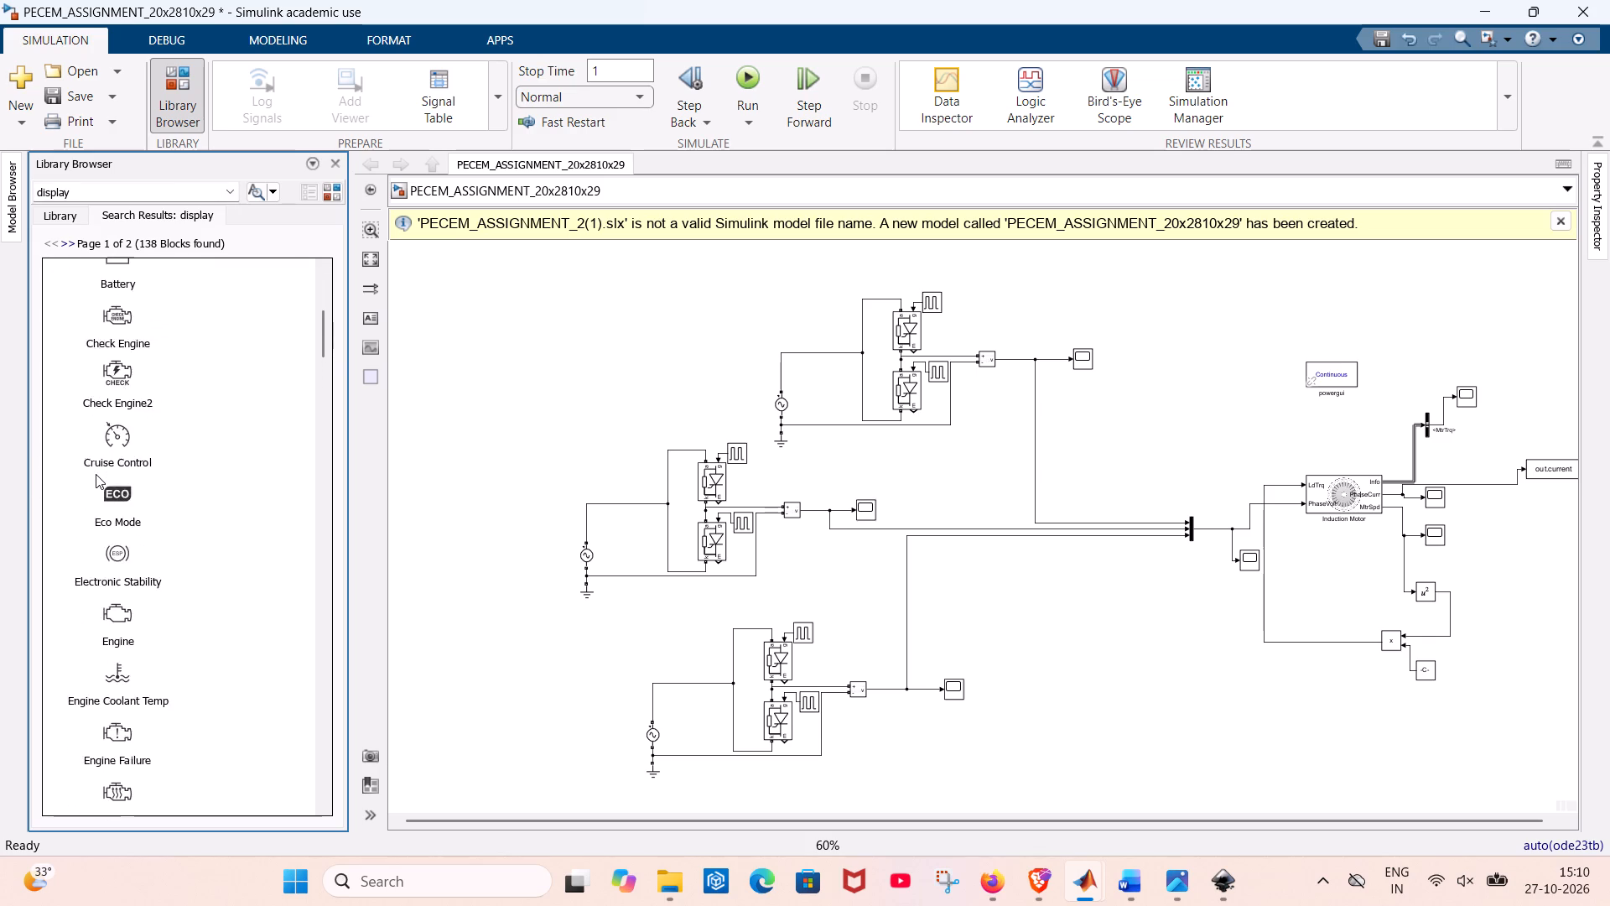
scroll(96, 474, "up", 10)
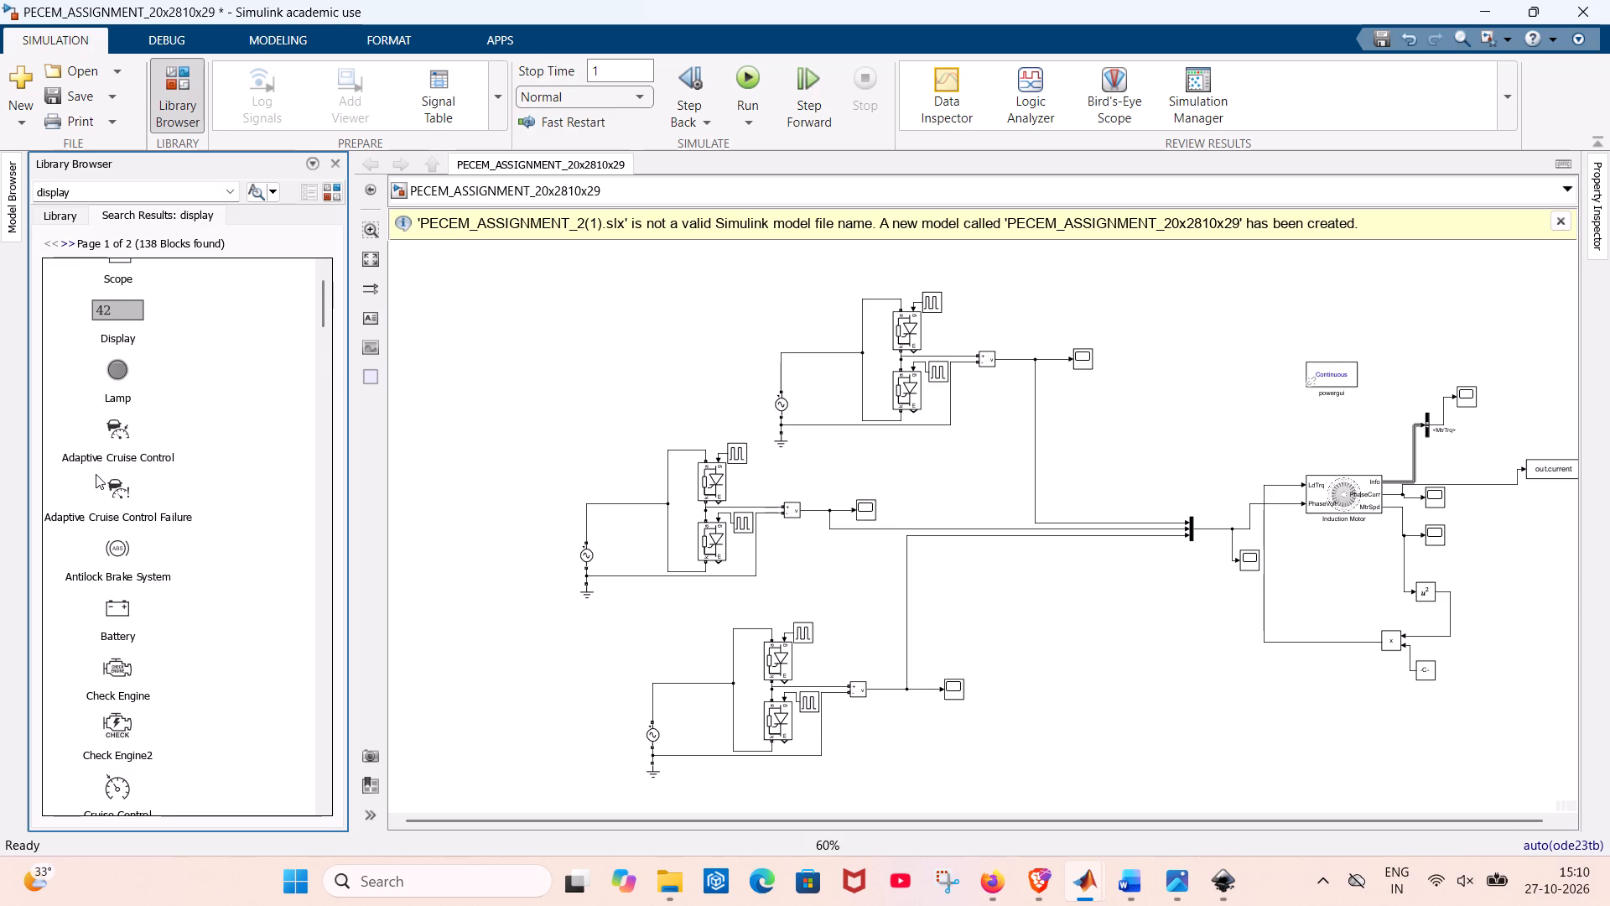
scroll(123, 473, "down", 11)
scroll(123, 473, "up", 1)
scroll(123, 473, "down", 1)
scroll(123, 473, "up", 1)
scroll(123, 473, "down", 4)
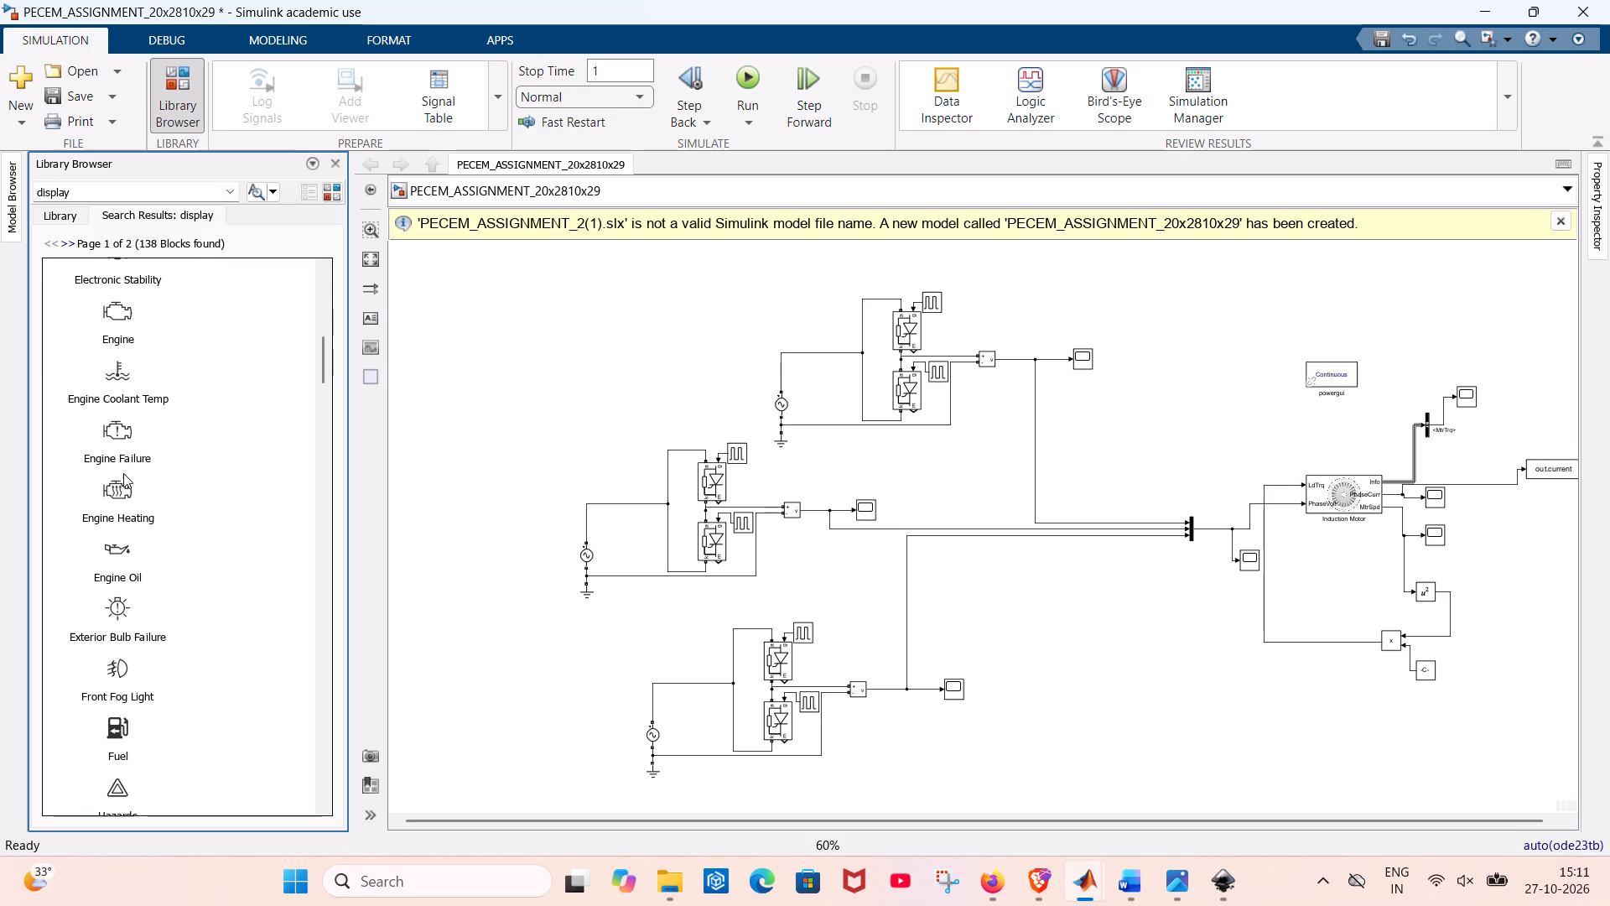
scroll(123, 473, "down", 12)
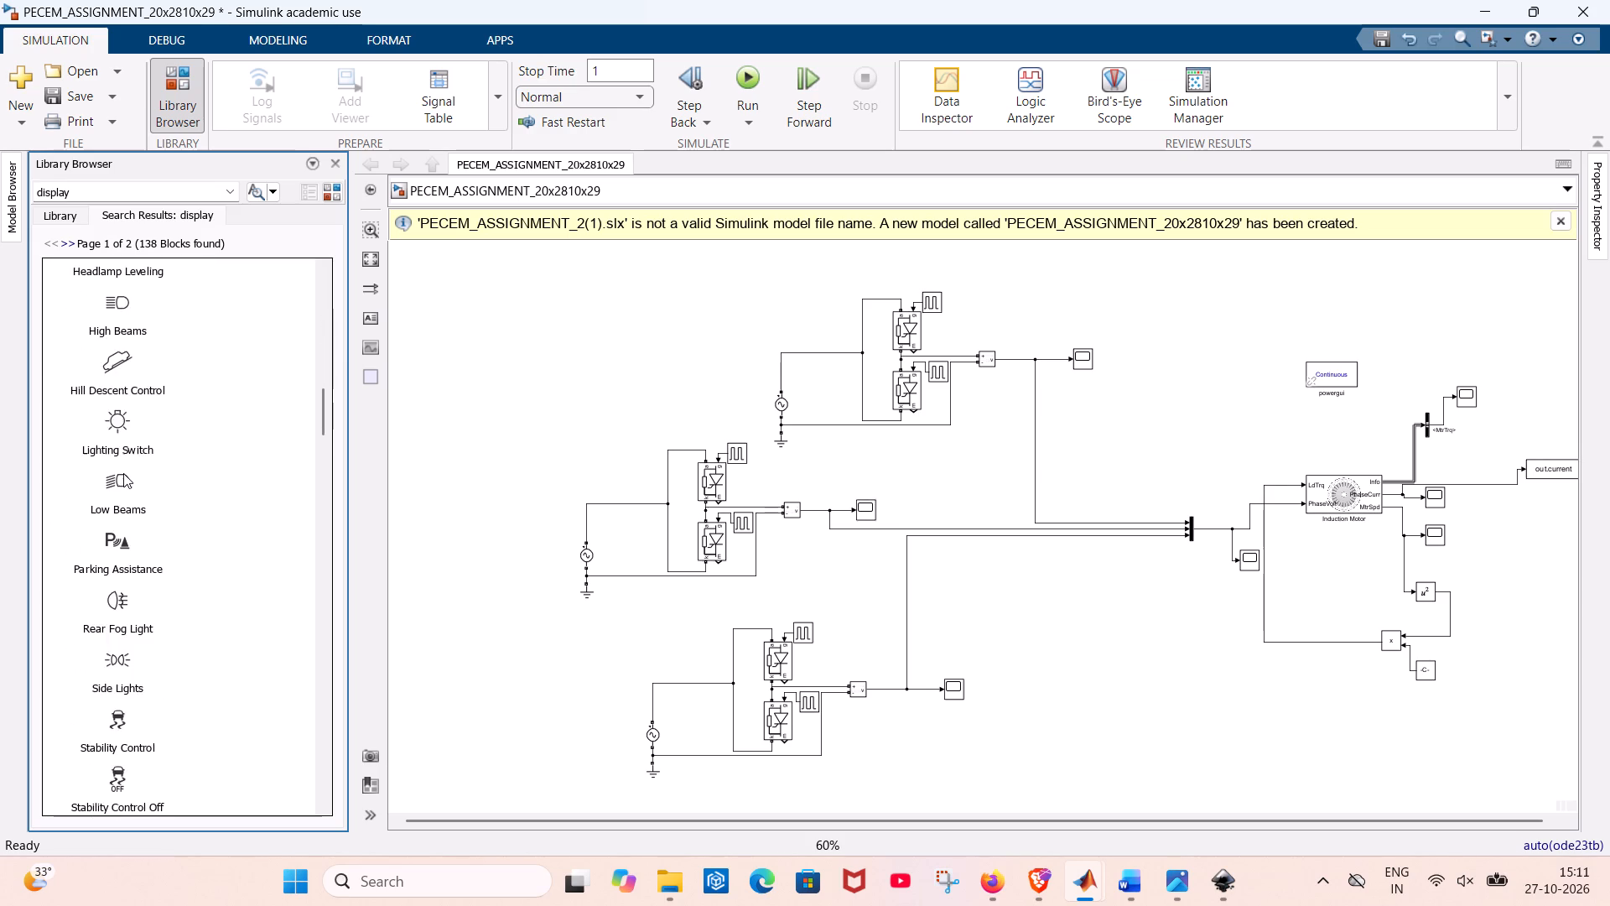
scroll(123, 473, "down", 4)
scroll(123, 473, "up", 1)
scroll(123, 473, "down", 1)
scroll(123, 473, "up", 1)
scroll(123, 473, "down", 9)
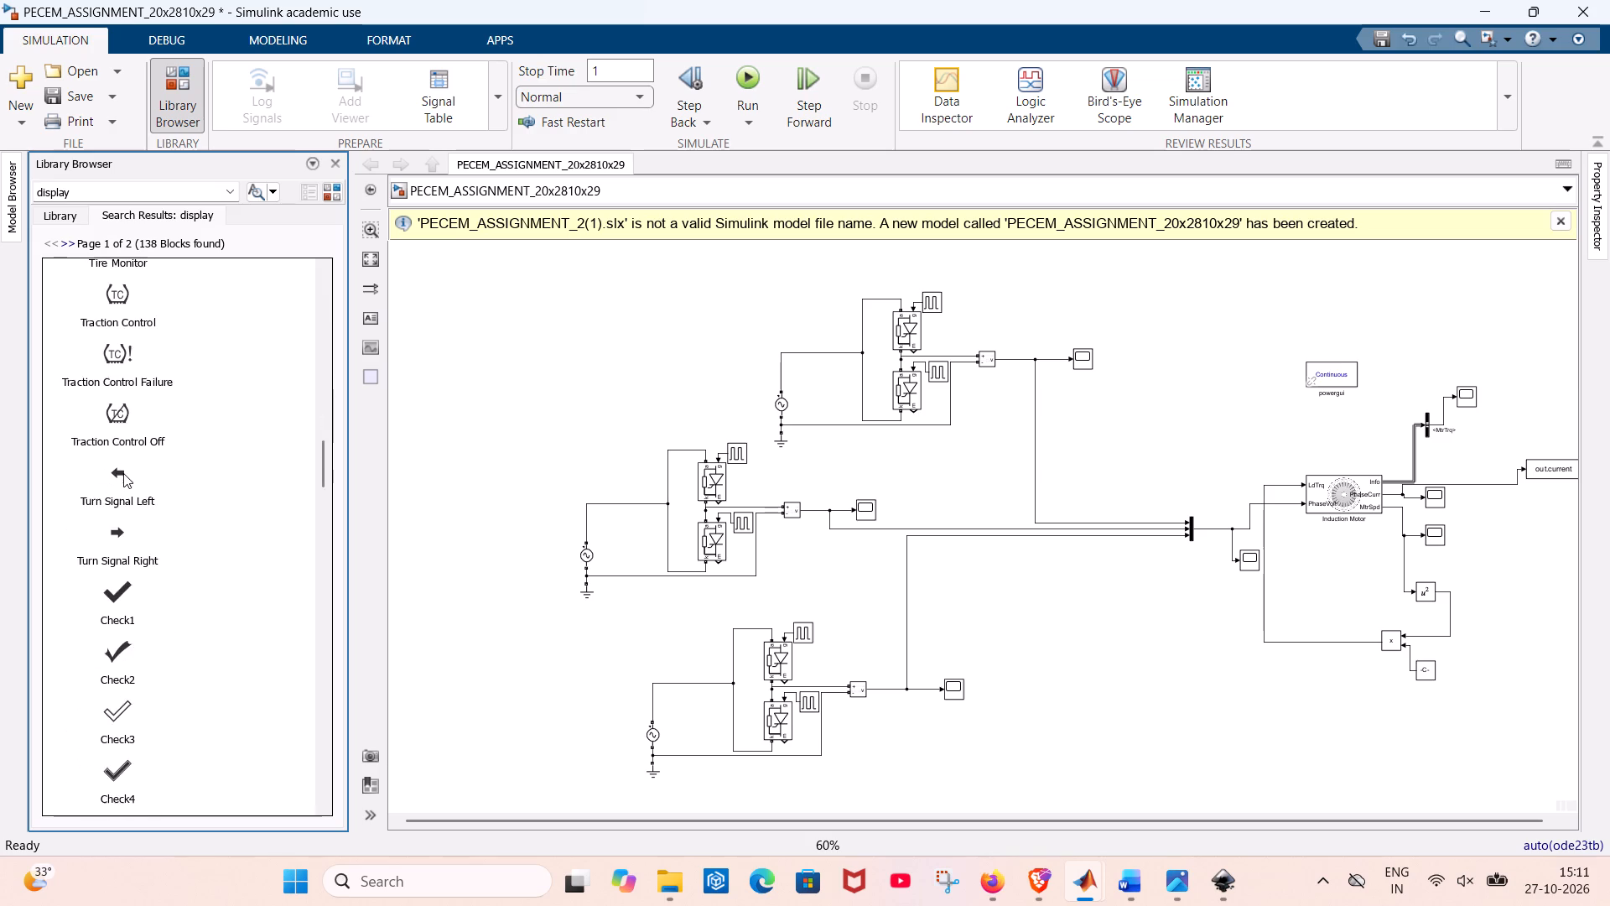
scroll(123, 473, "down", 12)
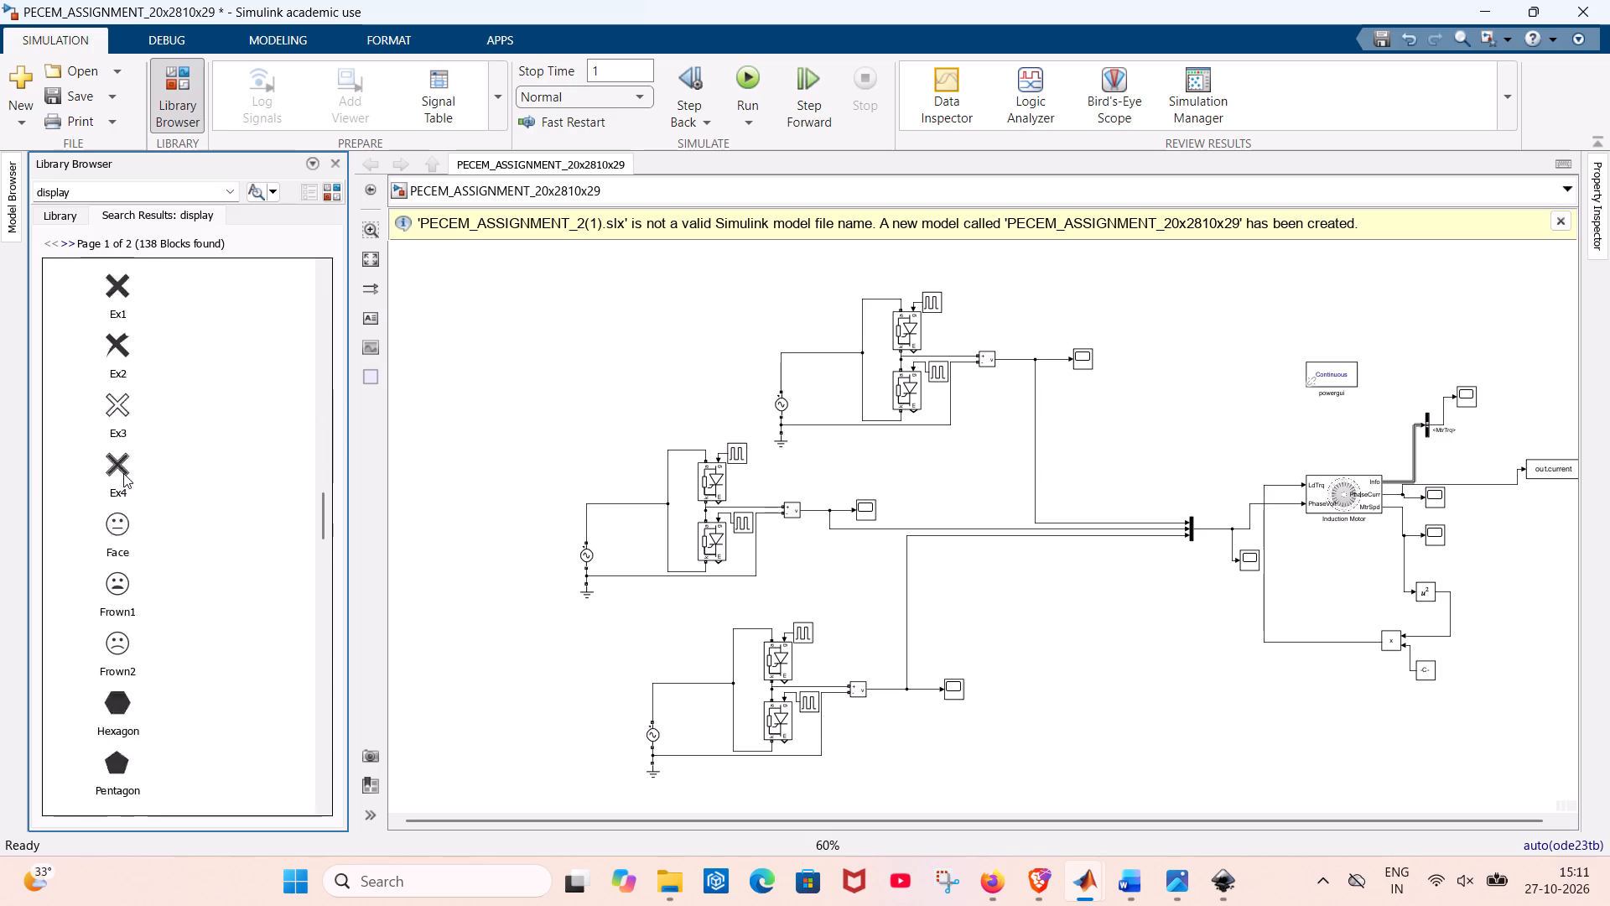
scroll(123, 473, "up", 1)
scroll(123, 473, "down", 1)
scroll(123, 473, "up", 1)
scroll(123, 473, "down", 20)
scroll(123, 473, "up", 2)
scroll(123, 473, "down", 11)
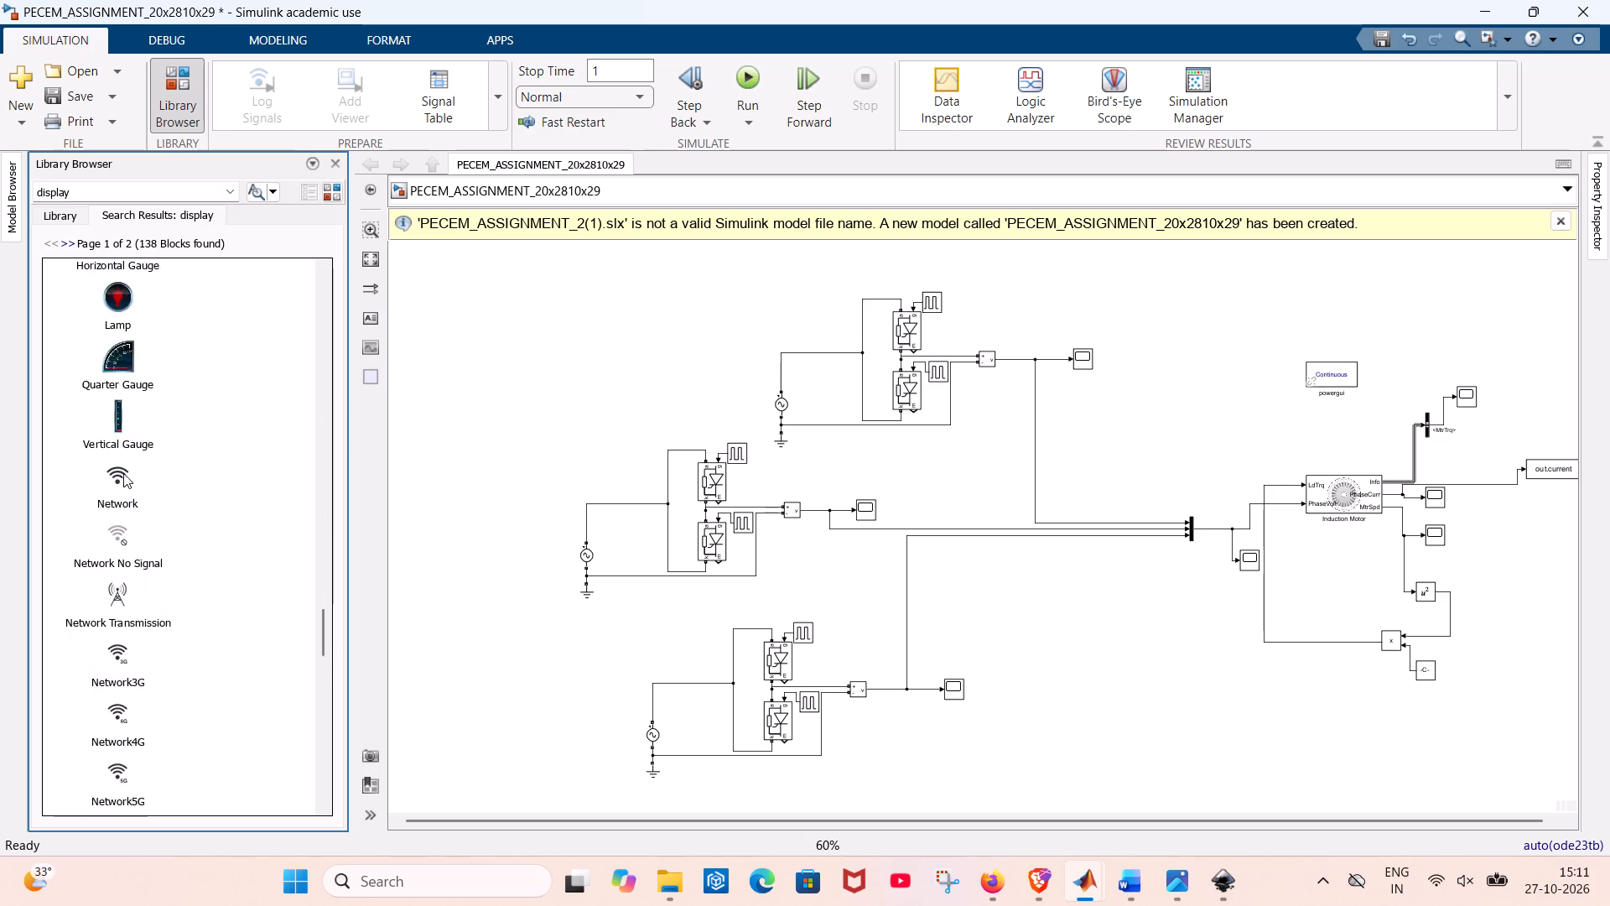
scroll(123, 473, "down", 7)
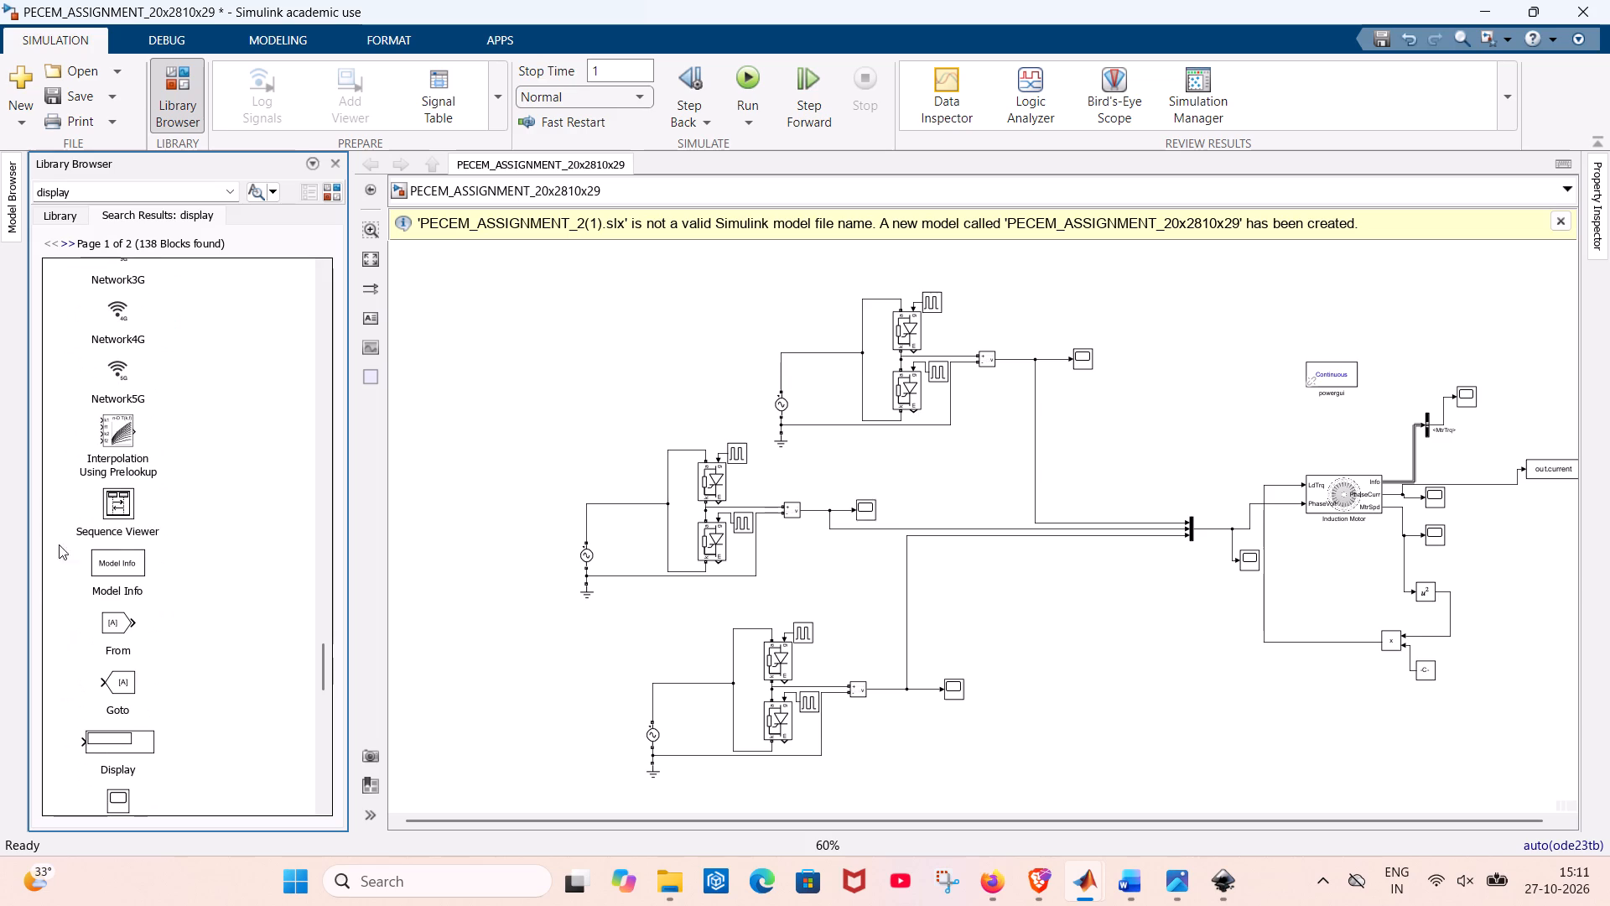
left_click_drag(120, 744, 1295, 466)
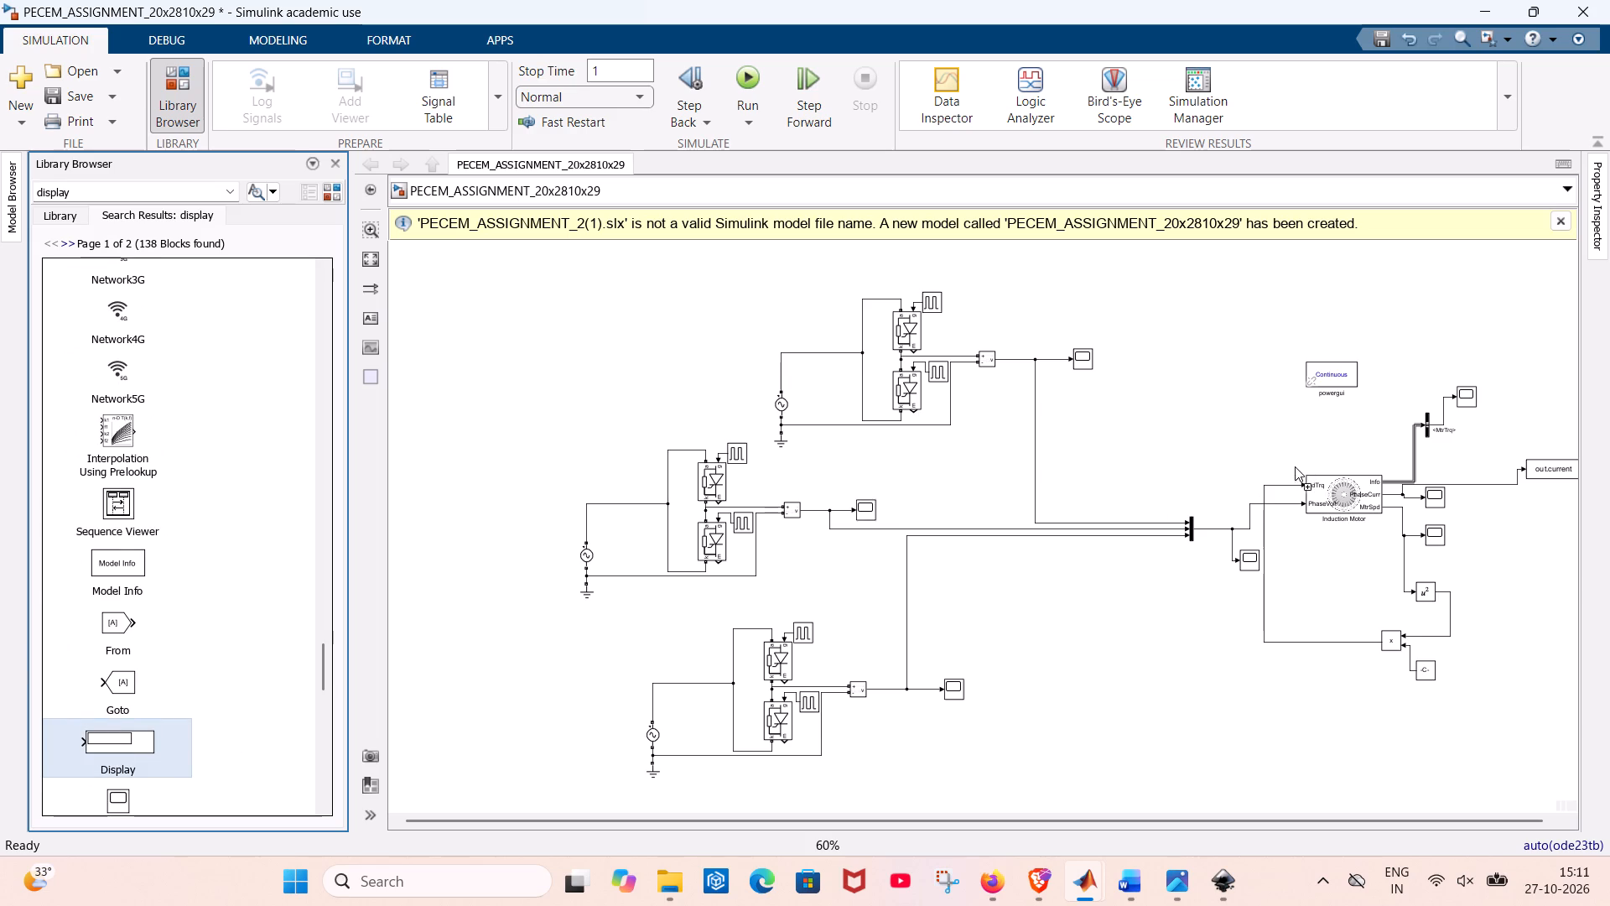
left_click_drag(1295, 466, 1383, 737)
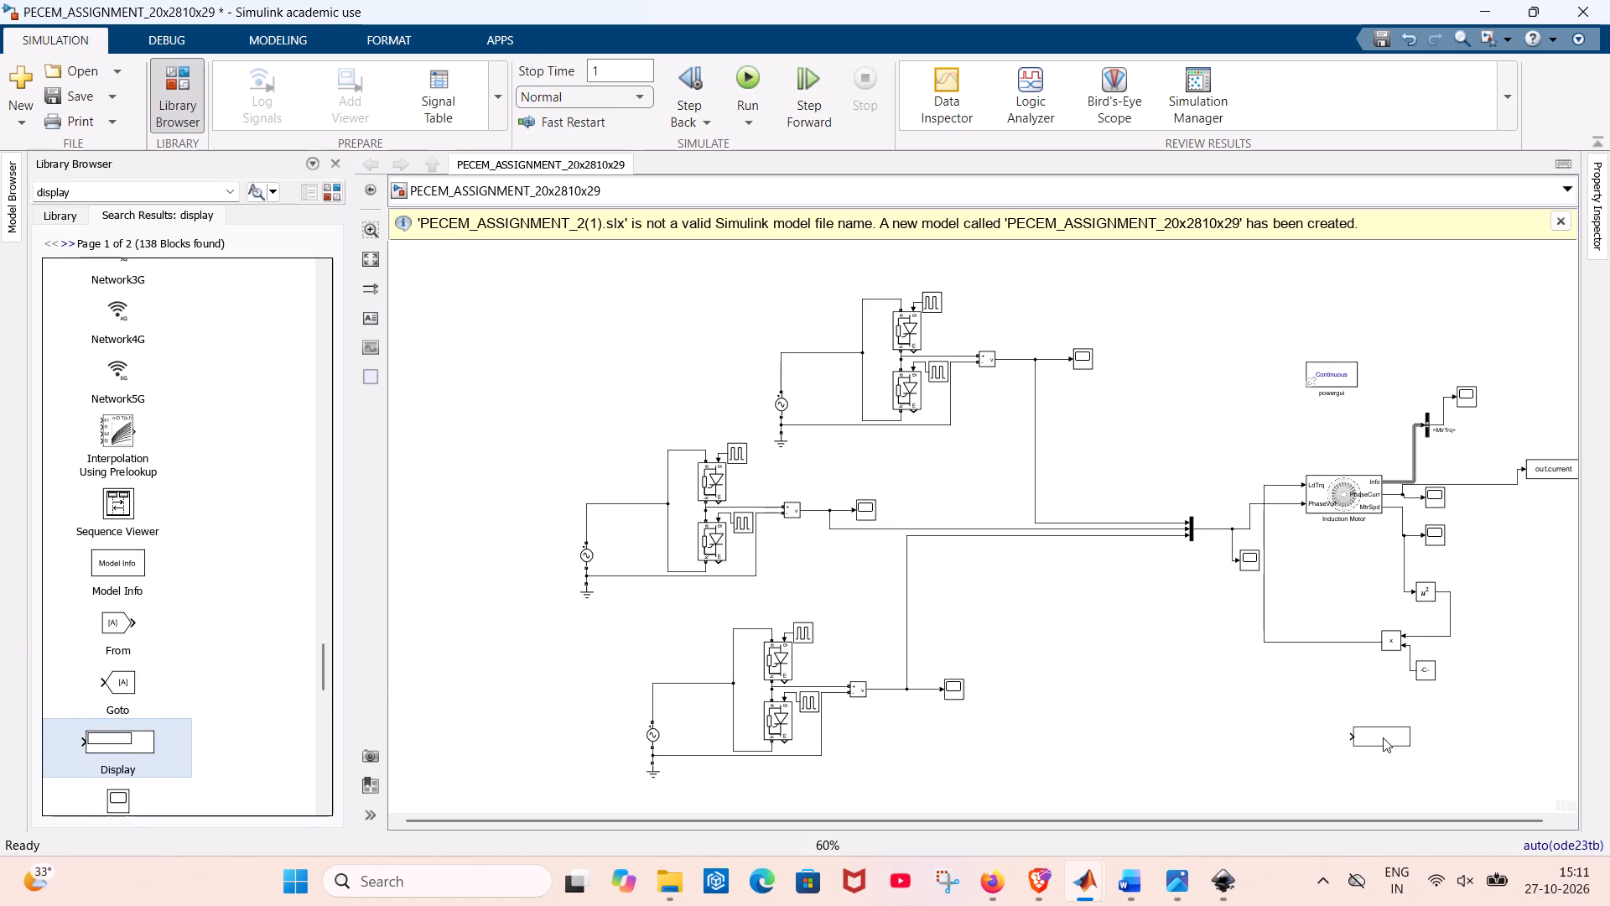
Move the Display block beside the motor speed scope and connect its input to the Induction Motor's MtrSpd line.
middle_click_drag(1232, 690, 1224, 690)
left_click_drag(1224, 690, 1160, 690)
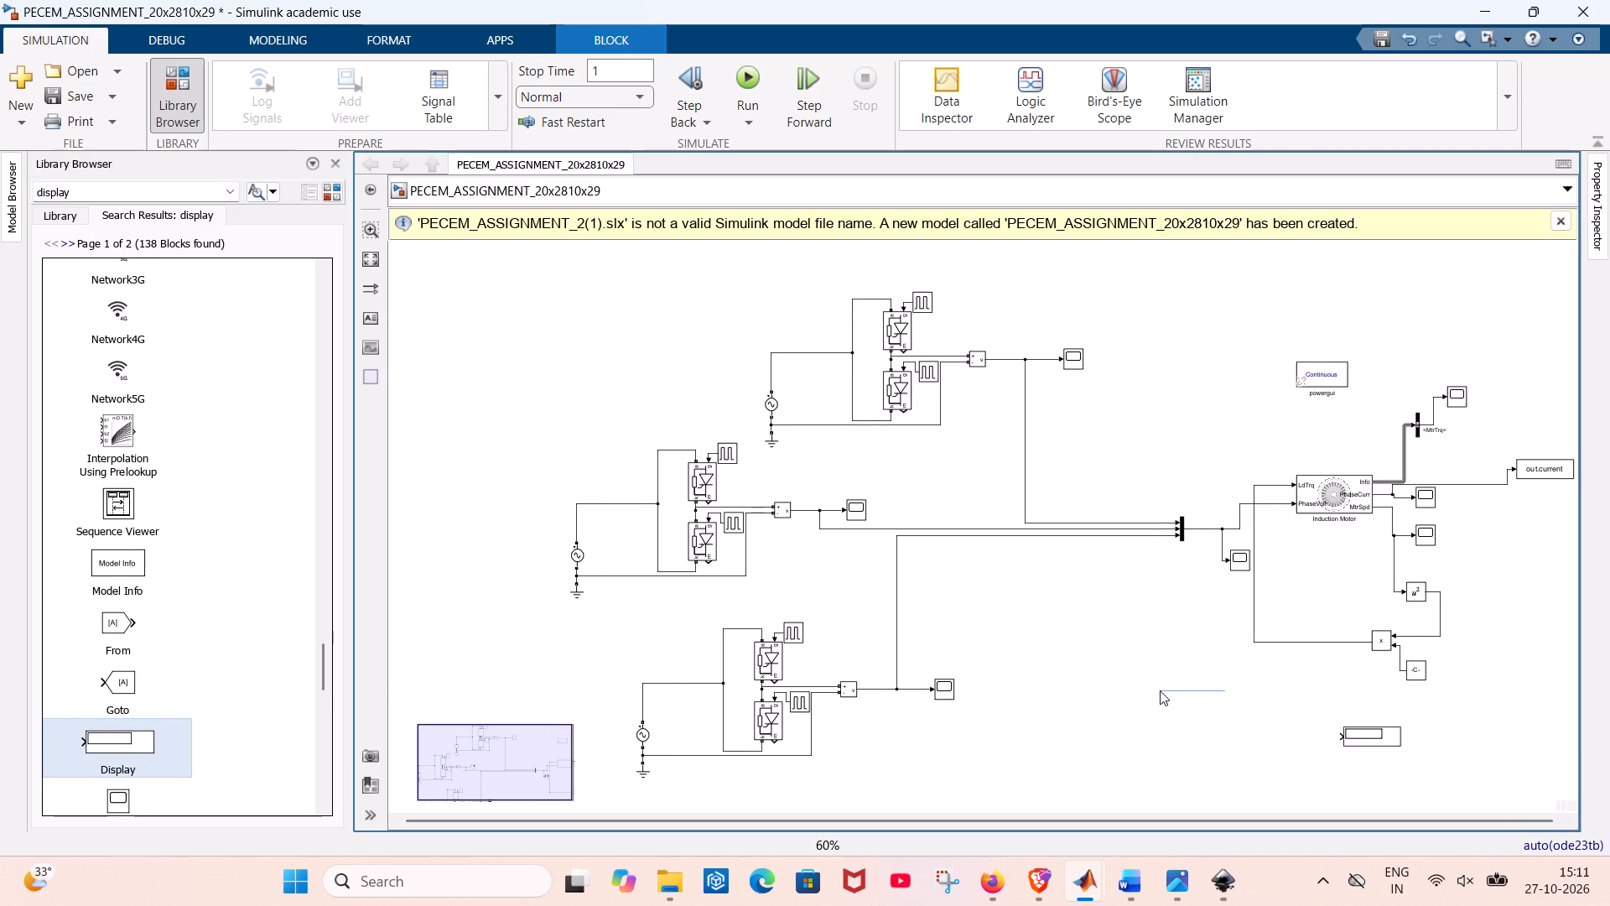
left_click_drag(1160, 690, 1149, 690)
middle_click_drag(1172, 688, 908, 653)
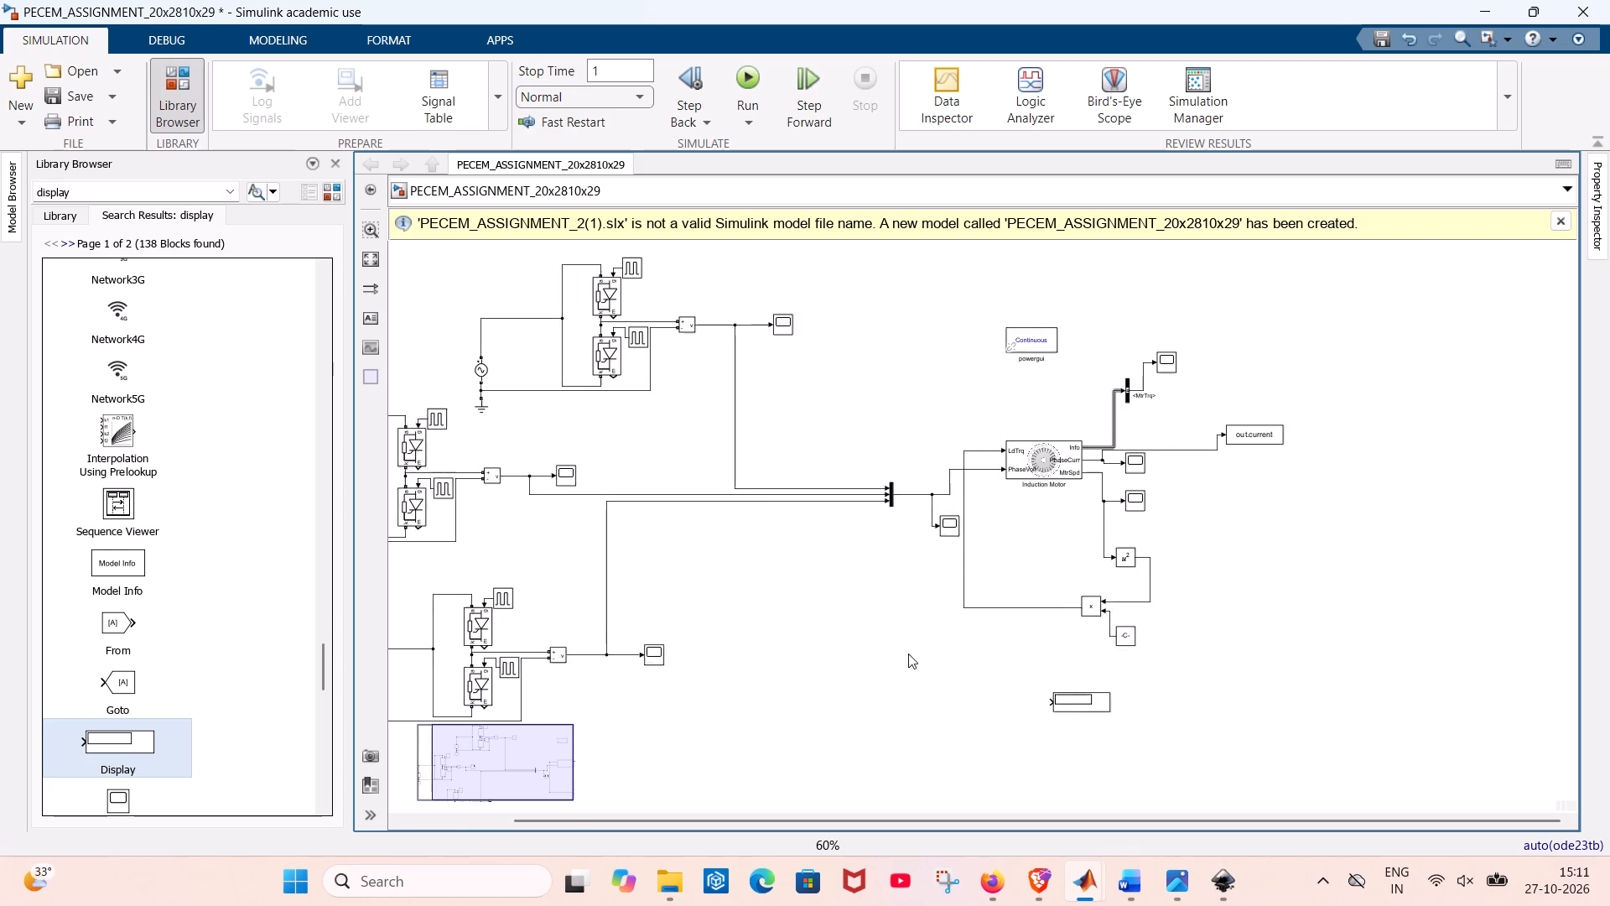
left_click_drag(1002, 700, 1187, 346)
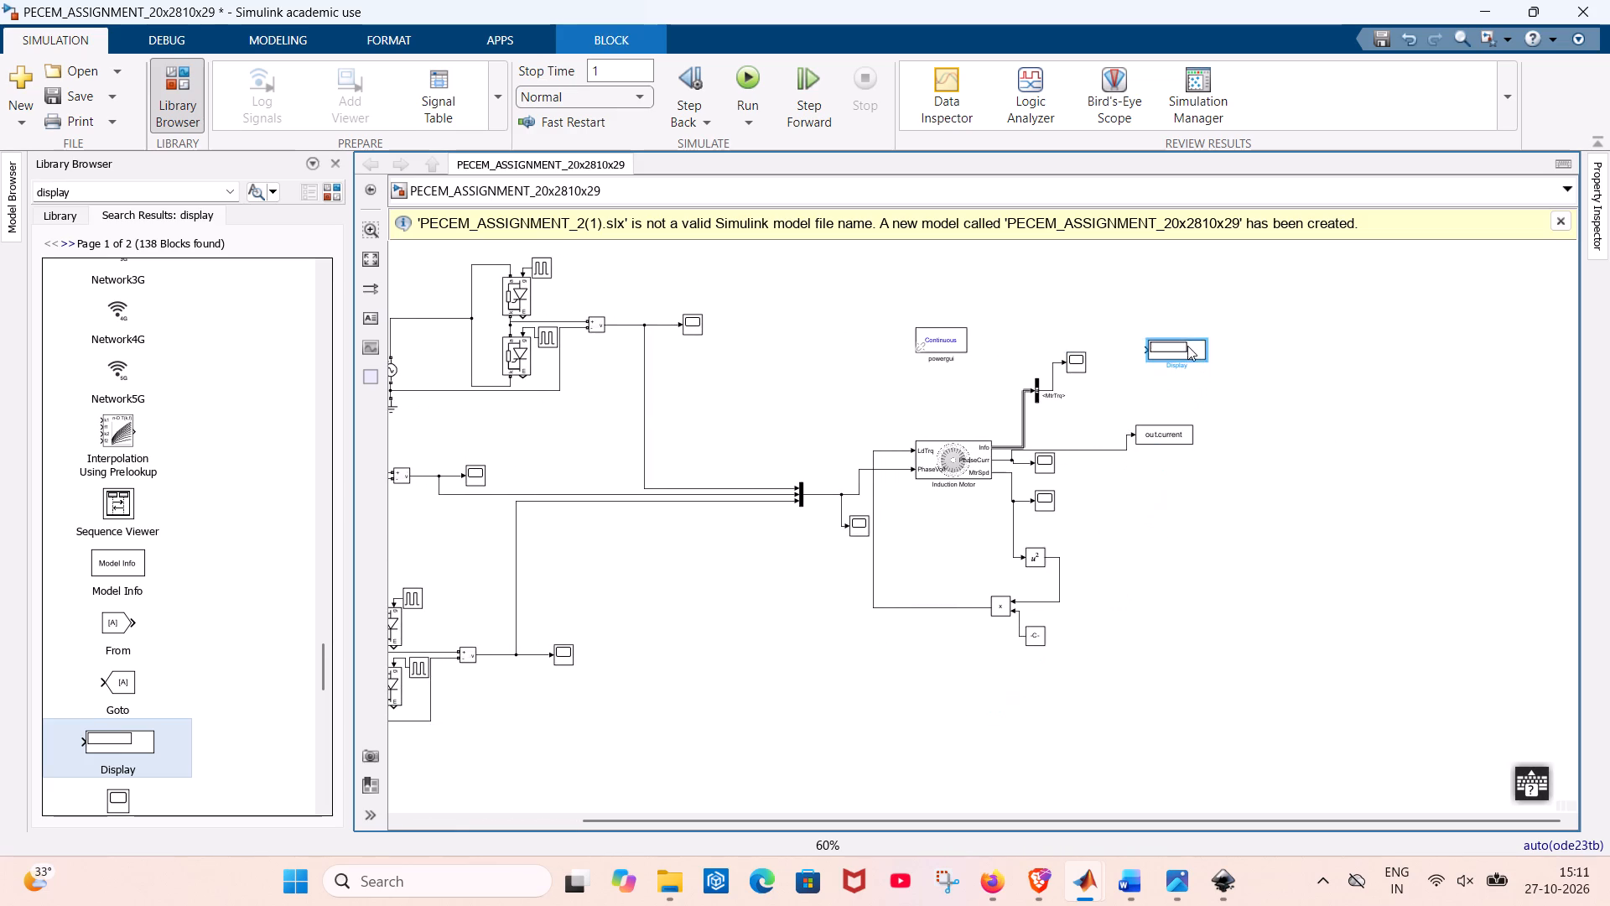
left_click_drag(1187, 346, 1215, 398)
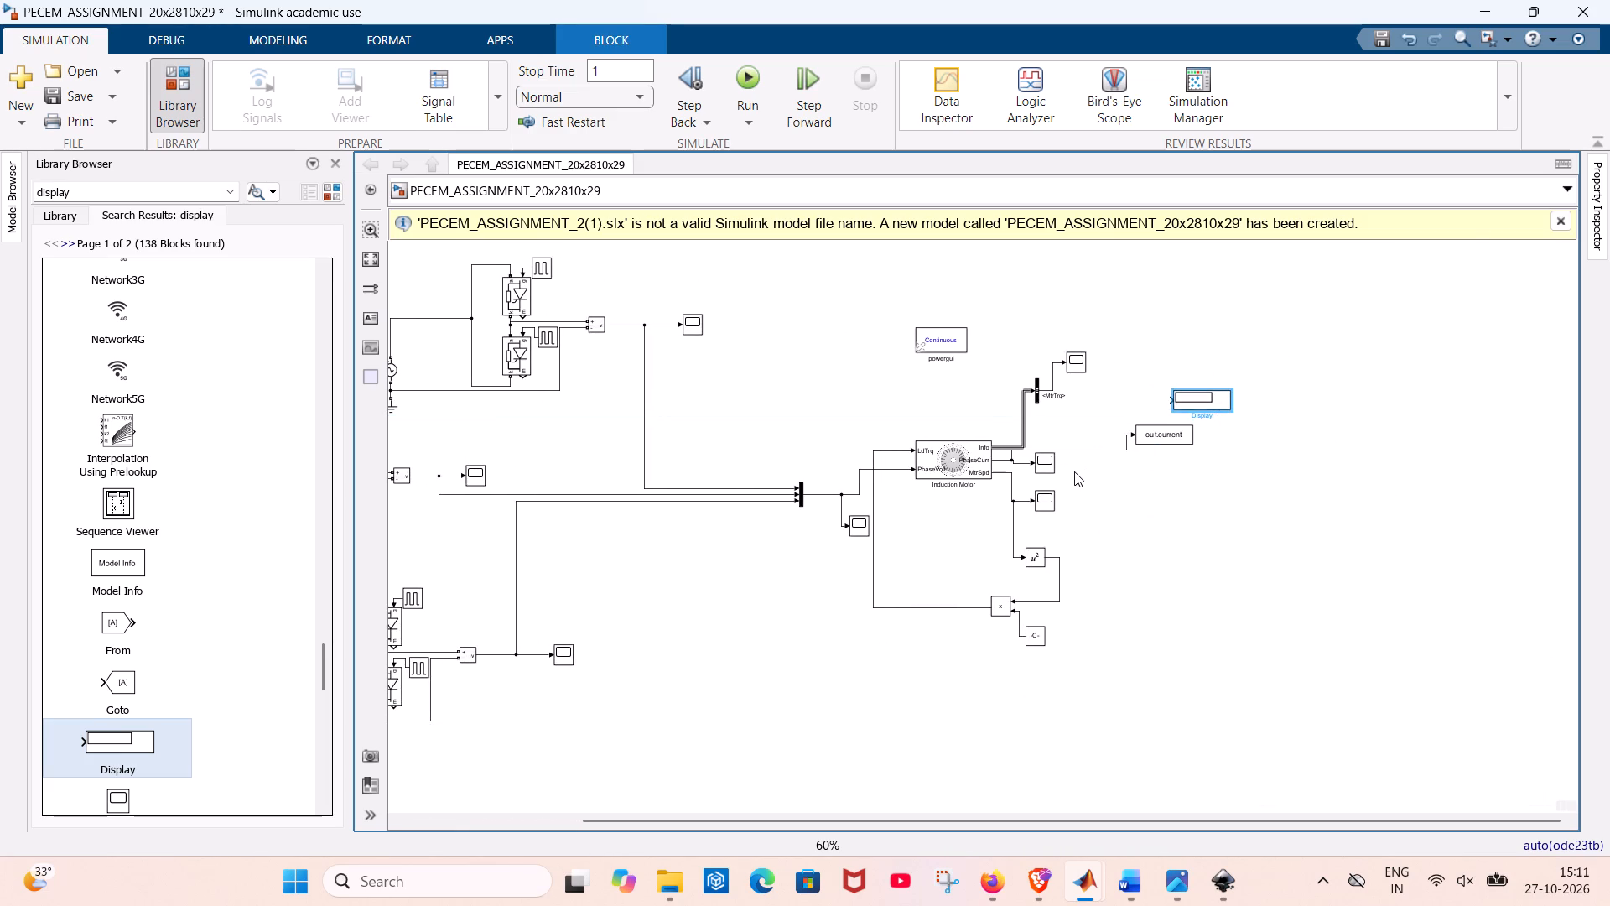
scroll(1074, 471, "up", 7)
scroll(1074, 471, "down", 2)
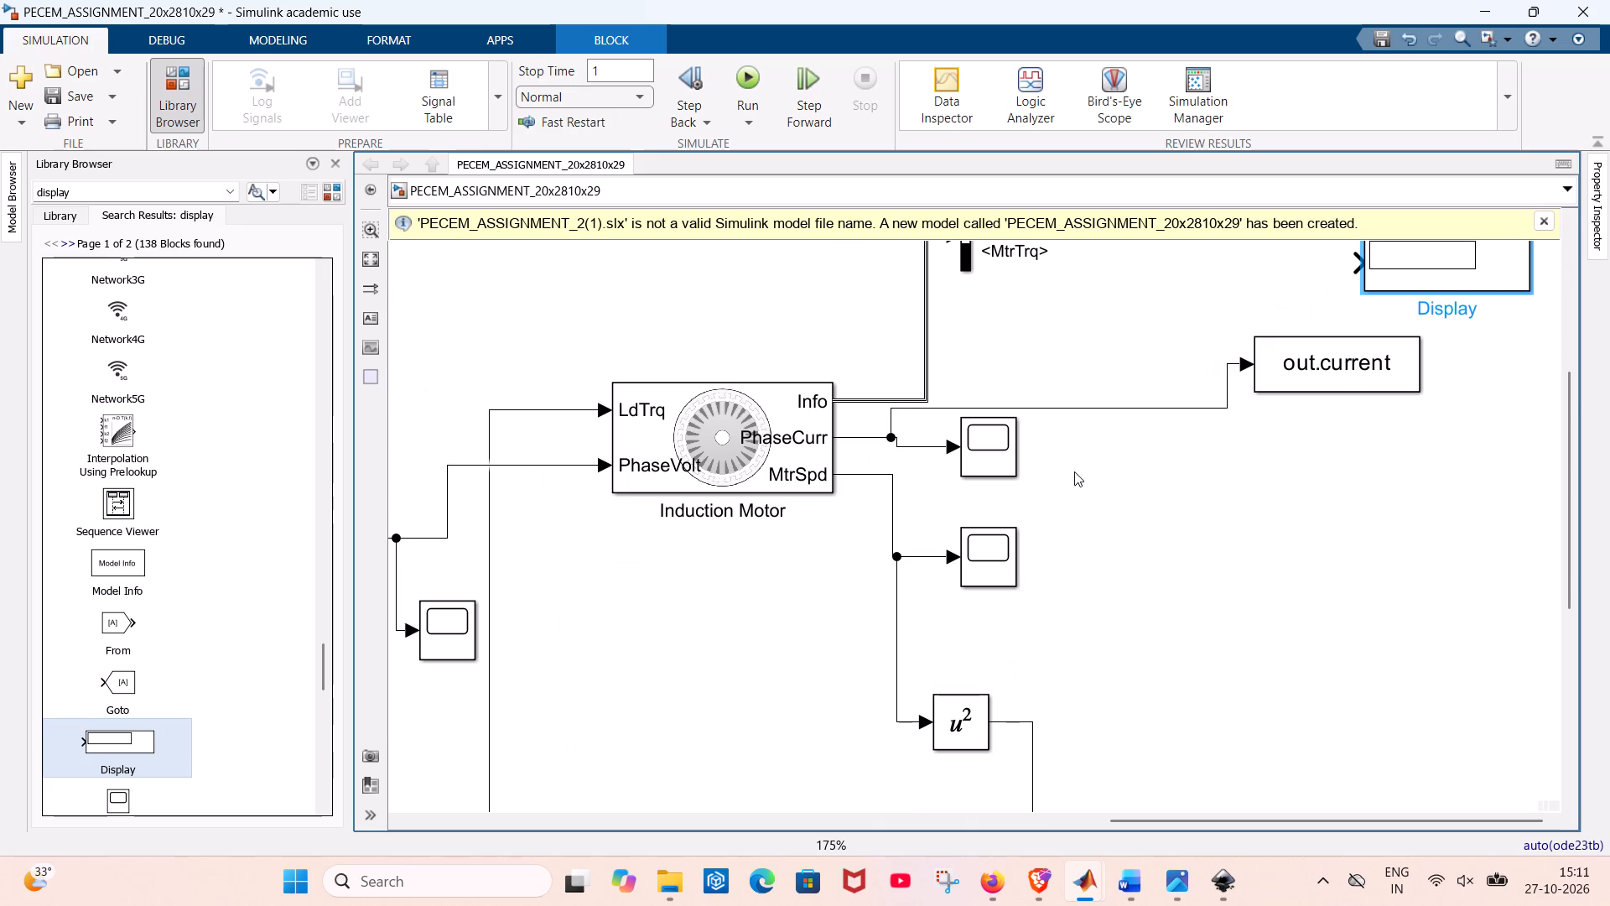
scroll(1074, 471, "down", 3)
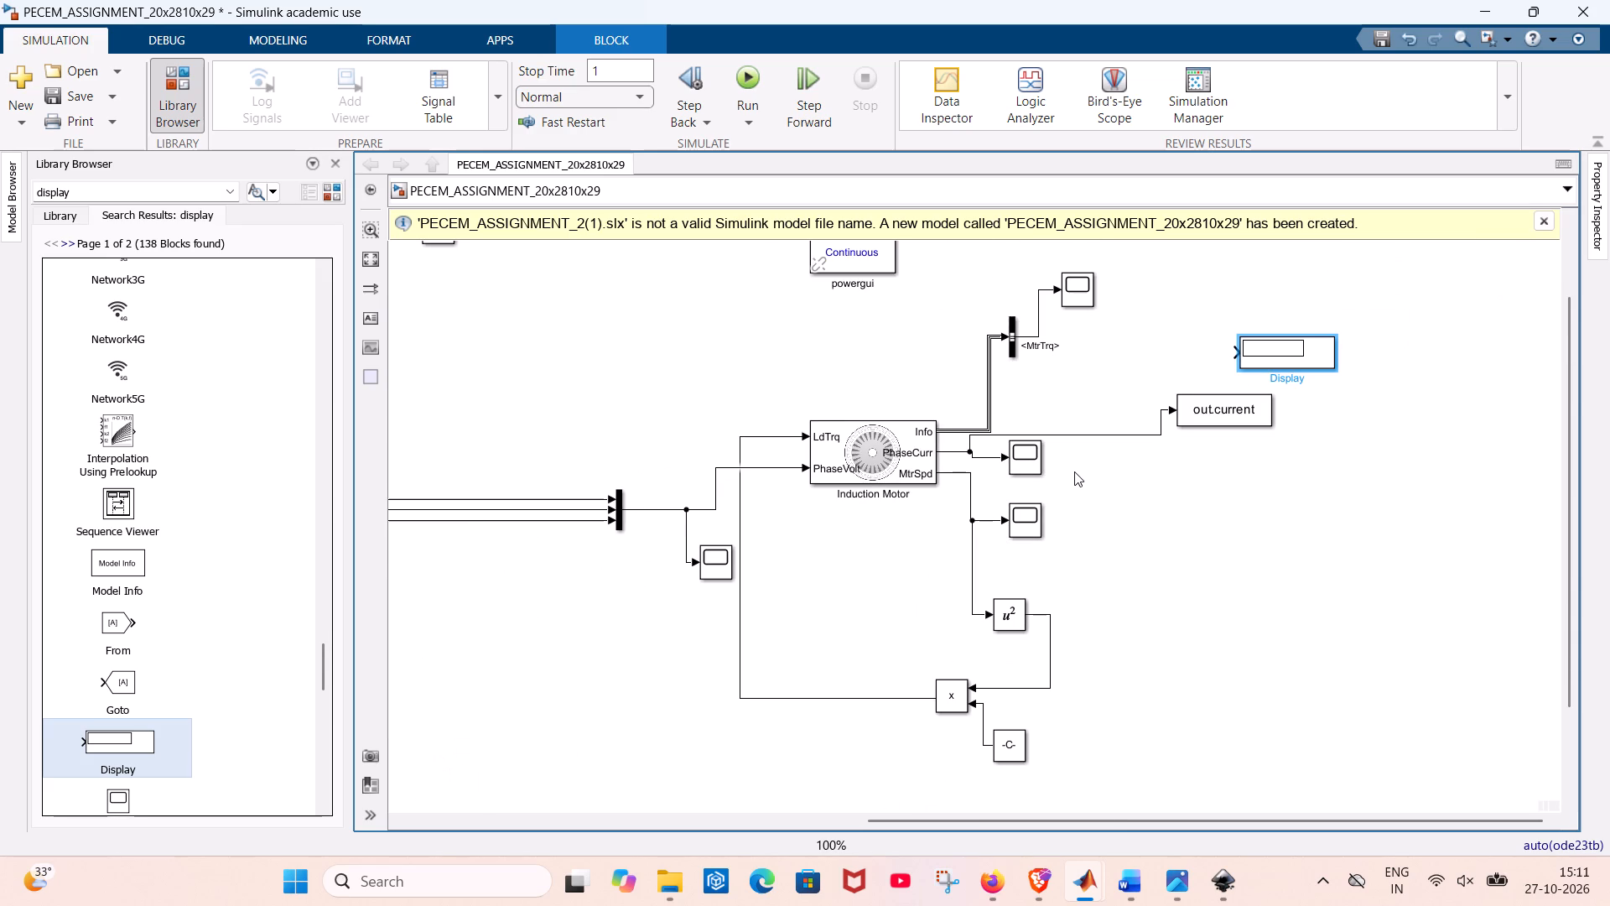
left_click_drag(1290, 354, 1224, 587)
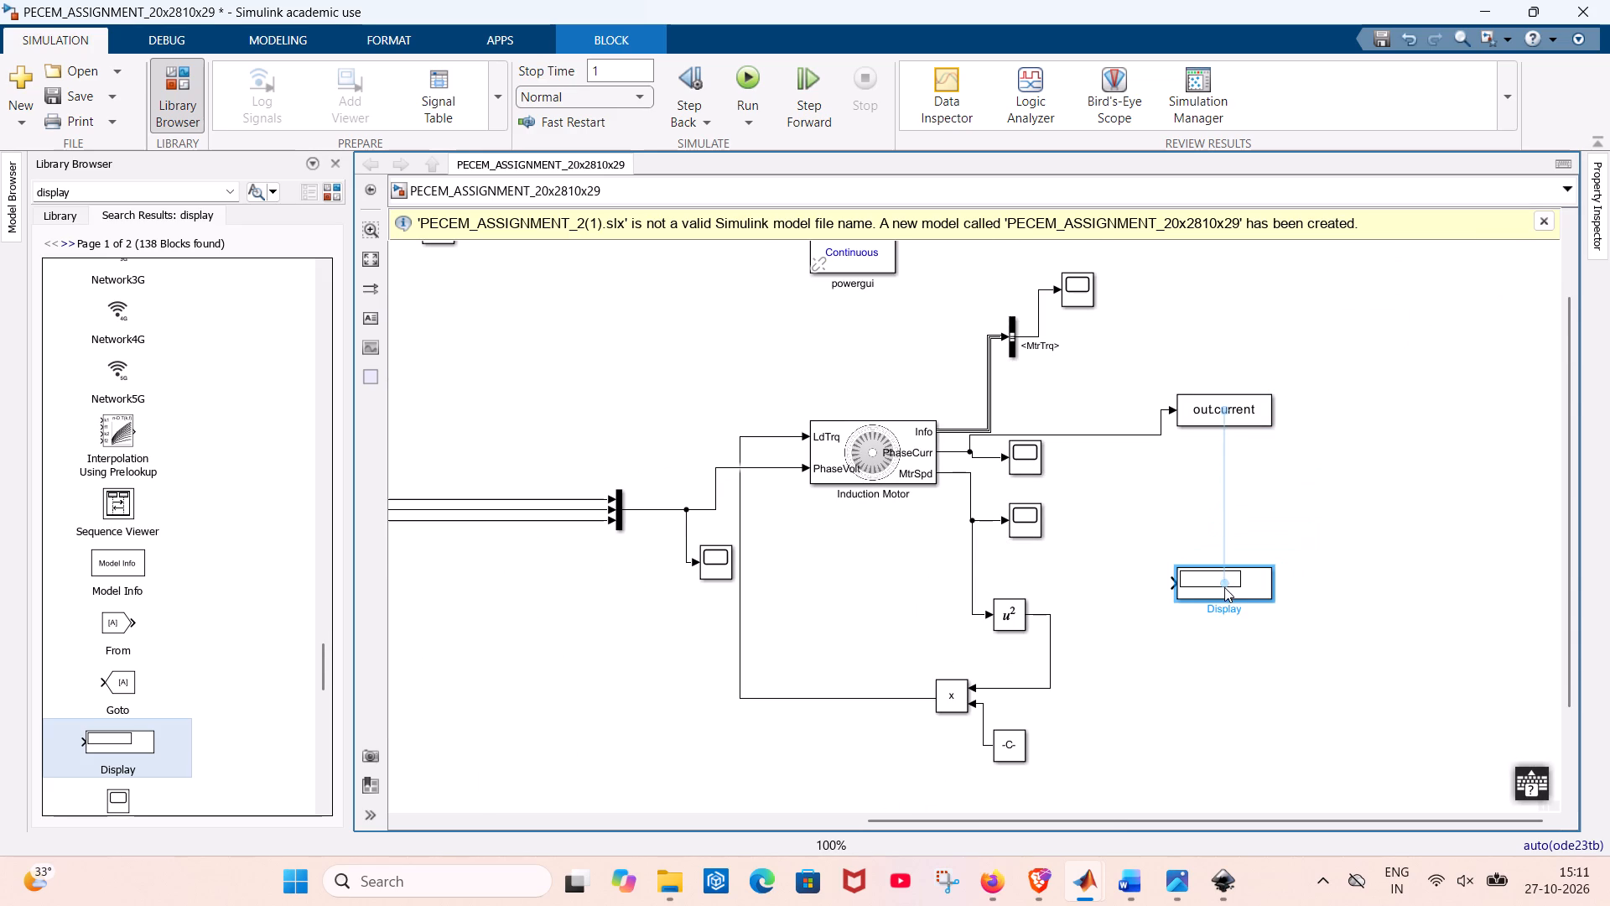
left_click_drag(1224, 587, 1179, 520)
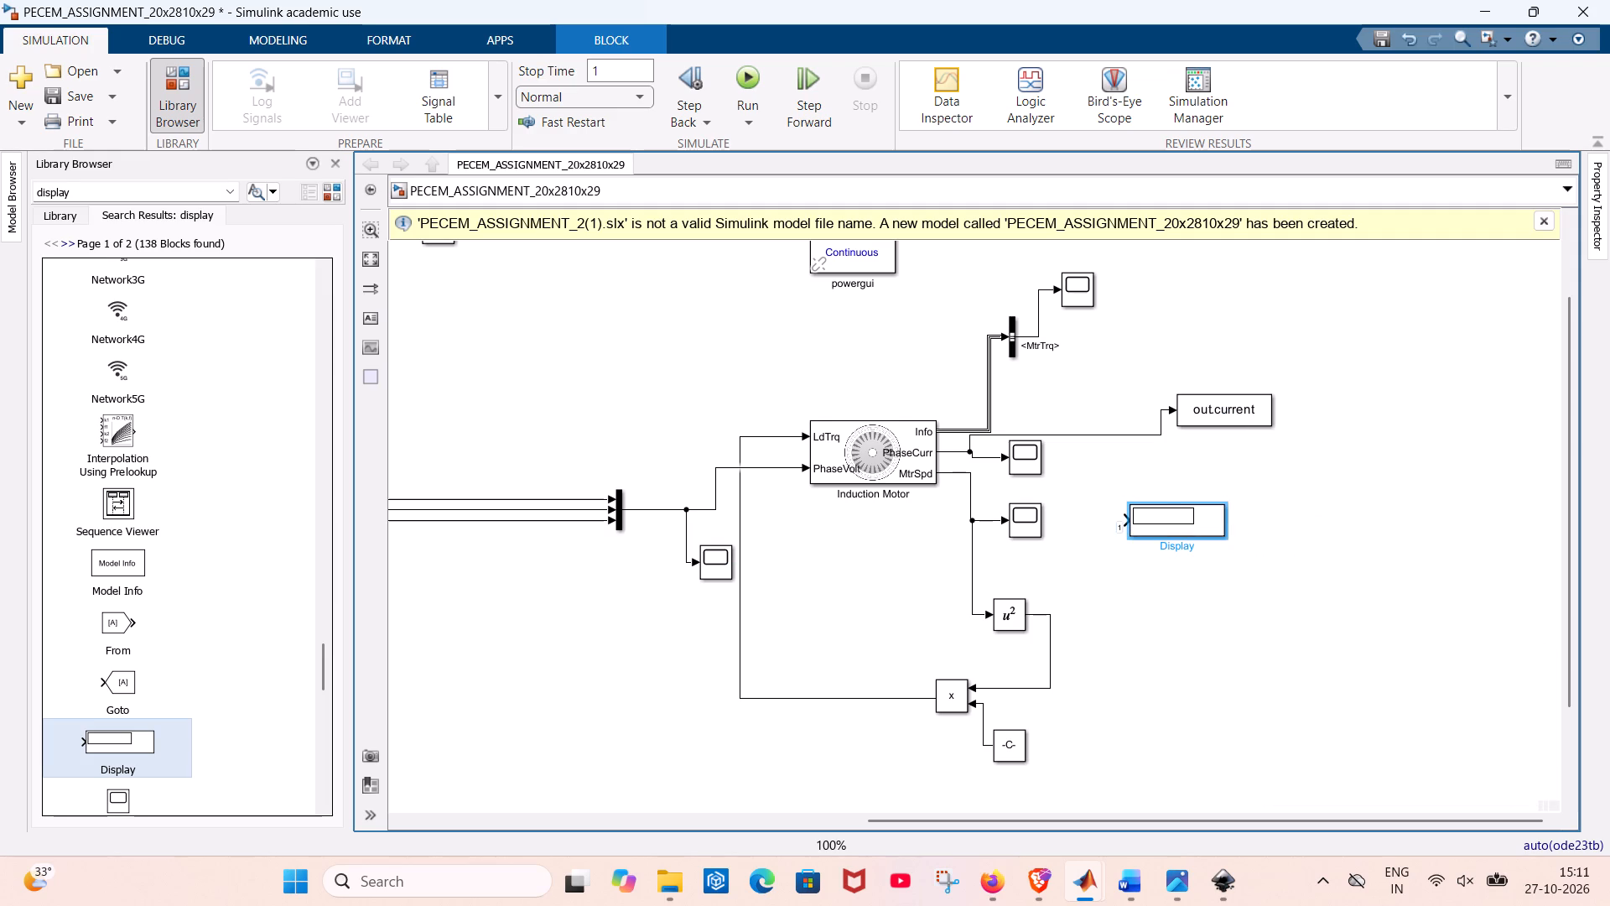
left_click_drag(1124, 523, 974, 487)
Run the simulation, check the motor speed Display, and look over the whole model.
left_click(746, 81)
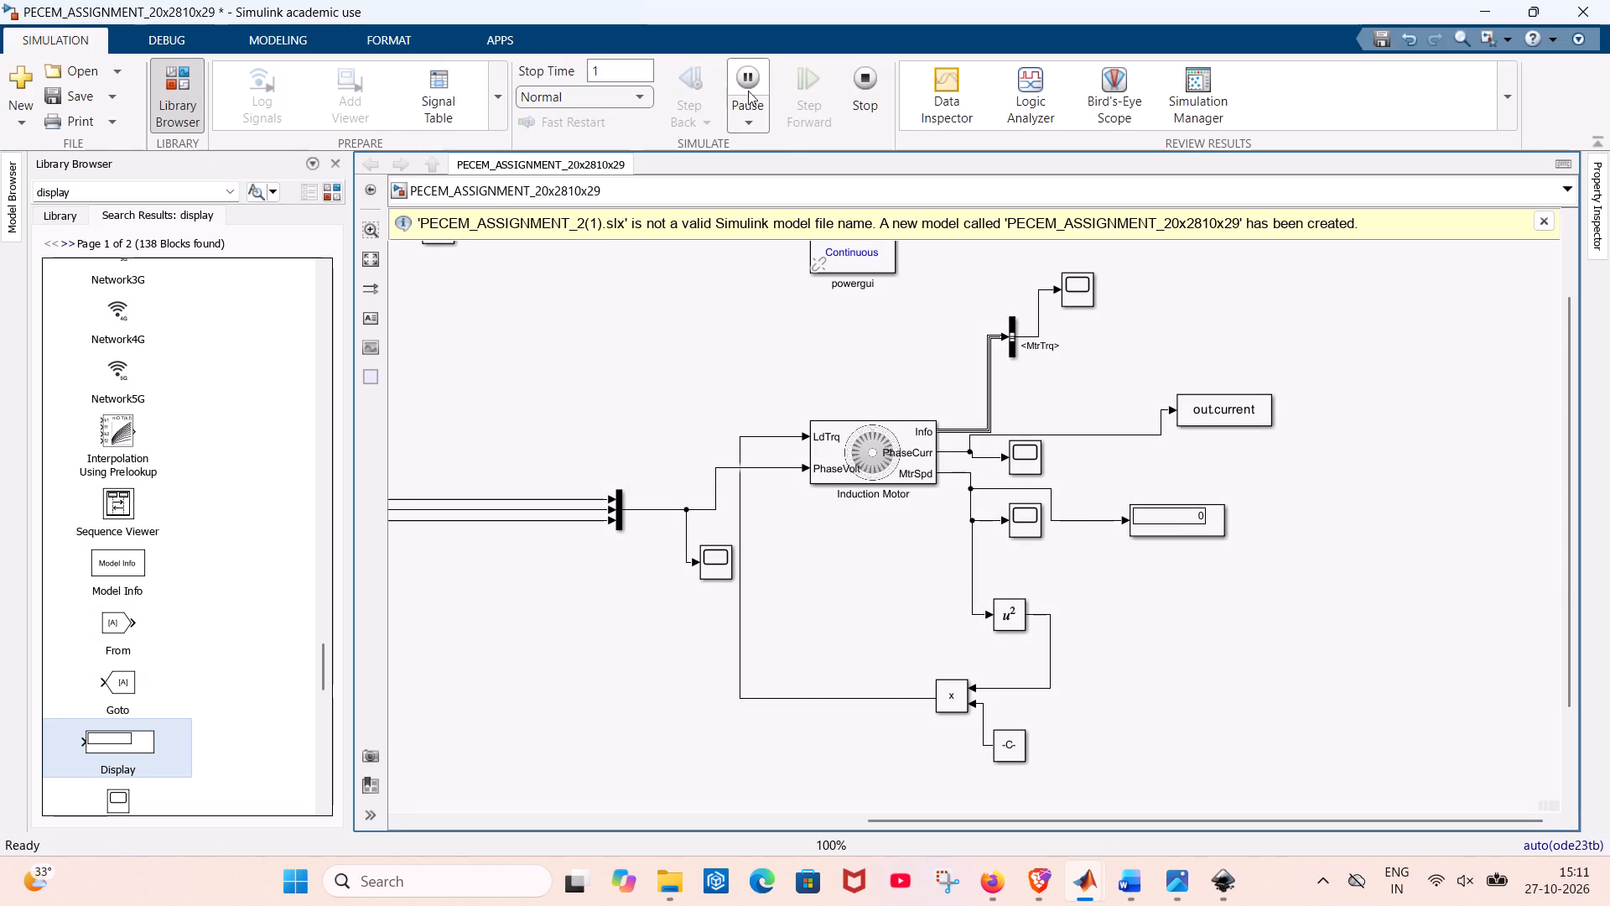
left_click(1182, 523)
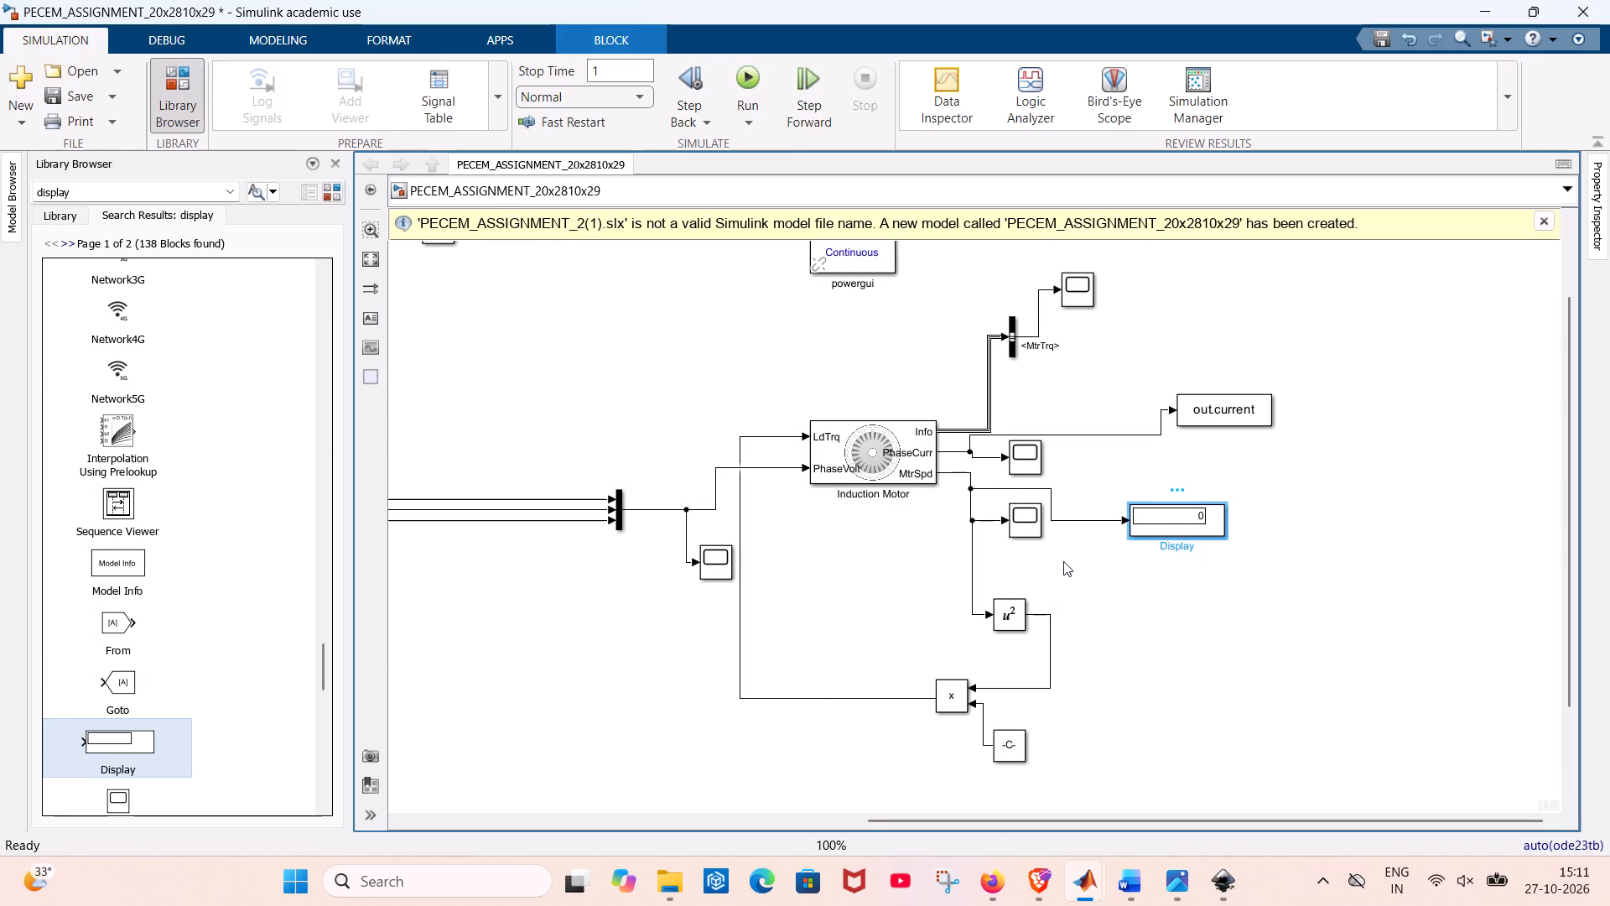
scroll(1063, 561, "down", 4)
middle_click_drag(774, 578, 828, 533)
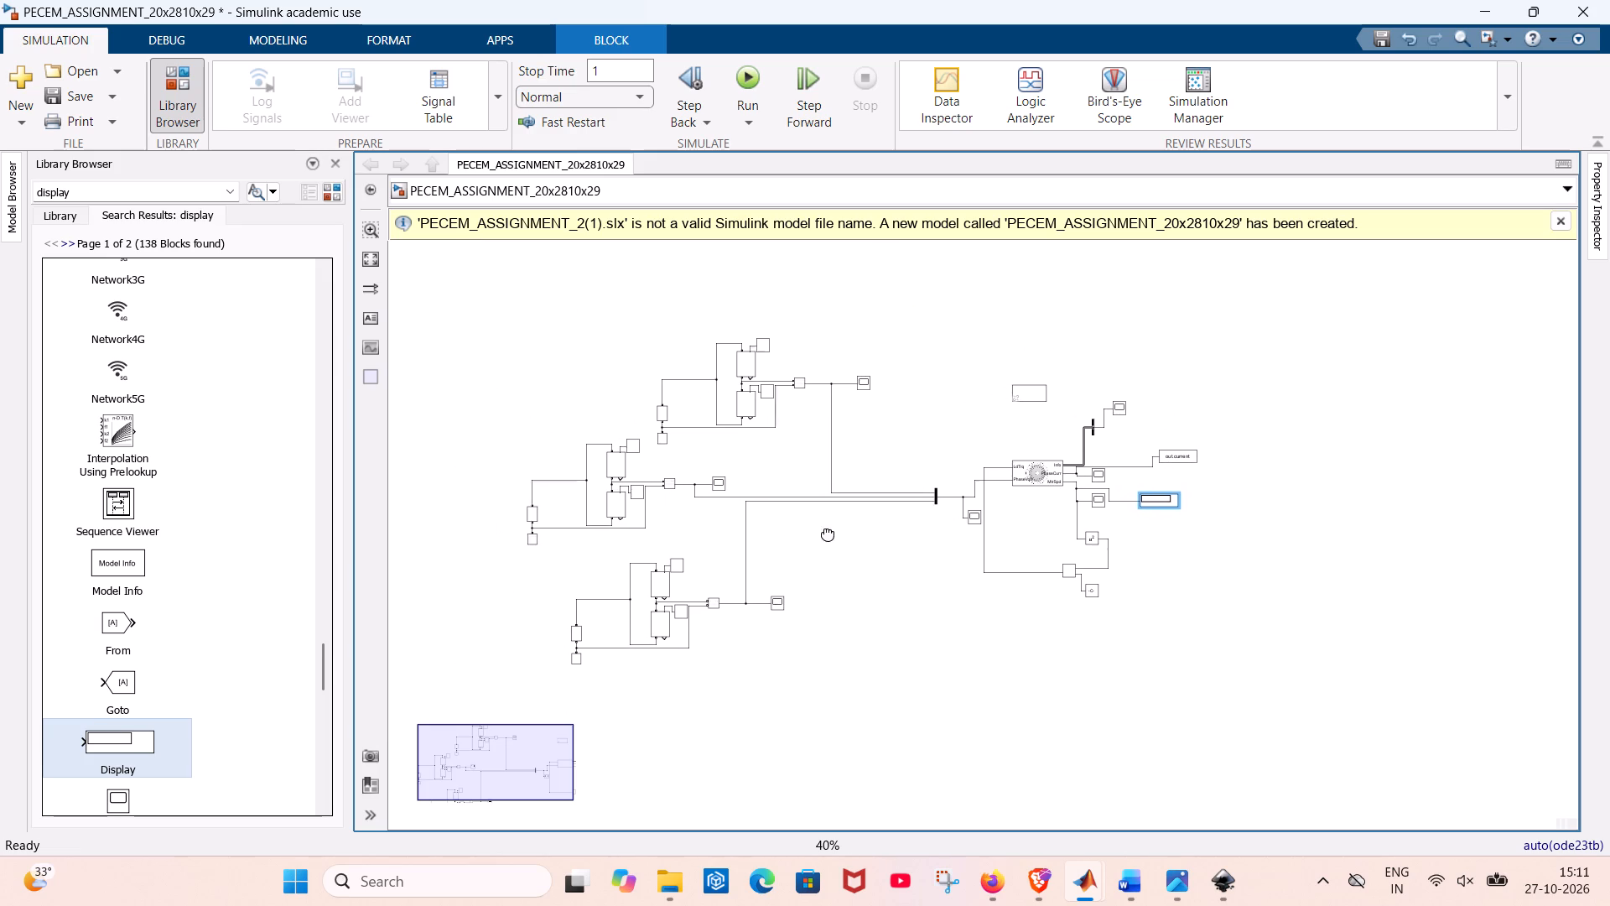
middle_click_drag(828, 533, 828, 532)
scroll(834, 533, "up", 2)
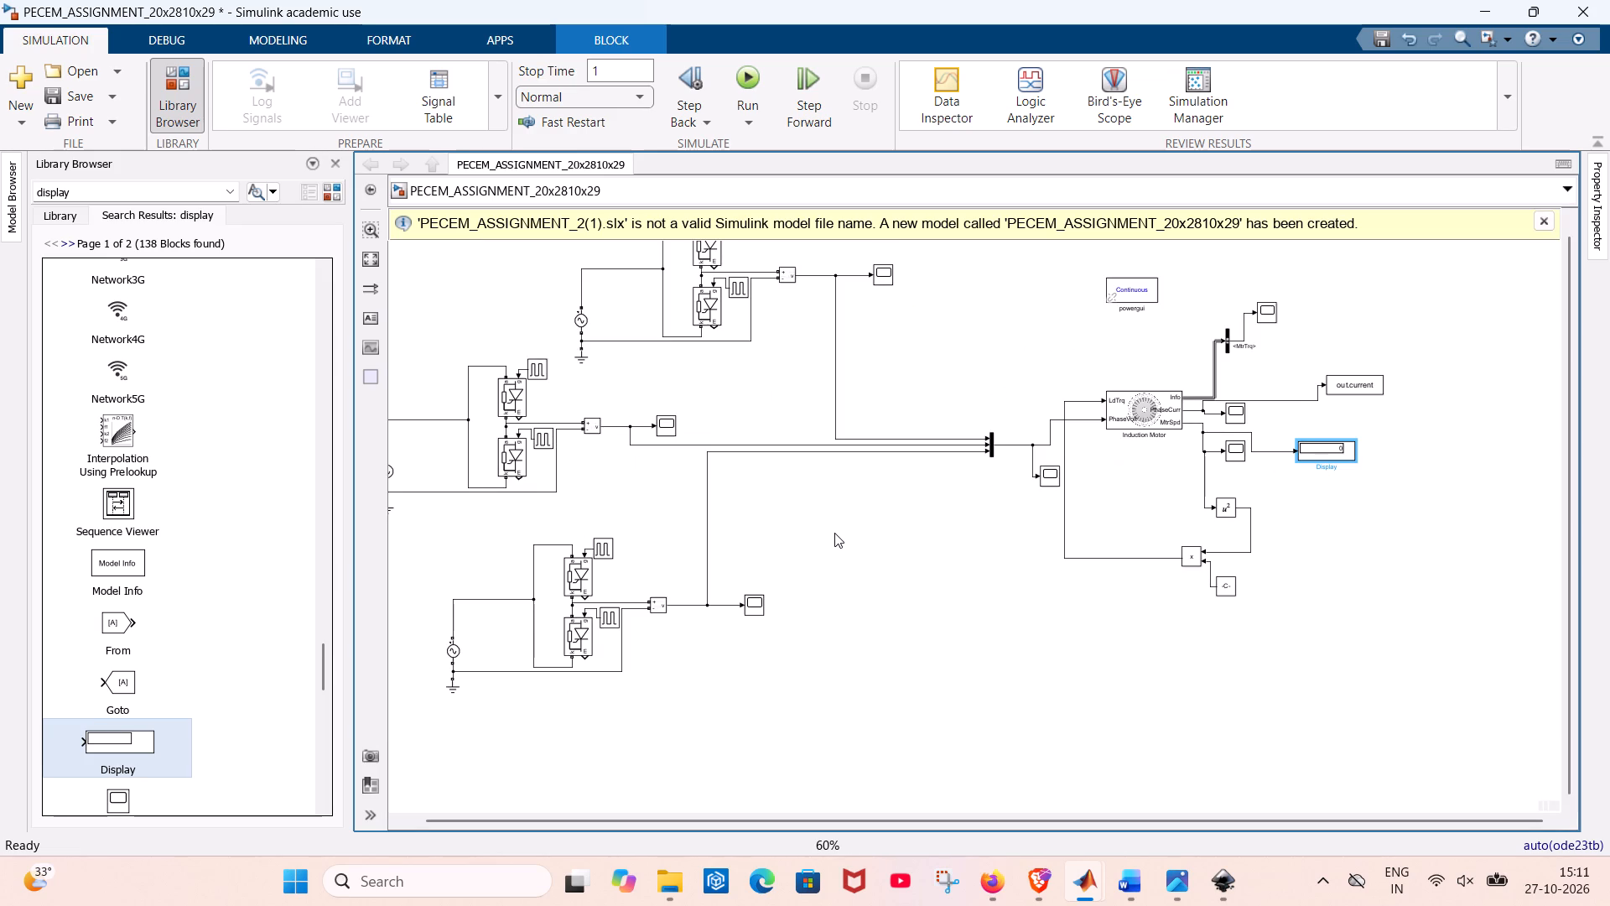
scroll(834, 533, "down", 2)
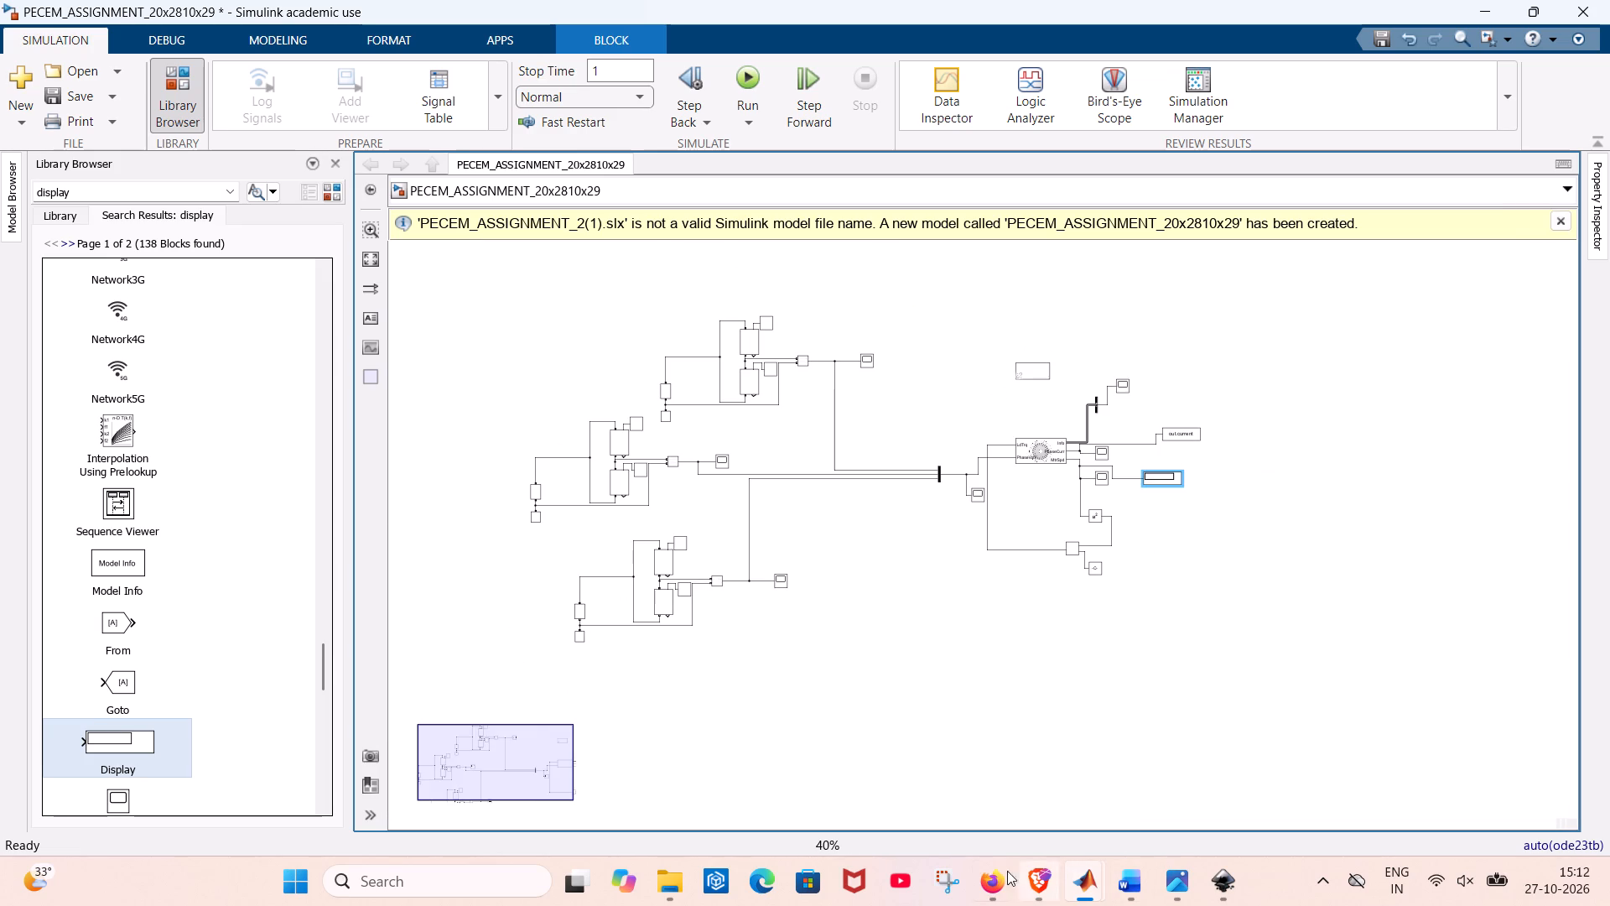
Switch to the assignment page in the browser and open Calculator.
left_click(993, 764)
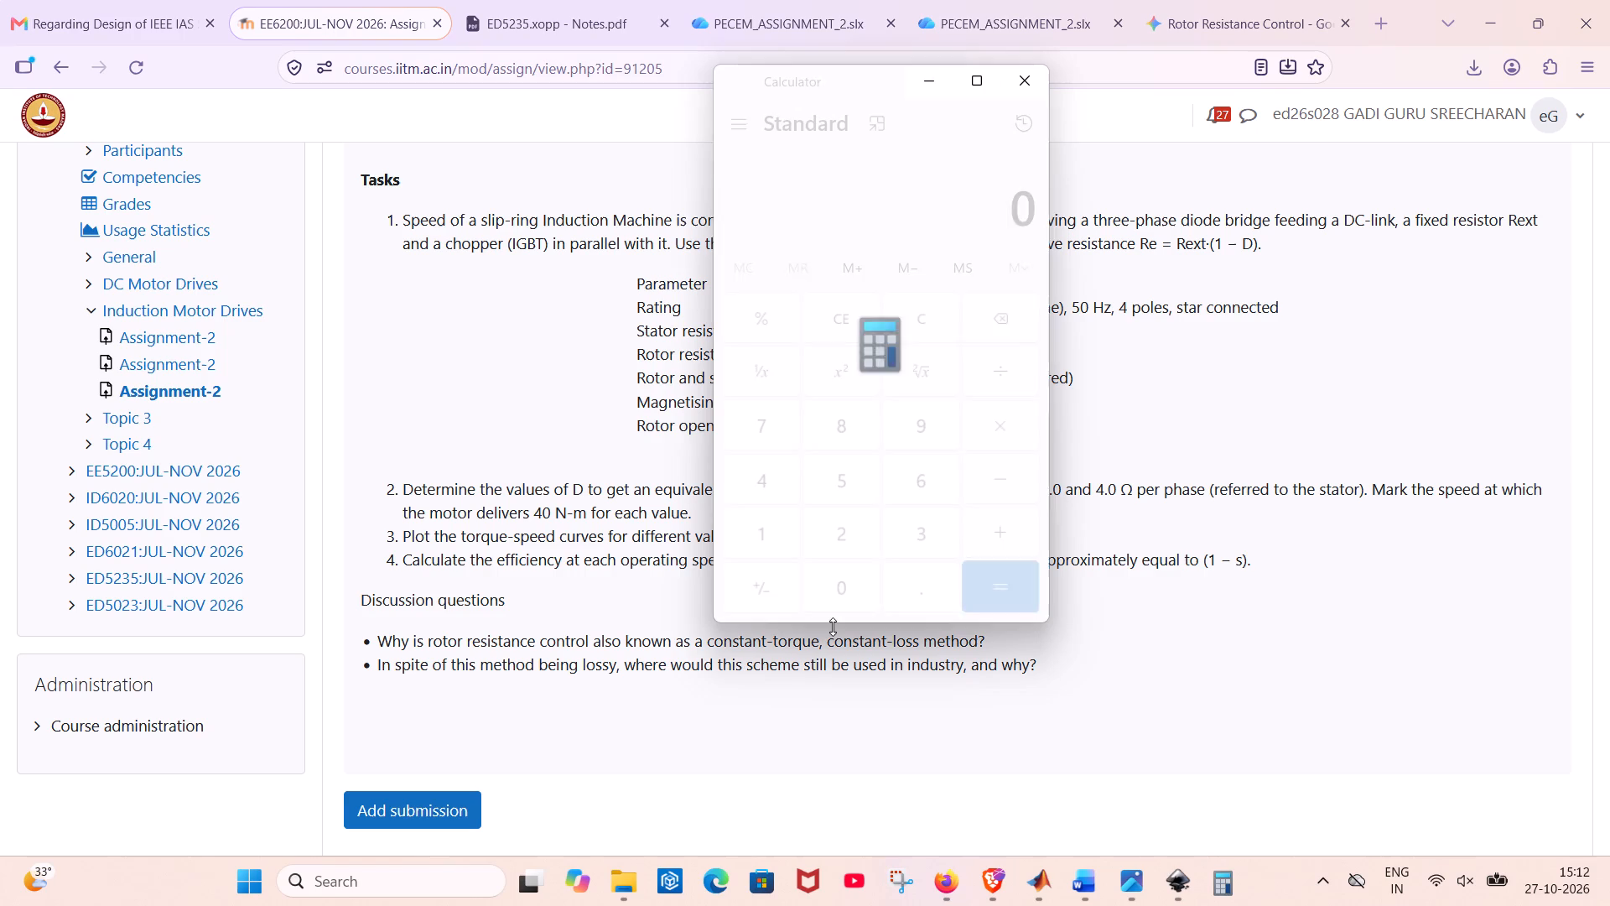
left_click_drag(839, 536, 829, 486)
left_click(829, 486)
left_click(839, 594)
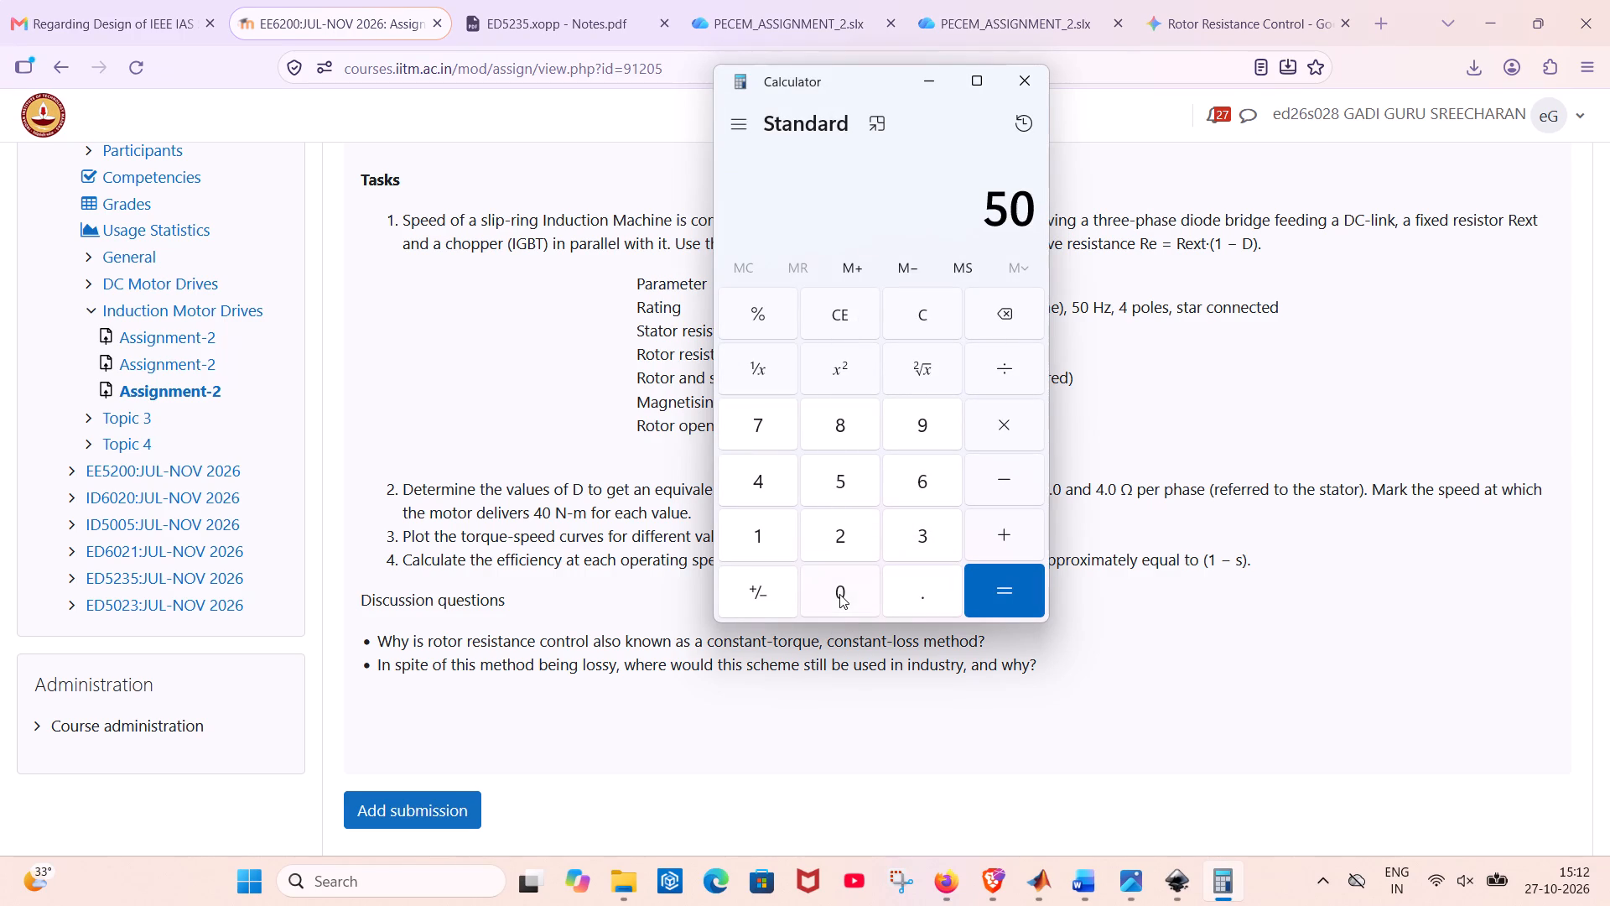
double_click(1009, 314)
Calculate 250 × √2 in Calculator and close it.
left_click_drag(847, 548, 843, 480)
left_click_drag(843, 480, 838, 522)
left_click(838, 522)
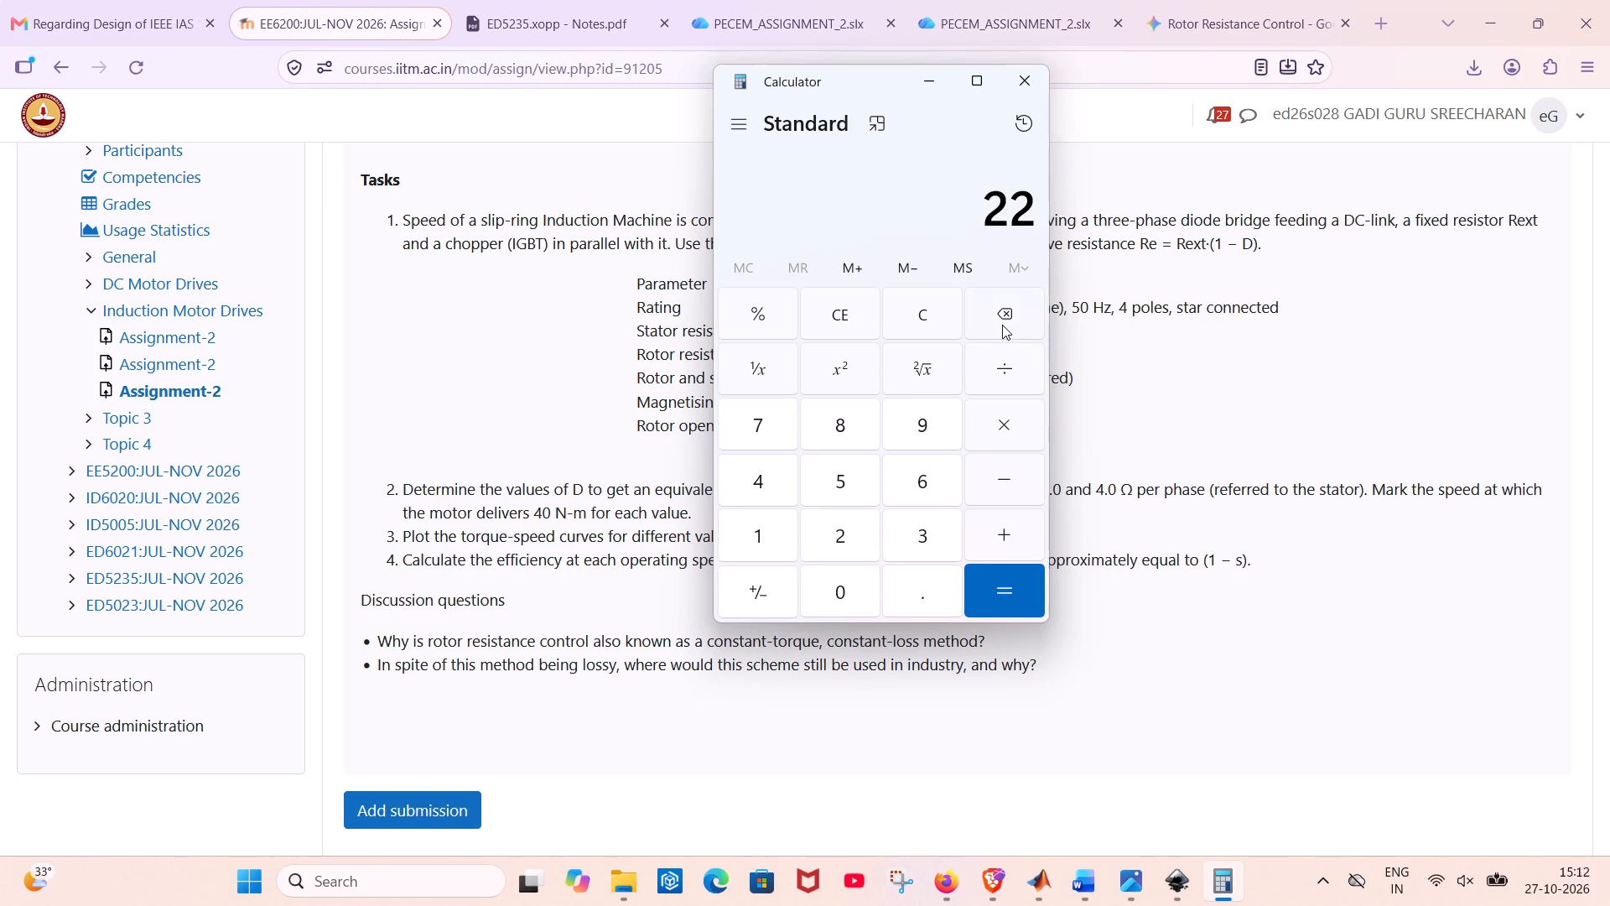
left_click(1002, 325)
left_click(841, 492)
left_click(850, 594)
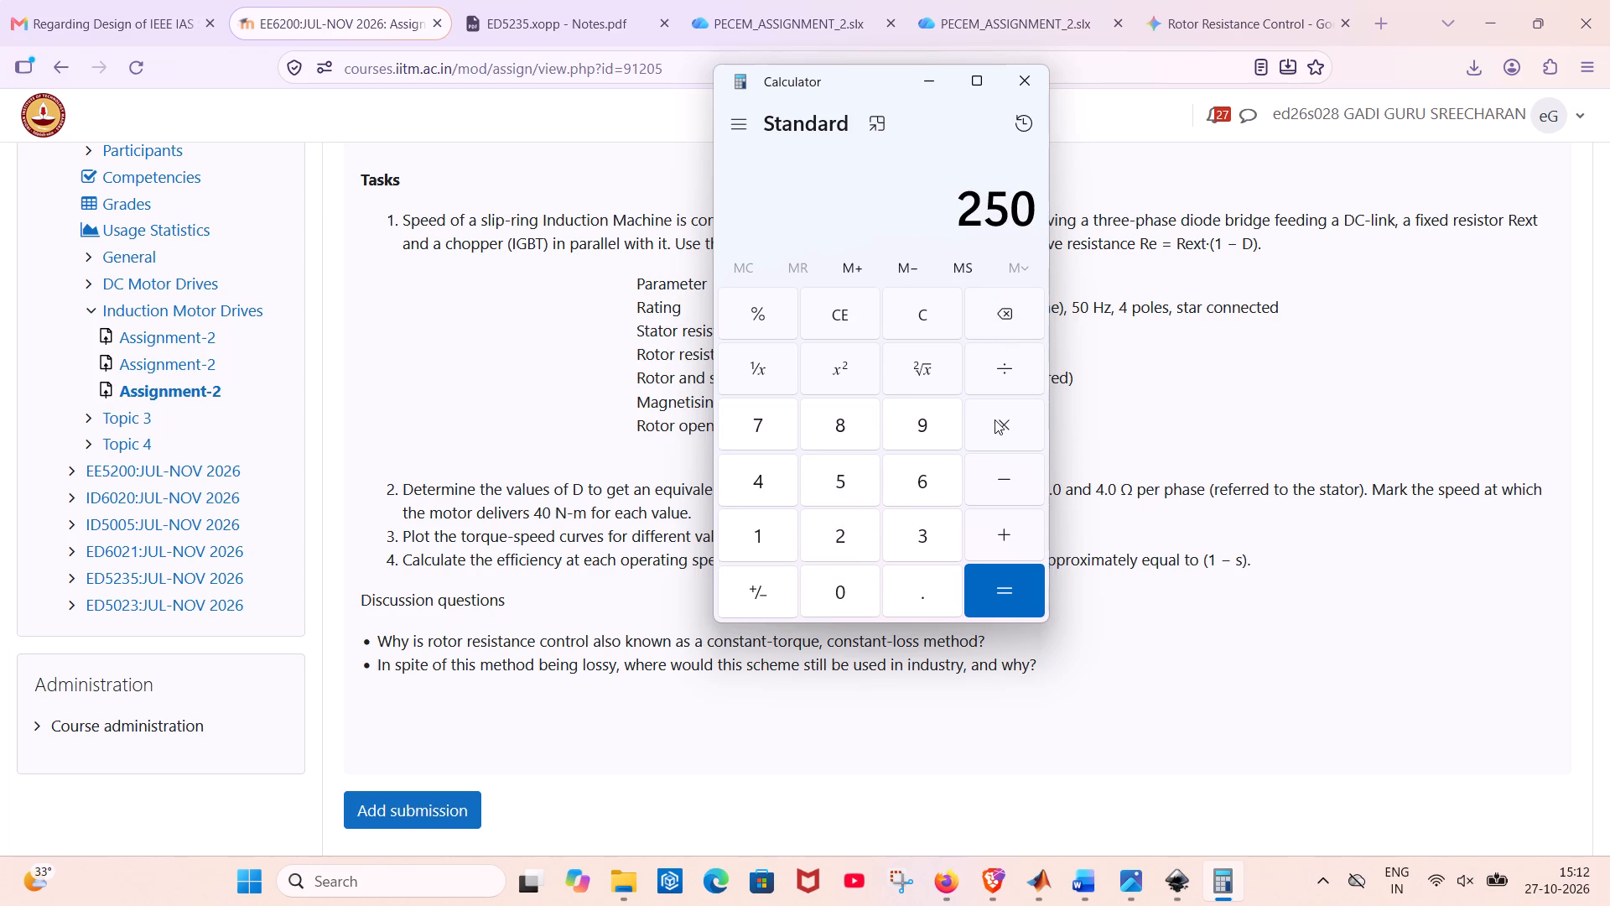
left_click(996, 424)
left_click(927, 375)
left_click(857, 534)
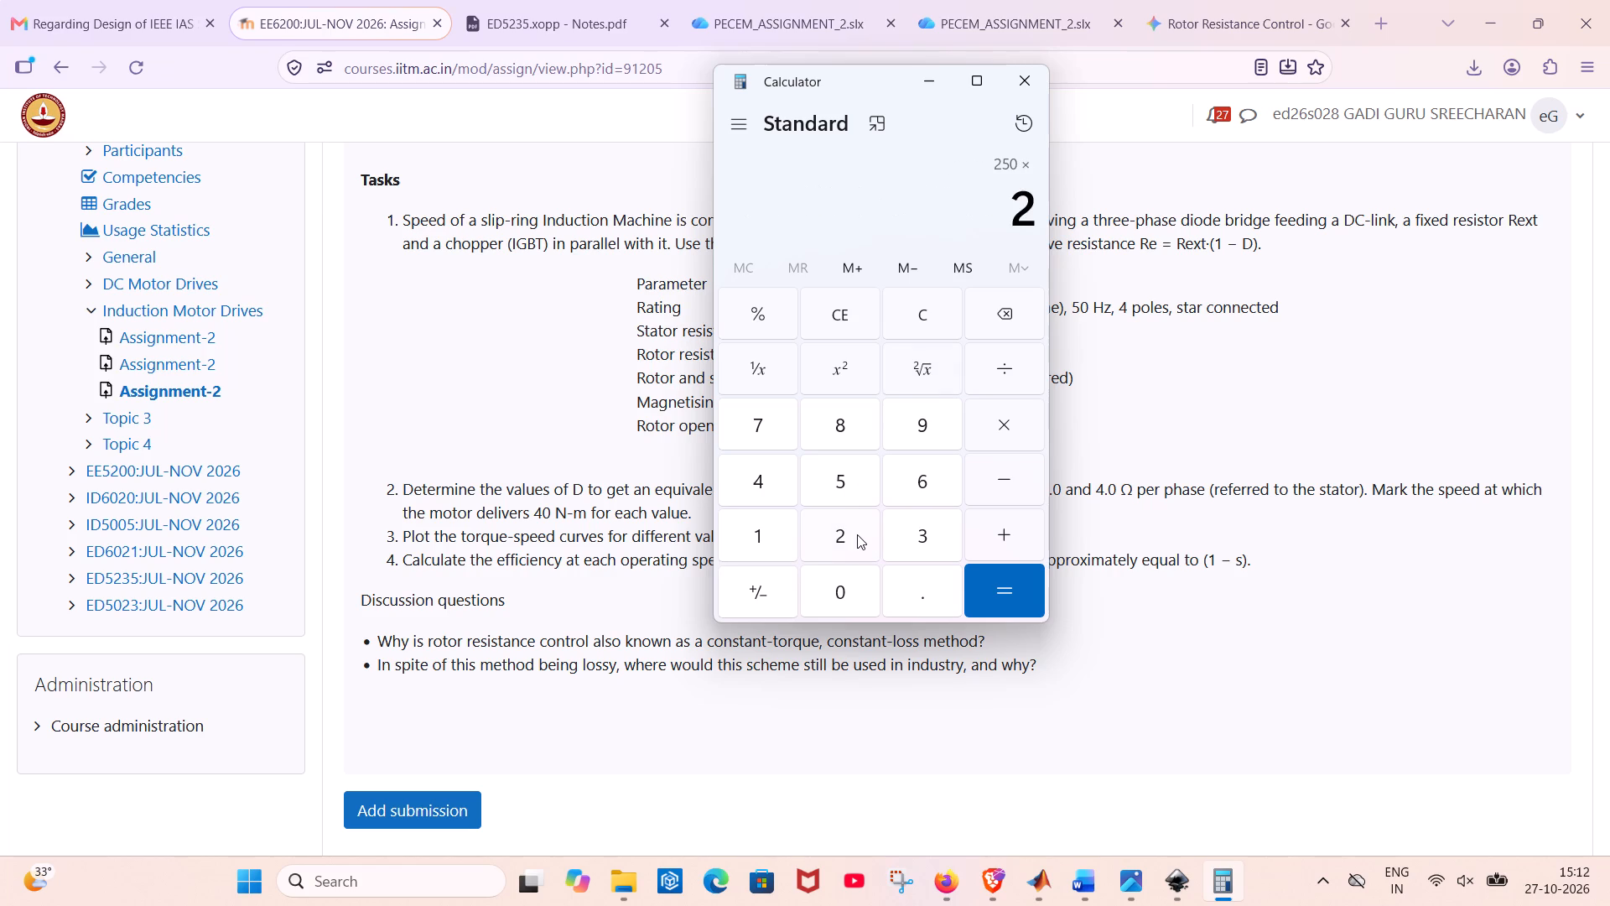
left_click(927, 377)
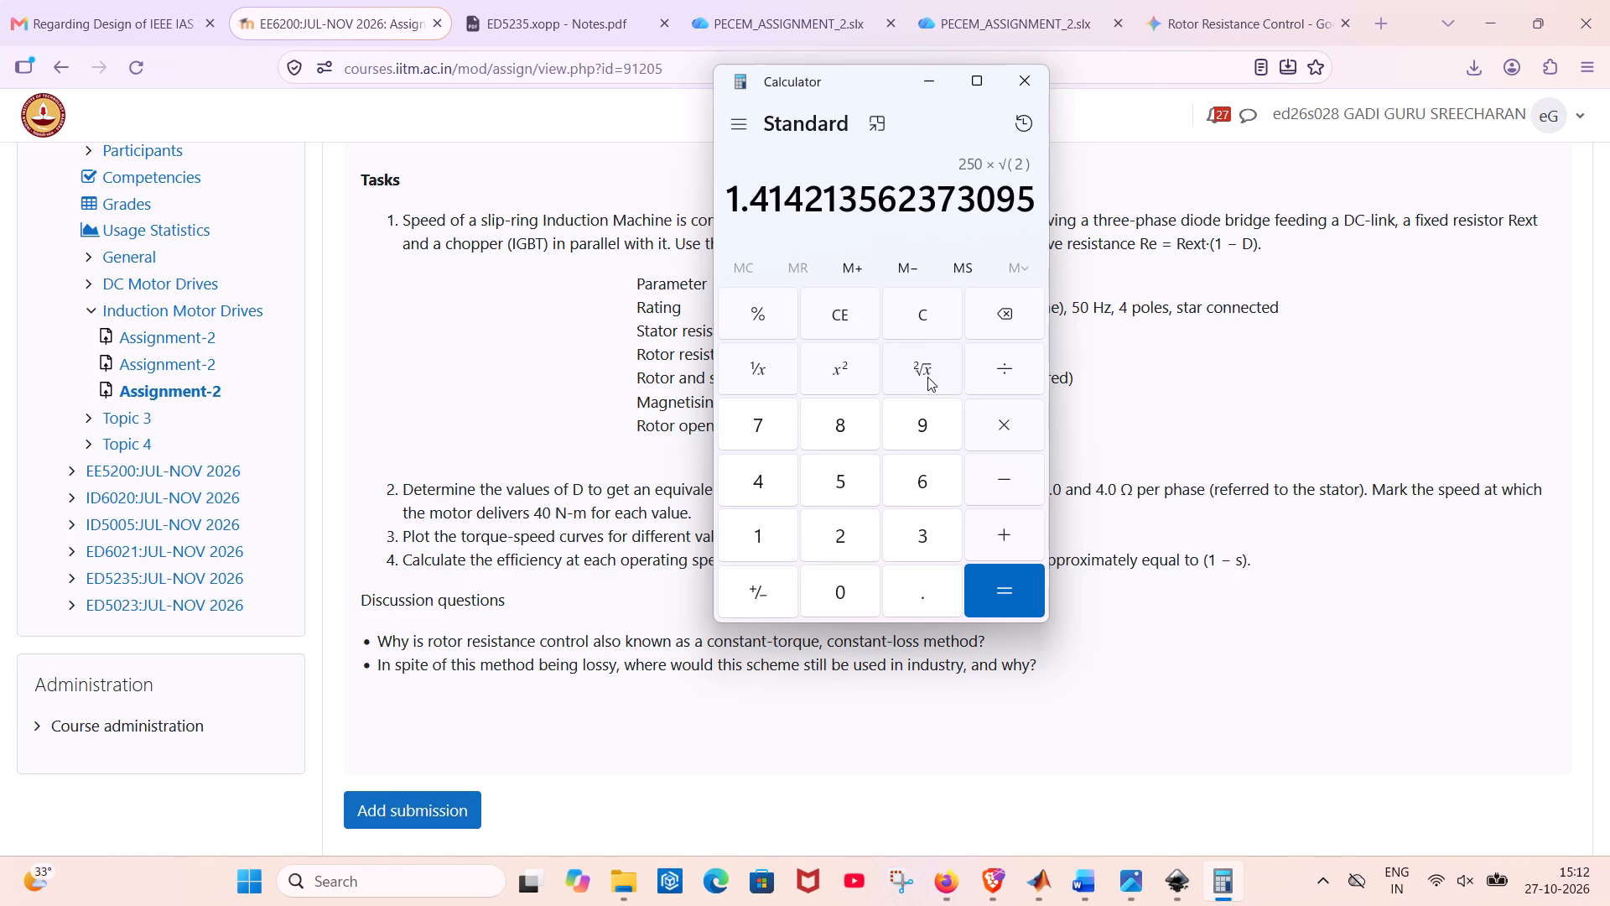
left_click(994, 573)
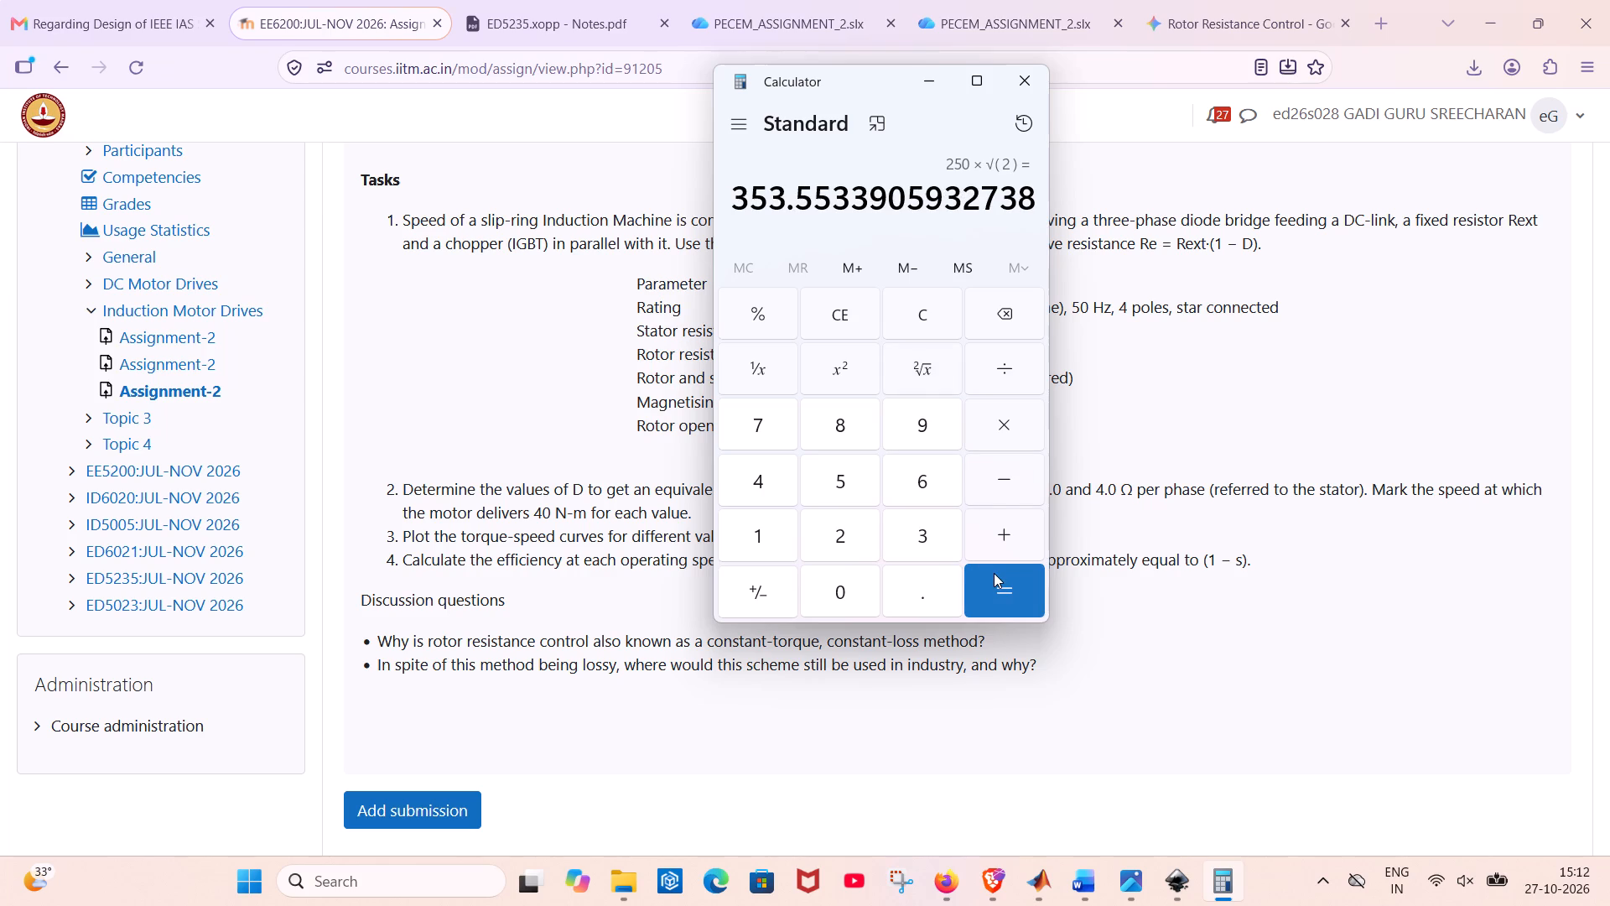
left_click(1036, 87)
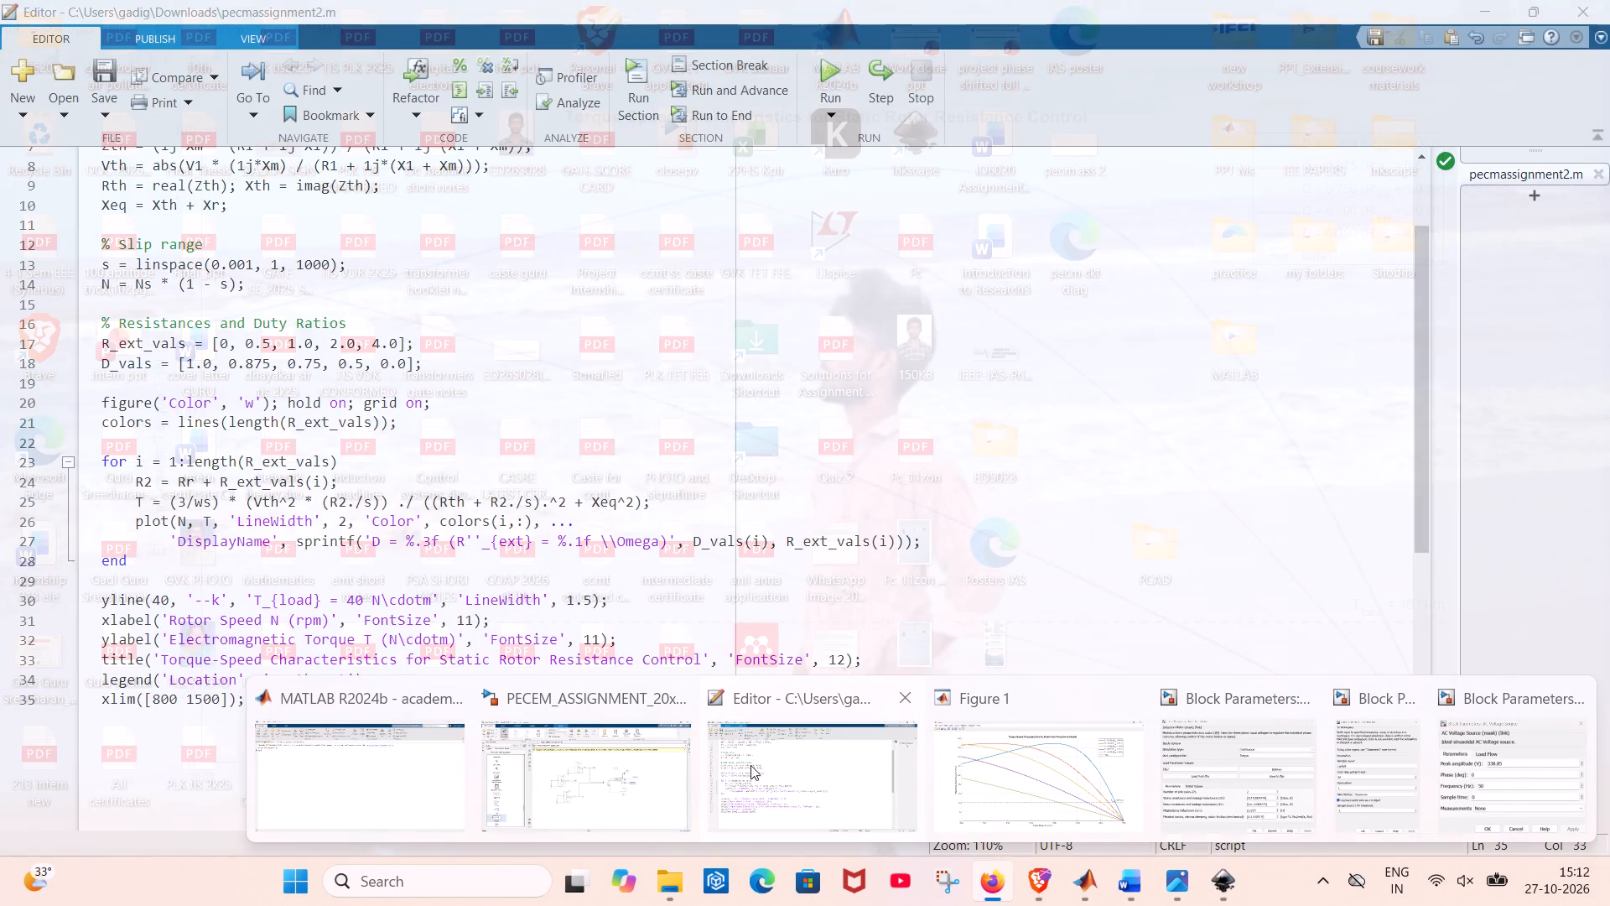
Switch to the Simulink model and check the parameters of the uppermost phase leg's AC Voltage Source.
left_click(651, 765)
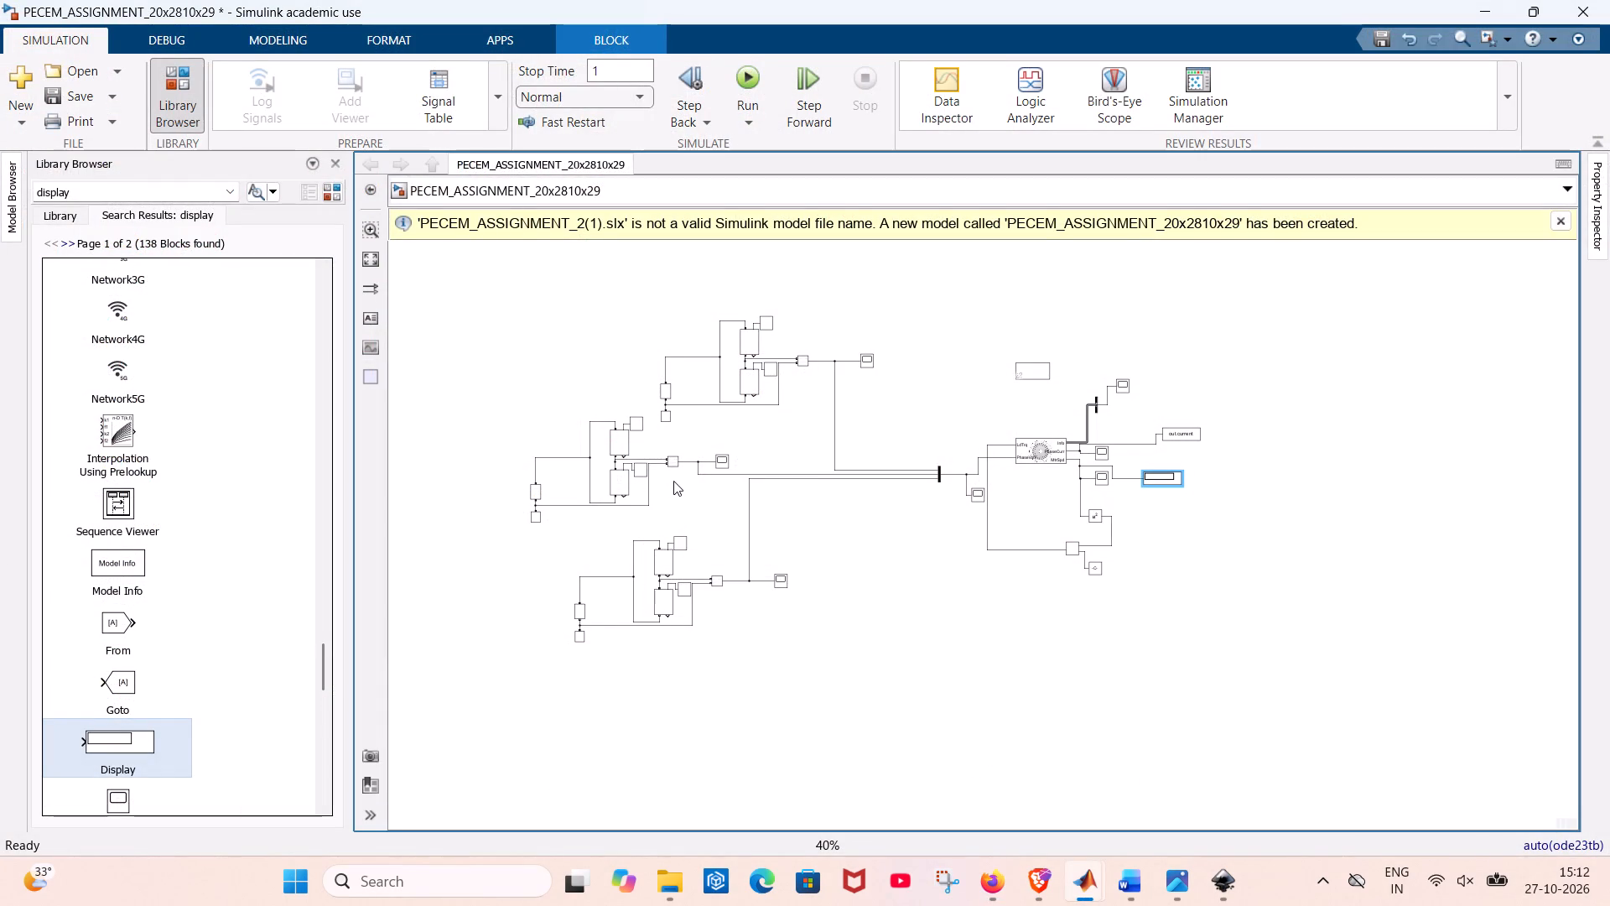
scroll(673, 482, "up", 2)
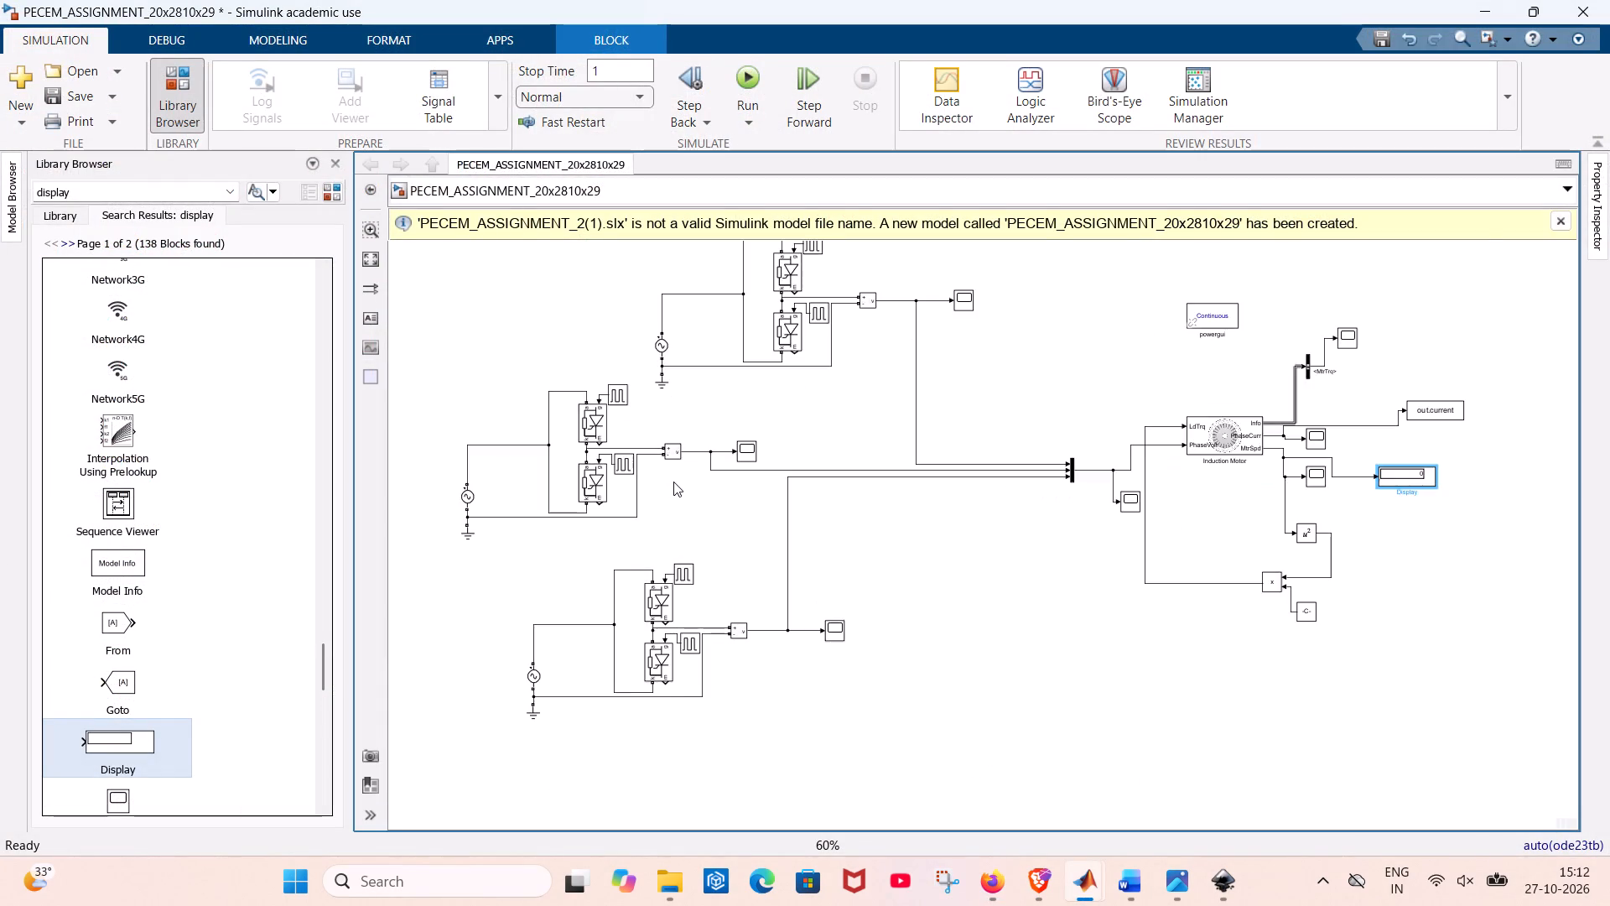
scroll(673, 482, "up", 2)
double_click(655, 260)
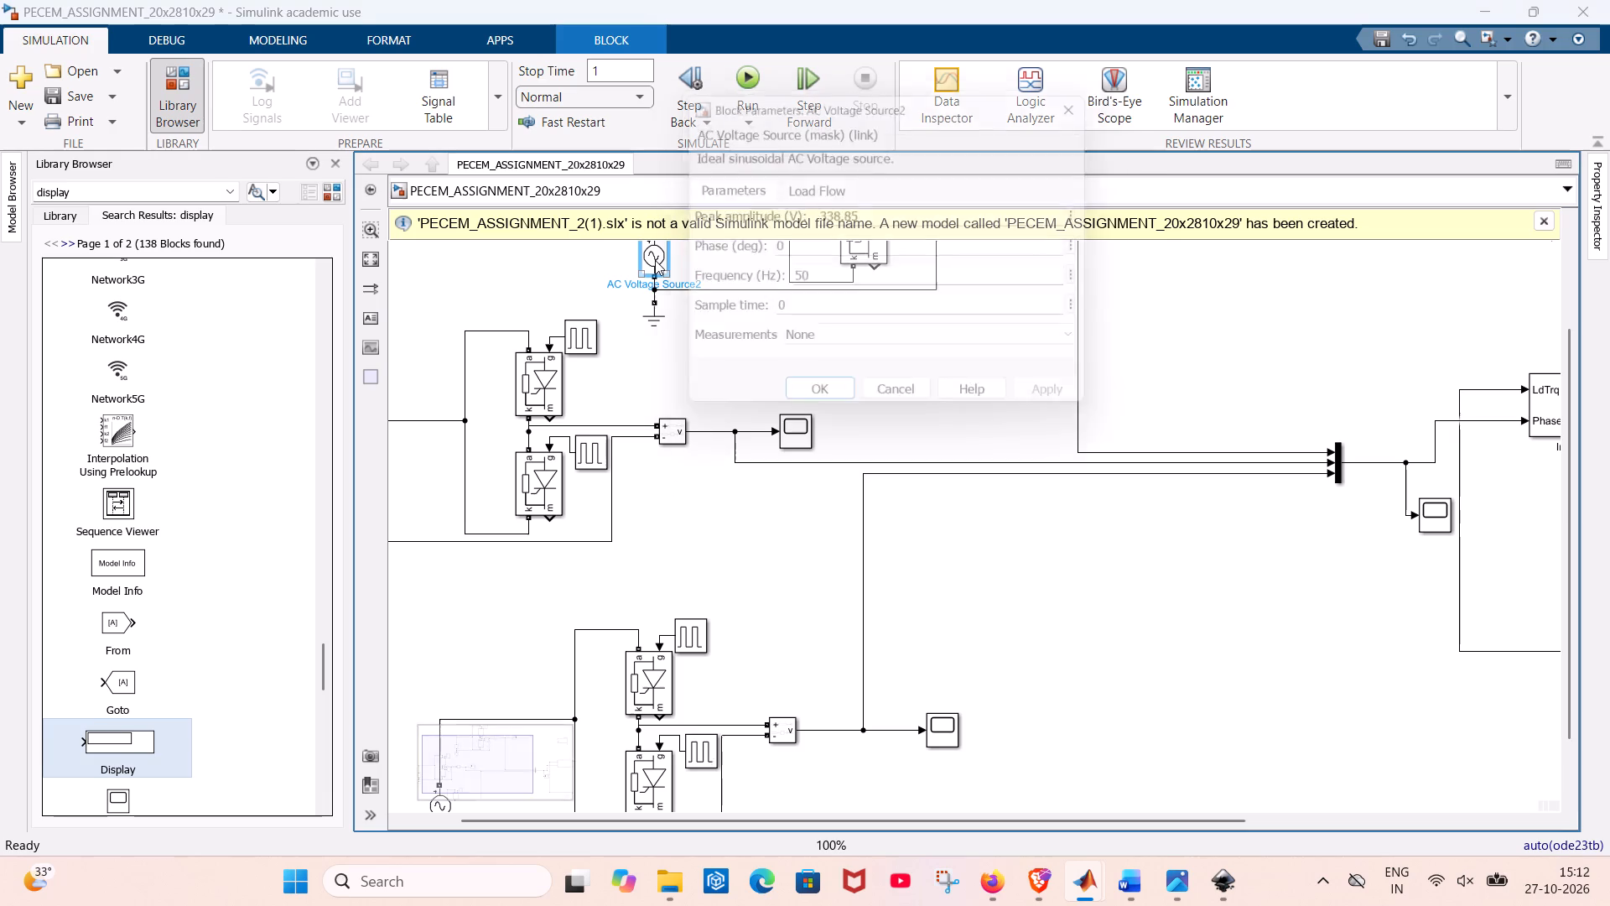
left_click(713, 482)
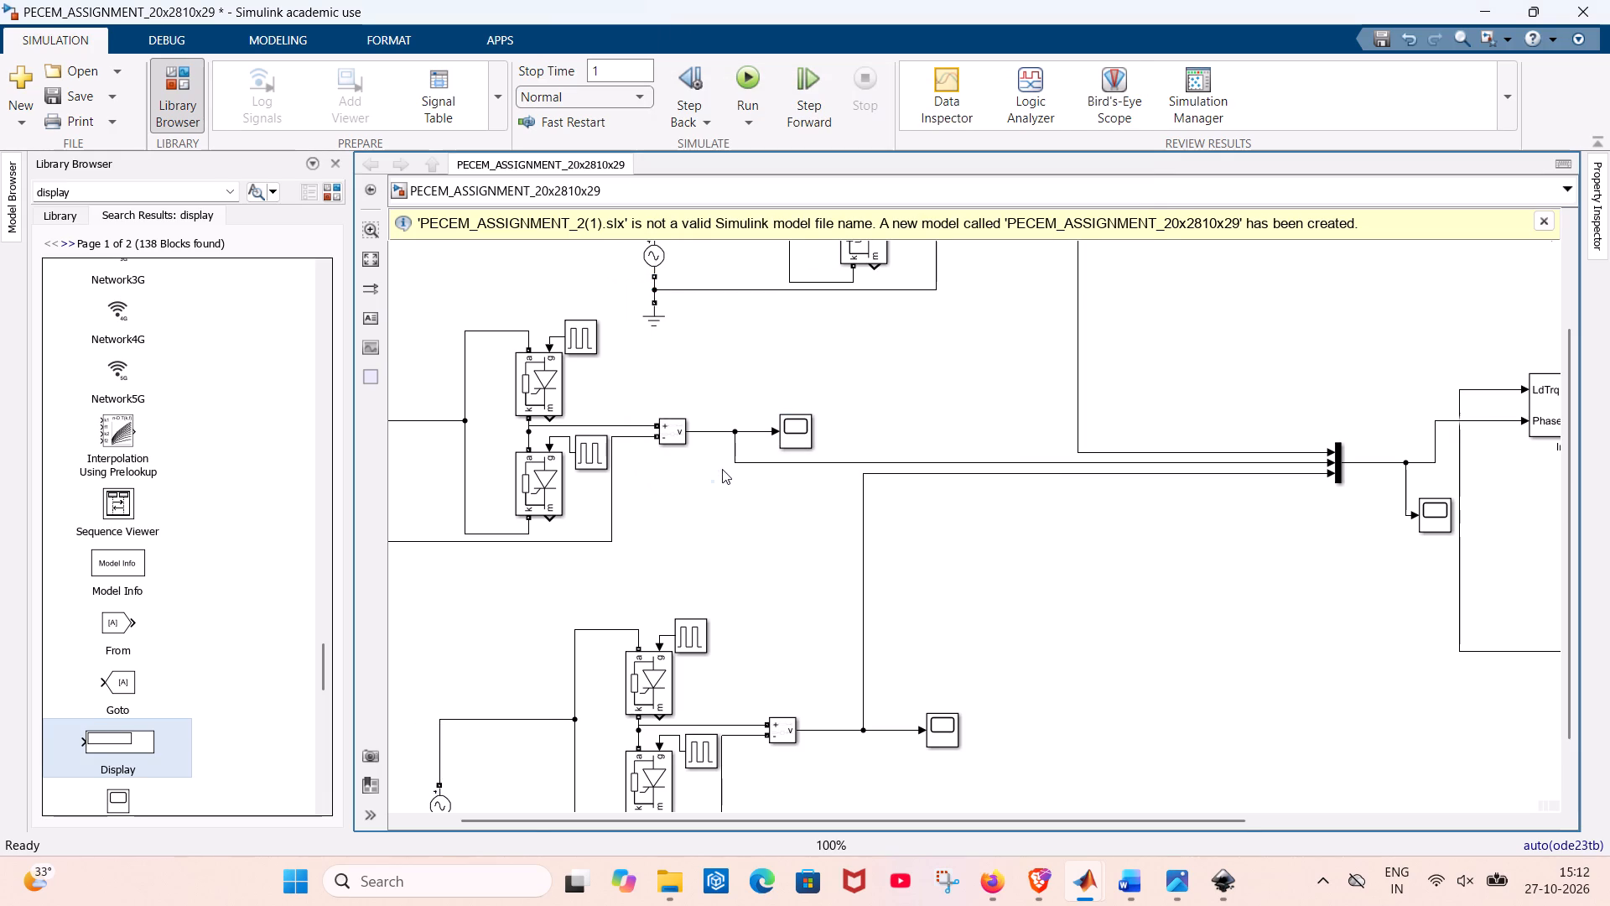
Open the Induction Motor's parameters and compare them with the parameter table on the assignment page in the browser.
scroll(727, 453, "up", 2)
scroll(727, 453, "down", 5)
scroll(849, 377, "up", 1)
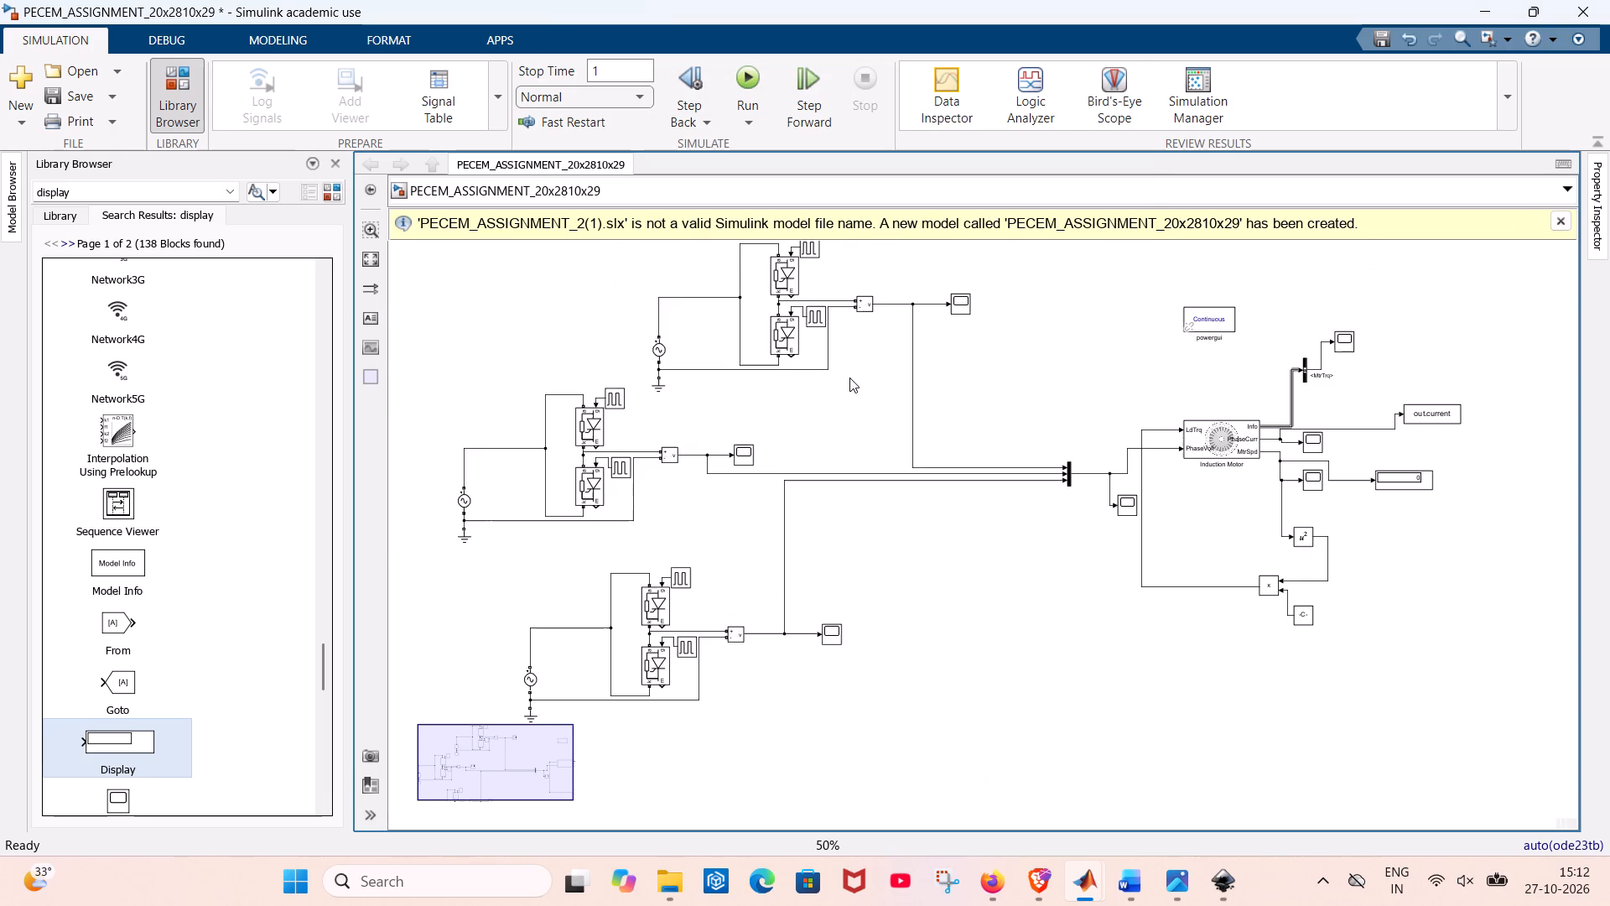
scroll(849, 377, "down", 1)
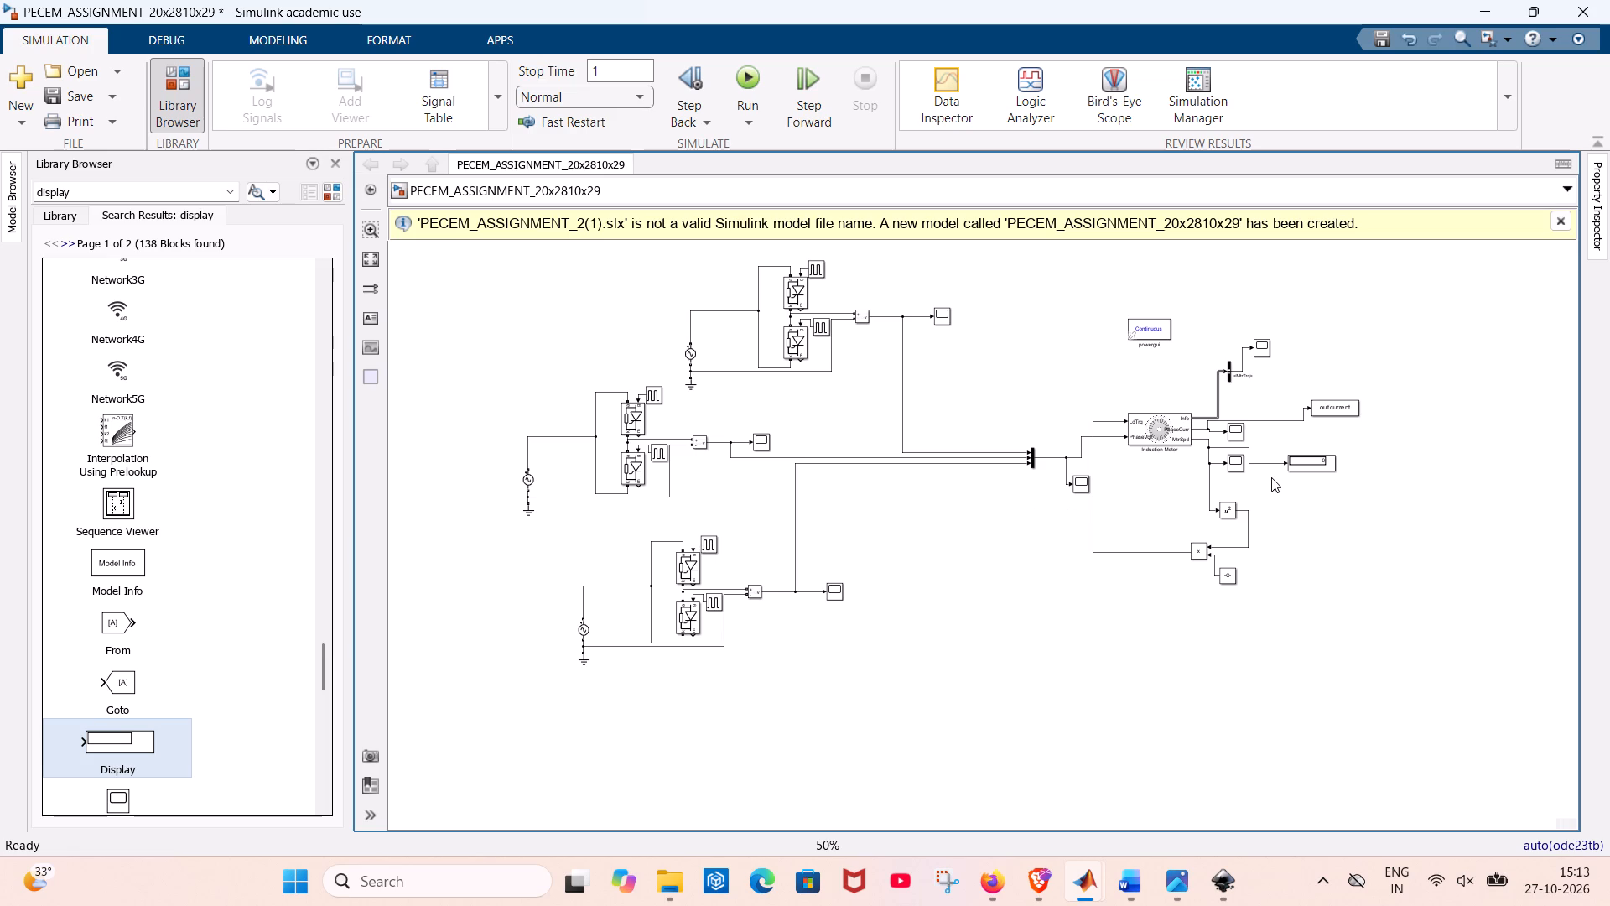
scroll(1272, 477, "up", 3)
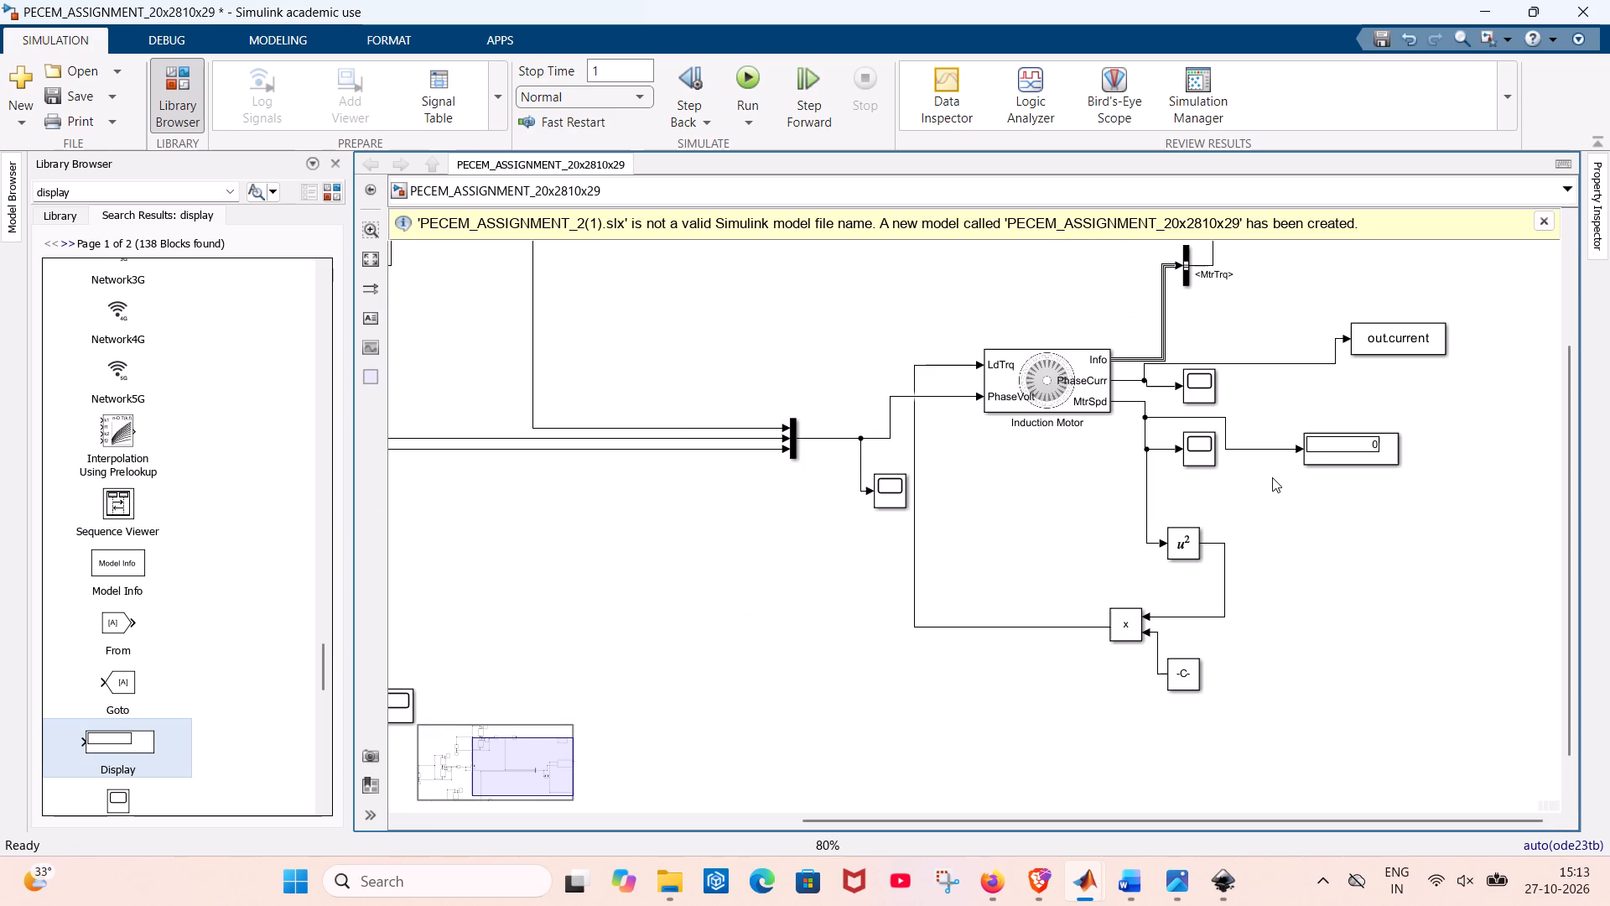
double_click(1053, 380)
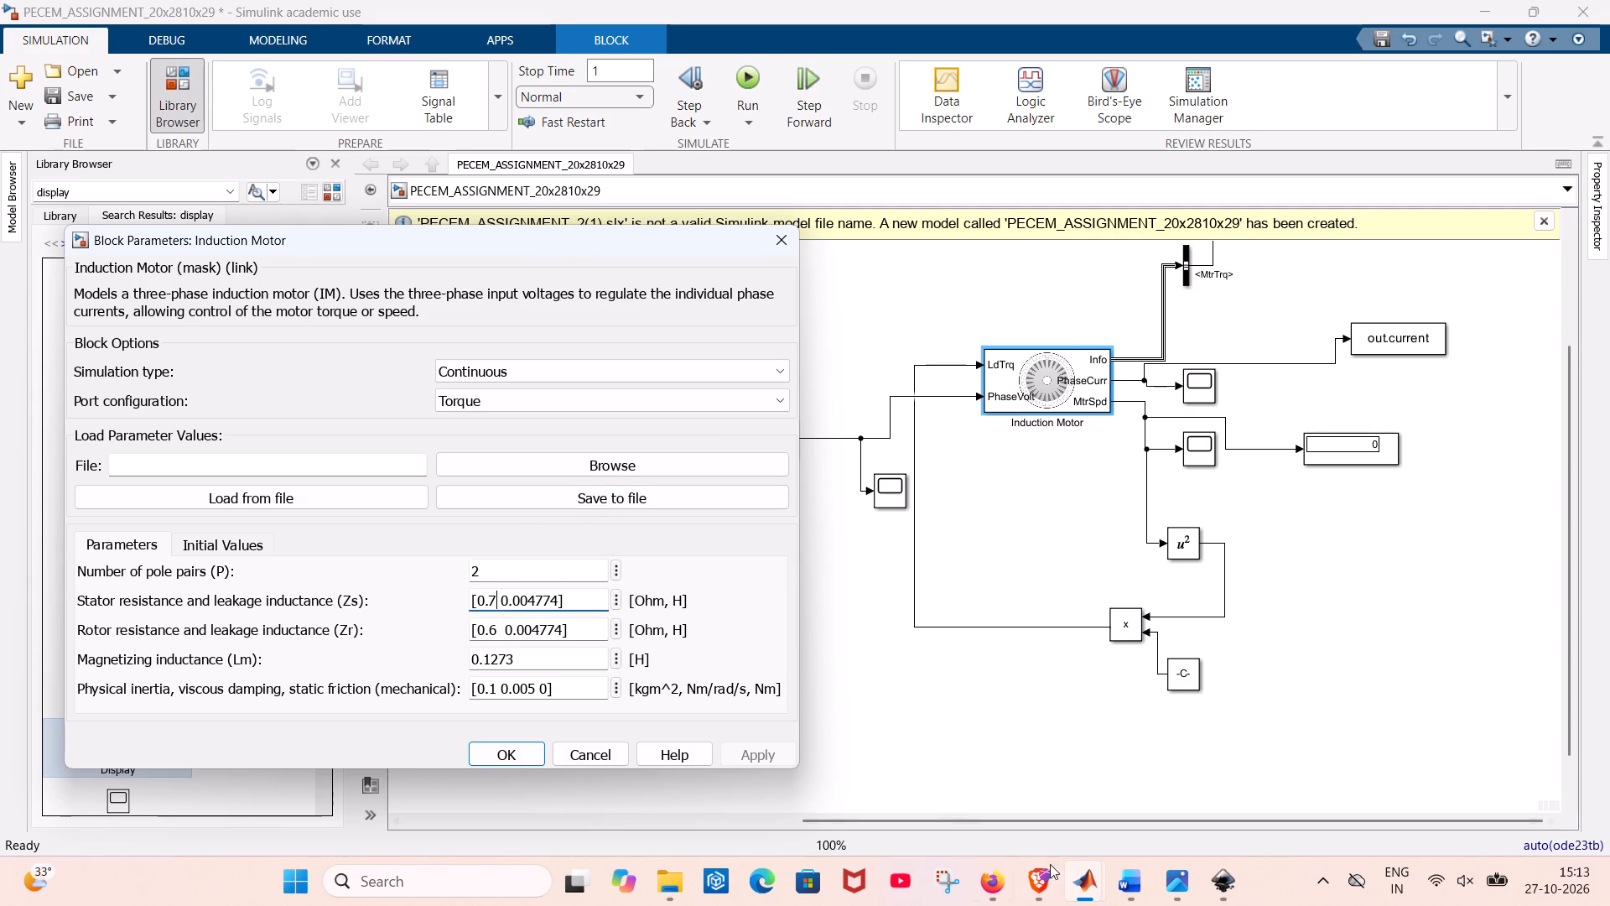
left_click(991, 800)
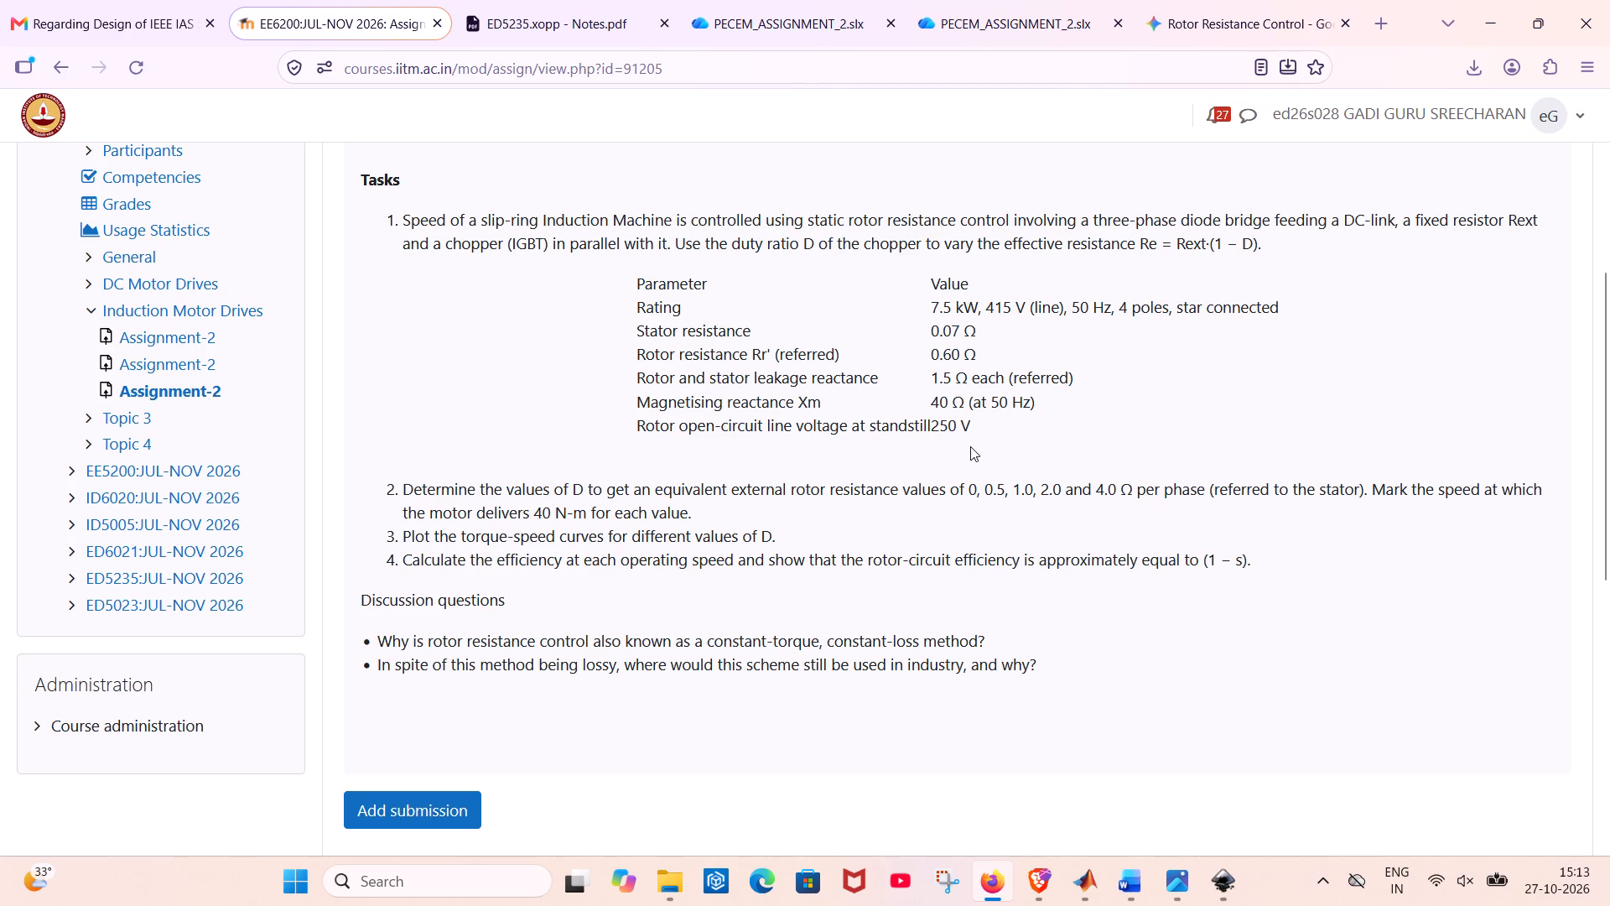
scroll(970, 446, "up", 2)
scroll(970, 446, "down", 1)
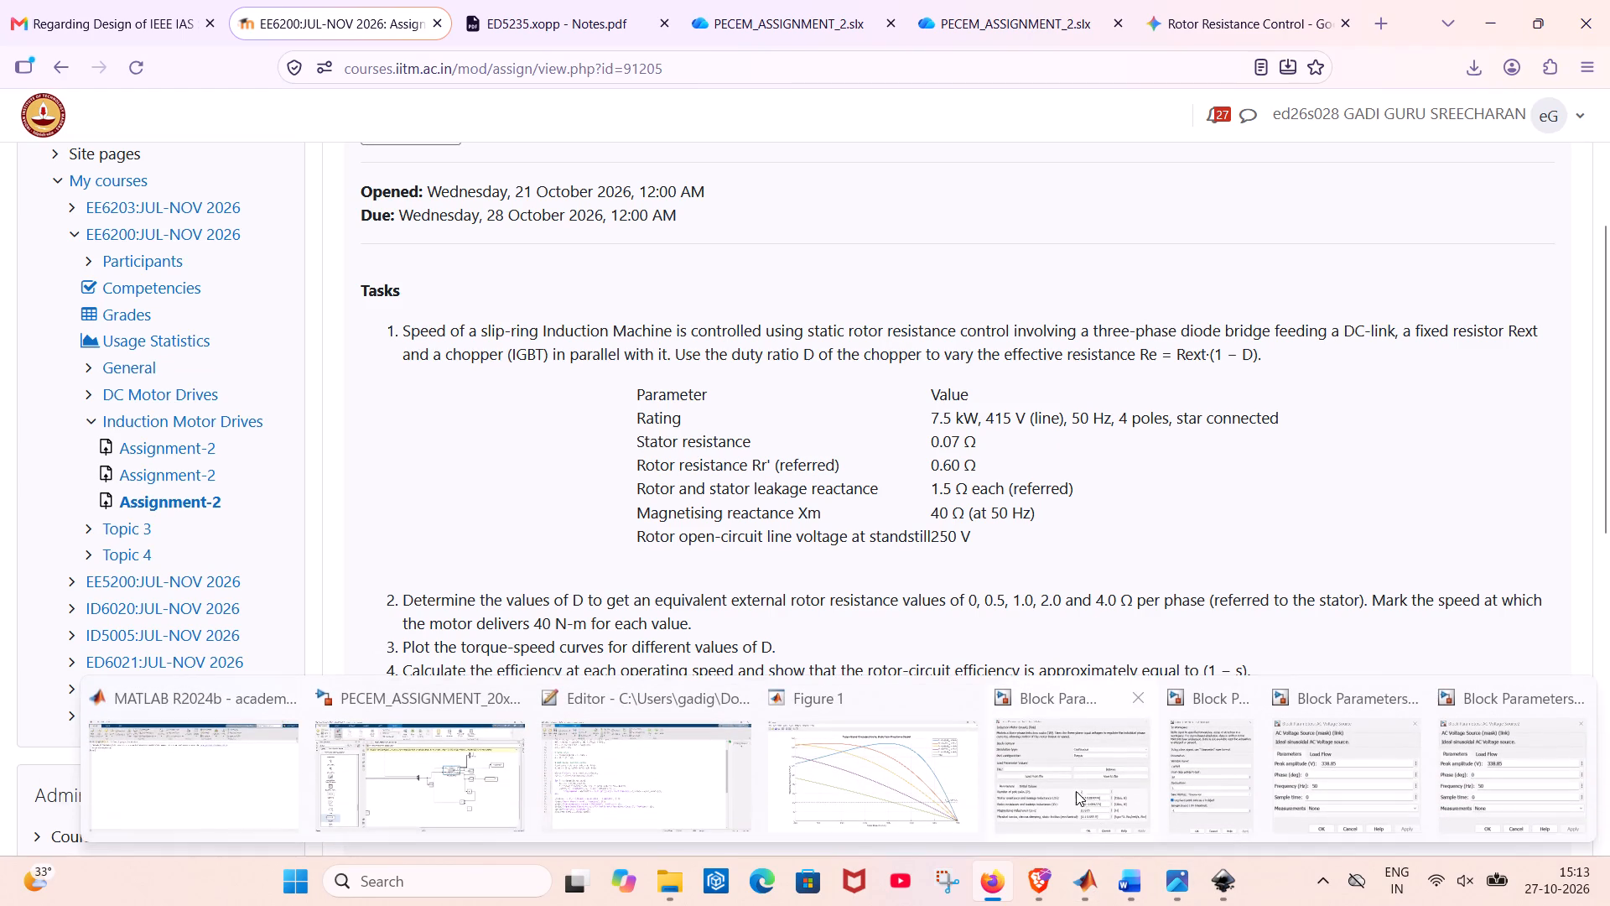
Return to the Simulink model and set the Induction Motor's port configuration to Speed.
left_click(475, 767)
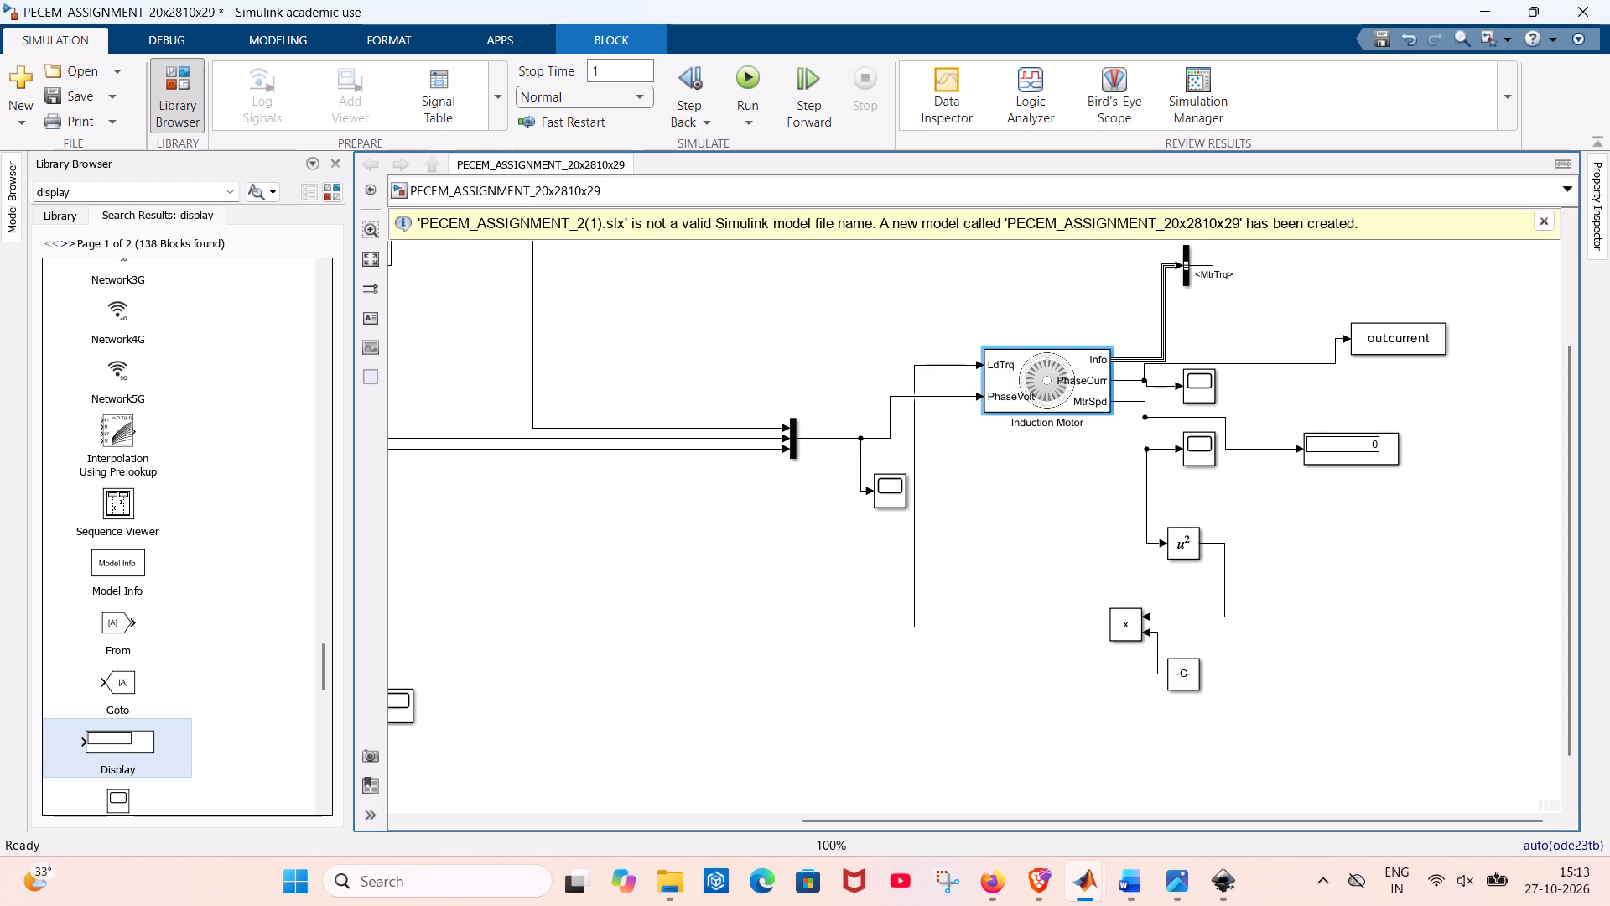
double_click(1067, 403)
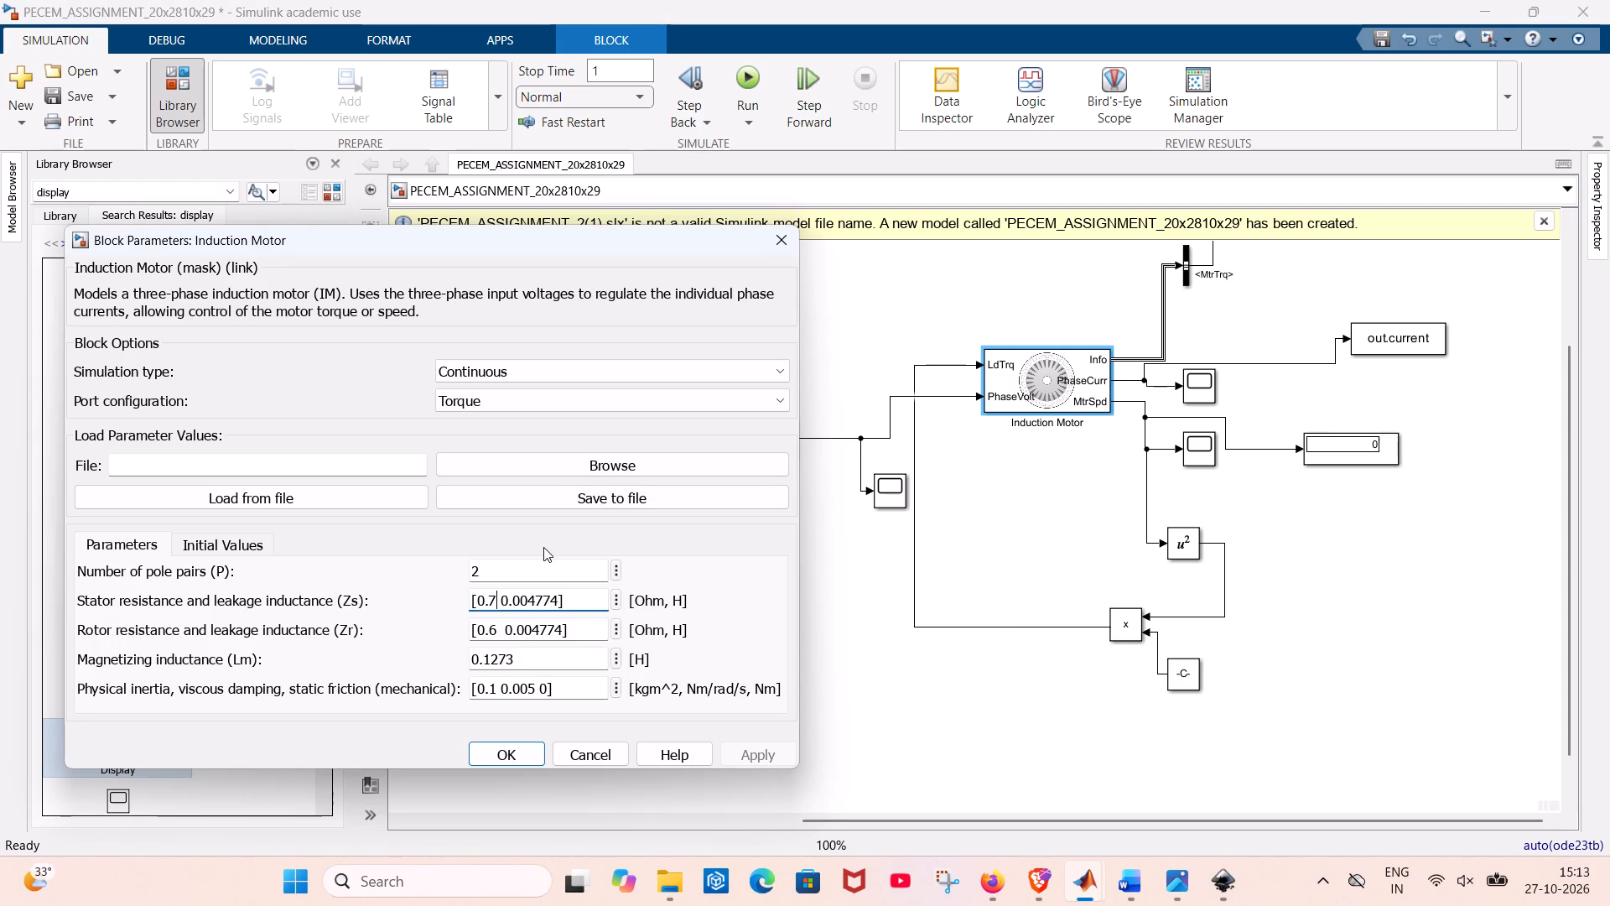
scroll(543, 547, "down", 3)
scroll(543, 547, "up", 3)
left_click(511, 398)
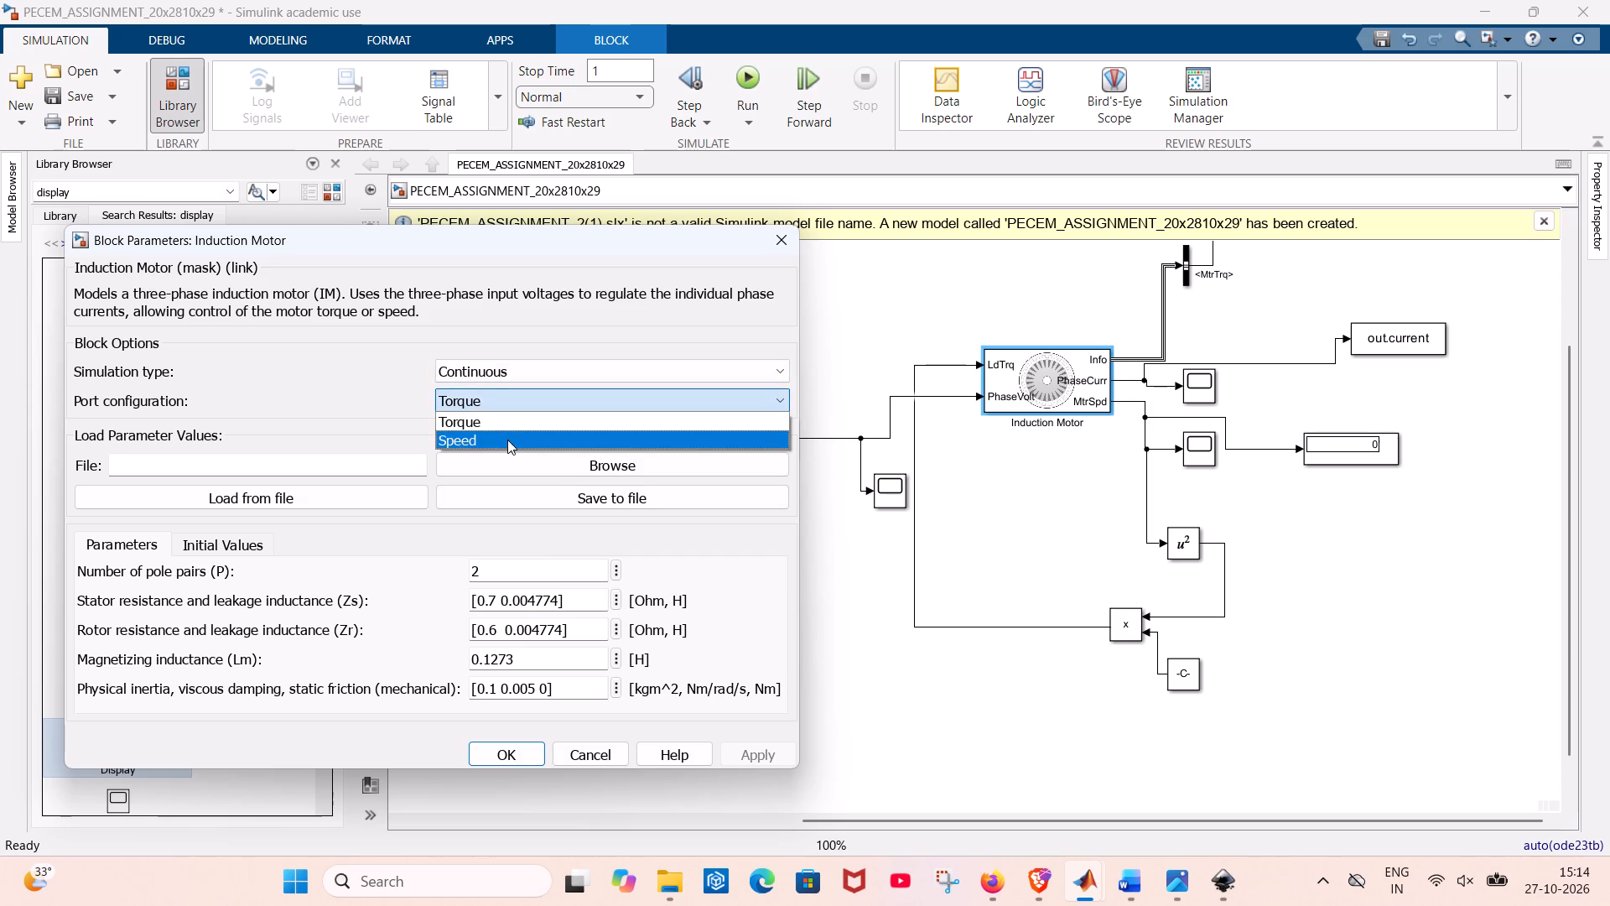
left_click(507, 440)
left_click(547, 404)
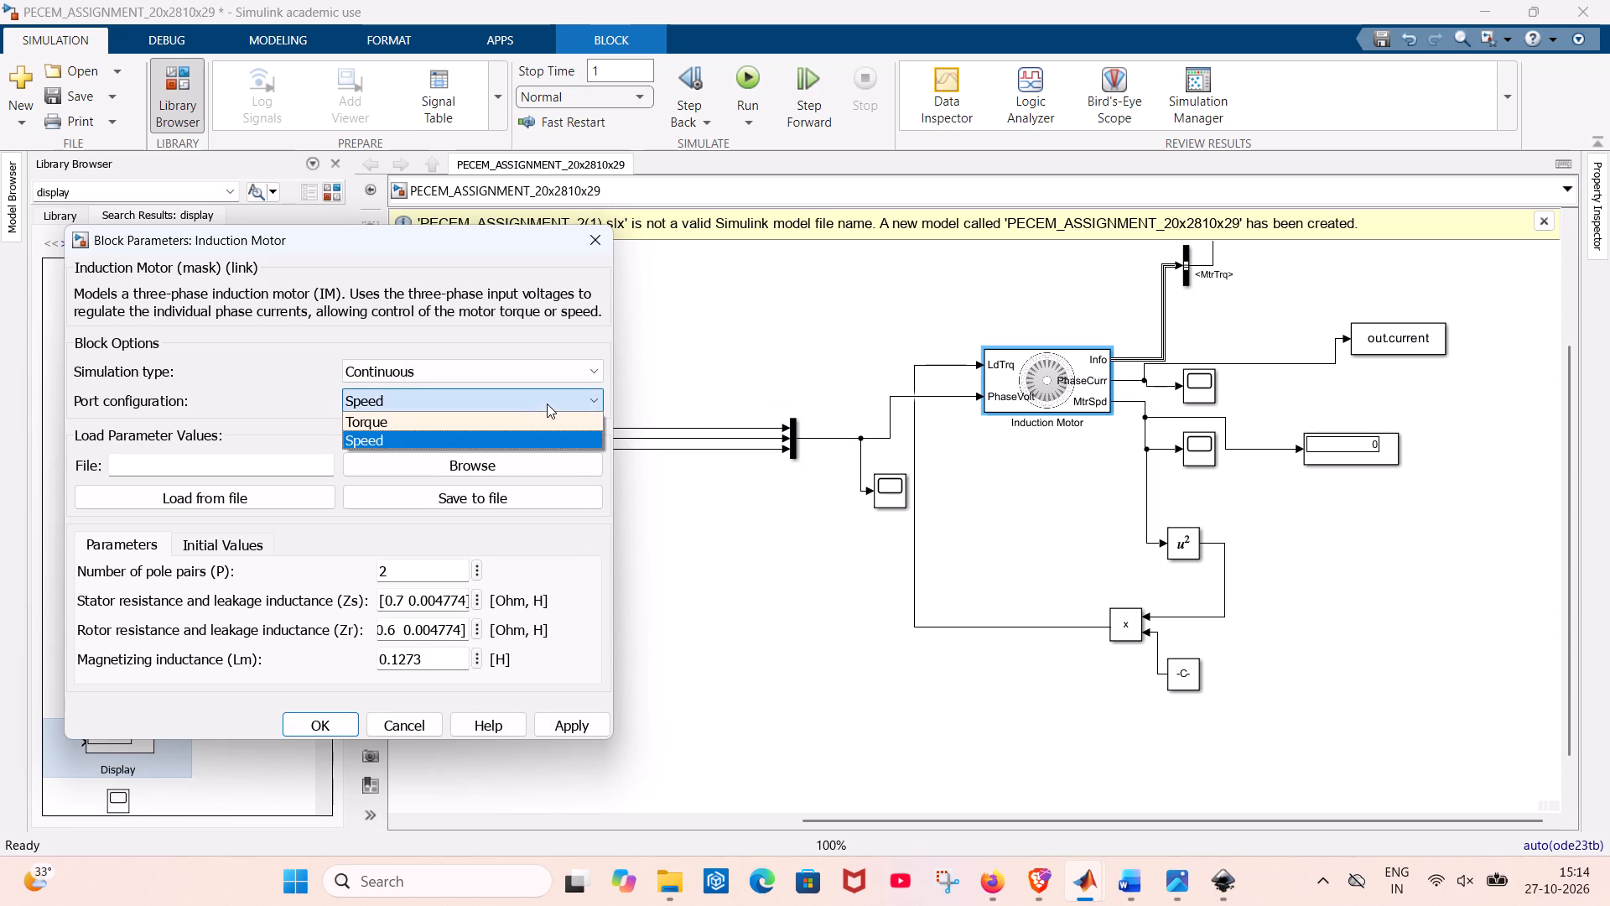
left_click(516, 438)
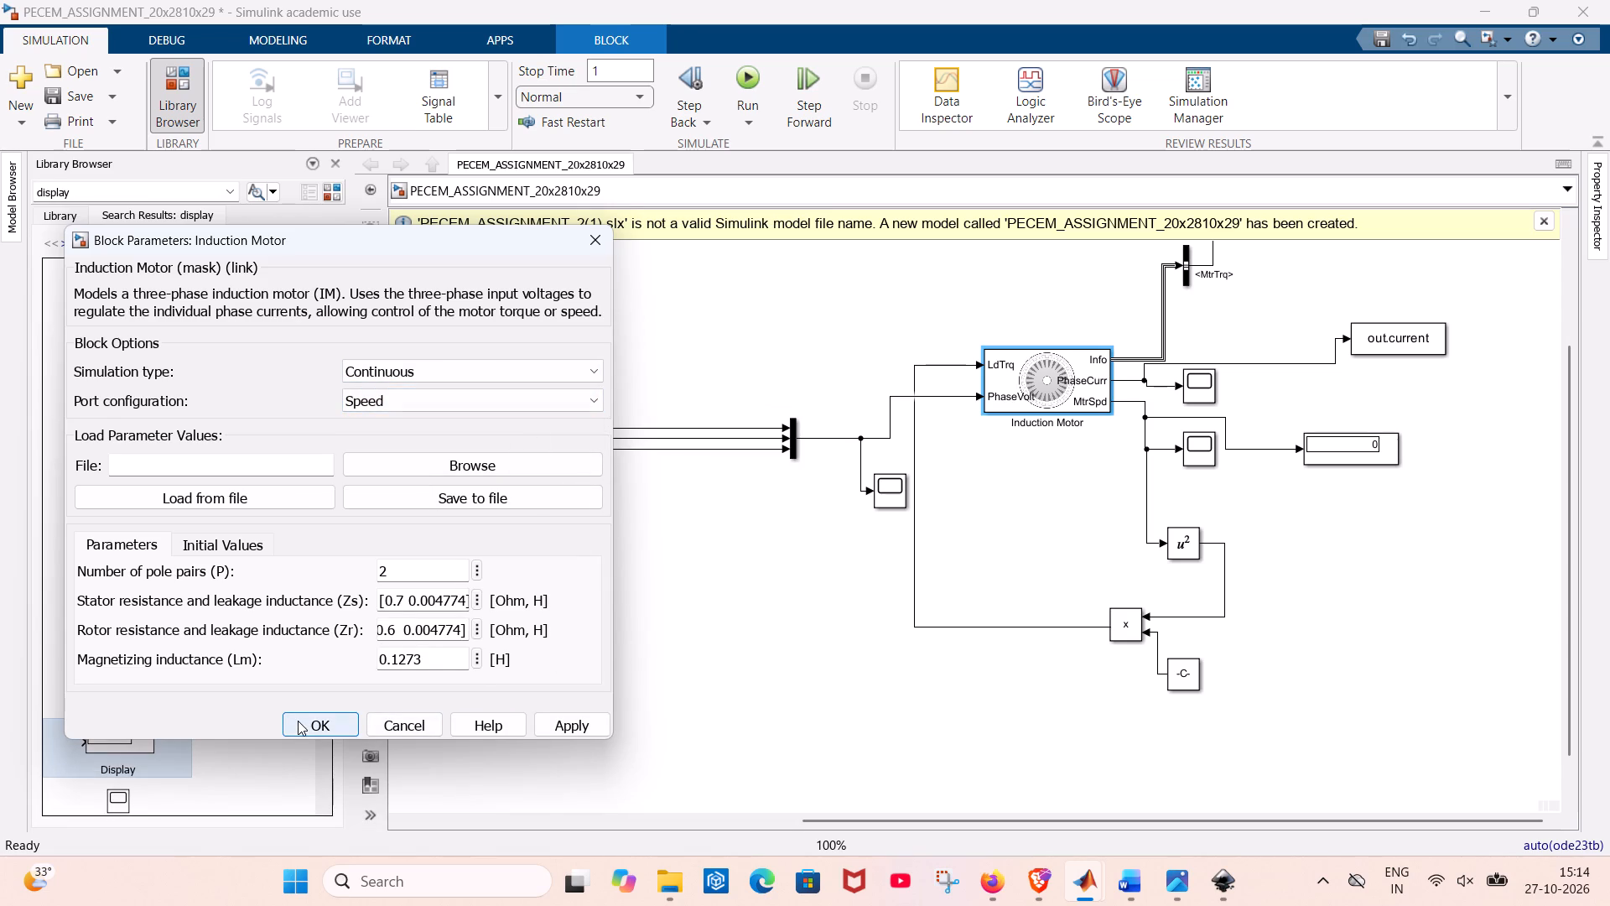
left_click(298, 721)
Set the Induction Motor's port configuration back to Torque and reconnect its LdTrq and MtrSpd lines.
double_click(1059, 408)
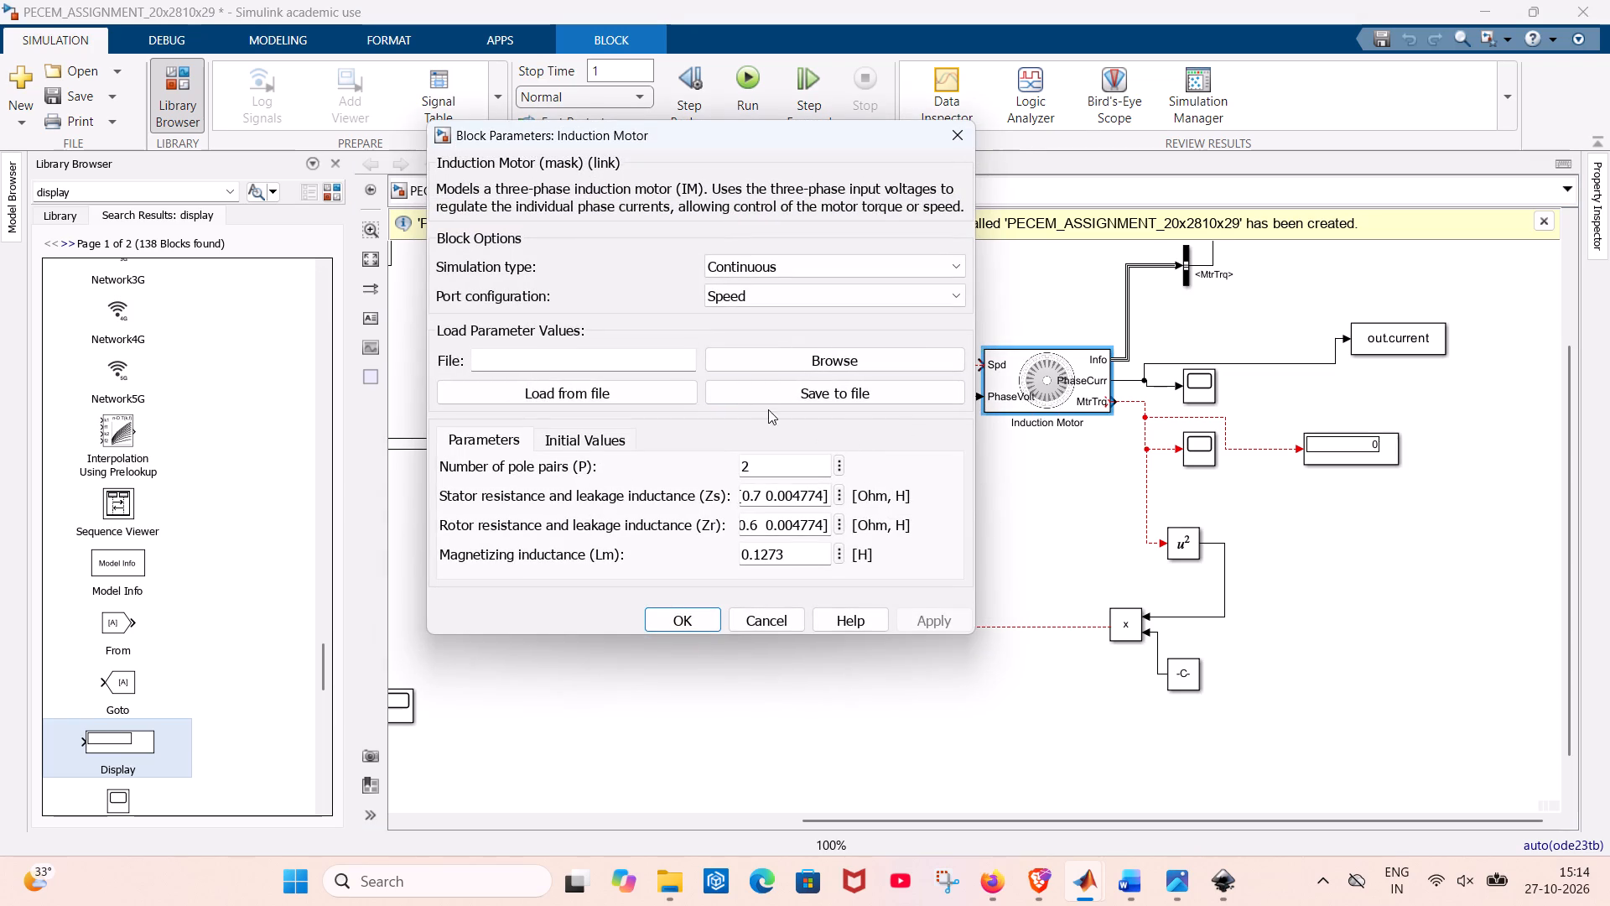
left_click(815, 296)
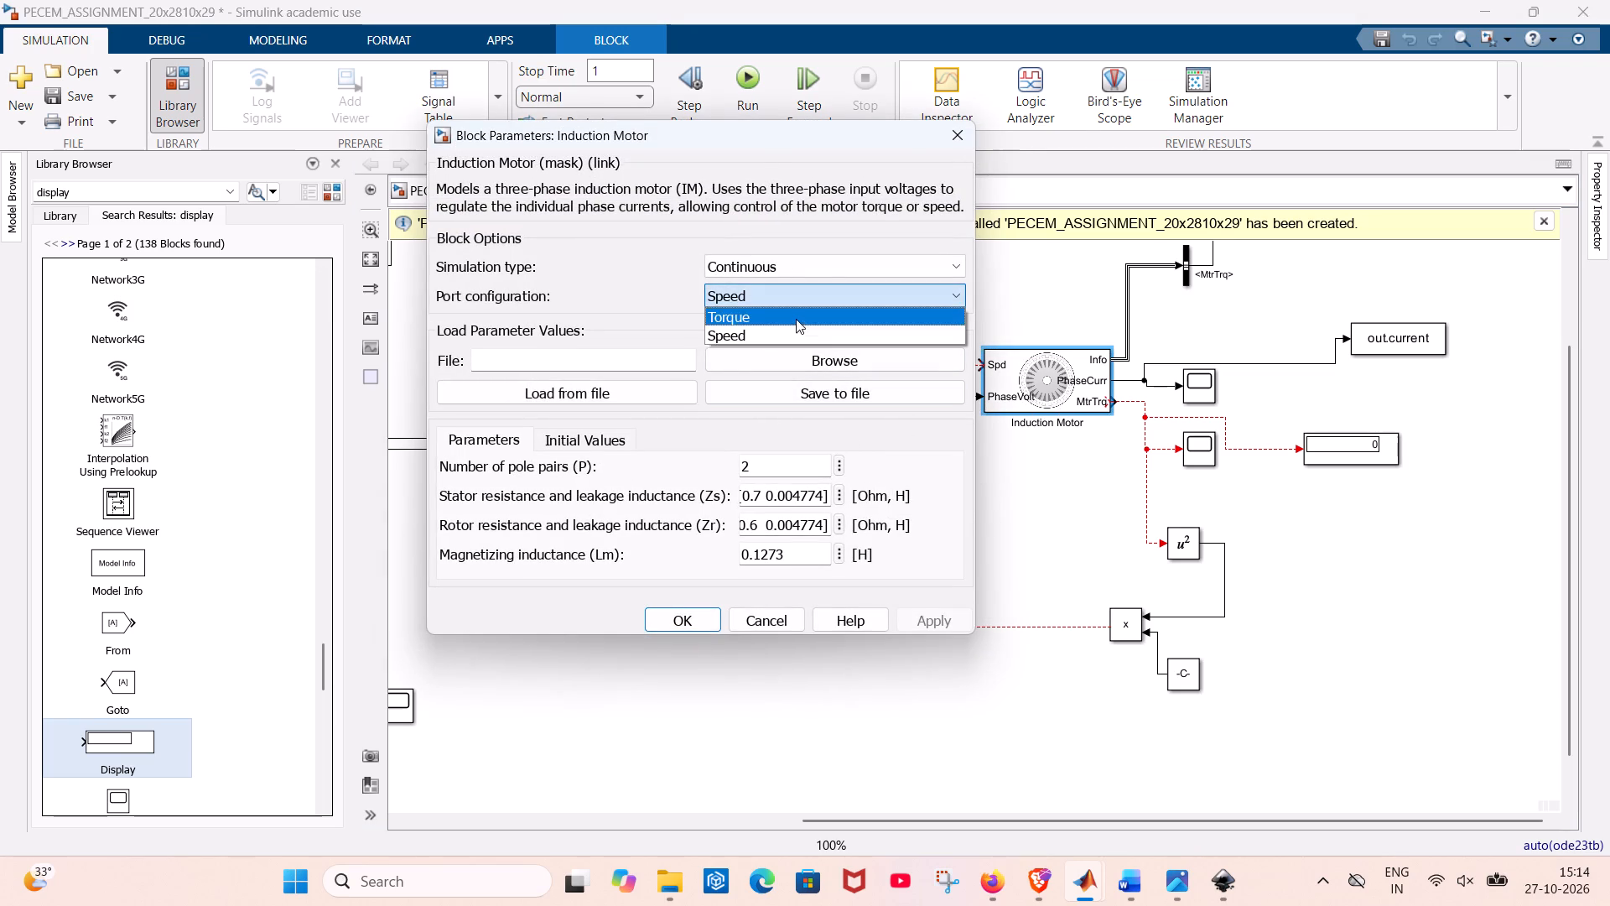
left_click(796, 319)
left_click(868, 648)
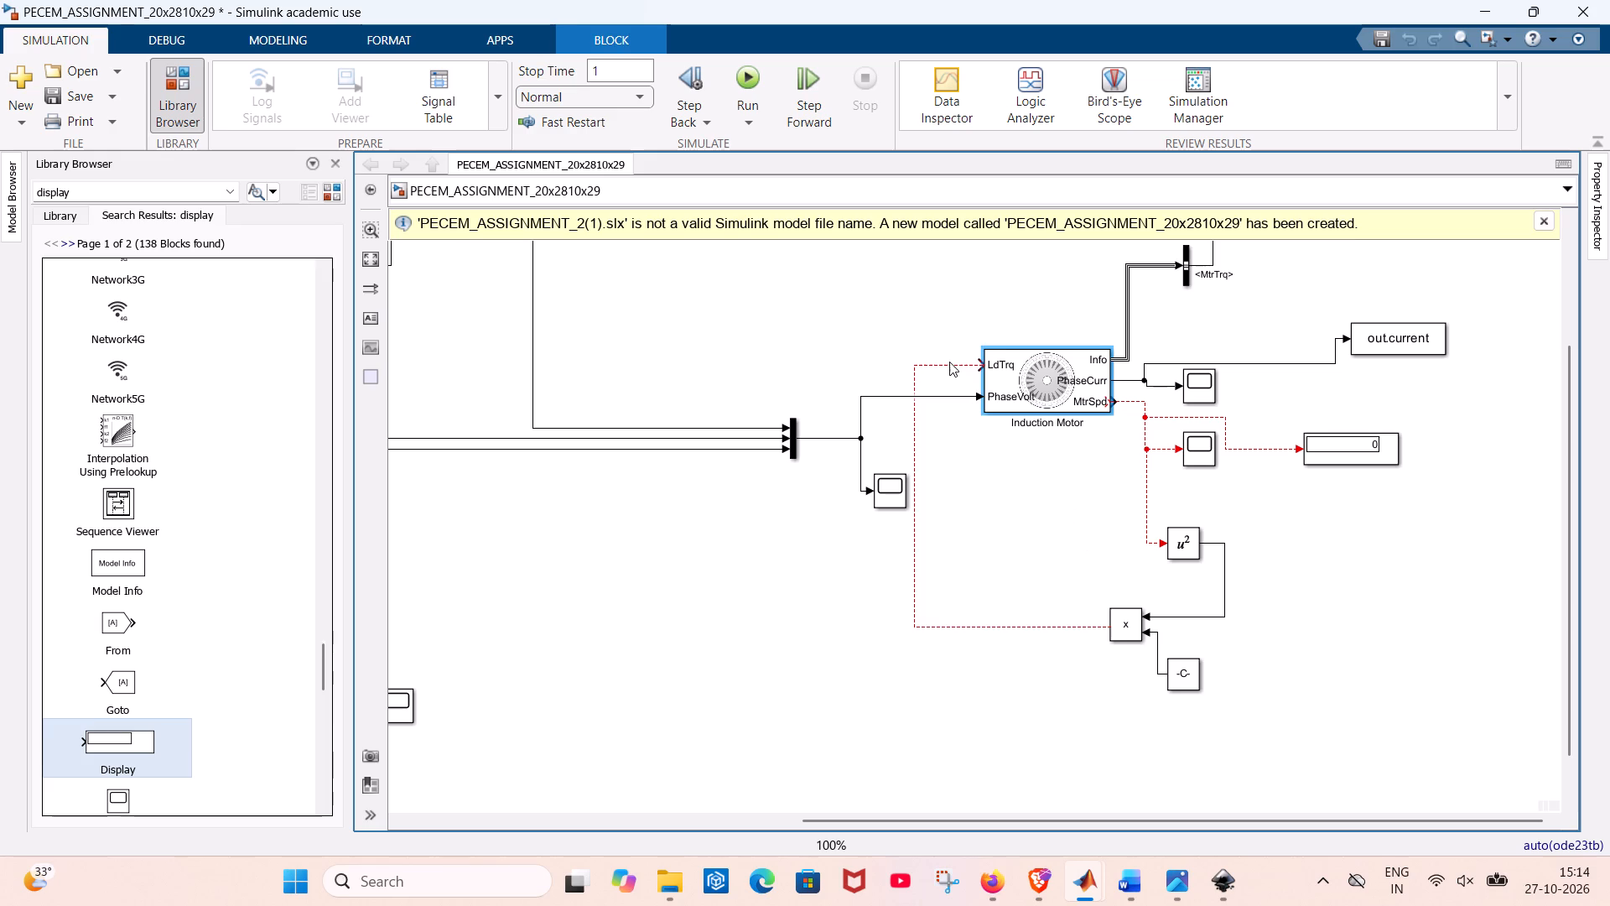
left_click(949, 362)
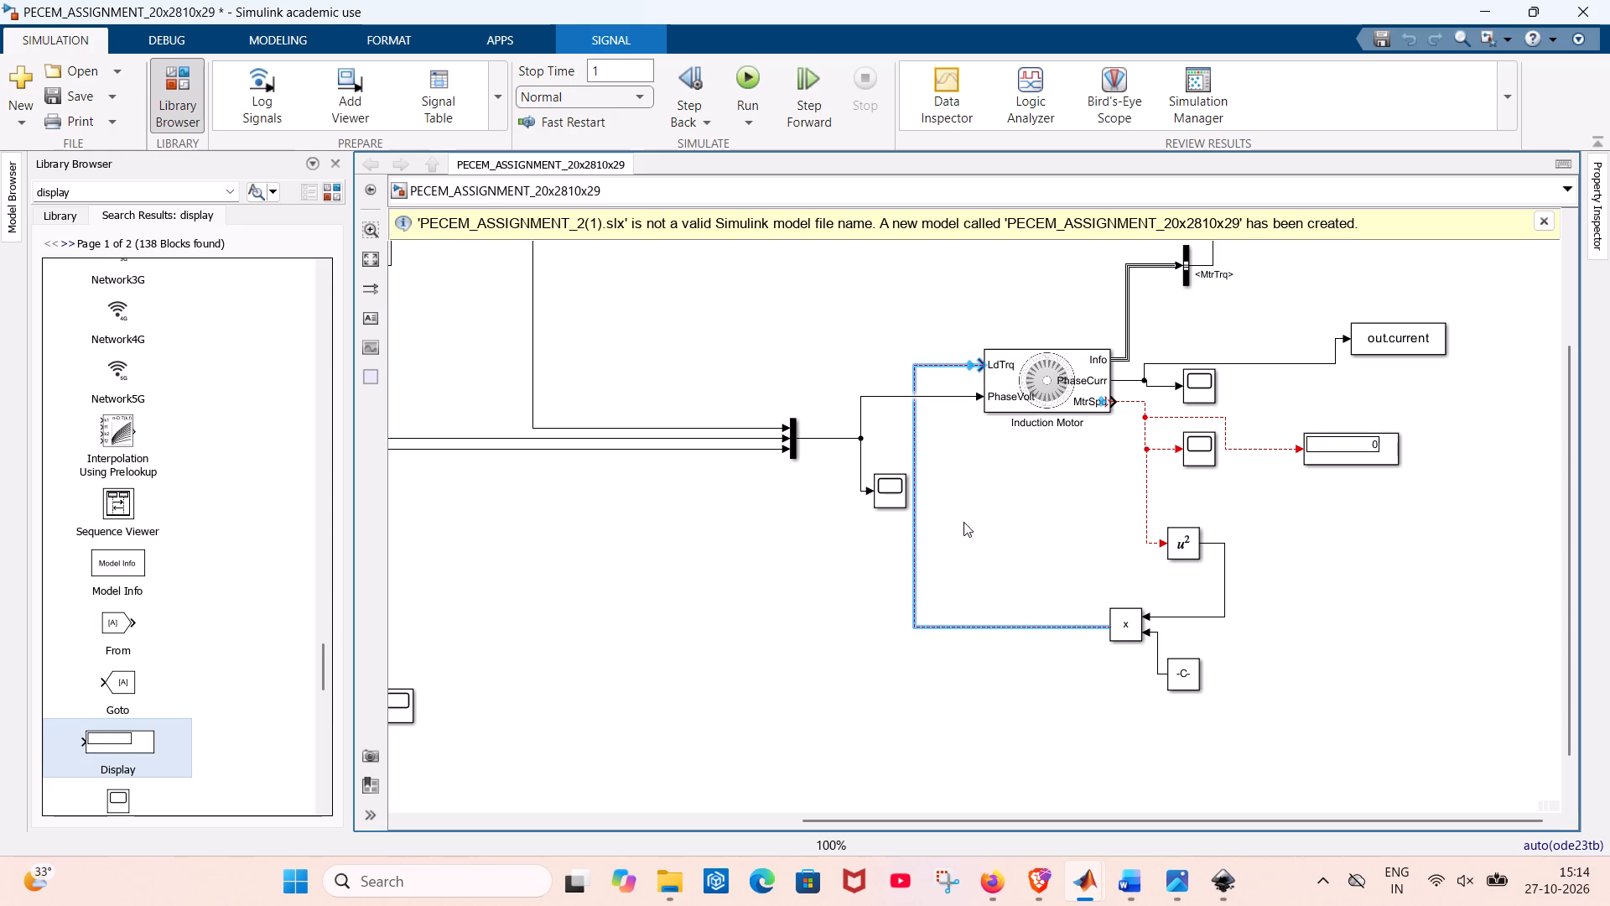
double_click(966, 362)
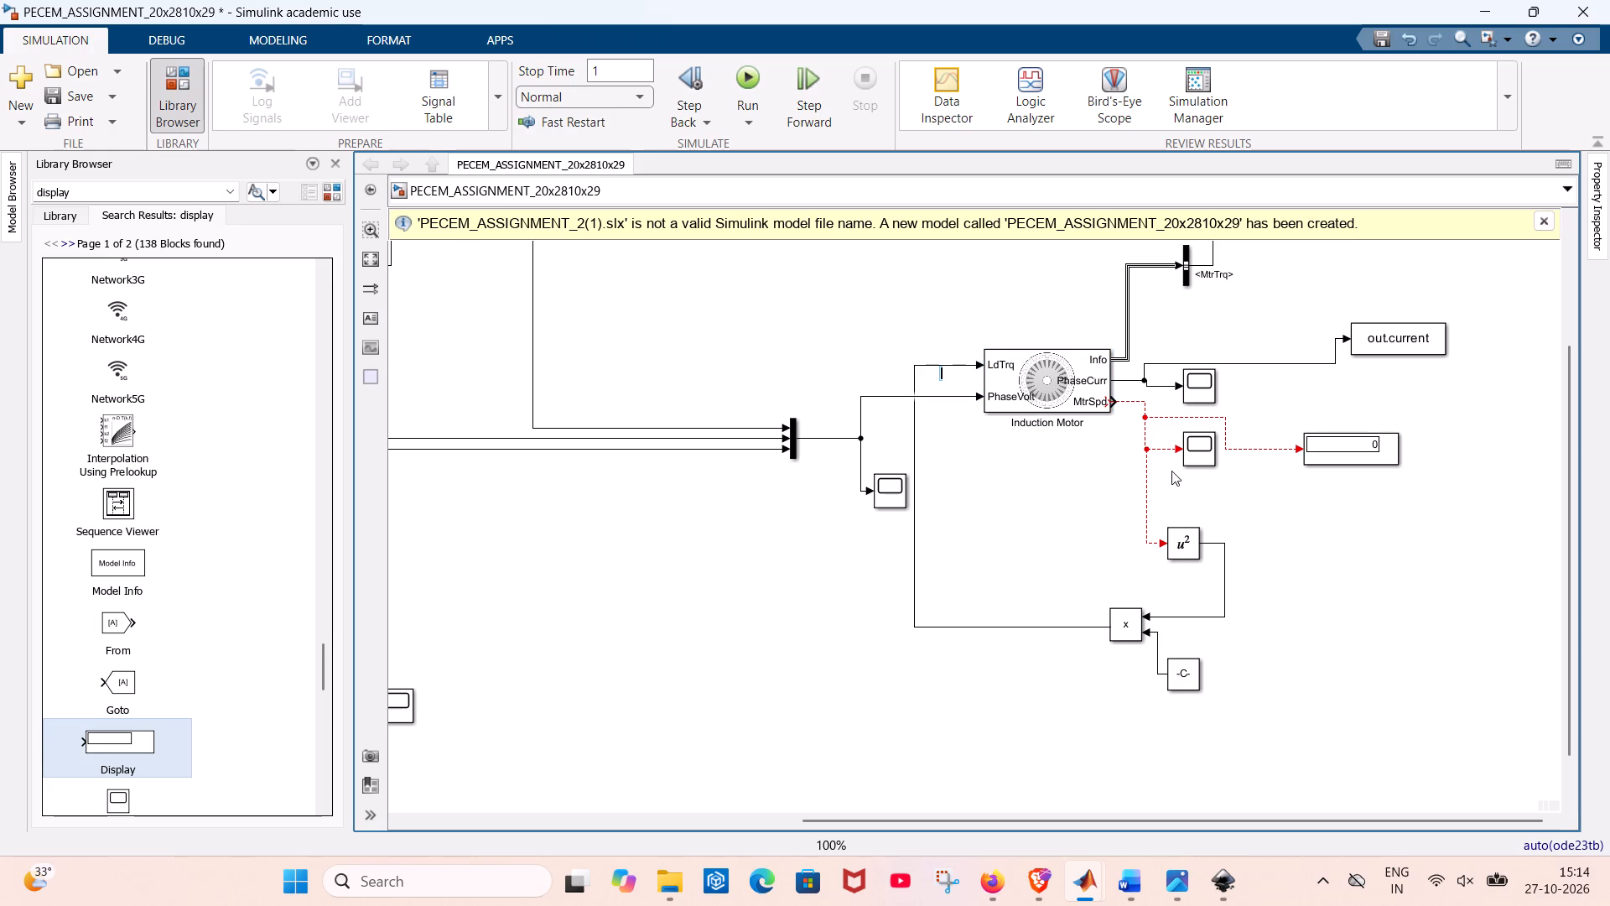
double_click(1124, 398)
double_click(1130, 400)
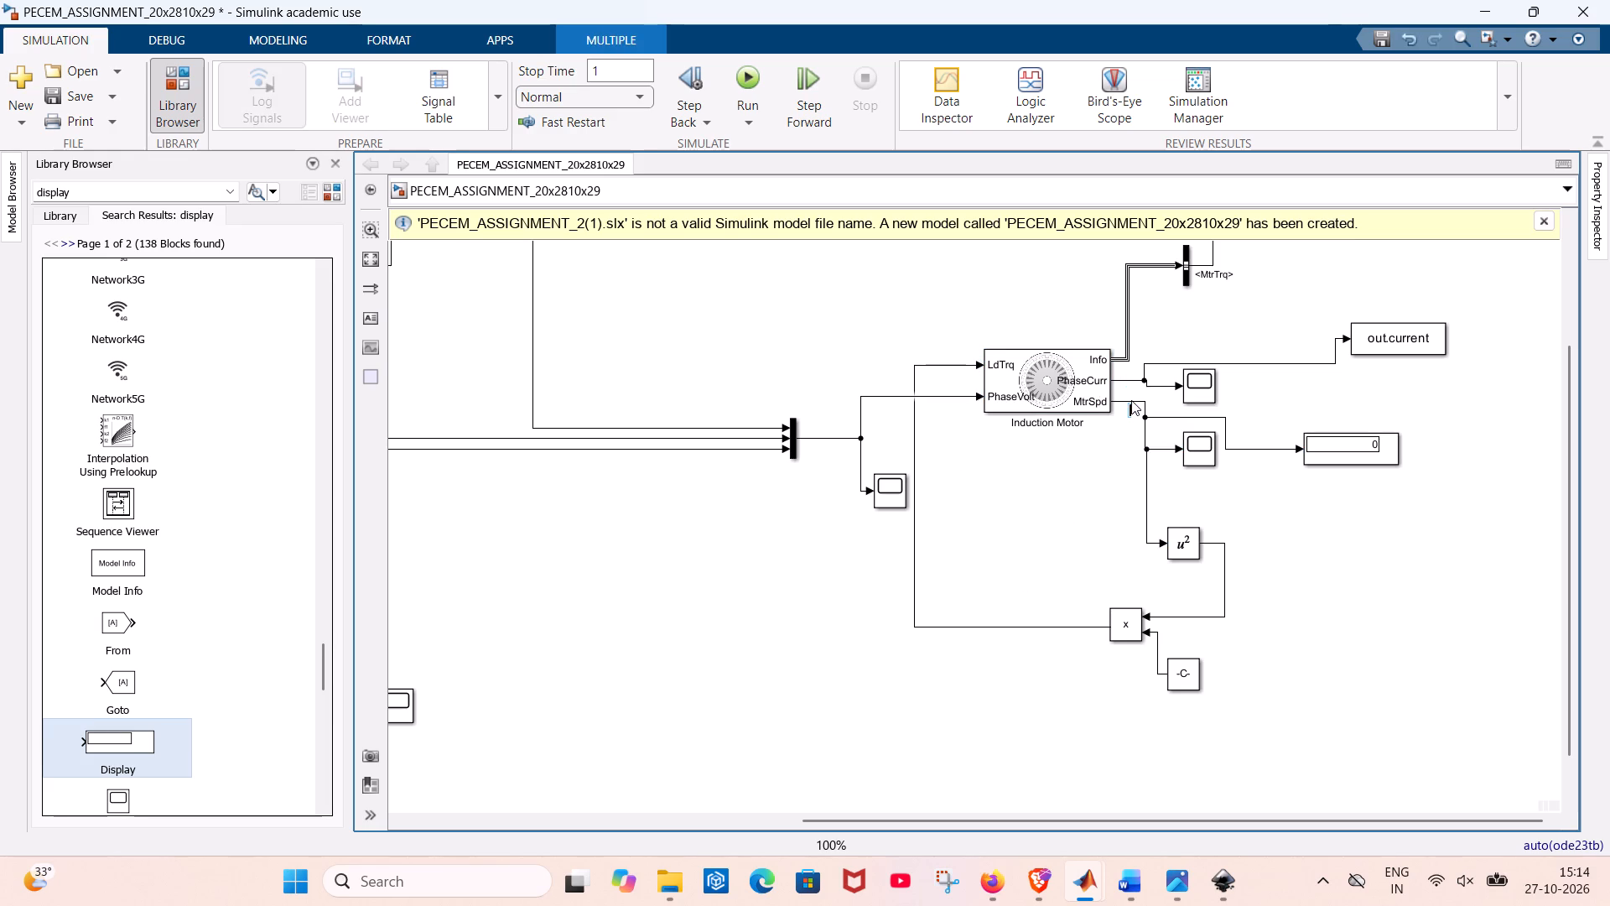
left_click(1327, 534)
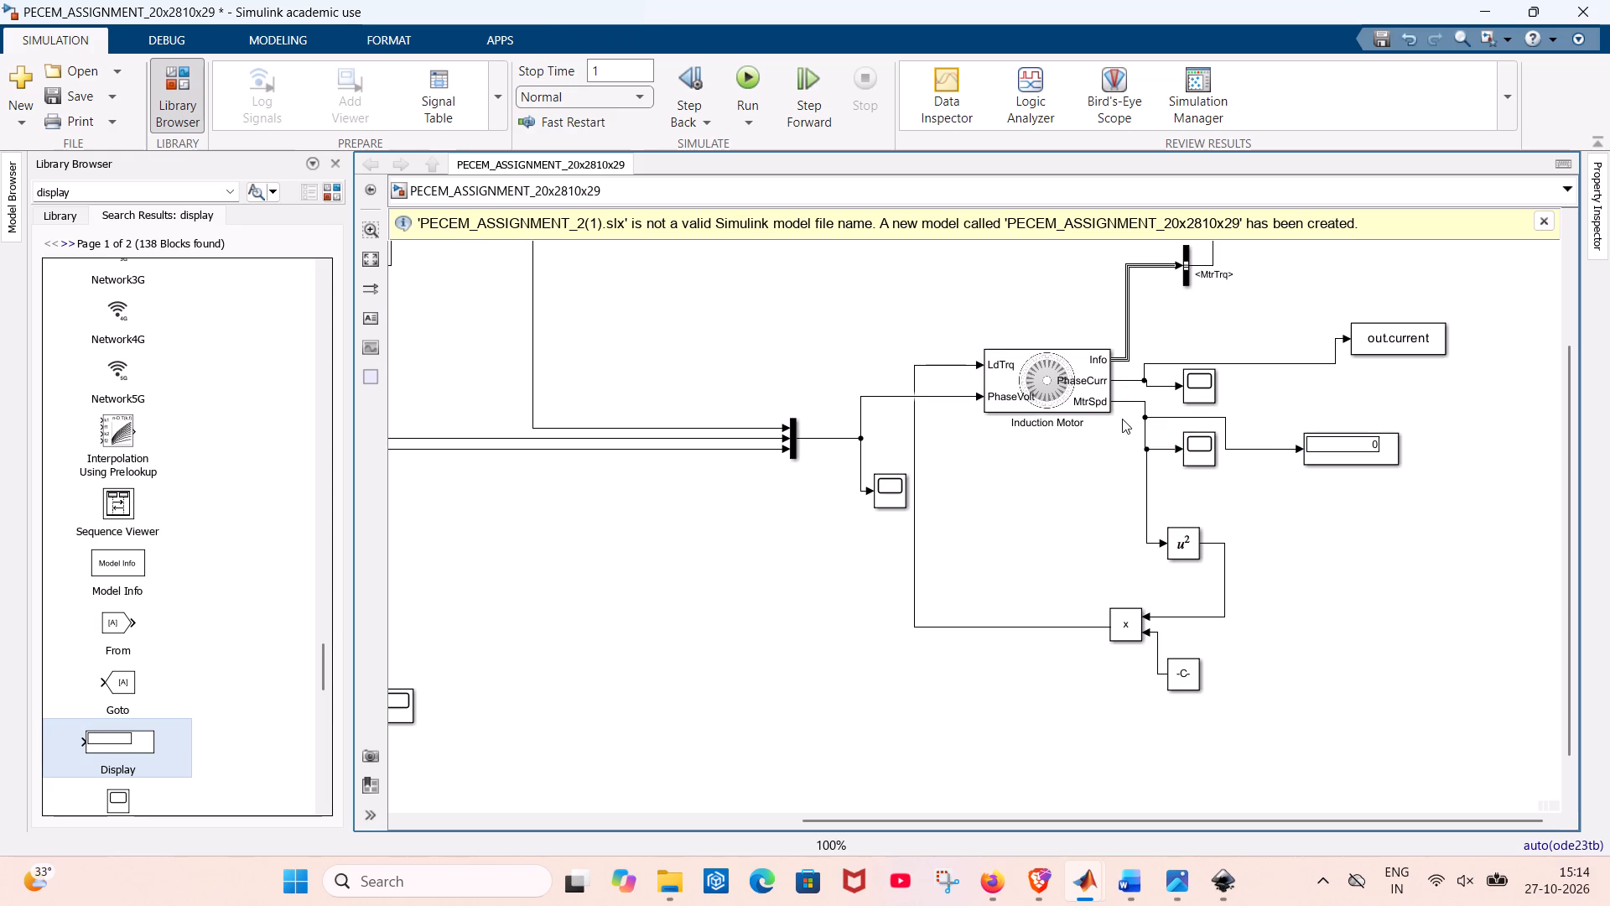
Run the simulation and look over the whole model.
left_click(756, 72)
scroll(675, 491, "up", 2)
scroll(680, 488, "down", 3)
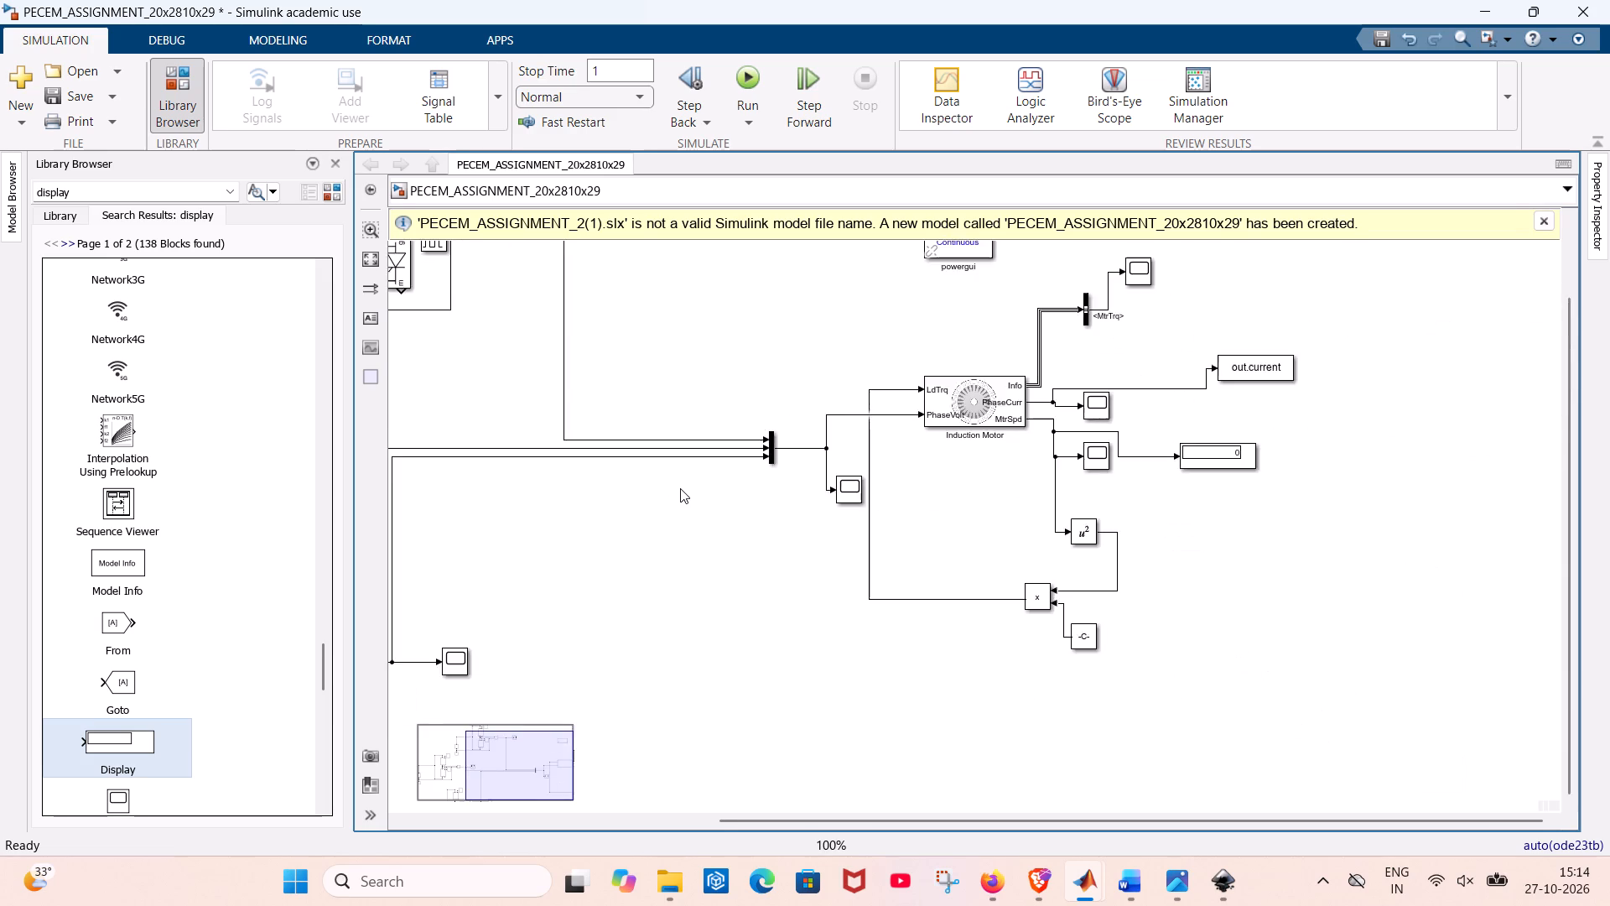
scroll(680, 488, "down", 4)
middle_click_drag(595, 497, 683, 486)
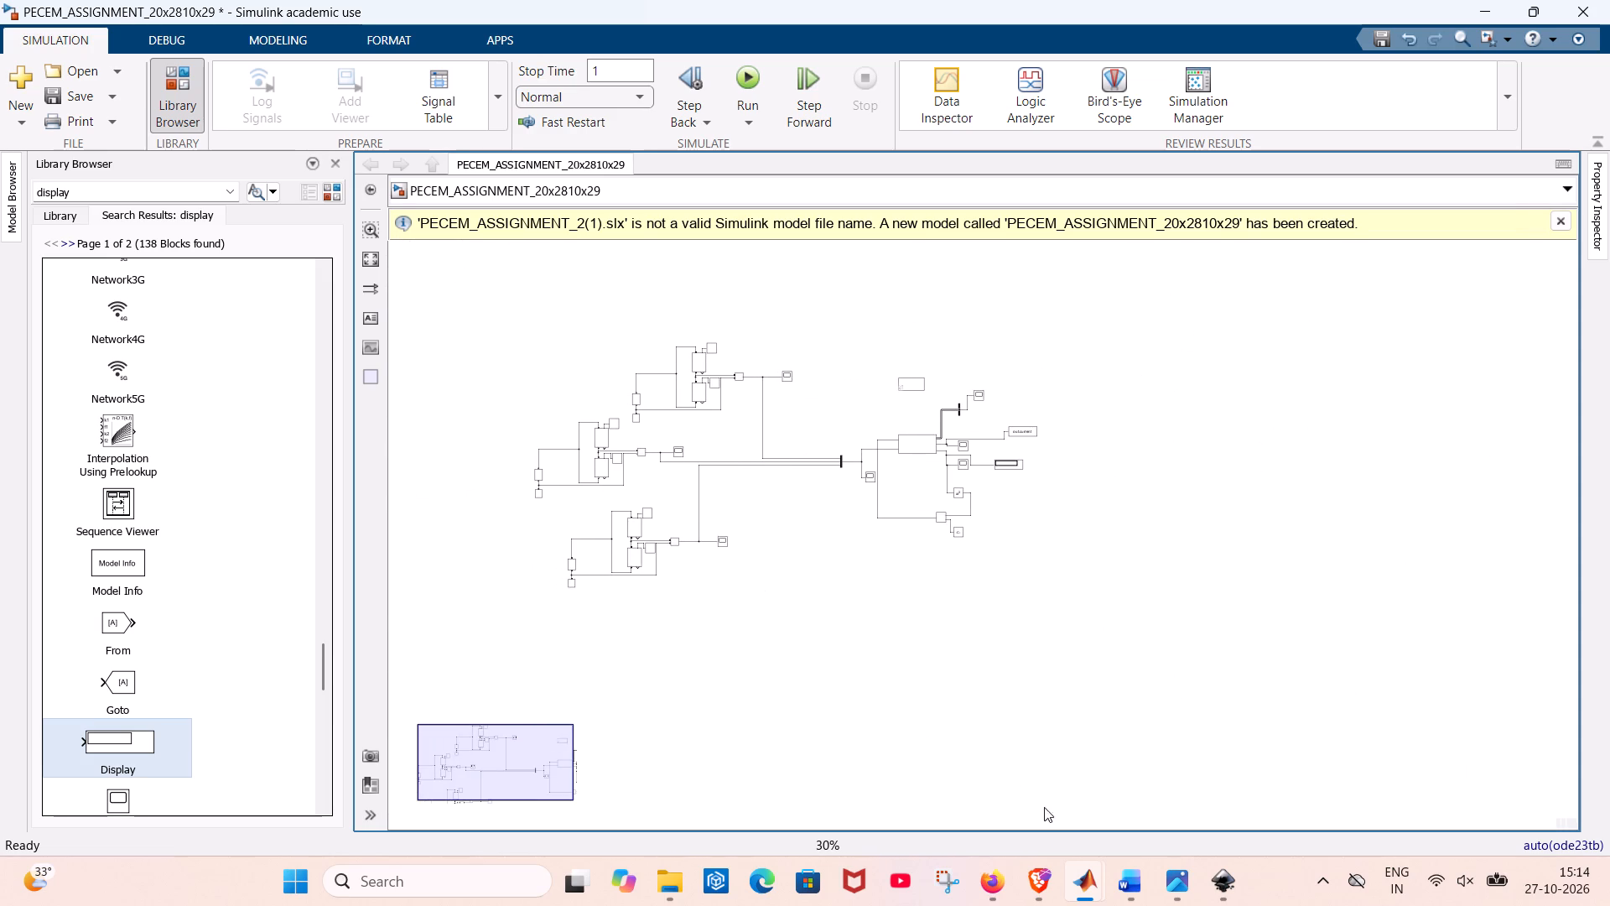
Switch to the PECM assignment in Word and review it from the peak-torque analysis through the efficiency table to the rotor-efficiency derivation.
left_click(1125, 791)
scroll(761, 572, "down", 2)
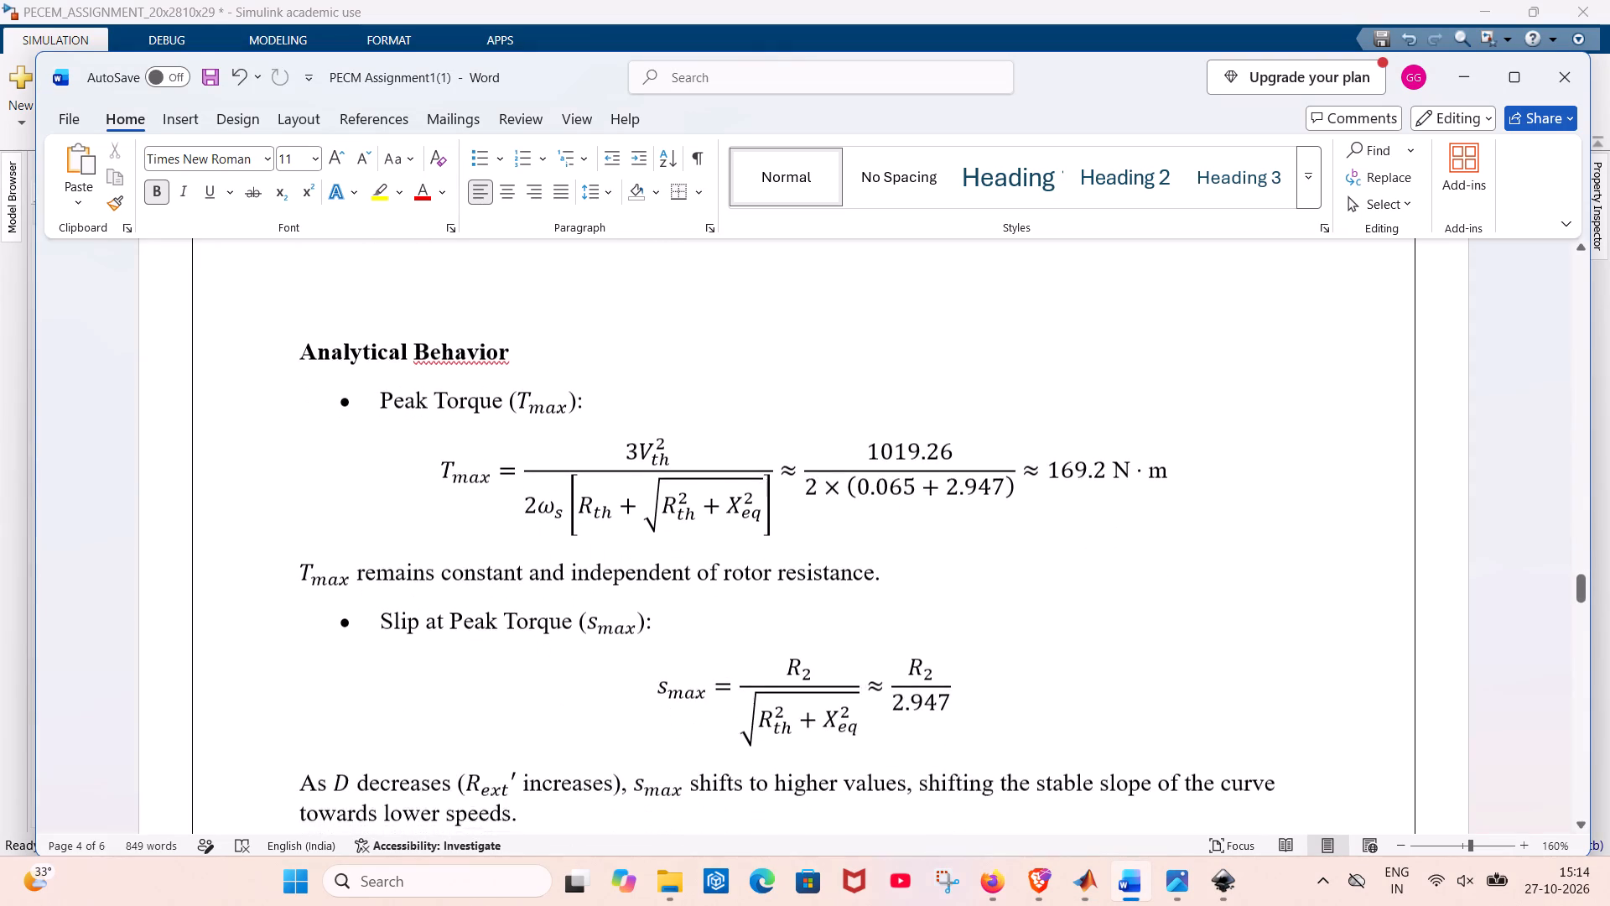
scroll(761, 572, "up", 1)
scroll(761, 572, "down", 12)
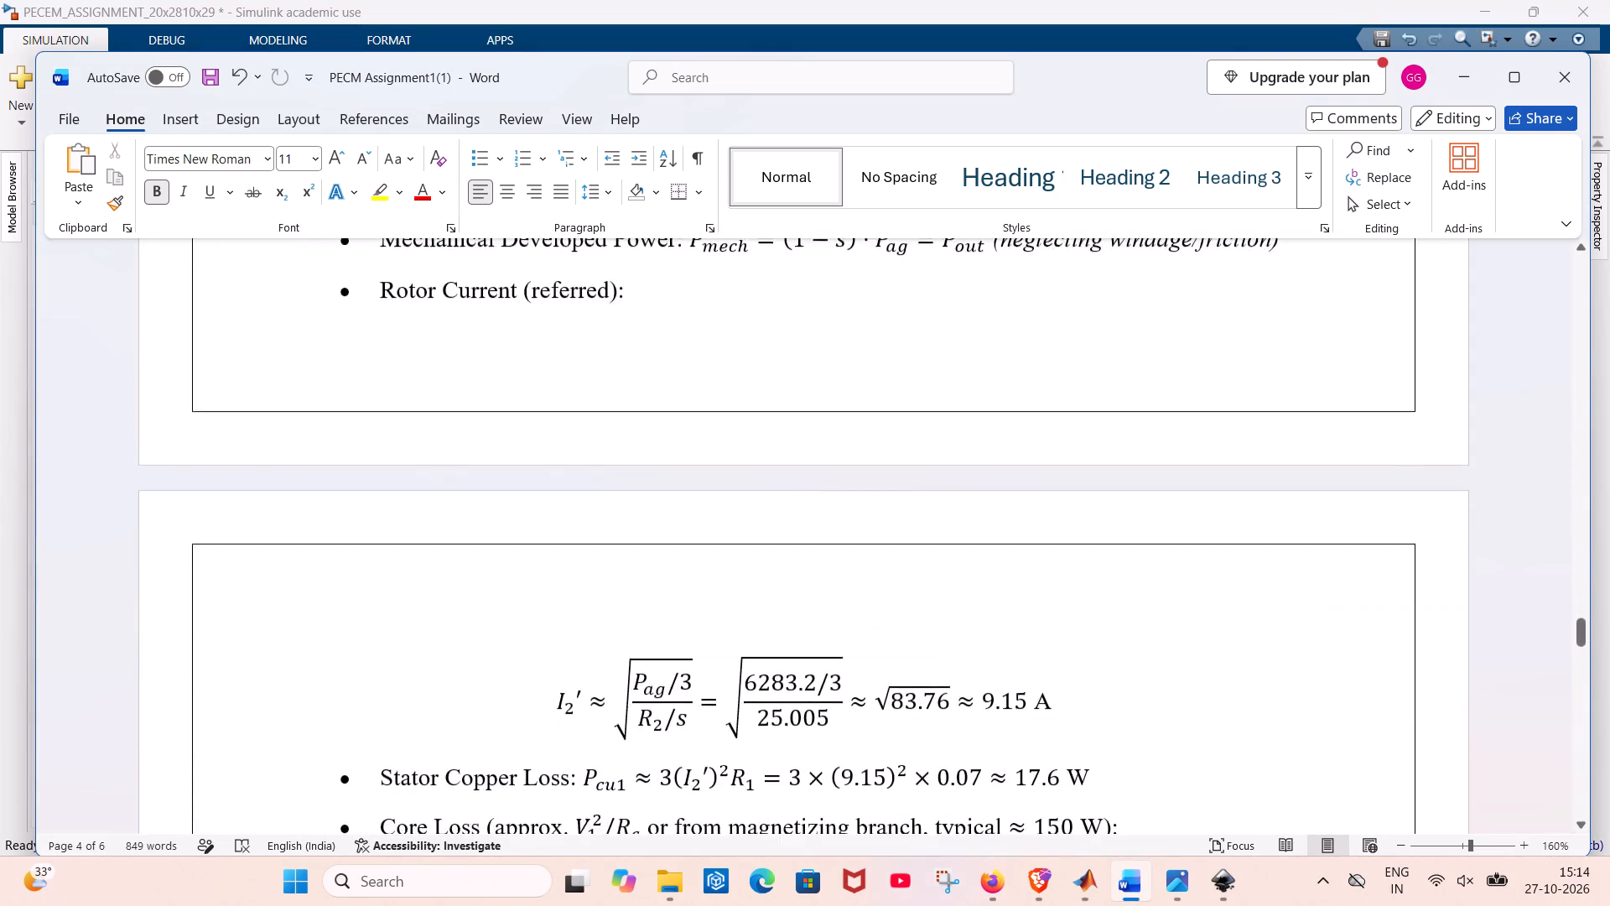
scroll(761, 572, "down", 10)
scroll(761, 572, "up", 2)
scroll(761, 572, "down", 1)
scroll(761, 572, "up", 1)
scroll(761, 572, "down", 2)
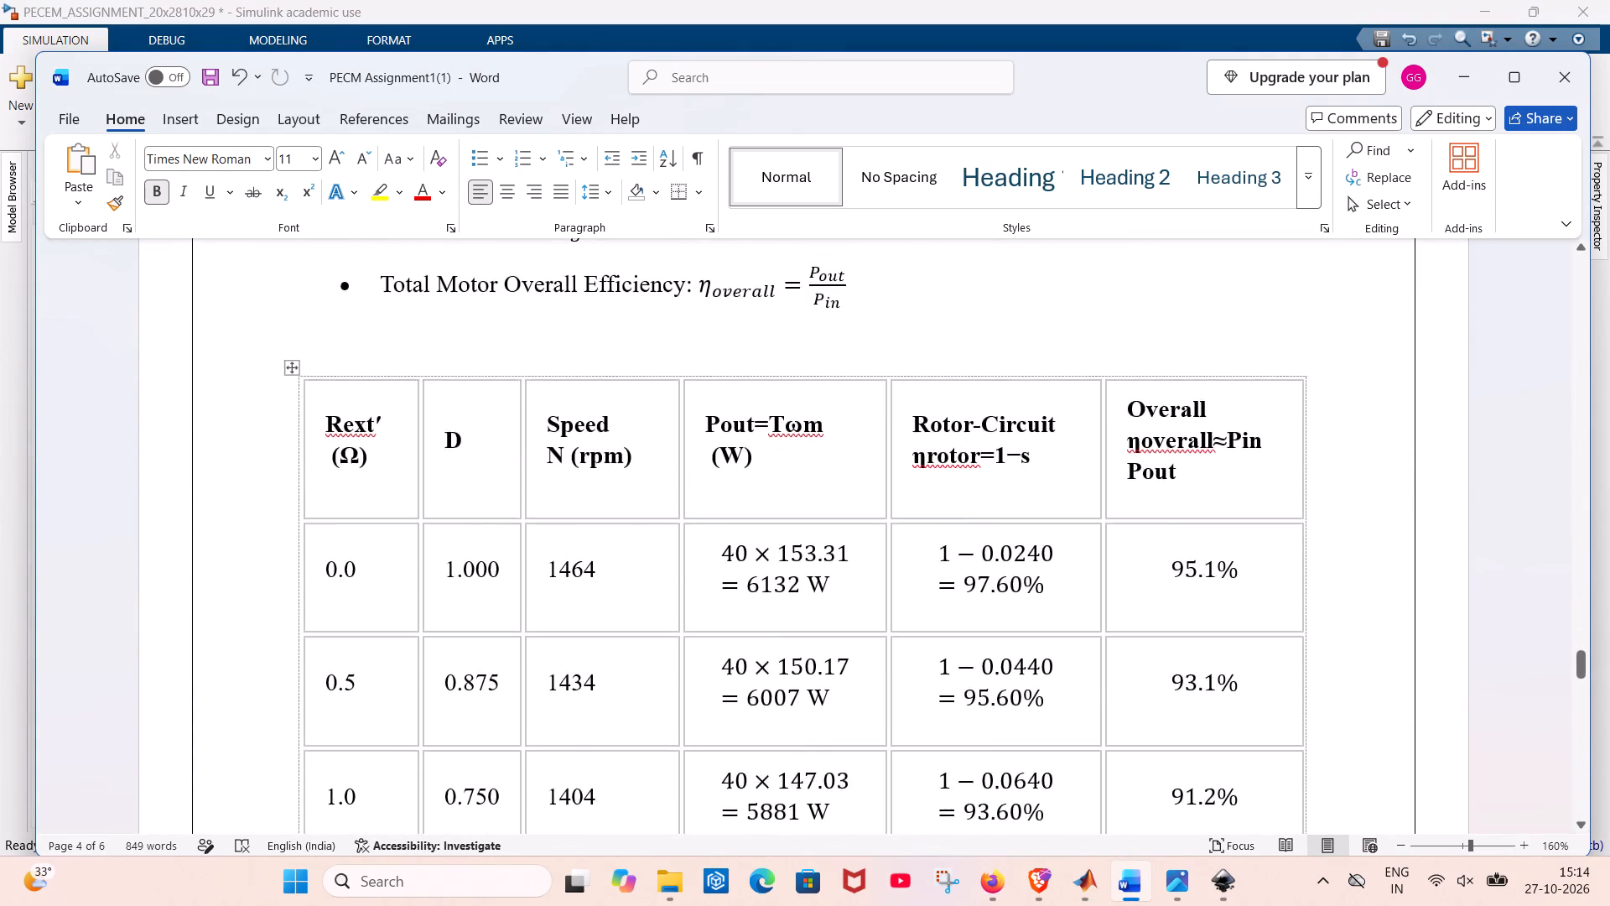
scroll(761, 572, "down", 14)
scroll(761, 572, "up", 2)
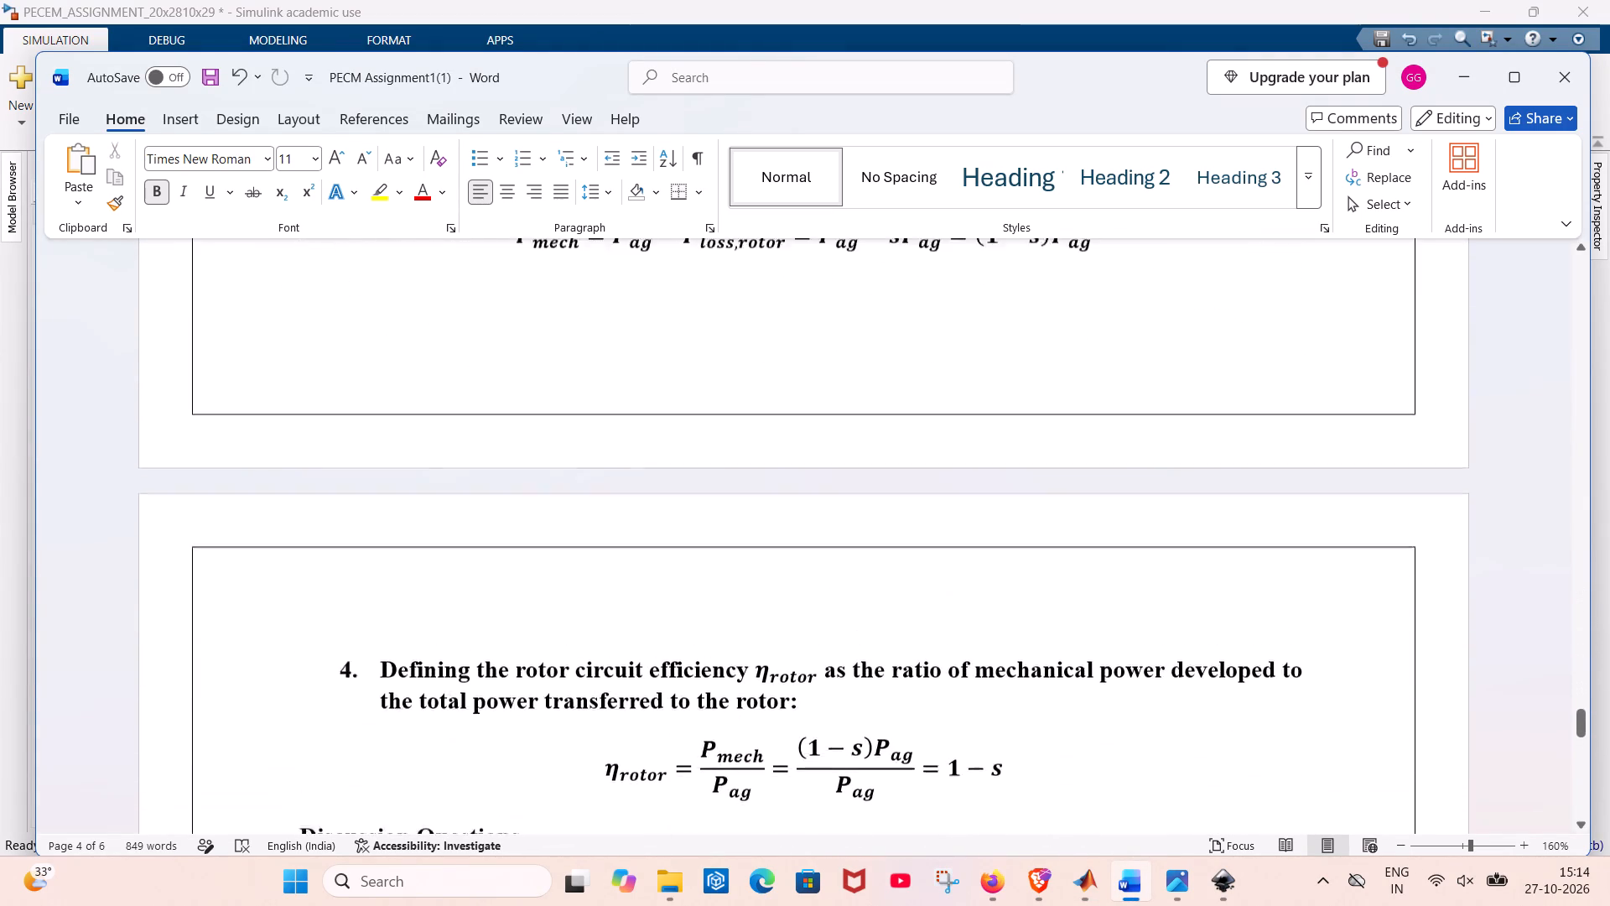
scroll(761, 572, "up", 1)
scroll(761, 572, "down", 4)
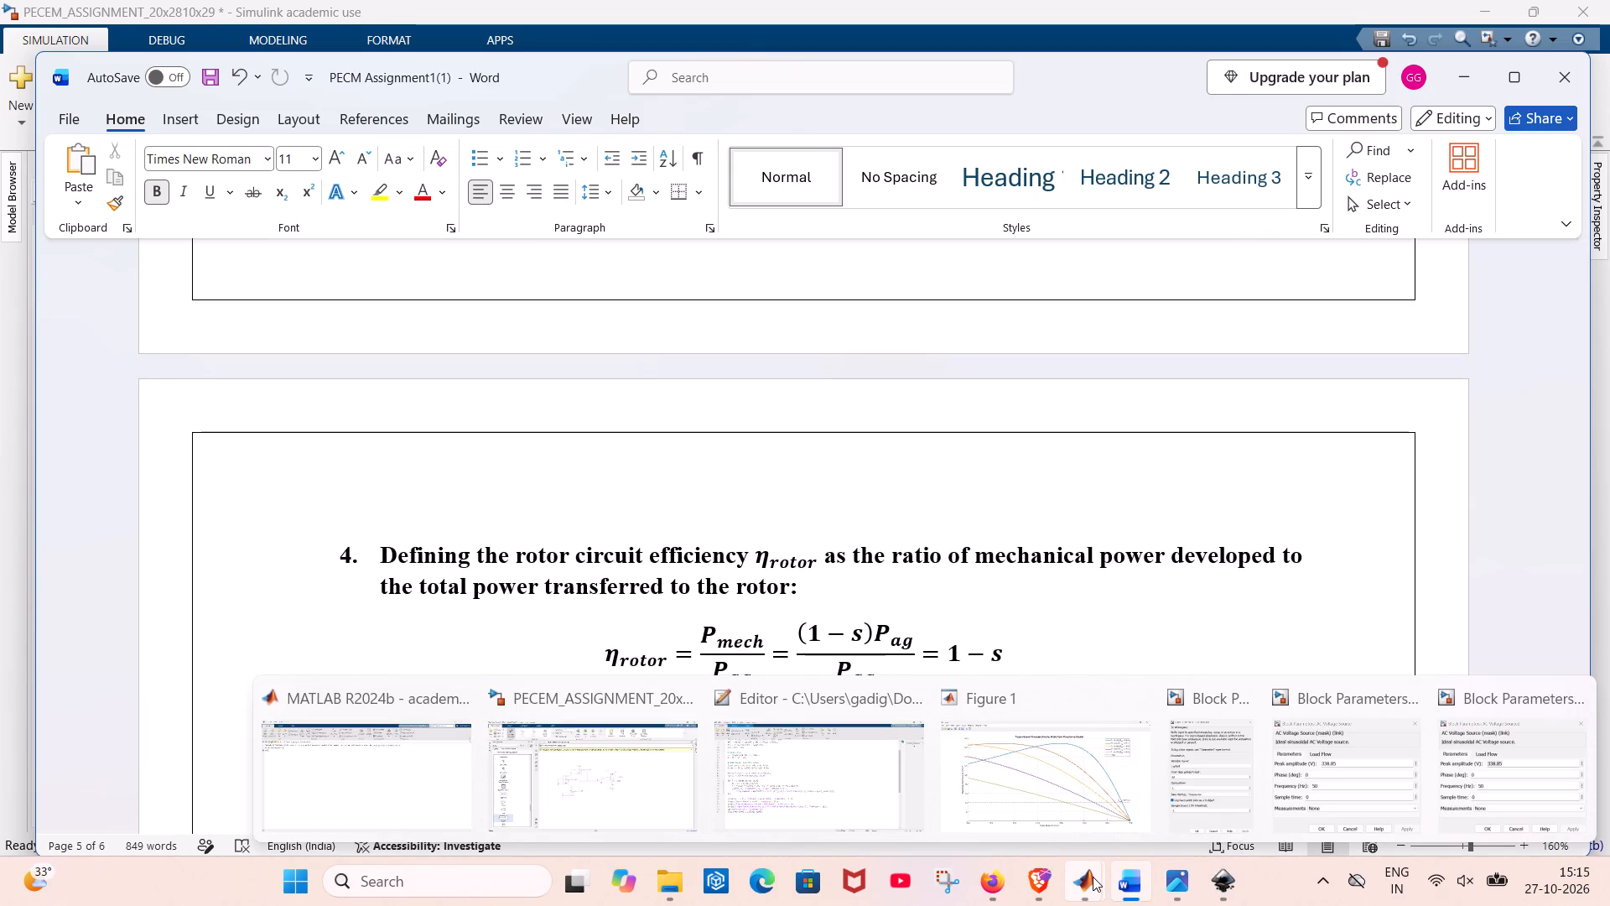
Bring up the MATLAB torque-speed figure, look over its curves, and minimise it.
left_click(1046, 794)
scroll(710, 600, "down", 4)
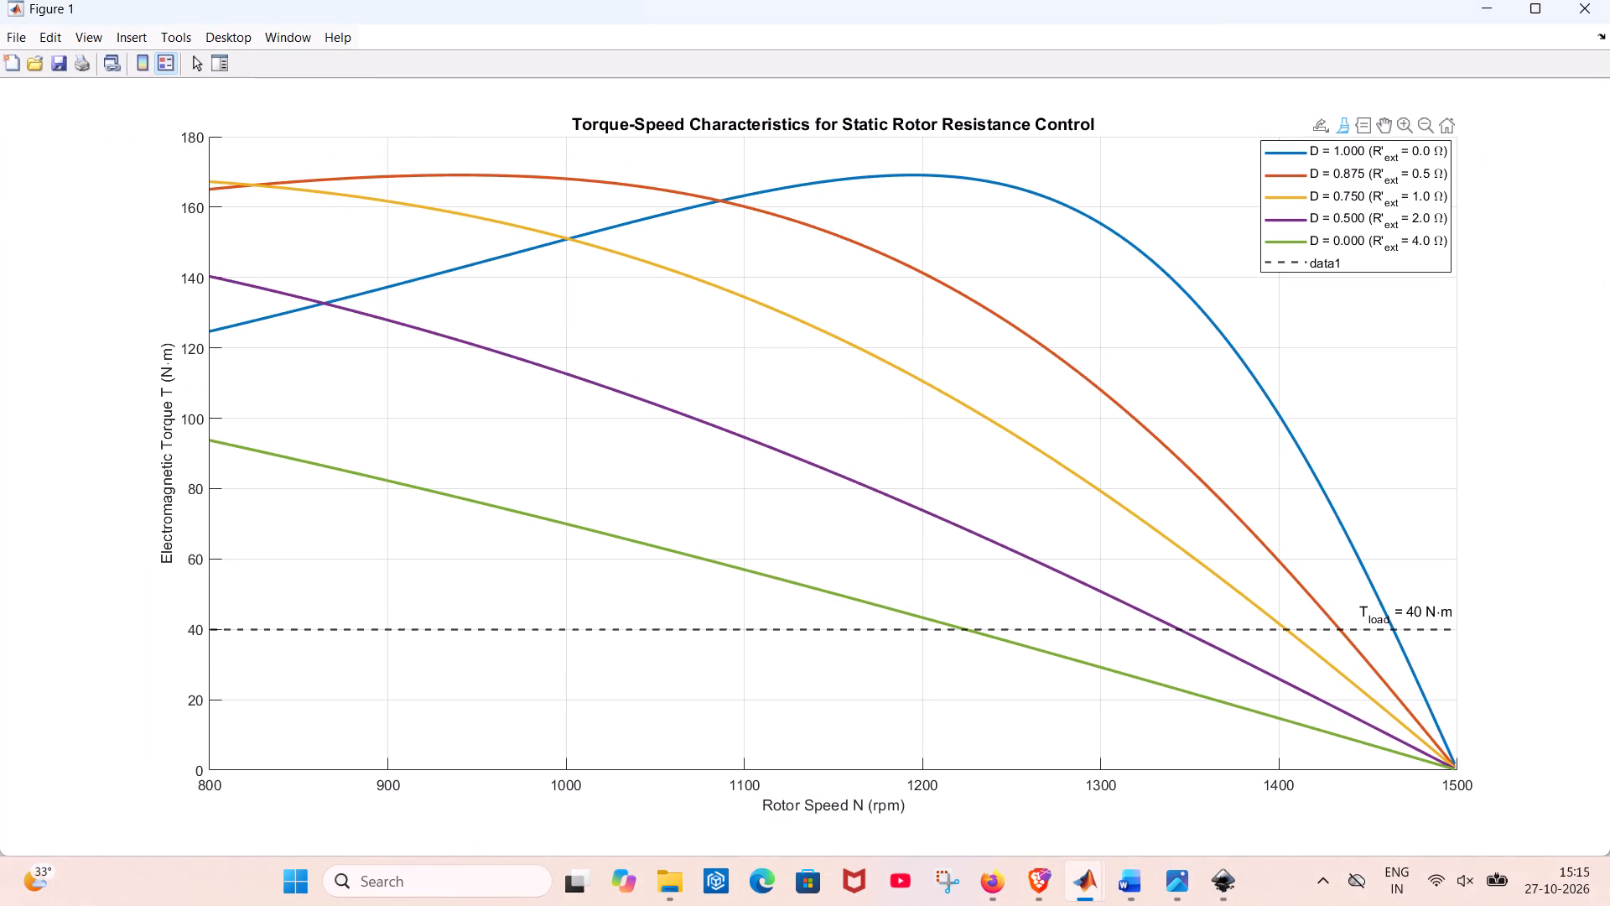
left_click(1463, 0)
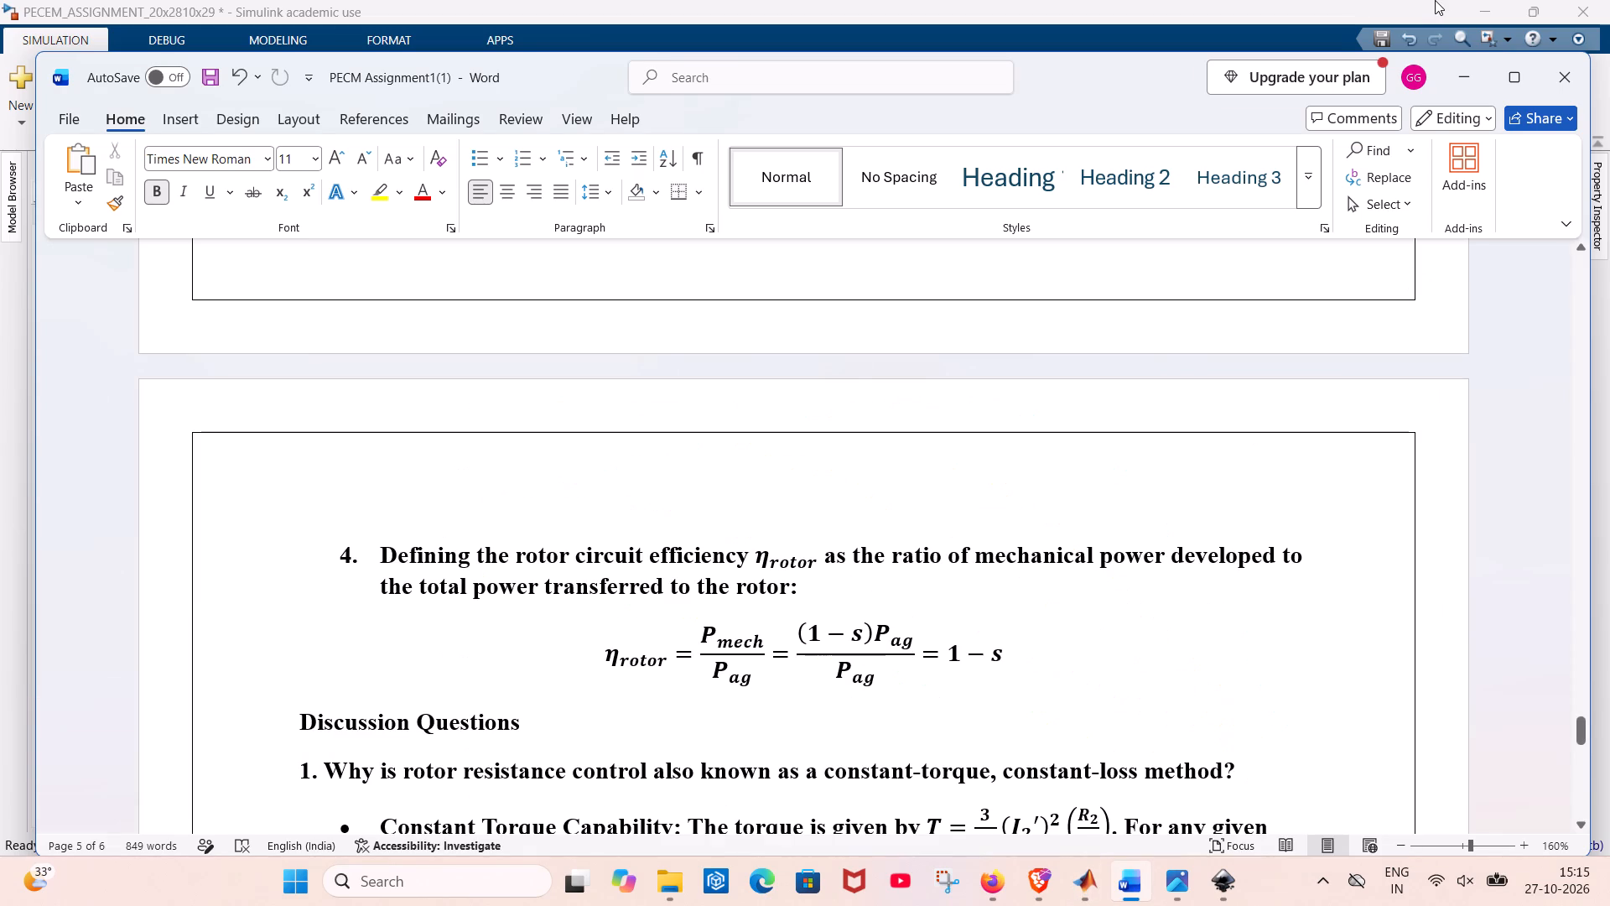
Minimise the Simulink, browser, Inkscape and Word windows and close the leftover block parameter dialogs, including those of the AC voltage sources.
left_click(1473, 8)
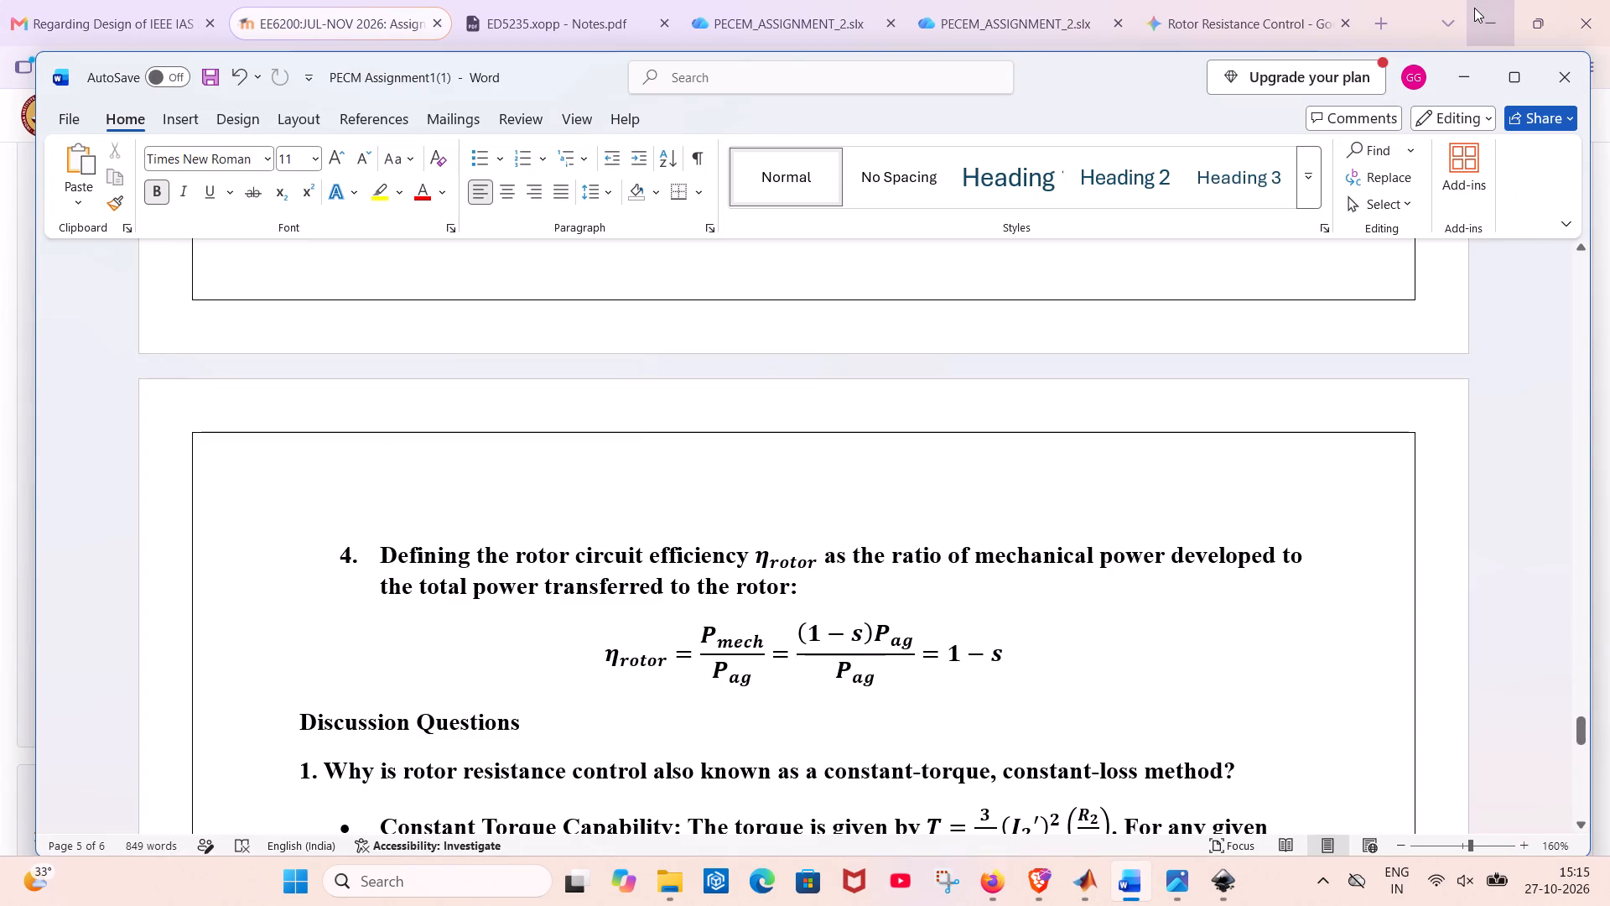
left_click(1474, 8)
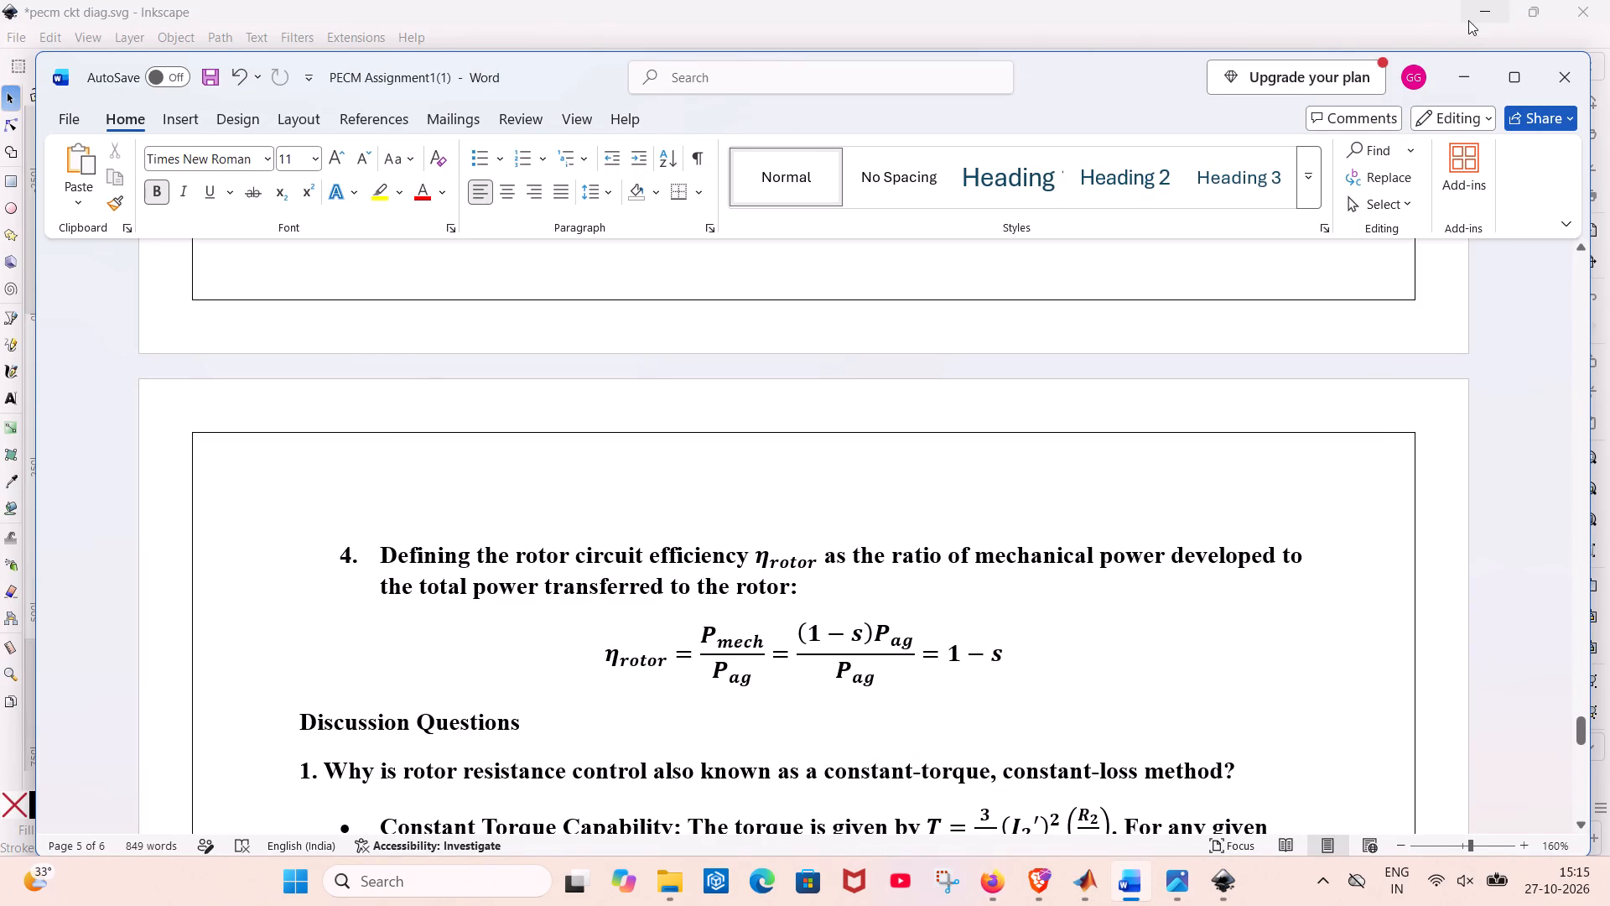
left_click(1483, 13)
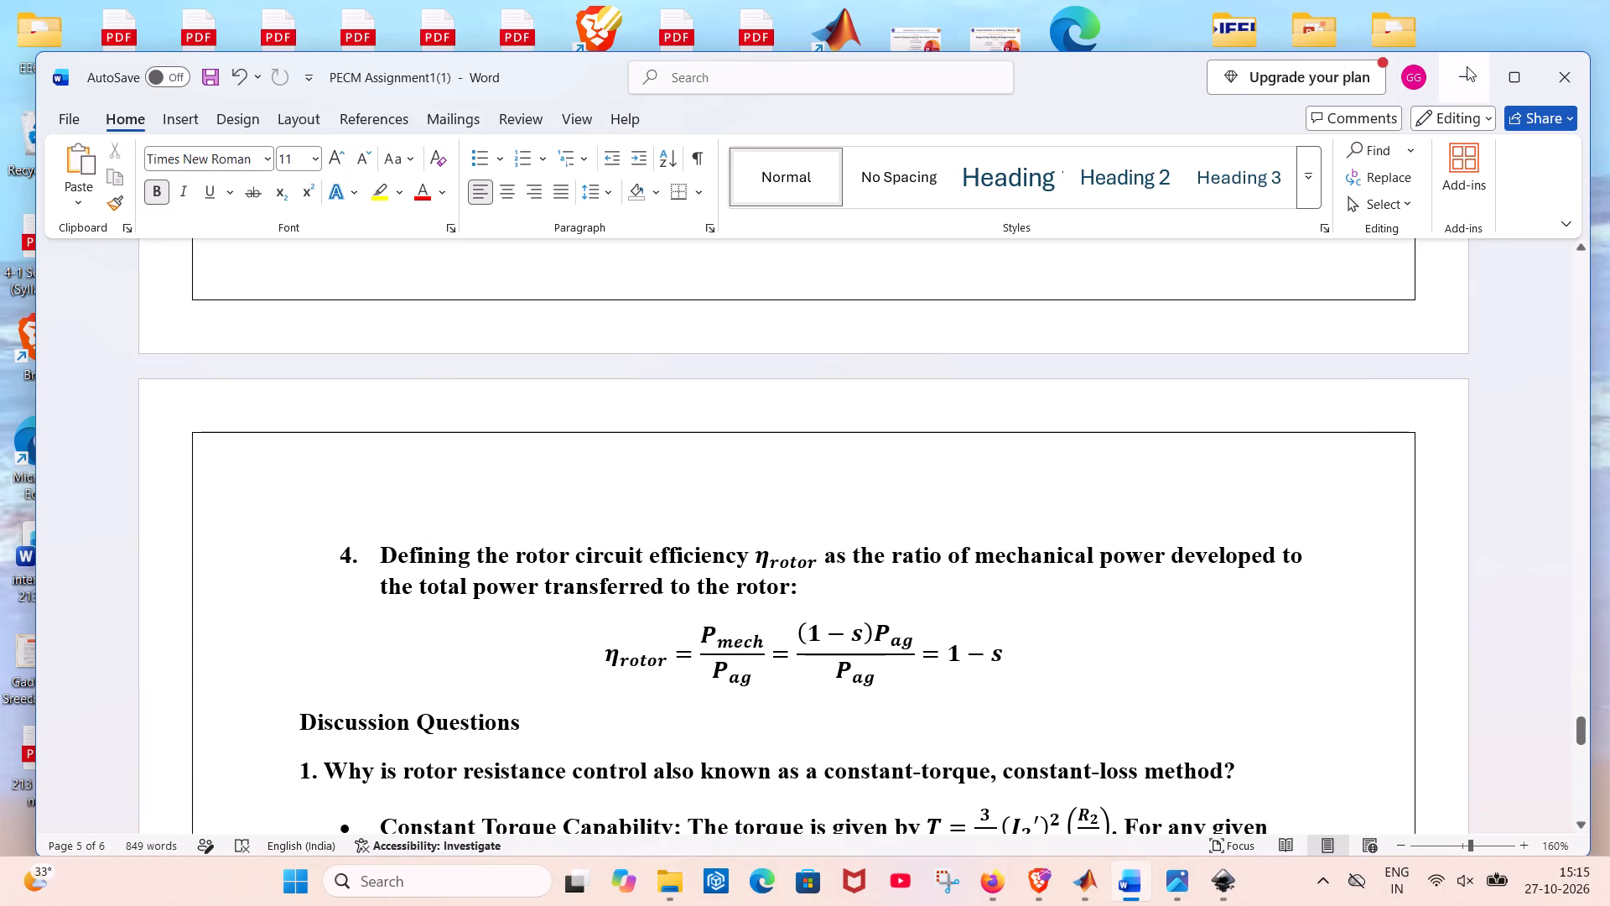
left_click(1467, 66)
left_click(1109, 98)
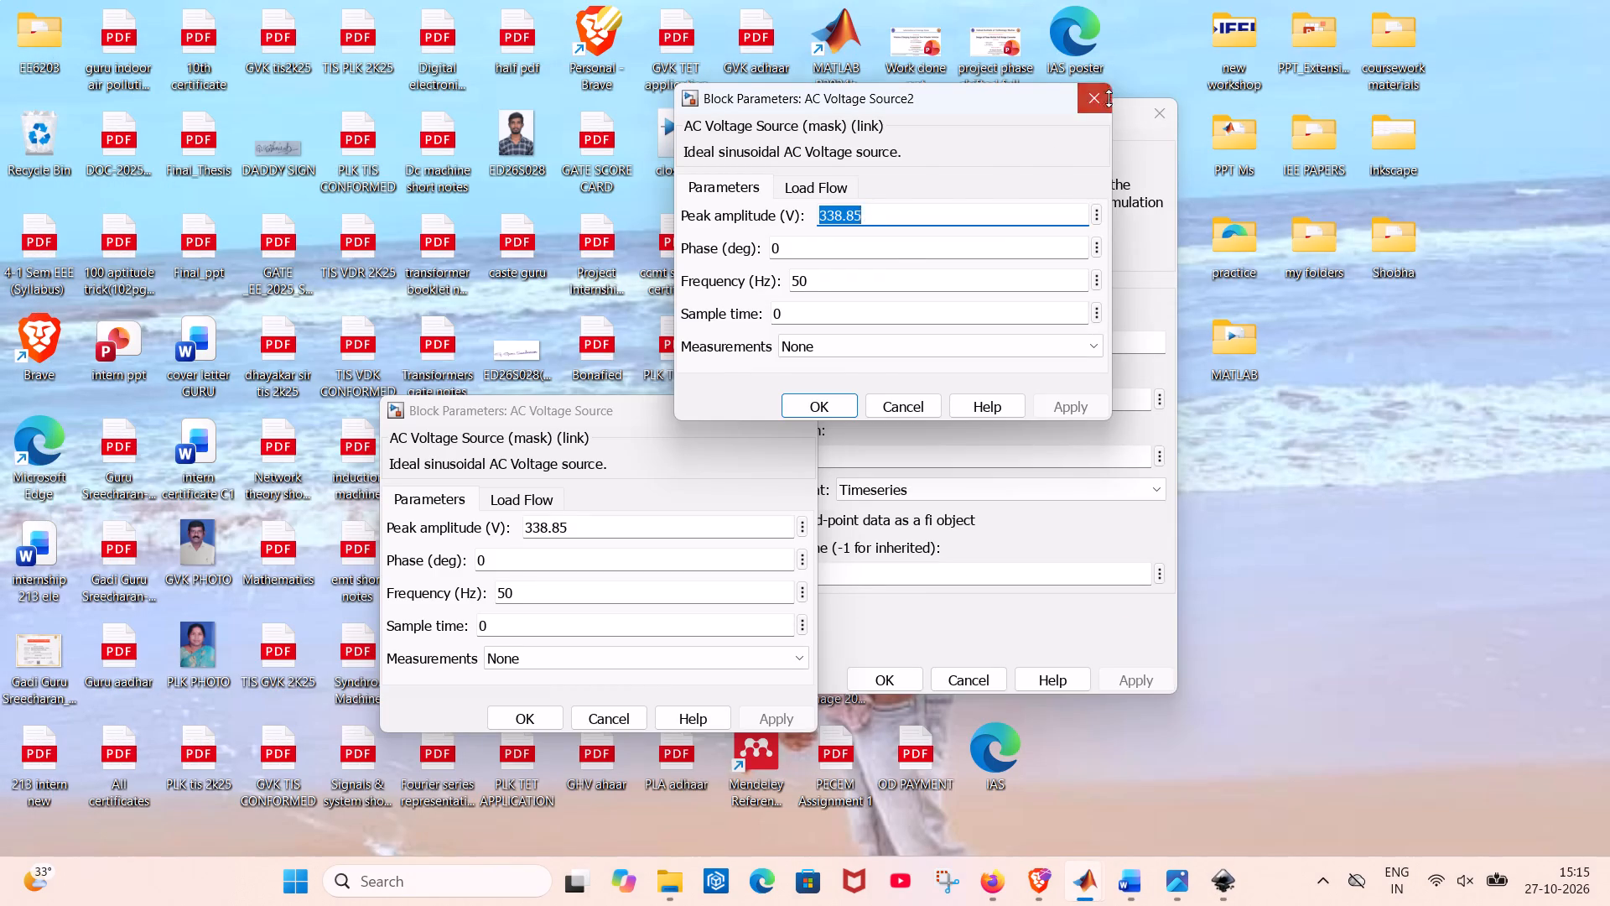
left_click(1163, 113)
left_click(809, 416)
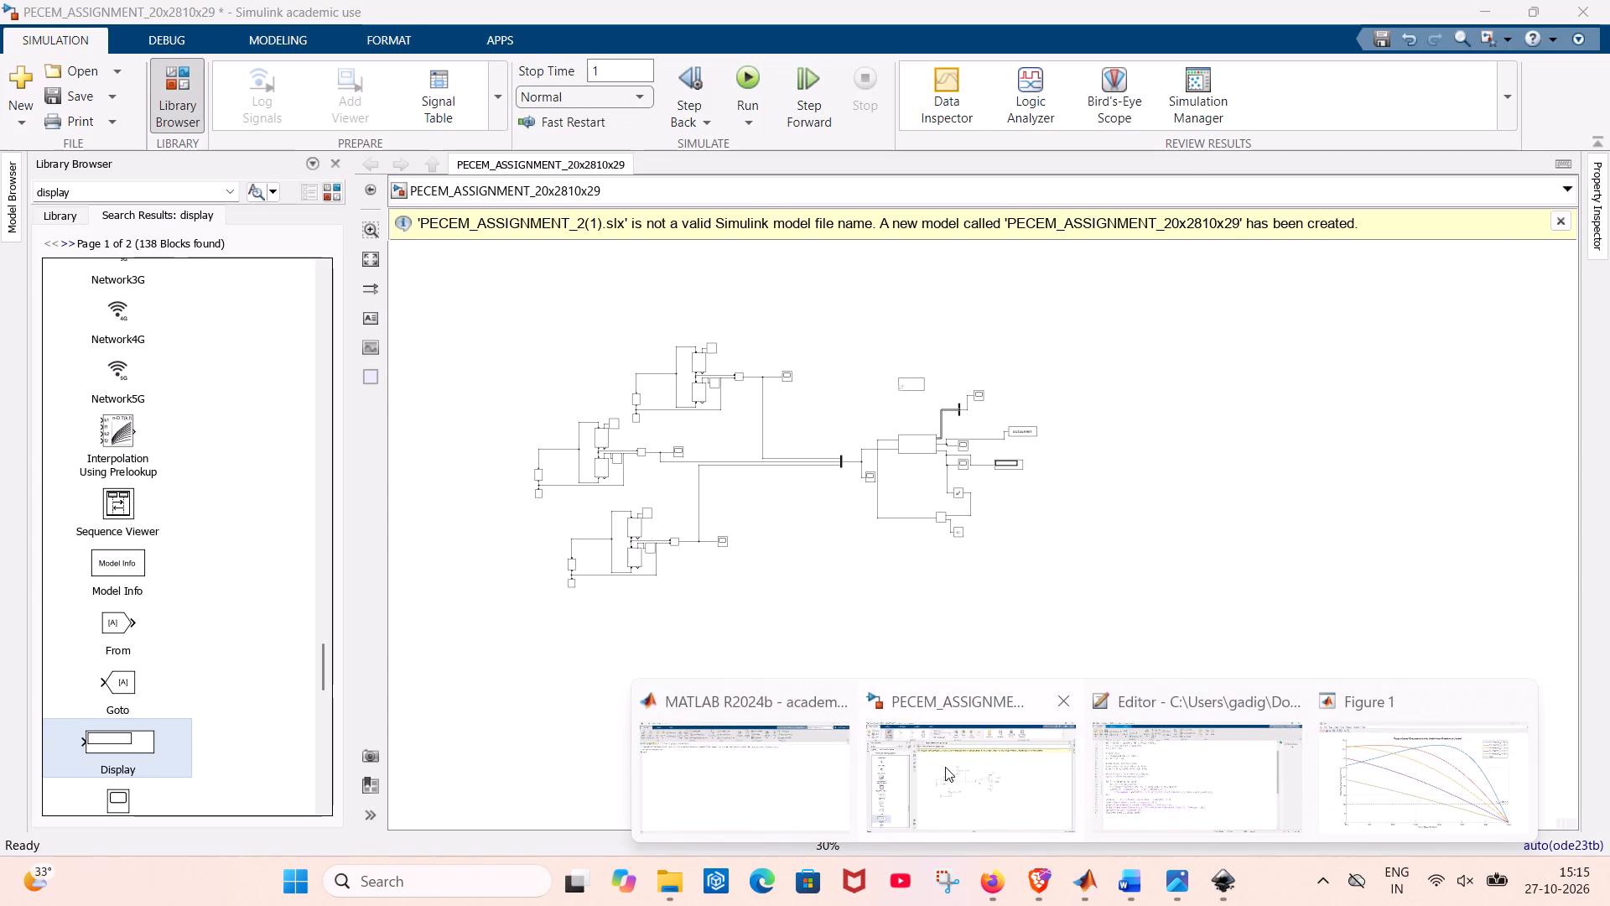
Return to the Simulink model and open the Induction Motor's block parameters.
left_click(945, 767)
scroll(900, 545, "down", 1)
scroll(900, 545, "up", 4)
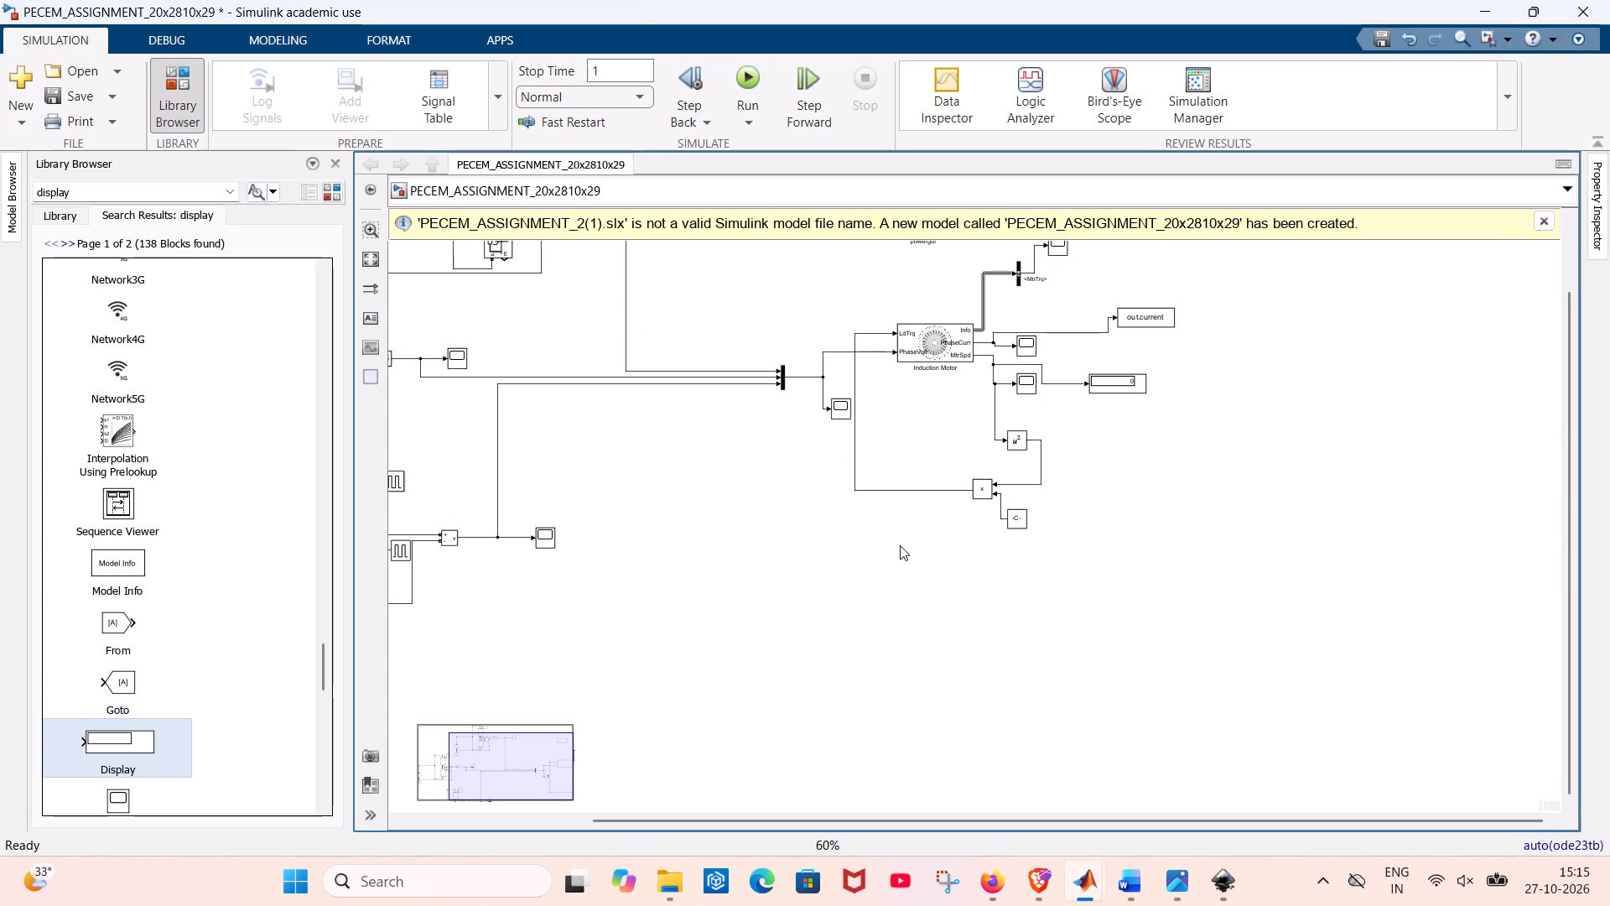
scroll(900, 545, "up", 2)
middle_click_drag(903, 544, 891, 586)
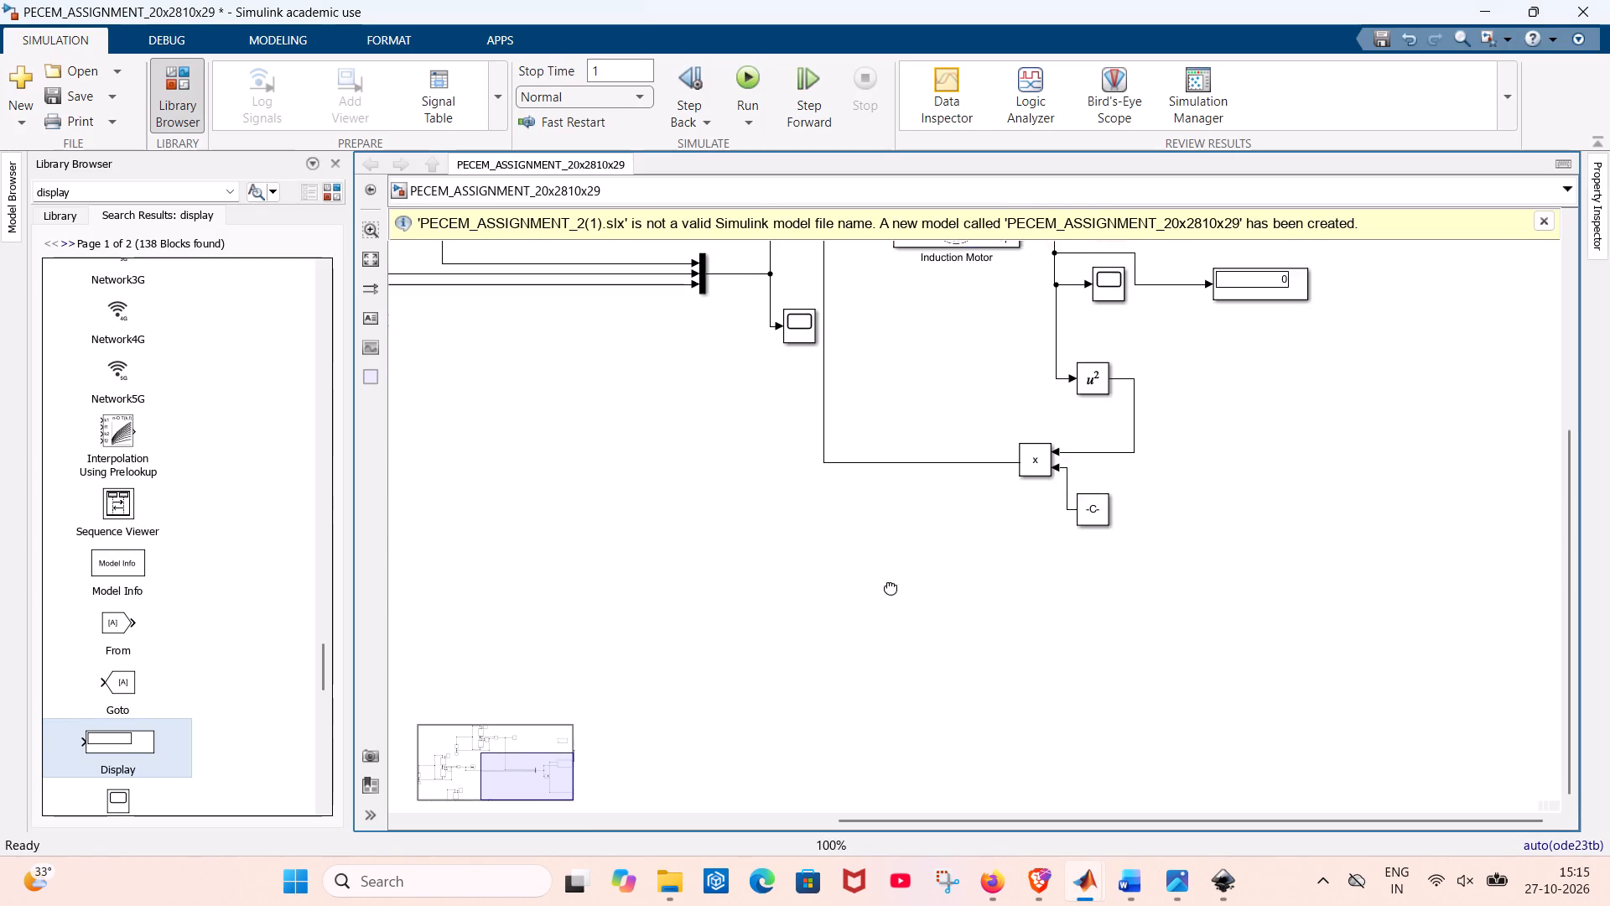
middle_click_drag(891, 586, 896, 789)
double_click(1022, 488)
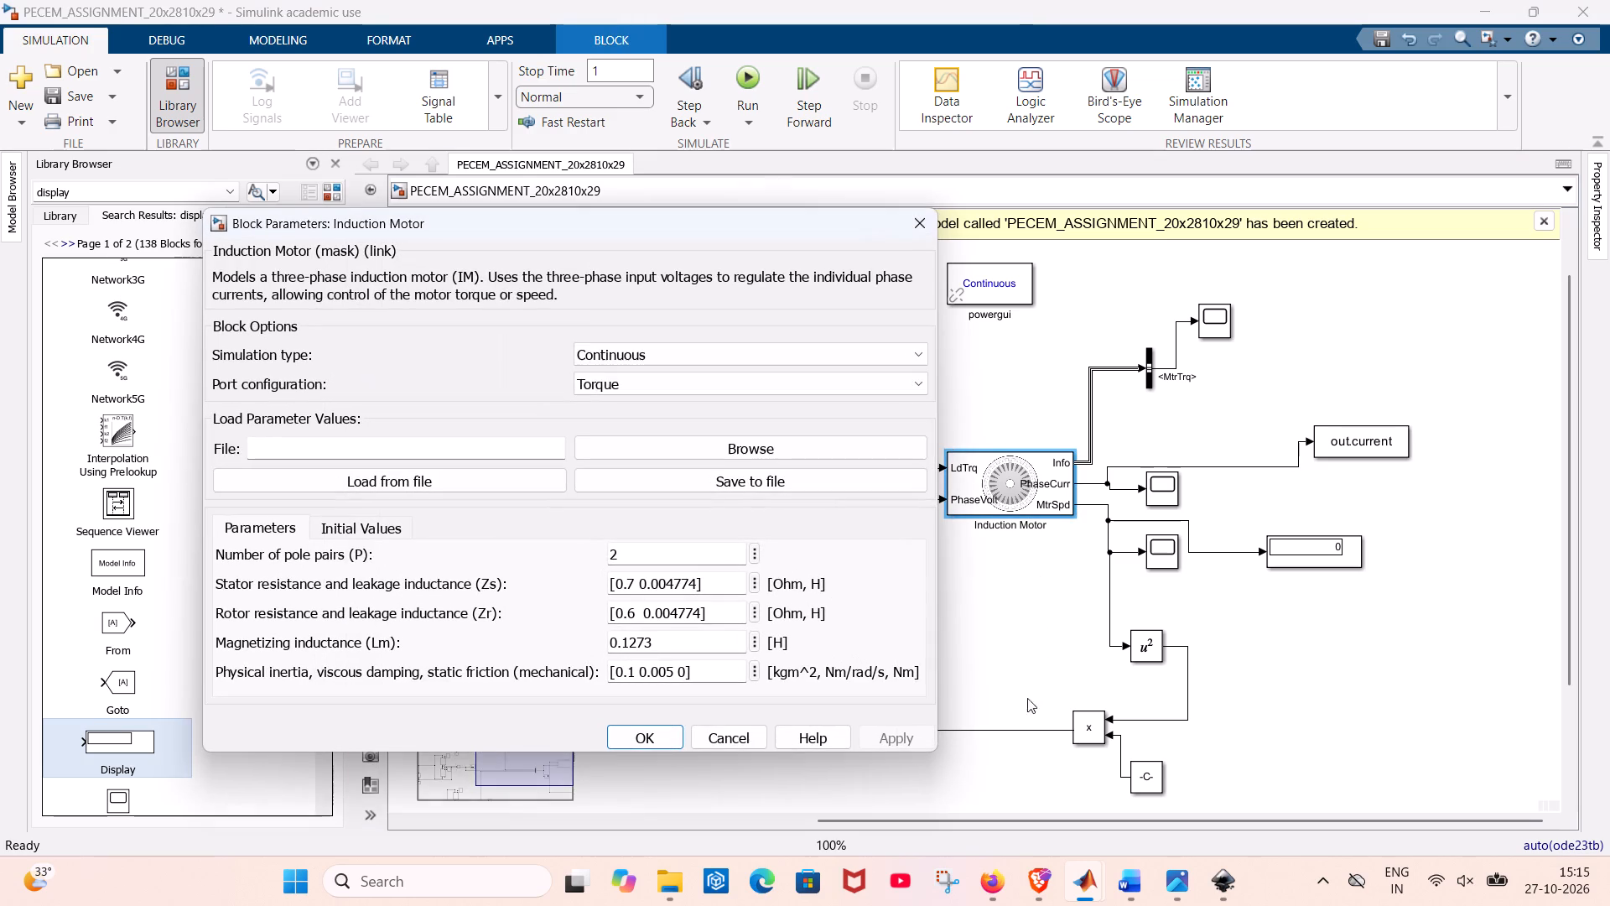
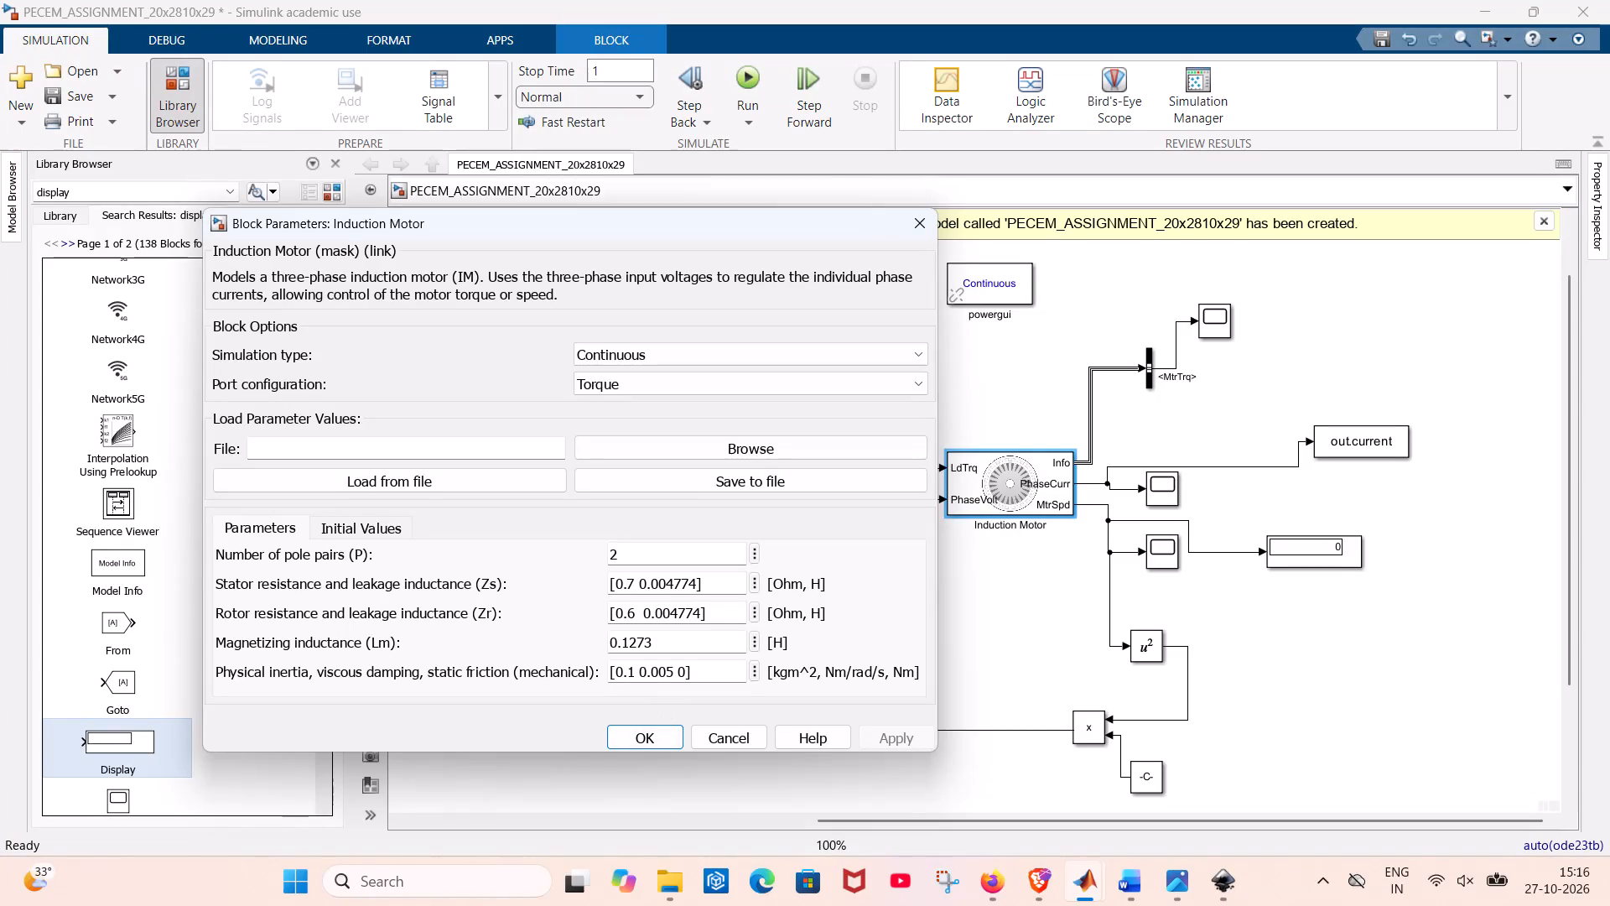
Set the Induction Motor's stator resistance in Zs to 0.07 Ohm and apply the change.
left_click(630, 585)
left_click(630, 581)
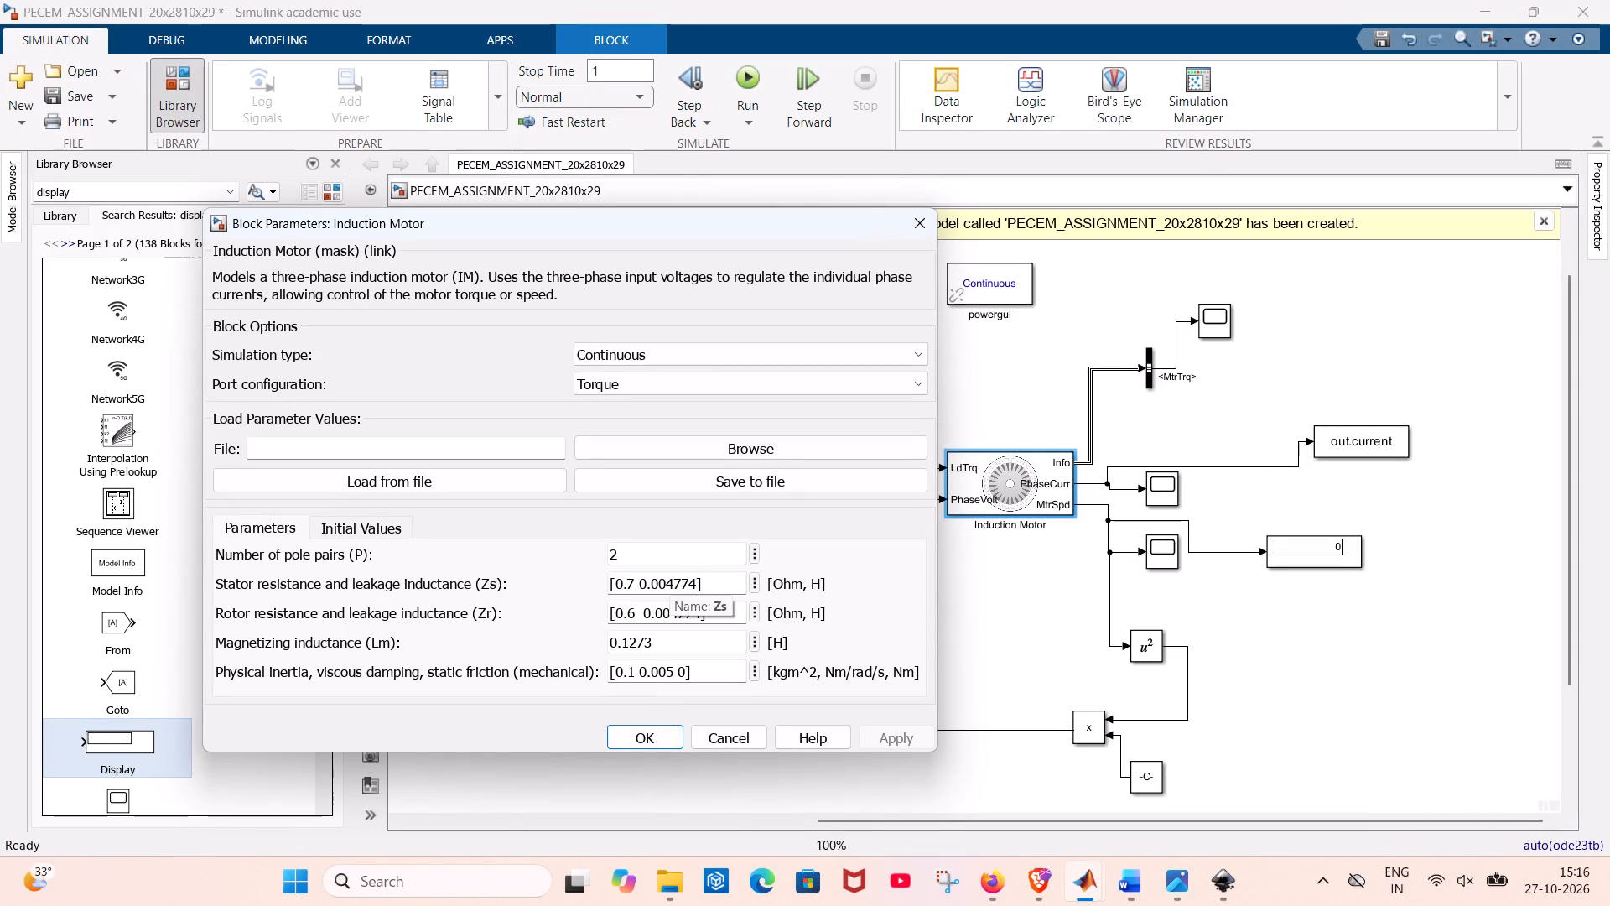
key("0")
left_click(635, 603)
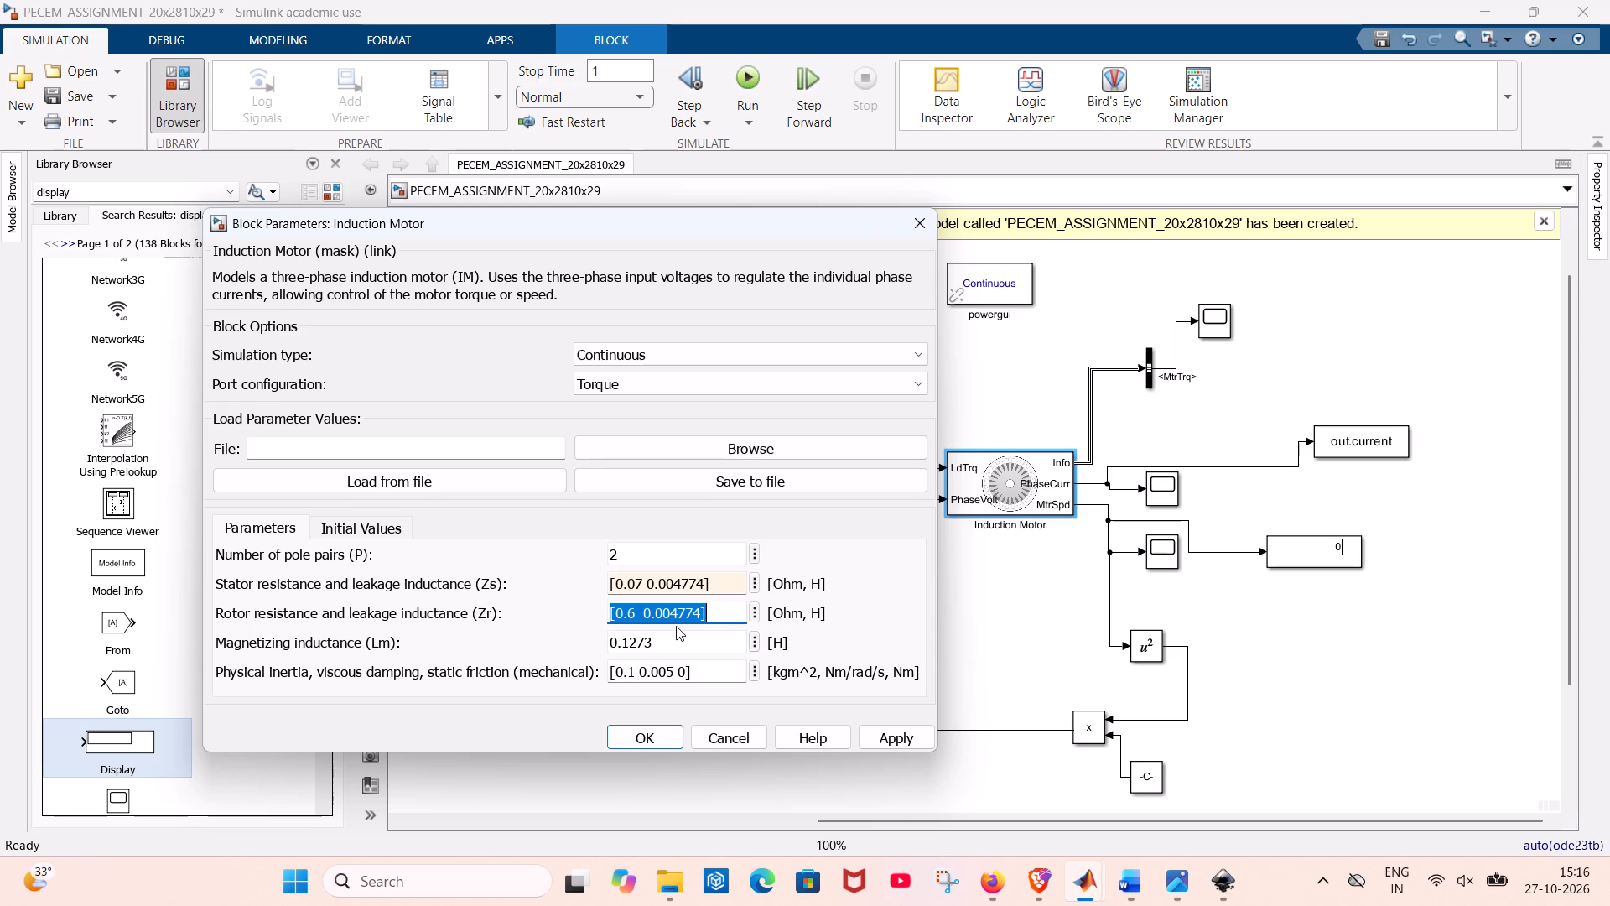
left_click(740, 619)
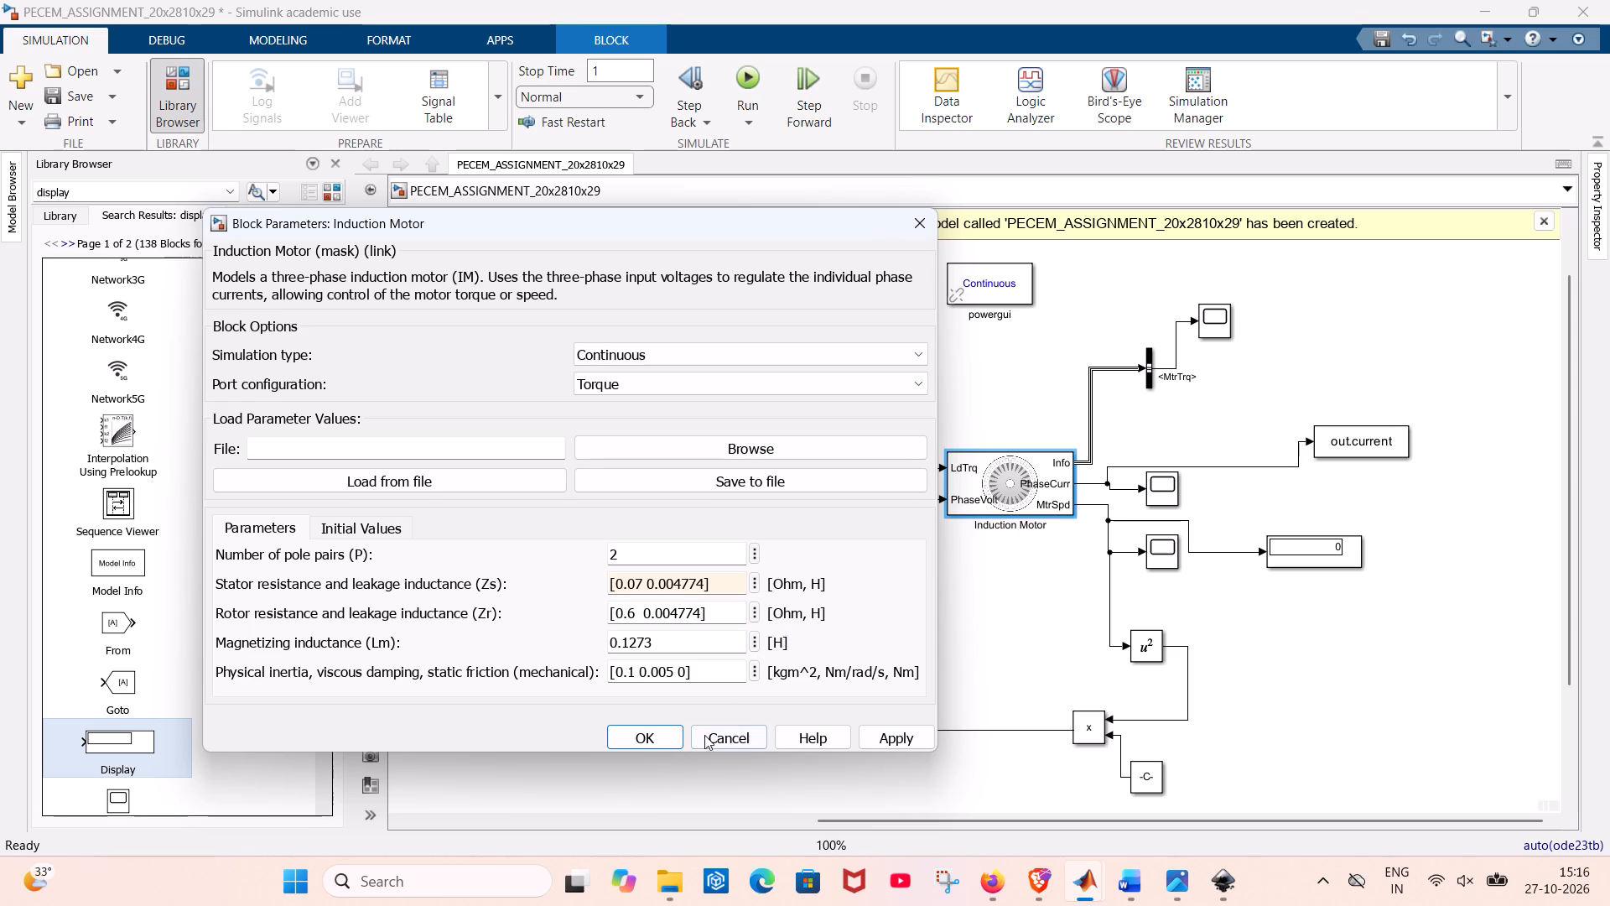
left_click(881, 744)
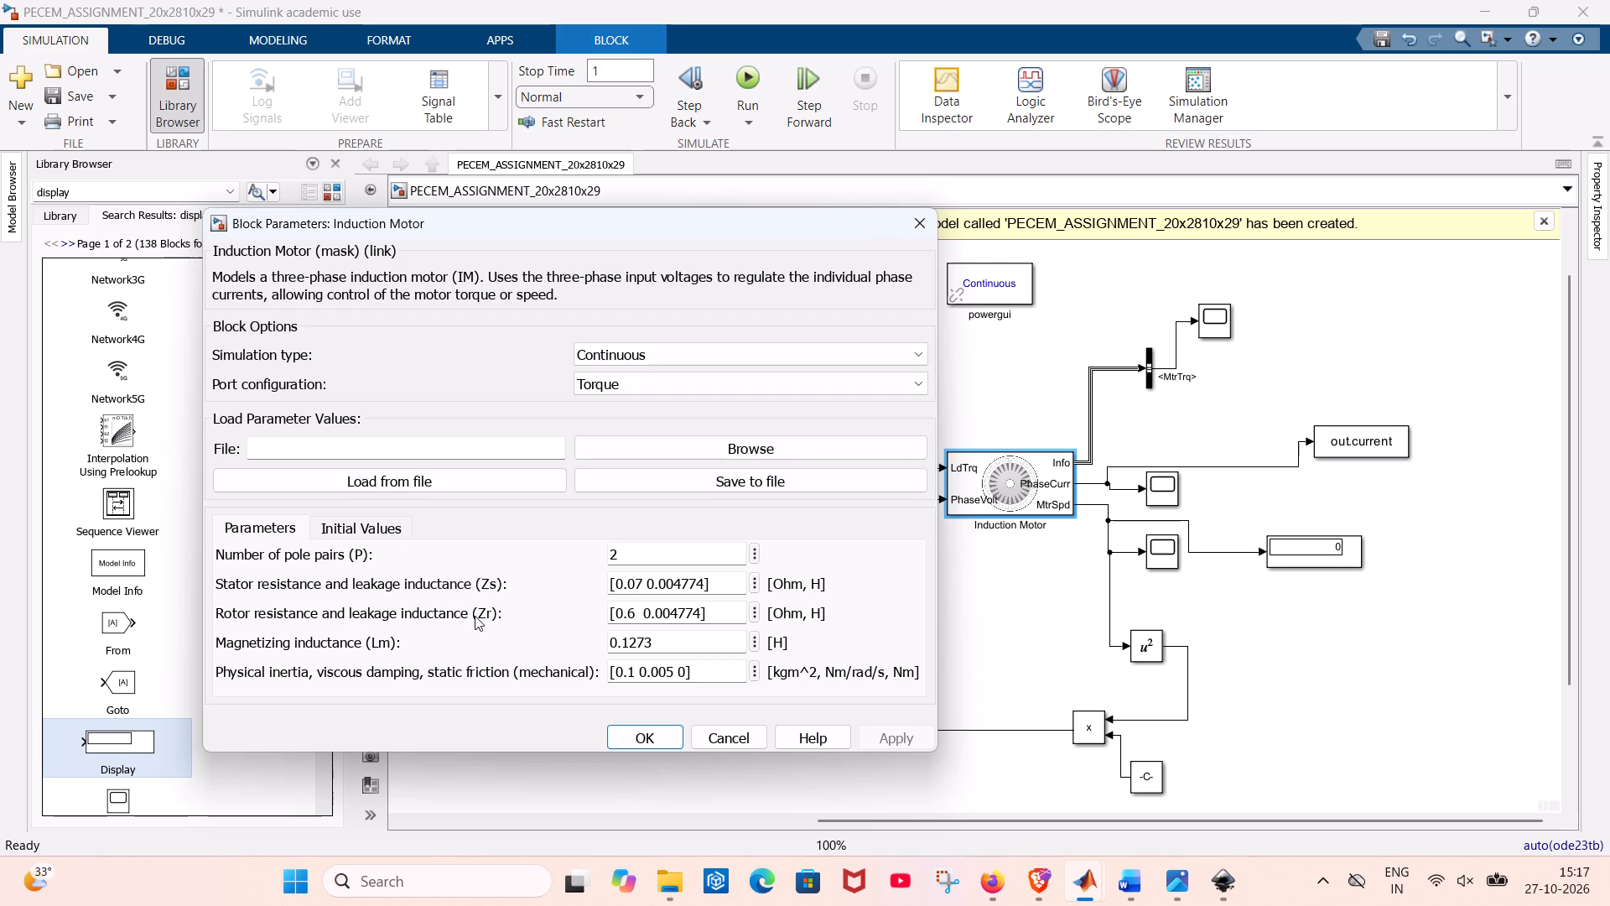
Change the stator leakage inductance, the second entry of Zs, to 1.5.
scroll(475, 616, "down", 1)
left_click(701, 588)
left_click(702, 588)
key("BackSpace")
key("BackSpace")
key("BackSpace")
key("BackSpace")
key("BackSpace")
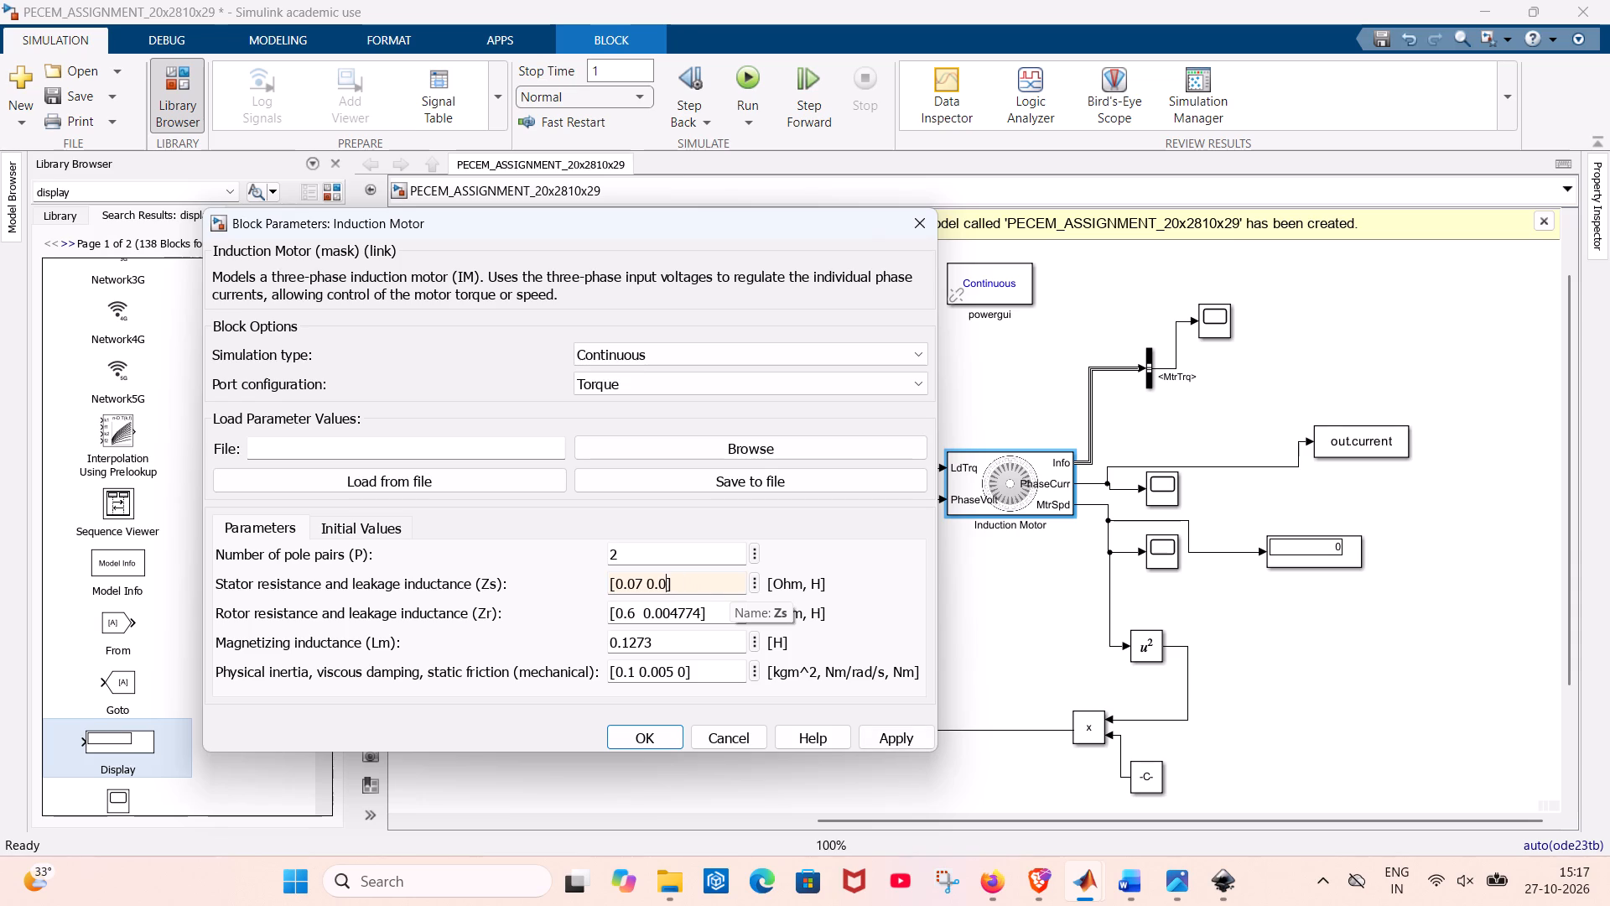
key("BackSpace")
key("BackSpace")
key("BackSpace")
key("1")
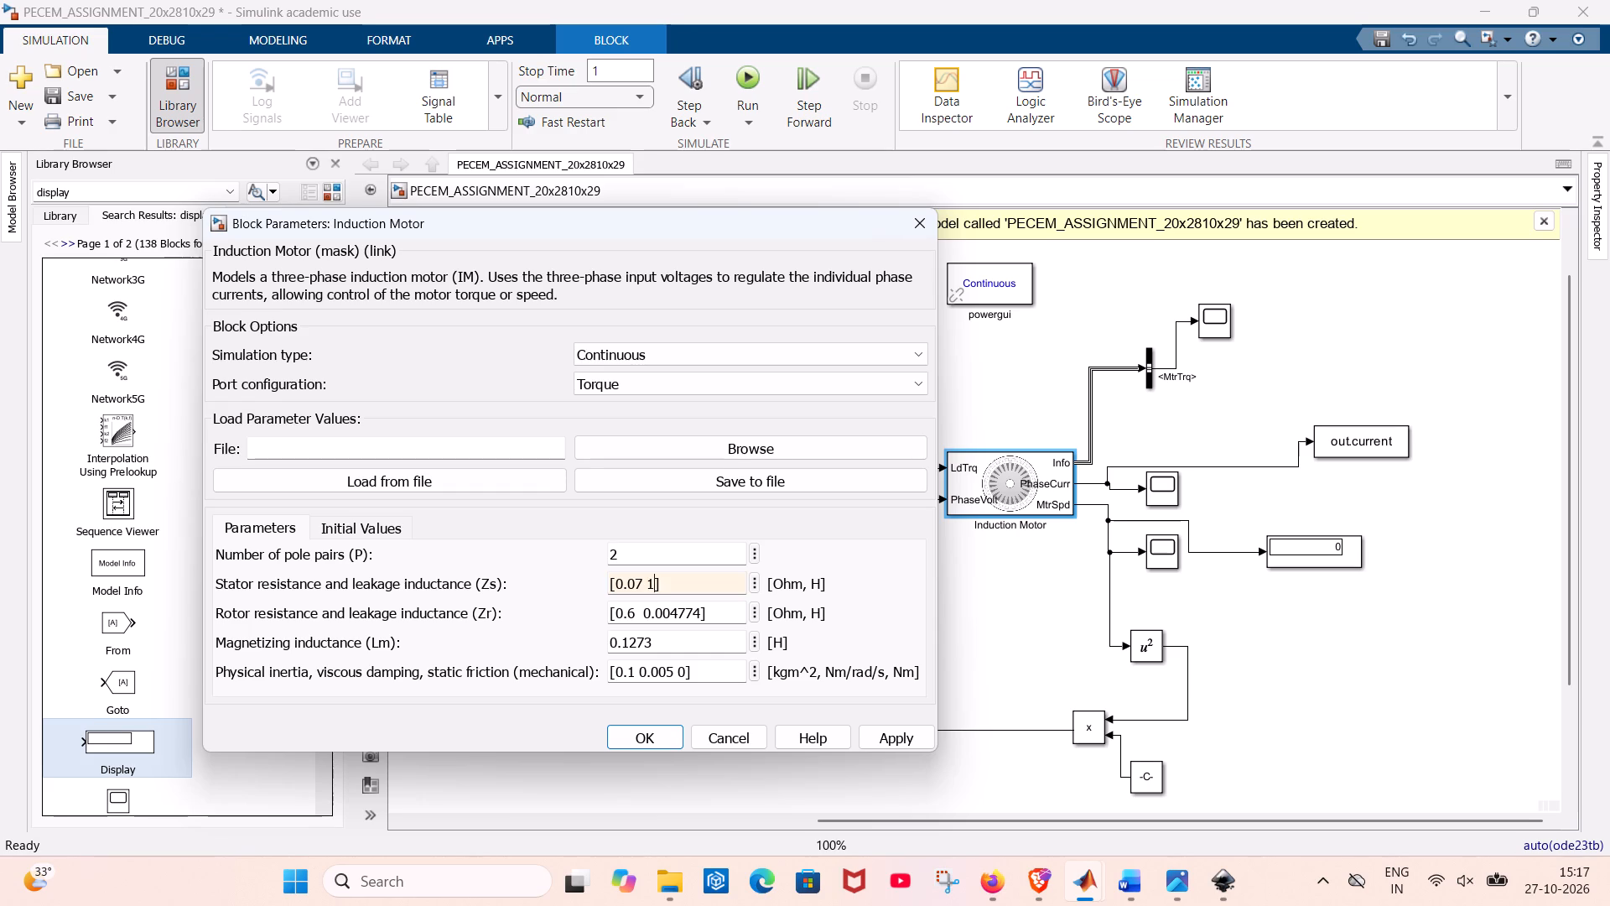
type(".5")
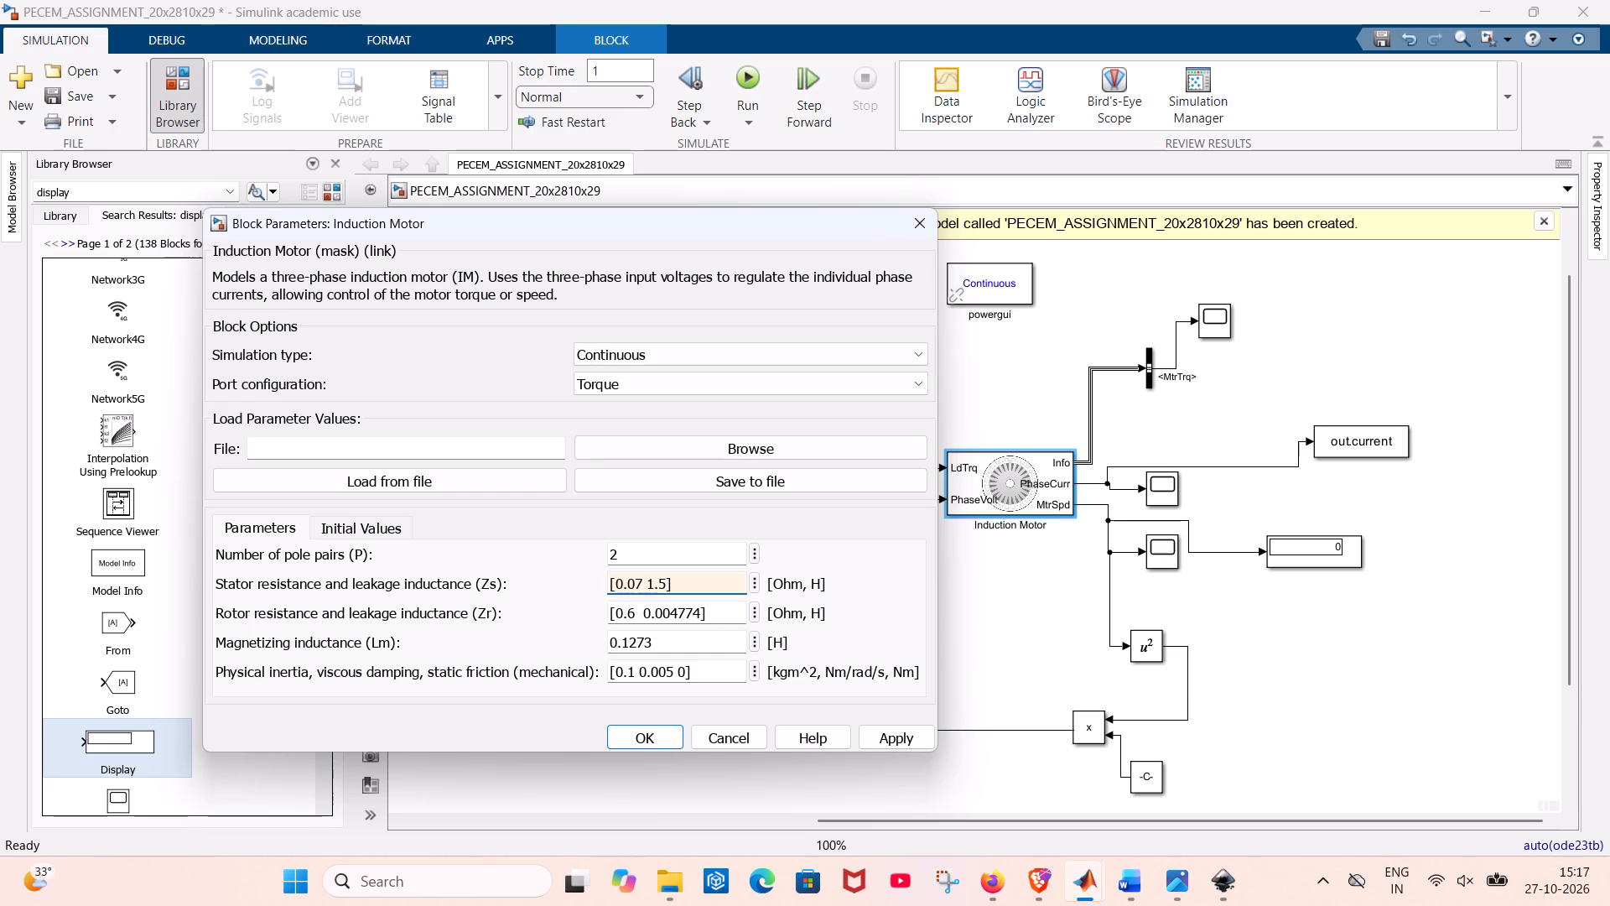
Change the rotor leakage inductance, the second entry of Zr, to 1.5.
left_click(701, 614)
left_click(696, 614)
key("Right")
key("BackSpace")
key("BackSpace")
key("BackSpace")
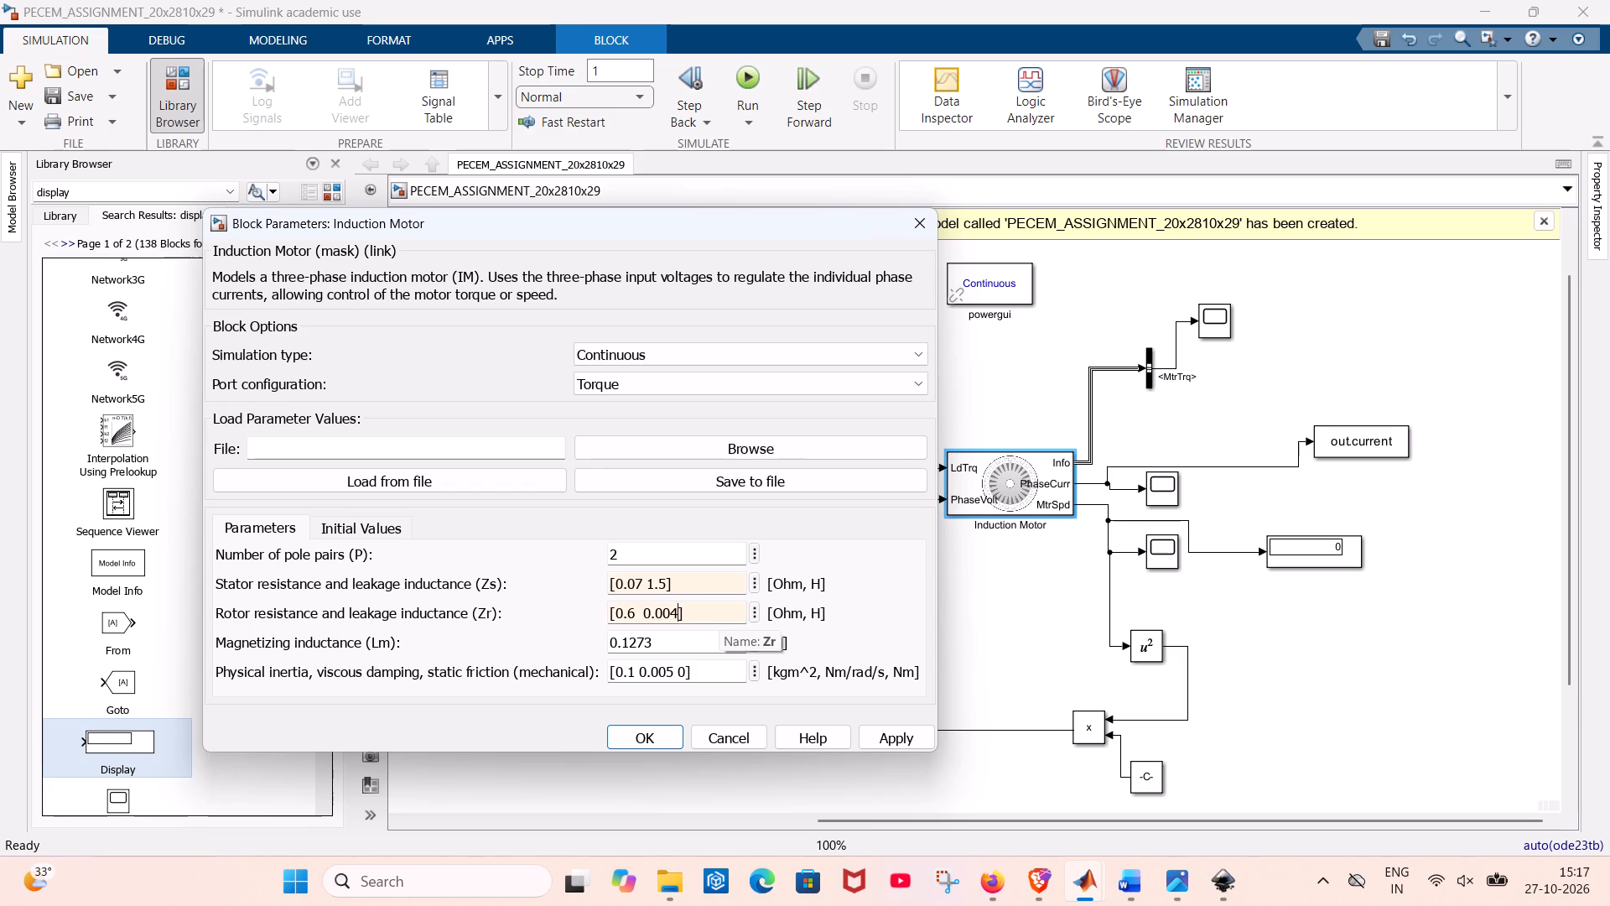
key("BackSpace")
key("BackSpace")
key("BackSpace")
key("BackSpace")
key("BackSpace")
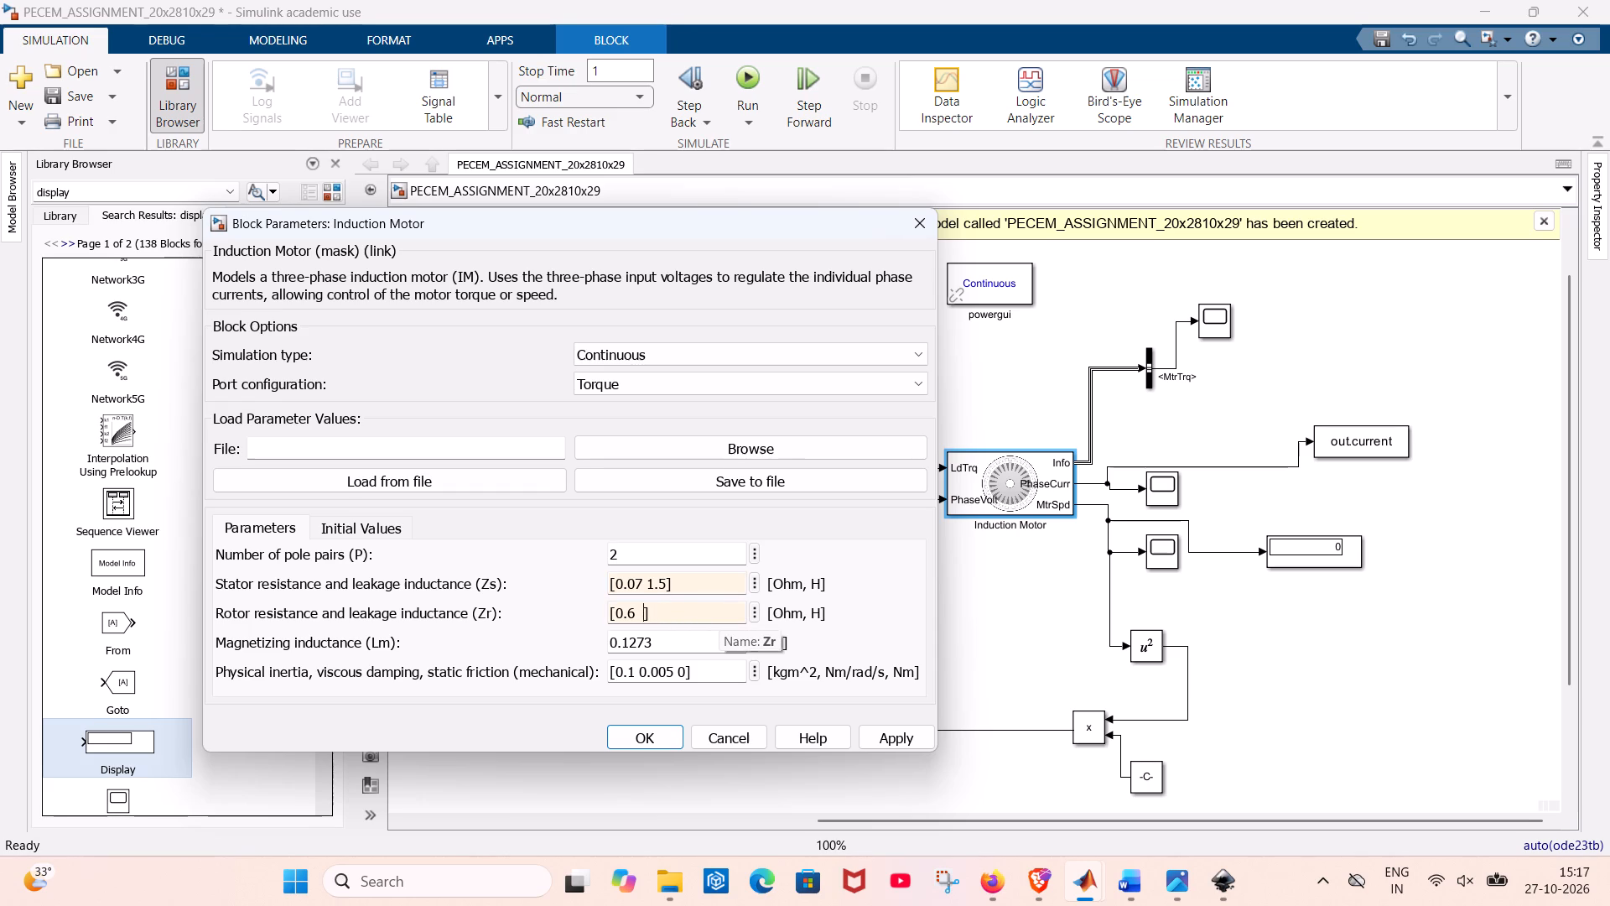
type("1.5")
Open the magnetizing inductance (Lm) value for editing.
left_click(669, 647)
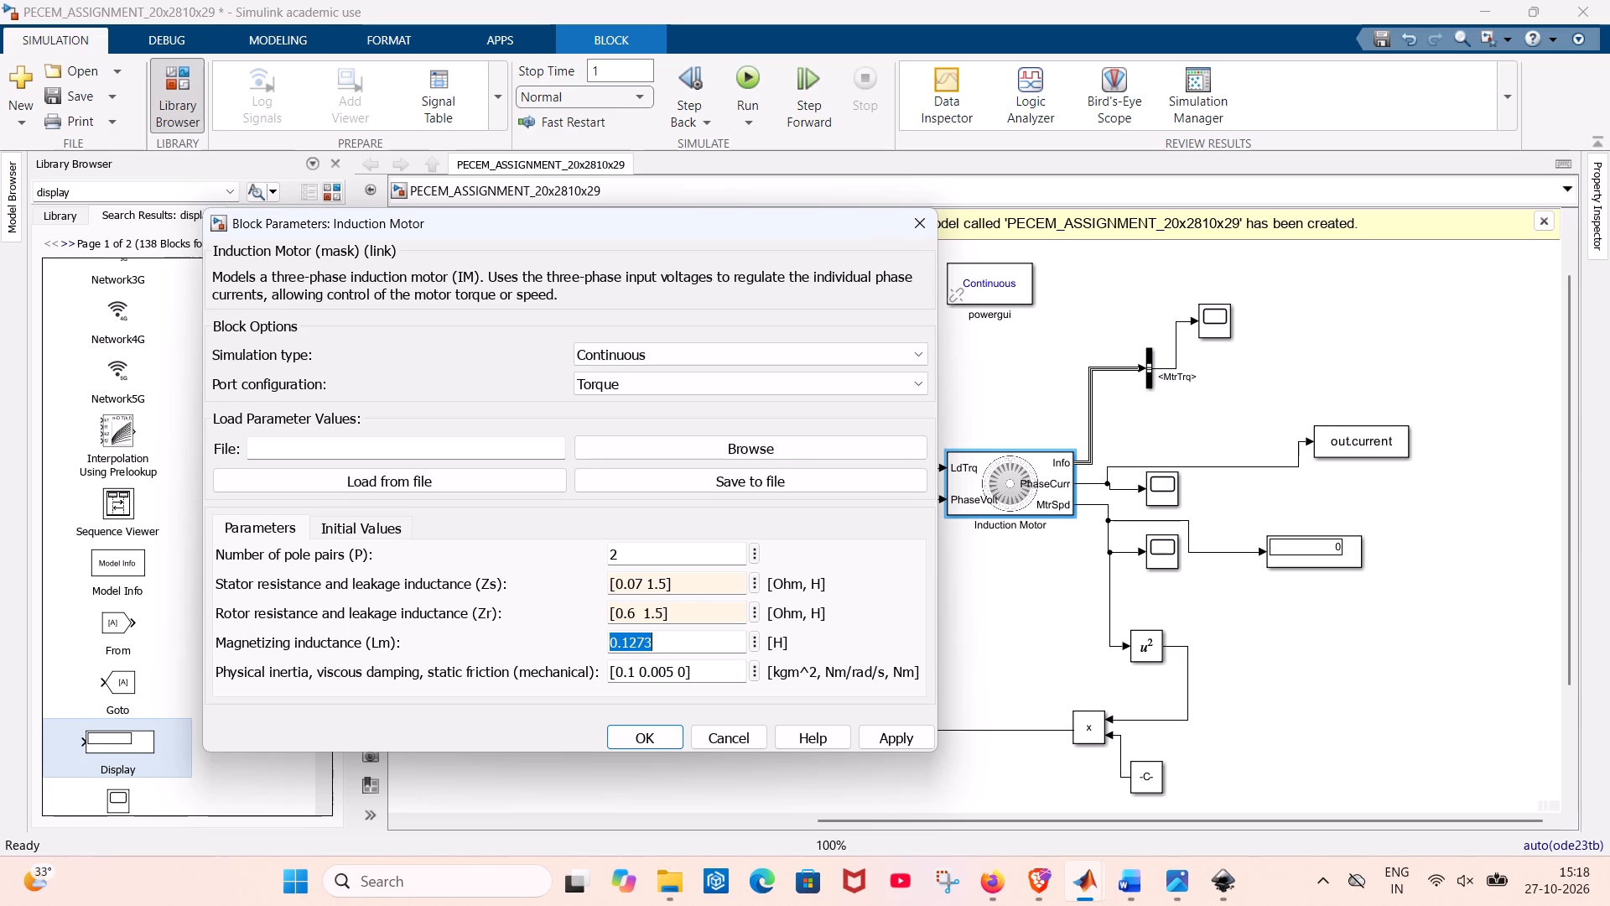
left_click(669, 647)
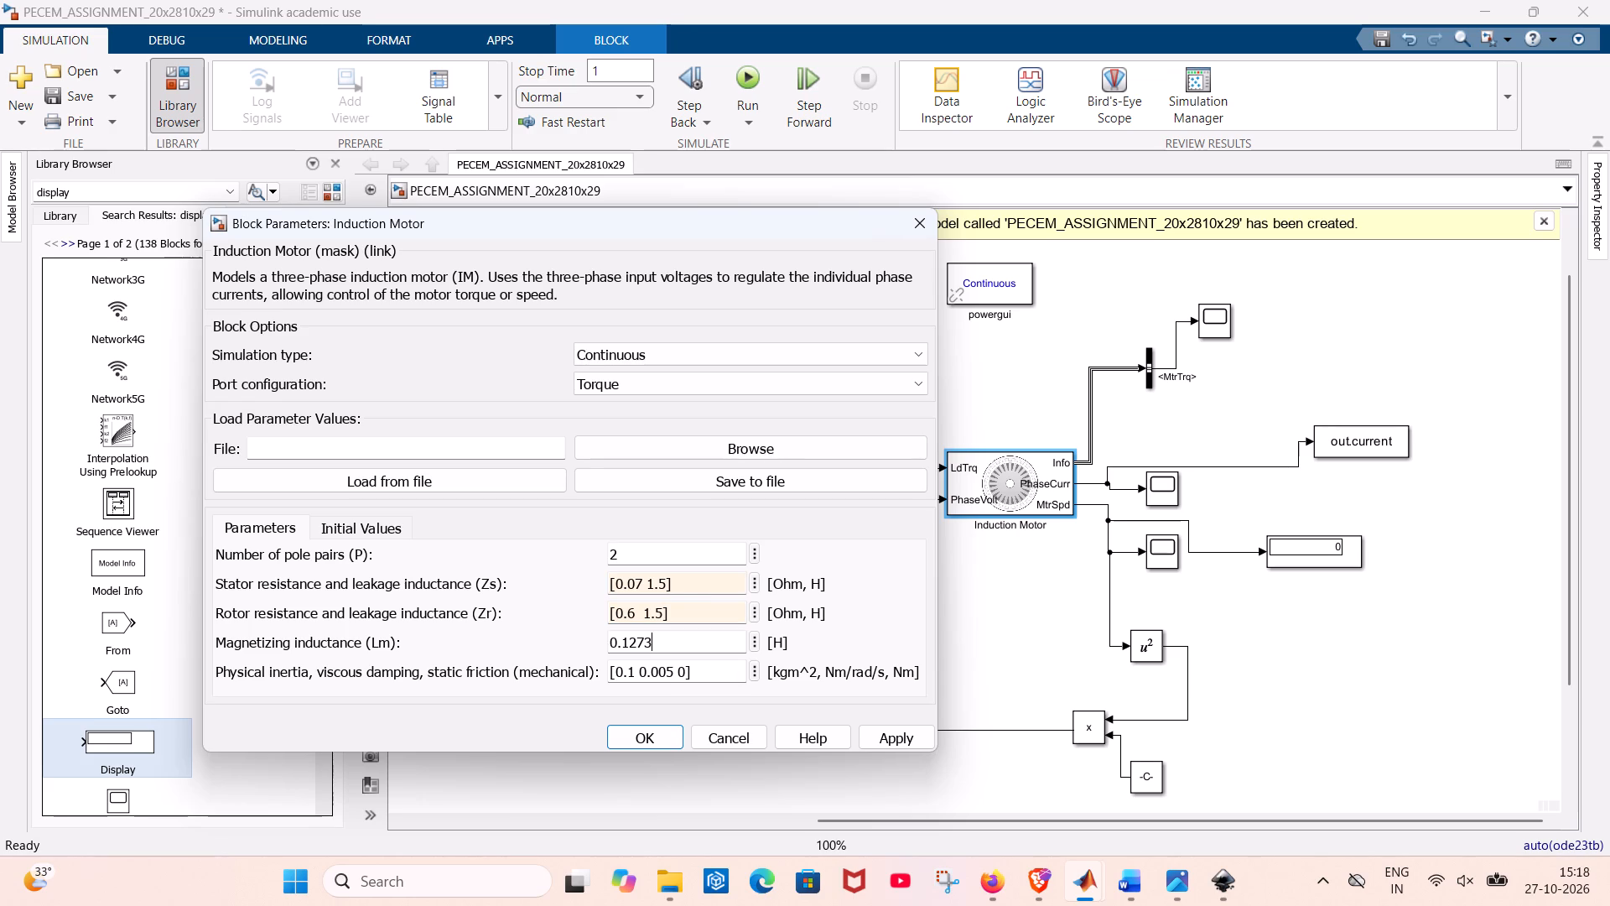
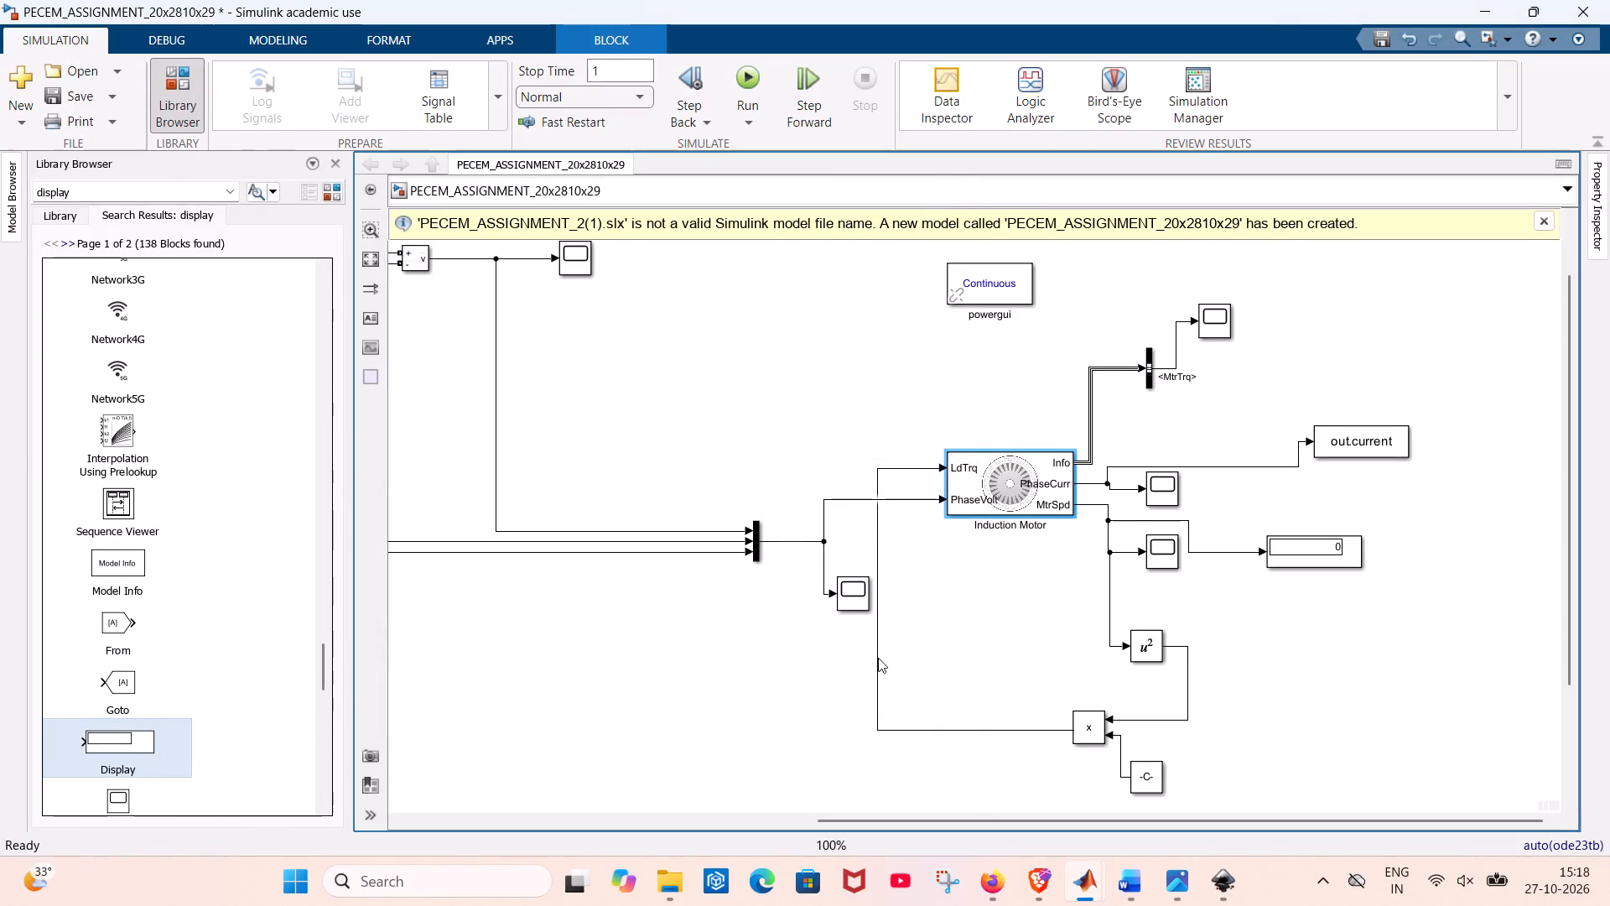
Examine the complete Simulink model, from the three phase supply circuits to the Induction Motor and its load feedback.
scroll(862, 552, "down", 3, "ctrl")
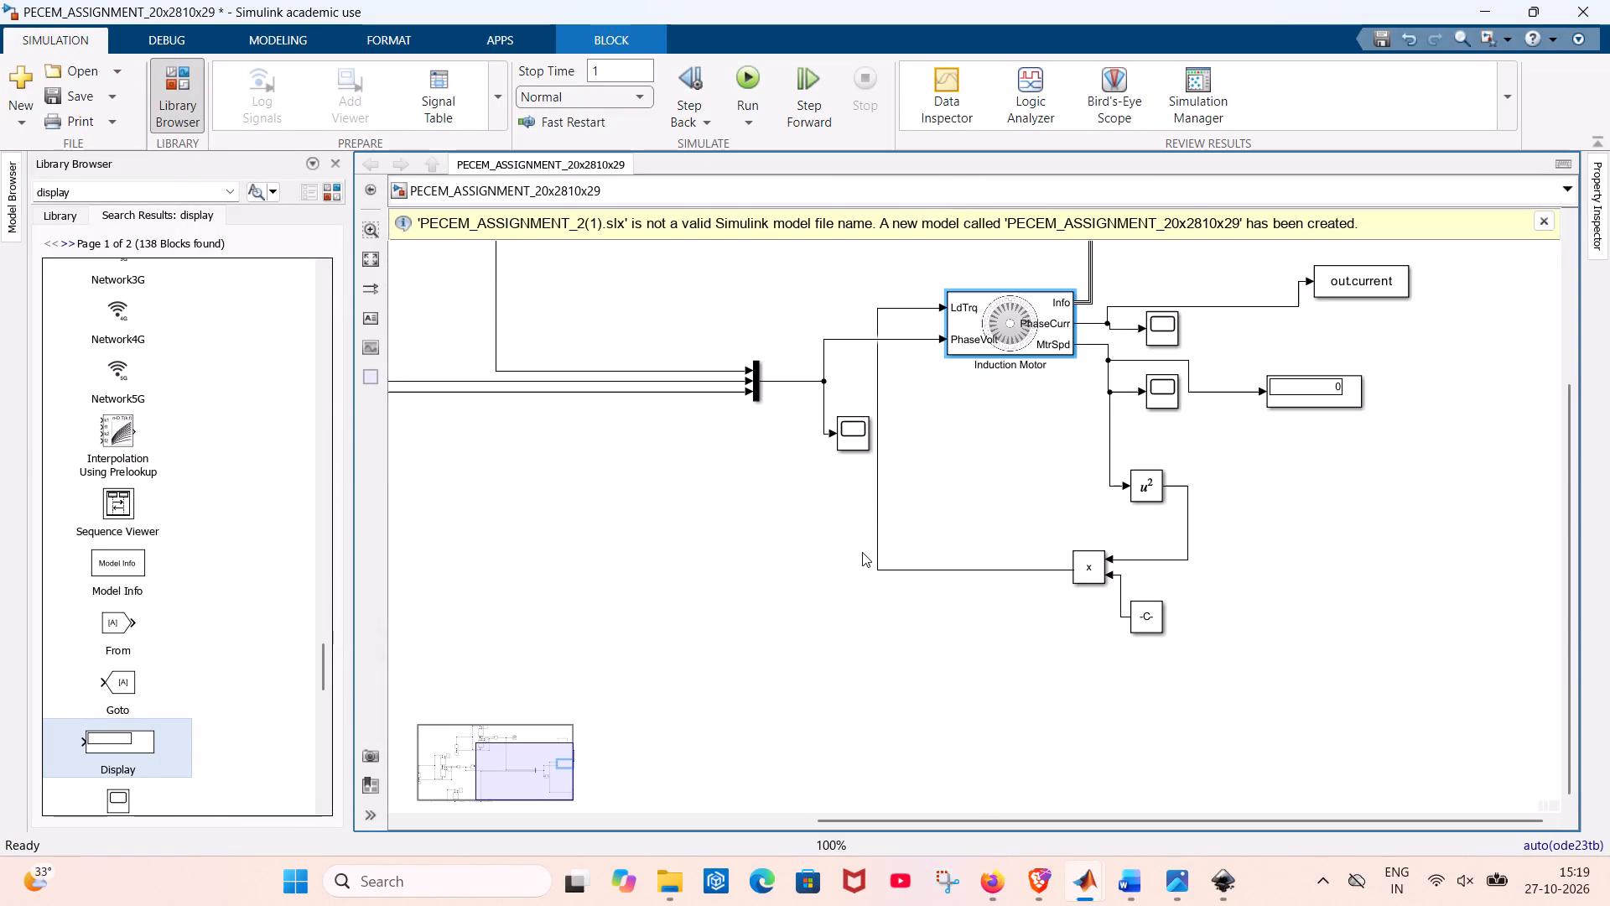
scroll(862, 552, "up", 3, "ctrl")
scroll(862, 552, "down", 2, "ctrl")
scroll(862, 552, "down", 2)
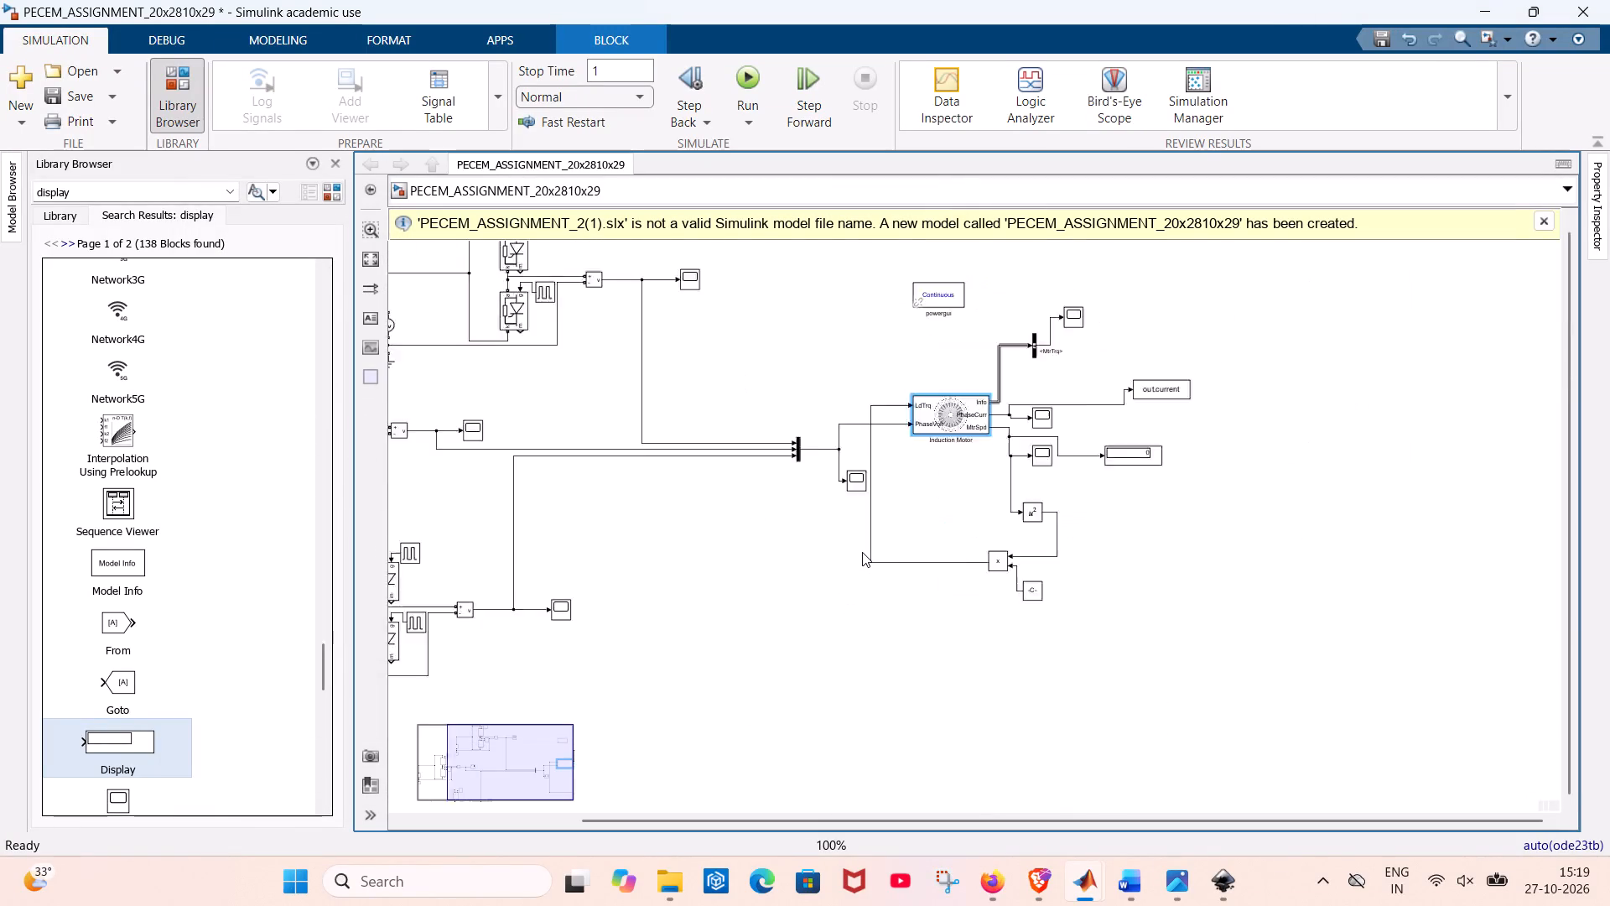
scroll(862, 552, "down", 2)
scroll(862, 552, "up", 1)
middle_click_drag(797, 553, 984, 551)
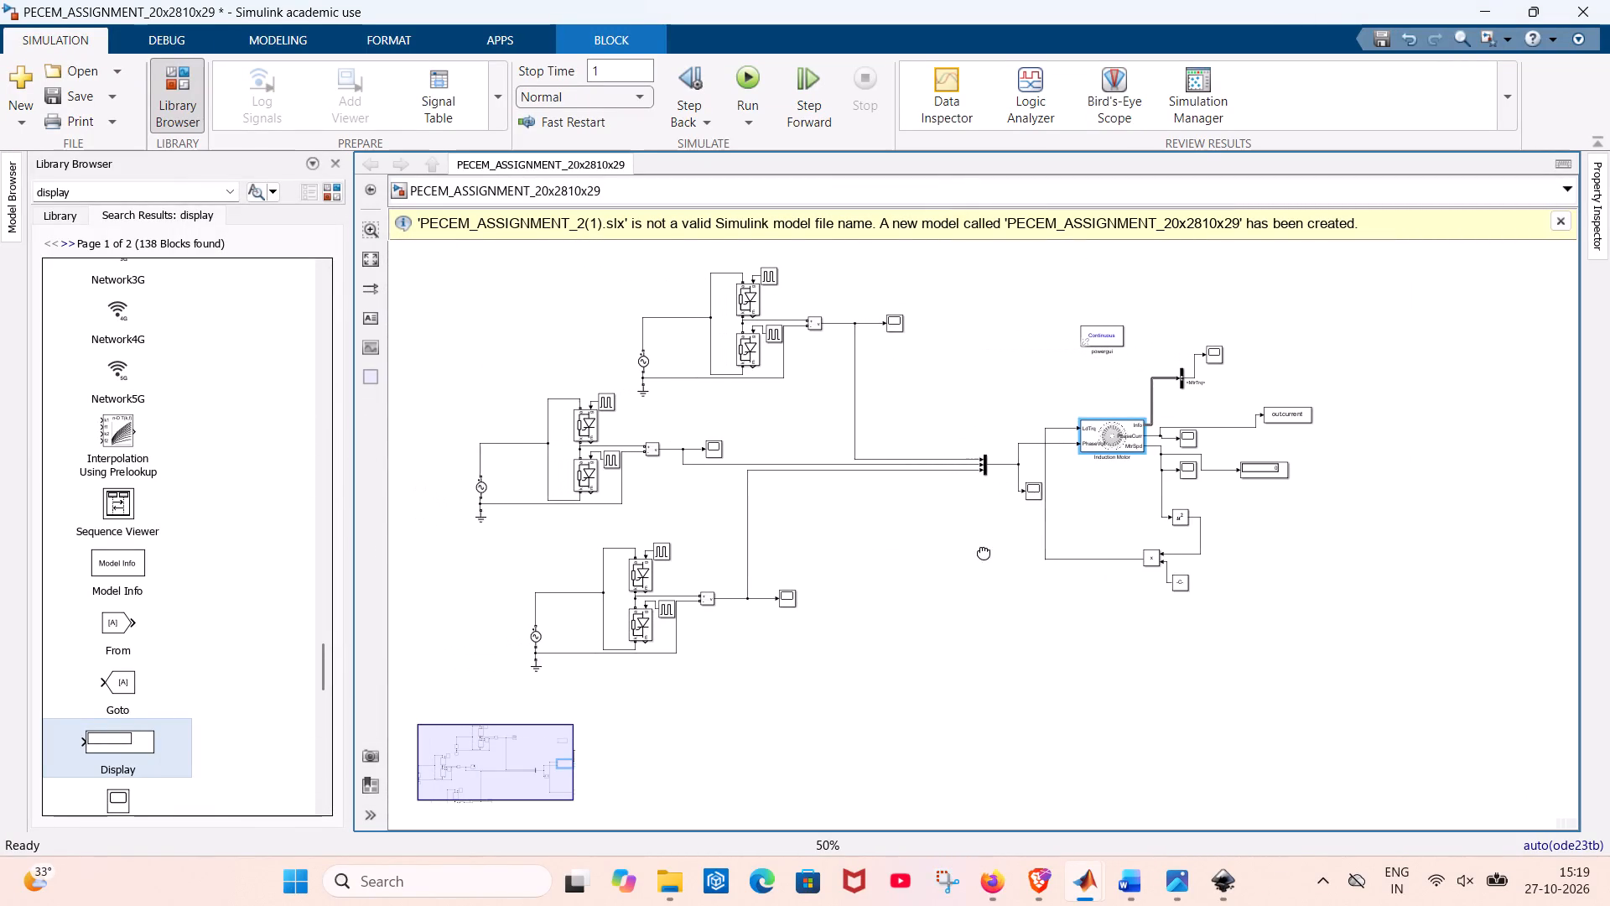
middle_click_drag(984, 551, 1021, 571)
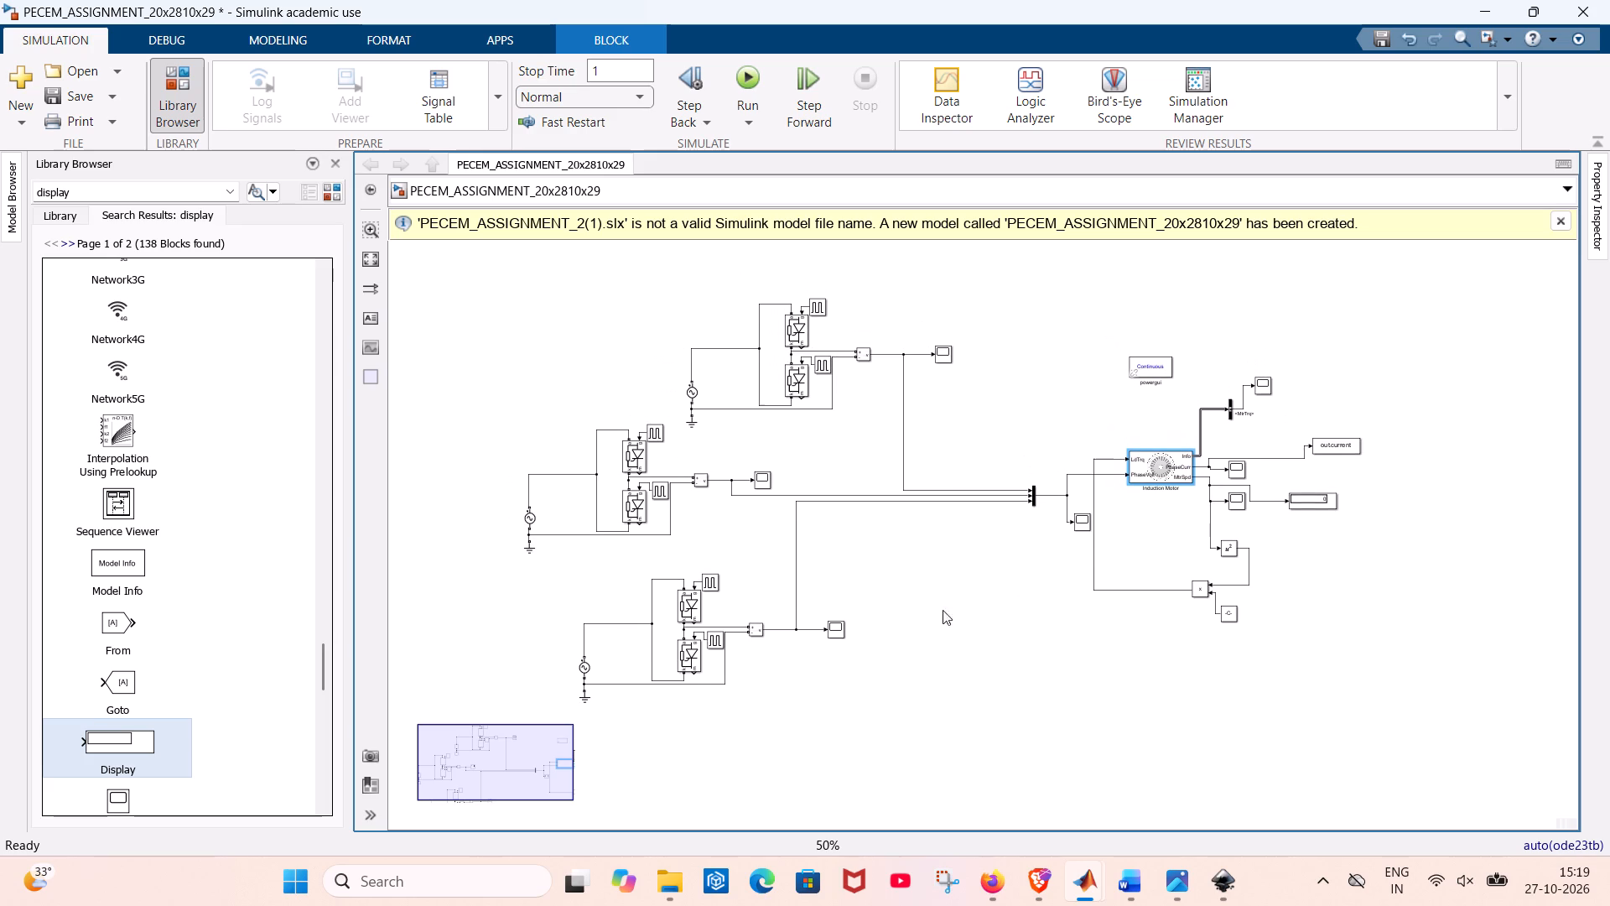
left_click(919, 650)
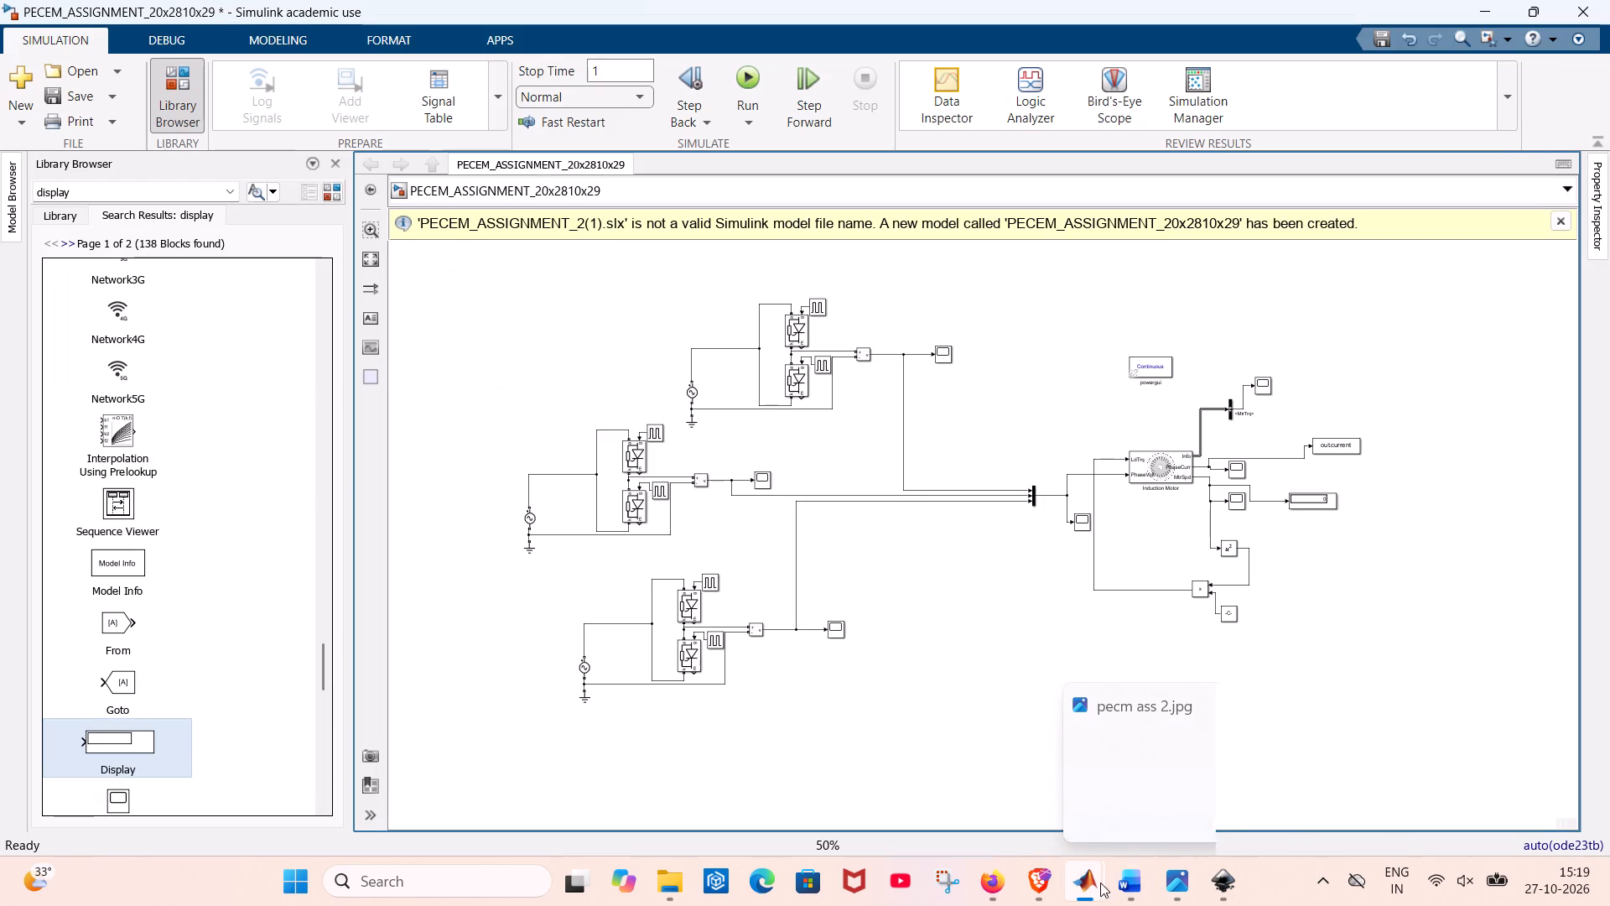
Switch to the Word assignment and add an empty line below the "3. Torque-Speed Characteristics Plot" heading.
left_click(1122, 791)
scroll(943, 664, "up", 1)
scroll(943, 664, "down", 1)
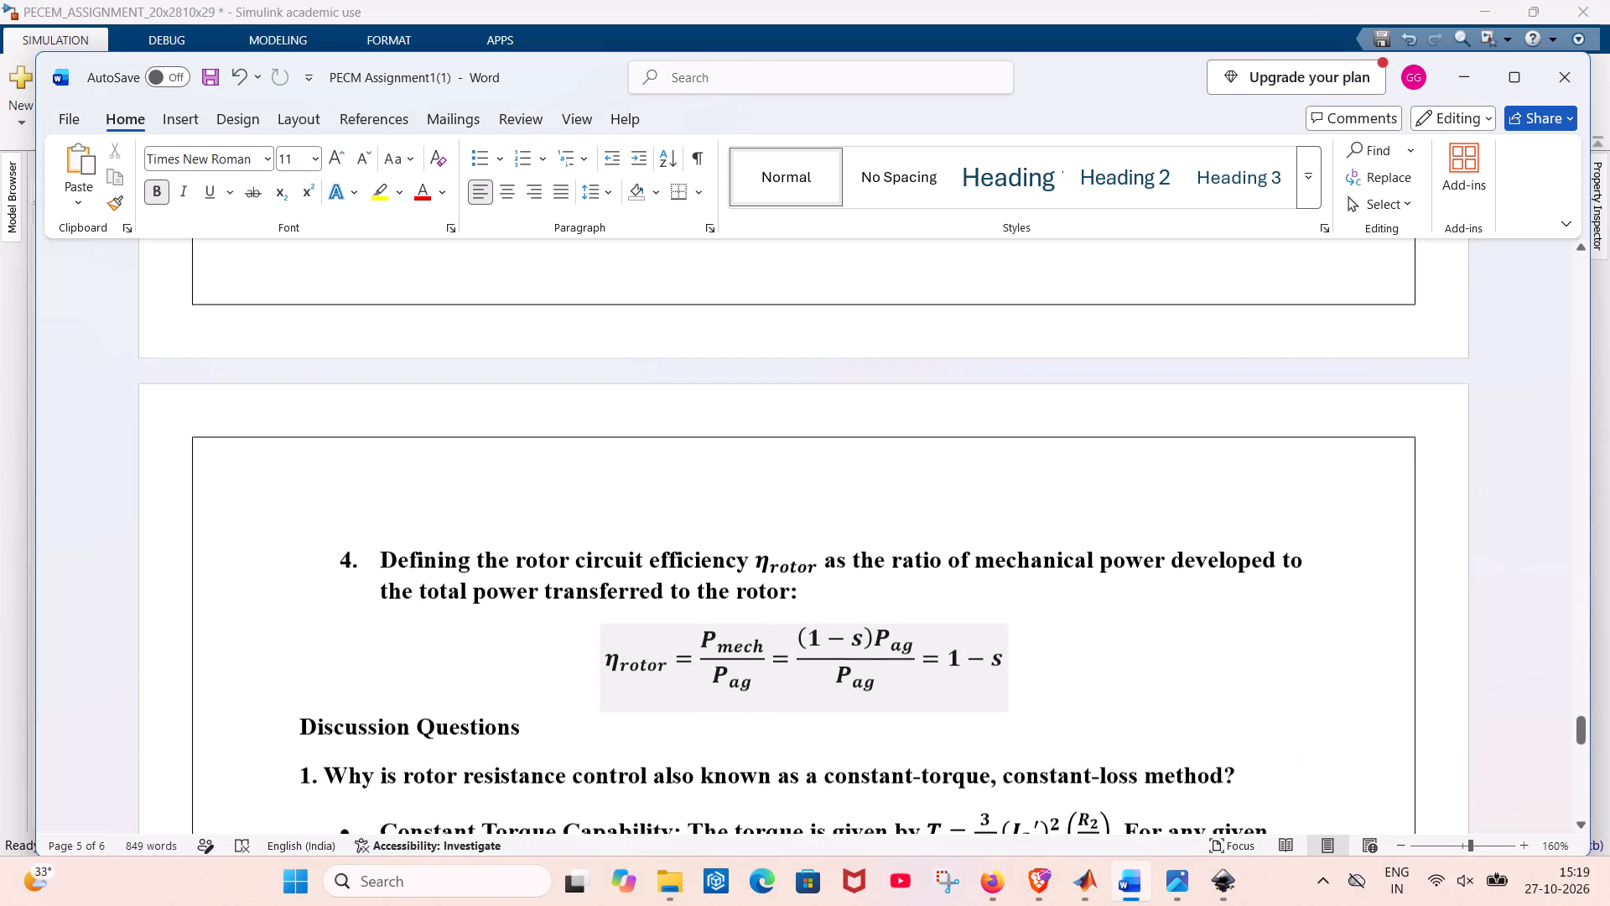
scroll(943, 664, "down", 1)
scroll(943, 664, "up", 18)
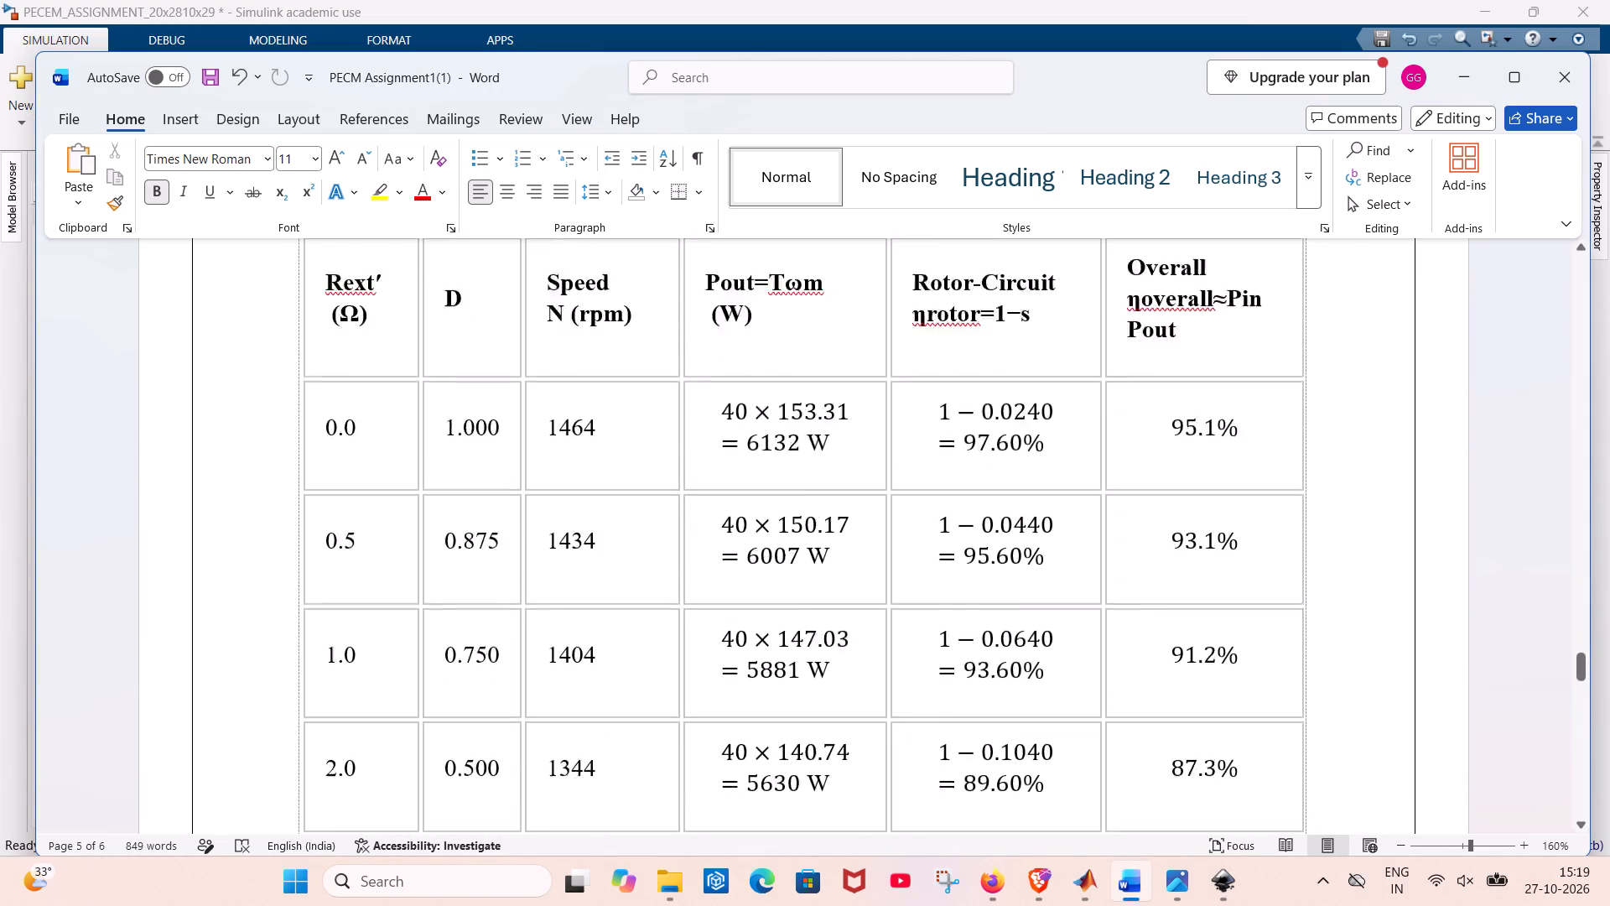
scroll(955, 660, "up", 4)
scroll(959, 660, "down", 2)
scroll(959, 660, "up", 14)
scroll(965, 658, "down", 1)
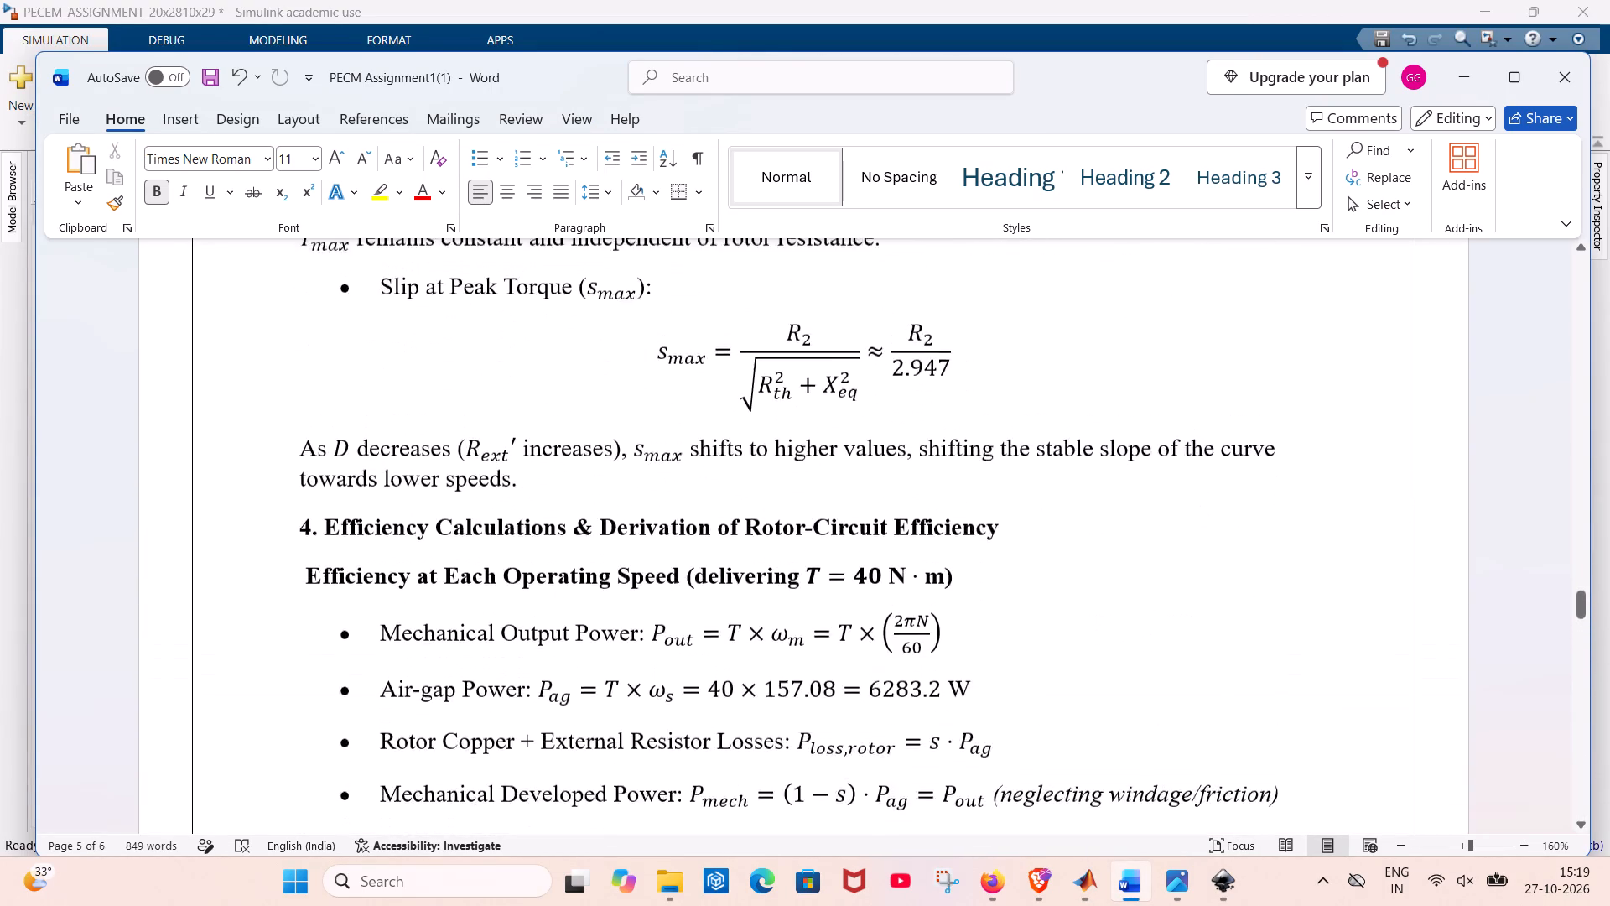
scroll(965, 658, "up", 4)
scroll(965, 658, "down", 1)
scroll(965, 658, "up", 1)
scroll(965, 658, "down", 2)
scroll(965, 658, "up", 9)
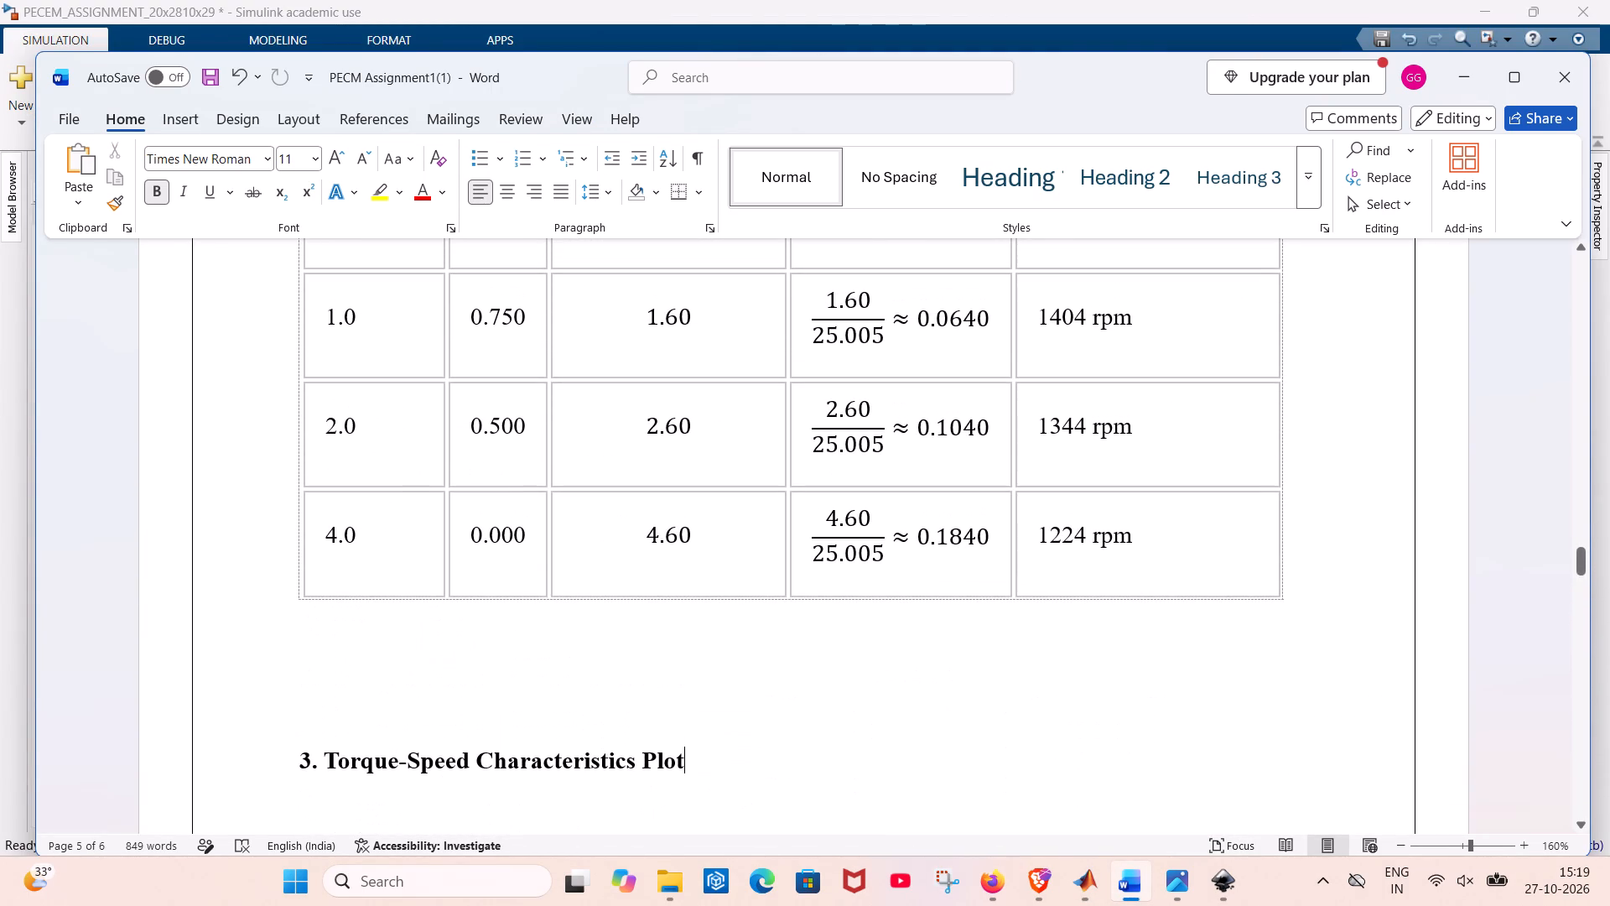
key("Return")
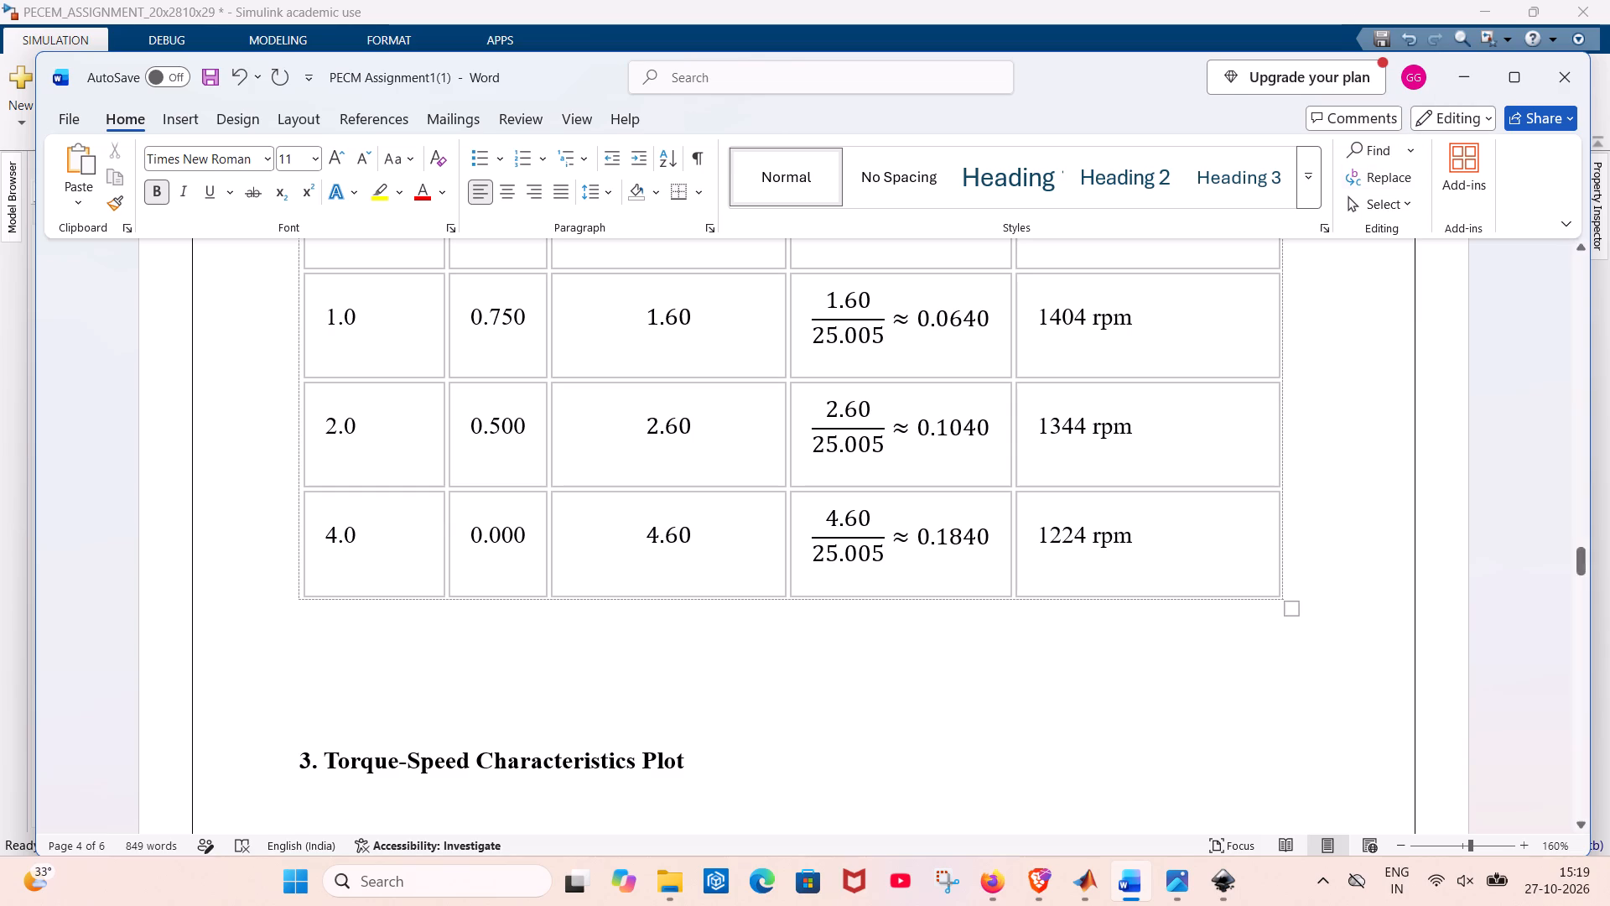
Insert the picture "pecm ass 2" from the Desktop folder on the empty line below the Torque-Speed Characteristics Plot heading.
left_click(1469, 95)
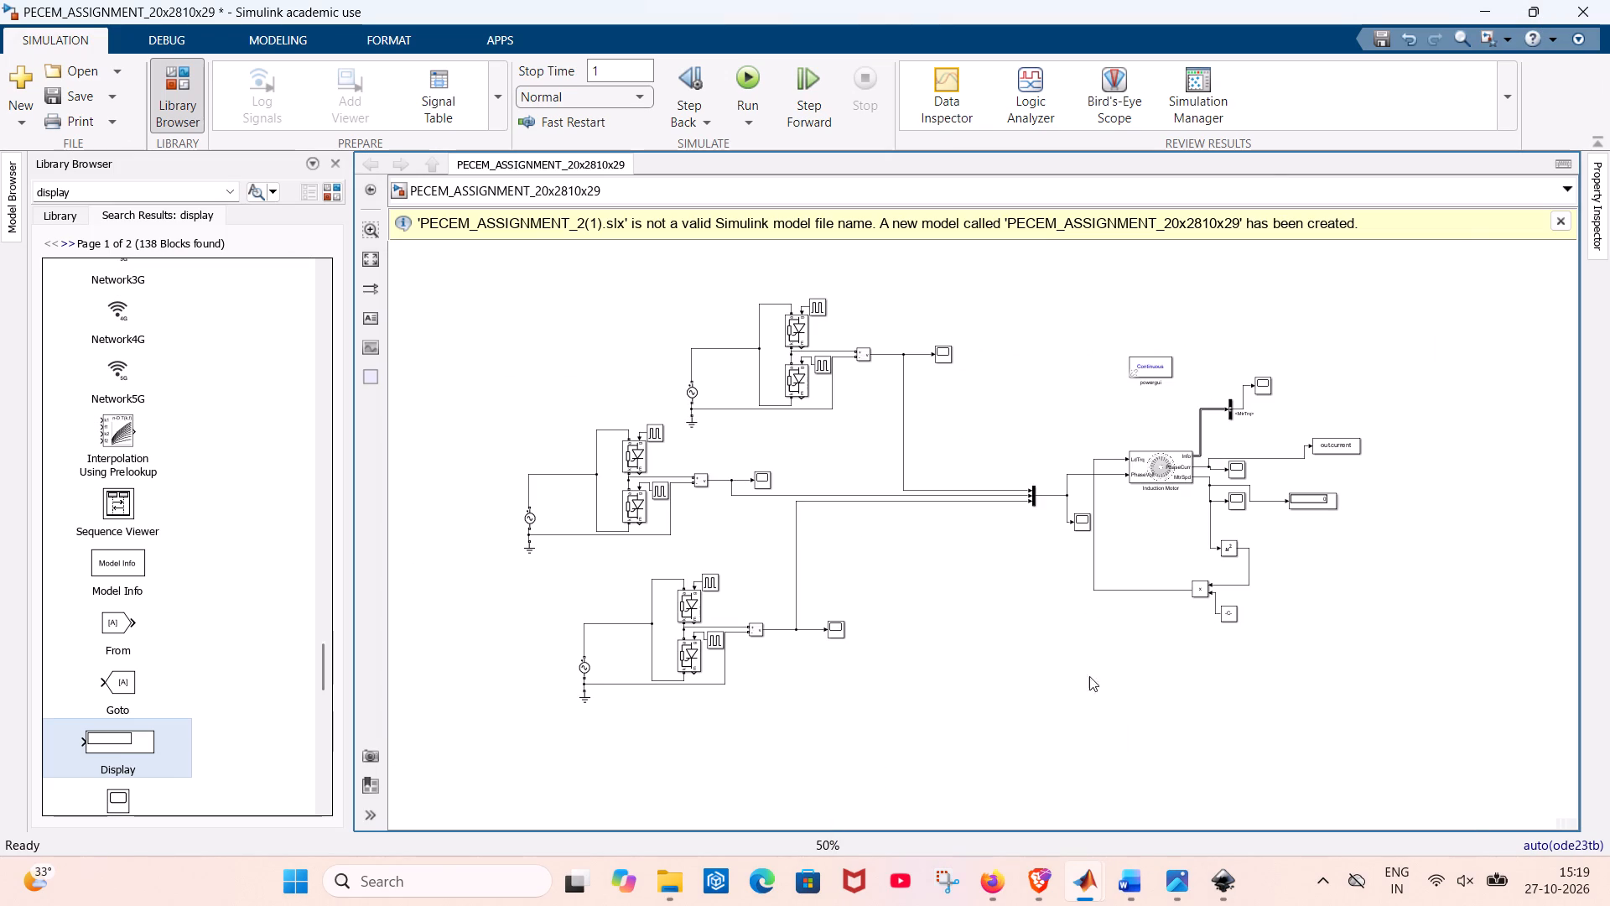
left_click(1123, 885)
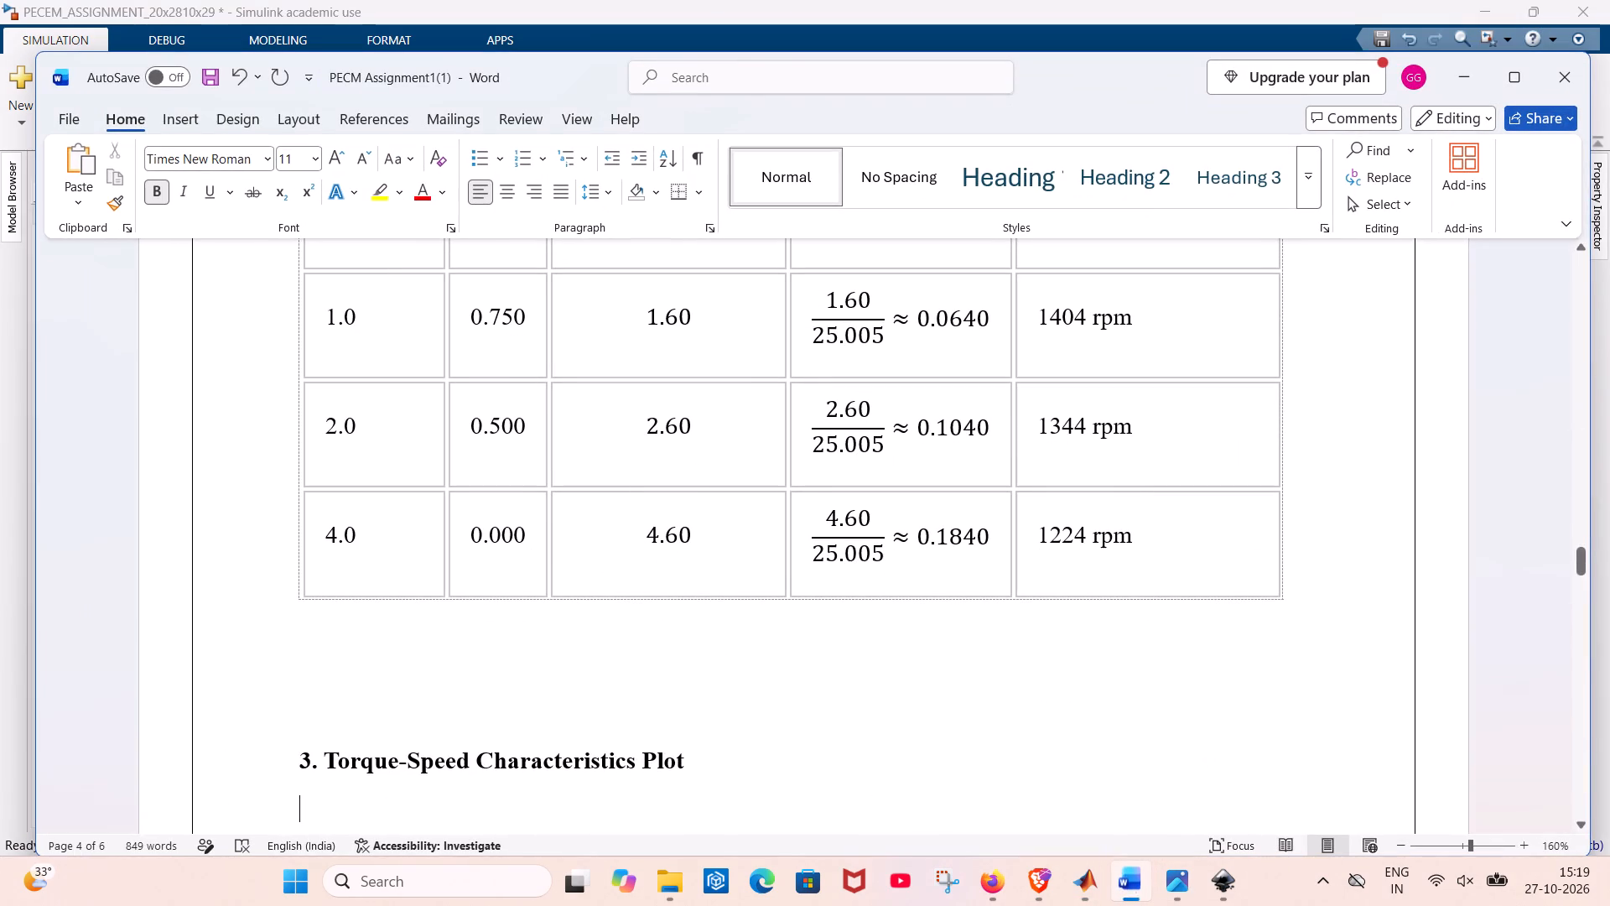
left_click(171, 107)
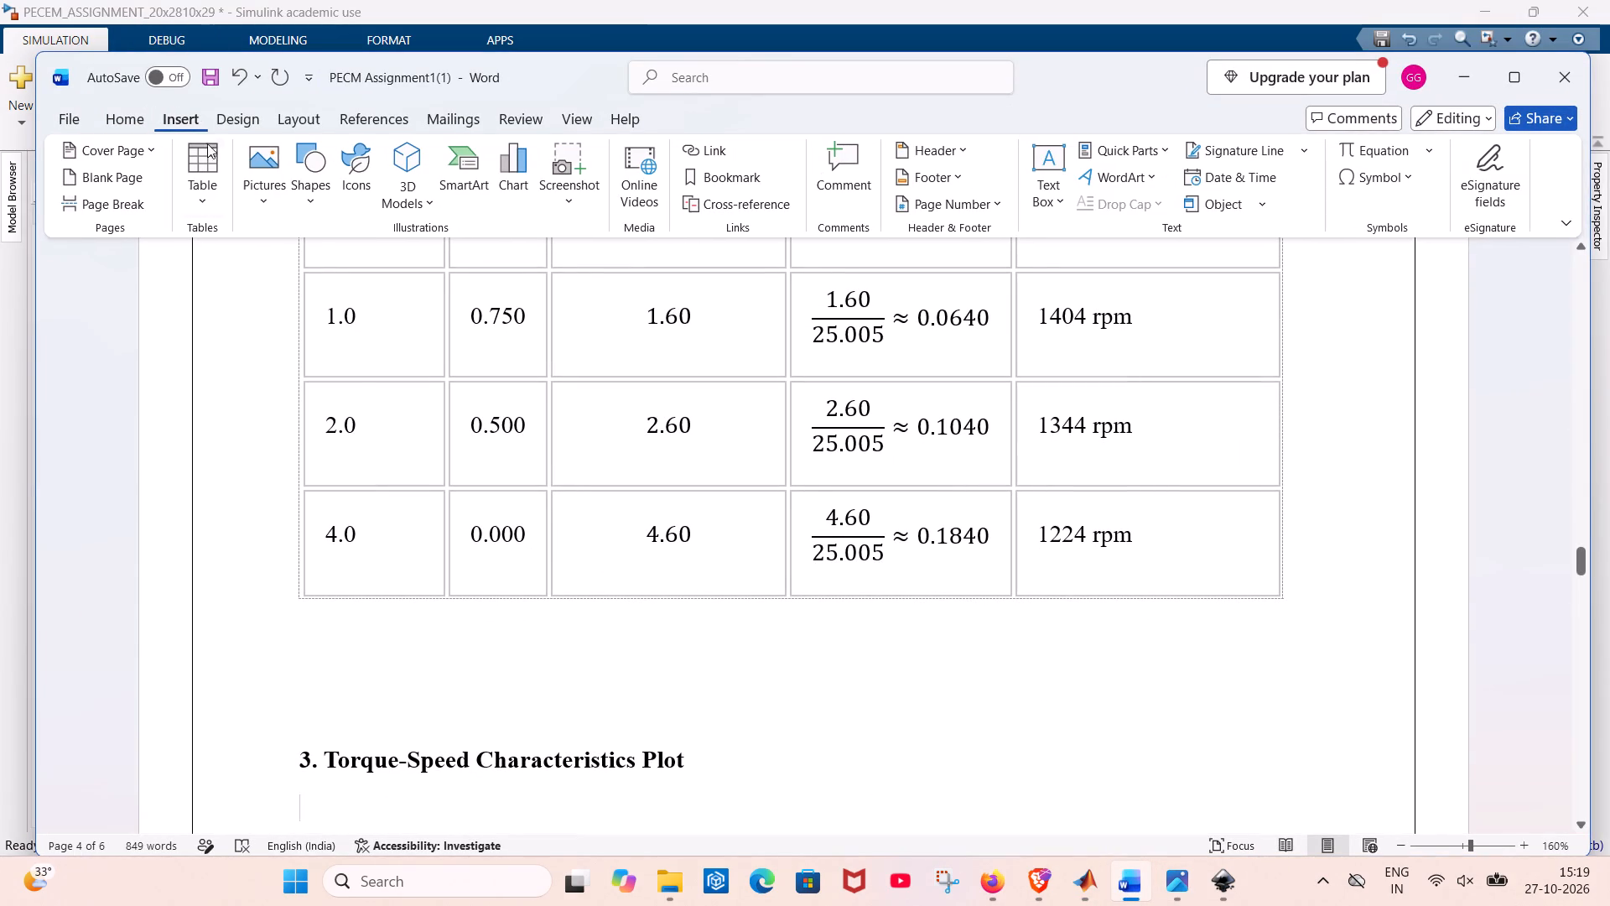
left_click(267, 181)
left_click(353, 273)
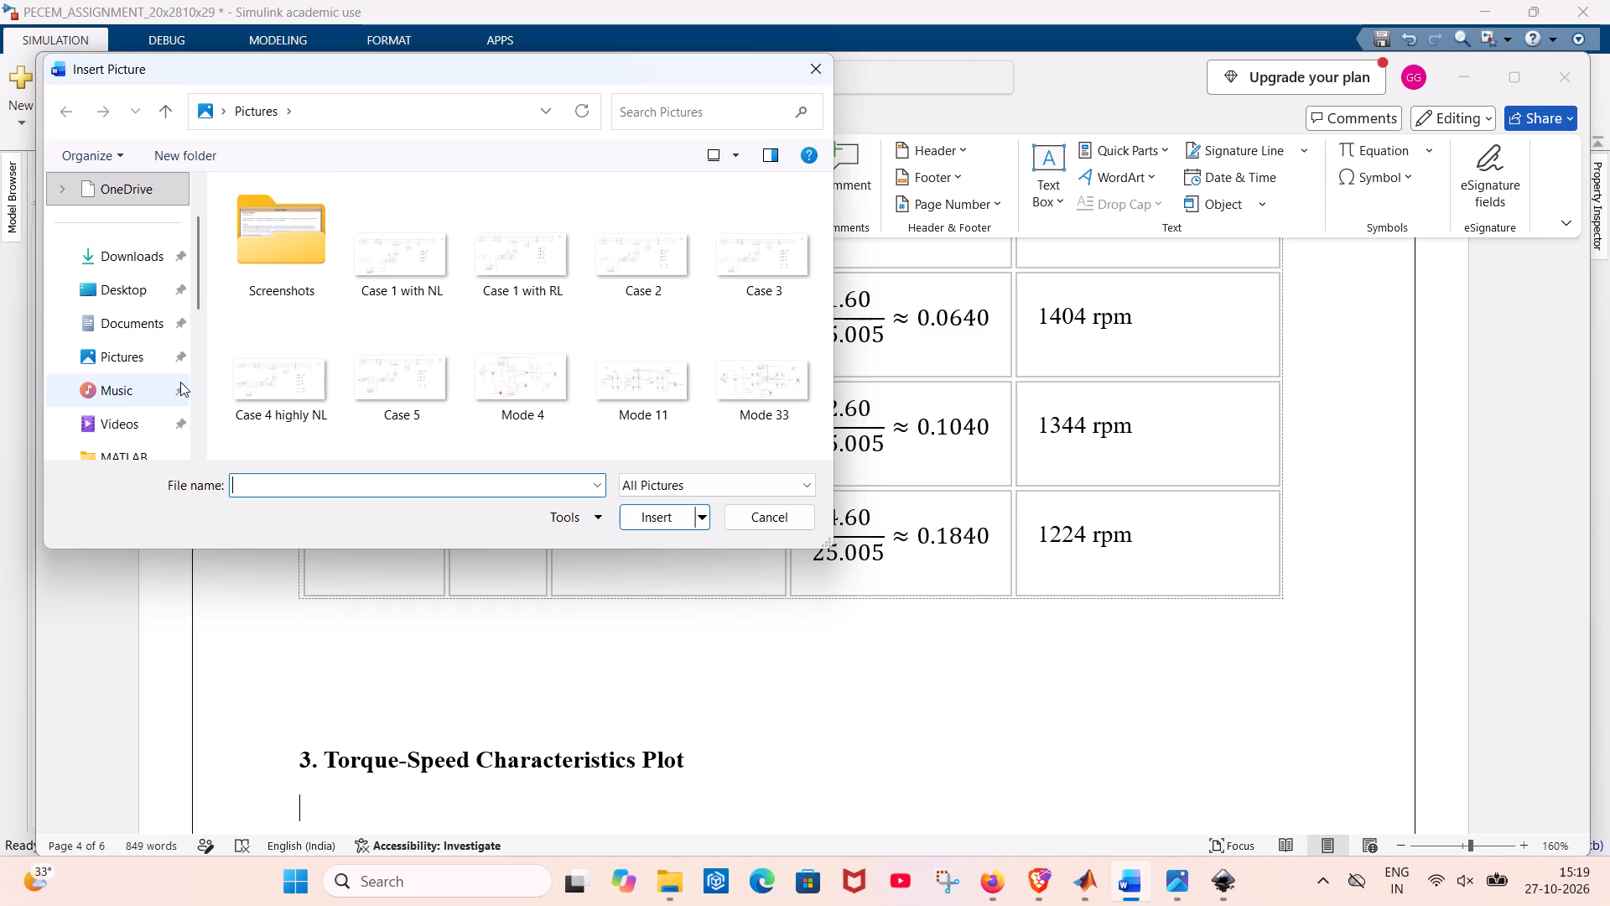
left_click(130, 295)
scroll(441, 299, "down", 4)
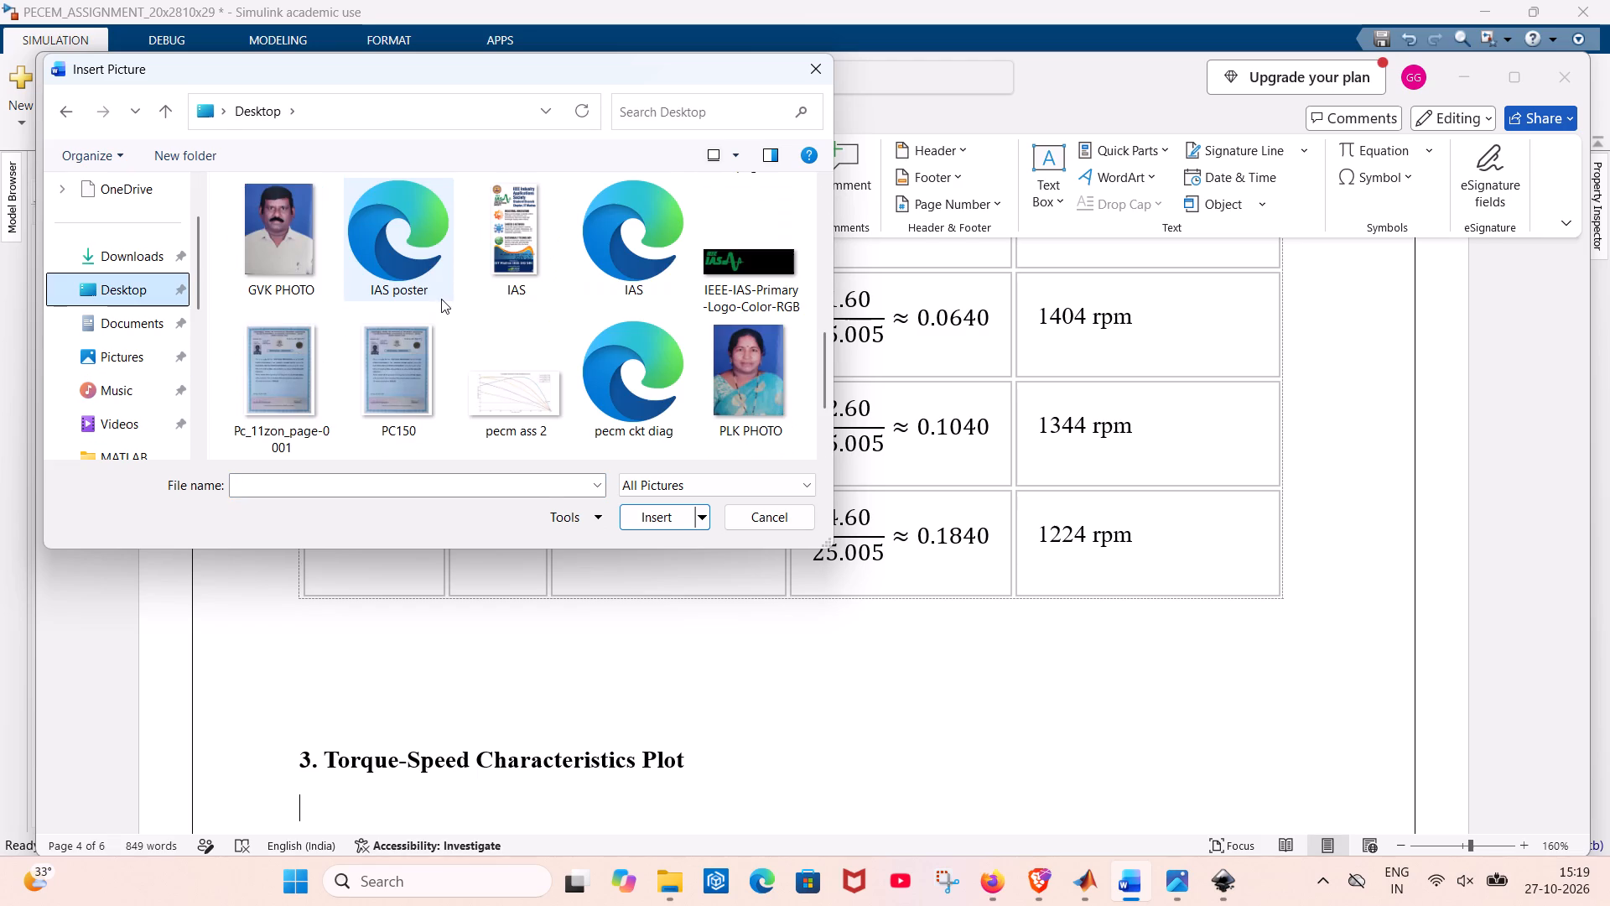
scroll(441, 299, "down", 3)
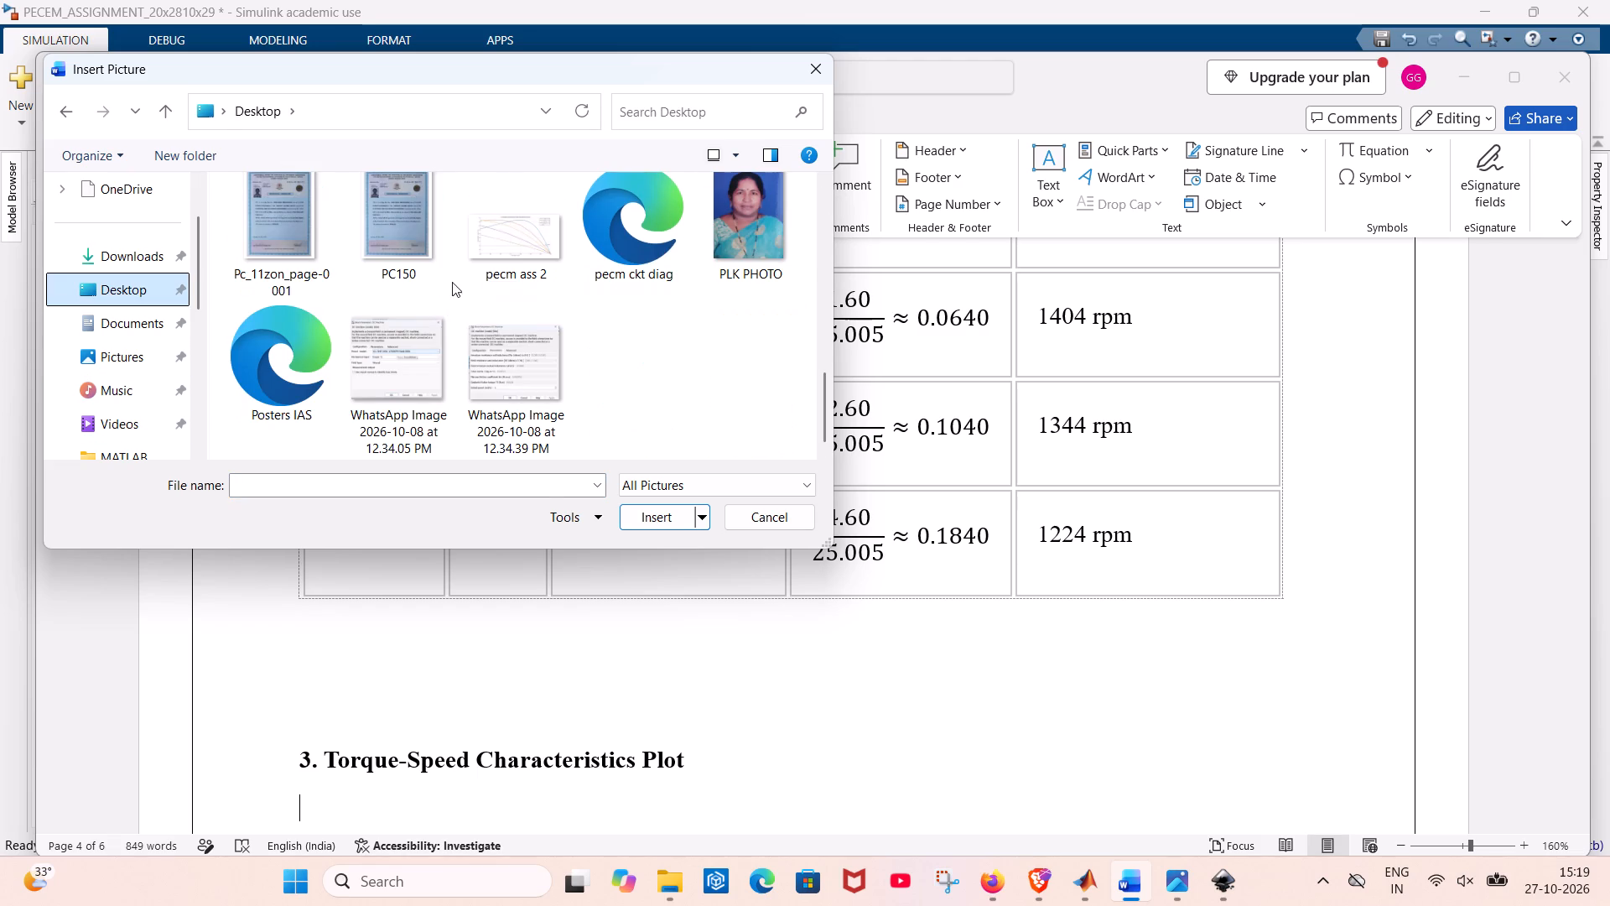
left_click(484, 240)
left_click(664, 528)
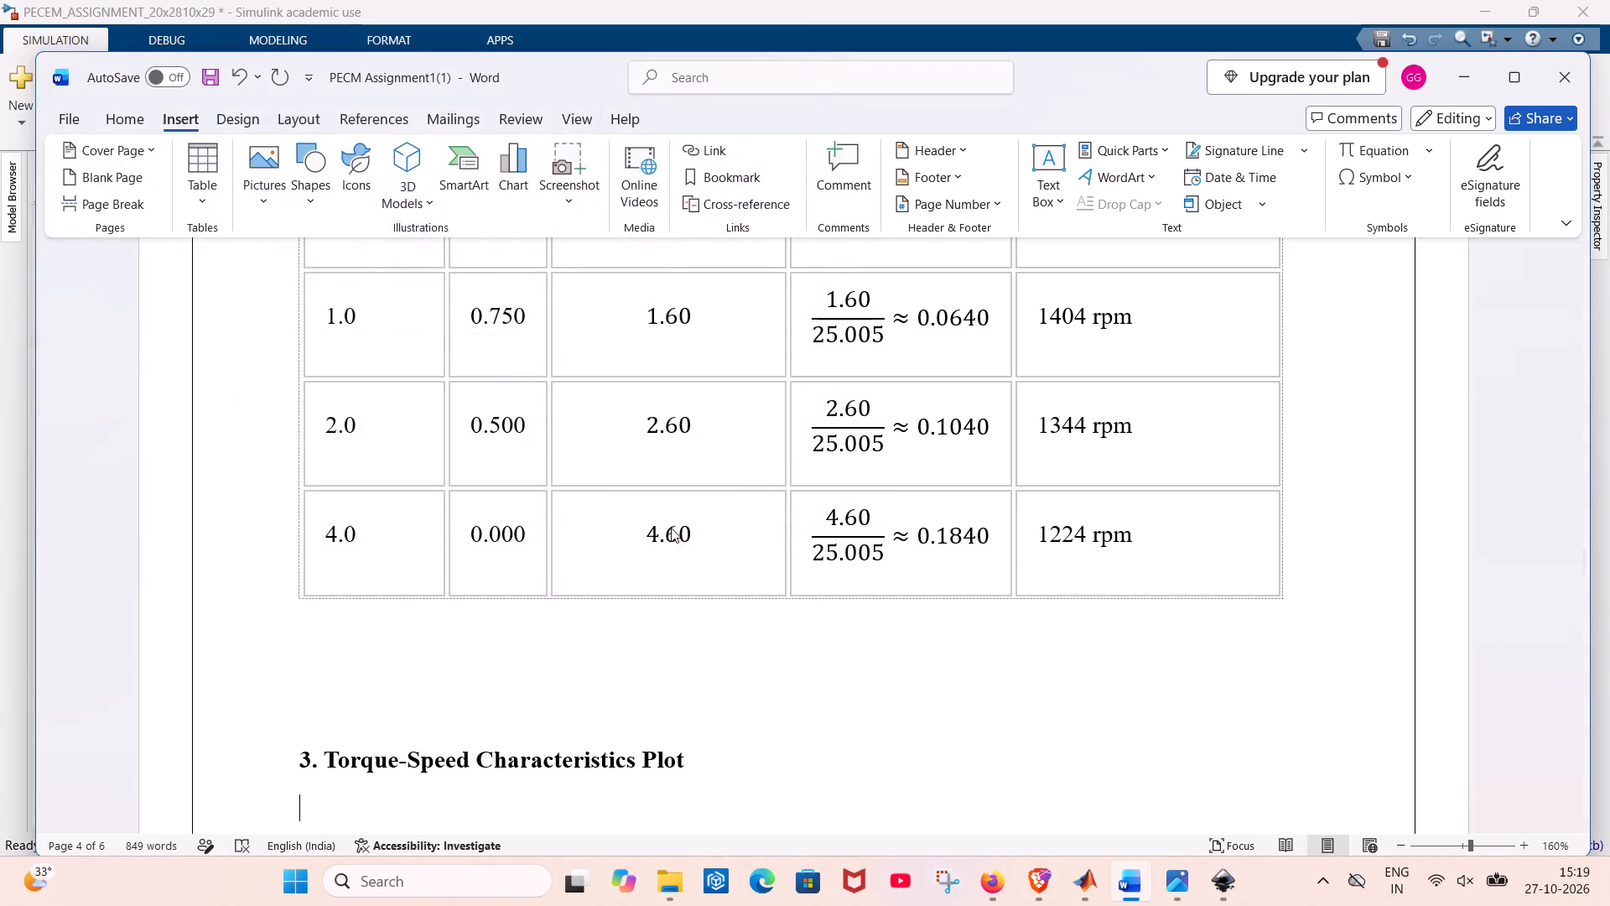
Add a blank line between the "3. Torque-Speed Characteristics Plot" heading and the plot picture.
scroll(673, 526, "up", 1)
scroll(673, 526, "down", 1)
scroll(673, 526, "up", 2)
scroll(673, 526, "down", 3)
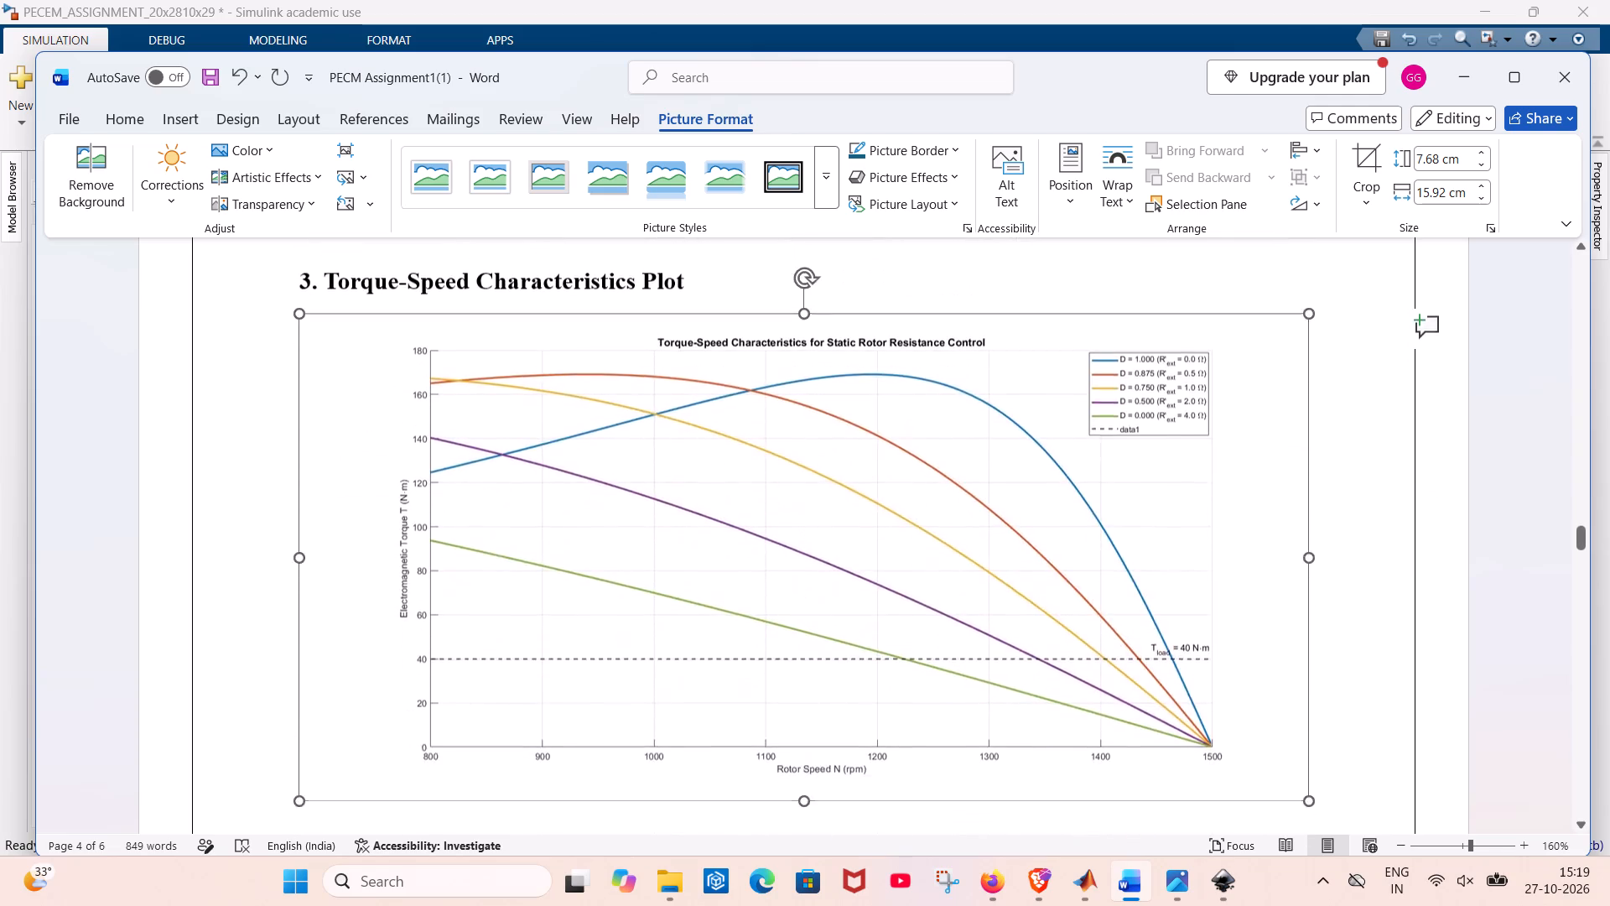
scroll(673, 526, "down", 3)
scroll(673, 526, "up", 4)
scroll(673, 526, "down", 1)
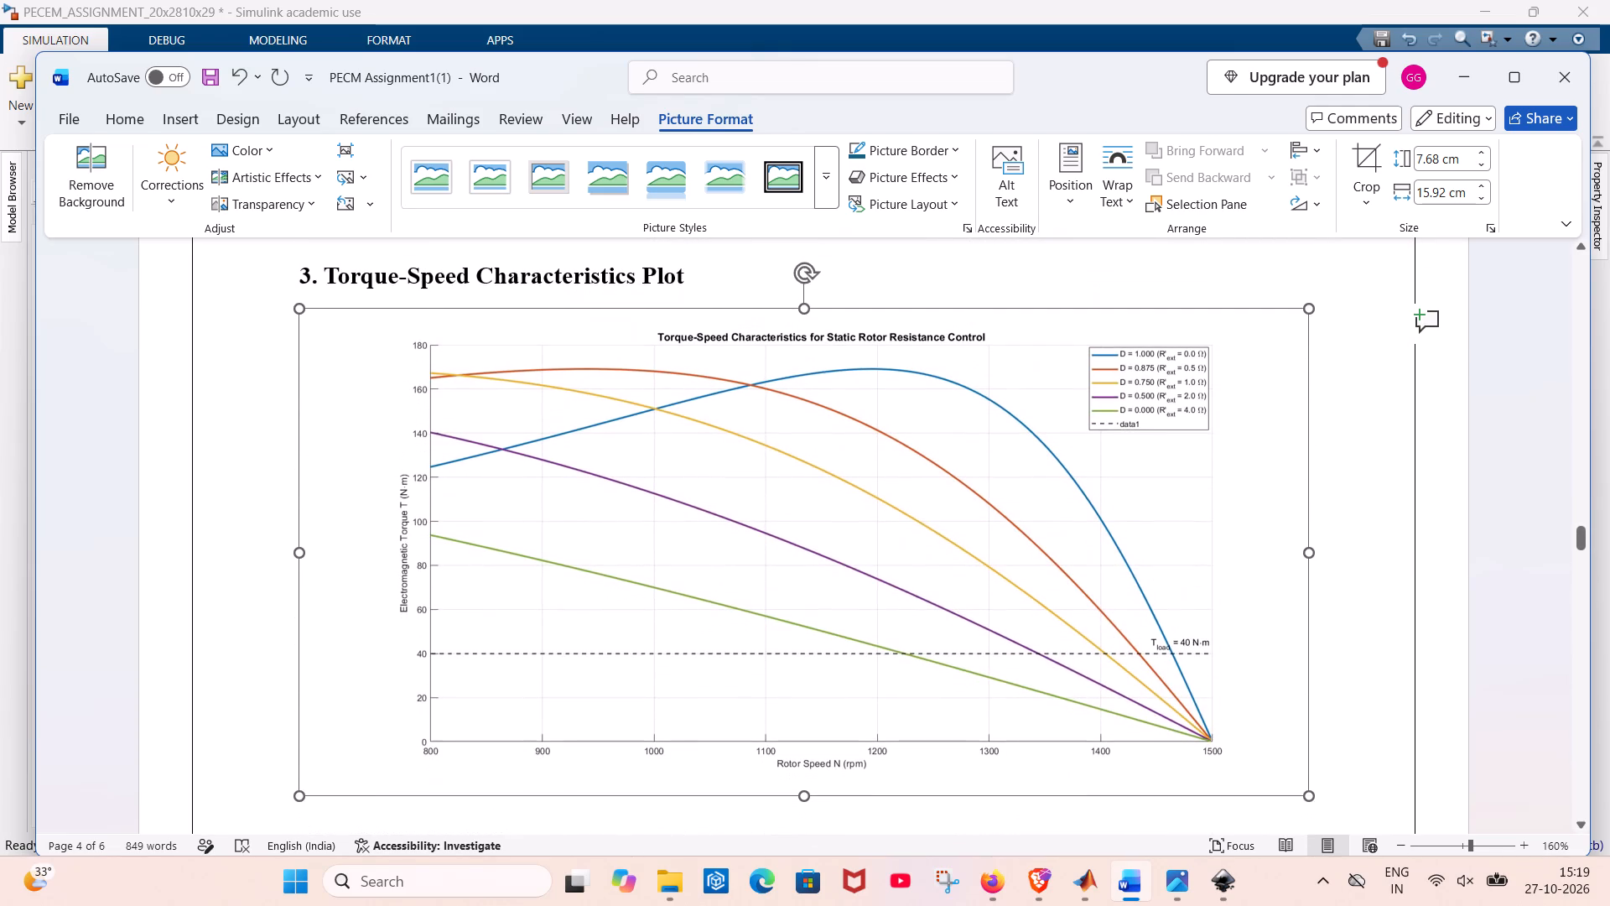
left_click(692, 275)
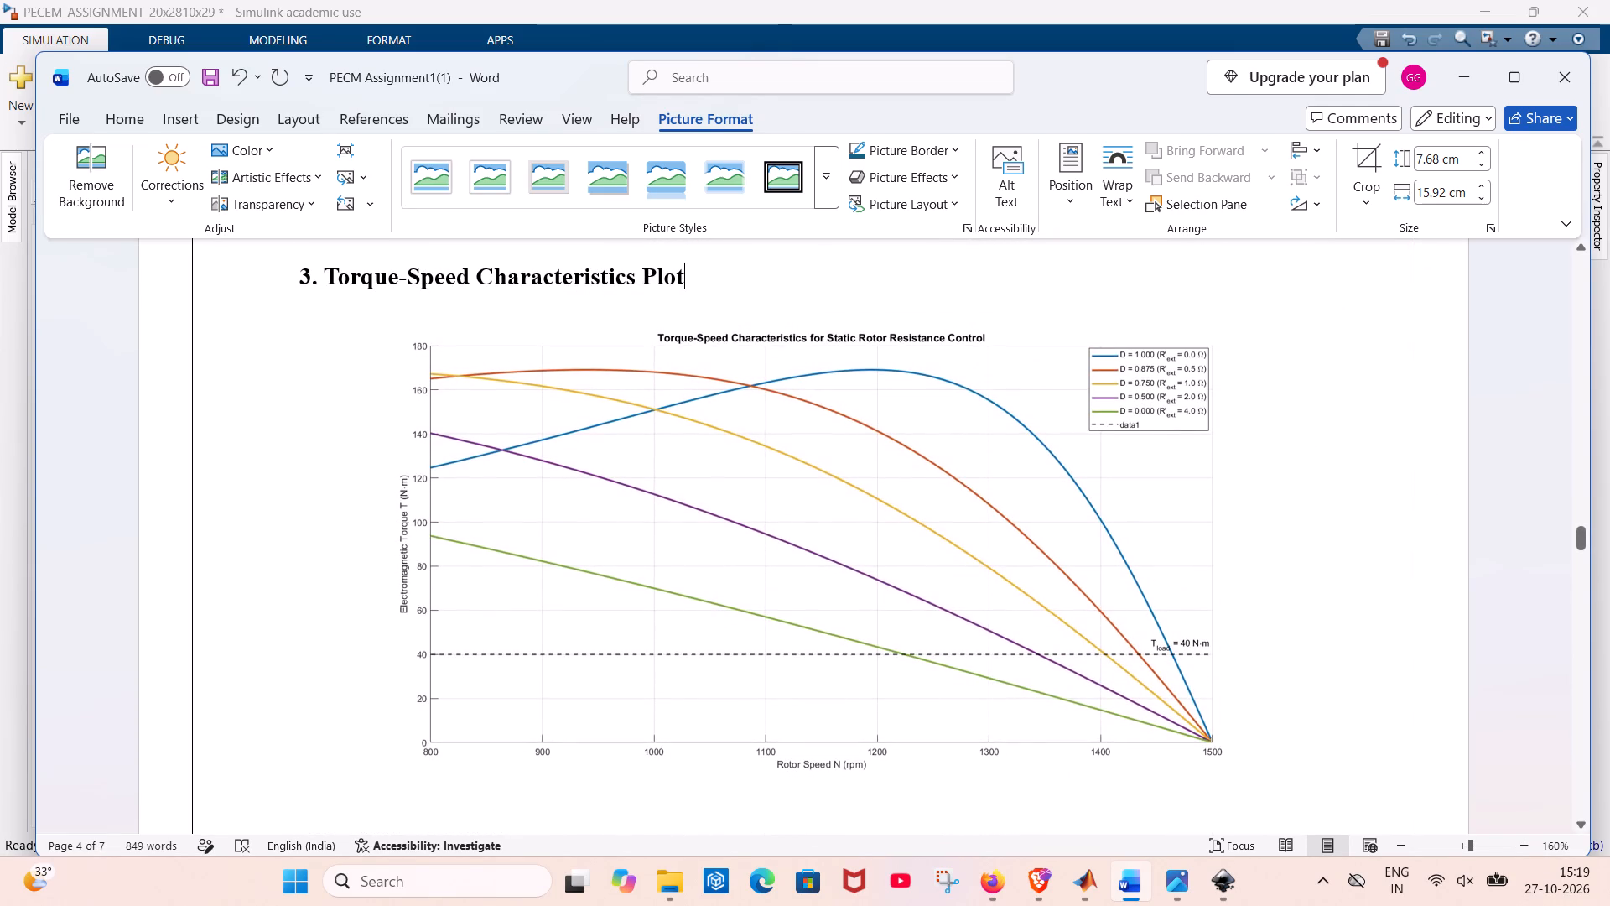
key("Return")
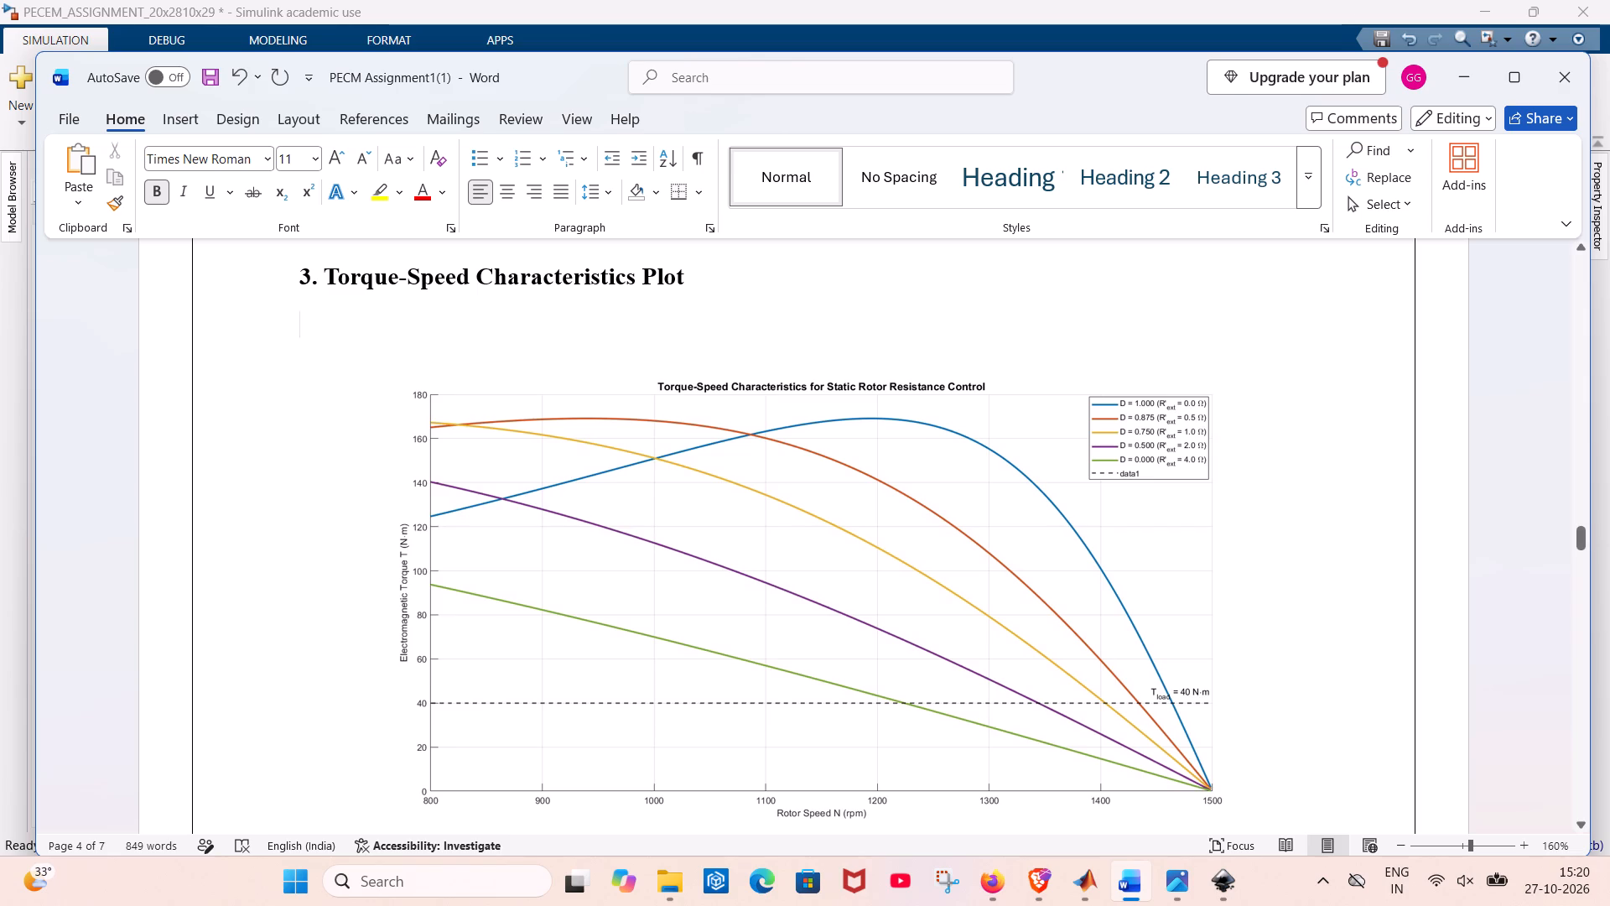
Review the Analytical Behavior and efficiency calculation sections that follow the torque-speed plot.
scroll(724, 338, "down", 7)
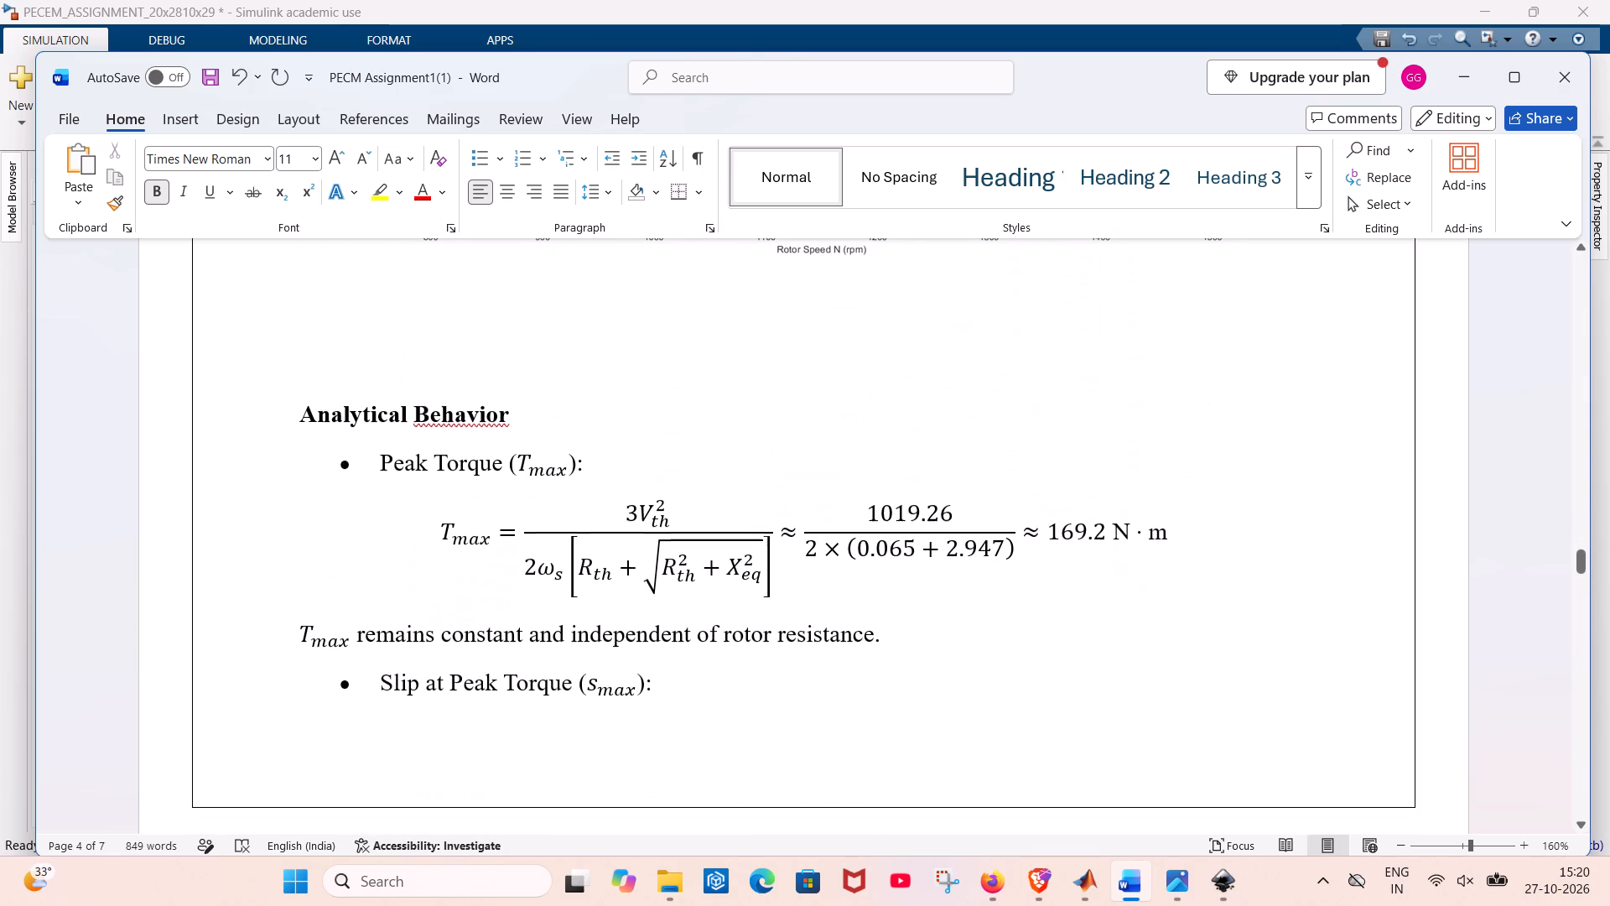
scroll(724, 338, "down", 13)
scroll(724, 338, "up", 2)
scroll(724, 338, "down", 1)
scroll(724, 338, "up", 4)
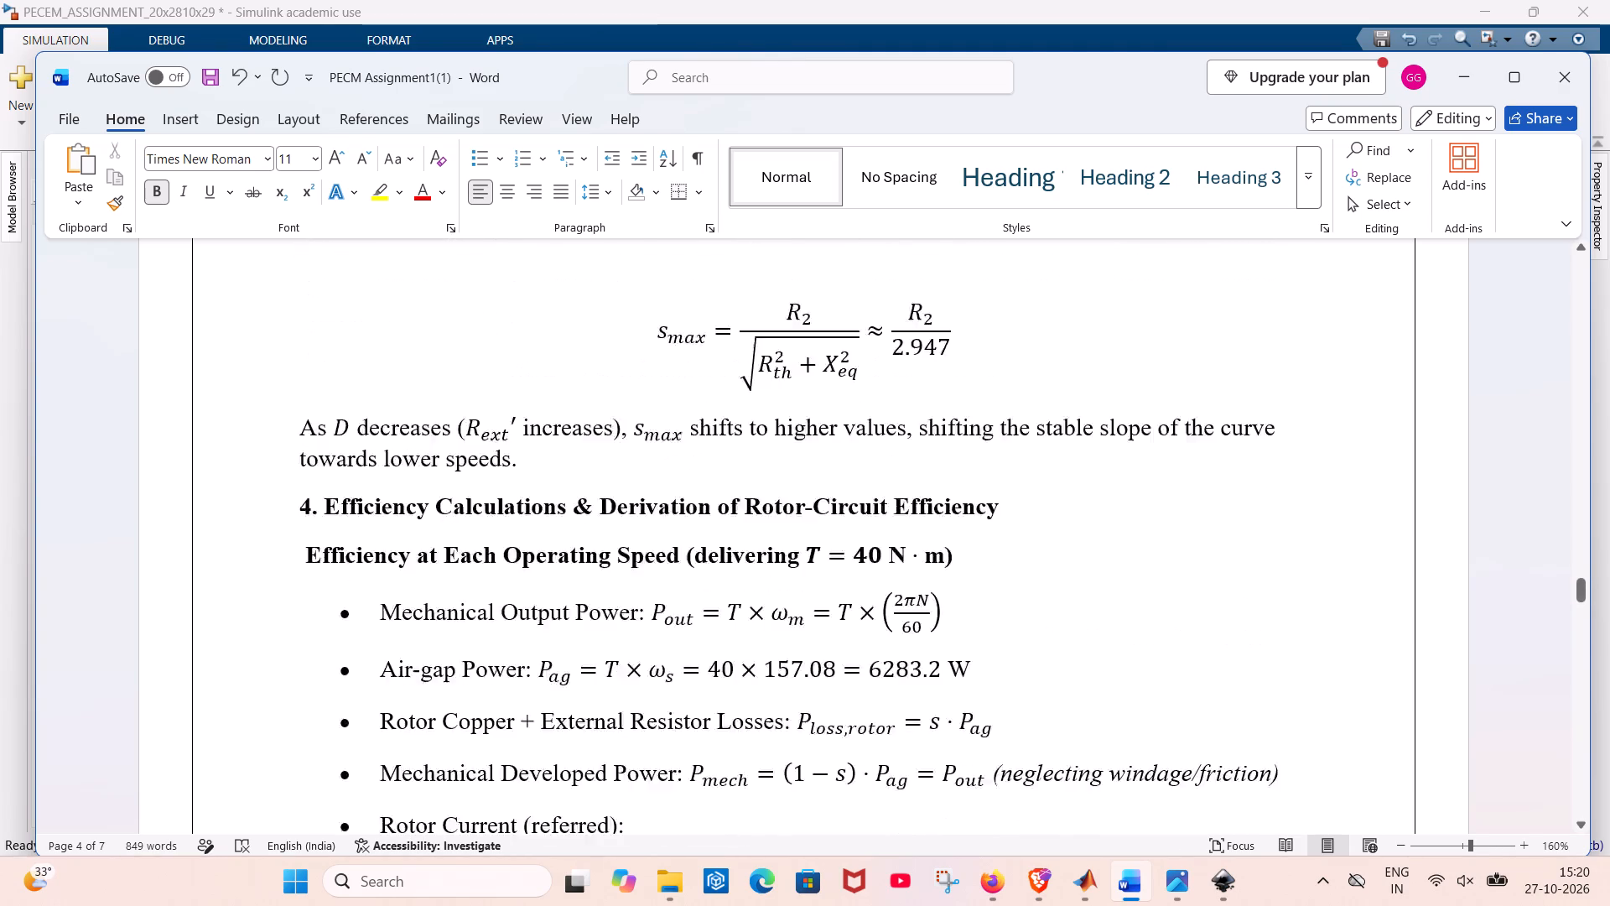
scroll(724, 338, "up", 9)
scroll(724, 338, "down", 1)
scroll(724, 338, "up", 4)
scroll(724, 338, "down", 2)
scroll(724, 338, "up", 1)
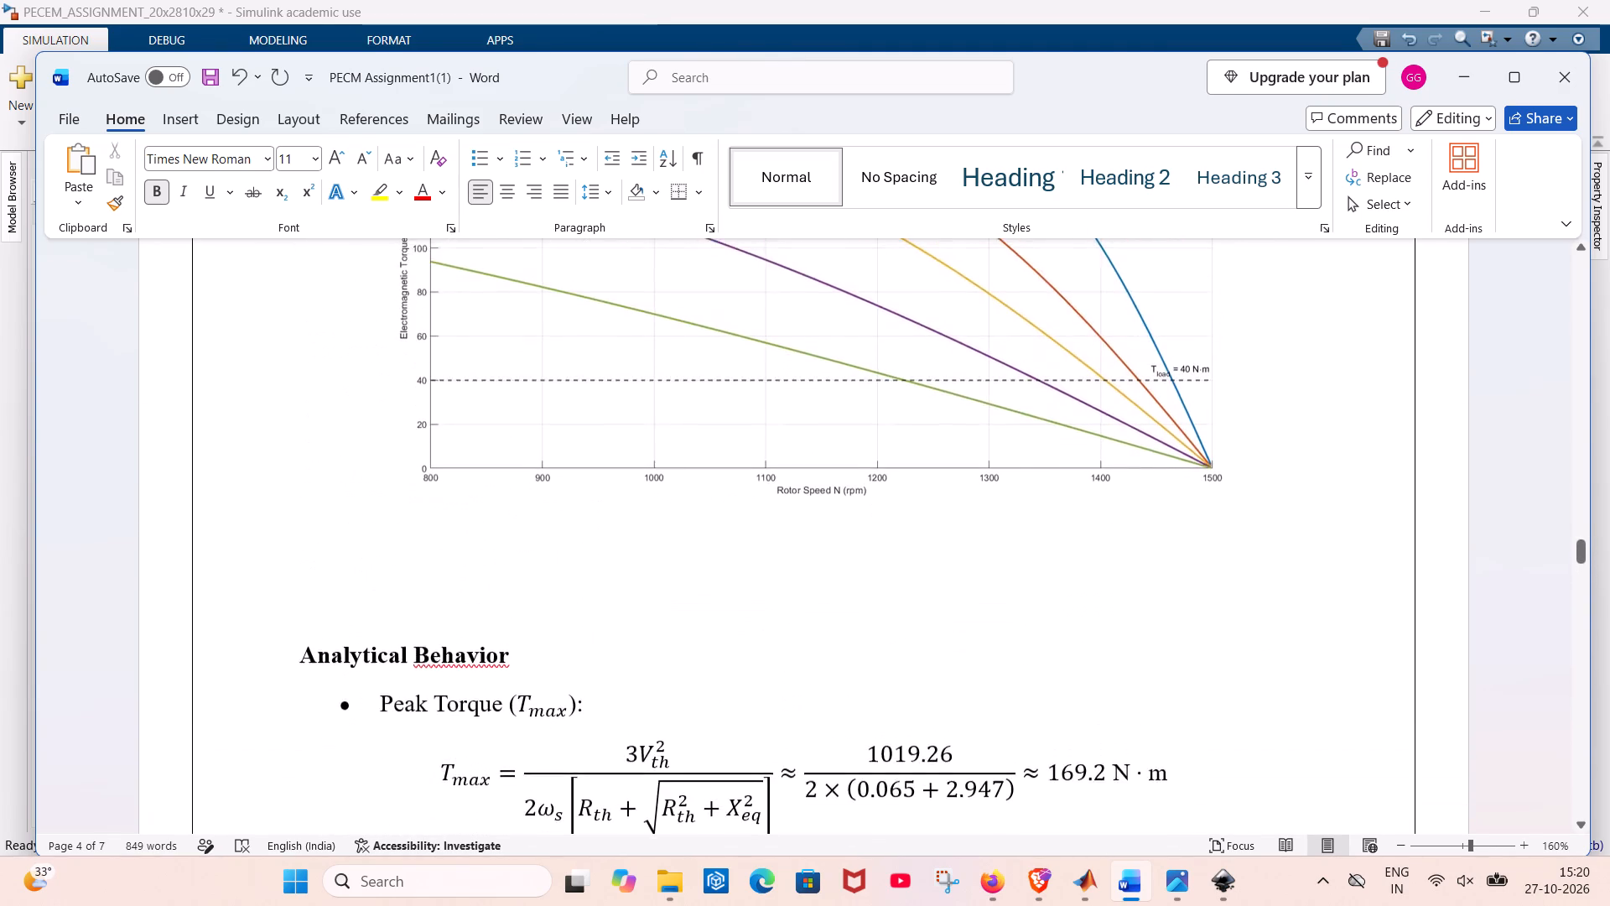
Review the slip and rotor speed tables, the electromagnetic torque derivation and the duty ratio relations.
scroll(724, 338, "up", 14)
scroll(724, 338, "down", 1)
scroll(724, 338, "up", 5)
scroll(724, 338, "down", 1)
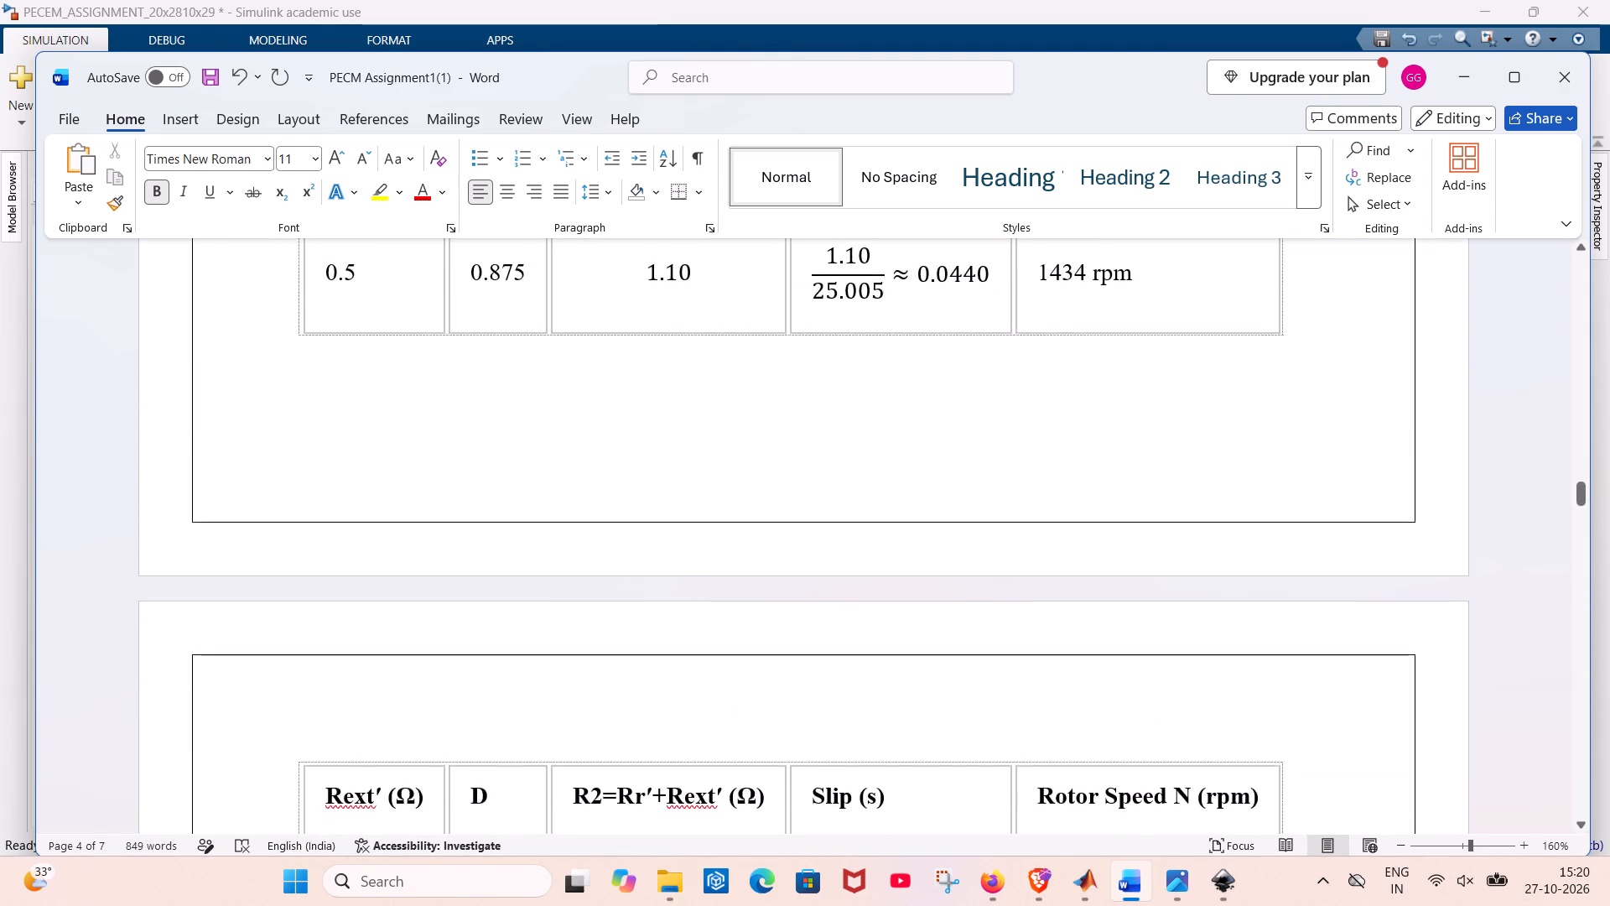
scroll(724, 338, "up", 14)
scroll(724, 338, "down", 1)
scroll(724, 338, "up", 5)
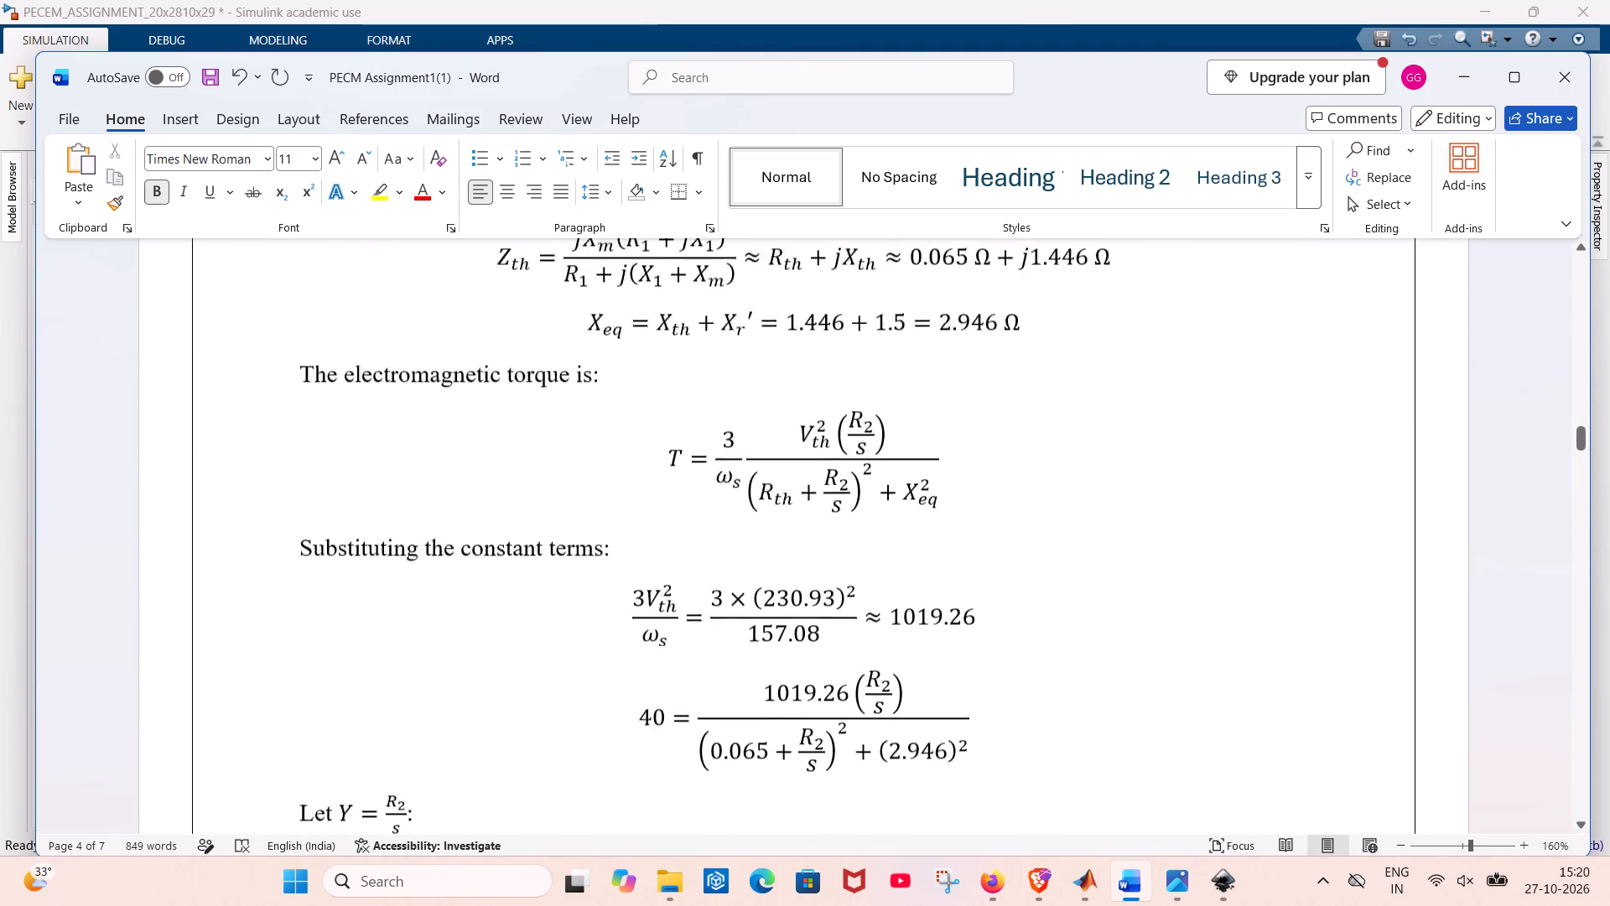
scroll(724, 338, "up", 1)
scroll(724, 338, "down", 2)
scroll(724, 338, "up", 14)
scroll(724, 338, "down", 1)
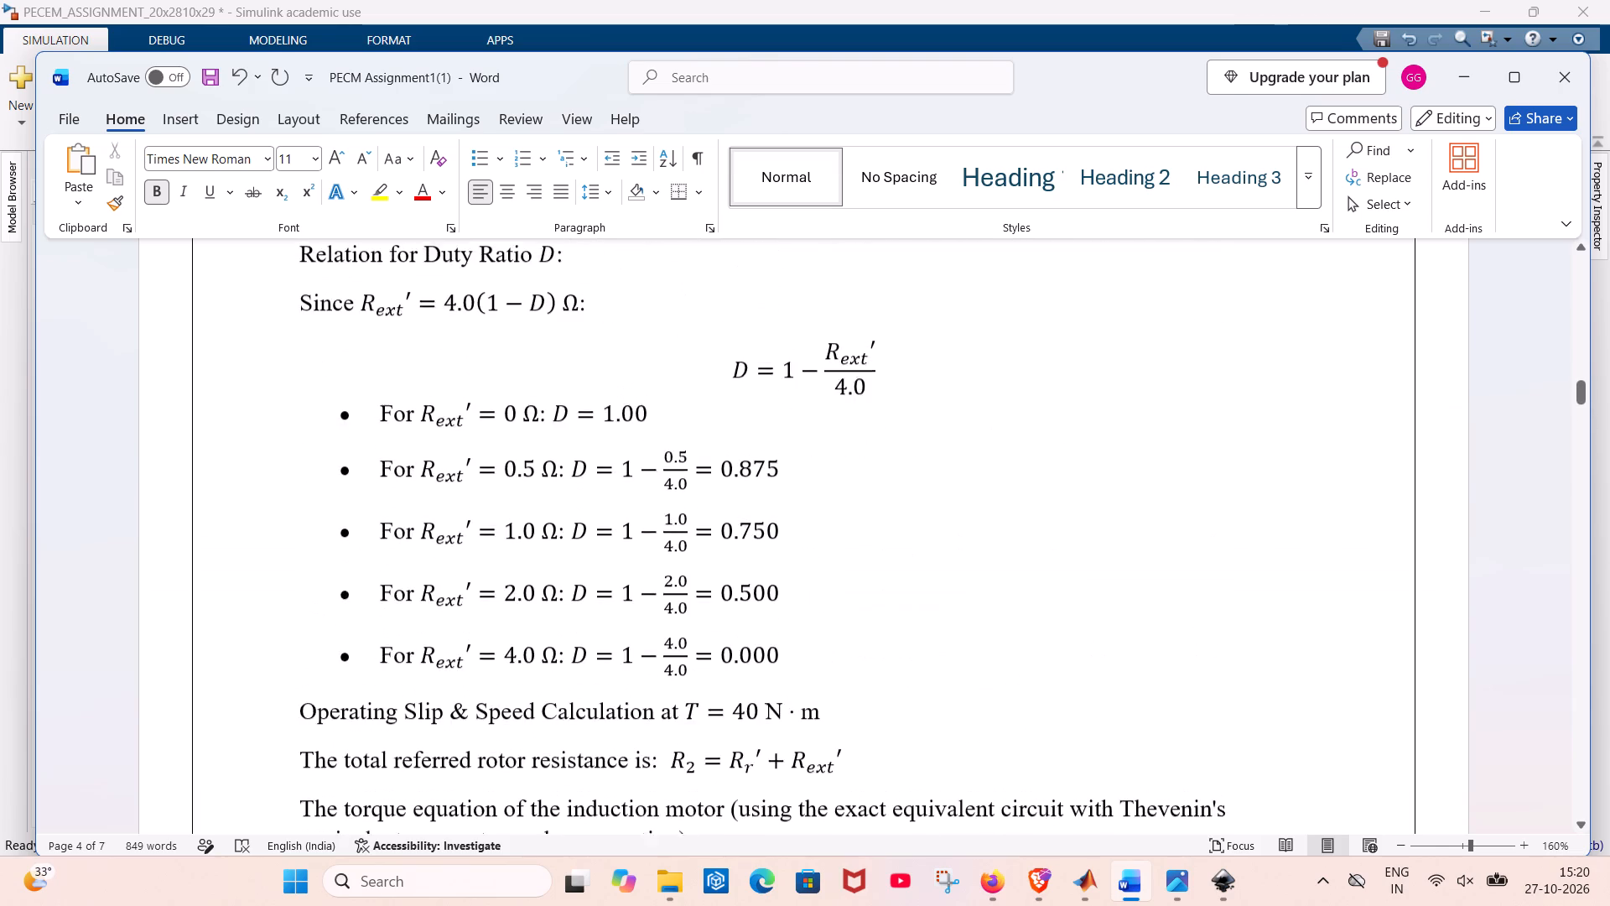
Review the DC-link equivalent resistance derivation and the circuit diagram, going back to the start of the assignment.
scroll(724, 338, "up", 5)
scroll(724, 338, "down", 1)
scroll(724, 338, "up", 4)
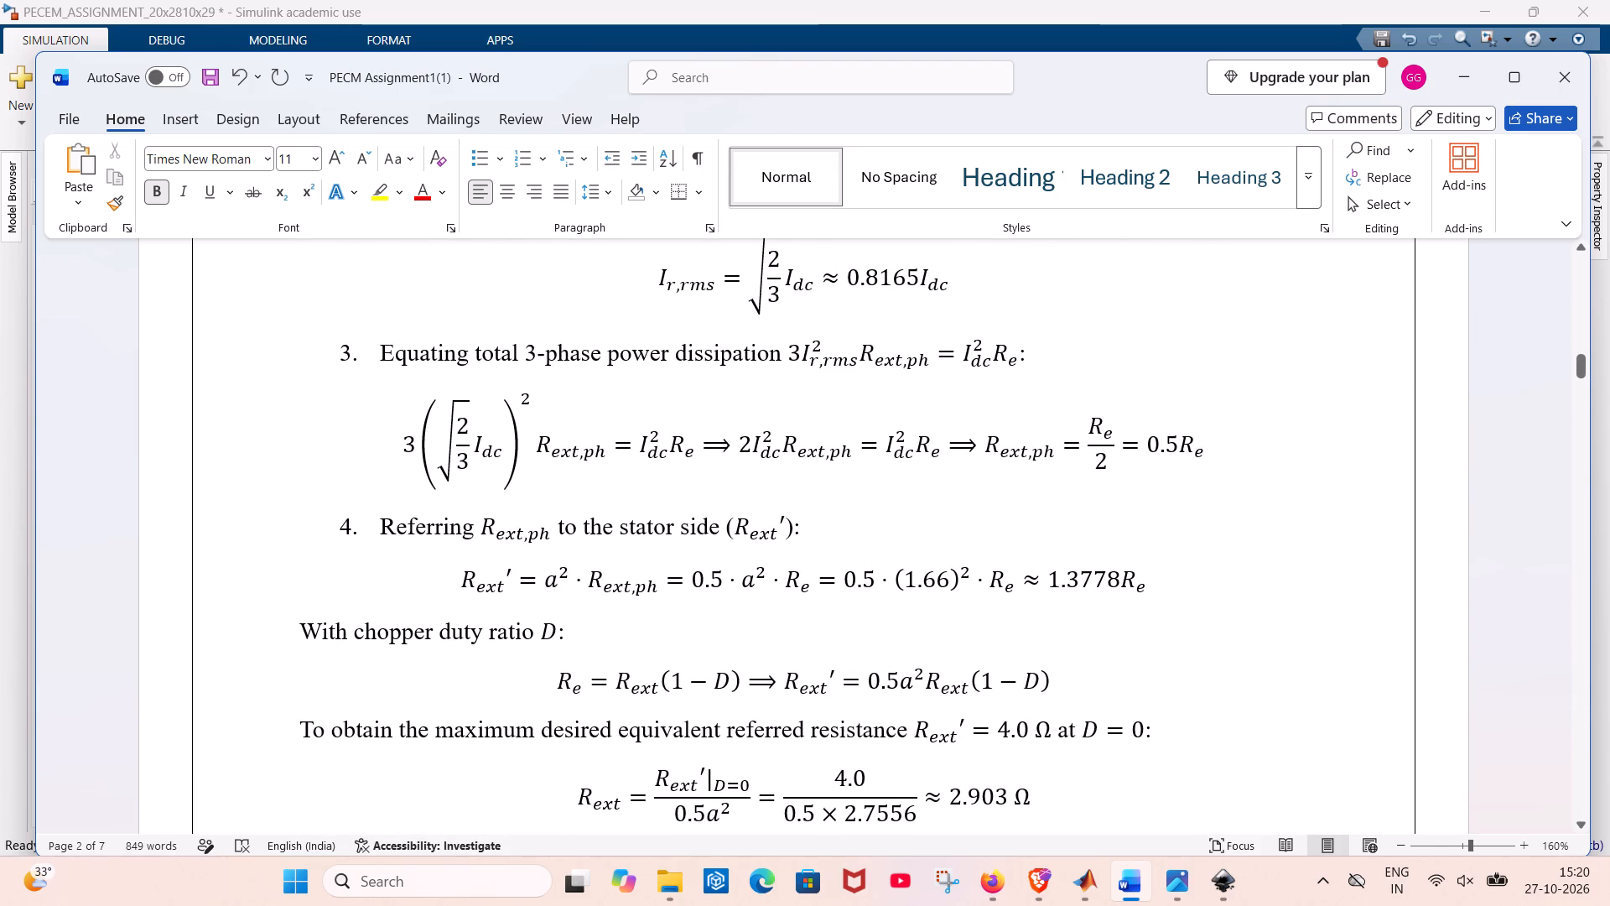
scroll(724, 338, "up", 4)
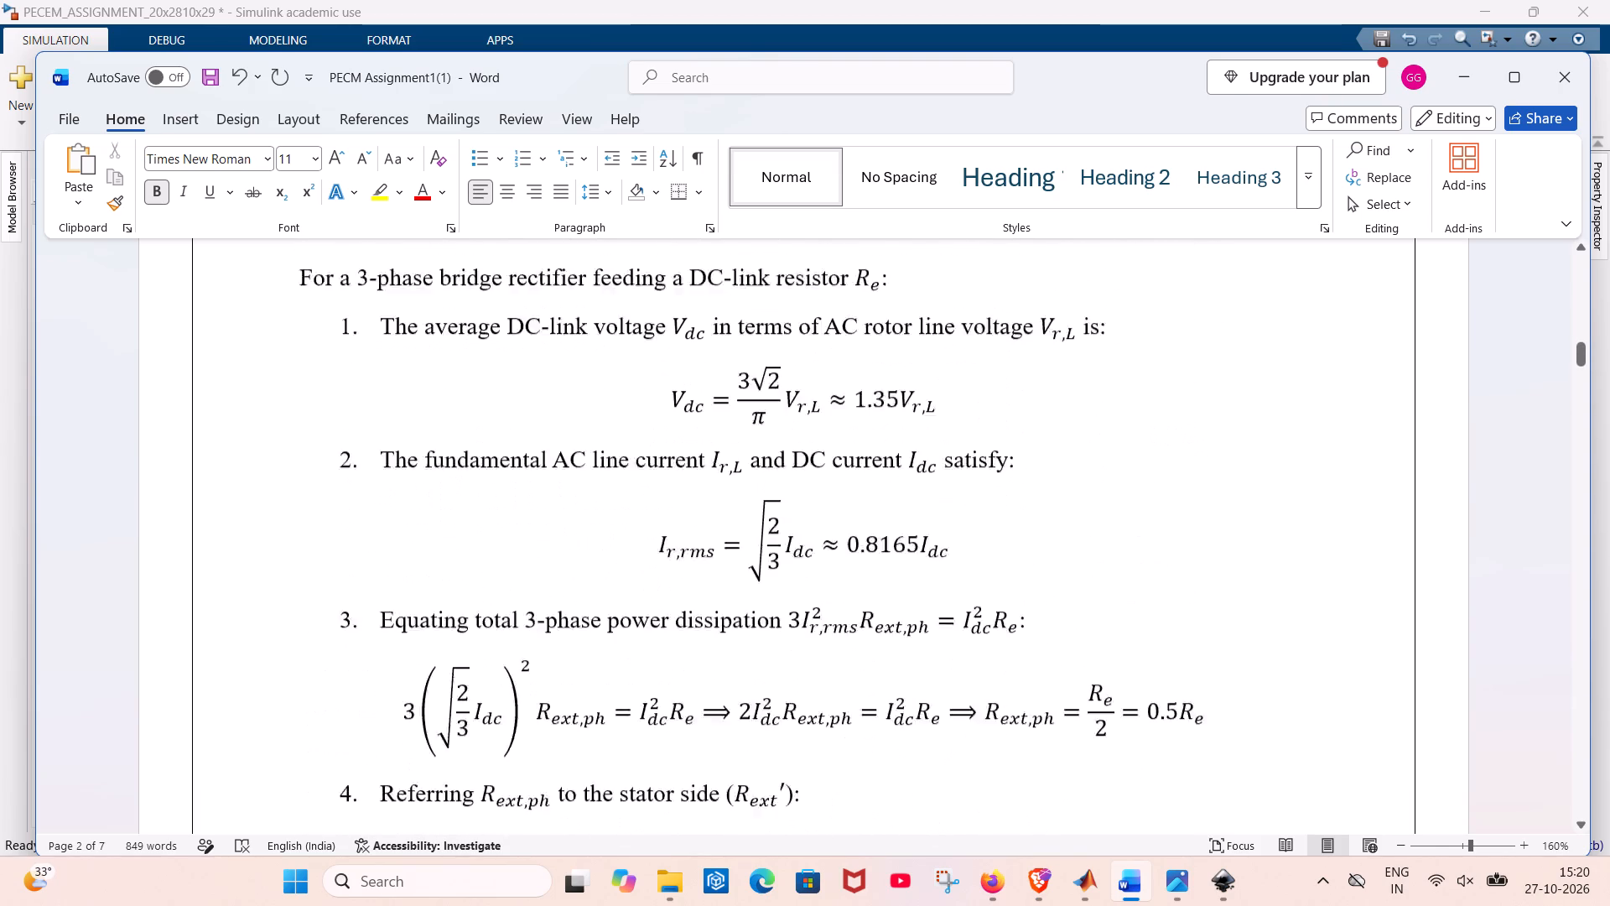
scroll(724, 338, "up", 7)
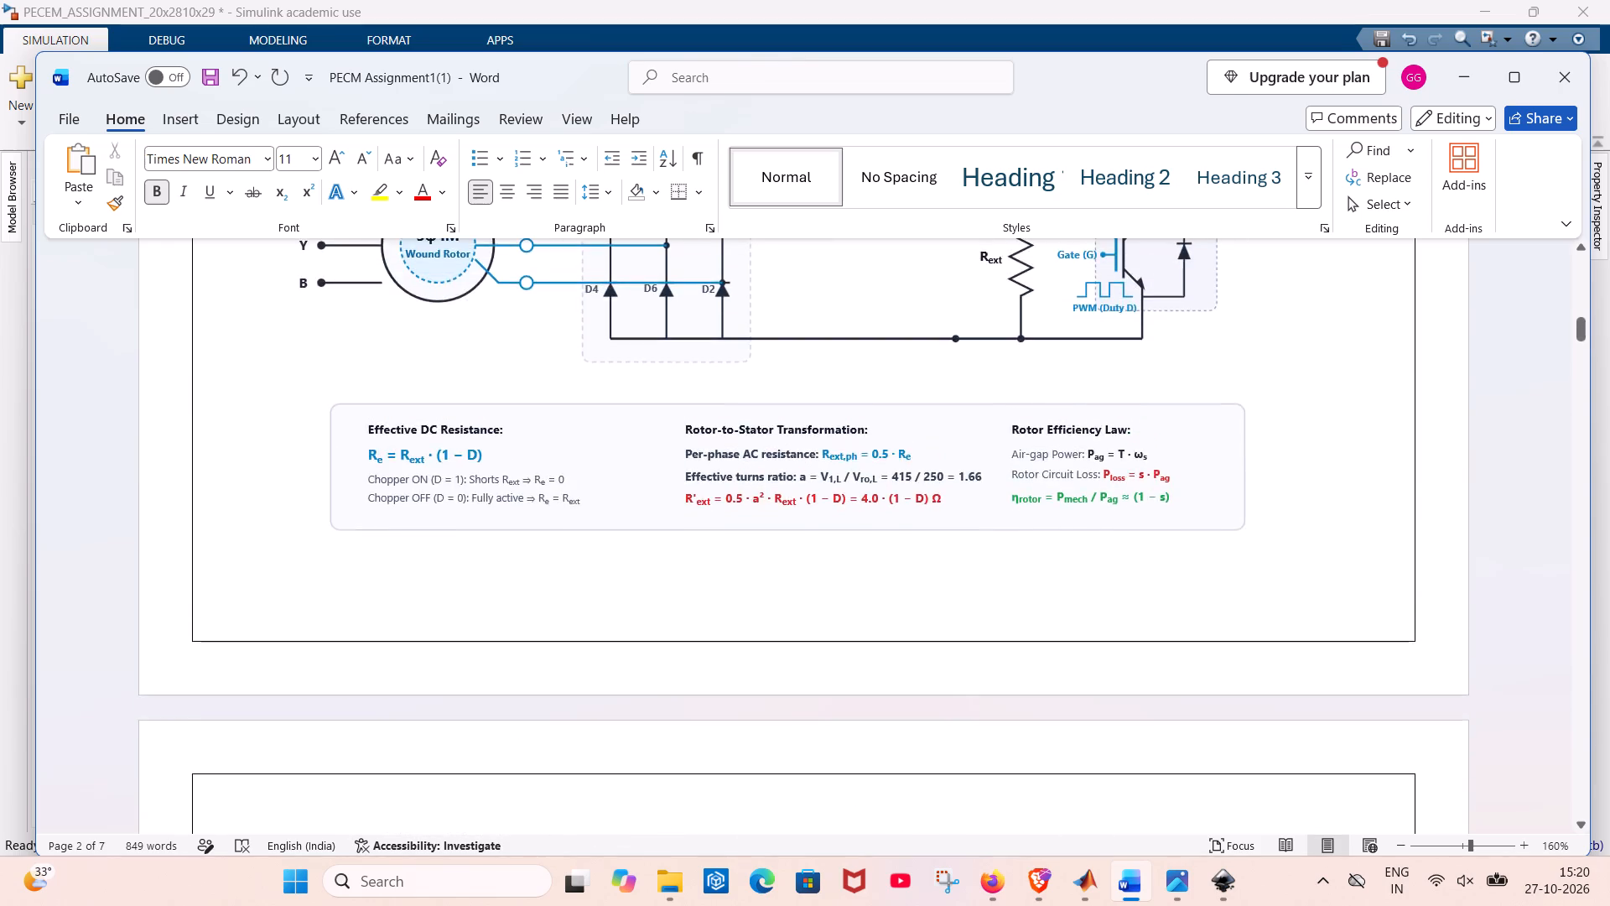
scroll(724, 338, "up", 7)
scroll(724, 338, "down", 2)
scroll(724, 338, "up", 1)
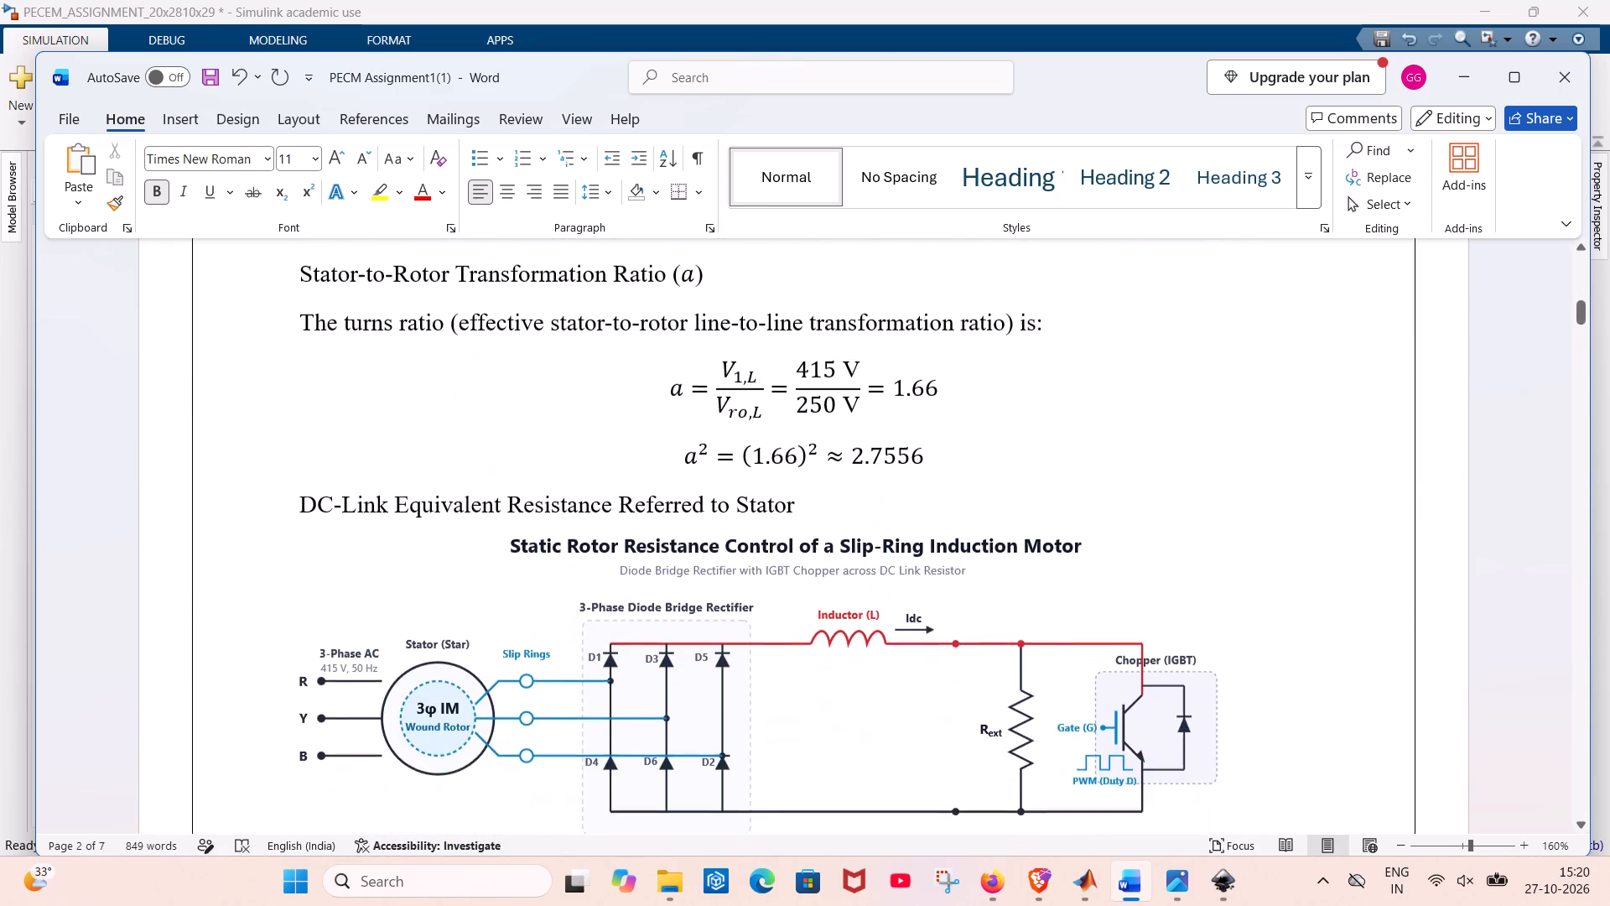
scroll(724, 338, "up", 11)
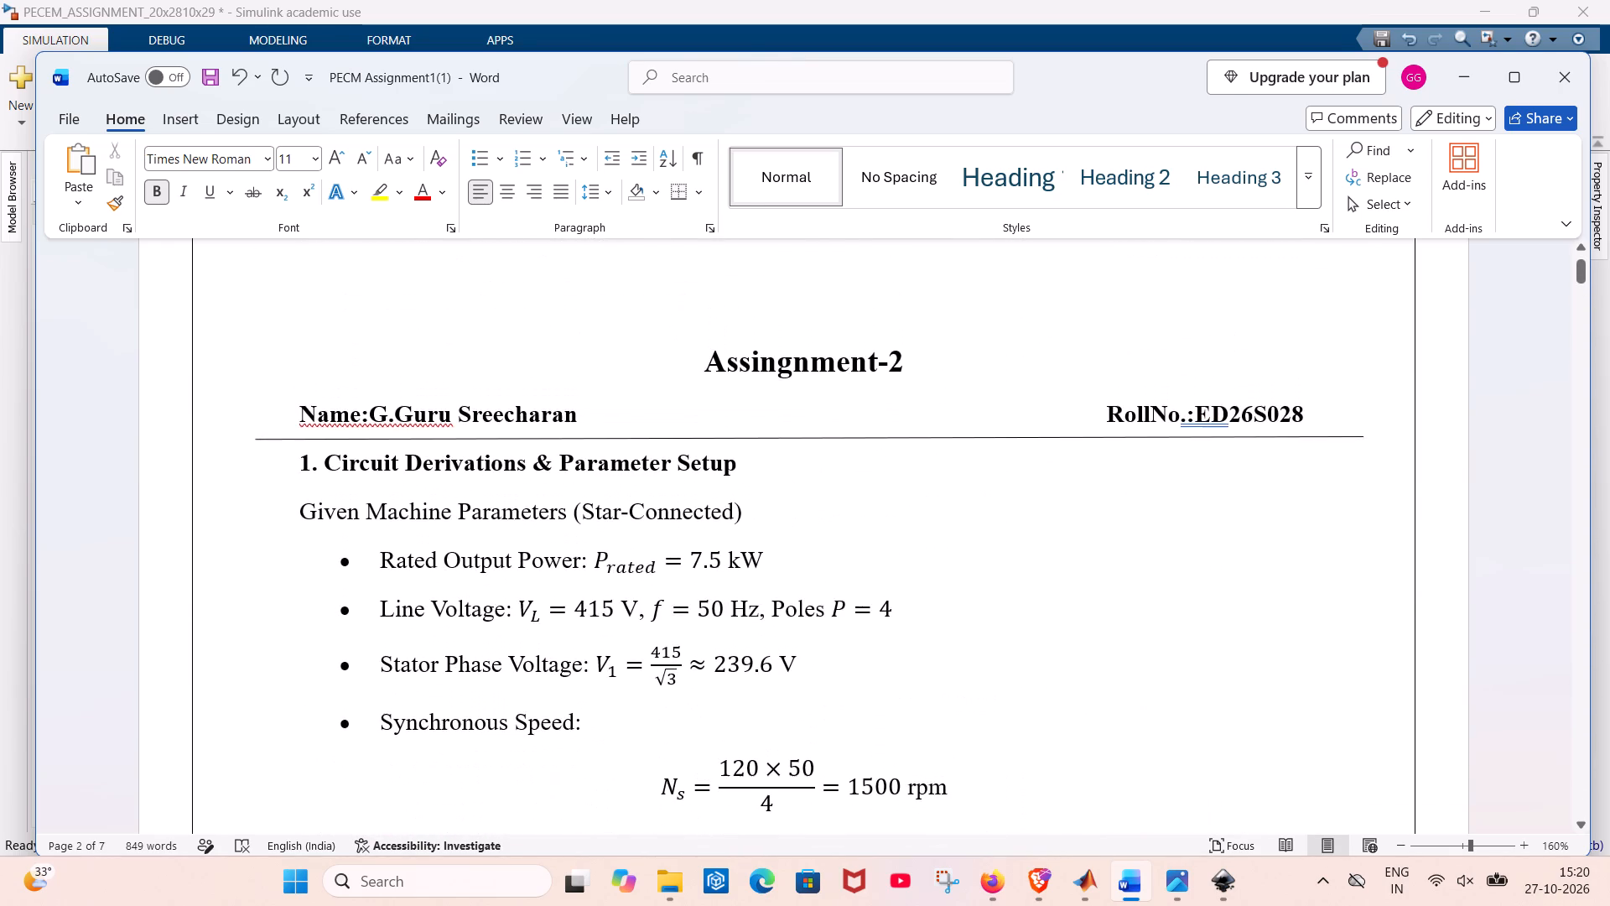
Check the given machine parameters, the stator-to-rotor transformation ratio and the rotor resistance control circuit diagram.
scroll(724, 338, "down", 8)
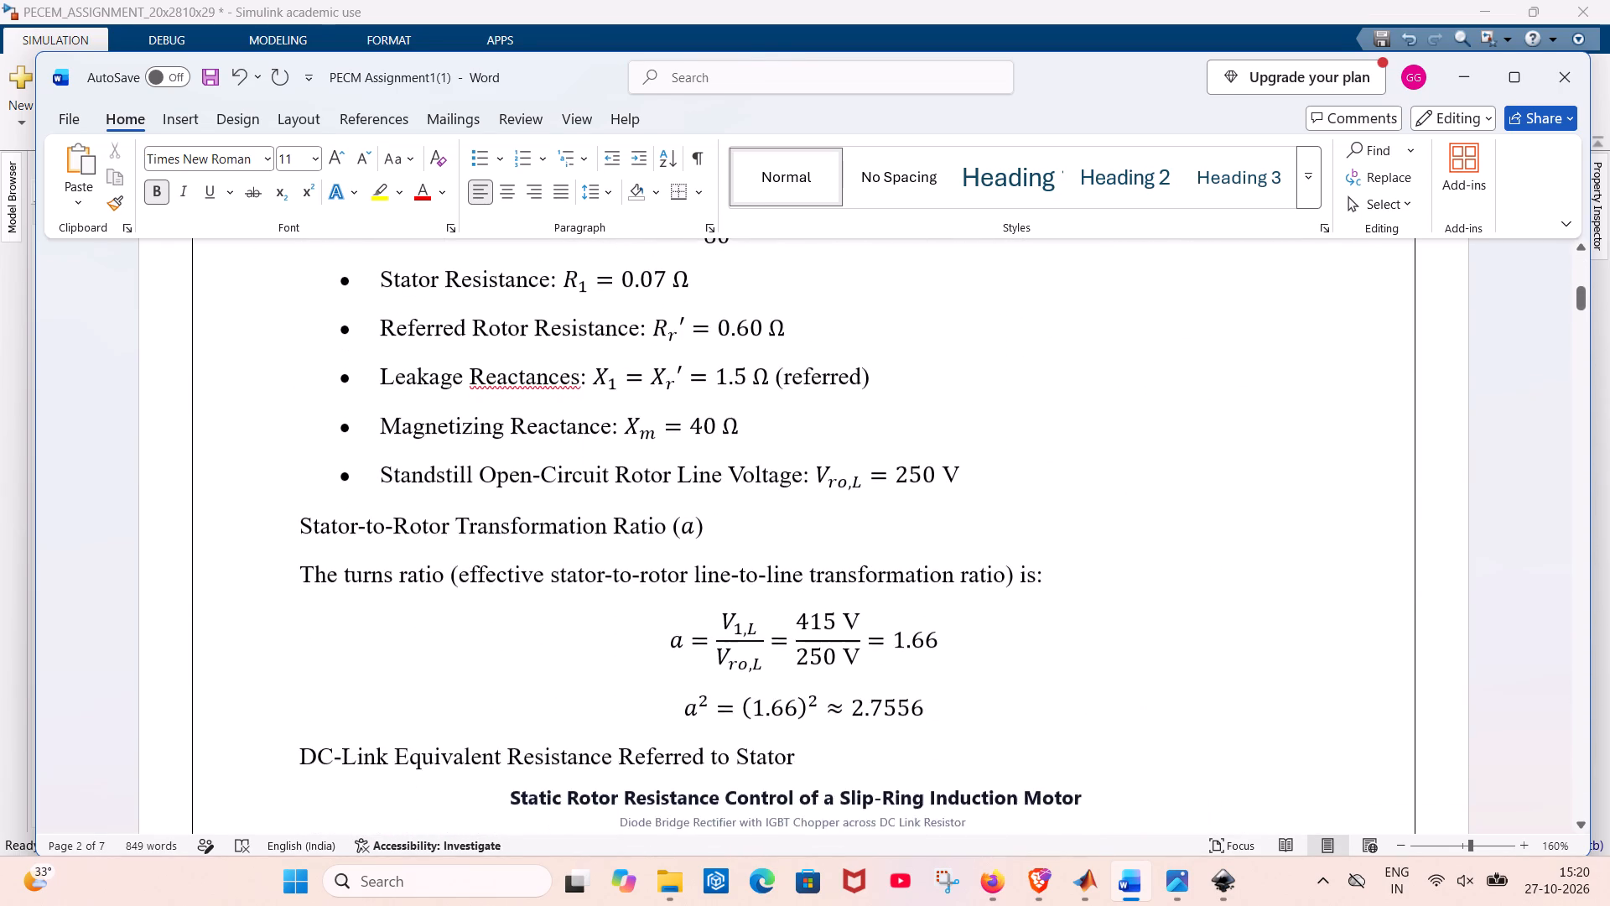
scroll(724, 338, "down", 4)
scroll(724, 338, "up", 2)
scroll(724, 338, "down", 1)
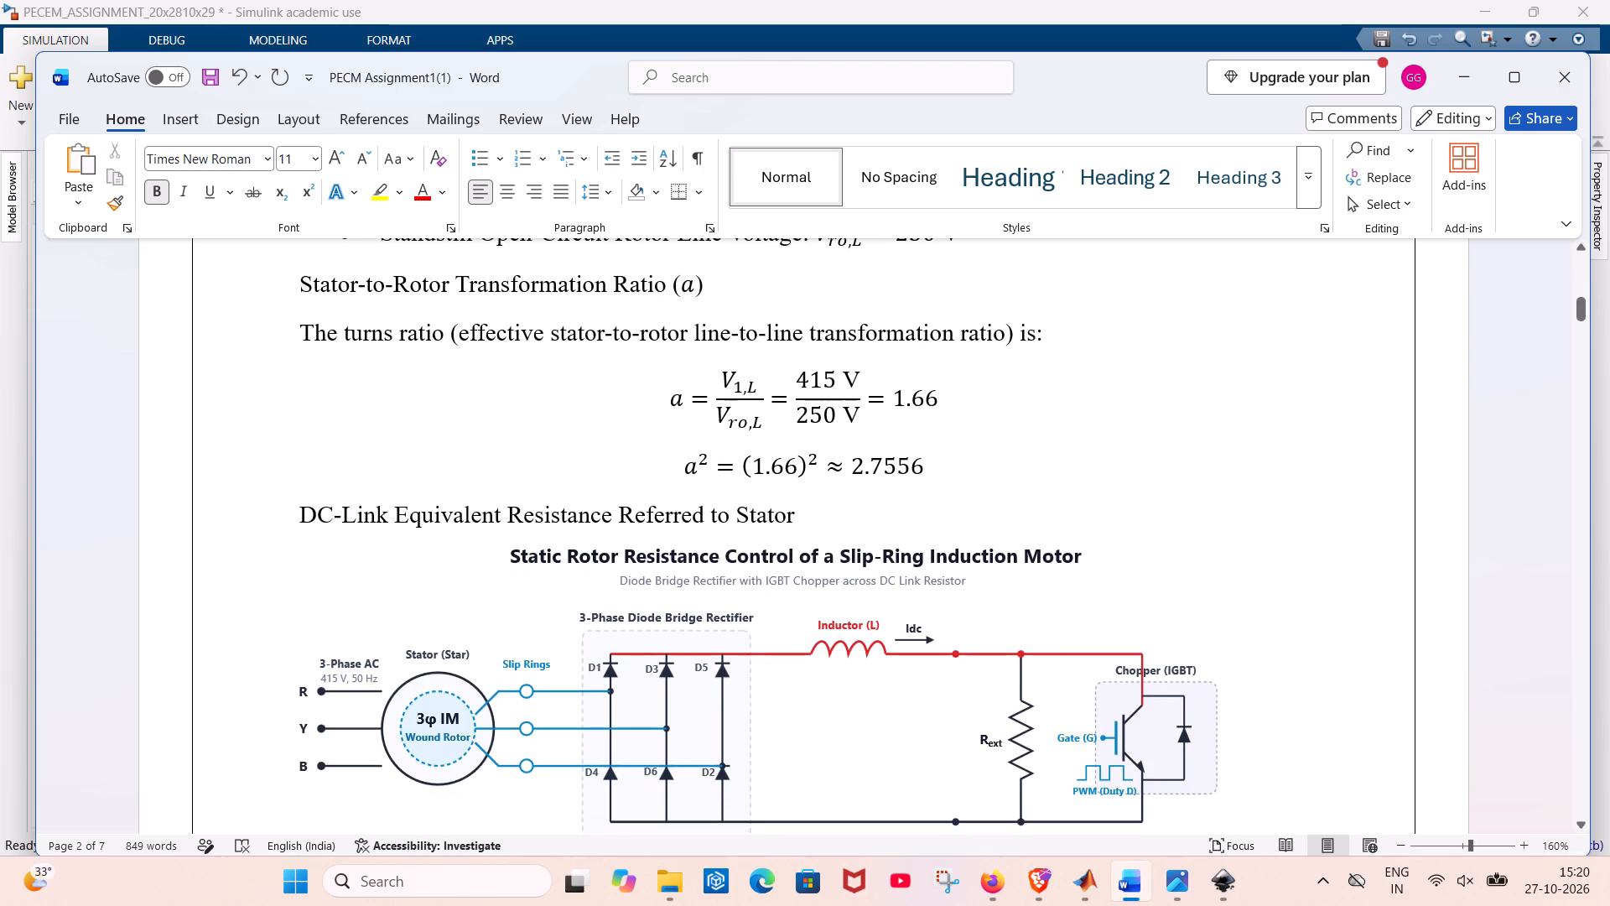
scroll(724, 338, "down", 5)
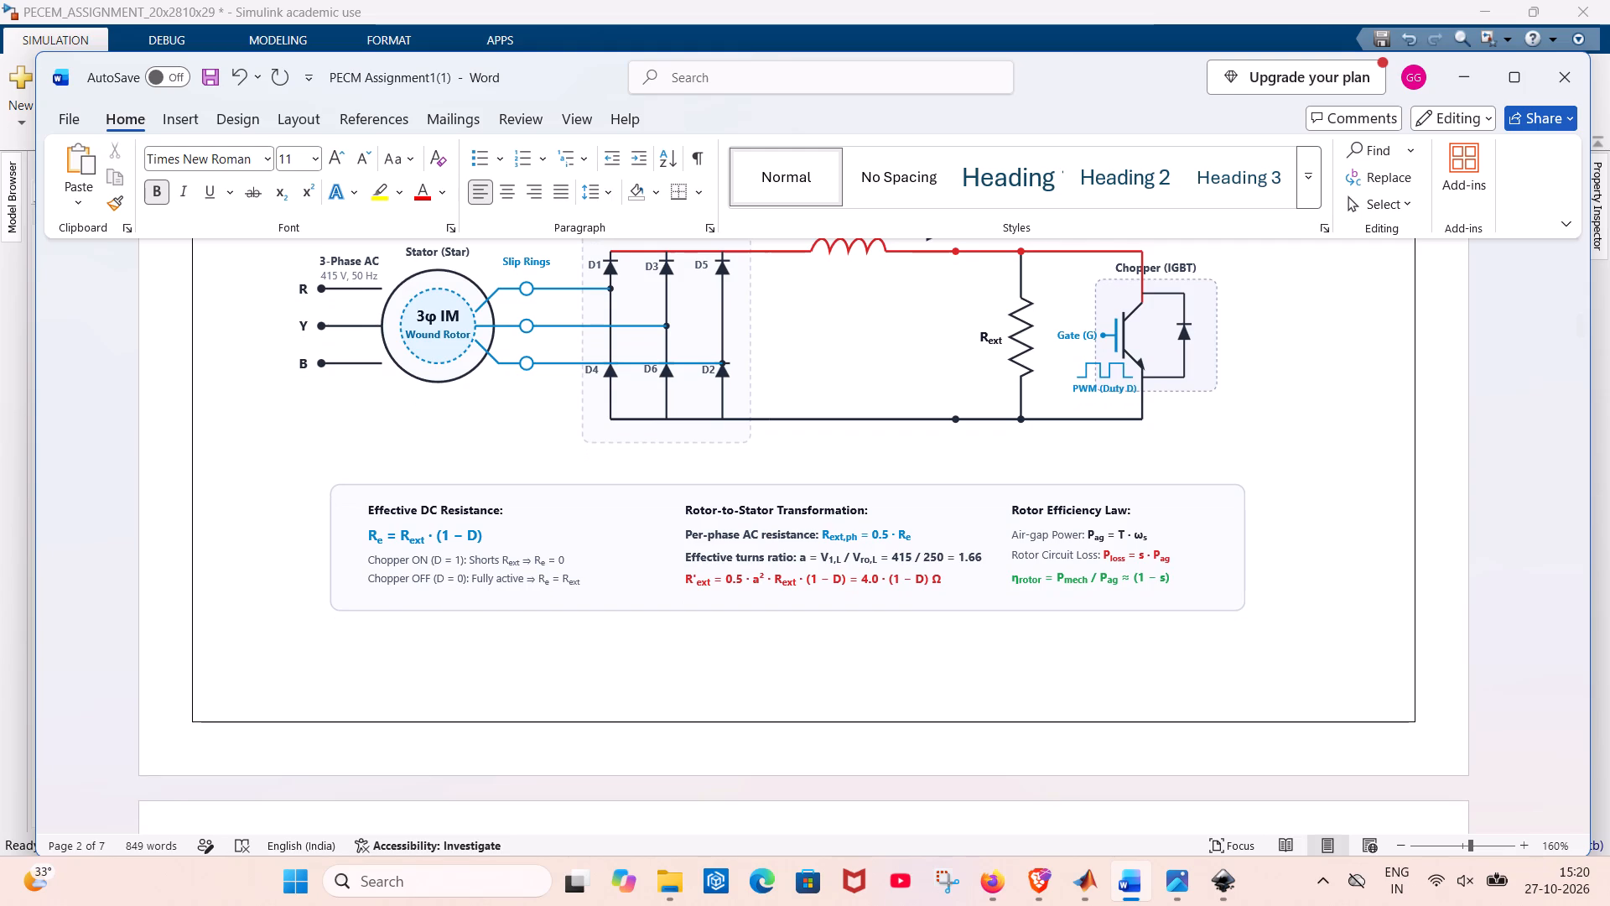
Review the DC-link resistor derivation and the external rotor resistance relations with chopper duty ratio D.
scroll(724, 338, "down", 9)
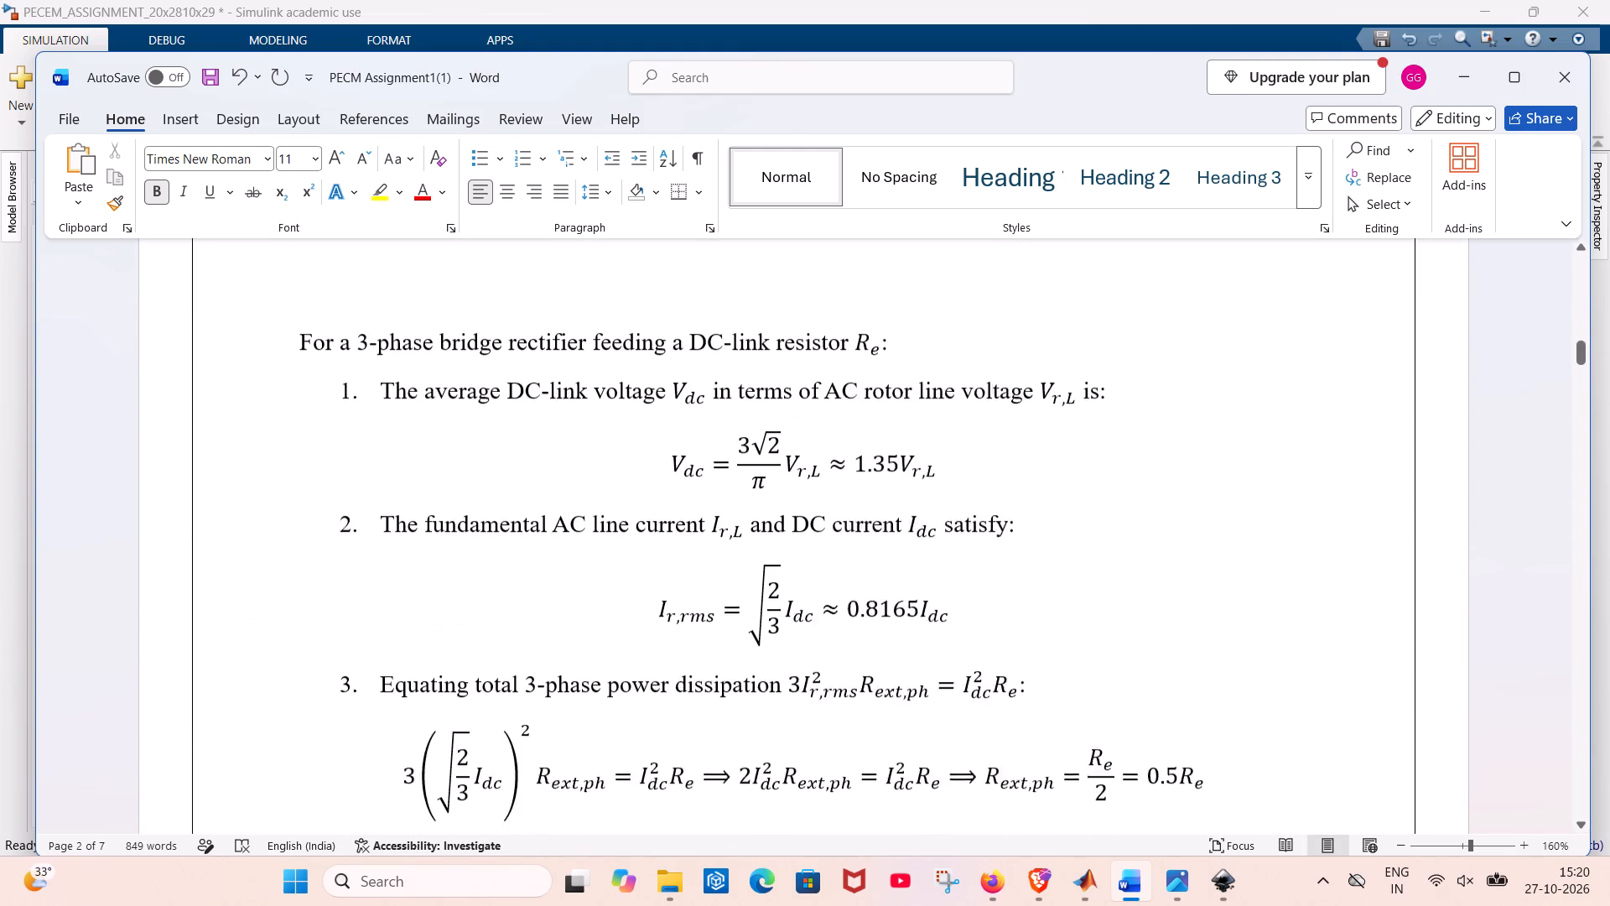
scroll(724, 338, "down", 5)
scroll(724, 338, "up", 1)
scroll(724, 338, "down", 1)
scroll(724, 338, "up", 2)
scroll(724, 338, "down", 1)
scroll(724, 338, "up", 1)
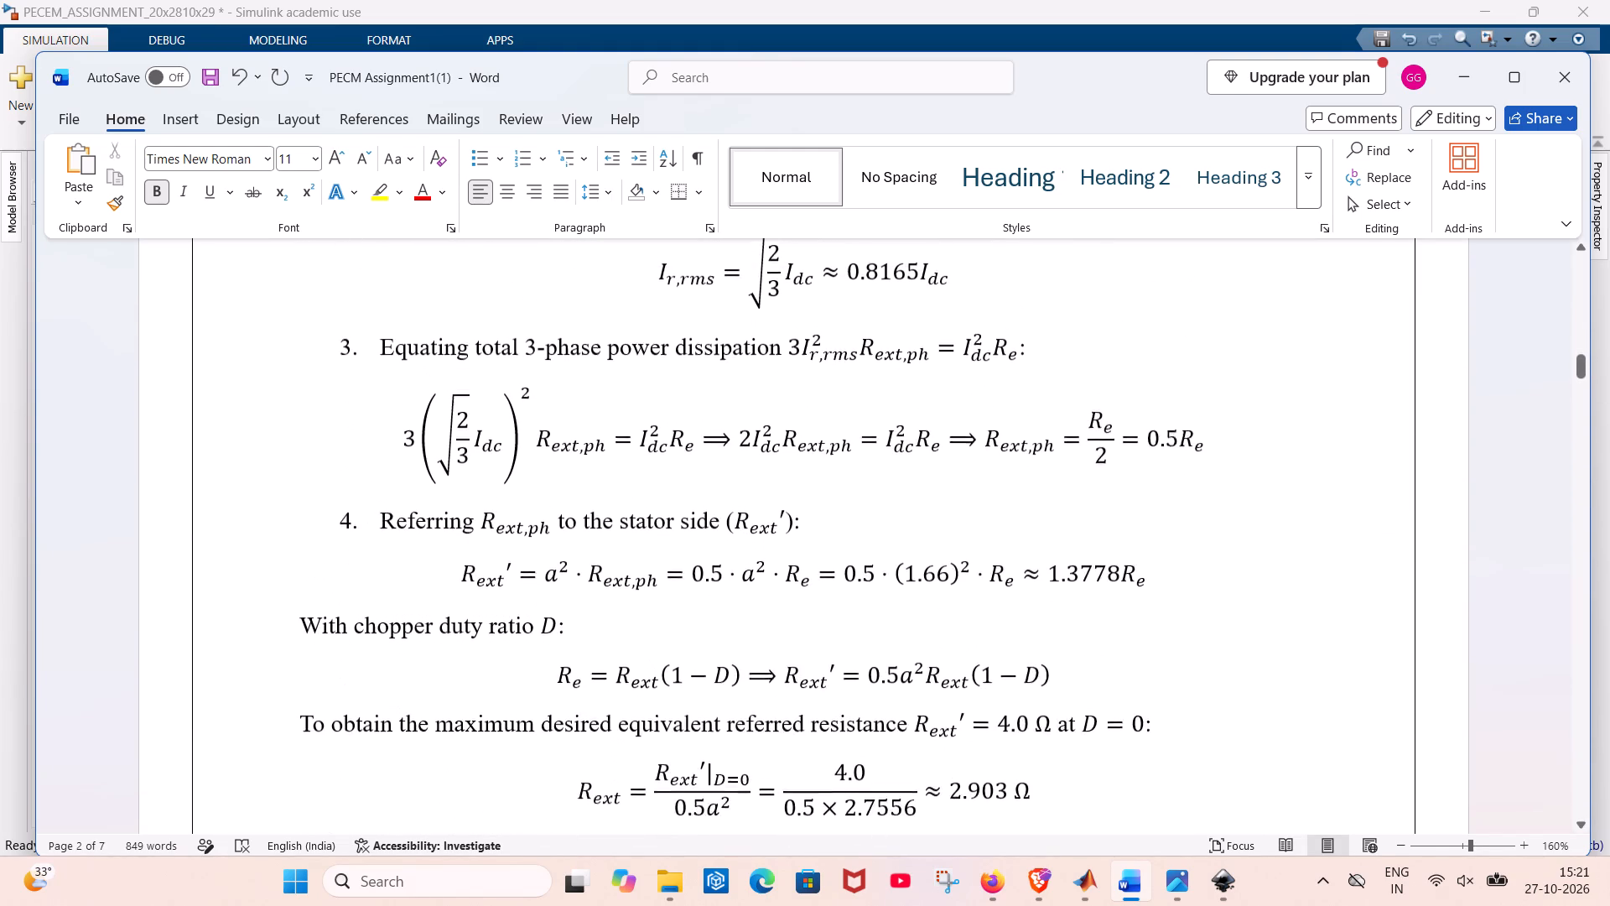
Check the Thevenin equivalent and electromagnetic torque equations, along with the slip and rotor speed table.
scroll(724, 338, "down", 18)
scroll(724, 338, "up", 1)
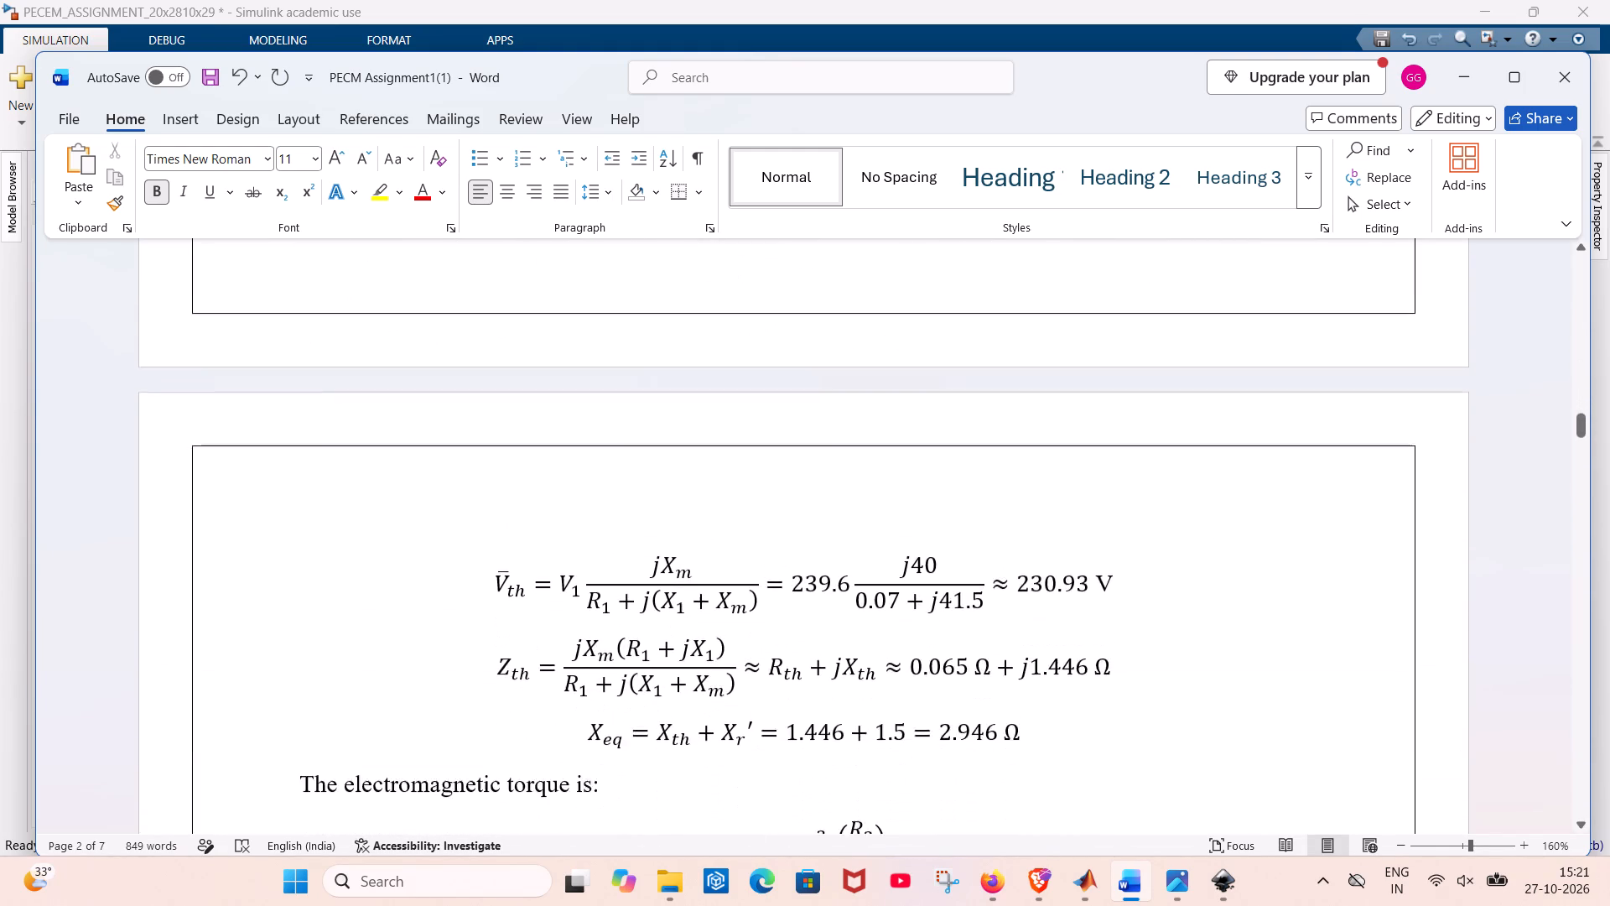
scroll(724, 338, "down", 1)
scroll(724, 338, "up", 2)
scroll(724, 338, "down", 1)
scroll(724, 338, "up", 1)
scroll(724, 338, "down", 16)
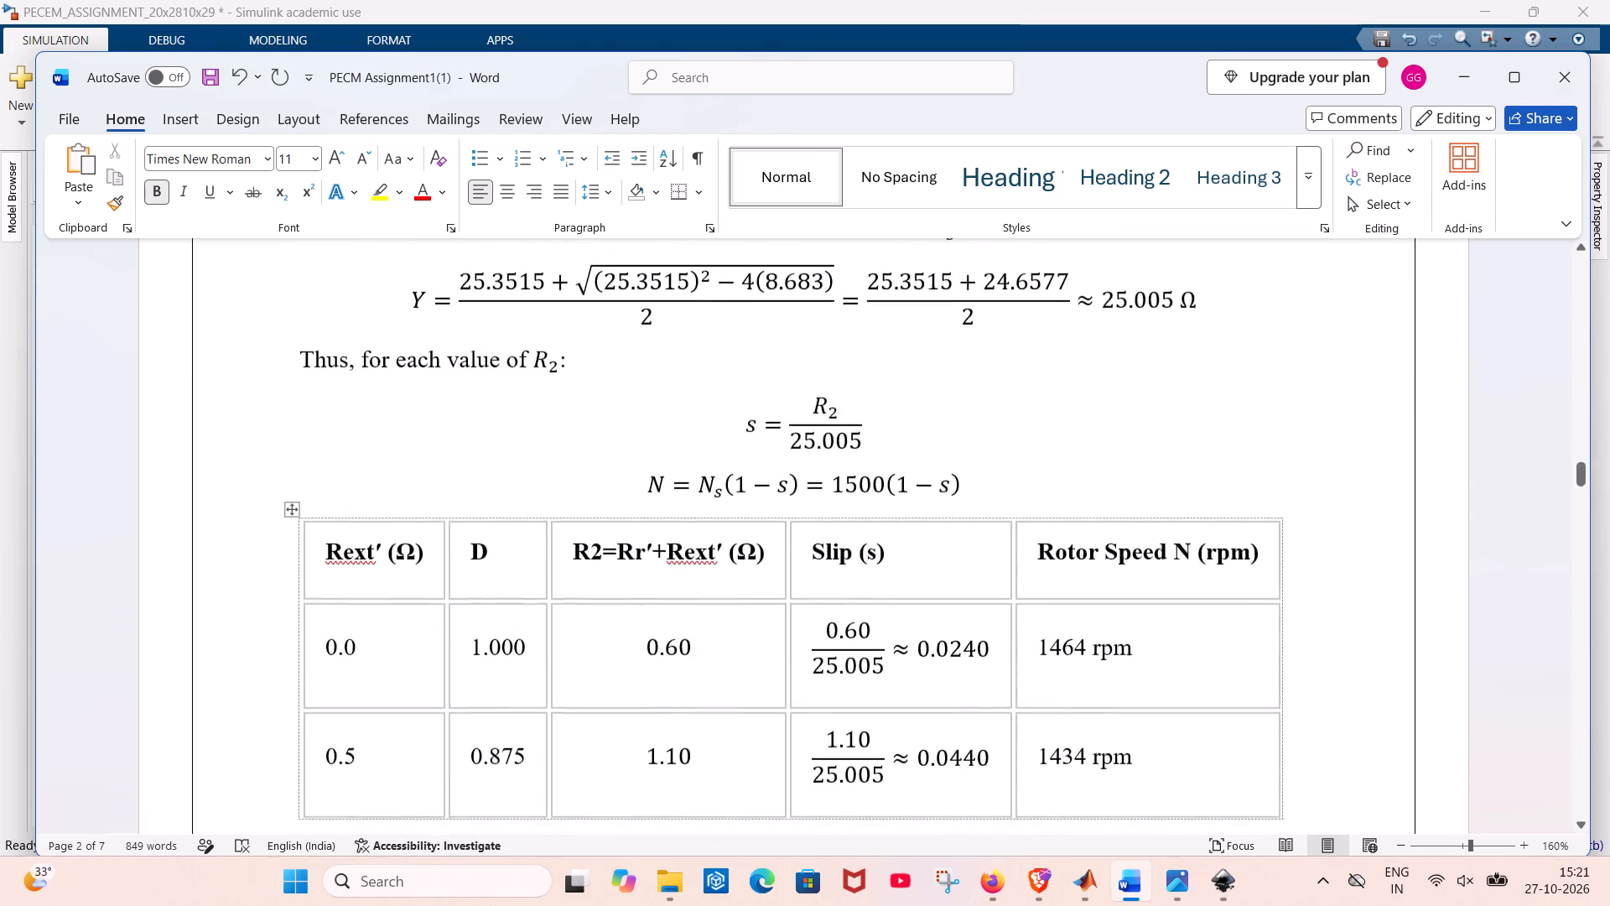
scroll(724, 338, "down", 2)
scroll(724, 338, "up", 1)
scroll(724, 338, "down", 1)
scroll(724, 338, "up", 2)
scroll(724, 338, "down", 1)
scroll(724, 338, "up", 1)
scroll(724, 338, "down", 9)
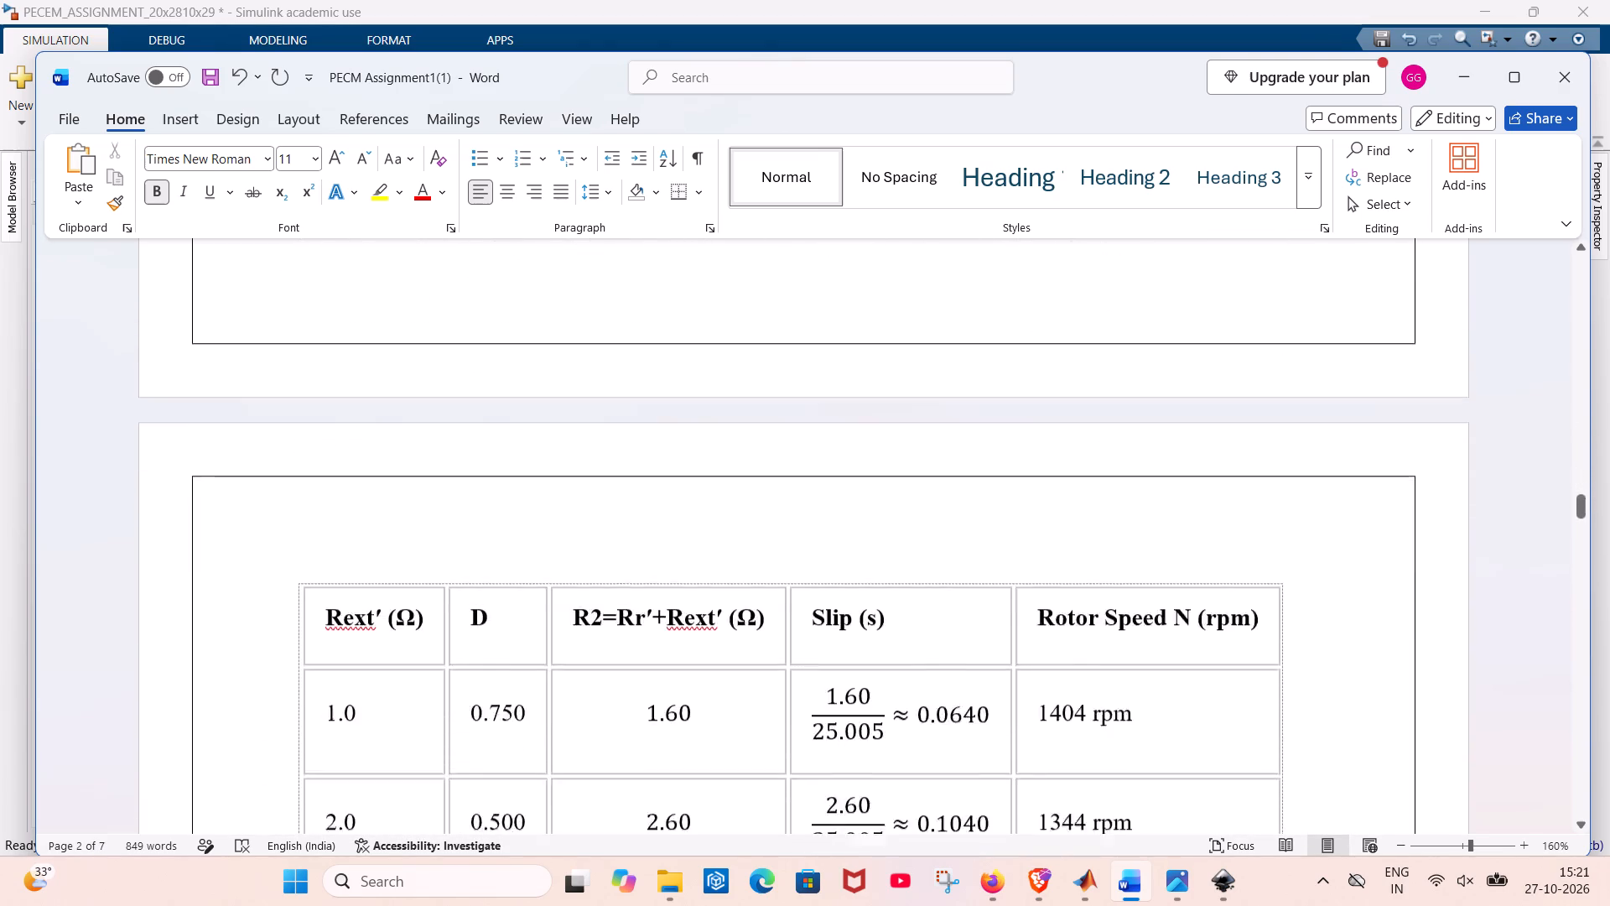
Examine the Torque-Speed Characteristics plot, the Analytical Behavior section and the efficiency calculations that follow it.
scroll(724, 338, "down", 10)
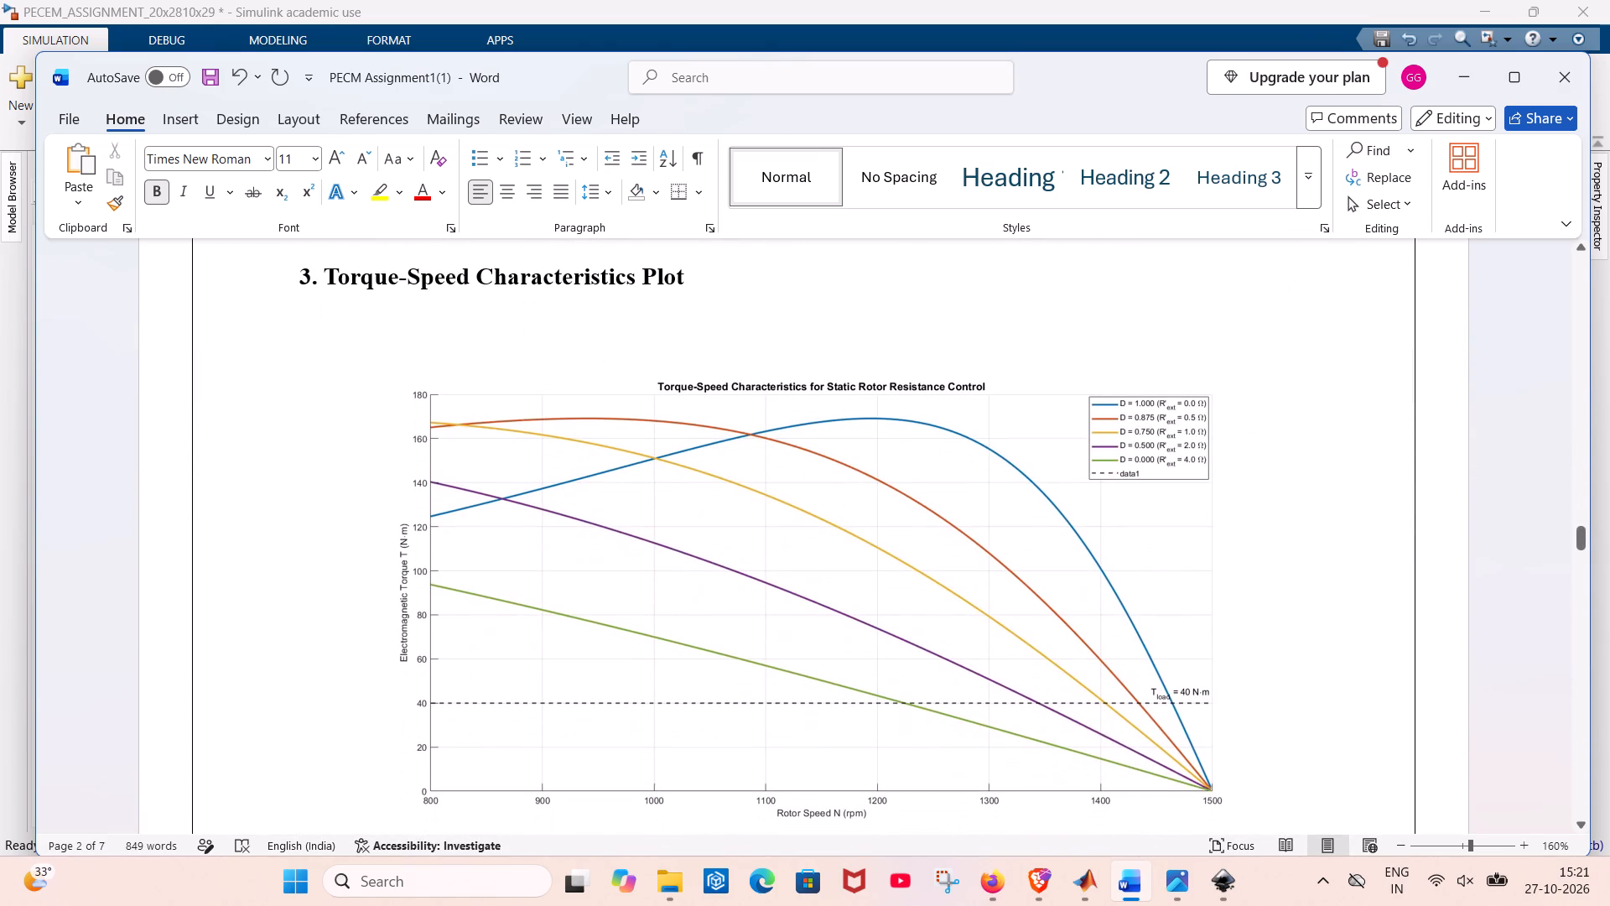
scroll(724, 338, "down", 1)
scroll(724, 338, "up", 2)
scroll(724, 338, "down", 1)
scroll(724, 338, "up", 1)
scroll(724, 338, "down", 10)
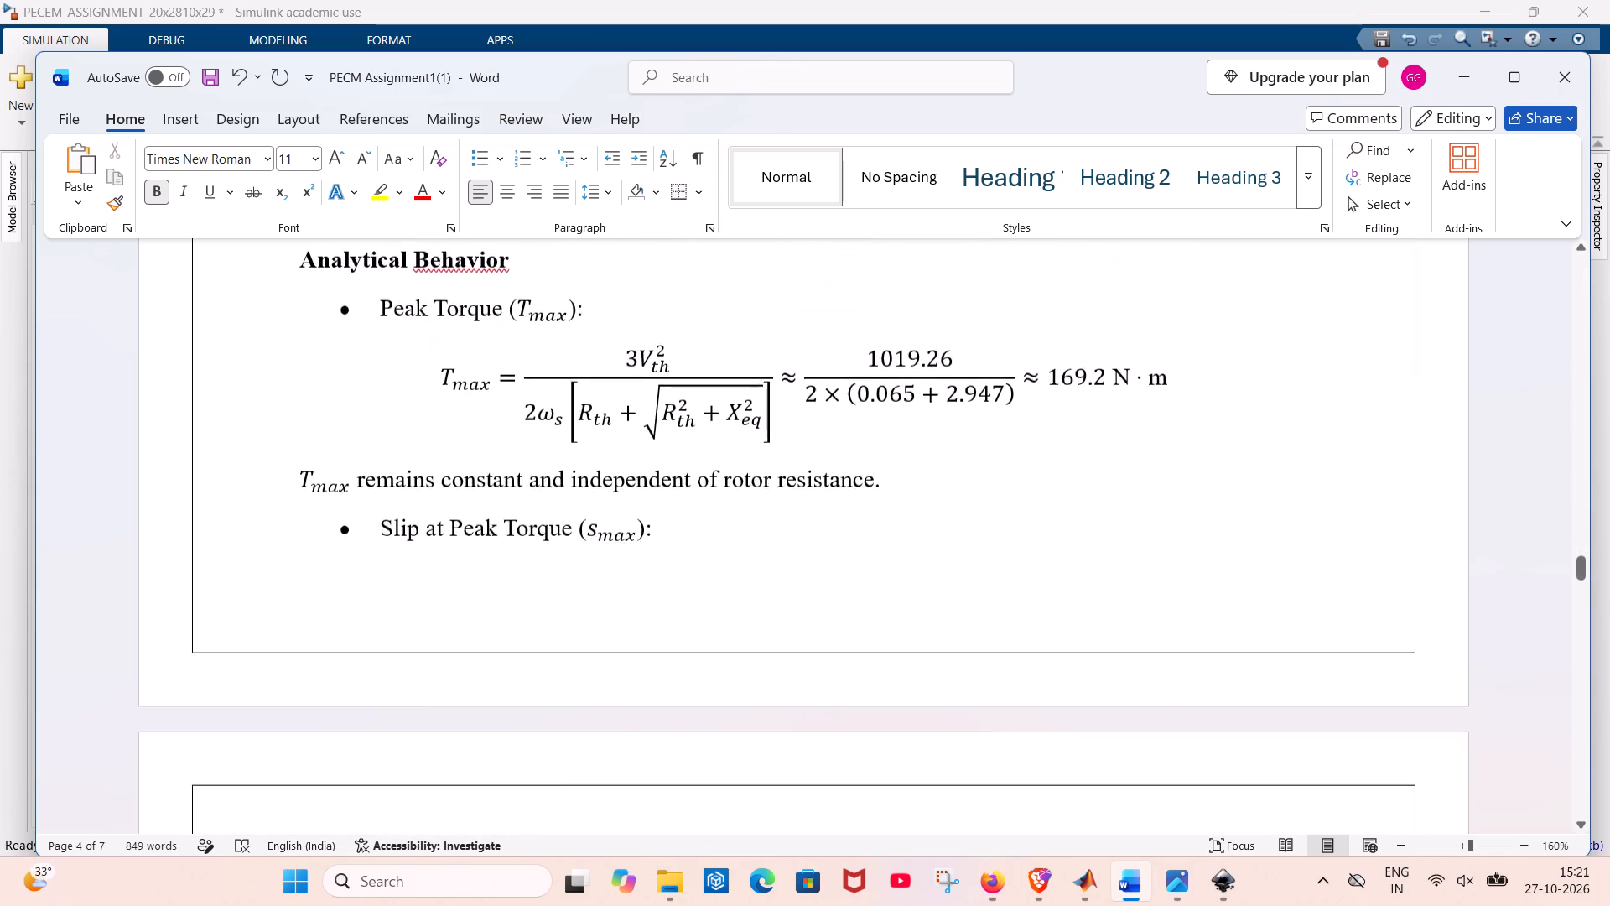
scroll(724, 338, "down", 9)
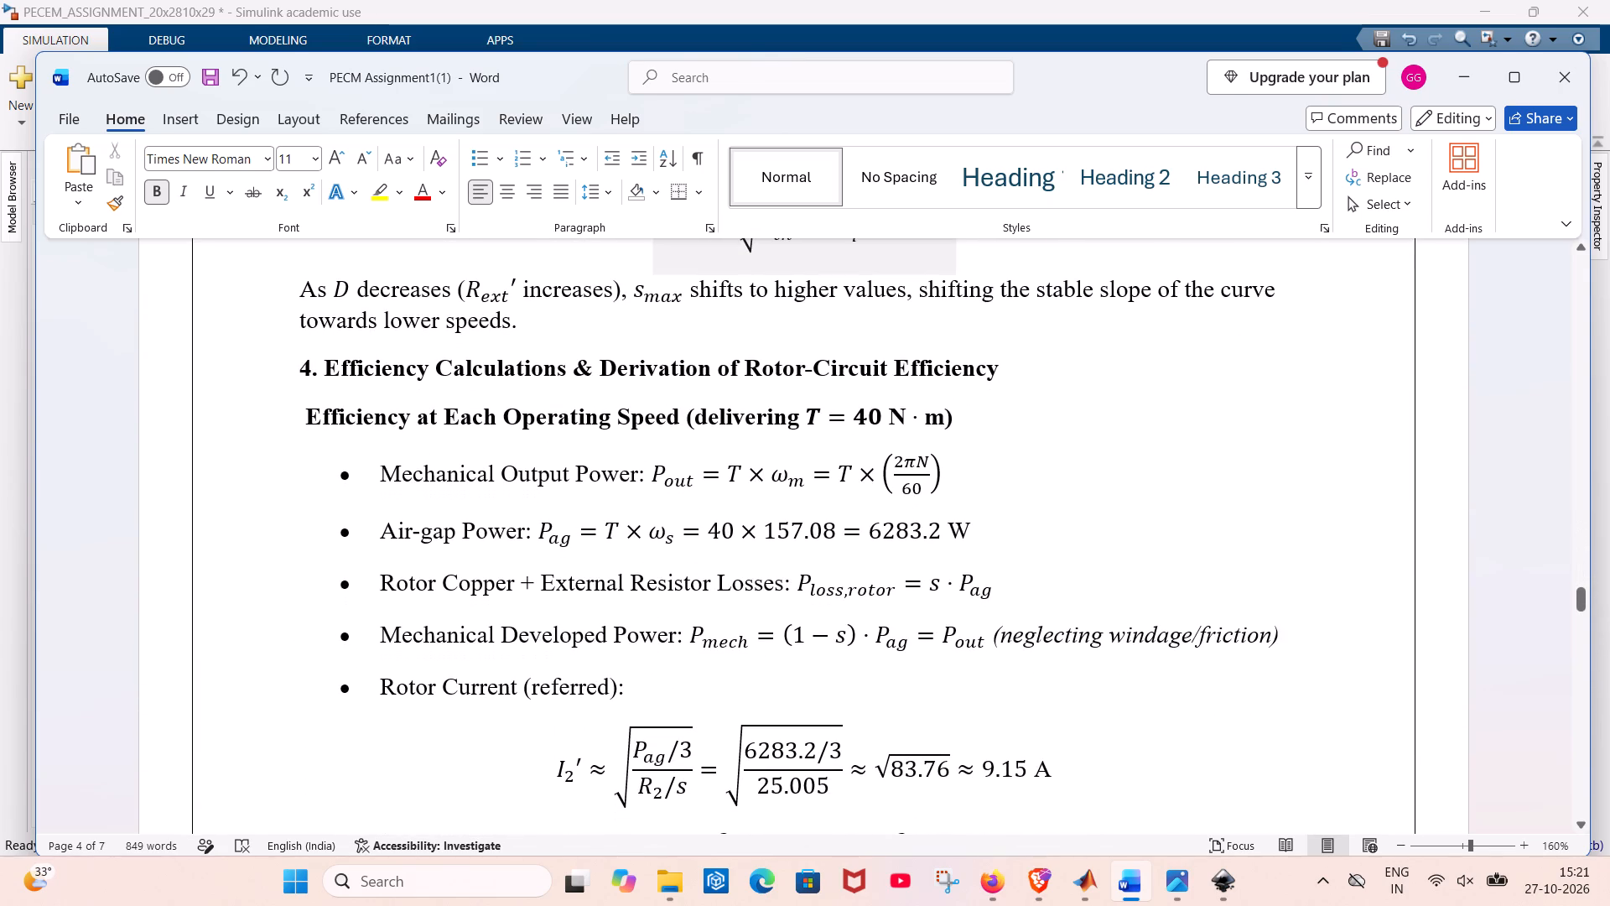
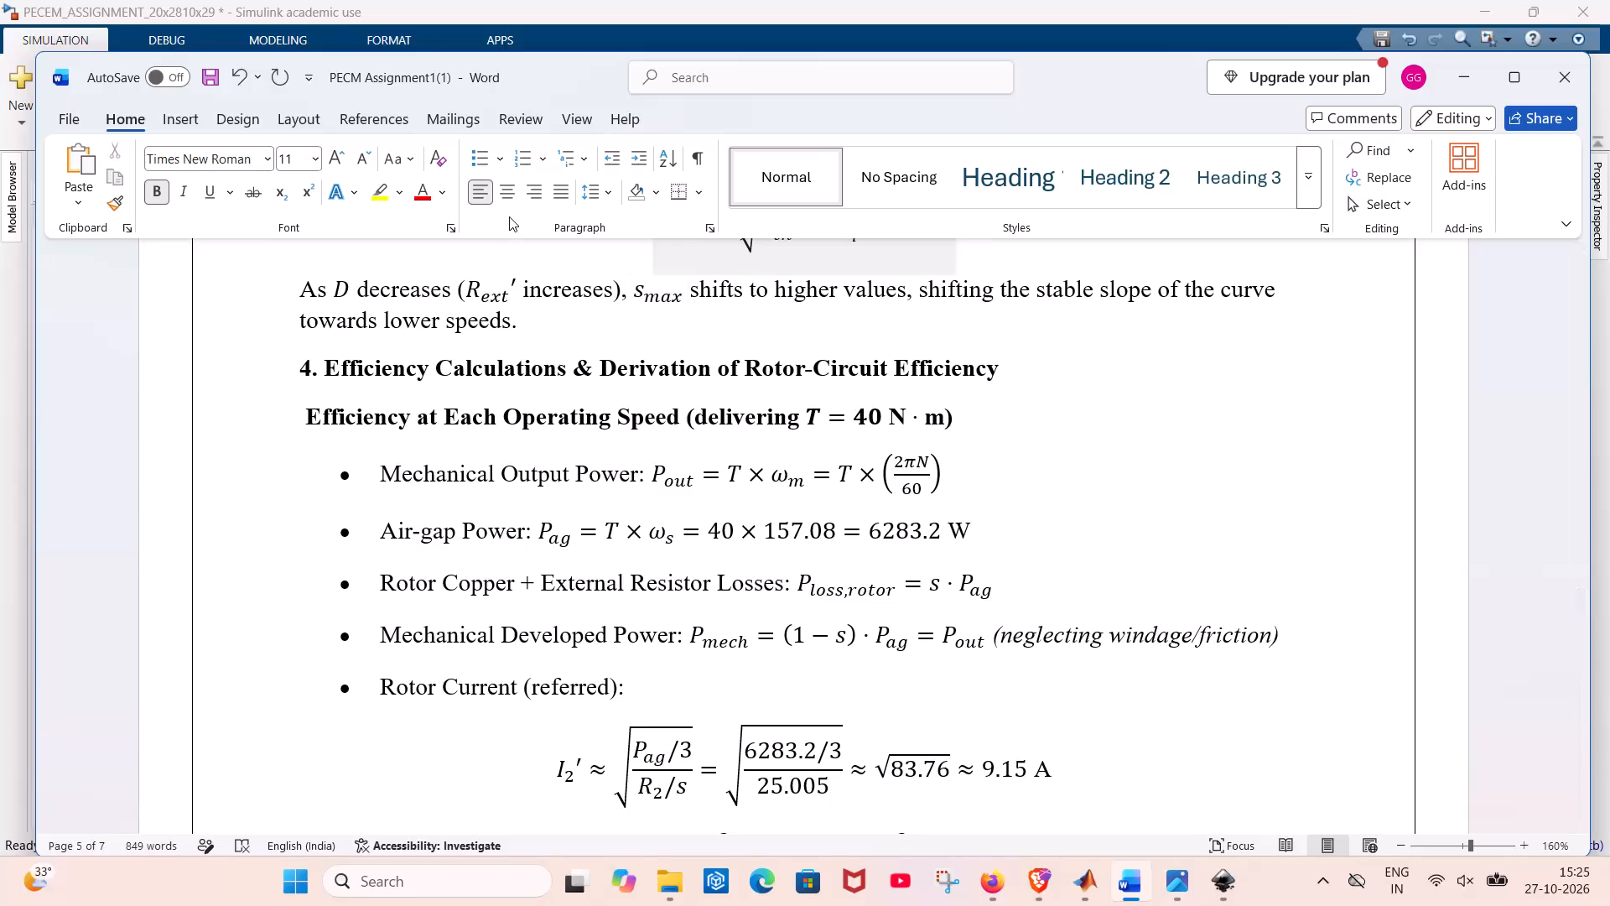
Review the efficiency results table, the rotor-circuit efficiency proof and the discussion question answers through the document's last page.
scroll(509, 216, "down", 1)
scroll(834, 403, "down", 13)
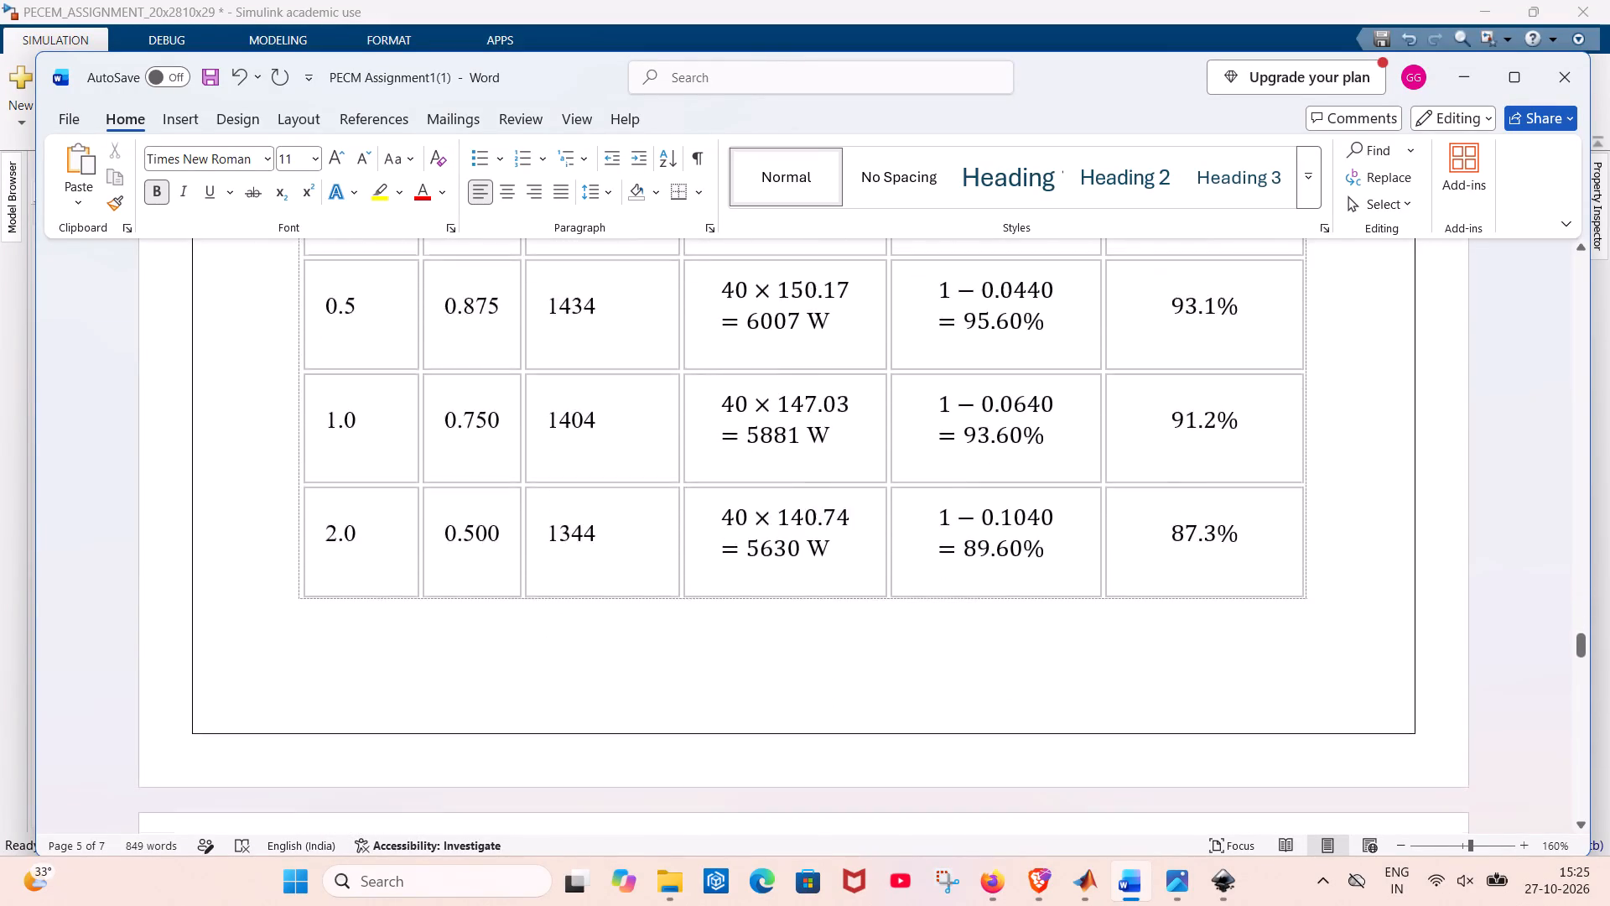
scroll(838, 409, "down", 8)
scroll(838, 409, "up", 2)
scroll(838, 409, "down", 12)
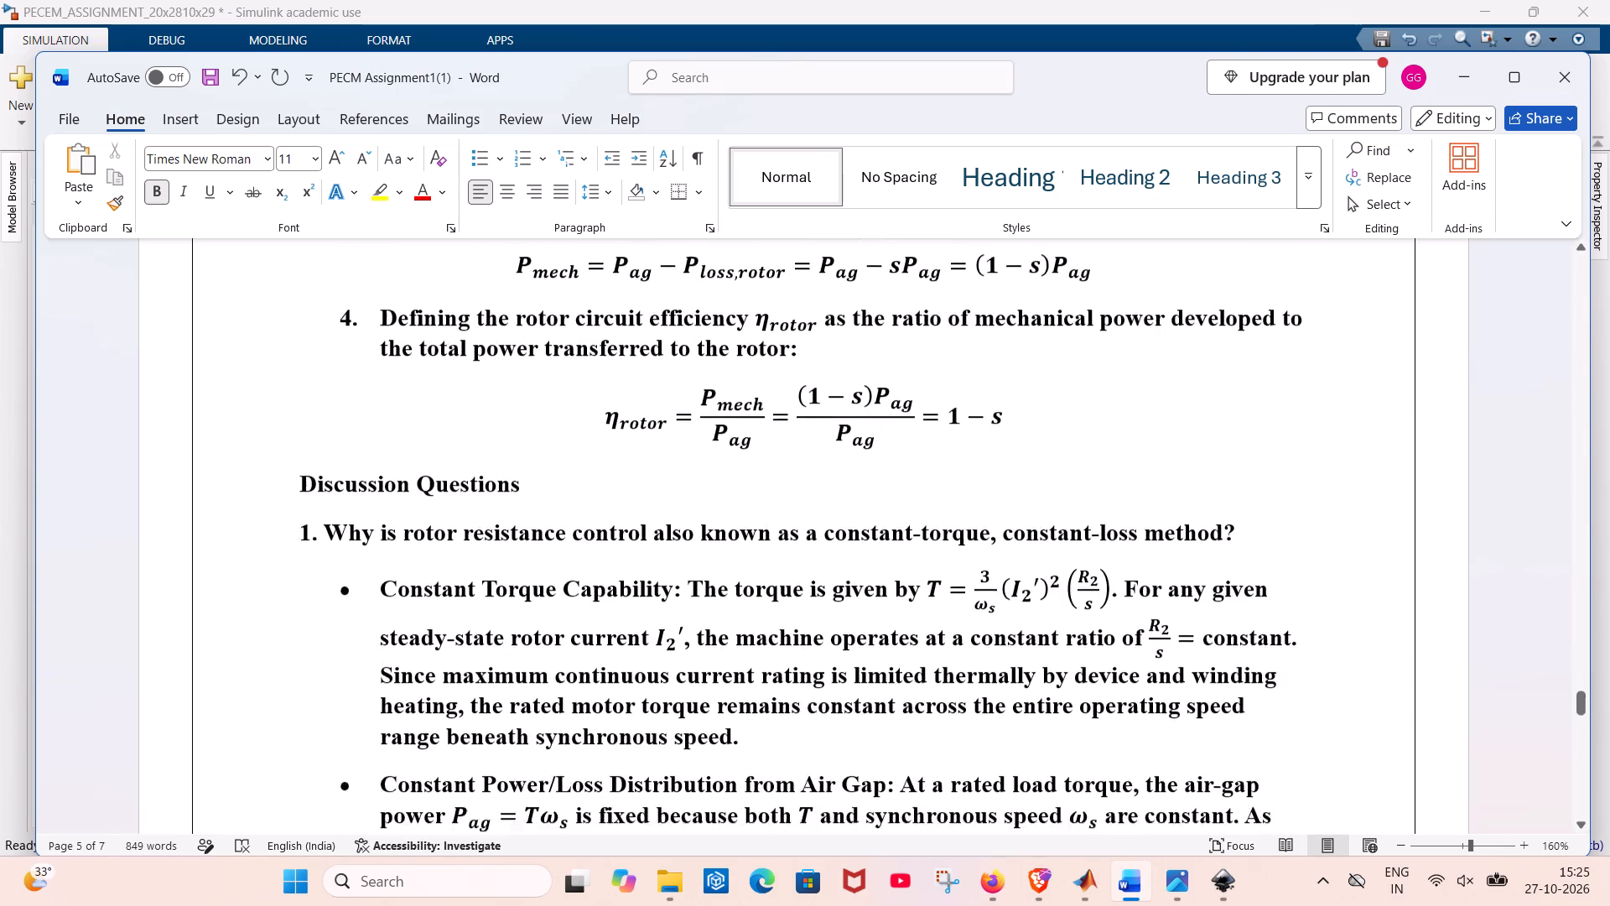
scroll(838, 409, "down", 10)
scroll(838, 409, "up", 2)
scroll(838, 409, "down", 1)
scroll(838, 409, "up", 1)
scroll(838, 409, "down", 8)
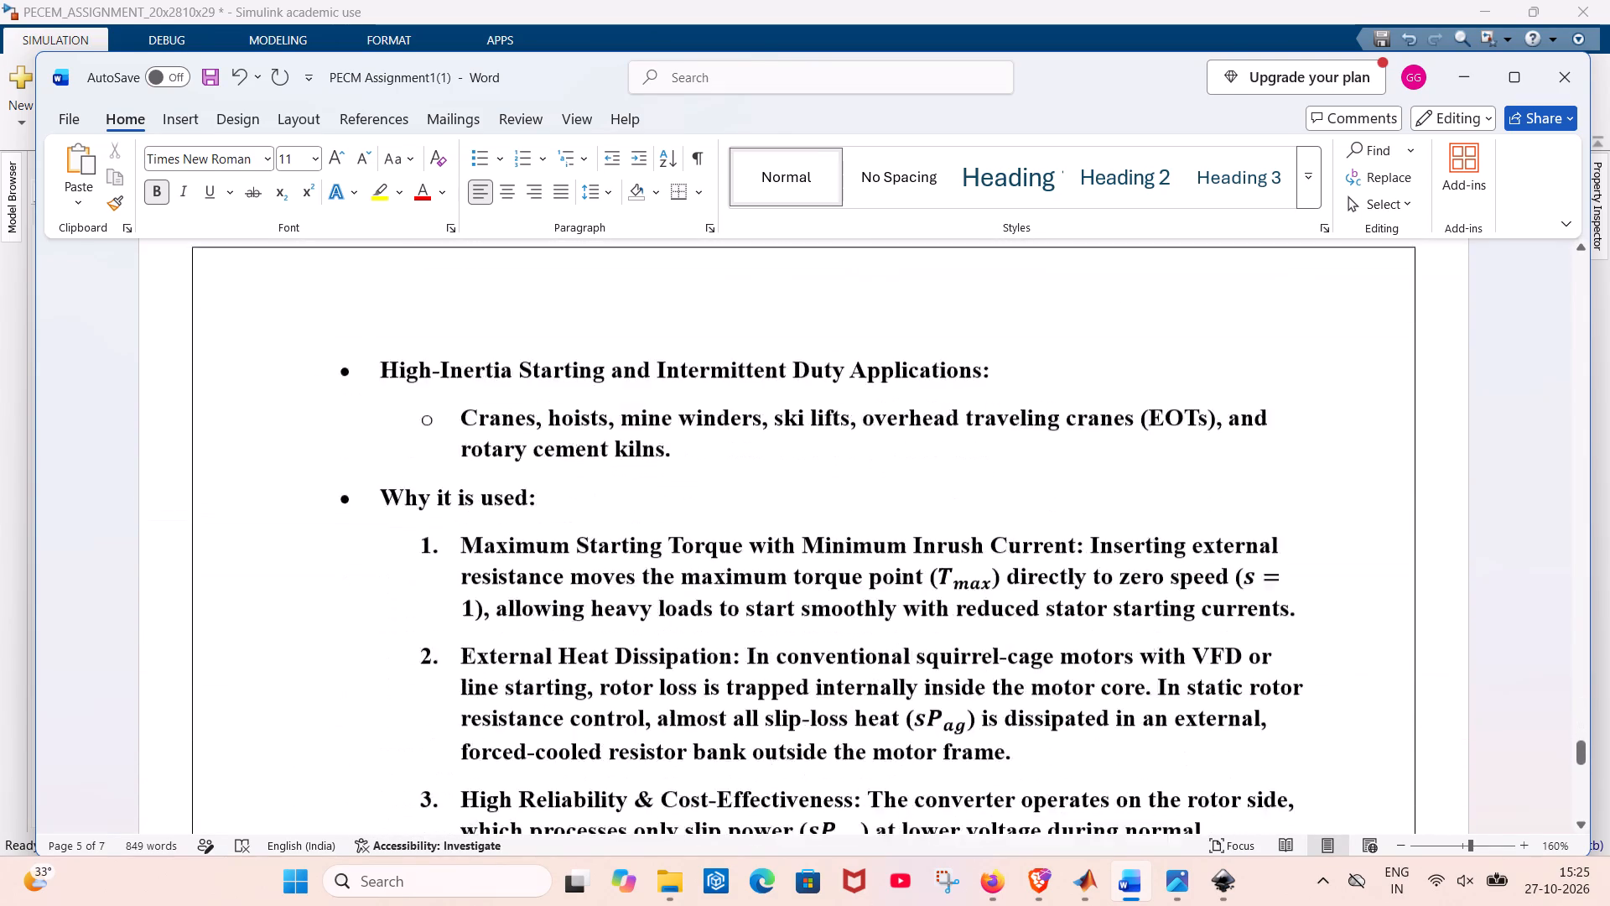
scroll(838, 409, "down", 11)
scroll(838, 409, "up", 9)
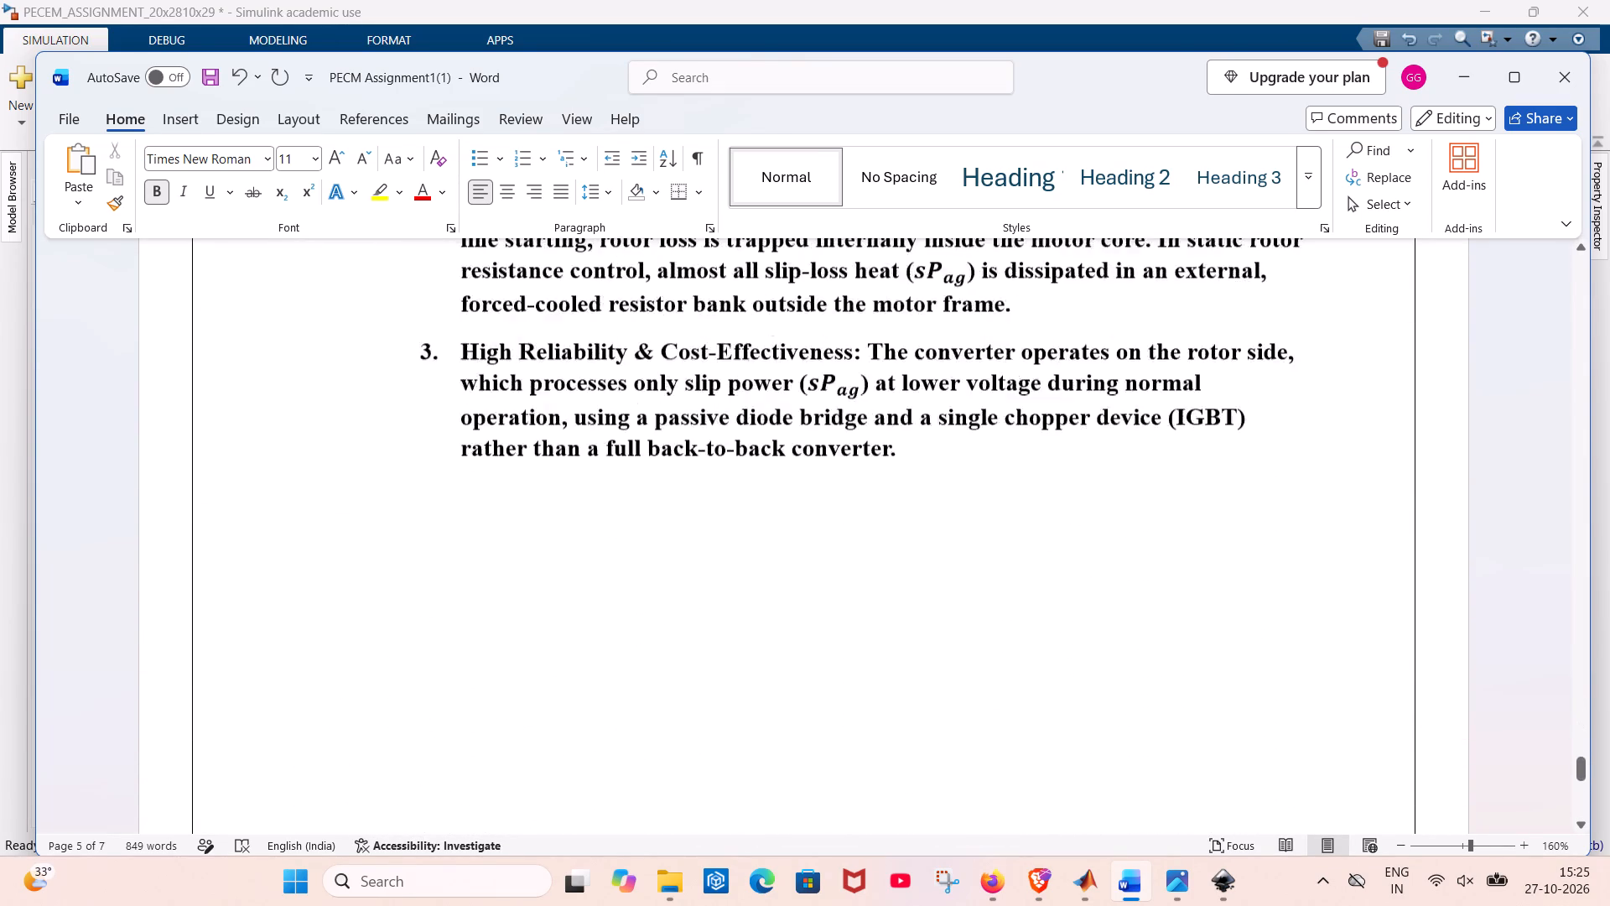
Remove the bold formatting from the answer to discussion question 1, from Constant Torque Capability through its closing paragraph.
scroll(838, 409, "up", 5)
scroll(838, 409, "down", 1)
scroll(838, 409, "up", 4)
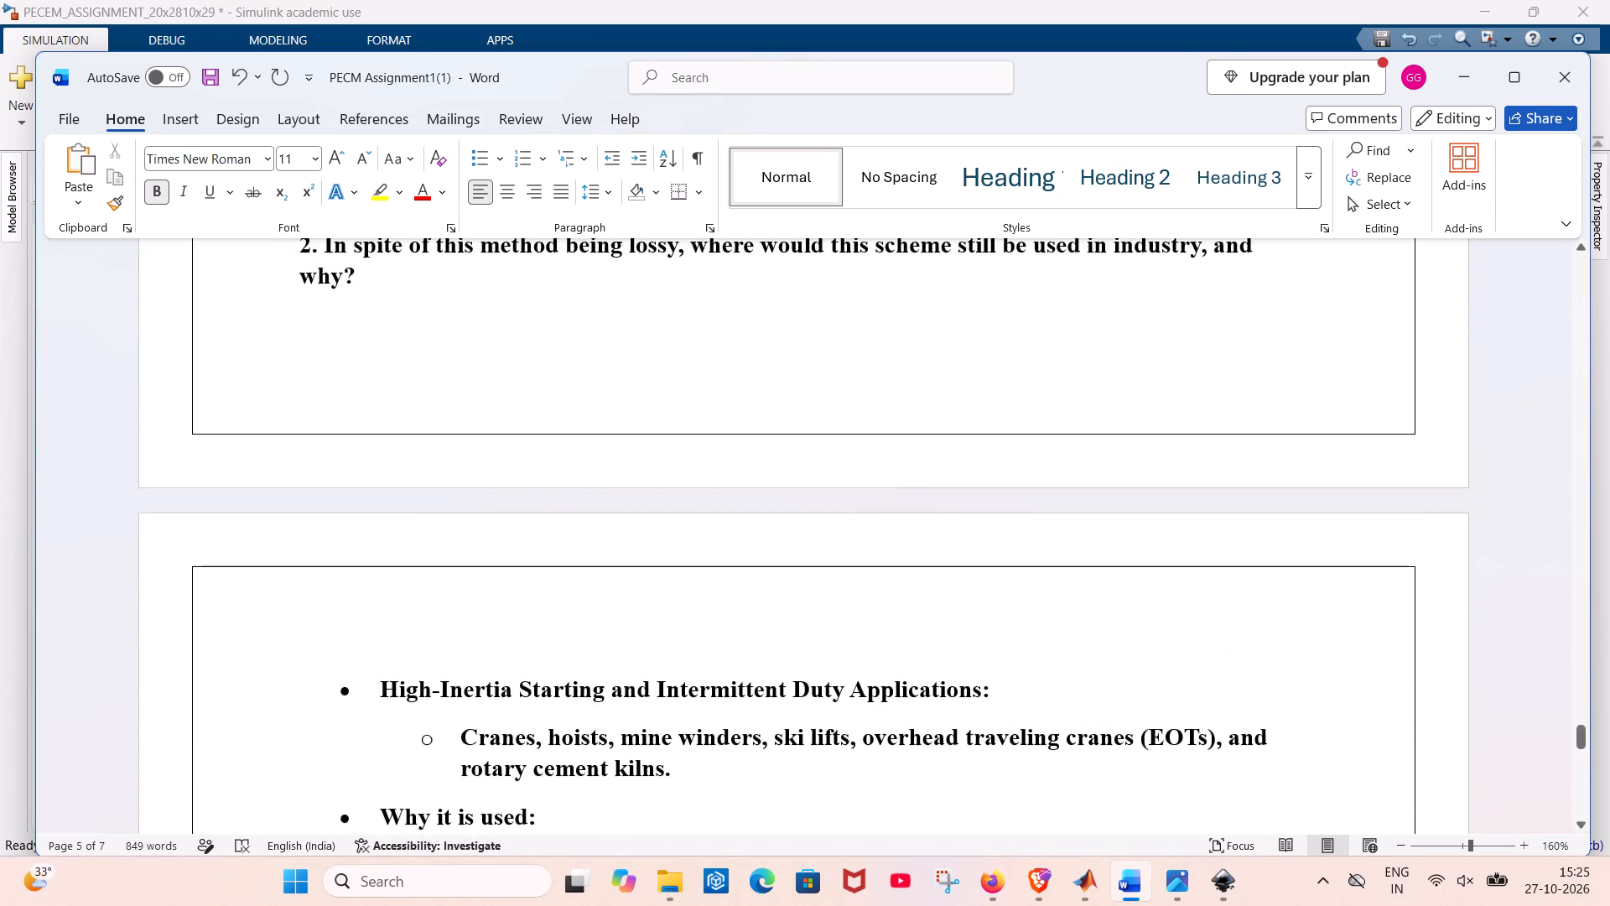
scroll(838, 409, "up", 2)
scroll(838, 409, "down", 2)
scroll(838, 409, "up", 7)
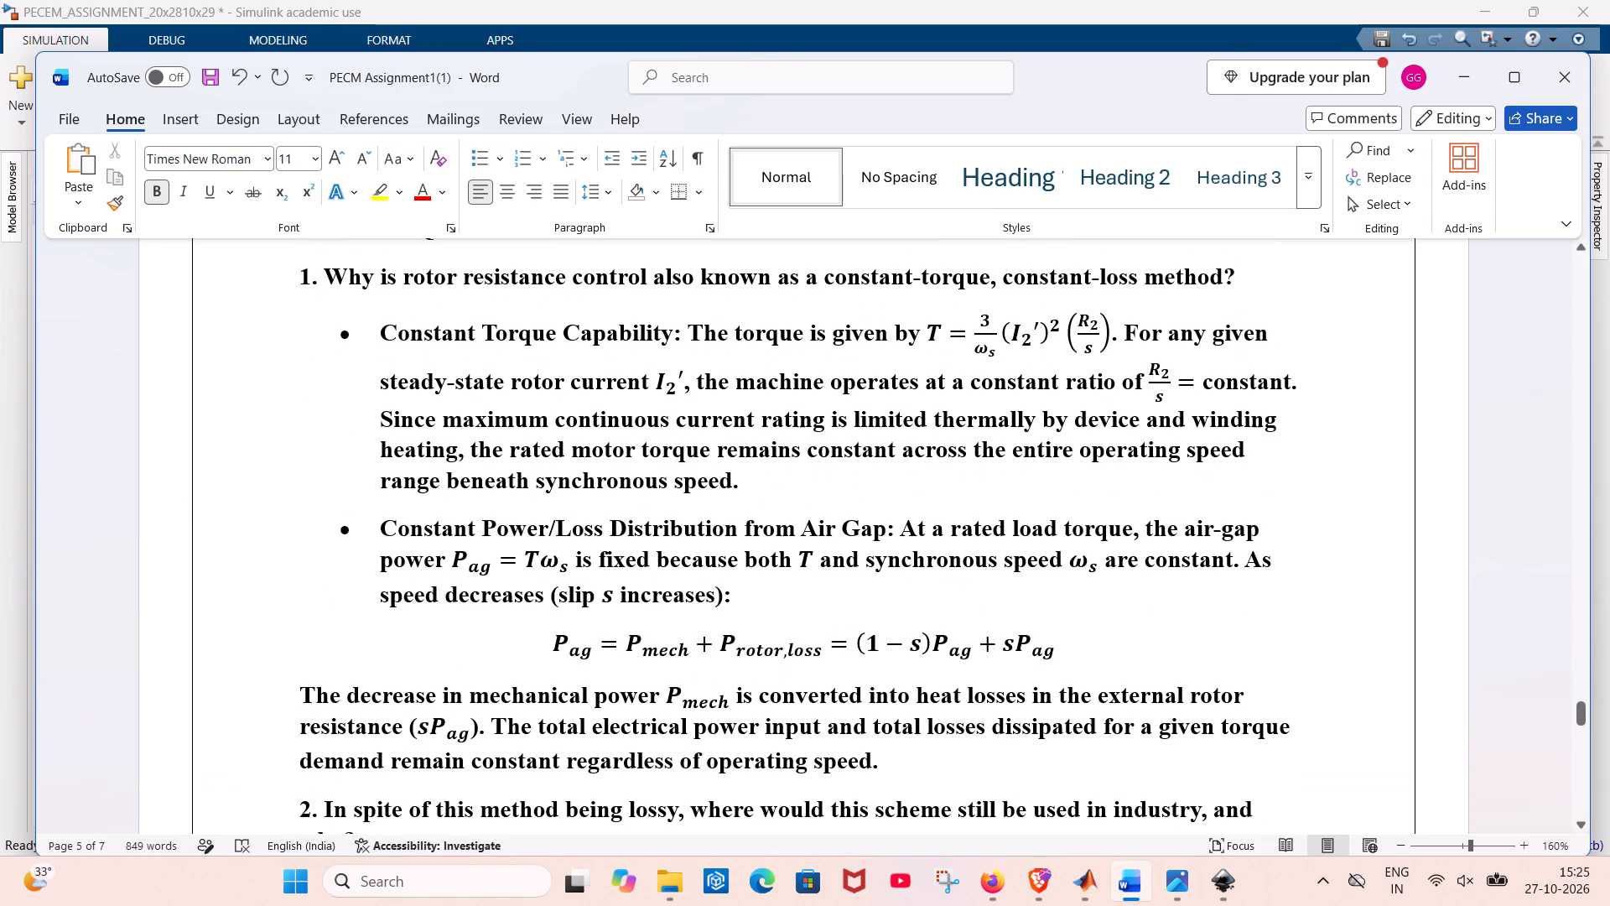
left_click_drag(356, 323, 581, 426)
scroll(509, 418, "down", 5)
middle_click(522, 426)
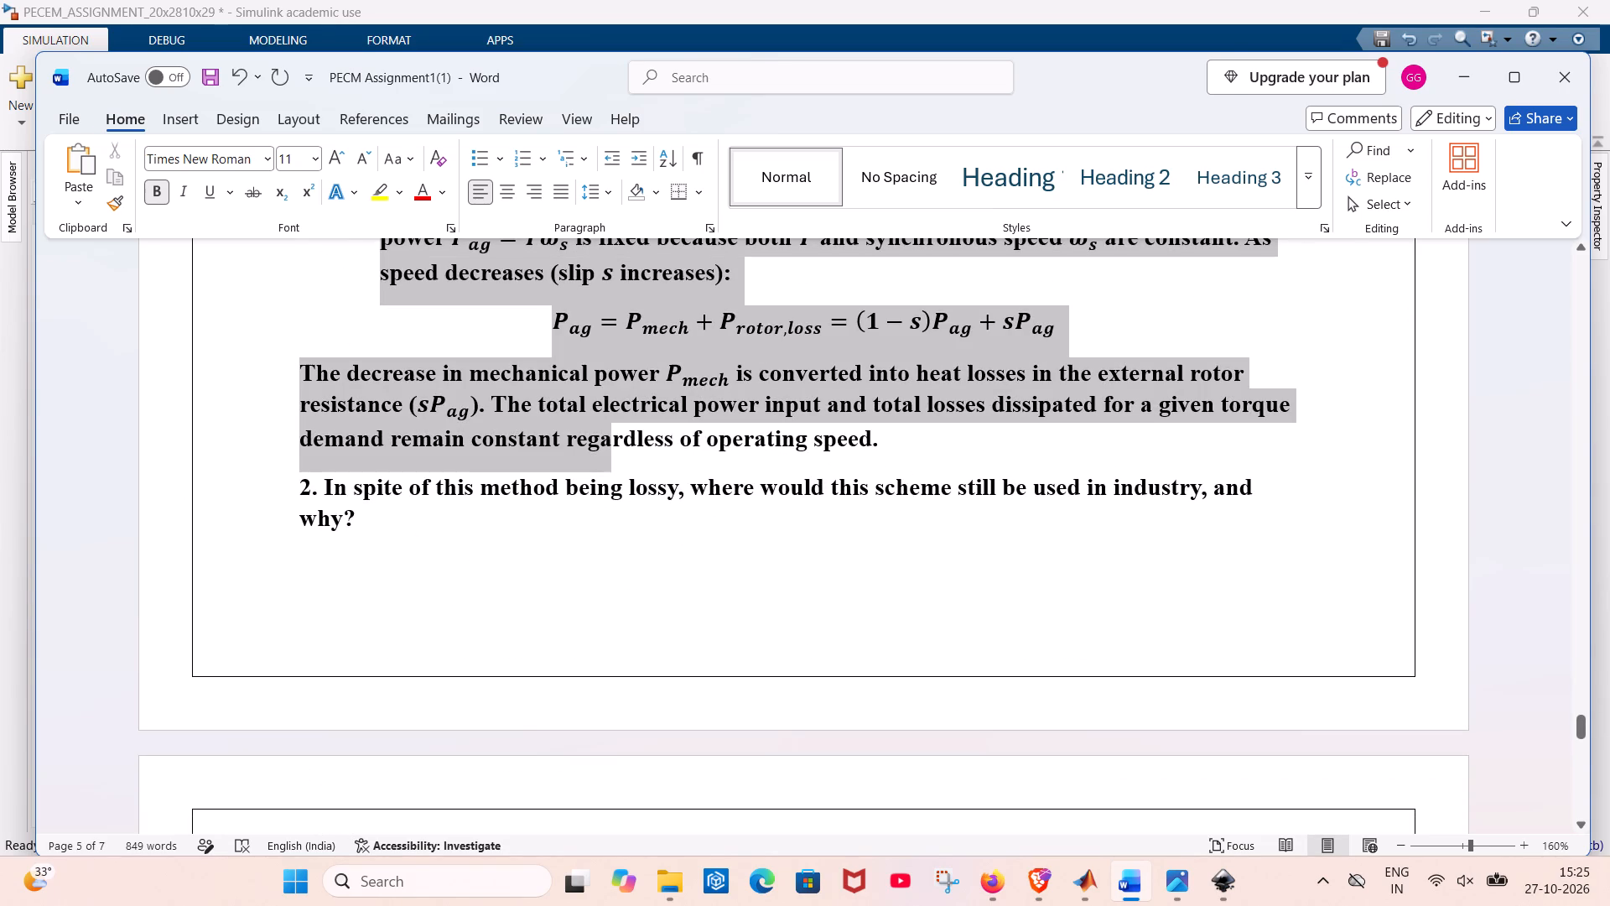
left_click_drag(581, 426, 916, 450)
left_click(942, 420)
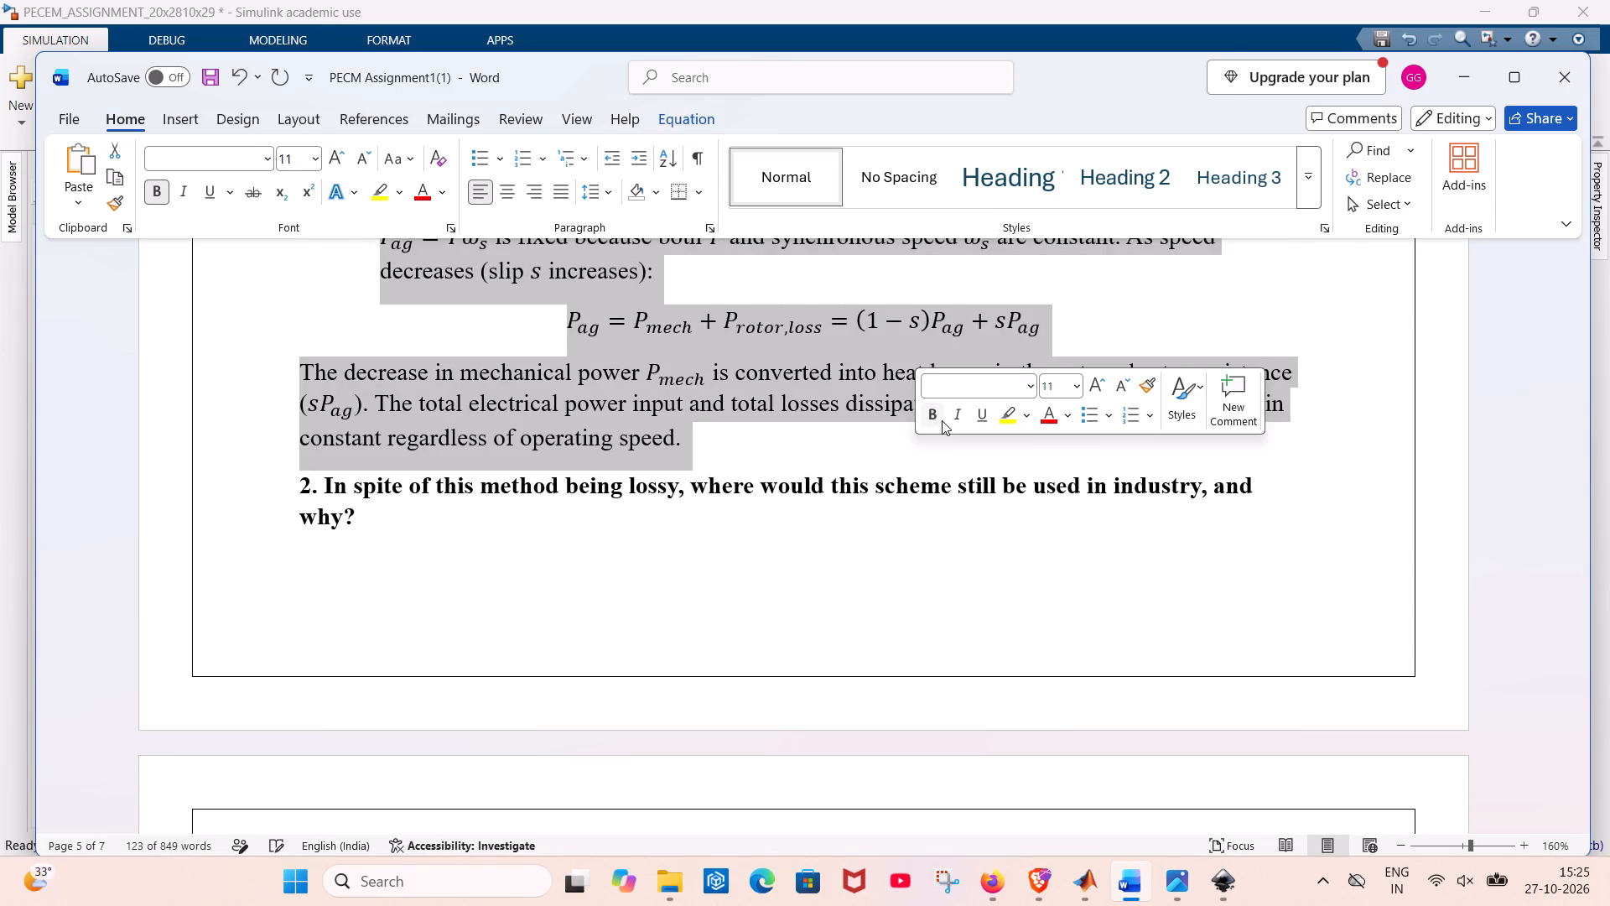
Insert a paragraph break before discussion question 2 so that it starts on the same page as its answer.
scroll(942, 420, "down", 2)
scroll(942, 420, "up", 2)
scroll(942, 420, "down", 2)
scroll(781, 501, "down", 2)
scroll(699, 487, "up", 3)
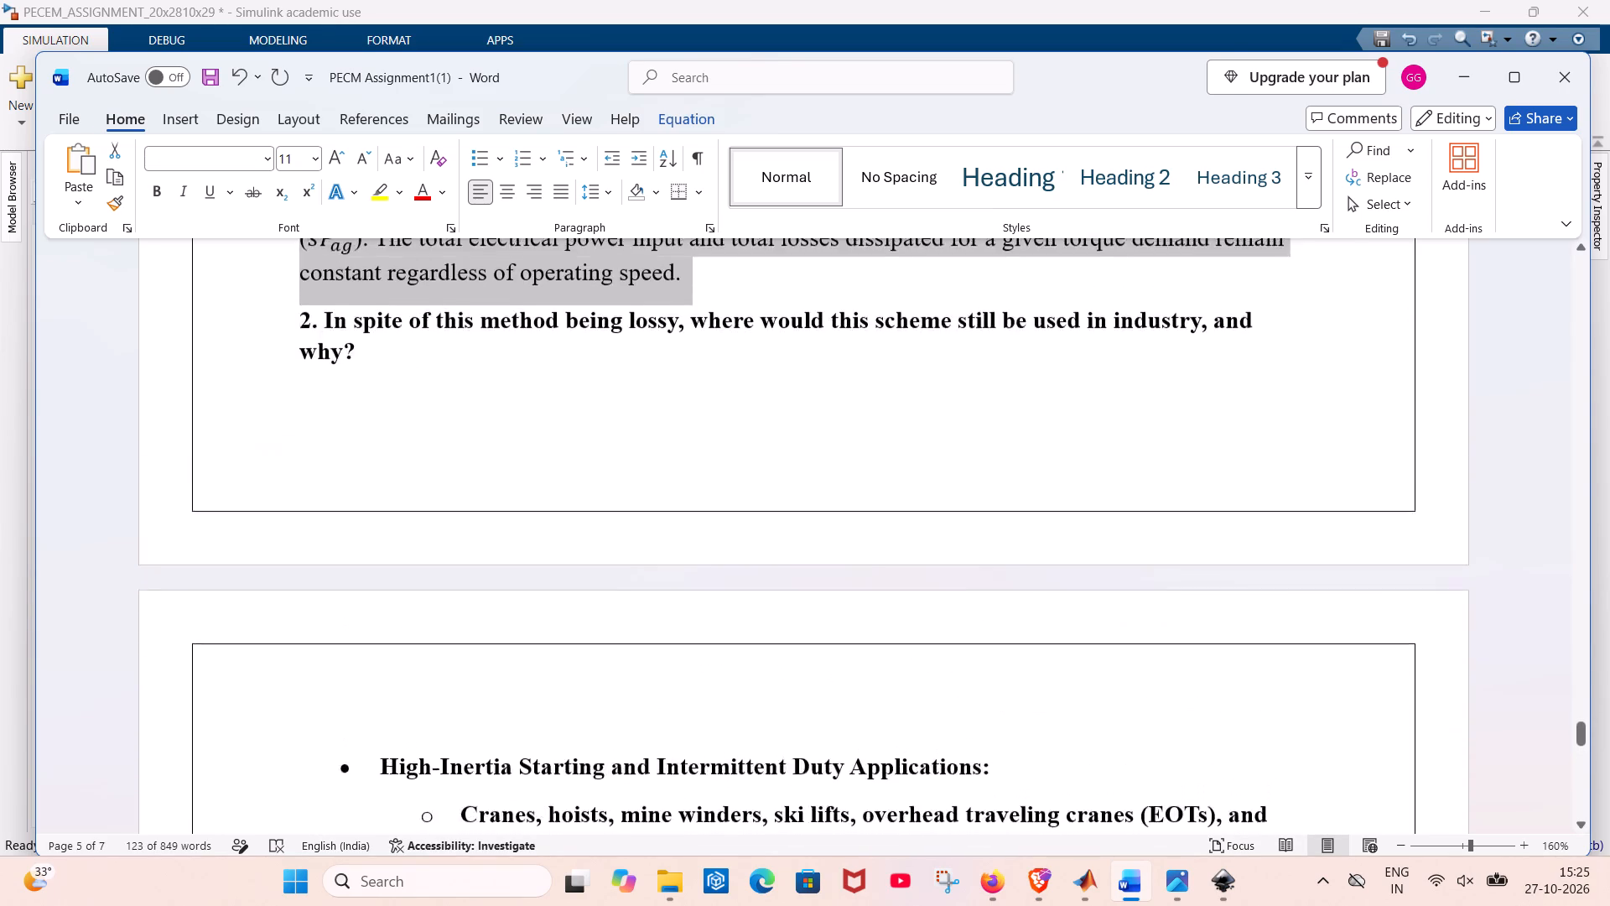
scroll(699, 487, "up", 1)
left_click(302, 485)
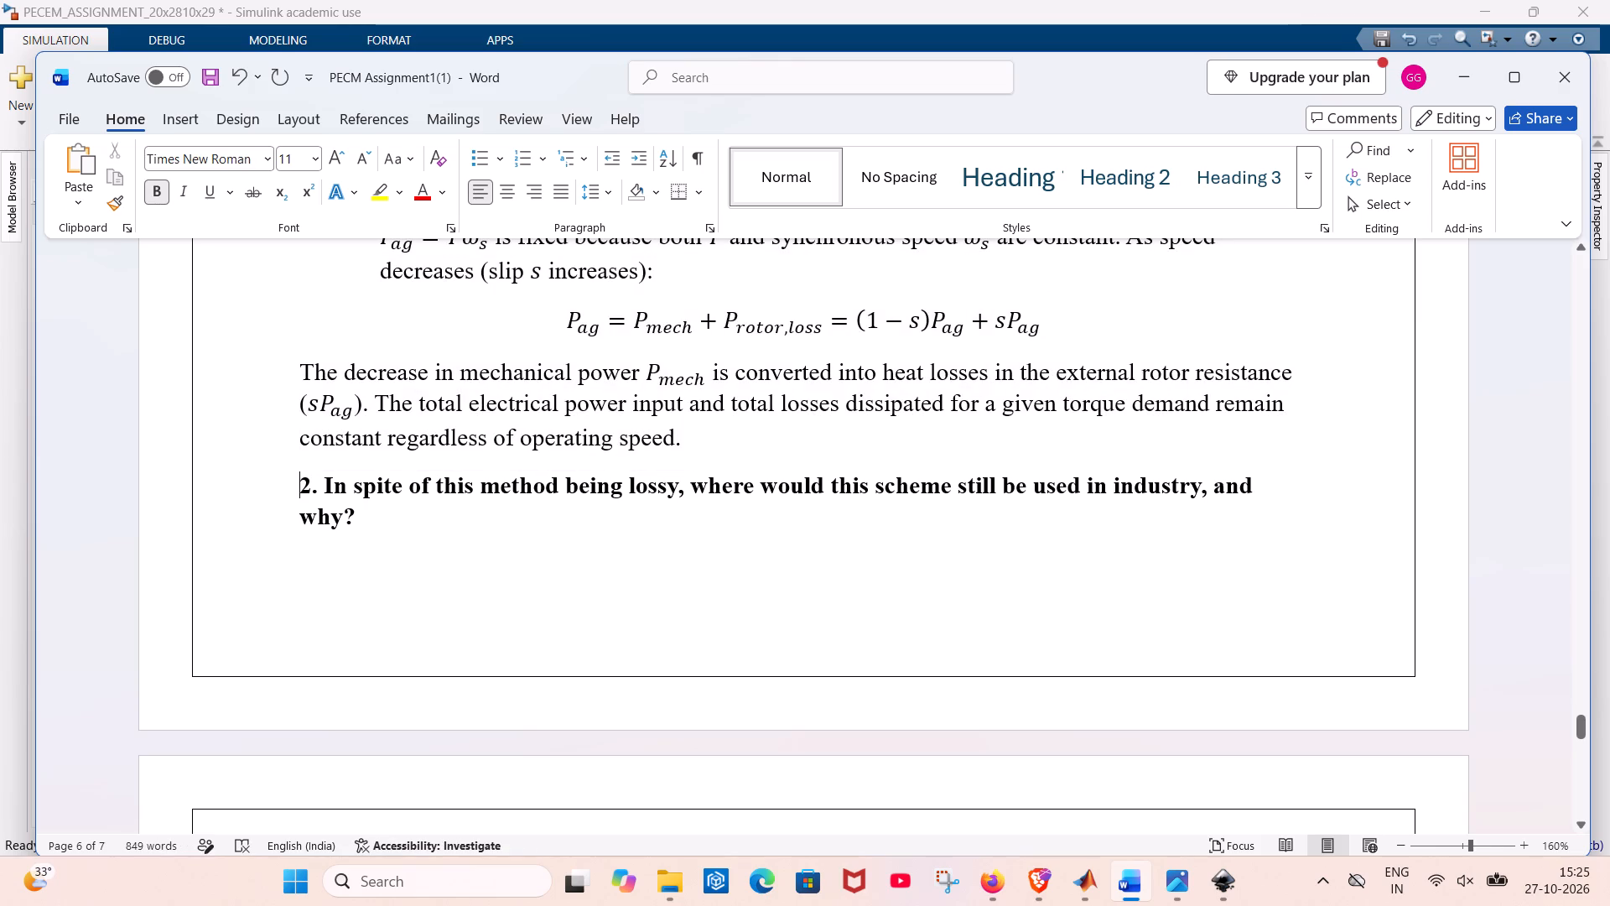
key("Return")
Remove the bold formatting from the whole answer to discussion question 2, including its bullets and three numbered reasons.
scroll(409, 478, "down", 4)
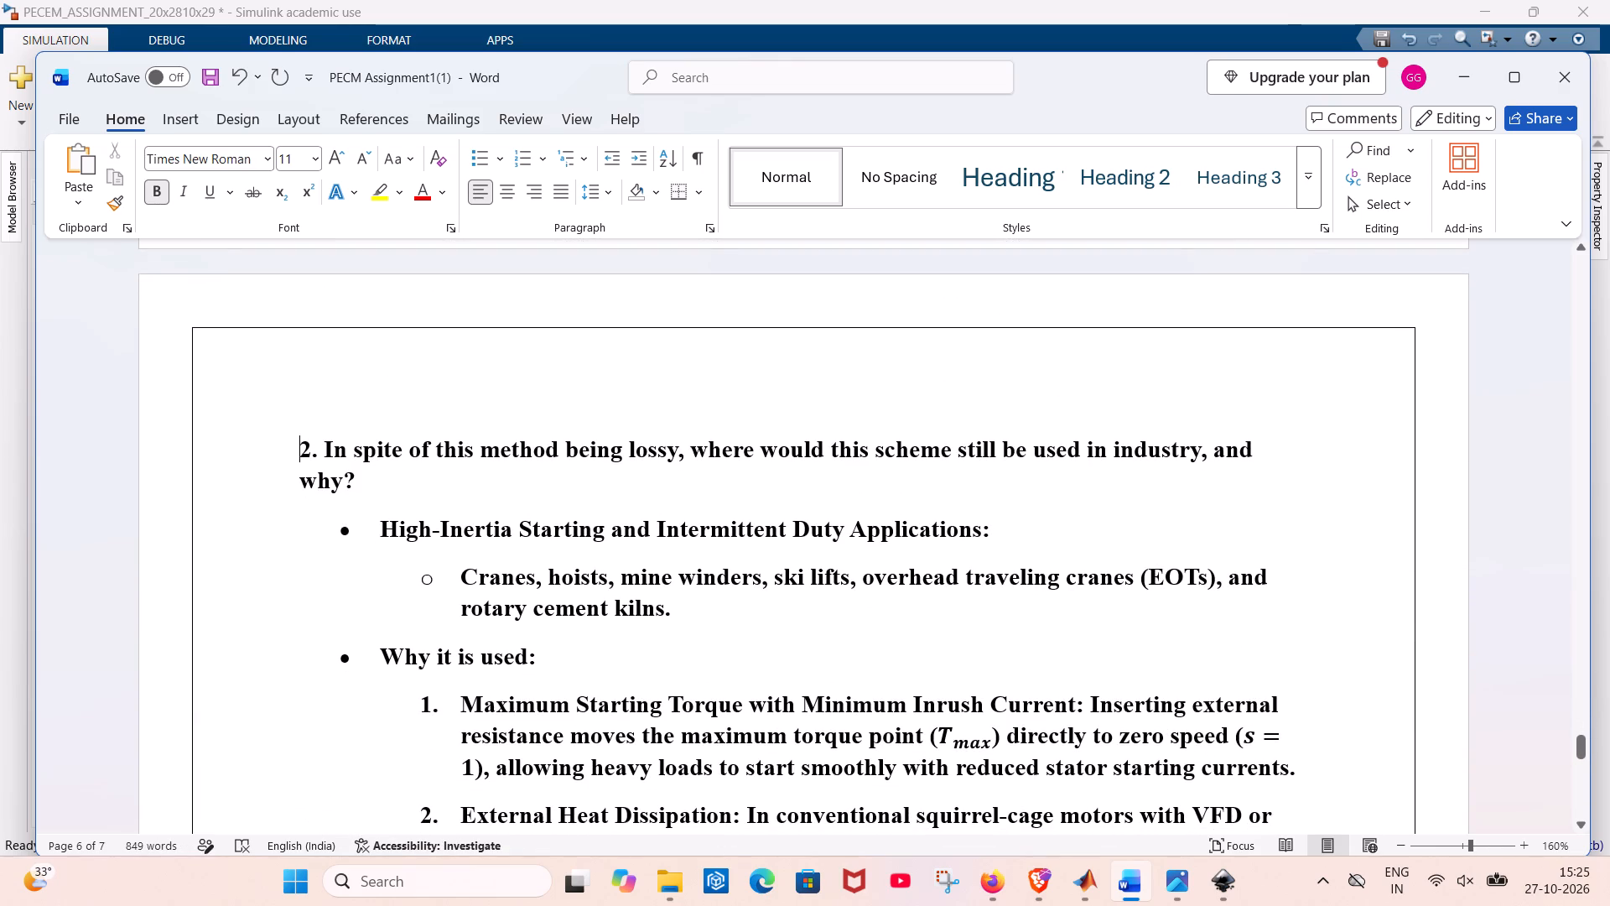
left_click_drag(382, 518, 1056, 760)
scroll(975, 798, "down", 4)
left_click(1078, 719)
scroll(944, 663, "up", 1)
scroll(943, 663, "down", 1)
scroll(943, 663, "up", 3)
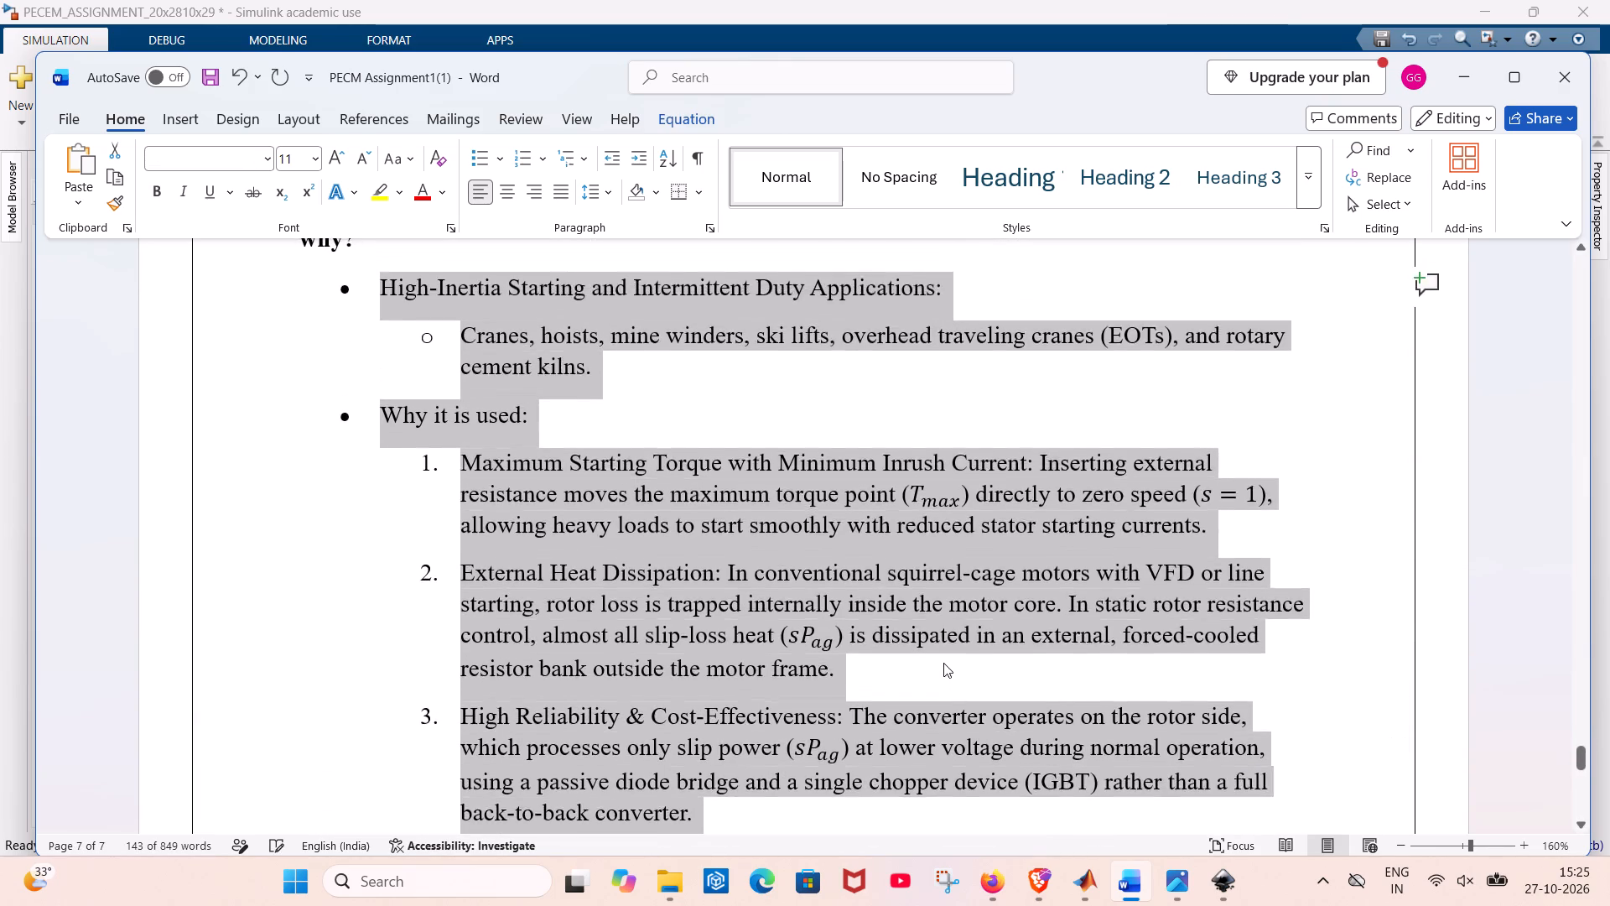
scroll(943, 663, "up", 1)
left_click(948, 624)
scroll(948, 624, "up", 1)
scroll(948, 624, "down", 1)
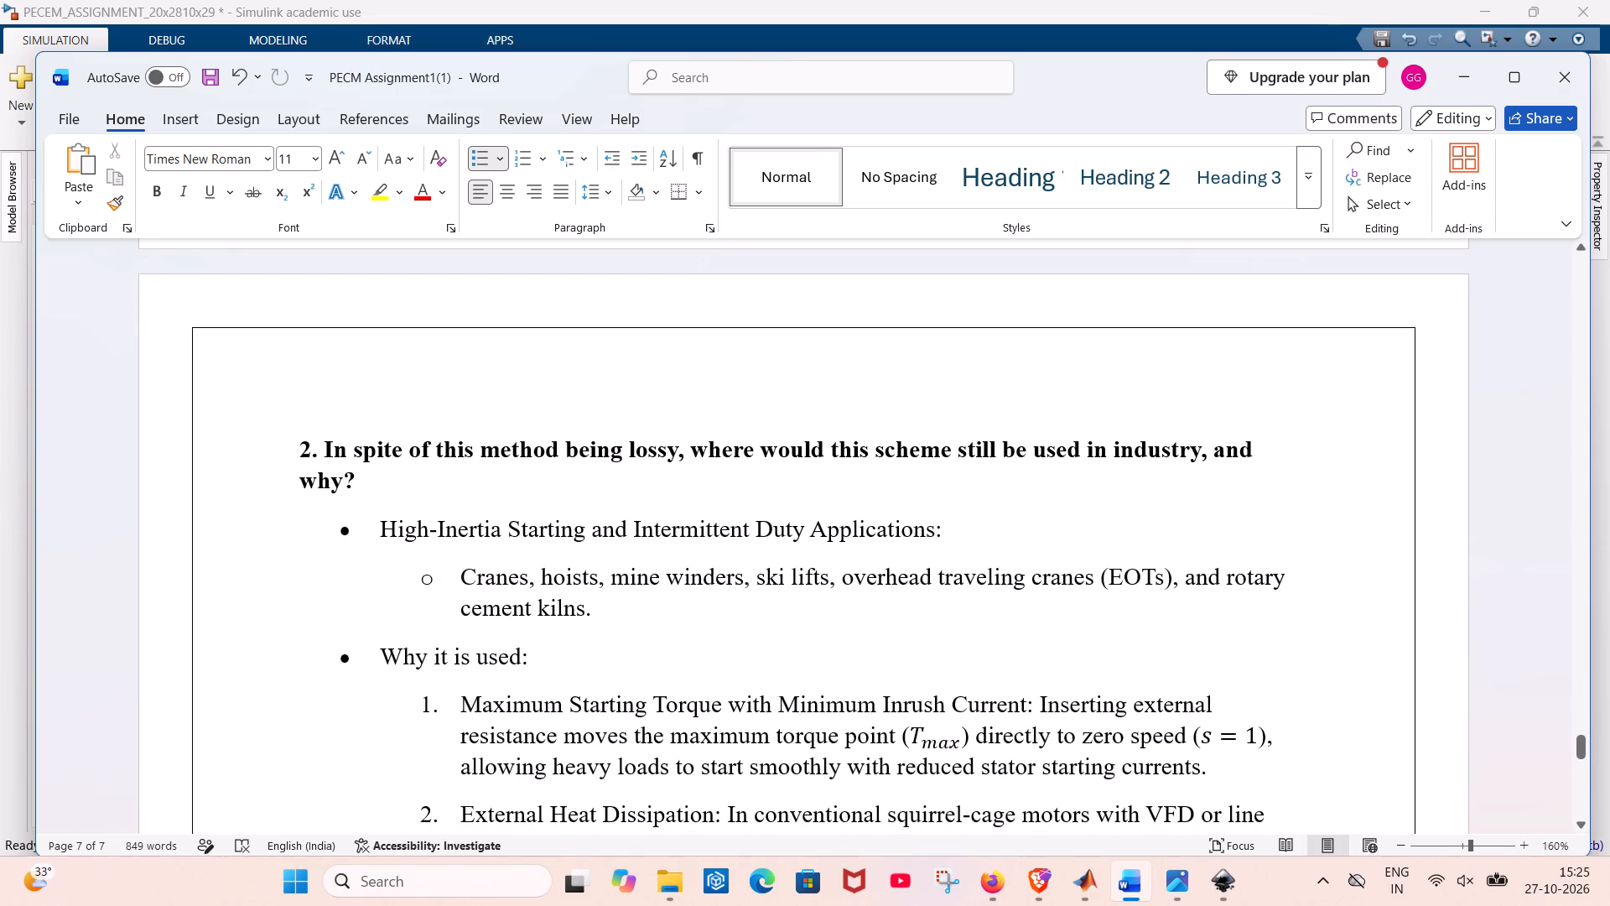
Remove the bold formatting from the four numbered points and equations of the rotor-circuit efficiency proof.
scroll(948, 624, "down", 1)
scroll(948, 624, "up", 11)
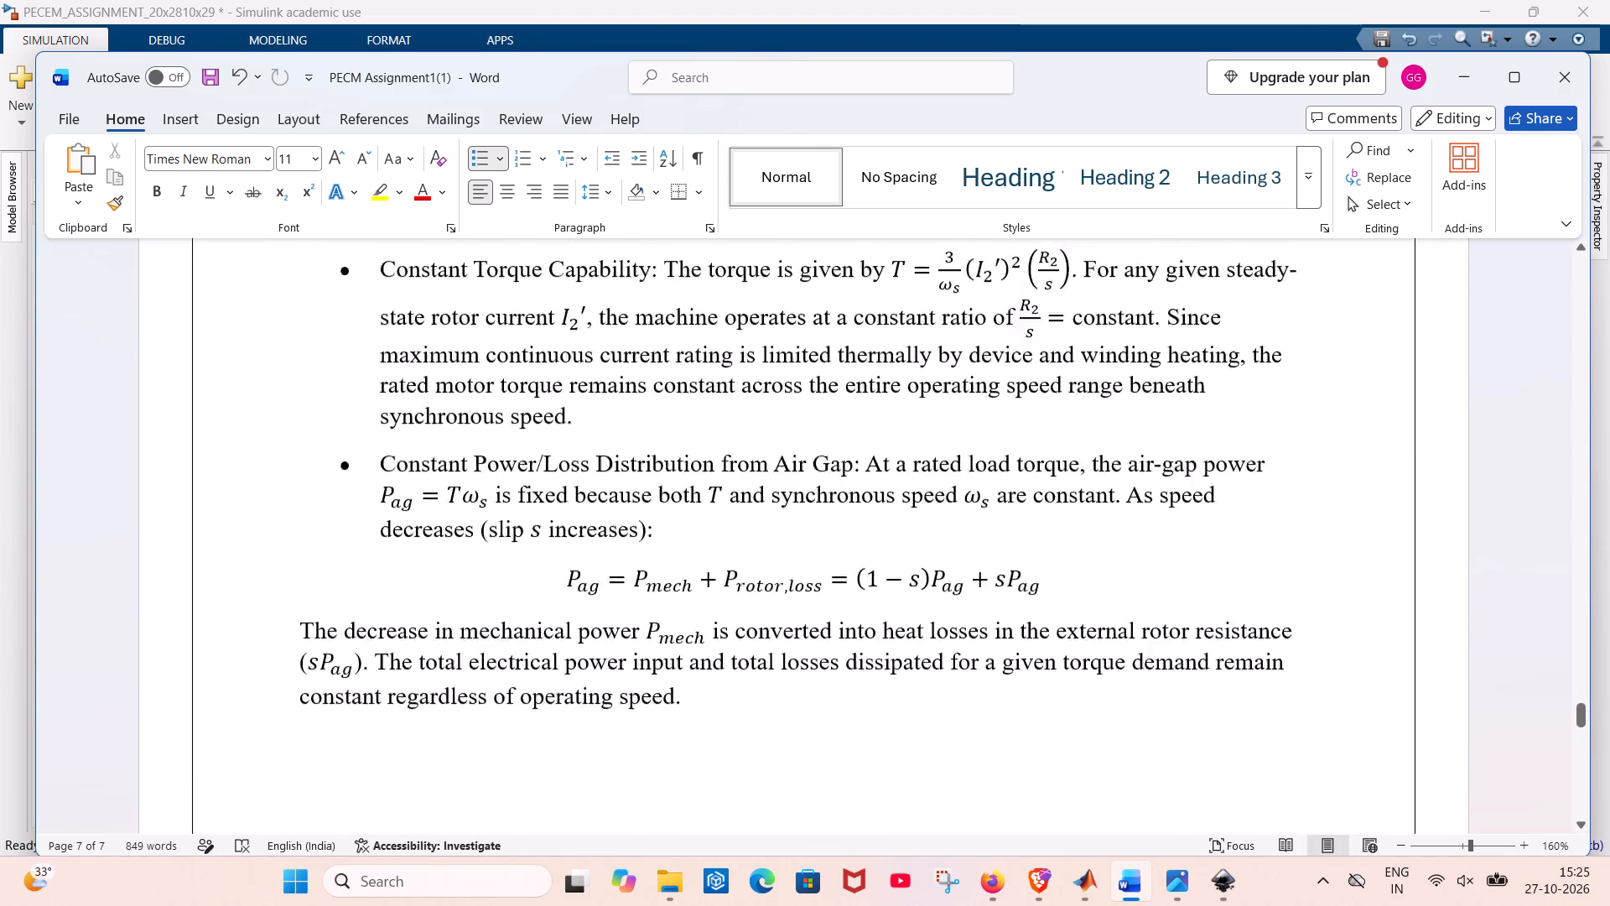
scroll(959, 609, "up", 3)
scroll(962, 607, "down", 1)
scroll(962, 607, "up", 6)
scroll(962, 607, "down", 2)
scroll(962, 607, "up", 11)
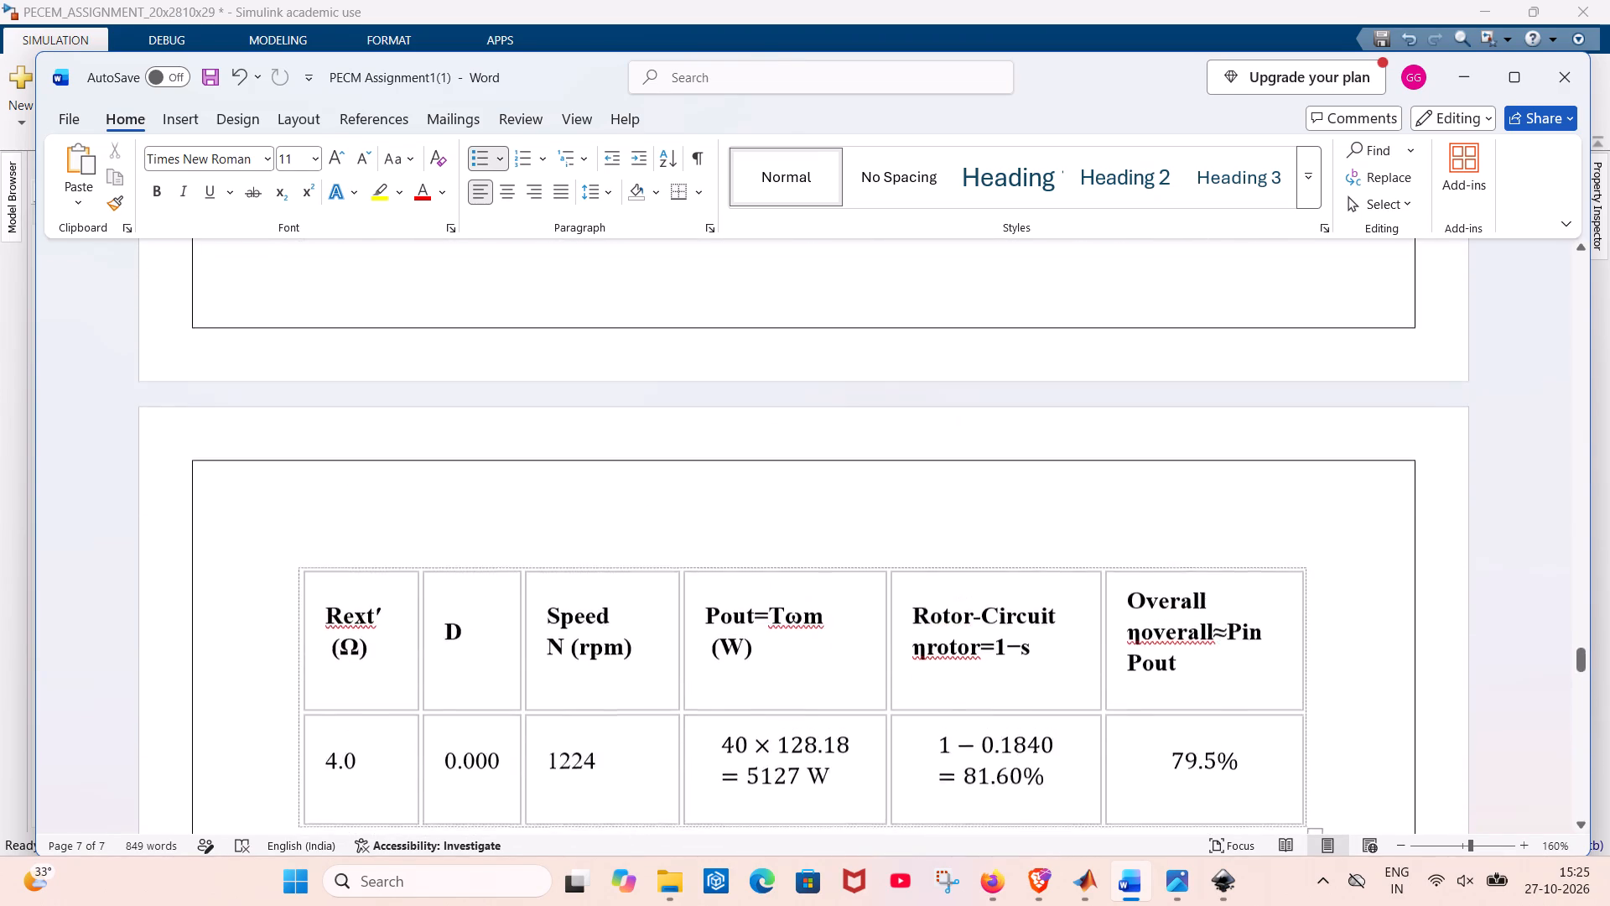
scroll(967, 593, "up", 2)
scroll(967, 593, "down", 12)
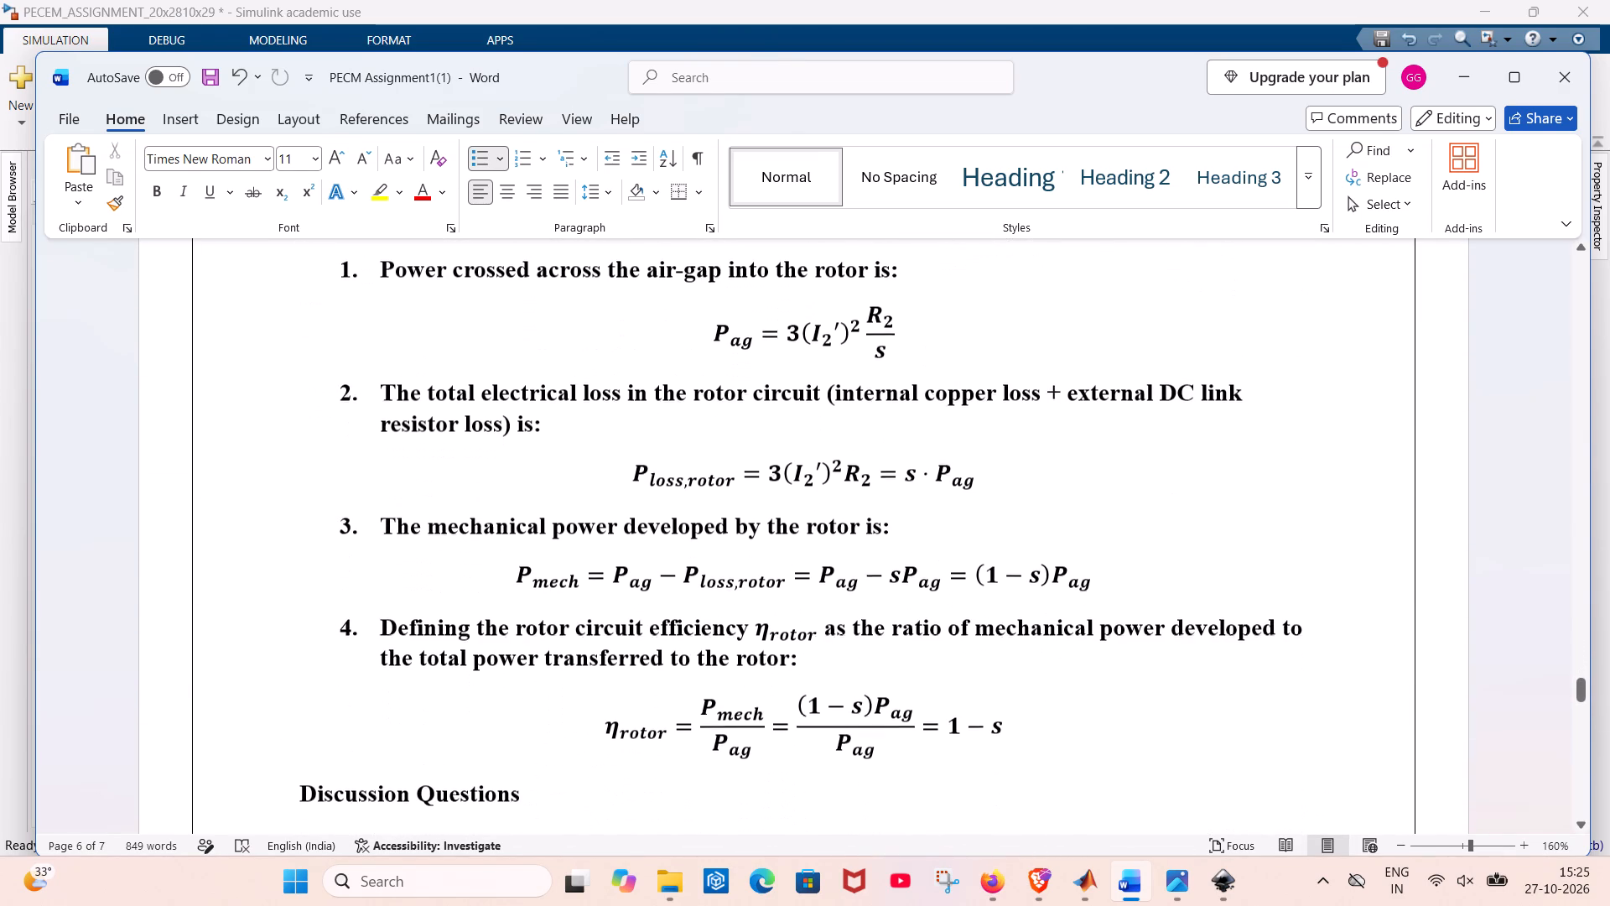
left_click_drag(377, 275, 891, 589)
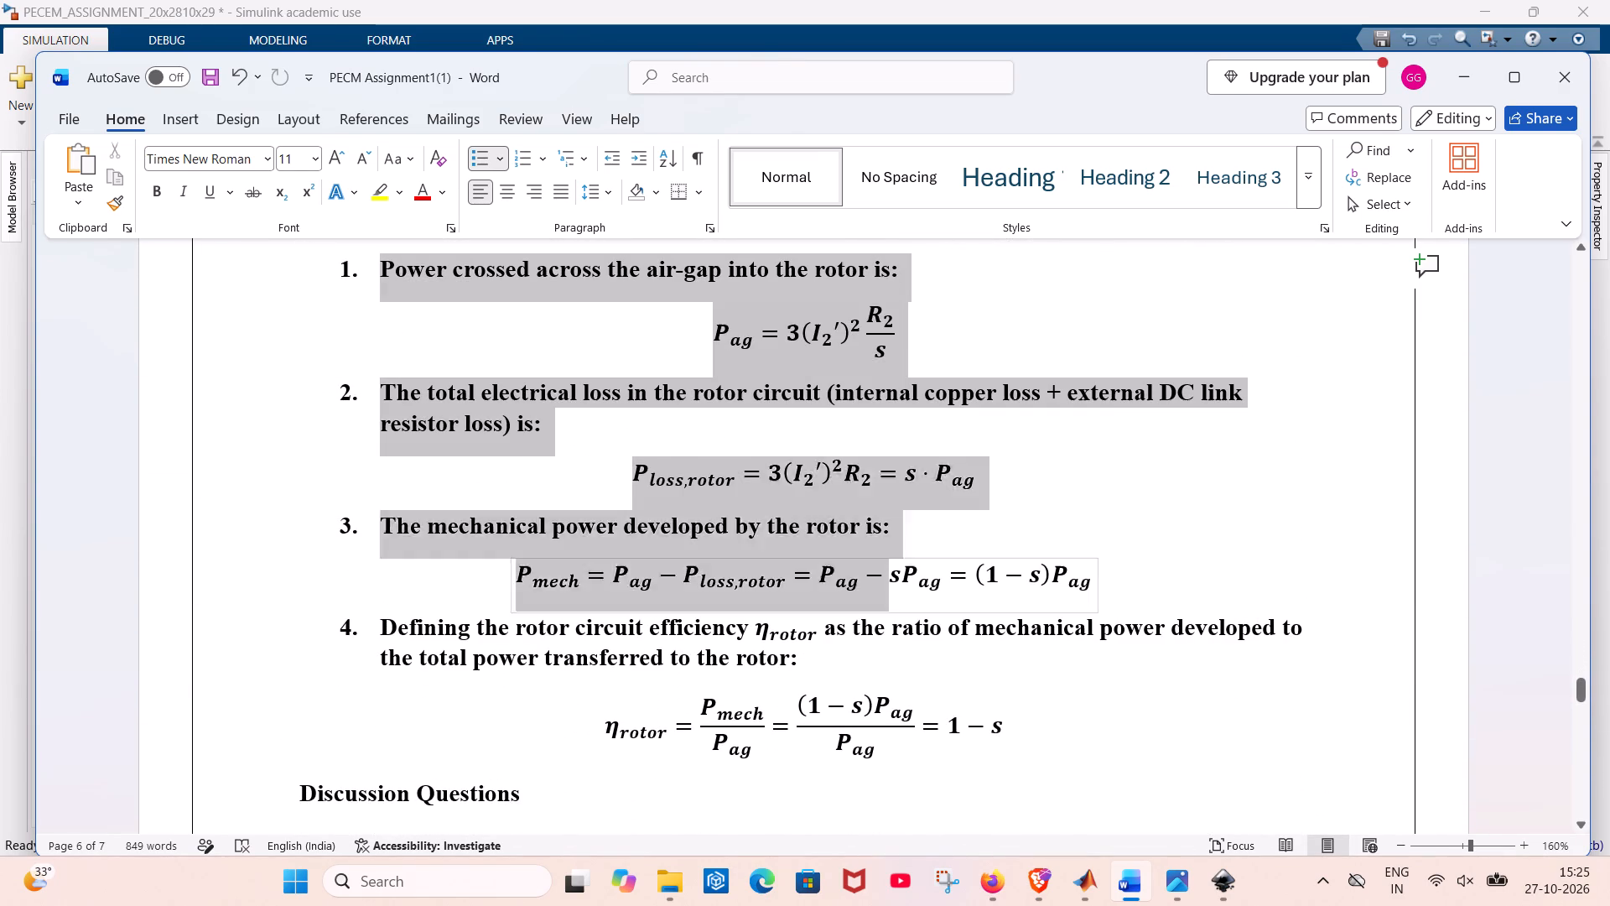
left_click_drag(891, 589, 1145, 751)
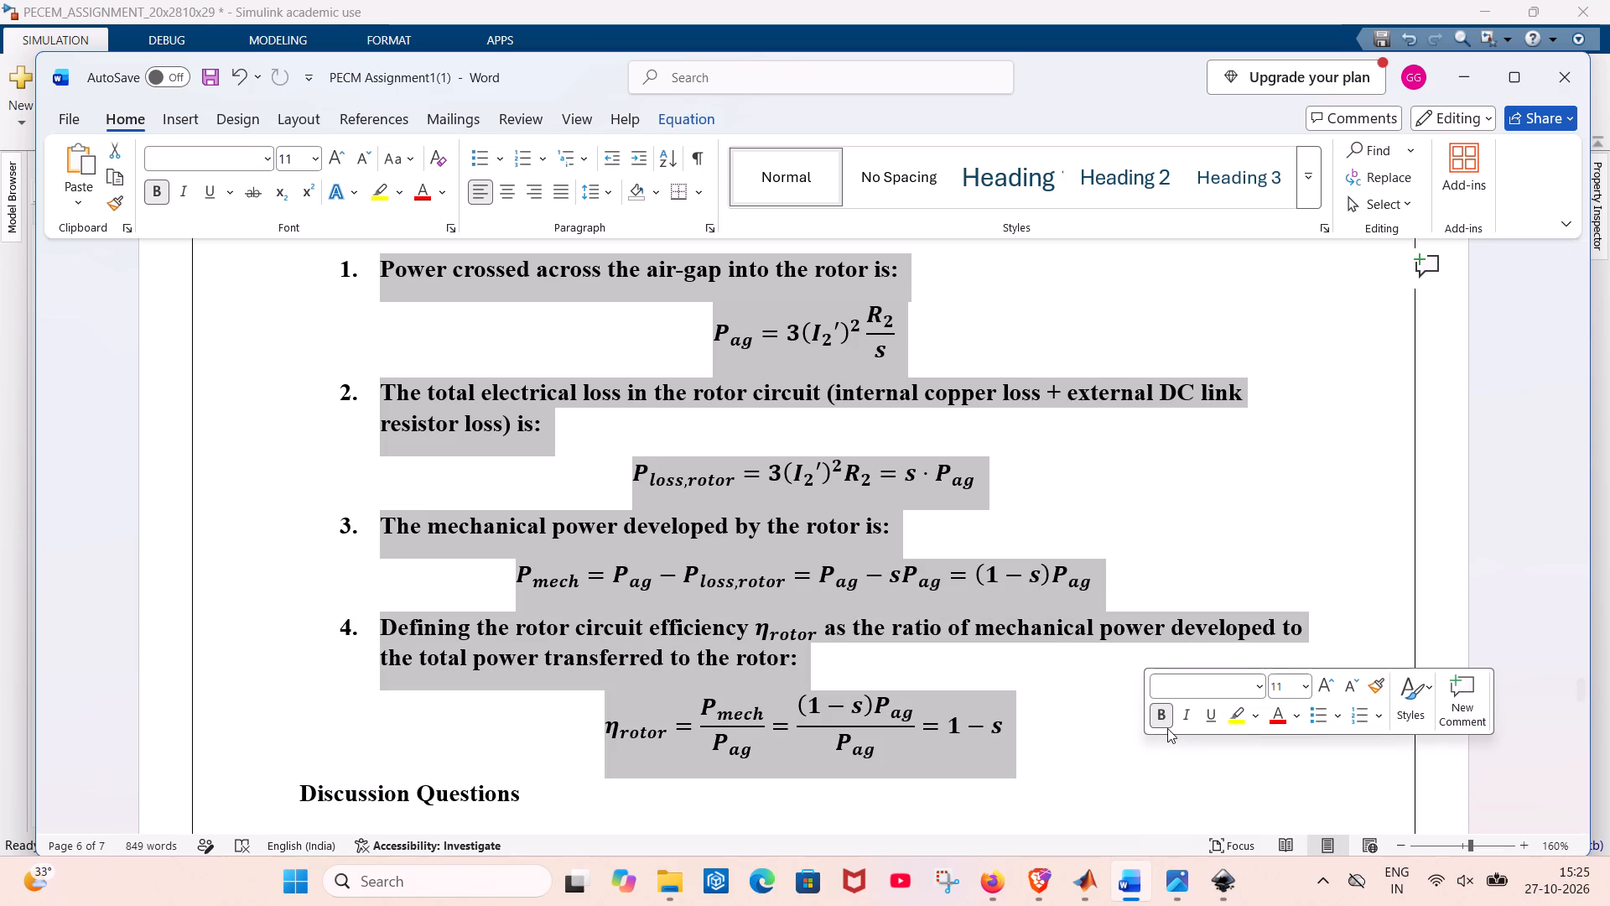
left_click(1166, 709)
Check the formatting of the efficiency proof and the discussion answers, along with the efficiency results table.
scroll(1019, 711, "up", 3)
scroll(1019, 711, "down", 3)
scroll(1019, 711, "up", 1)
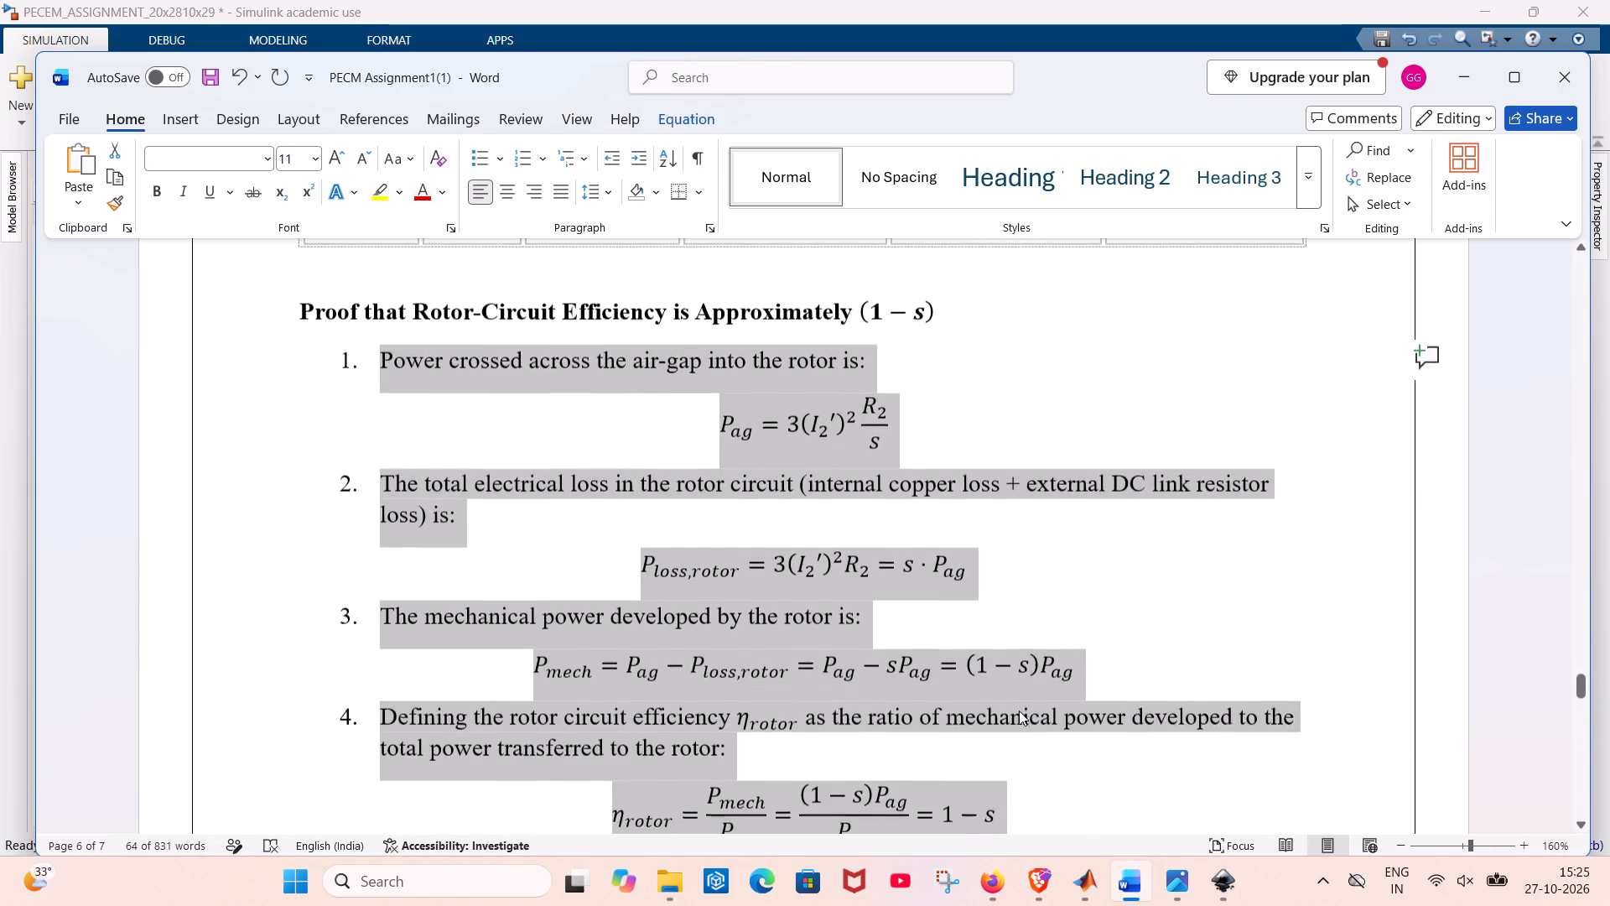
scroll(1019, 711, "down", 1)
scroll(1019, 711, "up", 1)
scroll(1019, 711, "down", 14)
scroll(1019, 711, "up", 5)
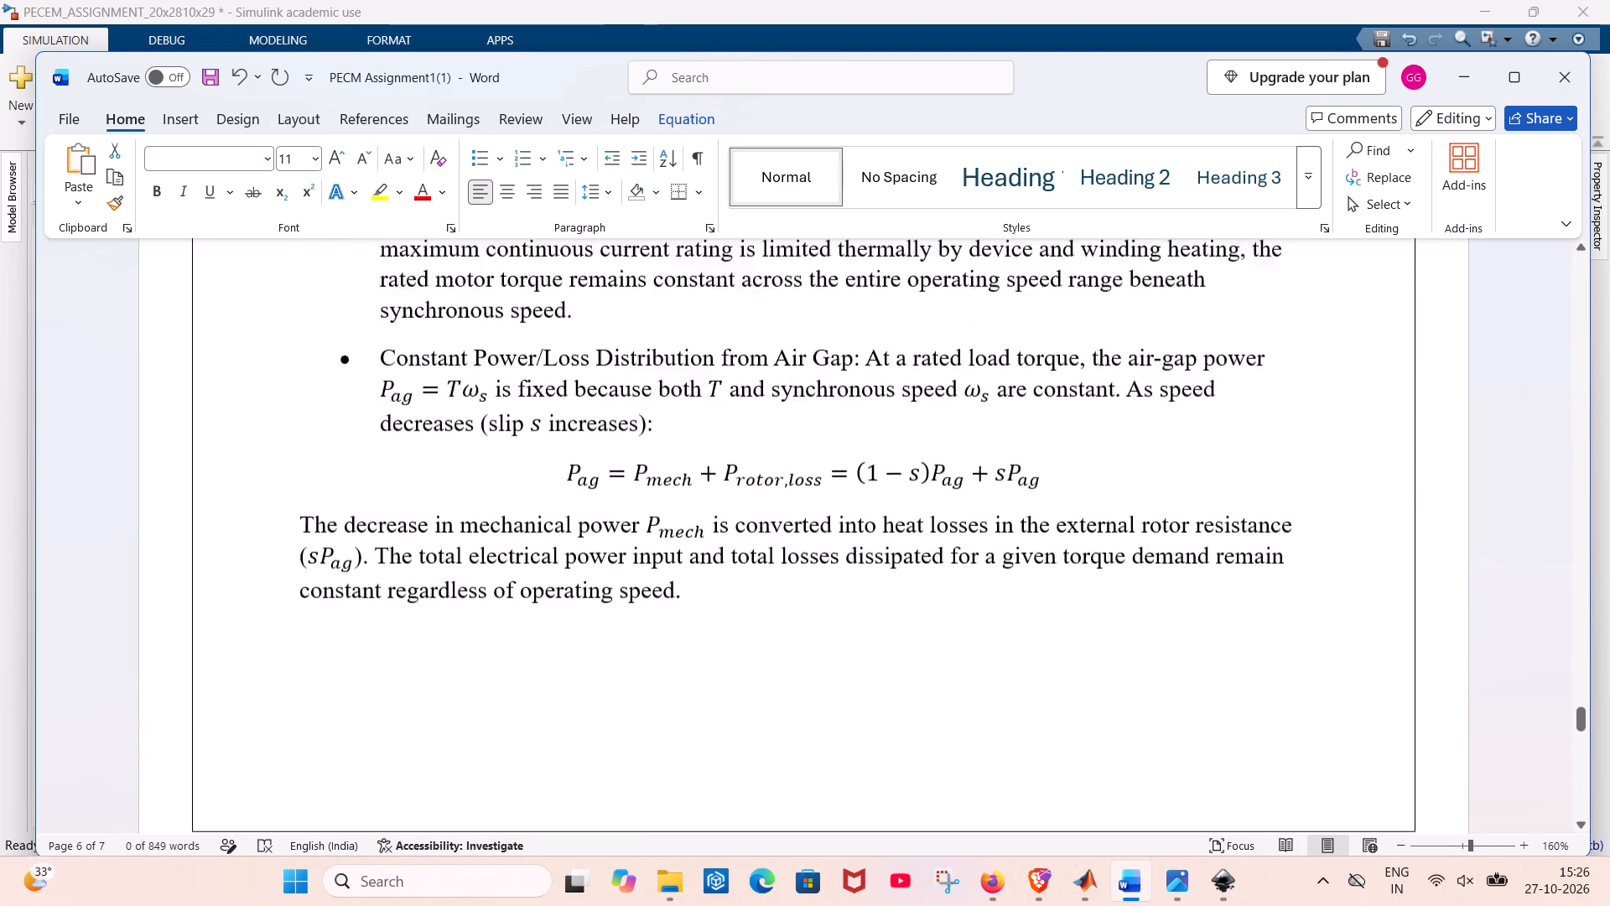
scroll(1019, 711, "up", 4)
scroll(1019, 711, "down", 1)
scroll(1019, 711, "up", 5)
scroll(1019, 711, "down", 1)
scroll(1019, 711, "up", 7)
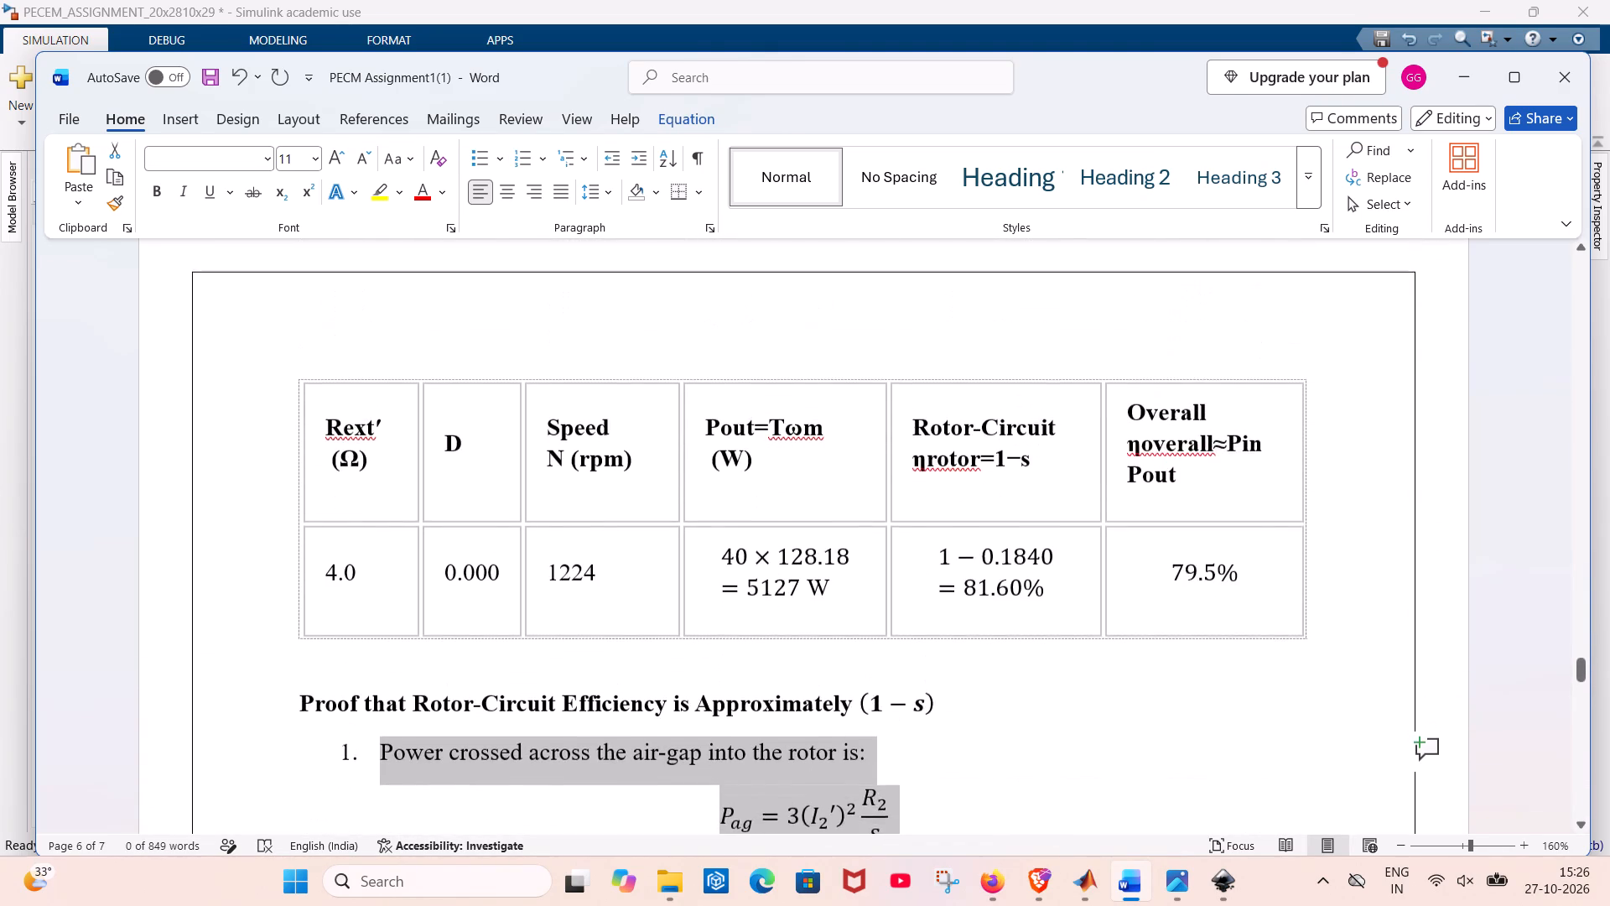
scroll(1019, 711, "up", 8)
scroll(1019, 711, "down", 1)
scroll(1019, 711, "up", 4)
scroll(1019, 711, "down", 1)
scroll(1019, 711, "up", 1)
scroll(1019, 711, "down", 2)
scroll(1019, 711, "up", 3)
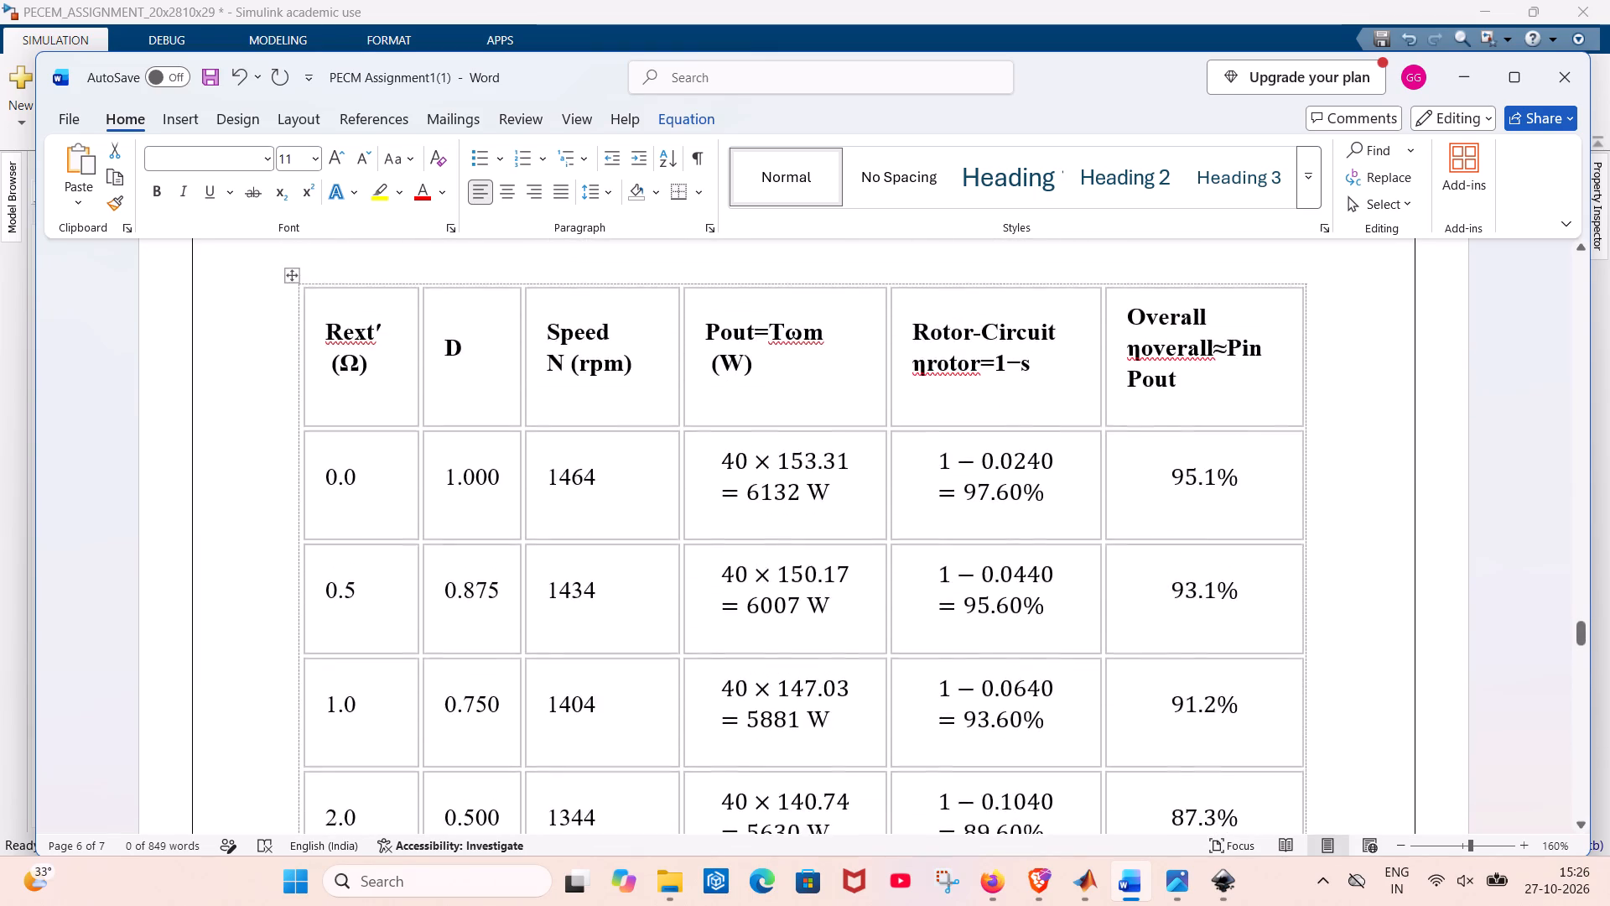
Review the efficiency calculations, the Analytical Behavior section and the Torque-Speed Characteristics plot.
scroll(1019, 711, "up", 11)
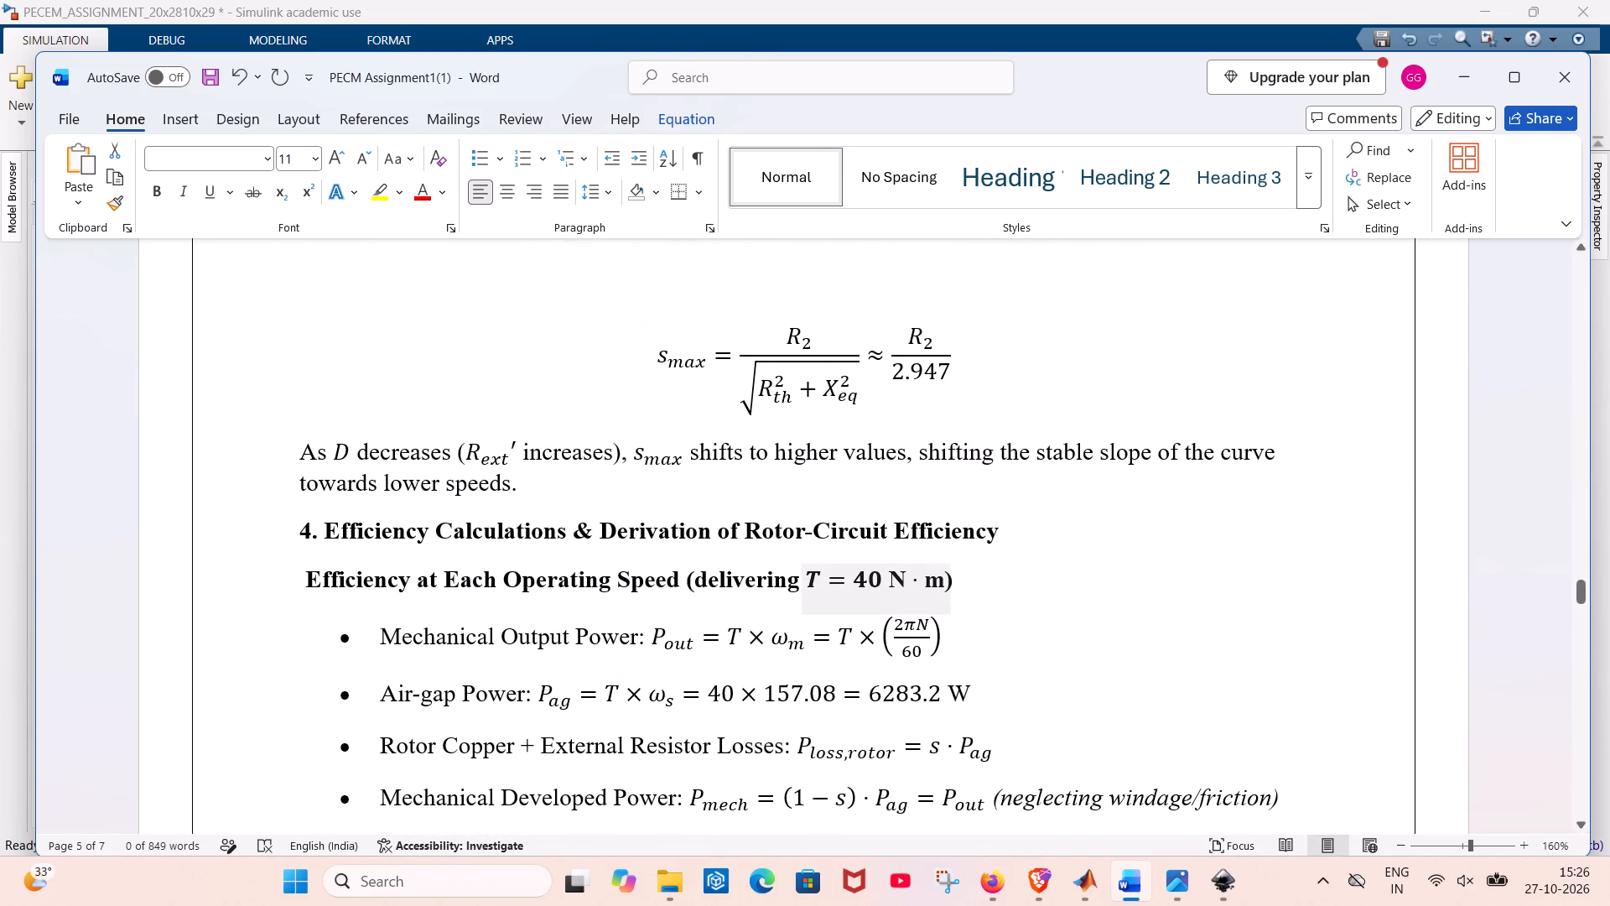
scroll(1019, 711, "up", 8)
scroll(1019, 711, "down", 2)
scroll(1019, 711, "up", 1)
scroll(1019, 711, "down", 1)
scroll(1019, 711, "up", 5)
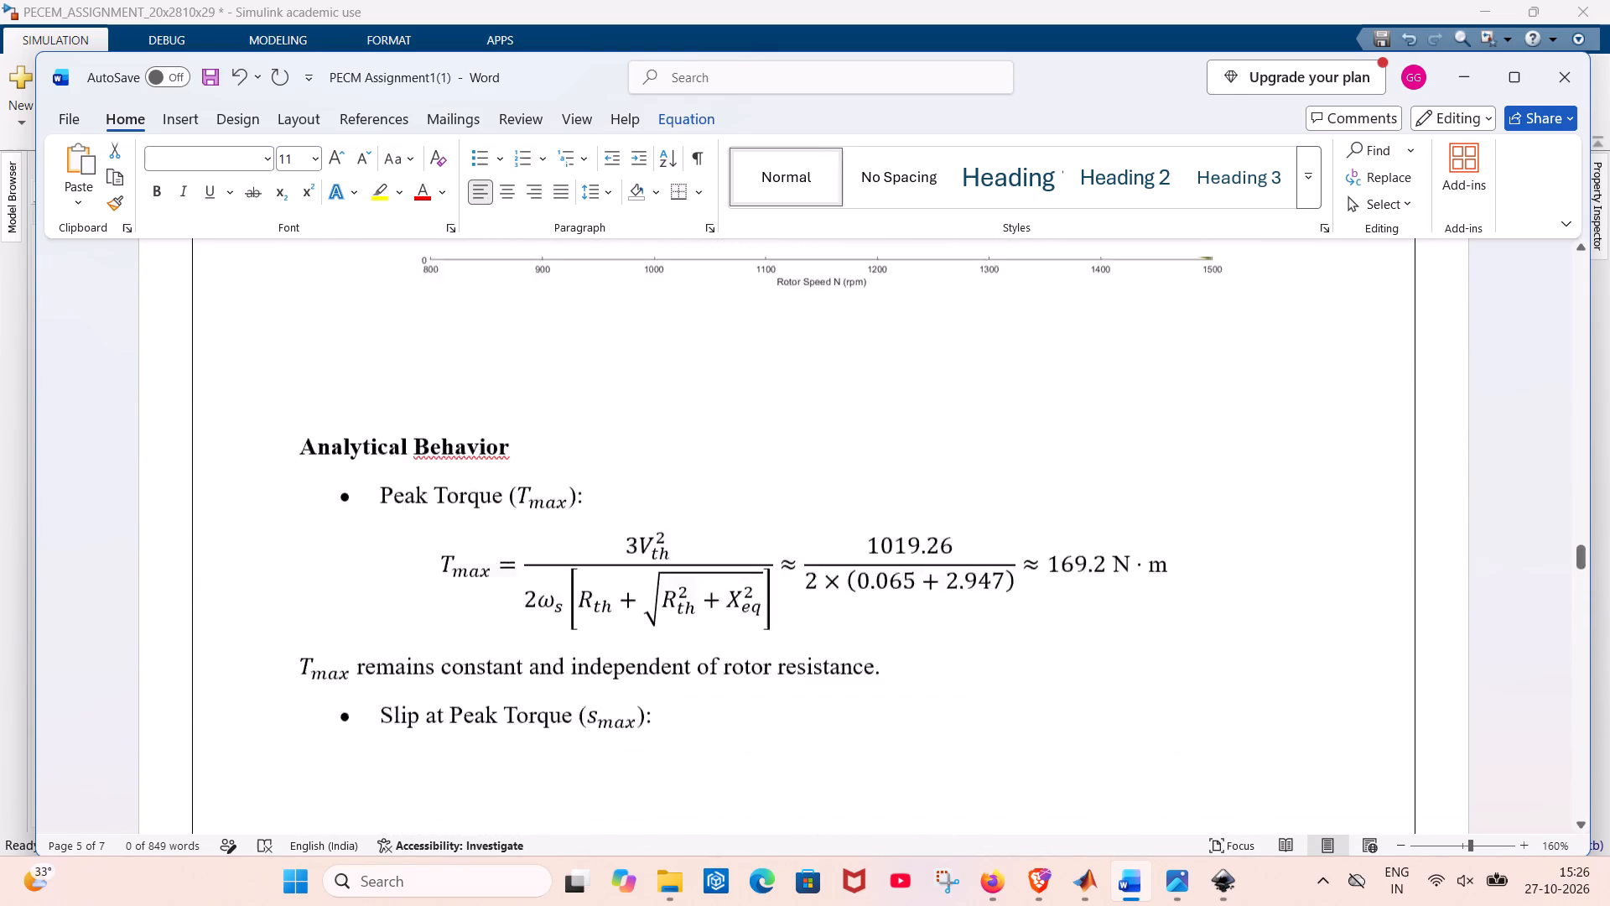
scroll(1019, 711, "up", 2)
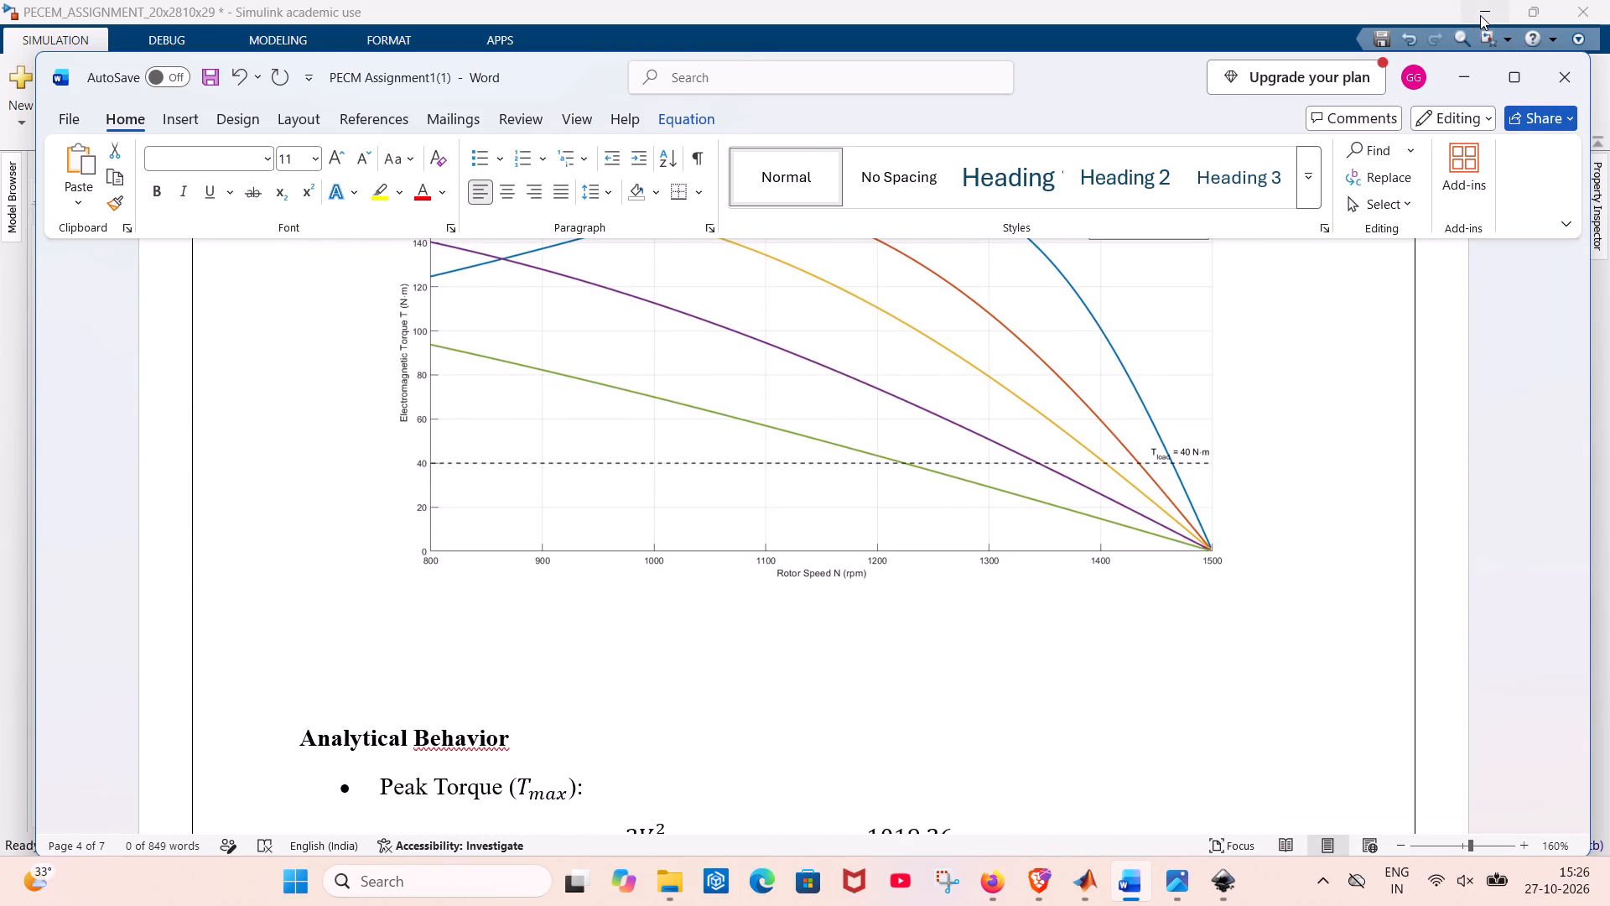
scroll(899, 397, "up", 6)
scroll(899, 385, "down", 1)
scroll(899, 385, "up", 3)
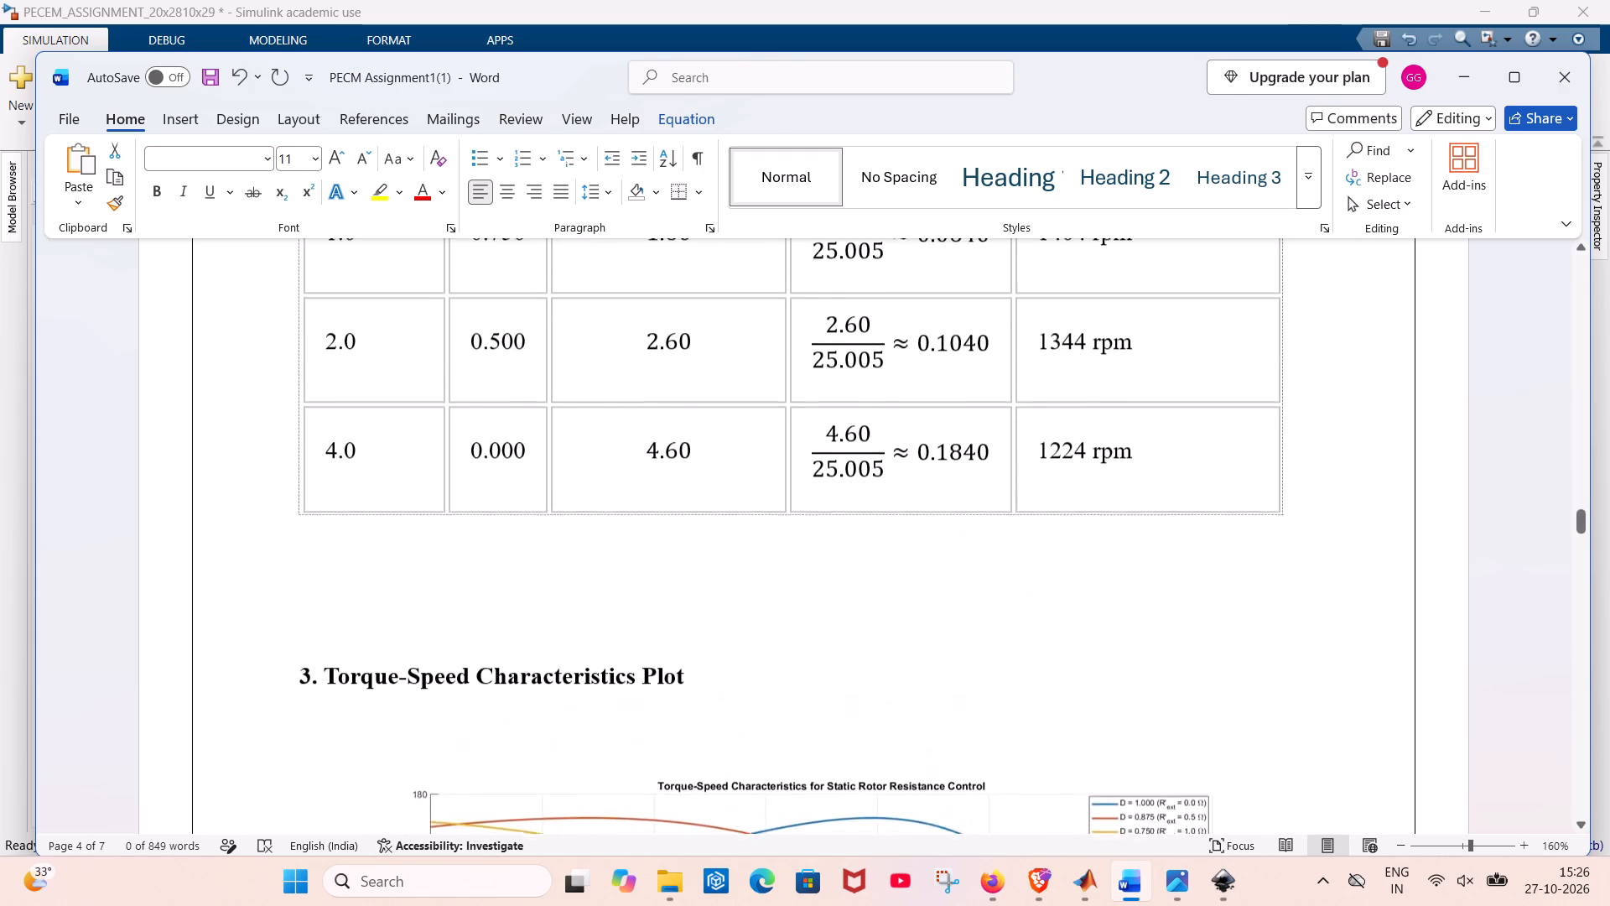
Check the slip and rotor speed table, its preceding equations and its spacing from the torque-speed plot section.
scroll(899, 385, "up", 3)
scroll(899, 385, "down", 2)
scroll(899, 385, "up", 1)
scroll(899, 385, "down", 3)
scroll(899, 385, "up", 2)
scroll(899, 385, "down", 1)
scroll(899, 385, "up", 1)
scroll(899, 385, "down", 2)
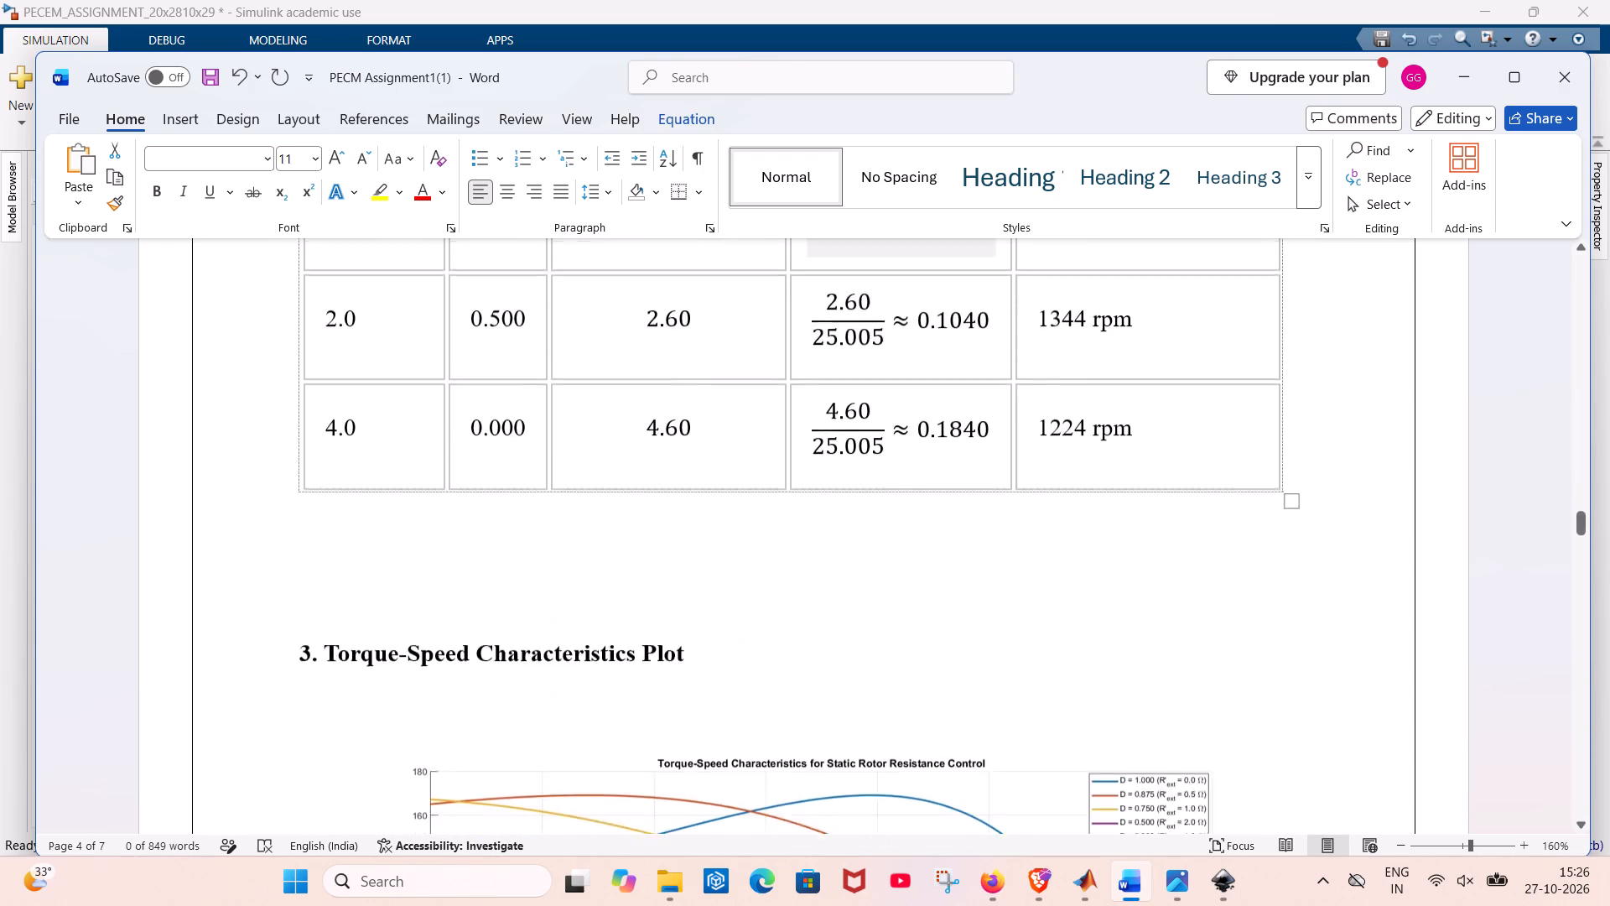
scroll(899, 385, "down", 4)
scroll(899, 385, "up", 6)
scroll(899, 385, "down", 2)
scroll(899, 385, "up", 3)
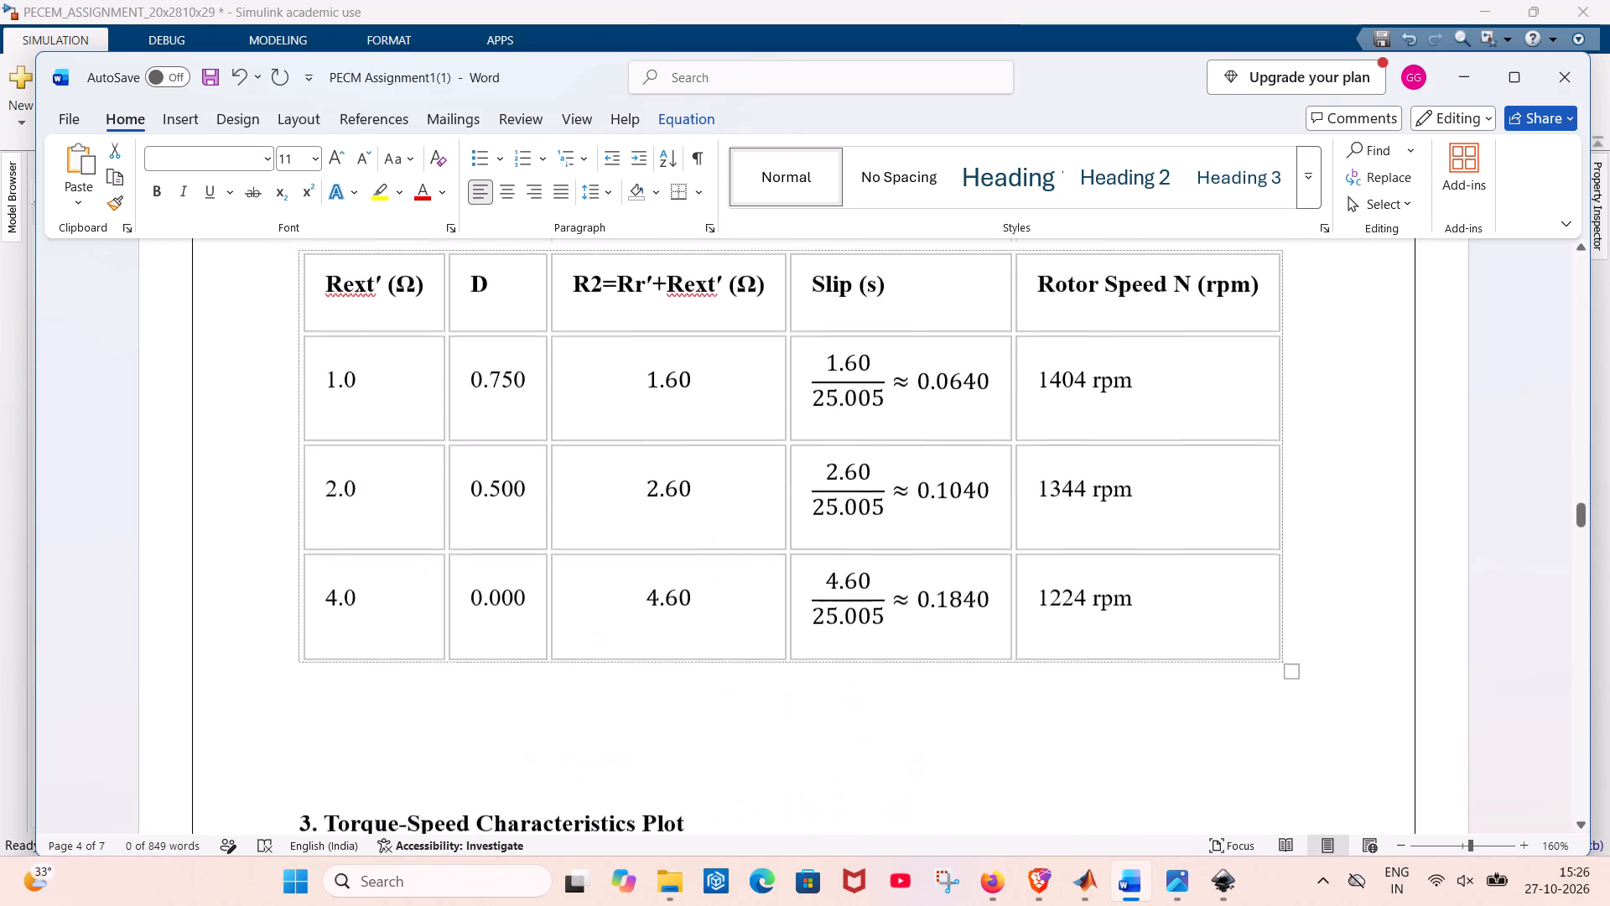
scroll(899, 385, "up", 11)
scroll(899, 385, "down", 1)
scroll(899, 385, "up", 2)
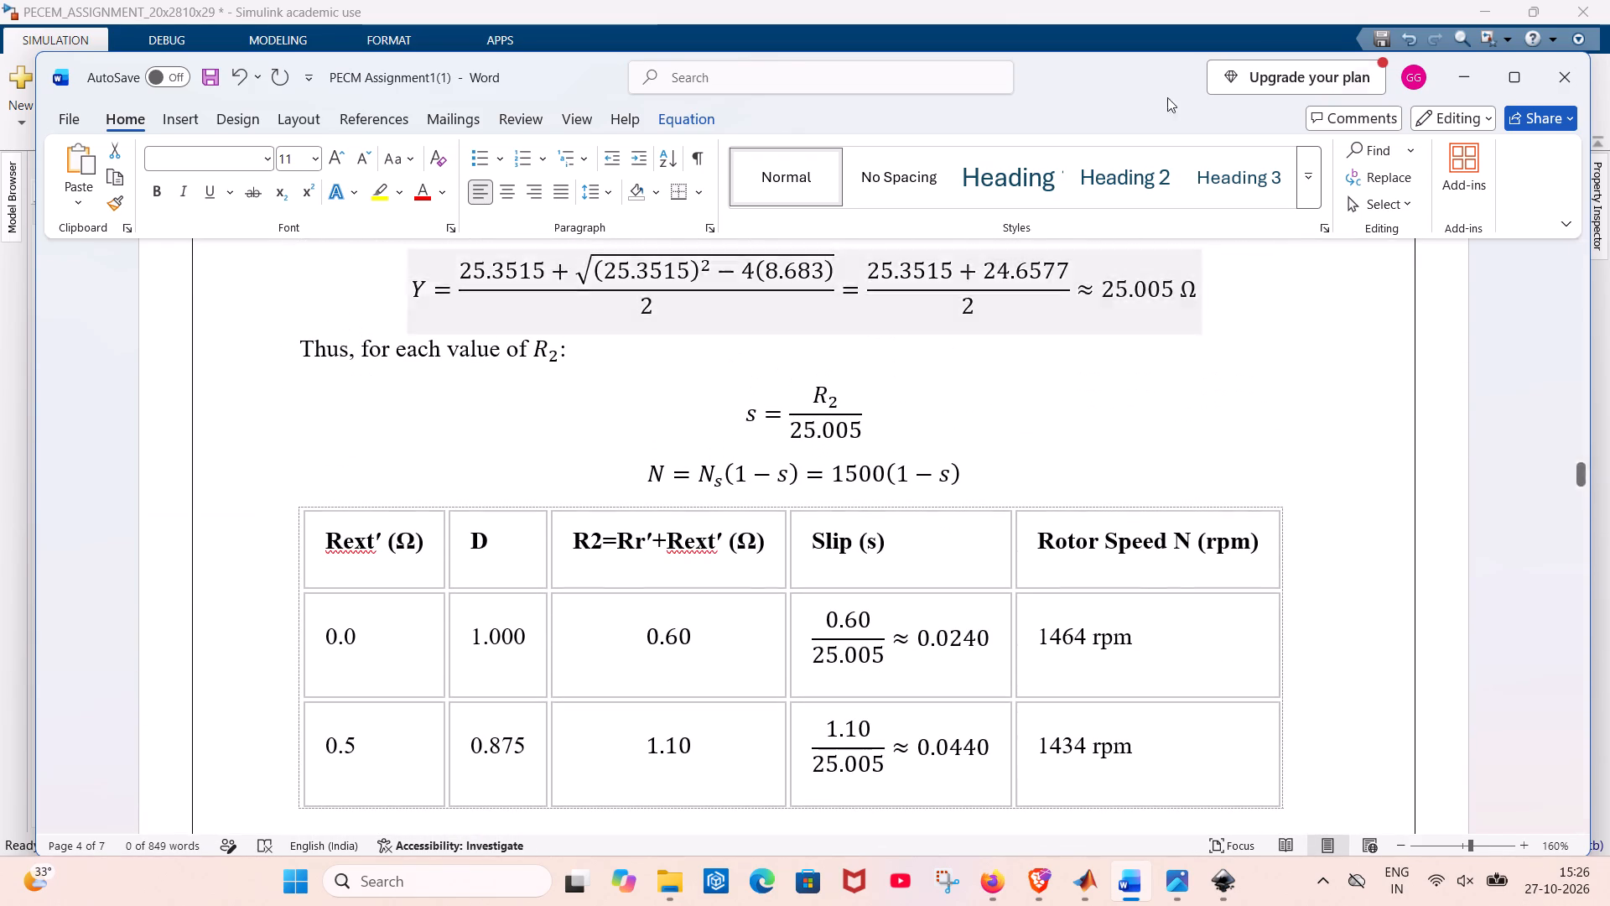
Minimize the Simulink and Word windows to show the desktop.
left_click(1478, 0)
left_click(1478, 0)
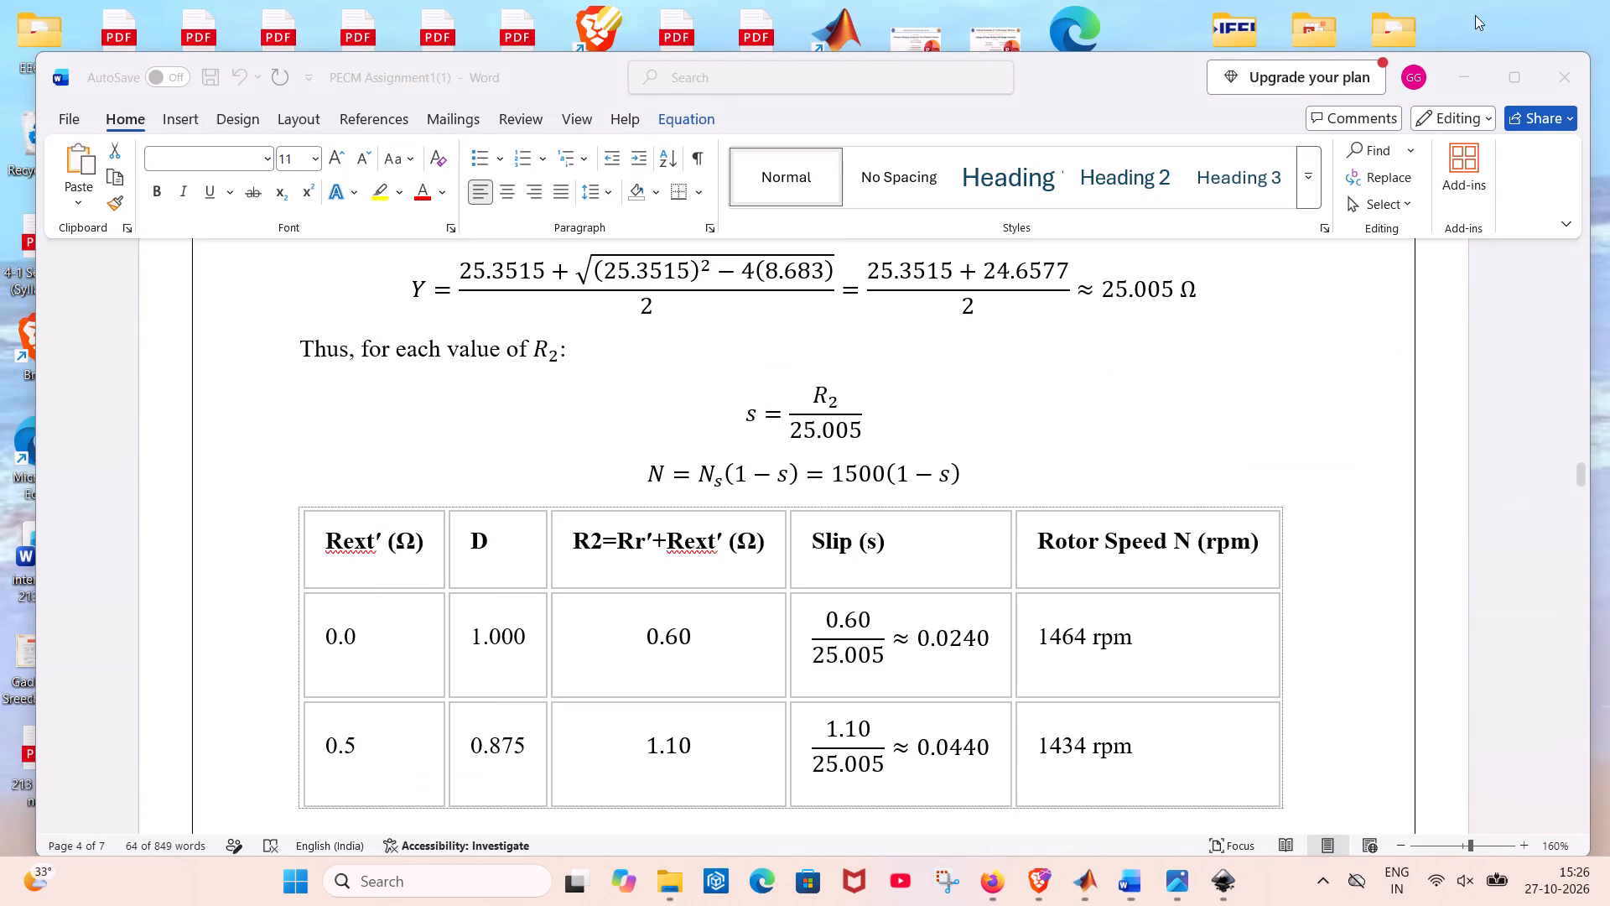
left_click(1458, 84)
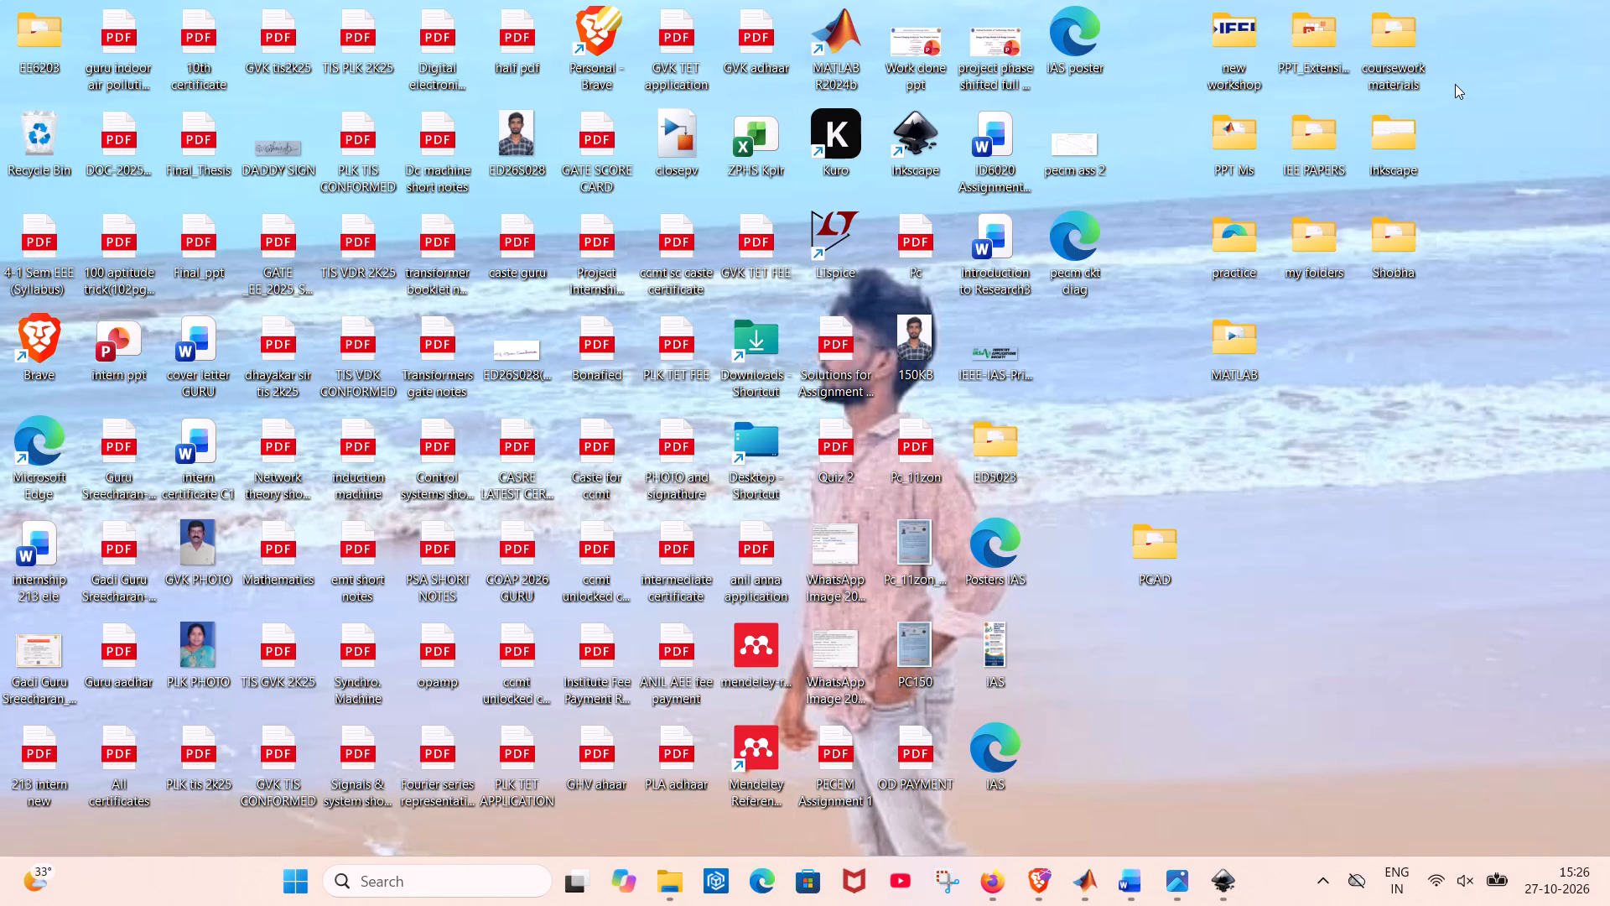
Put the computer to sleep with the applications left open.
key("alt+F4")
key("alt+F4")
key("alt+F4")
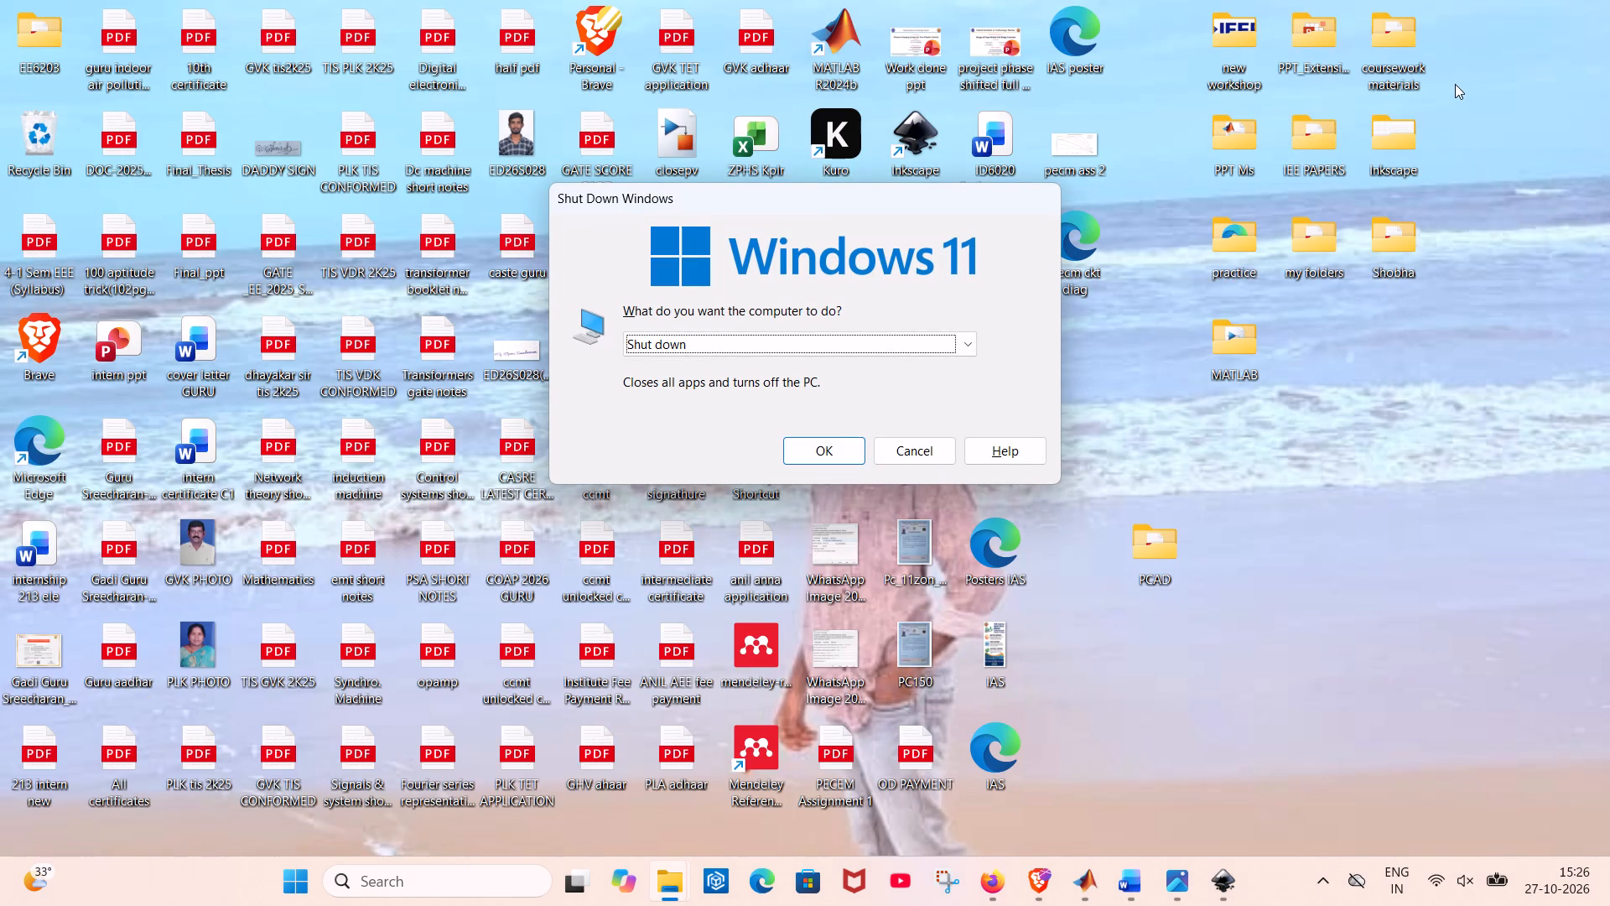
key("Left")
key("Return")
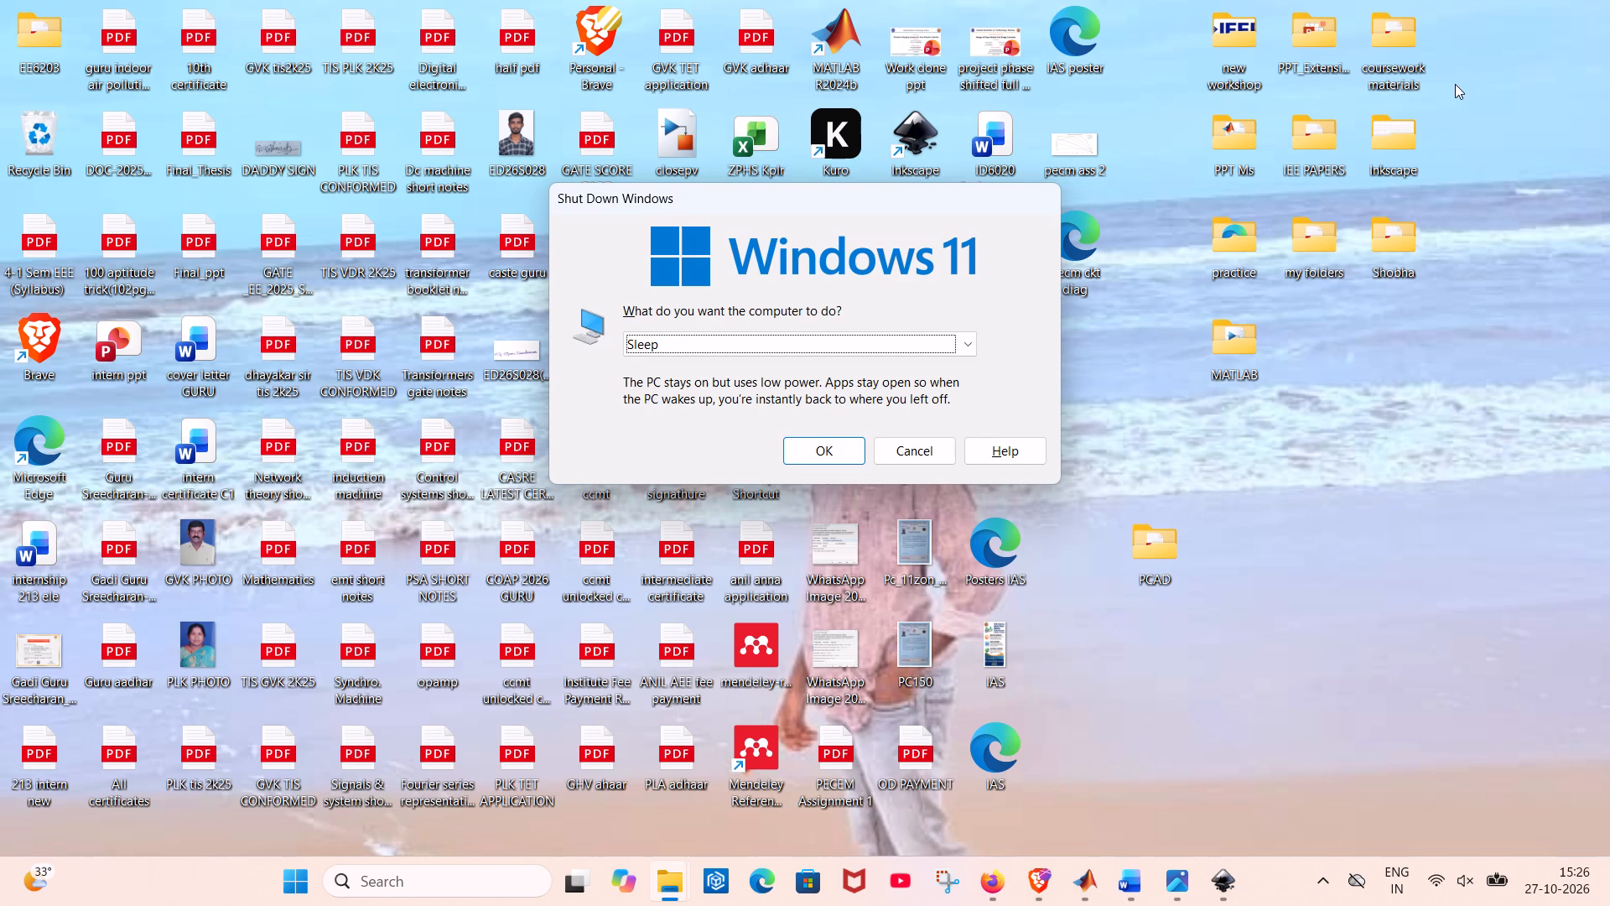
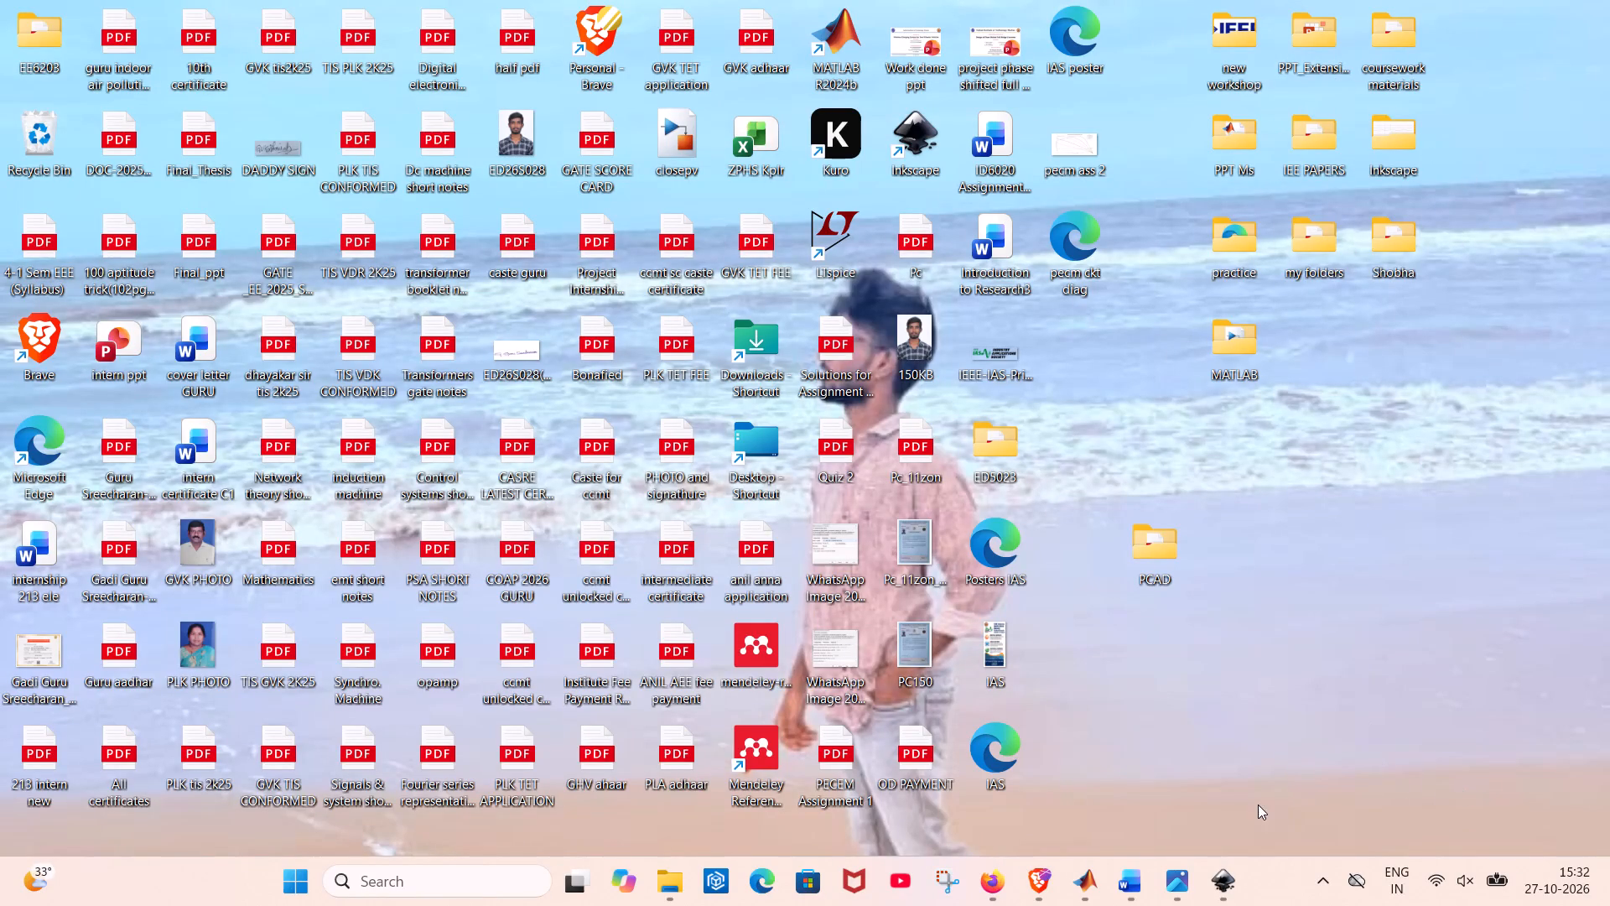
Bring the PECM Assignment document back up in Word and review the title block, machine parameters and transformation ratio.
left_click(1135, 864)
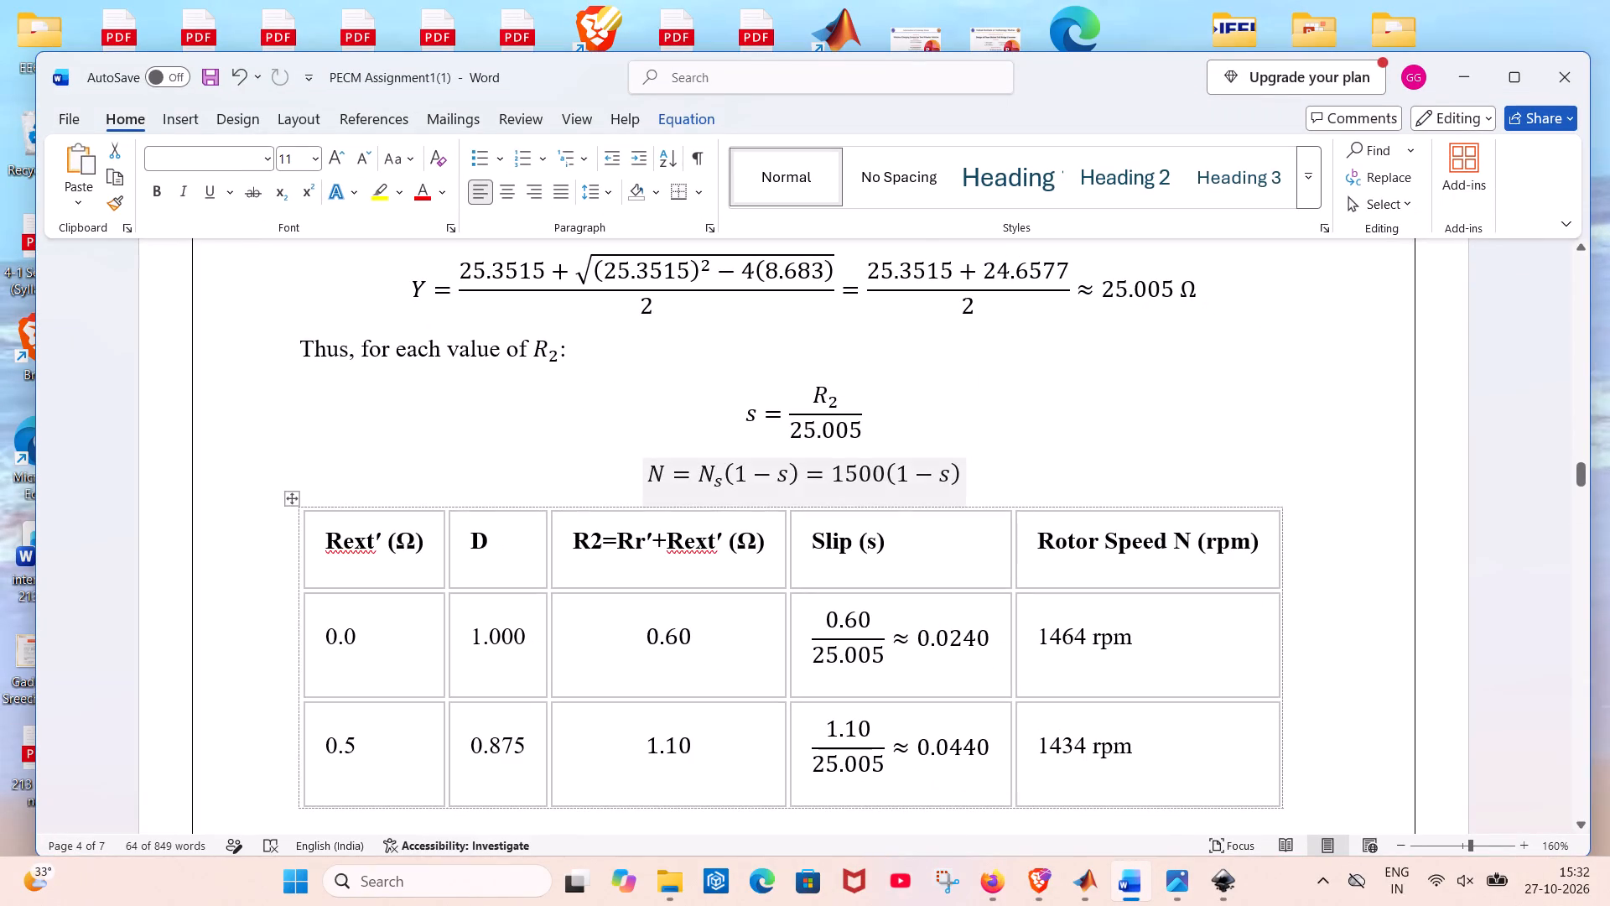
scroll(942, 487, "up", 17)
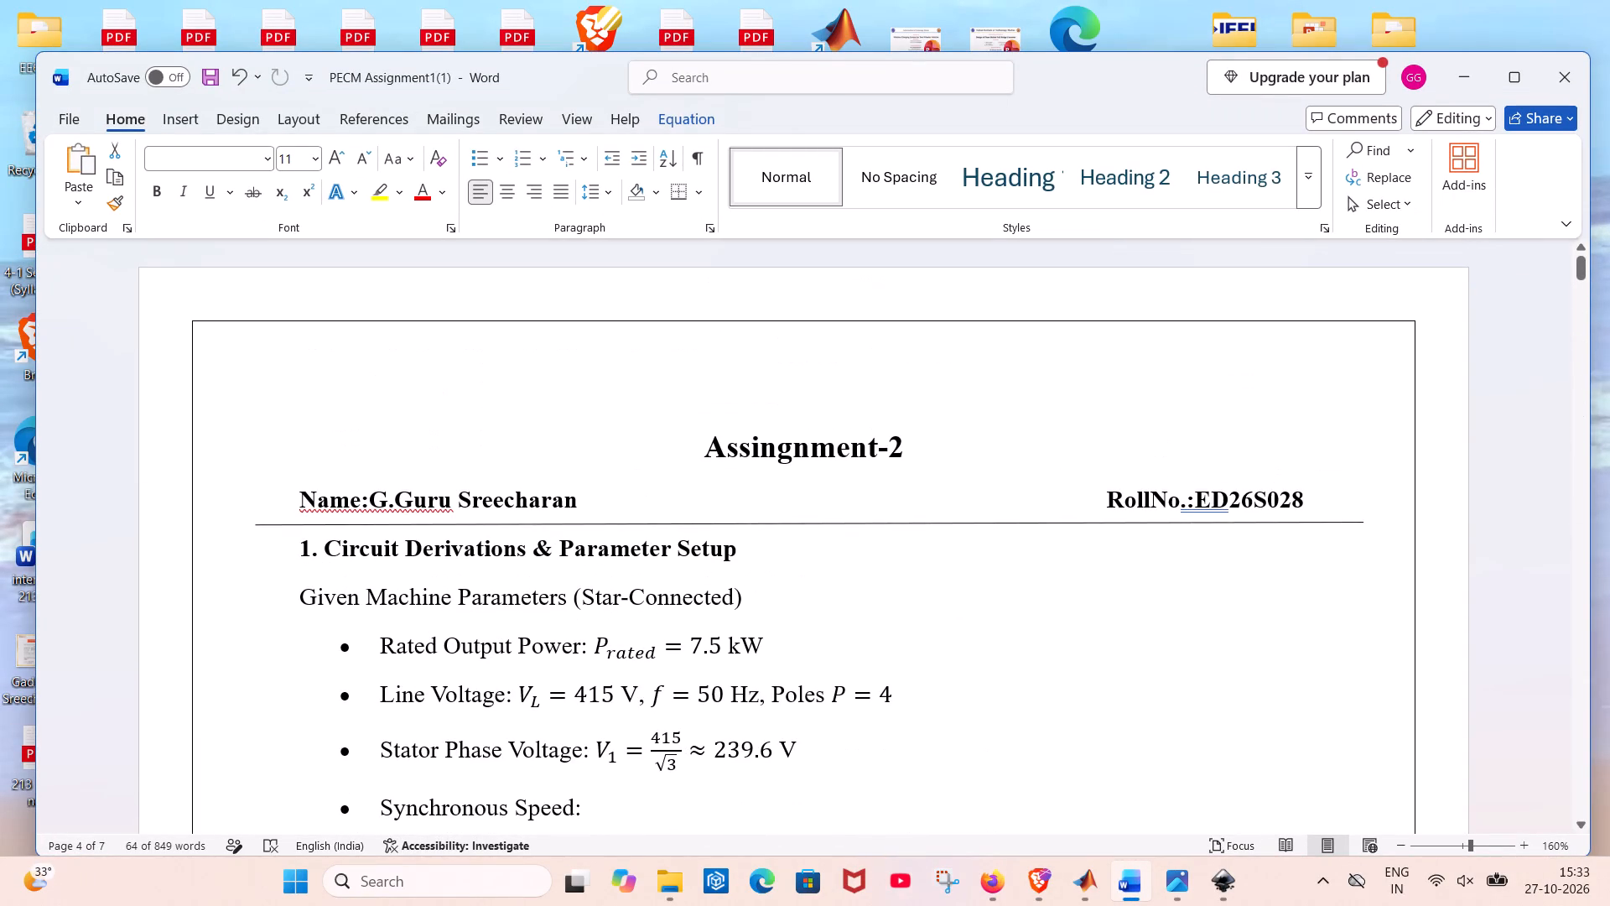
scroll(385, 467, "down", 9)
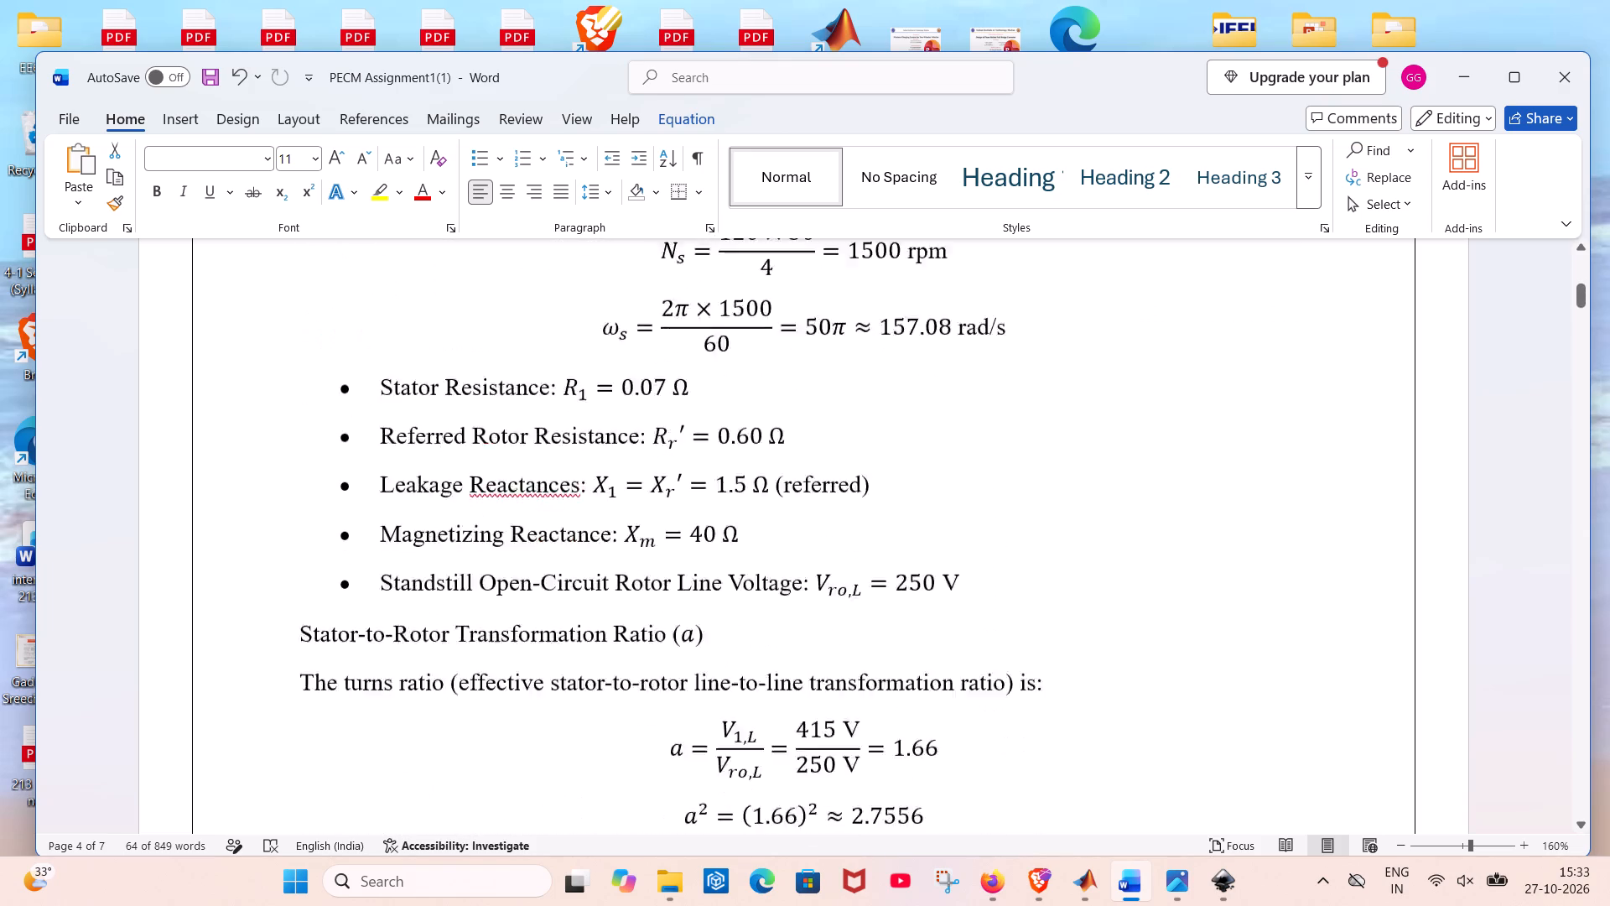
scroll(386, 467, "down", 9)
scroll(386, 467, "up", 1)
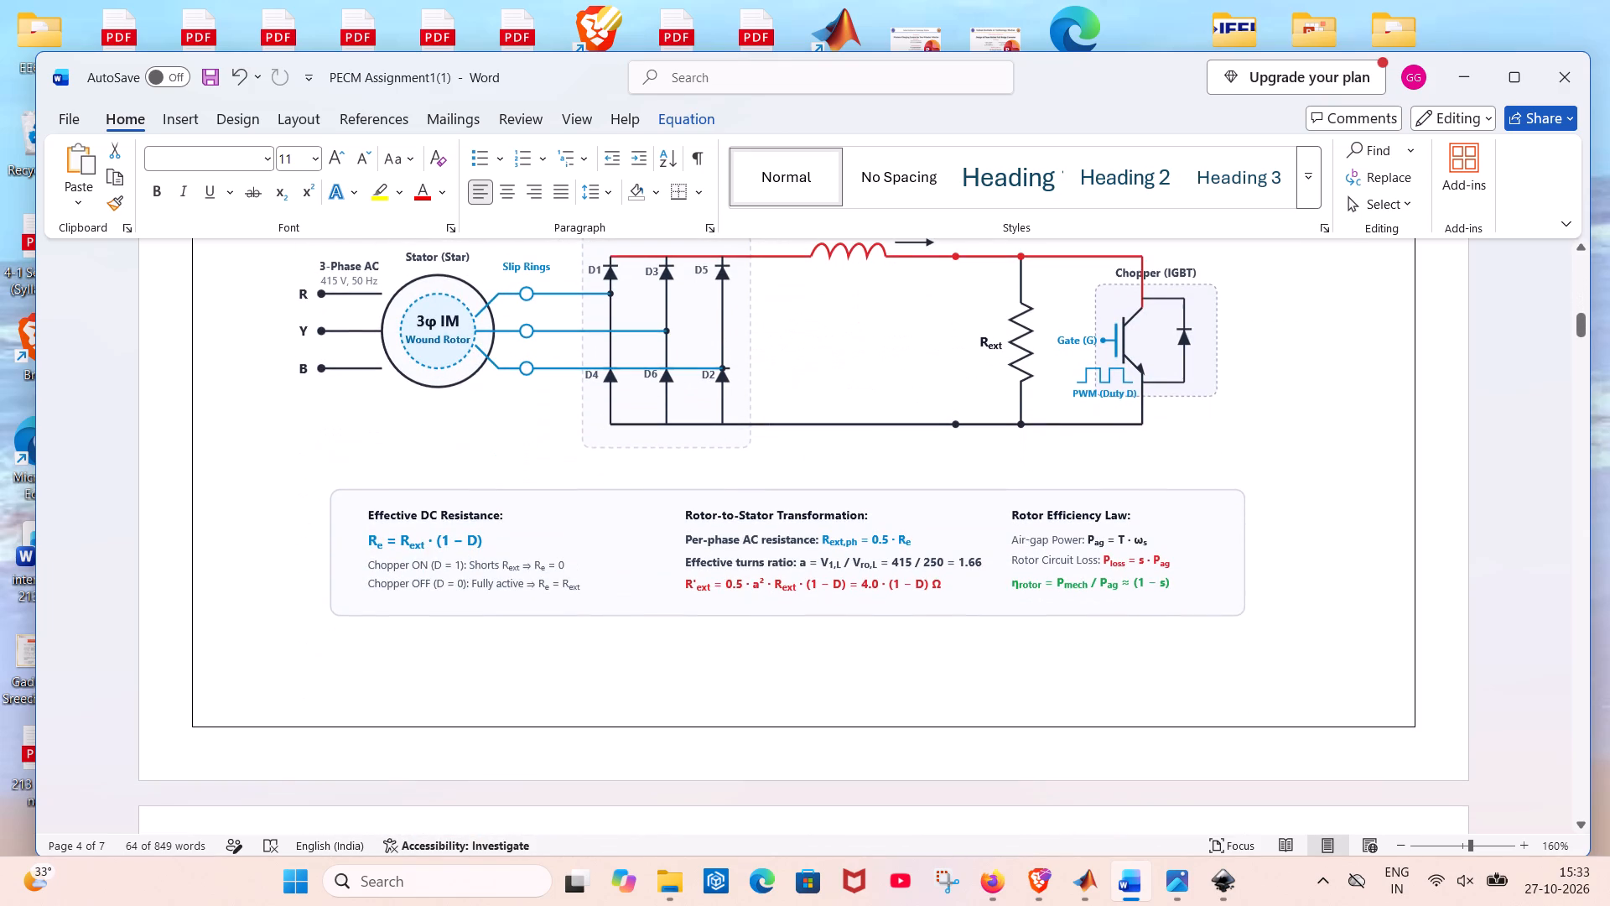
Check the static rotor resistance control circuit diagram and the bridge rectifier derivation of the referred resistance, dismissing the chat notification.
scroll(386, 467, "down", 2)
scroll(386, 467, "up", 1)
scroll(386, 467, "down", 14)
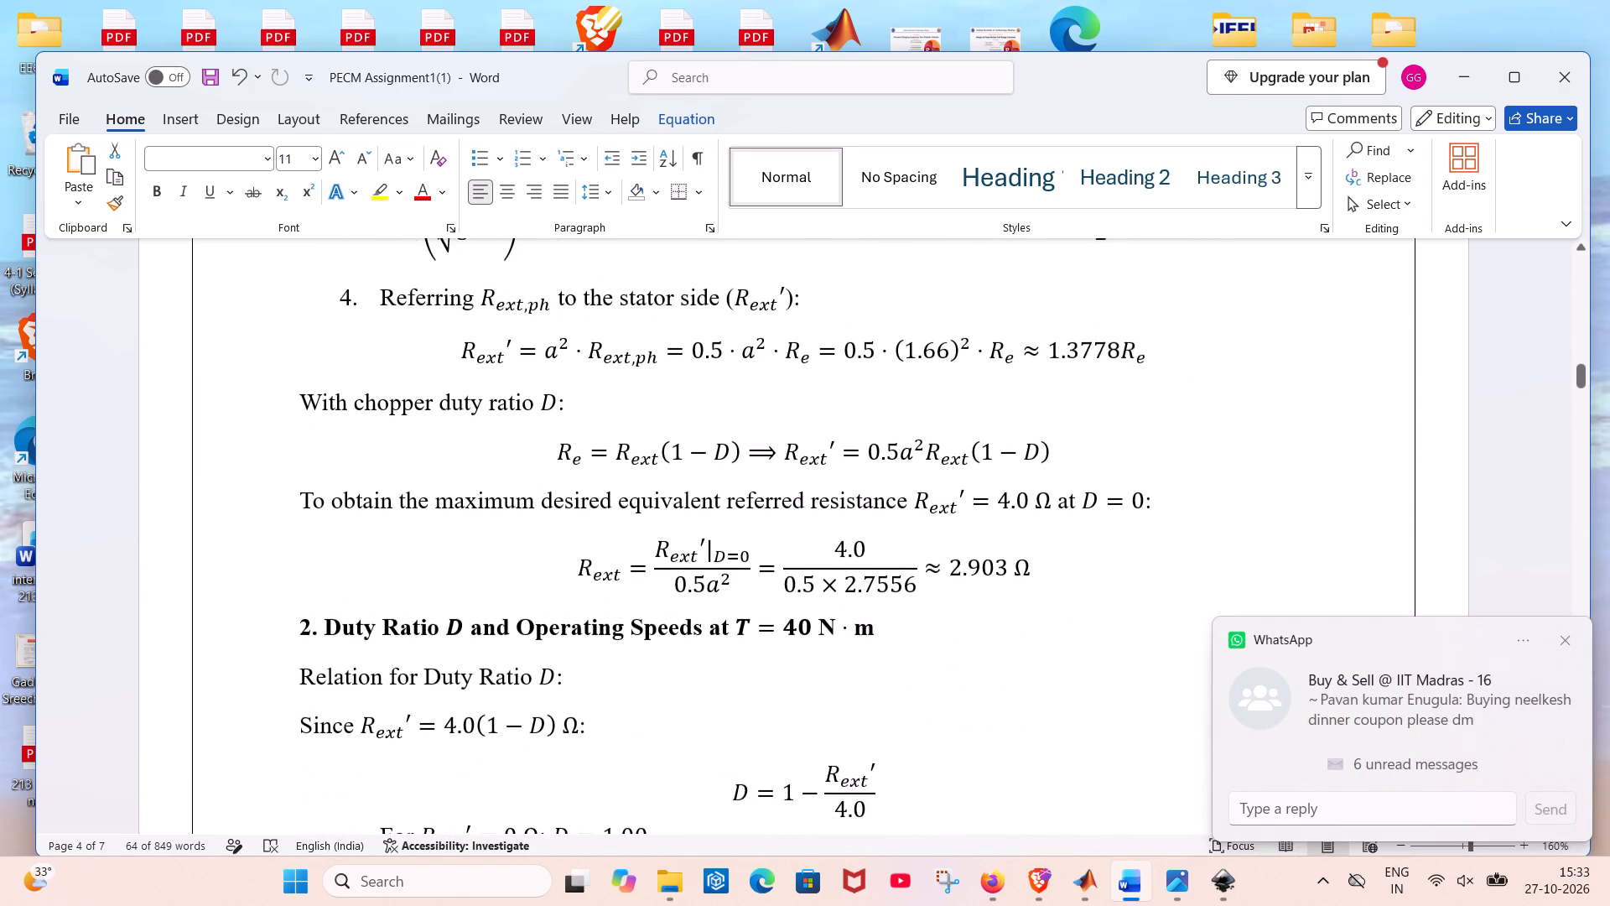
scroll(386, 467, "down", 3)
scroll(386, 467, "up", 12)
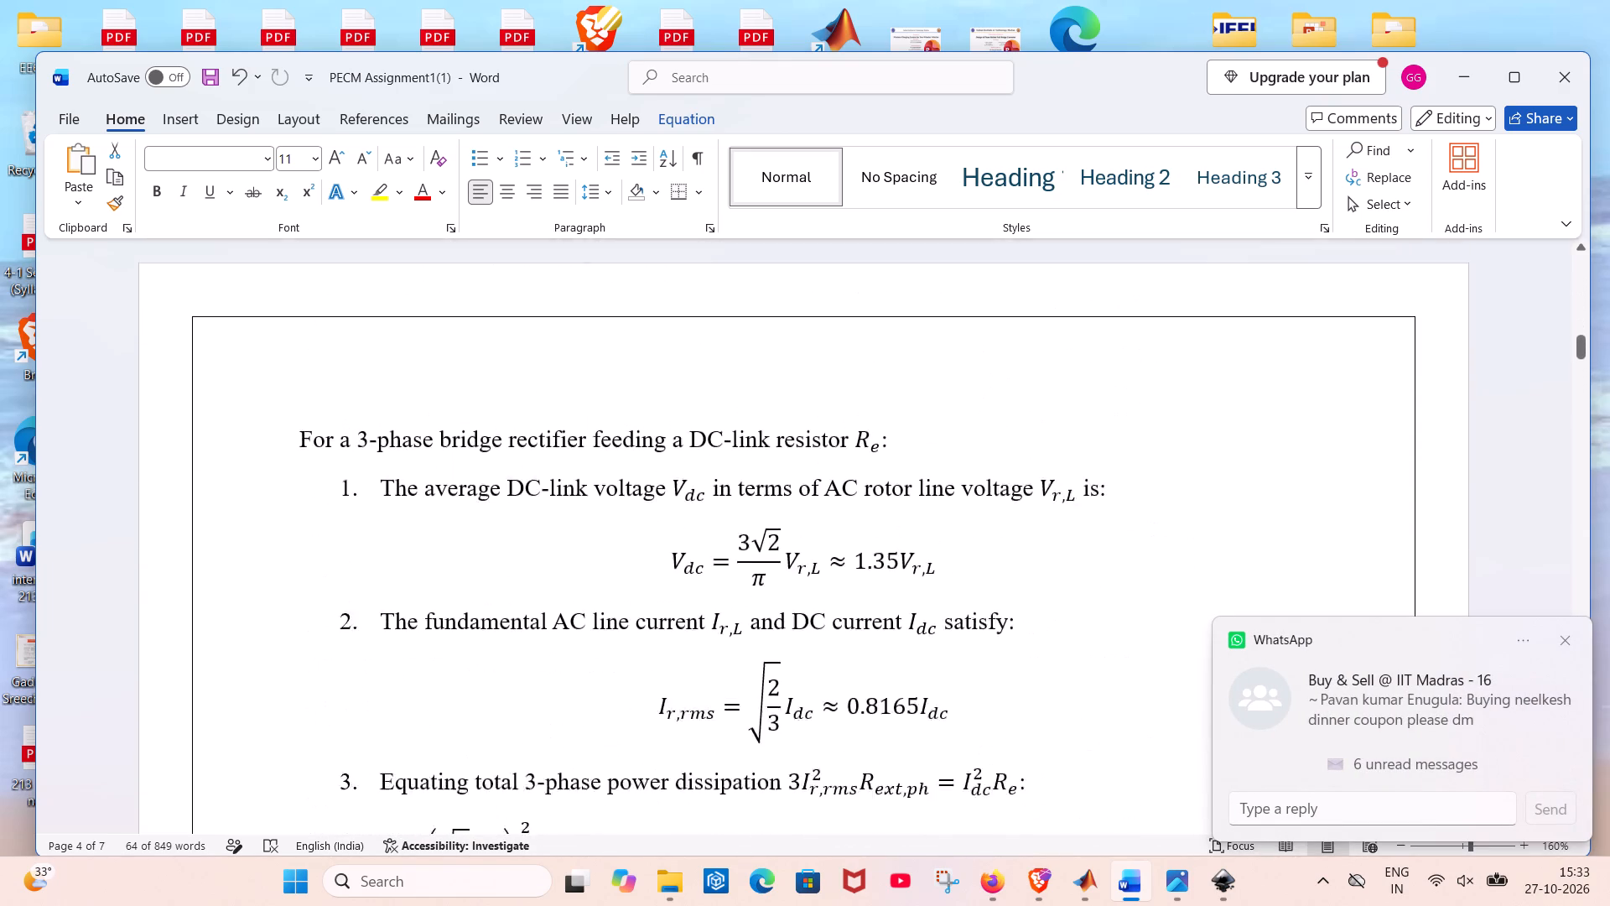
scroll(386, 467, "down", 1)
scroll(386, 467, "up", 1)
scroll(386, 467, "down", 1)
scroll(386, 467, "up", 3)
scroll(386, 467, "down", 1)
scroll(386, 467, "up", 6)
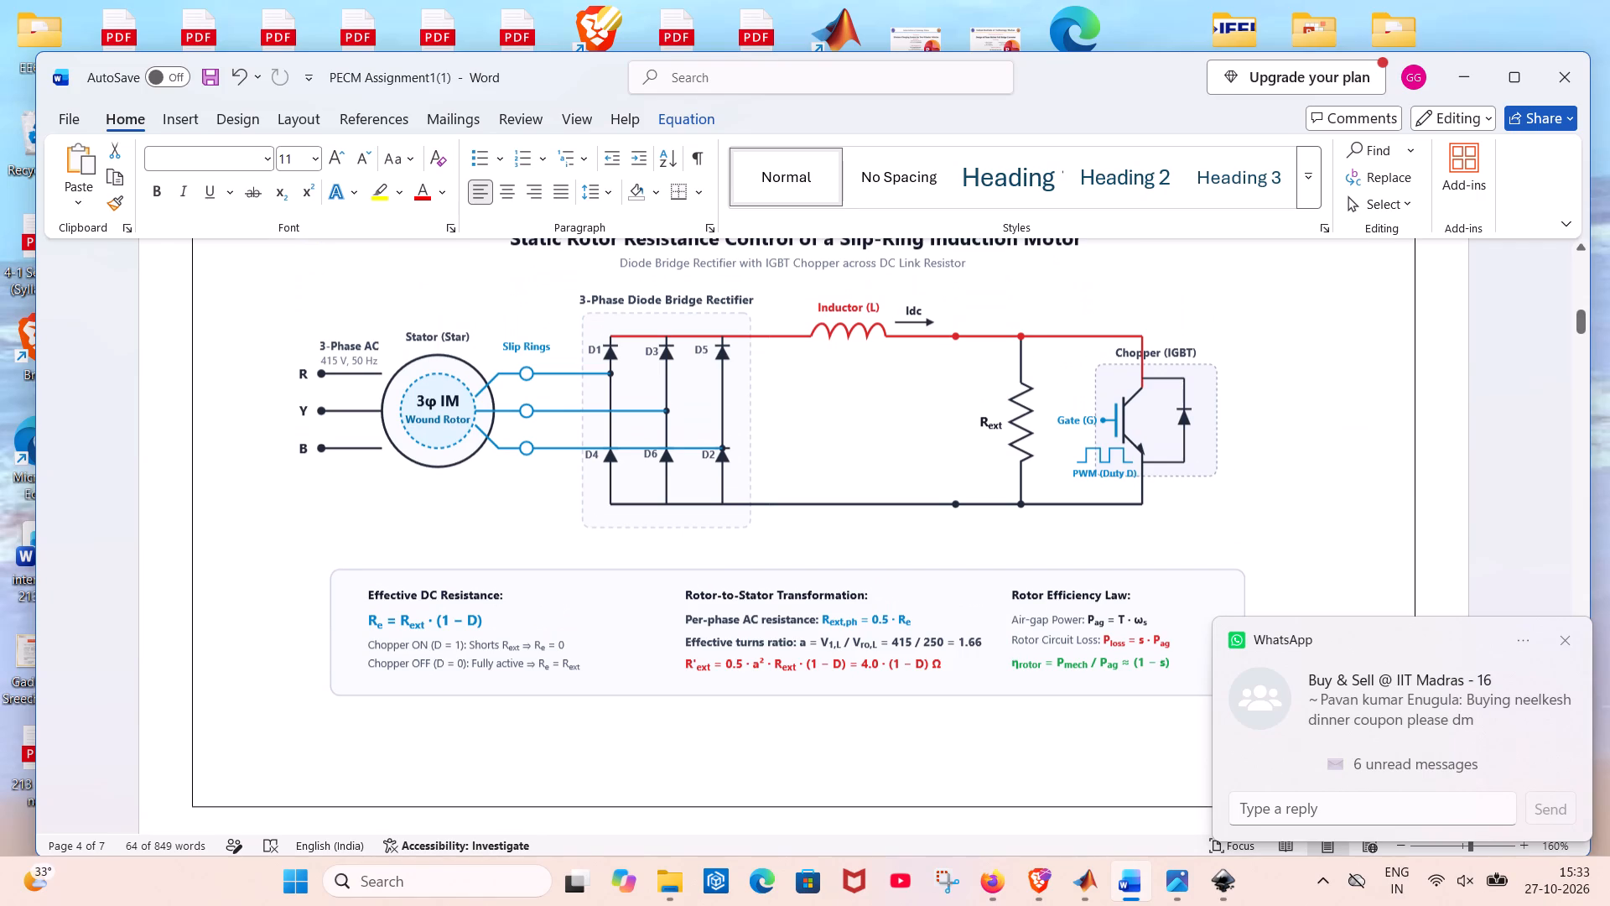
left_click(1561, 643)
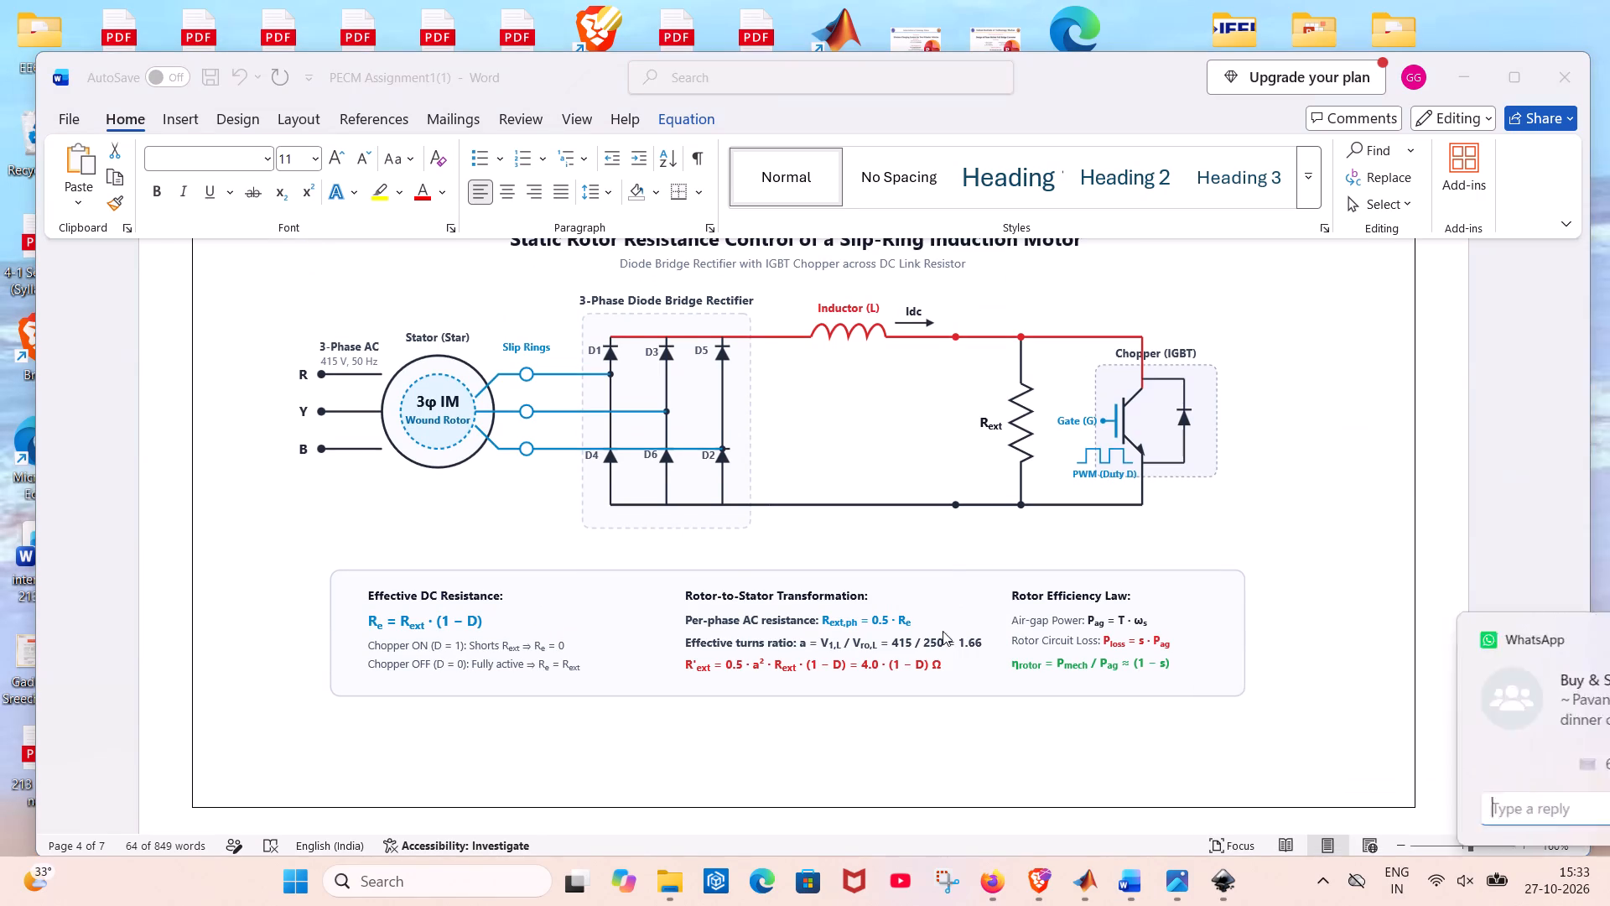
scroll(766, 598, "down", 5)
scroll(766, 598, "up", 1)
scroll(766, 598, "down", 1)
scroll(766, 598, "up", 1)
scroll(766, 598, "down", 1)
scroll(766, 598, "up", 1)
scroll(766, 598, "down", 15)
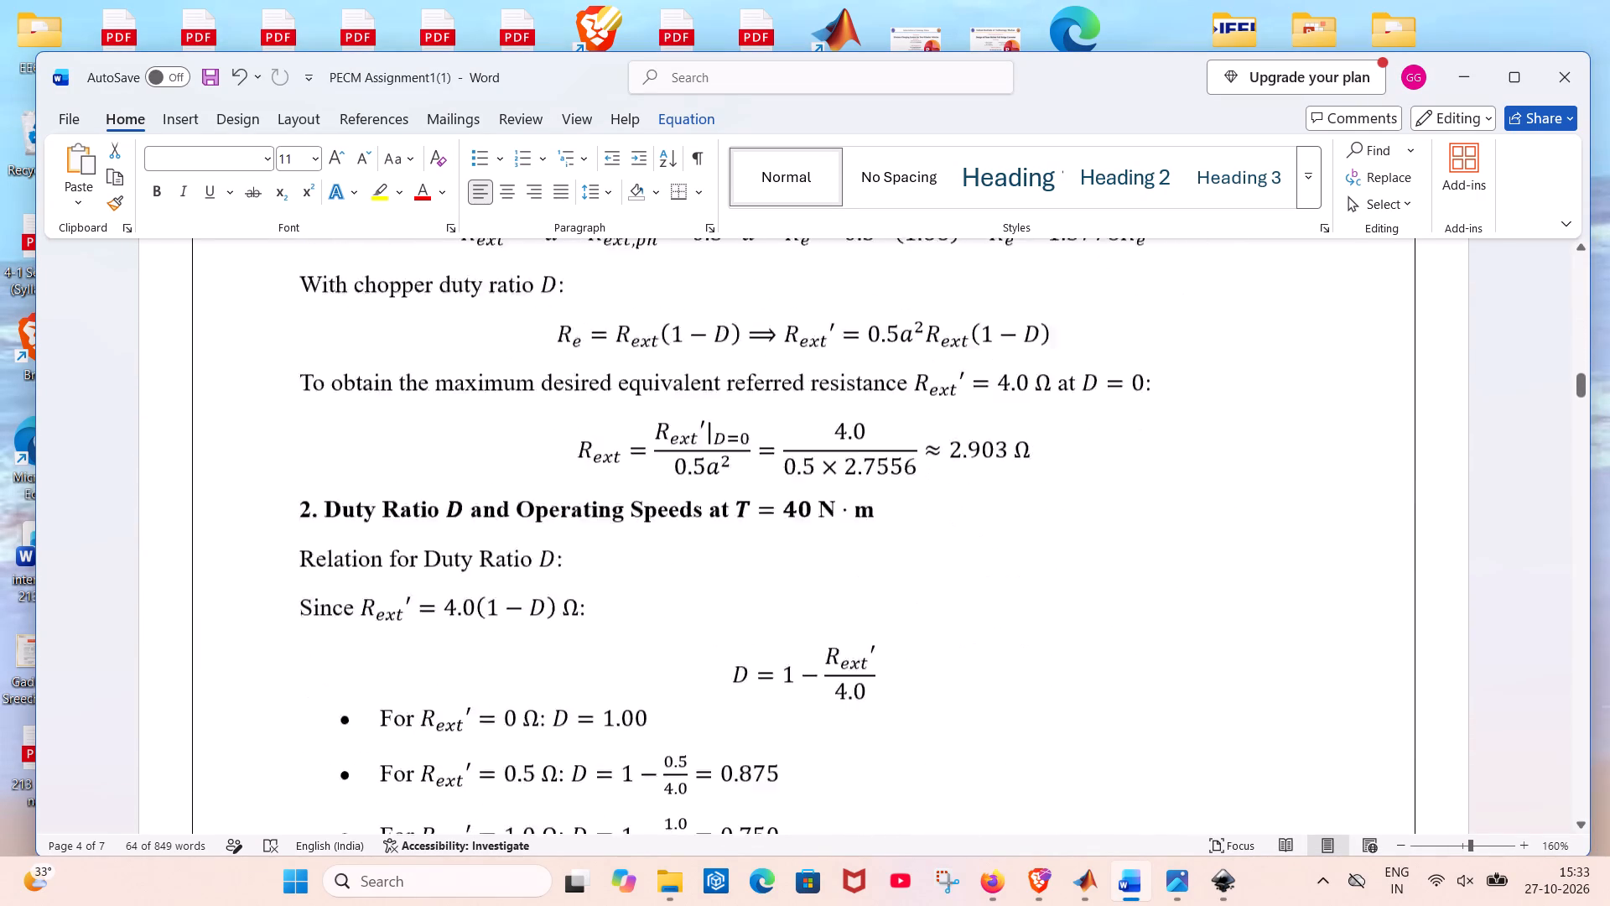
Review the duty ratio values, the torque equation solution for Y and the slip and rotor speed table.
scroll(766, 598, "down", 5)
scroll(766, 598, "up", 1)
scroll(766, 598, "down", 1)
scroll(766, 598, "up", 1)
scroll(766, 598, "down", 17)
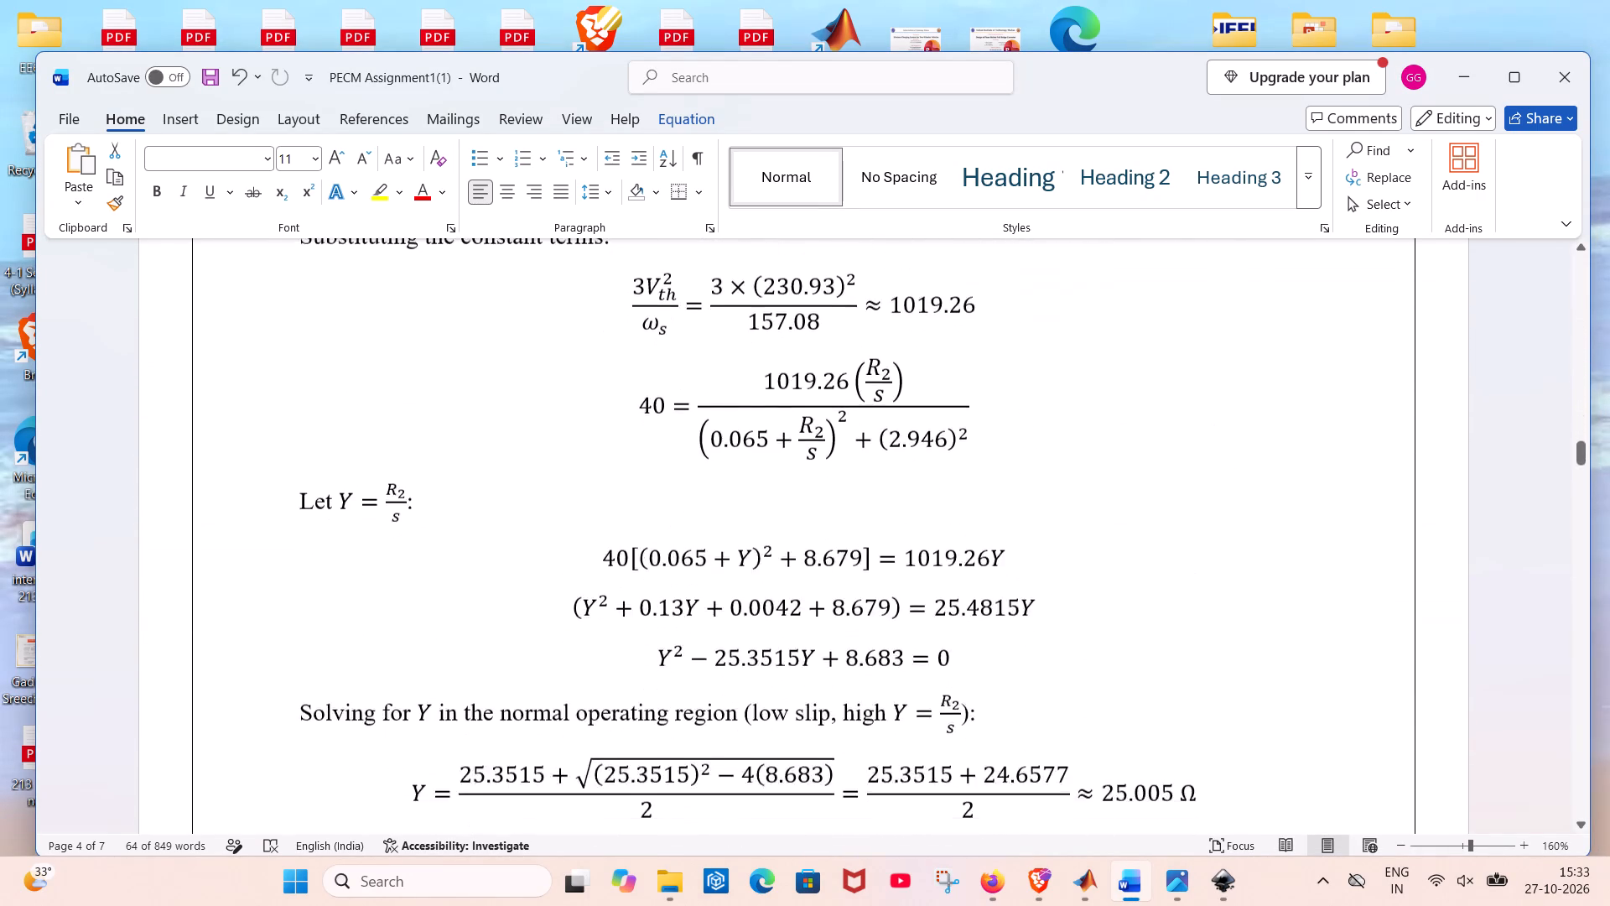
scroll(766, 598, "down", 3)
scroll(766, 598, "up", 1)
scroll(766, 598, "down", 5)
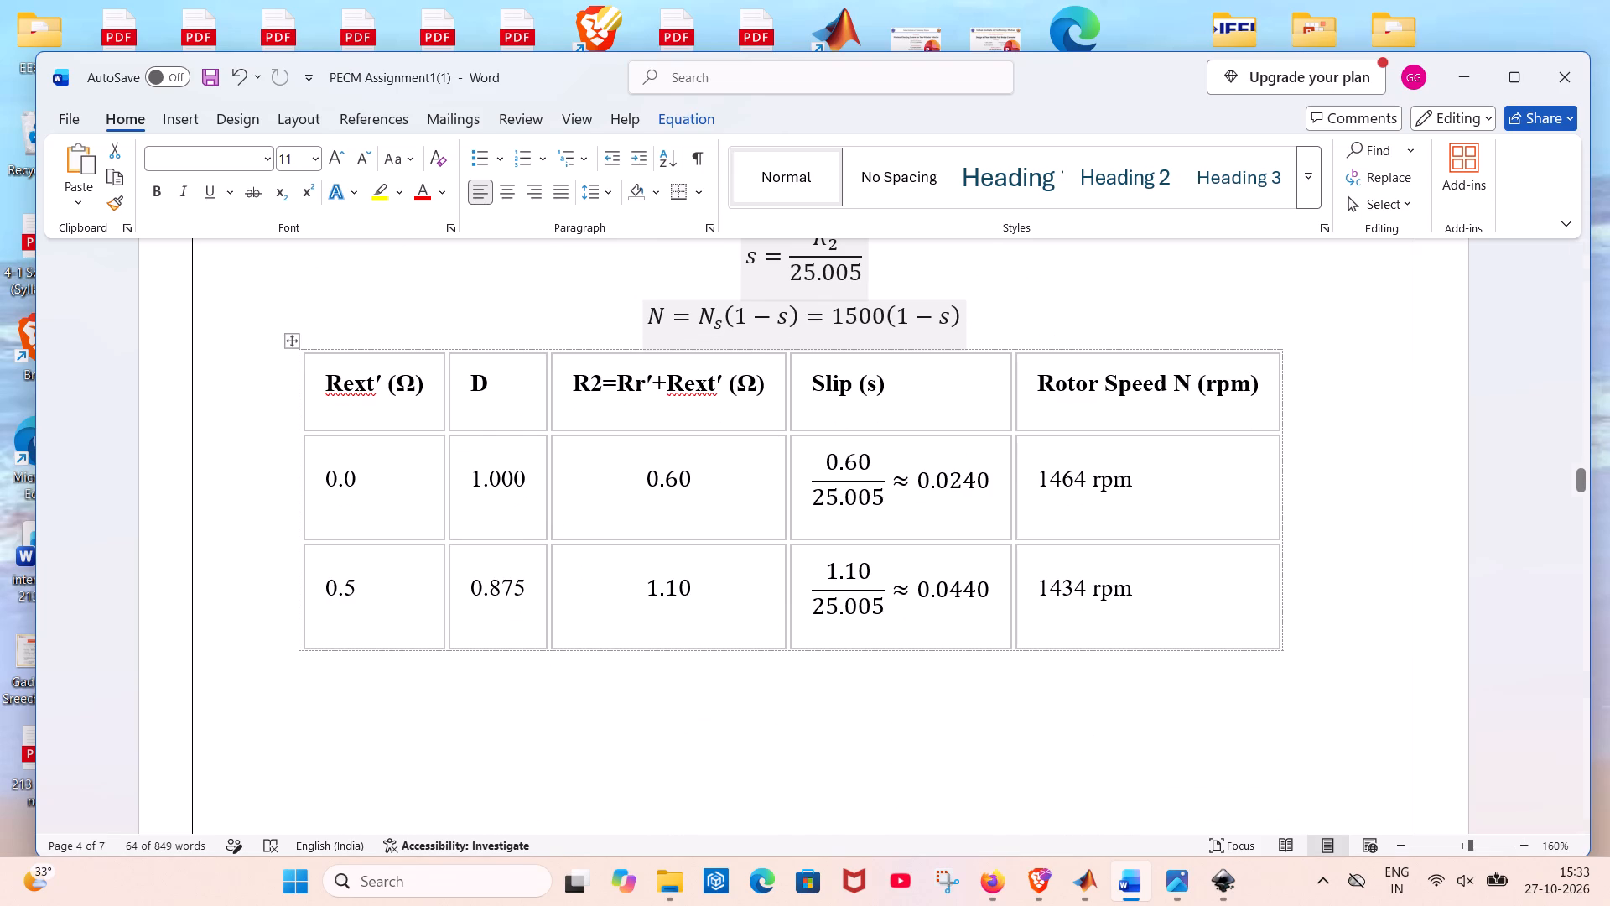
scroll(766, 598, "up", 1)
scroll(766, 598, "down", 2)
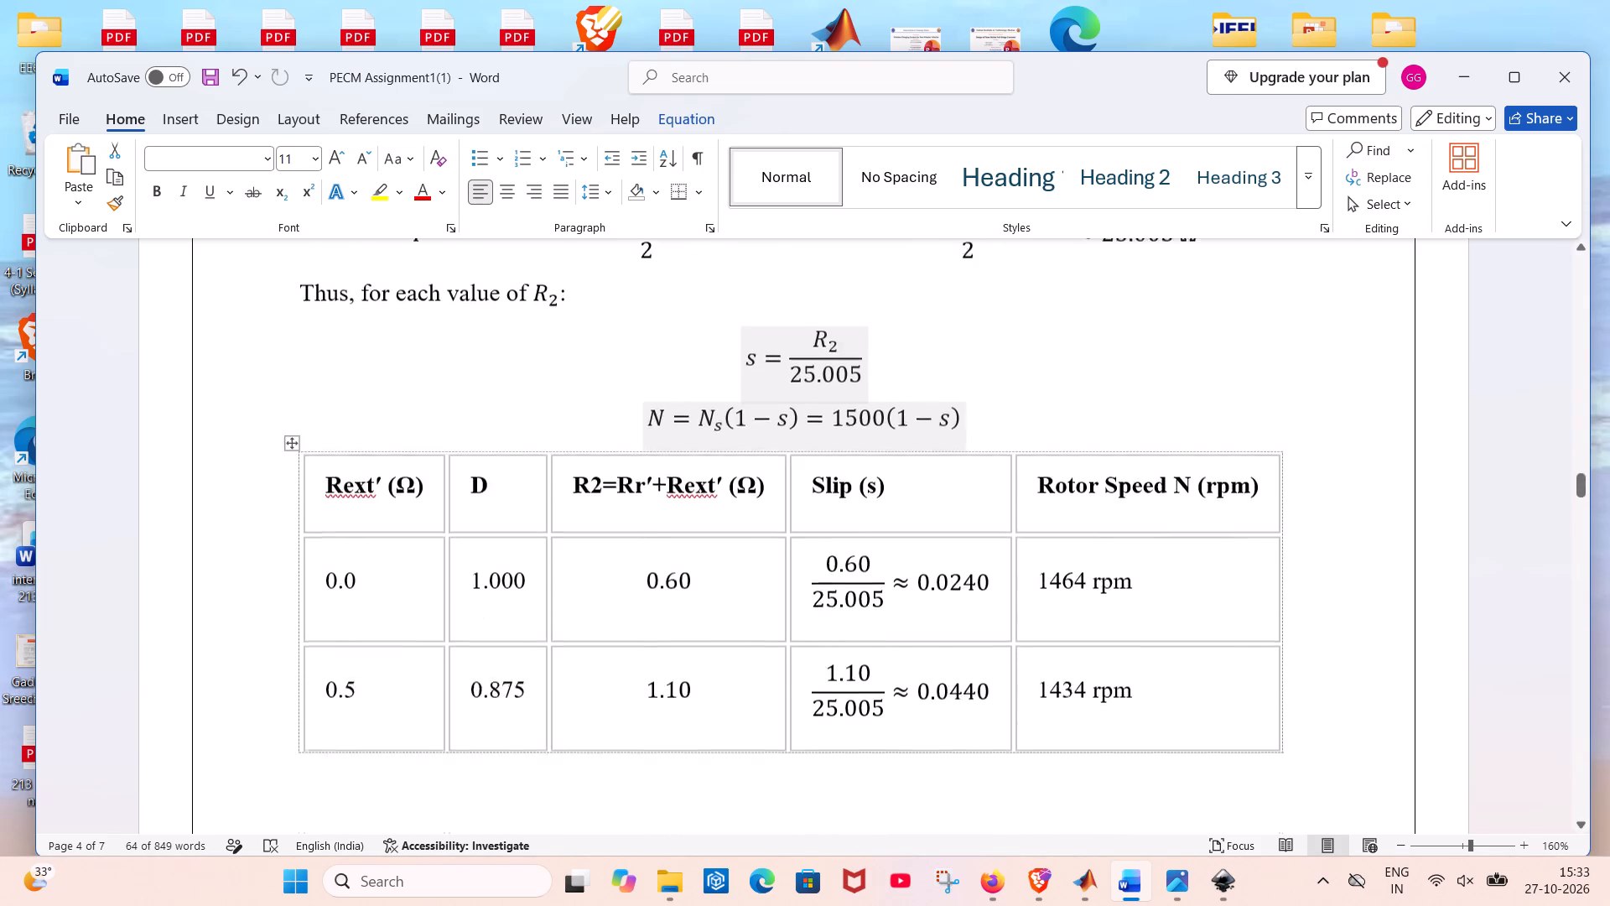
Examine the Torque-Speed Characteristics plot and the peak torque derivation in the Analytical Behavior section.
scroll(766, 598, "down", 2)
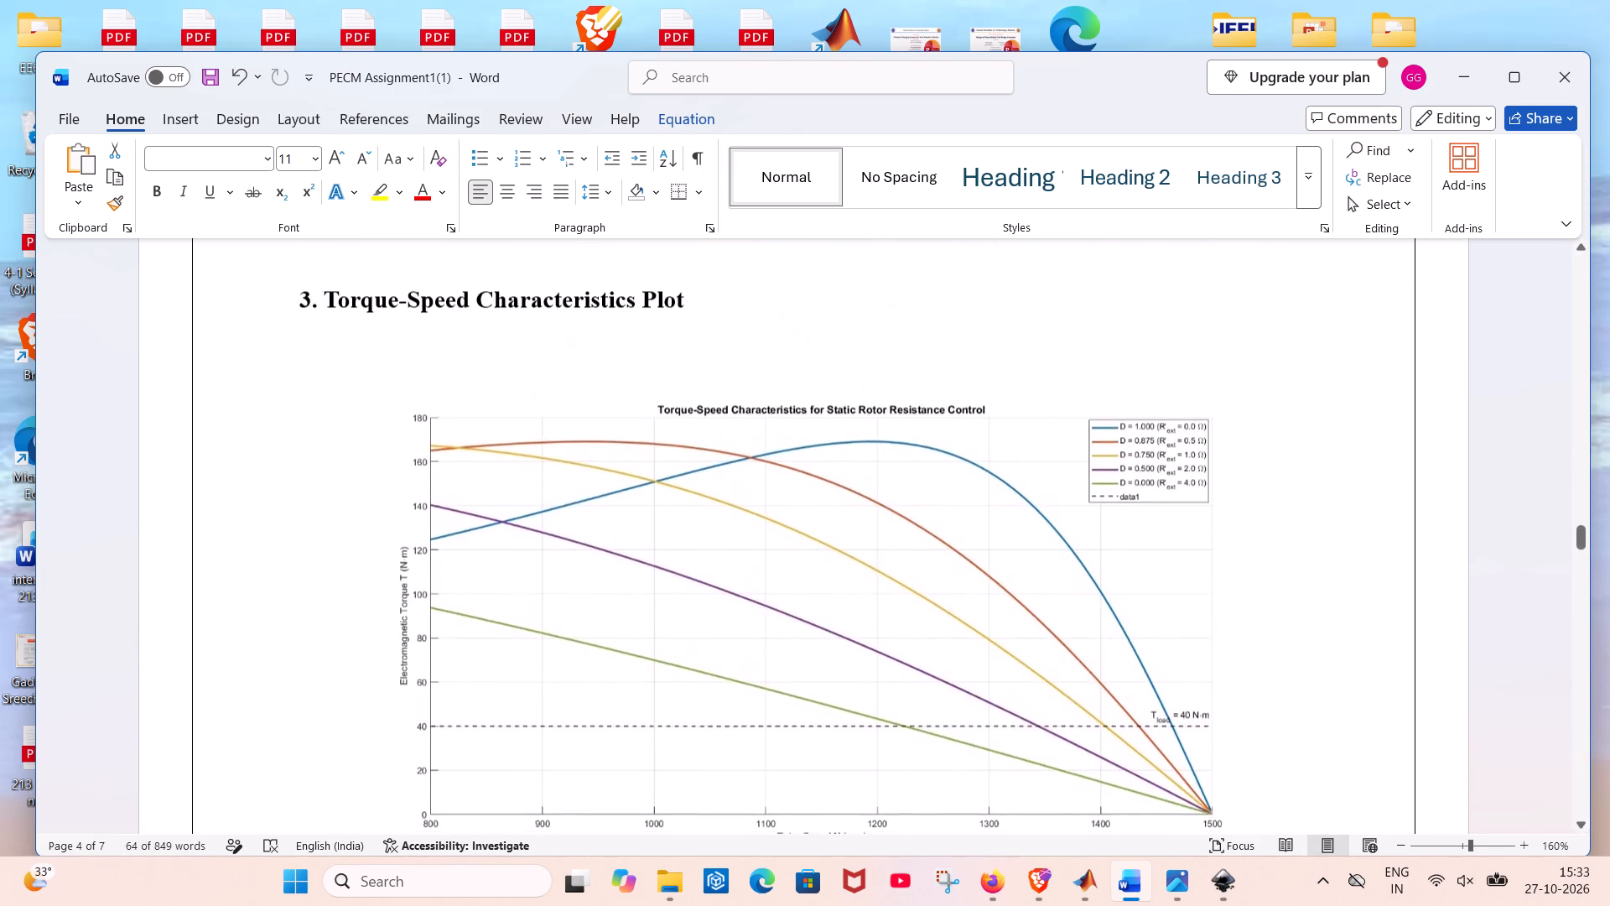
scroll(766, 598, "down", 1)
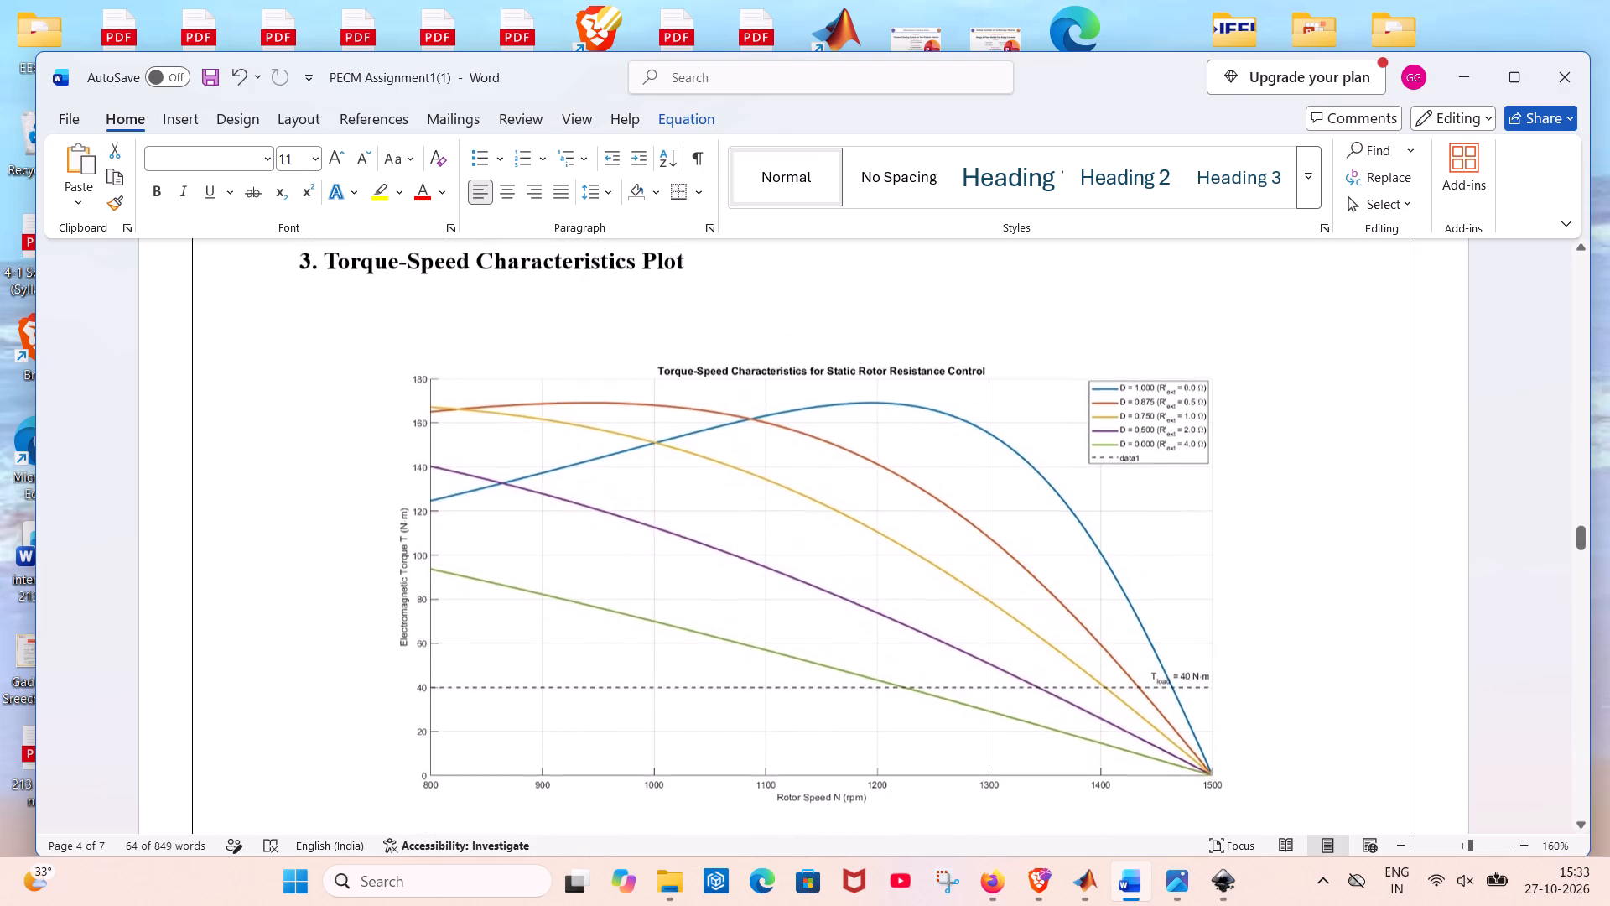
scroll(766, 598, "down", 1)
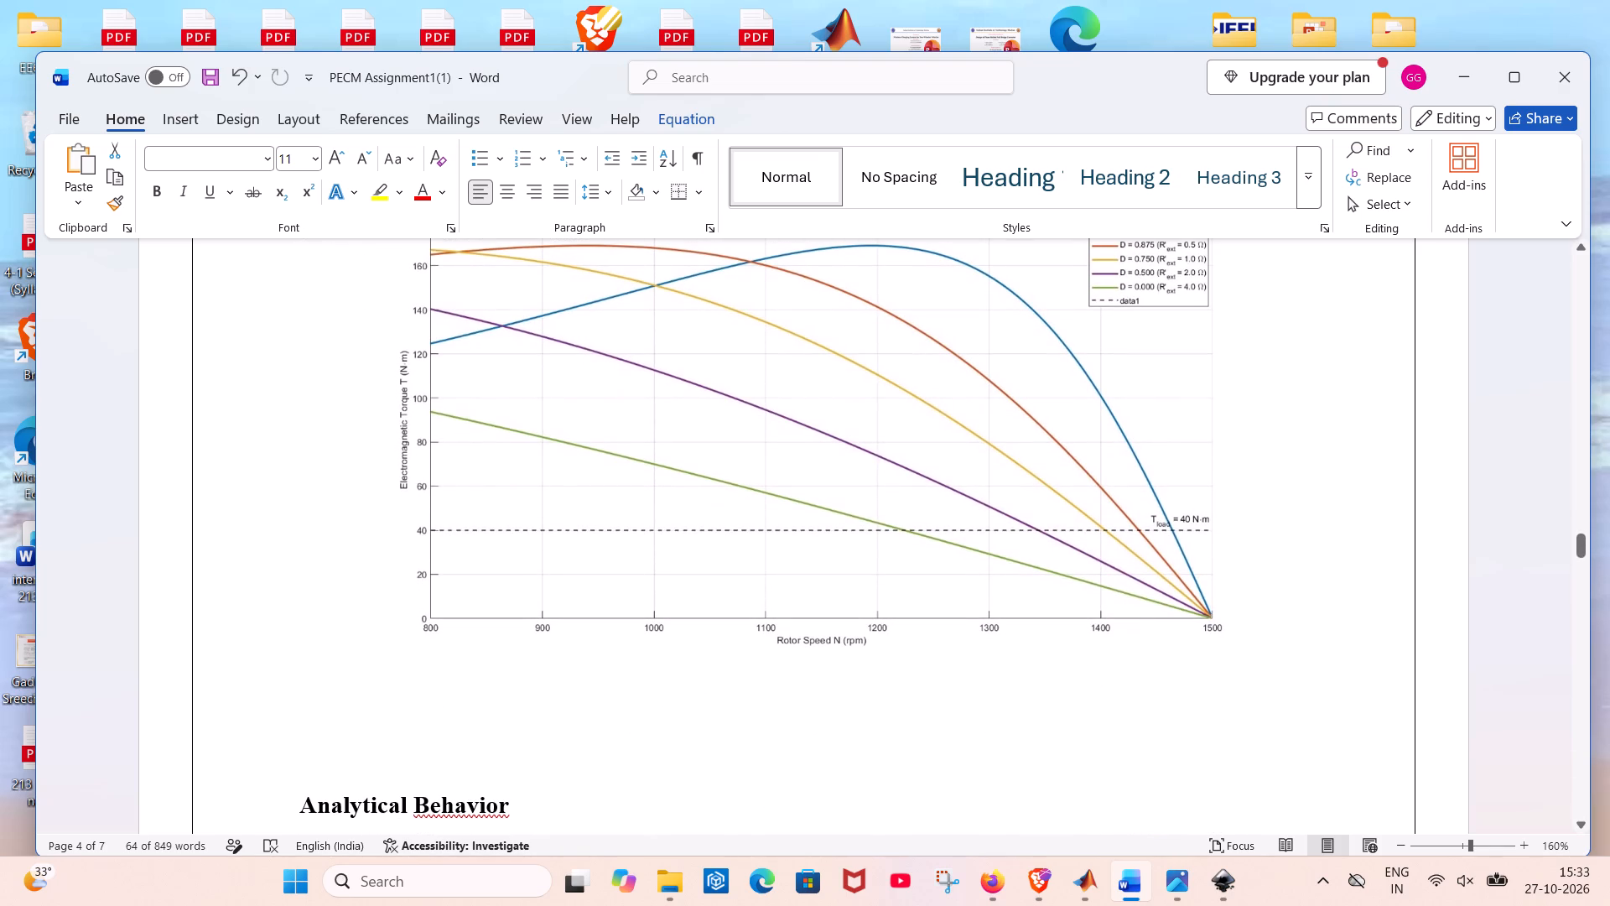
scroll(766, 598, "down", 1)
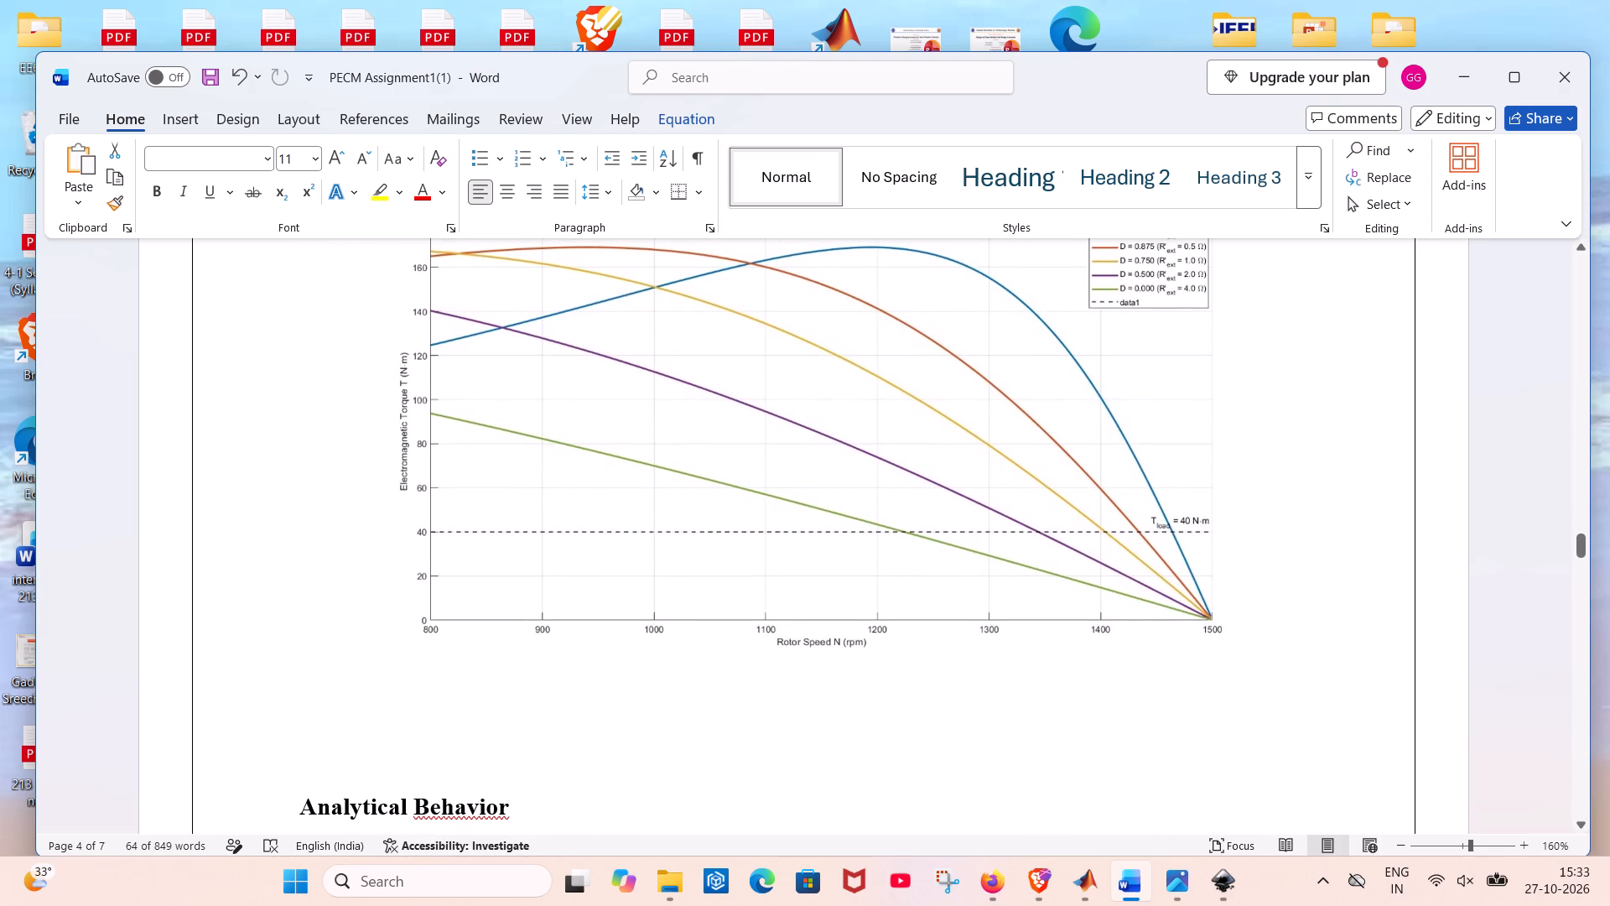
scroll(766, 598, "down", 3)
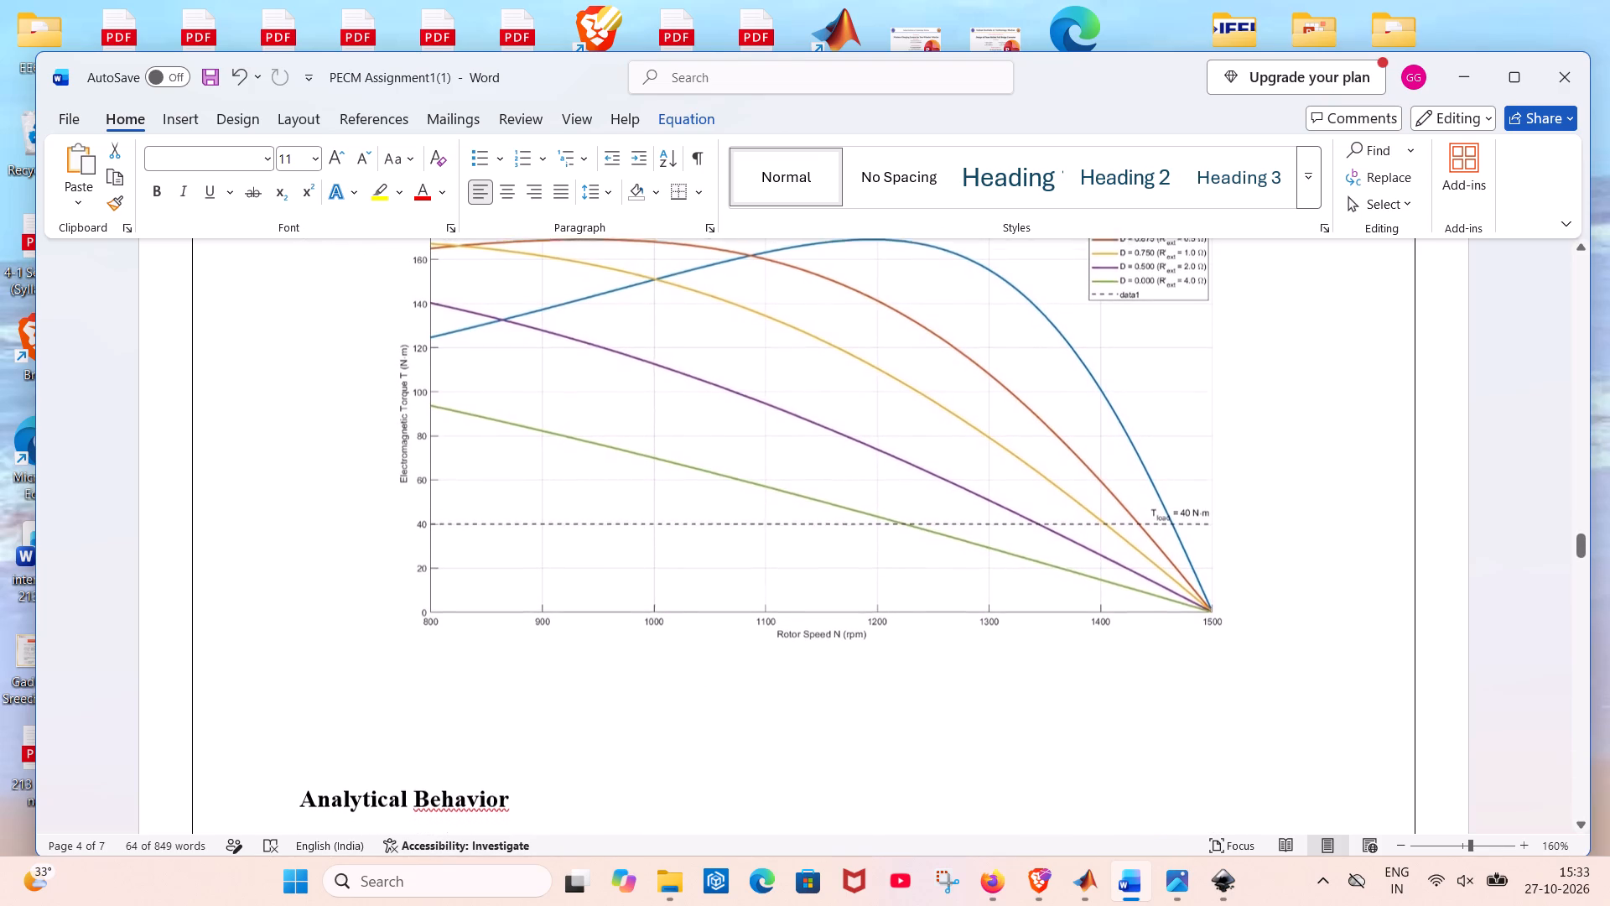
scroll(766, 598, "down", 2)
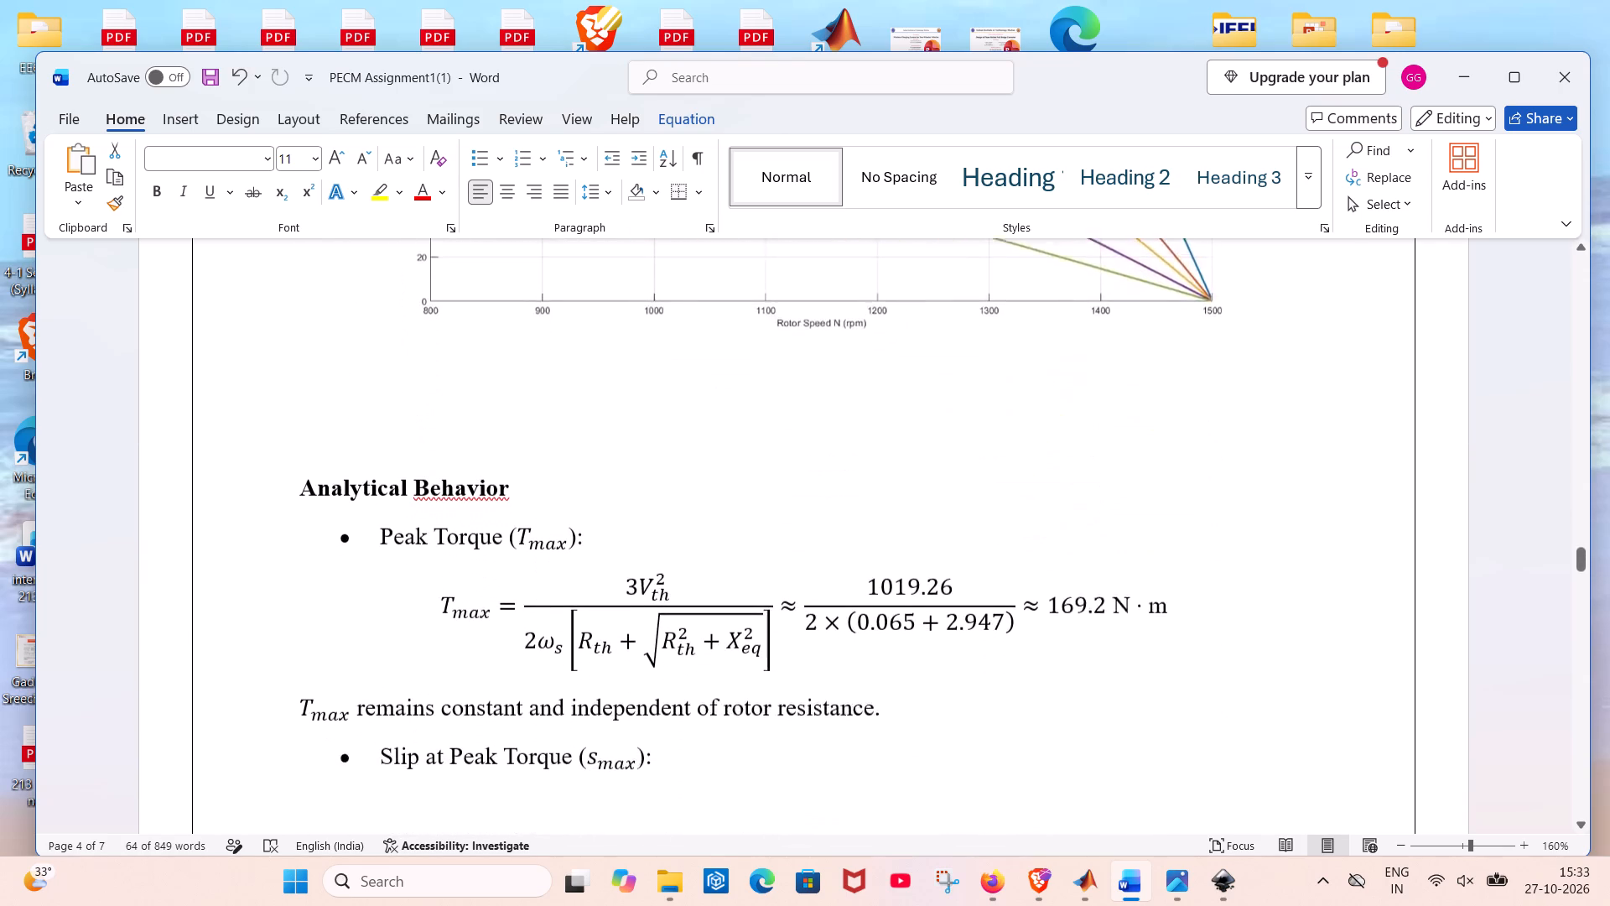
Review the section 4 power and loss calculations and the efficiency table for each external resistance.
scroll(766, 598, "down", 2)
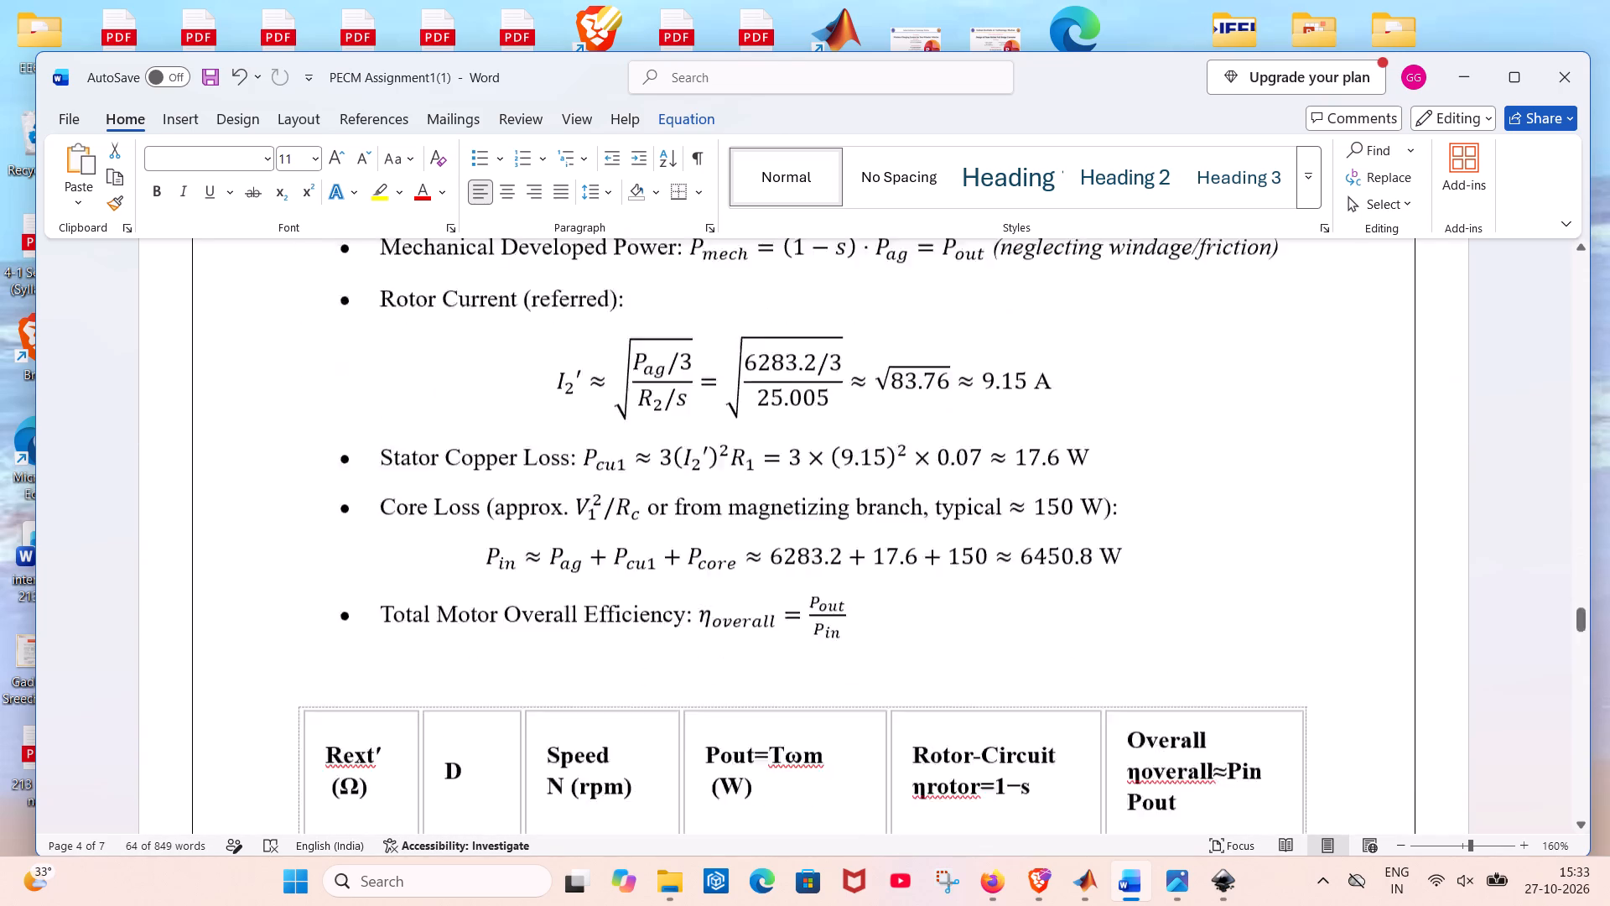
scroll(766, 598, "up", 1)
scroll(766, 598, "down", 1)
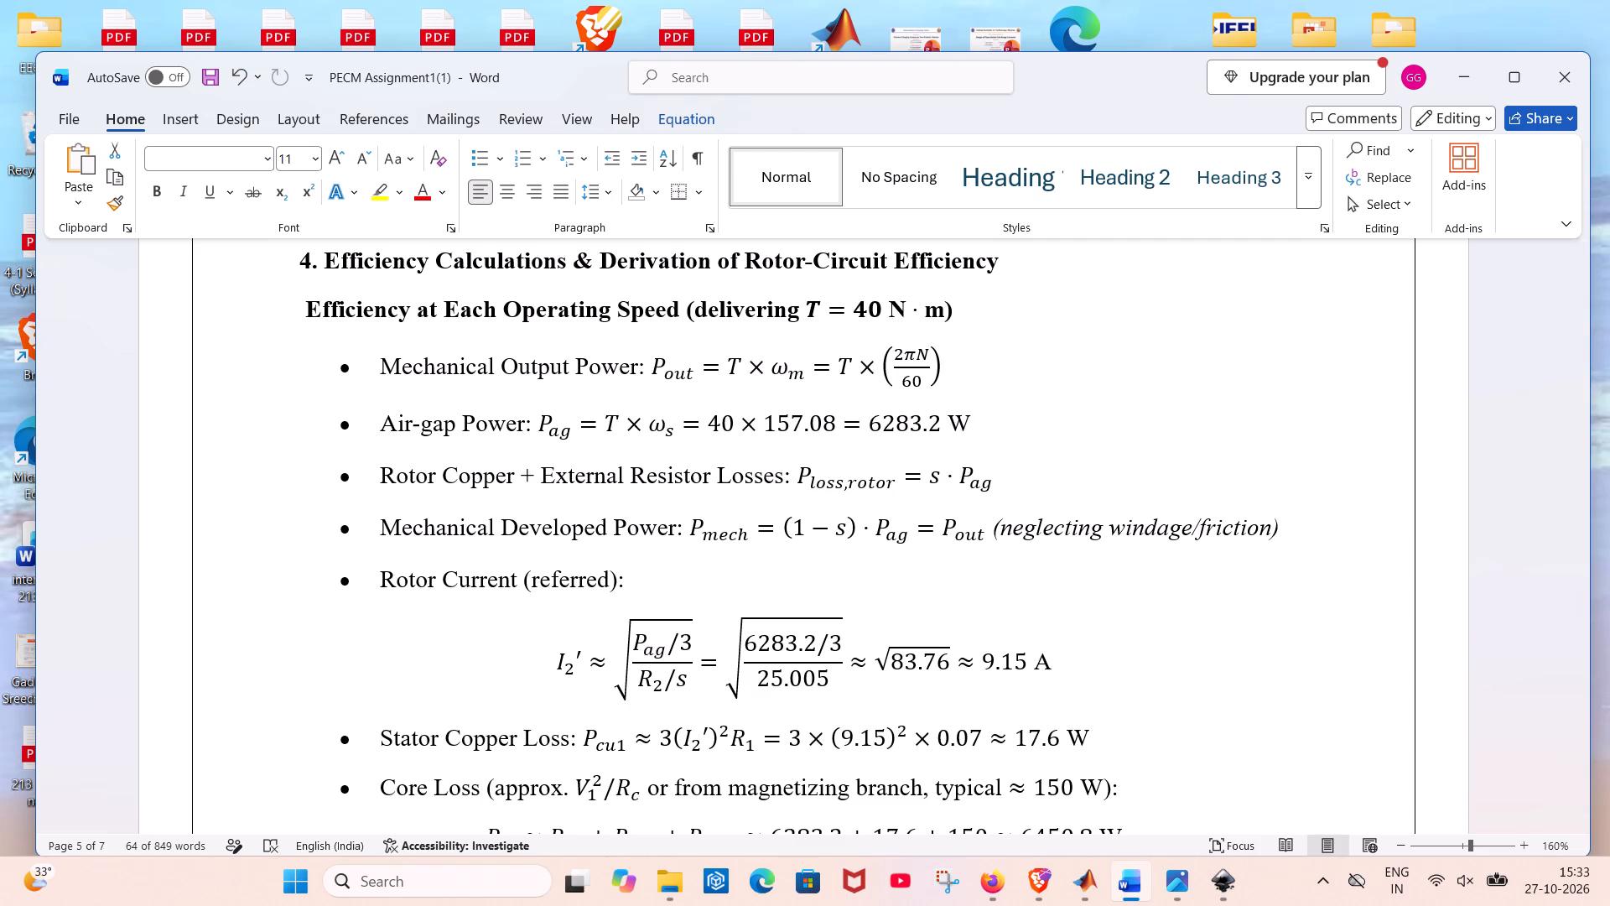
scroll(766, 598, "down", 3)
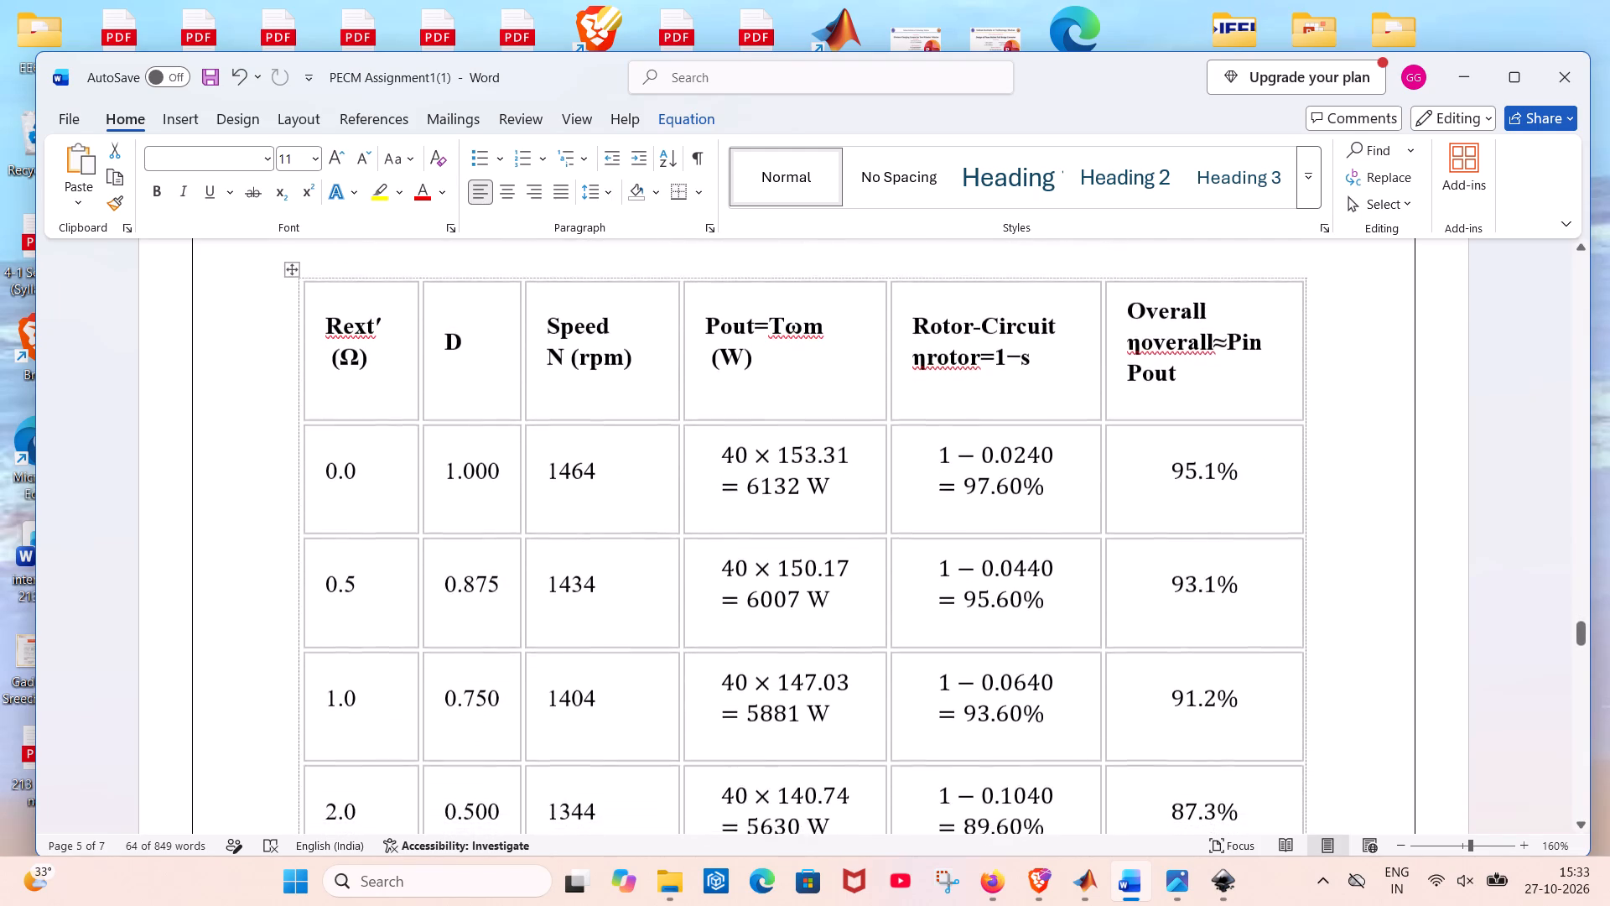
scroll(766, 598, "down", 4)
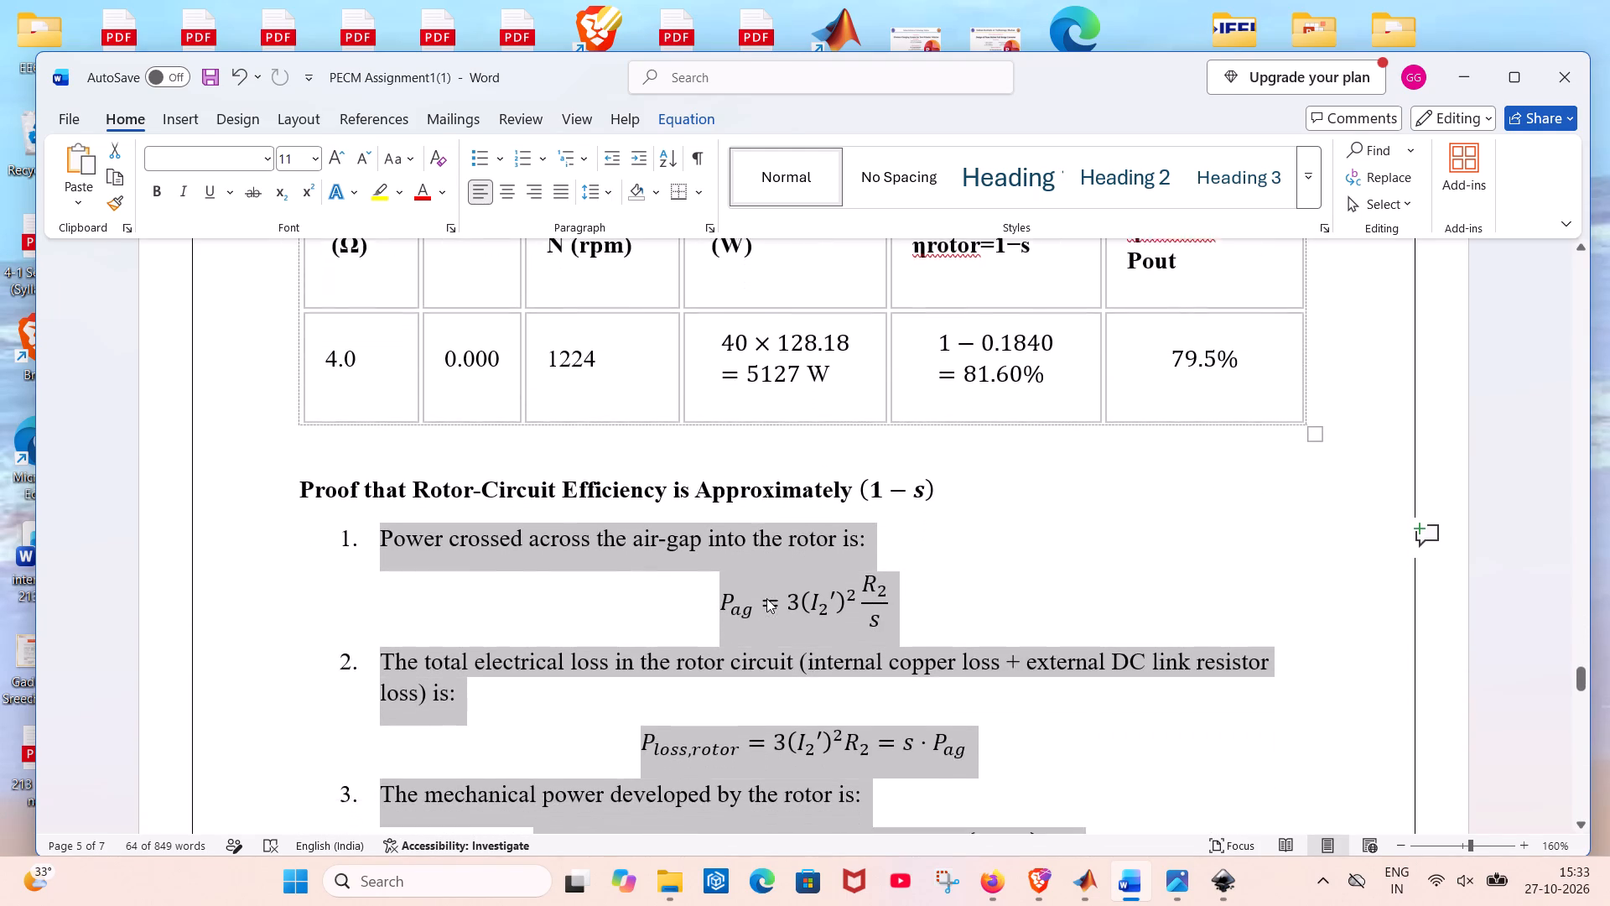
Proofread the rotor-circuit efficiency proof and the Discussion Questions answers, clearing the text selection in the proof.
scroll(766, 598, "down", 1)
left_click(932, 503)
scroll(932, 503, "down", 1)
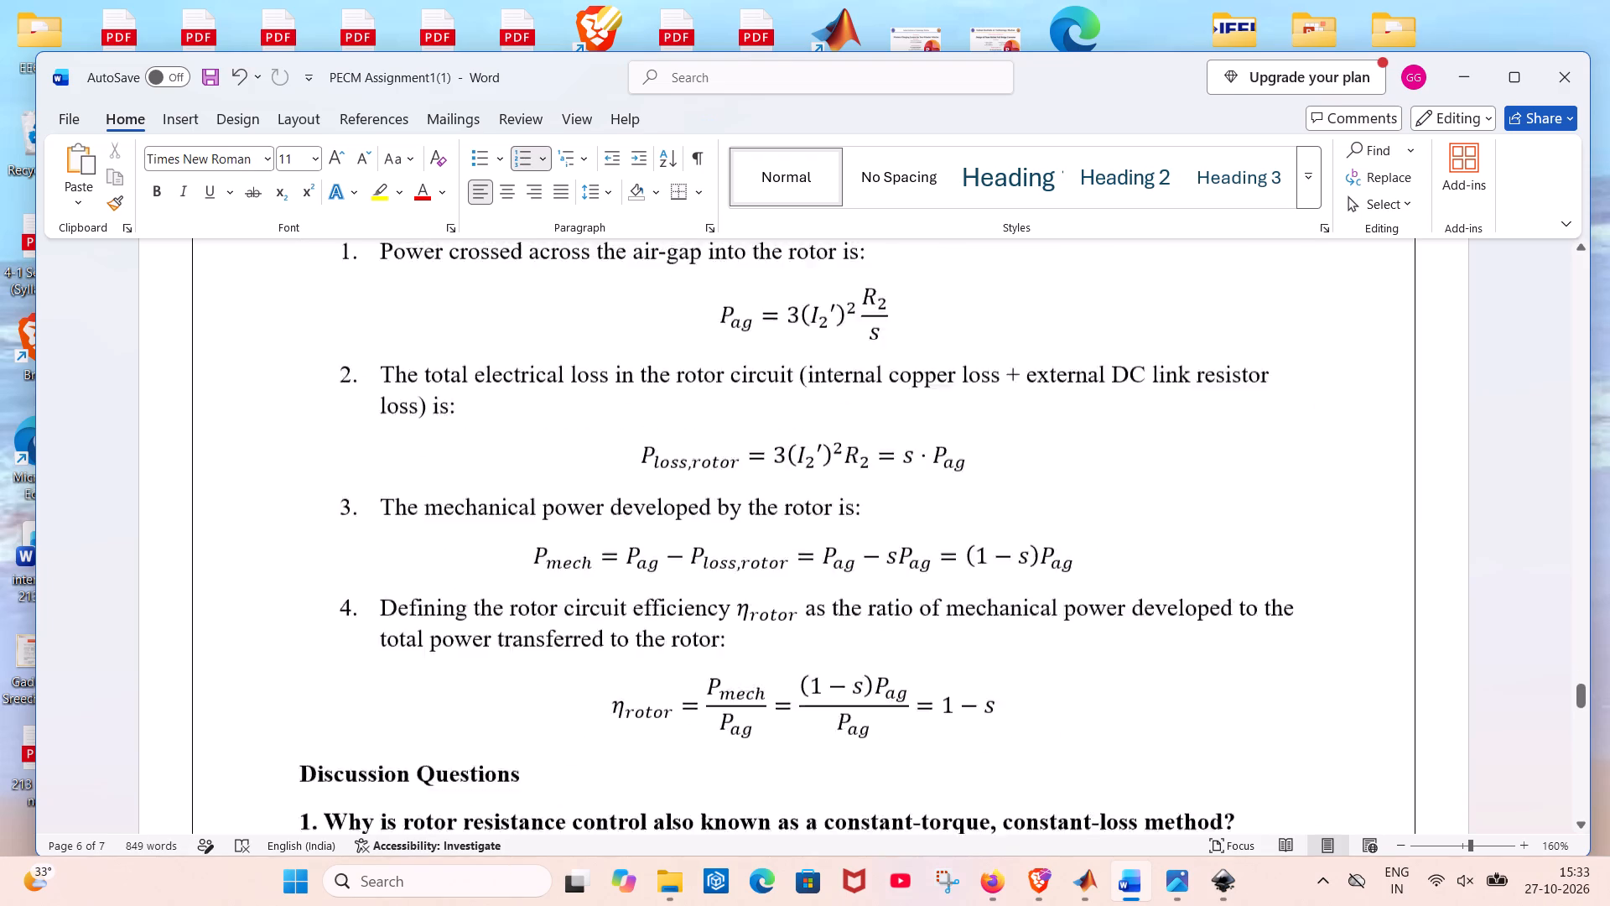
scroll(932, 503, "down", 3)
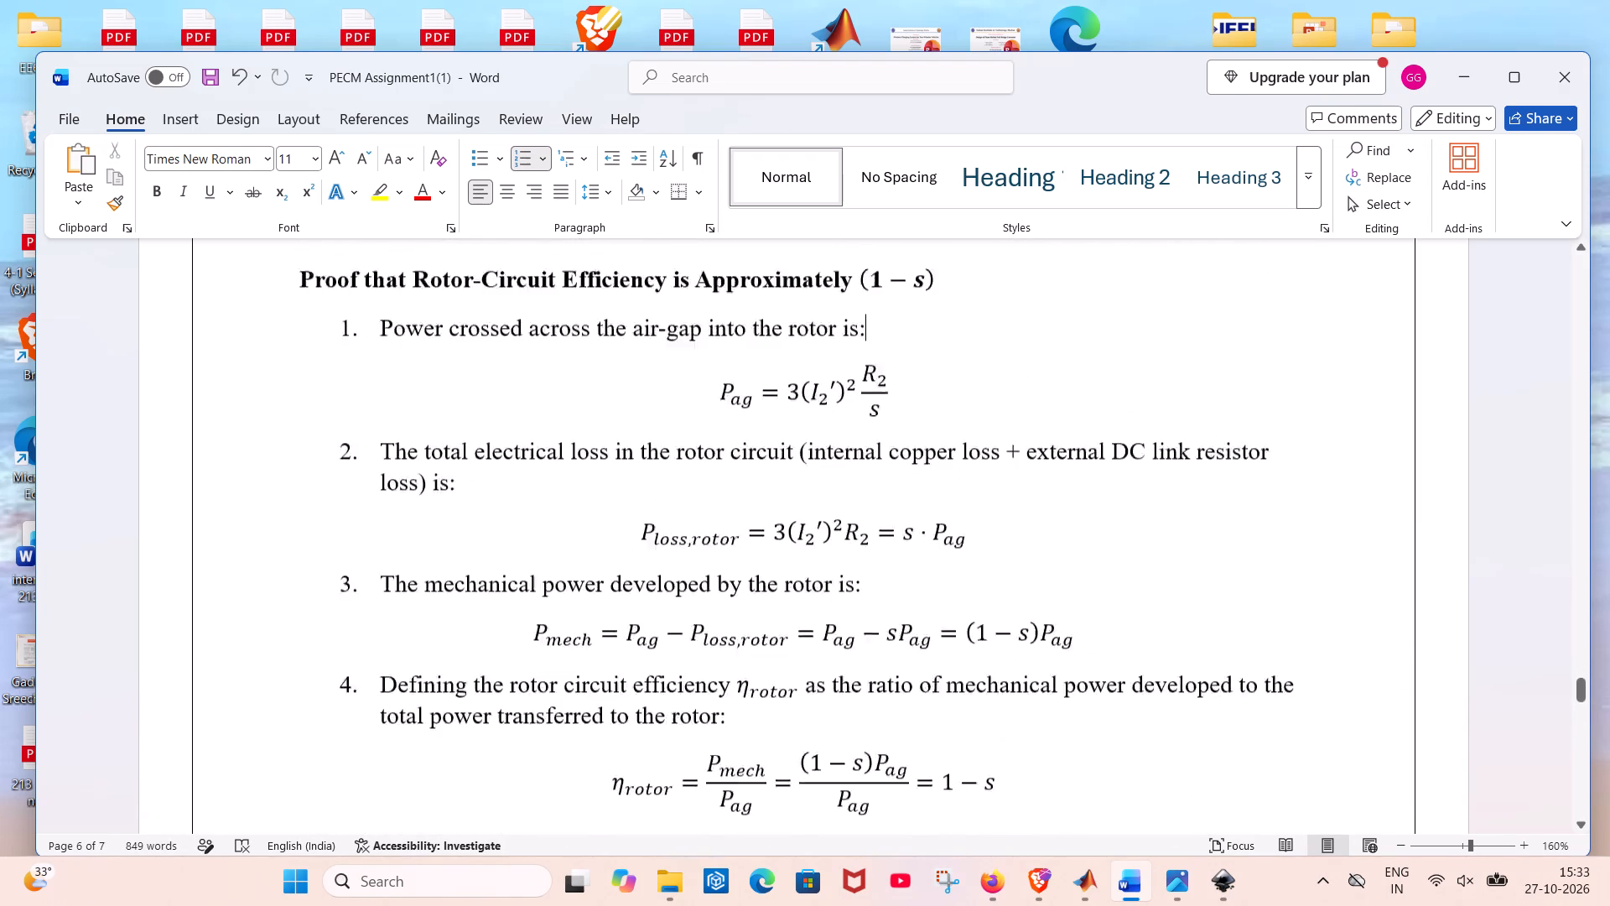
scroll(932, 503, "down", 1)
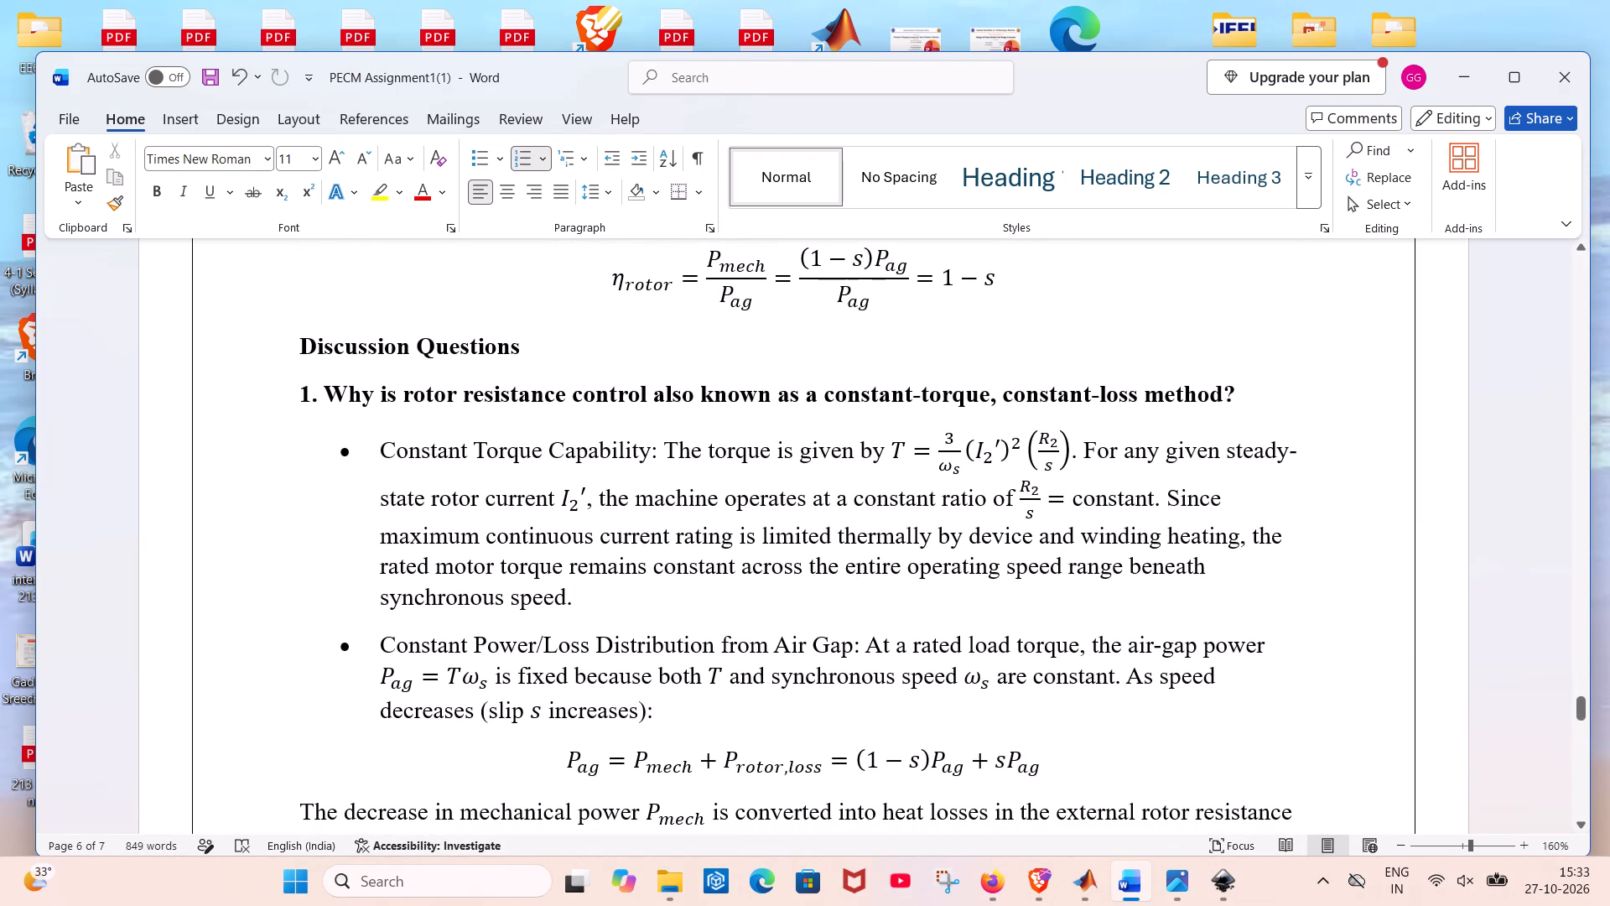
scroll(932, 503, "down", 3)
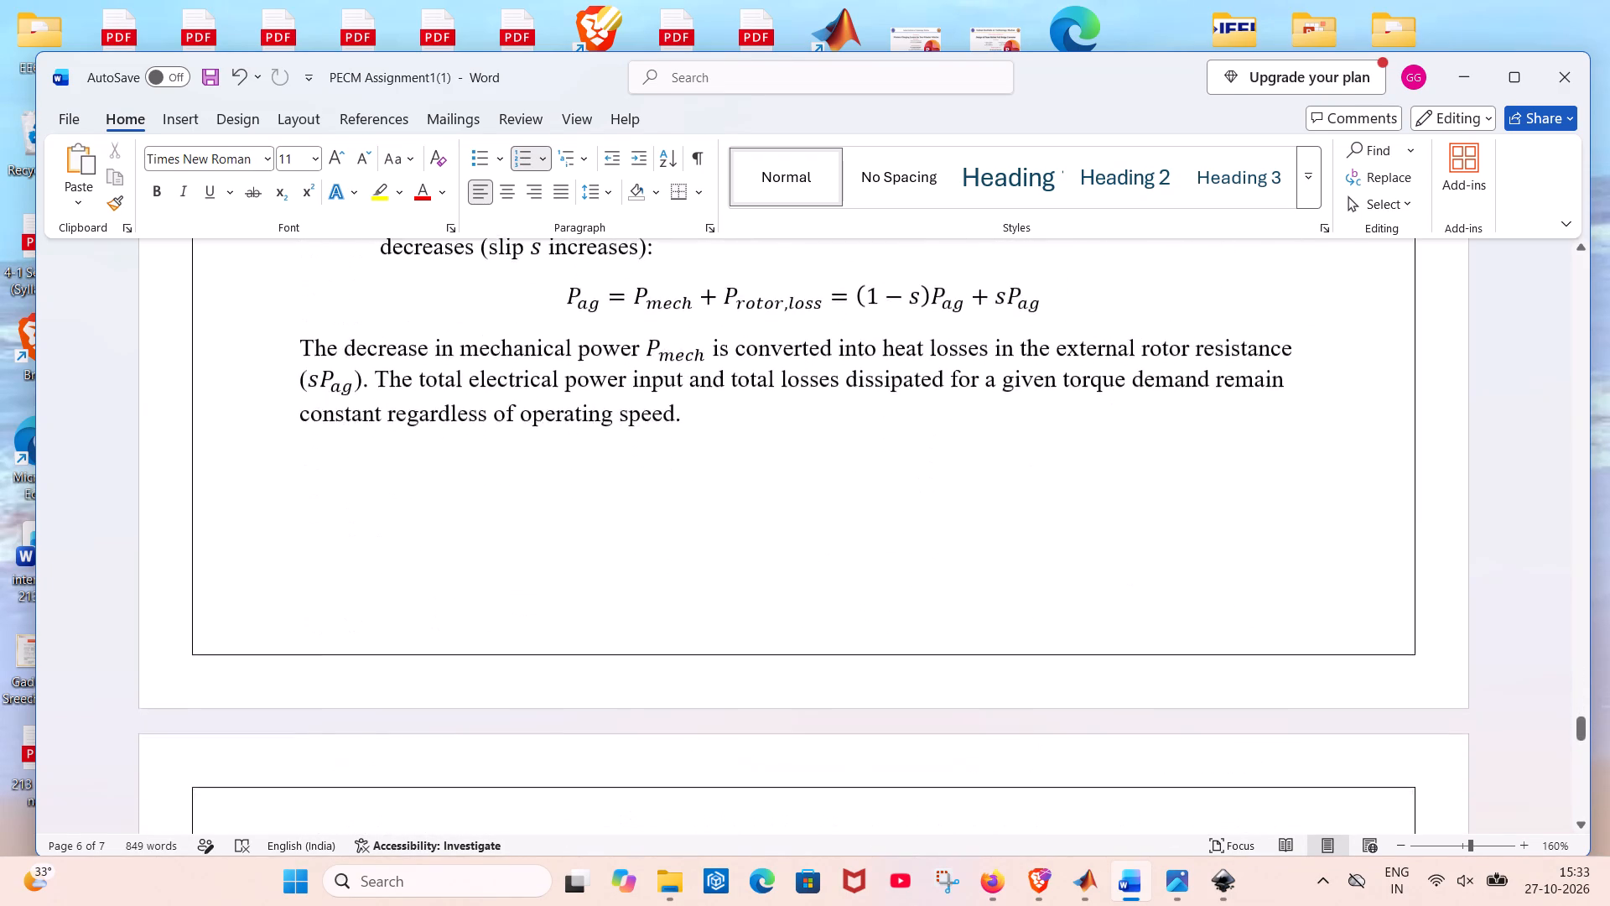
scroll(932, 503, "down", 2)
scroll(932, 503, "up", 4)
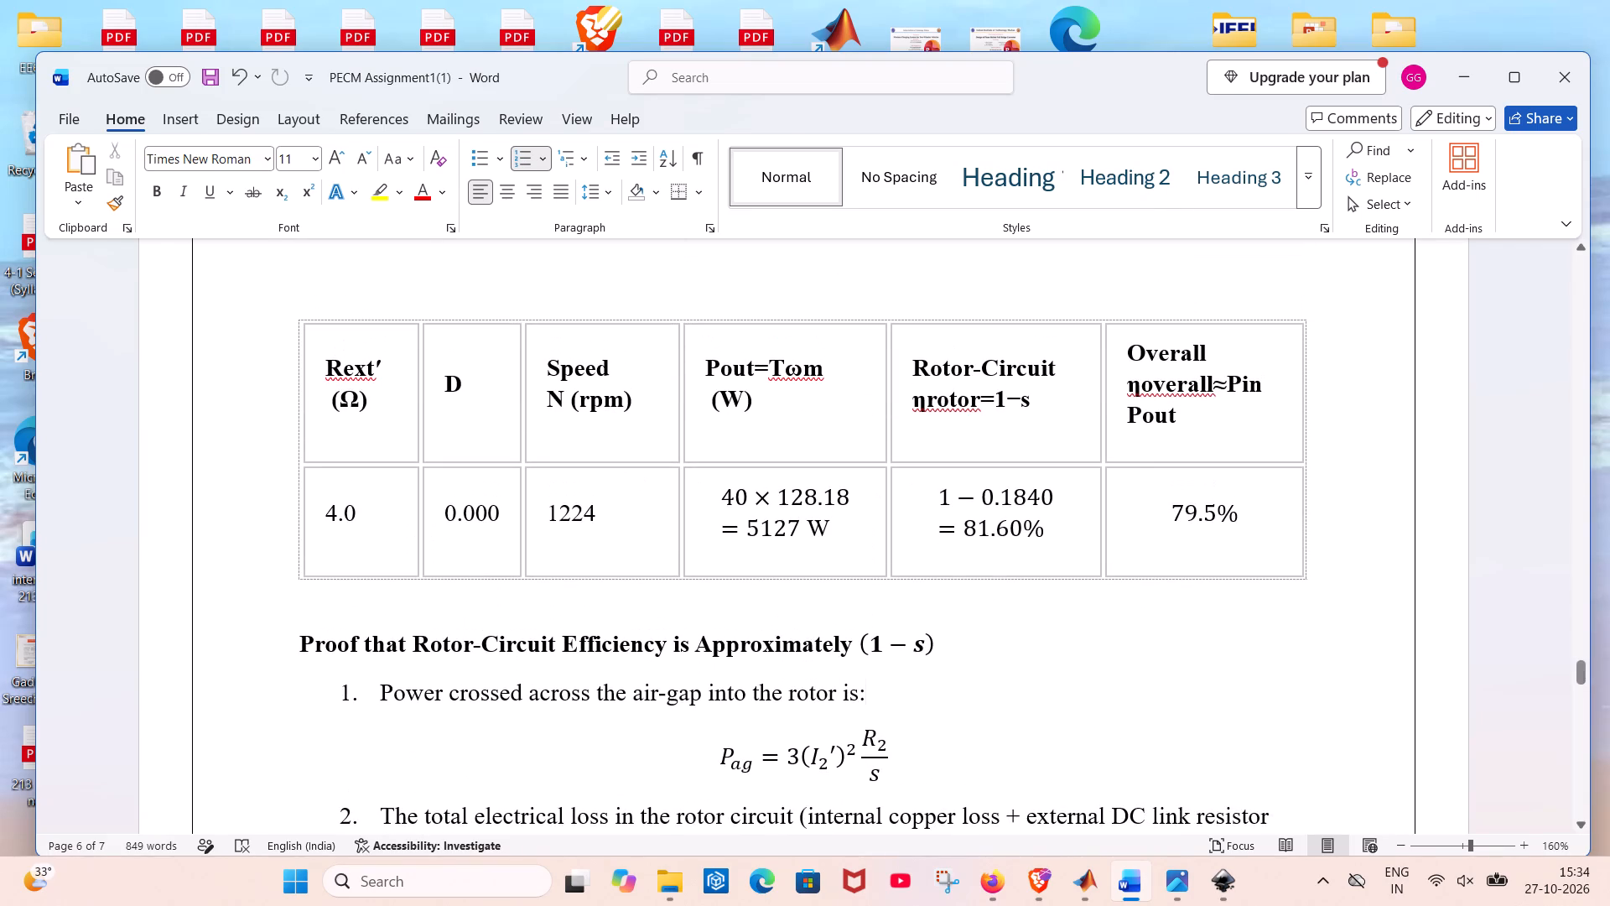
Save the PECM assignment document.
key("ctrl+s")
key("ctrl+s")
key("ctrl+s")
key("ctrl+s")
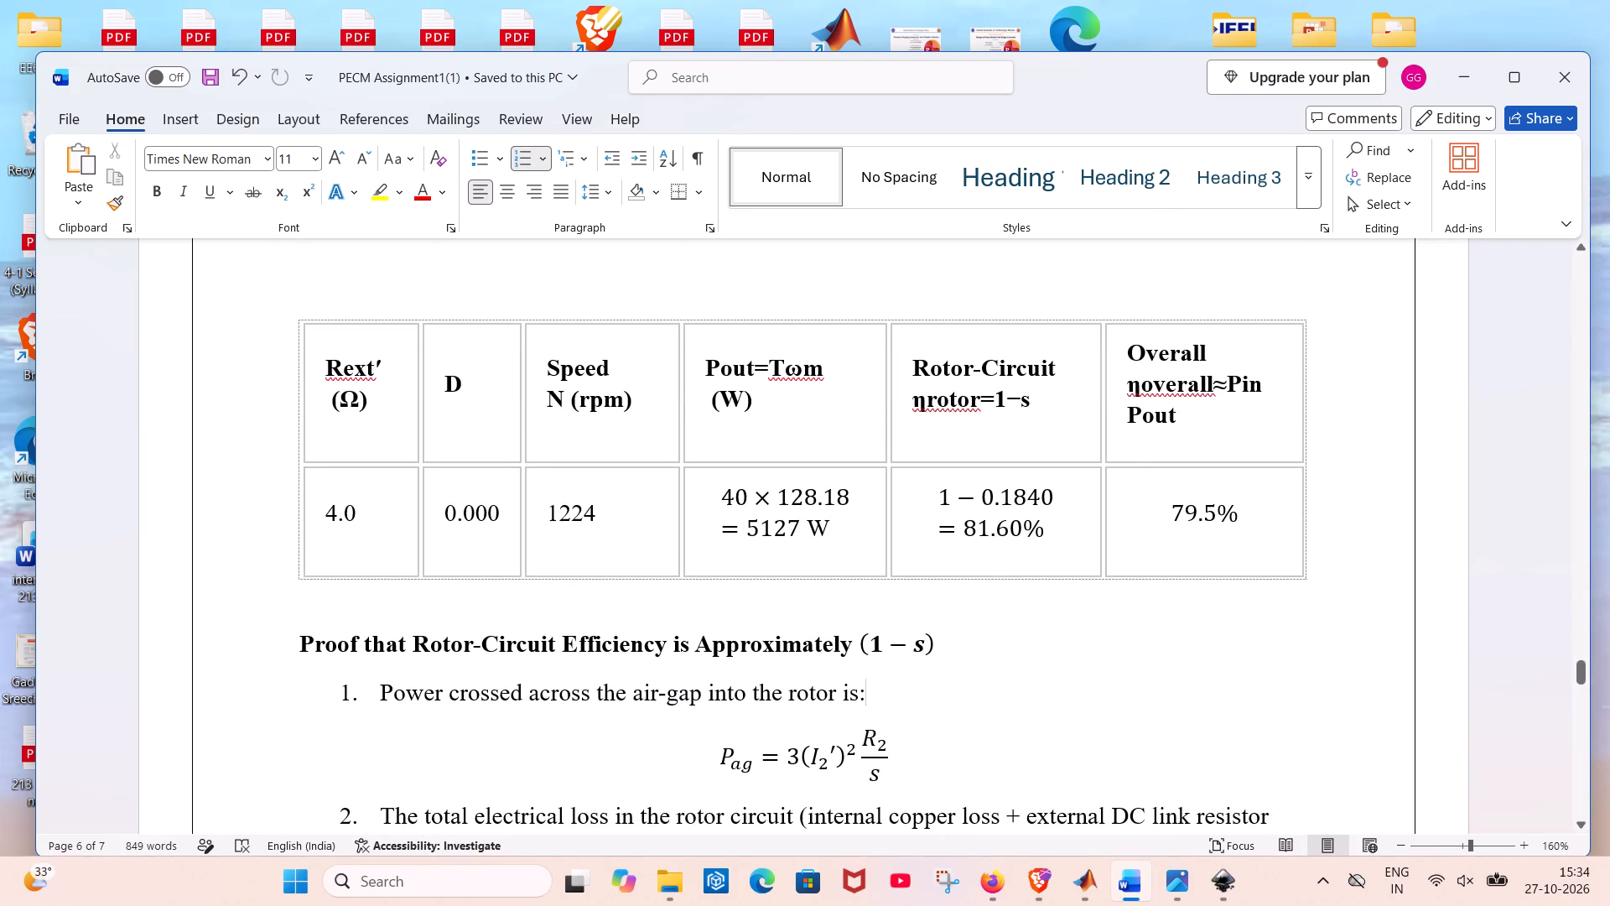
Minimize Word, switch to Firefox and review the Assignment-2 tasks, discussion questions and submission status on the EE6200 course page.
left_click(1457, 70)
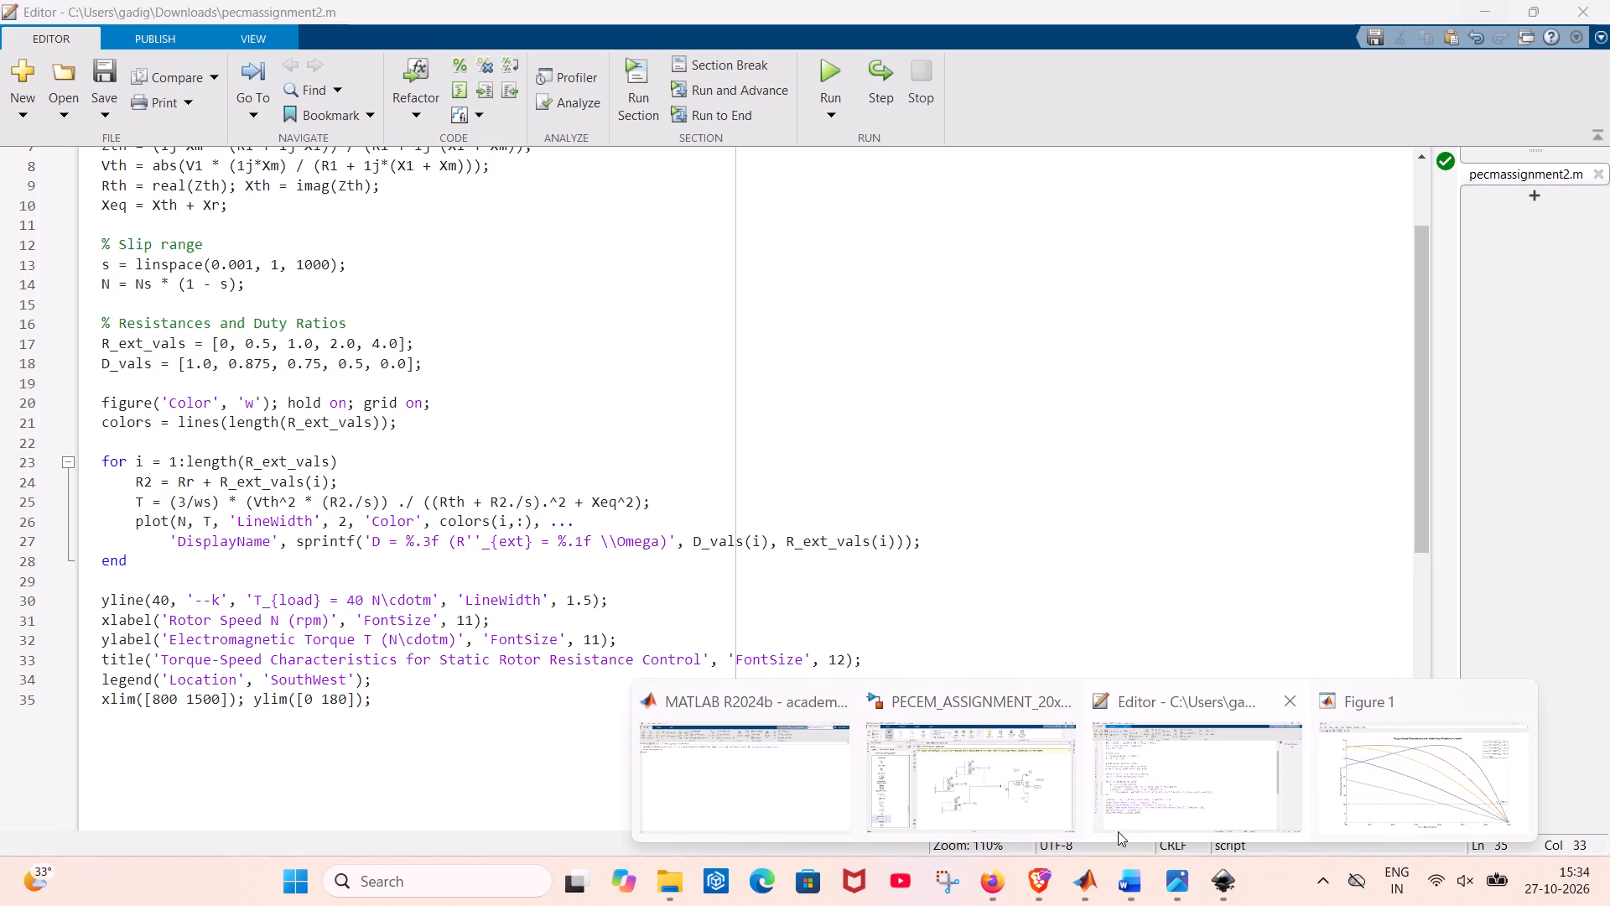
left_click(980, 771)
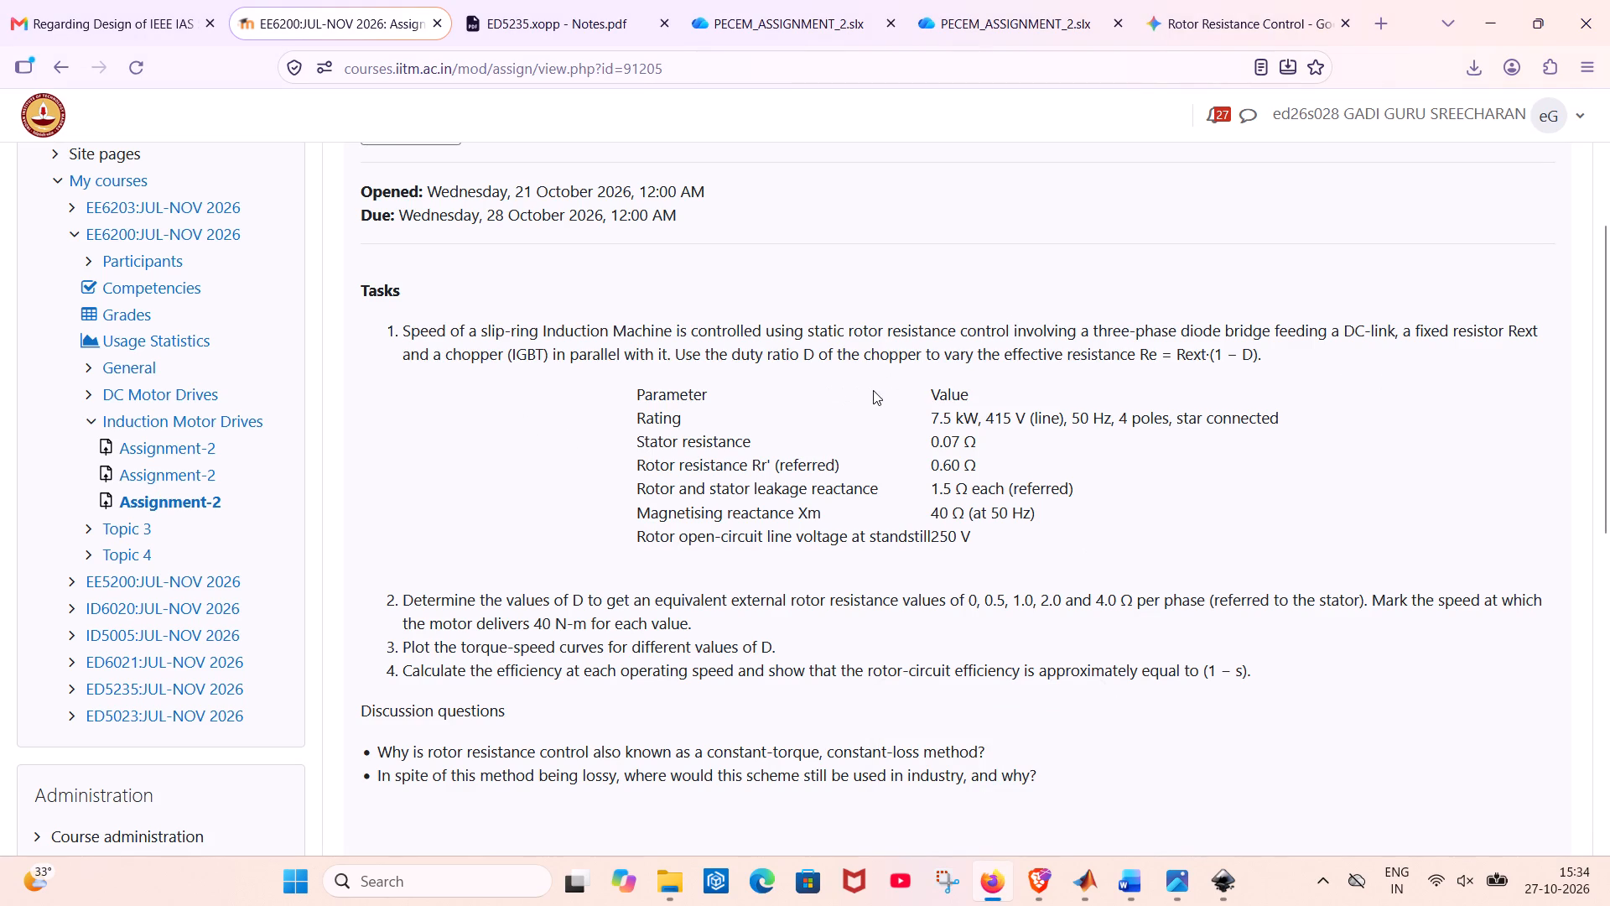
scroll(873, 390, "down", 1)
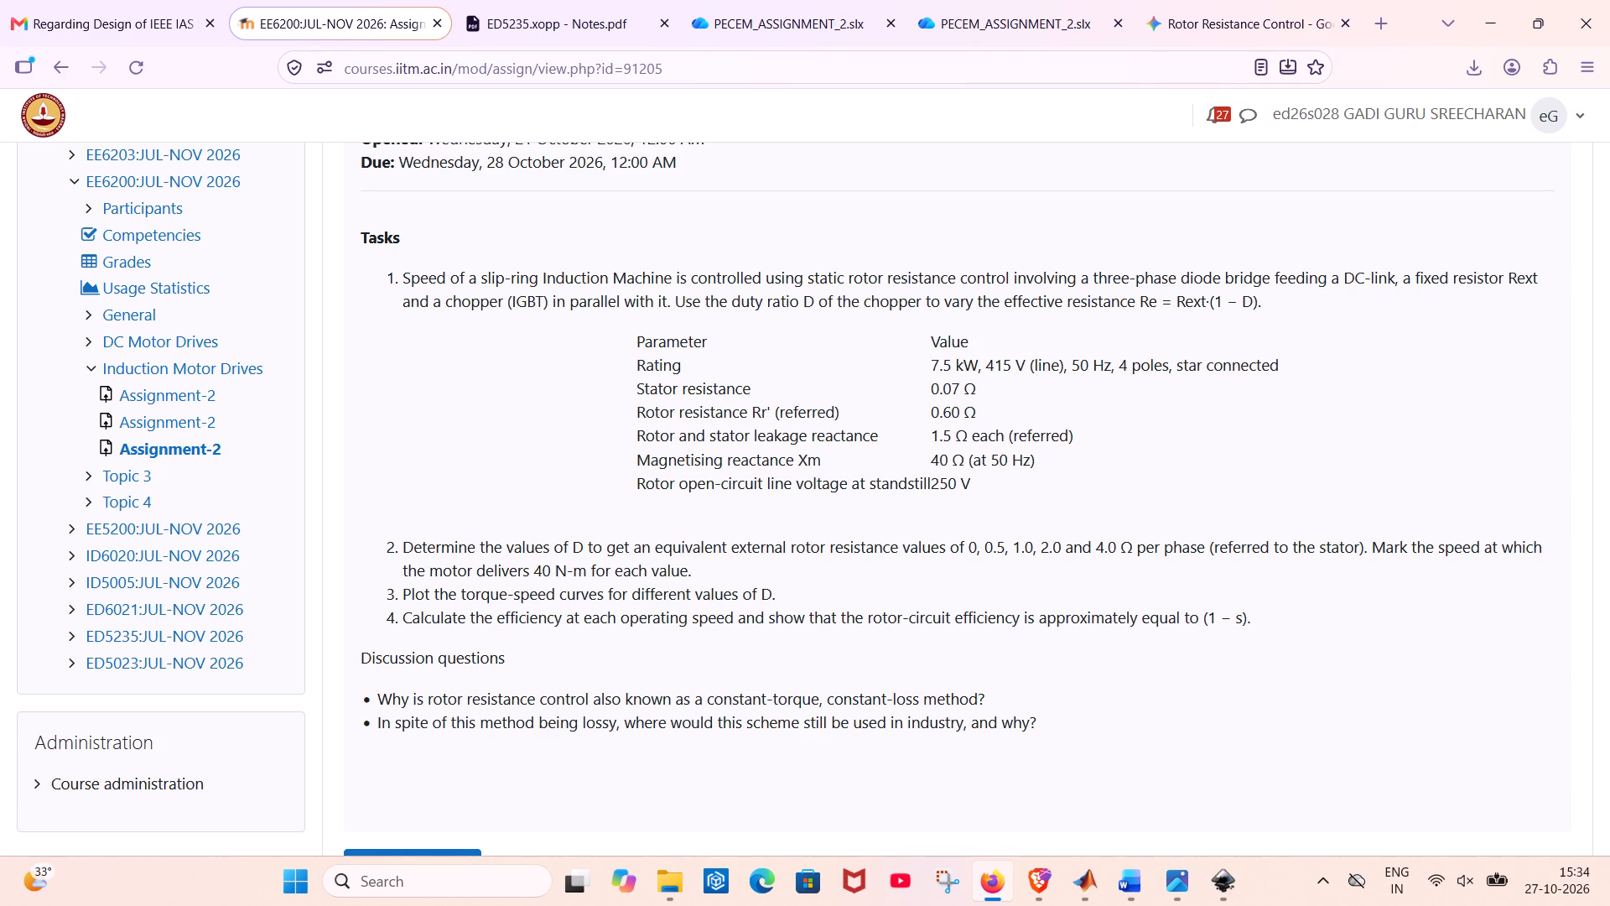
scroll(688, 557, "down", 3)
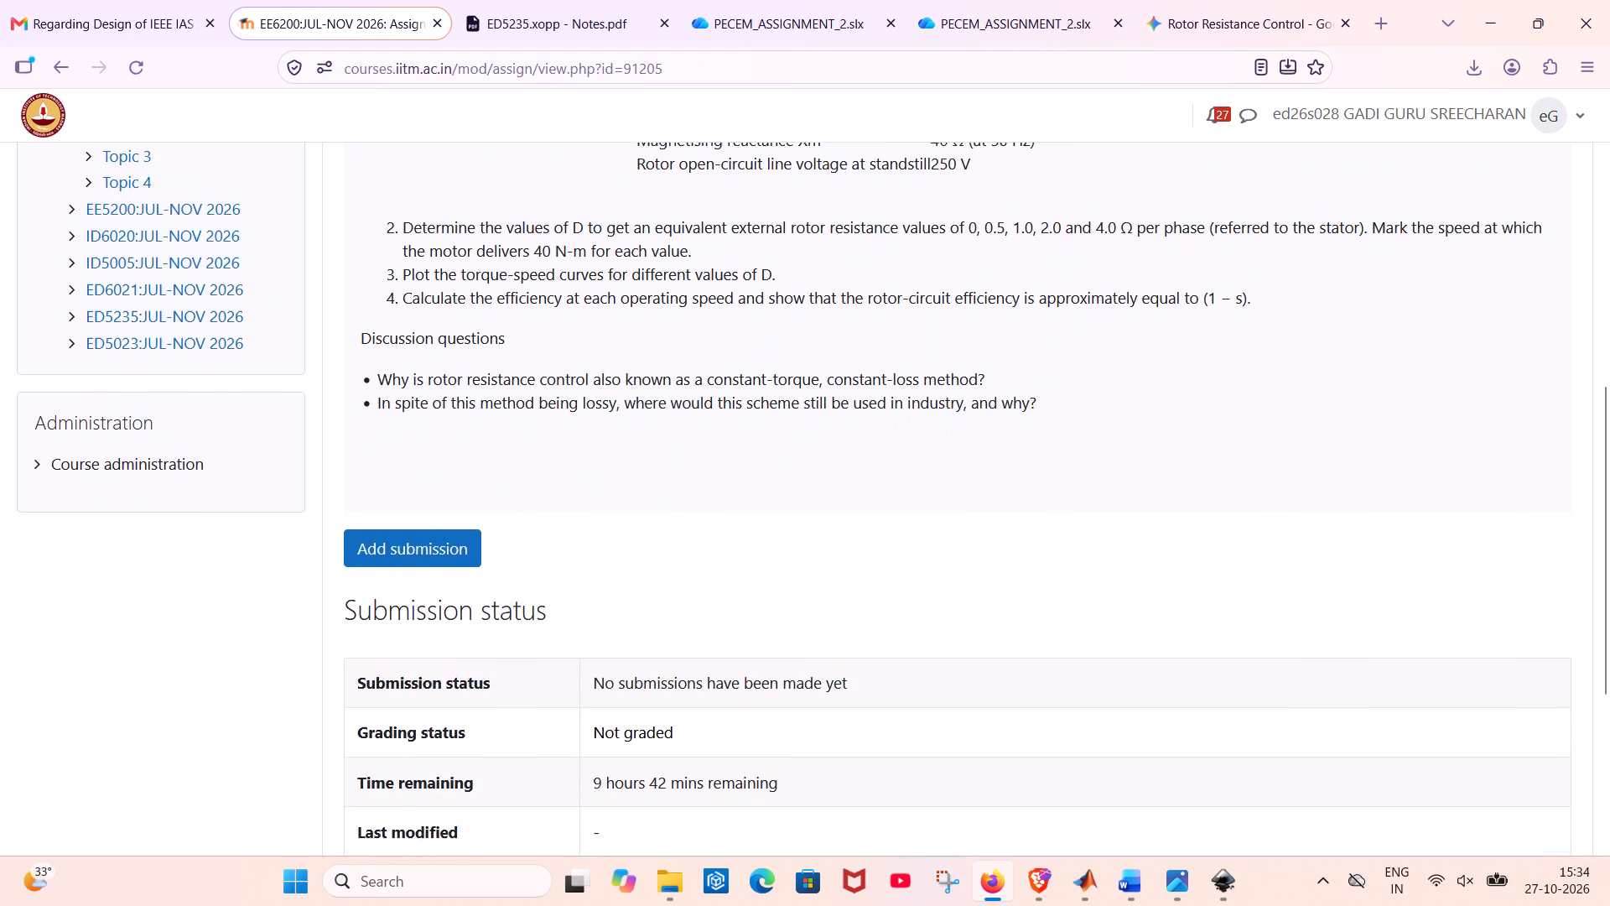
scroll(688, 557, "down", 2)
scroll(688, 557, "up", 3)
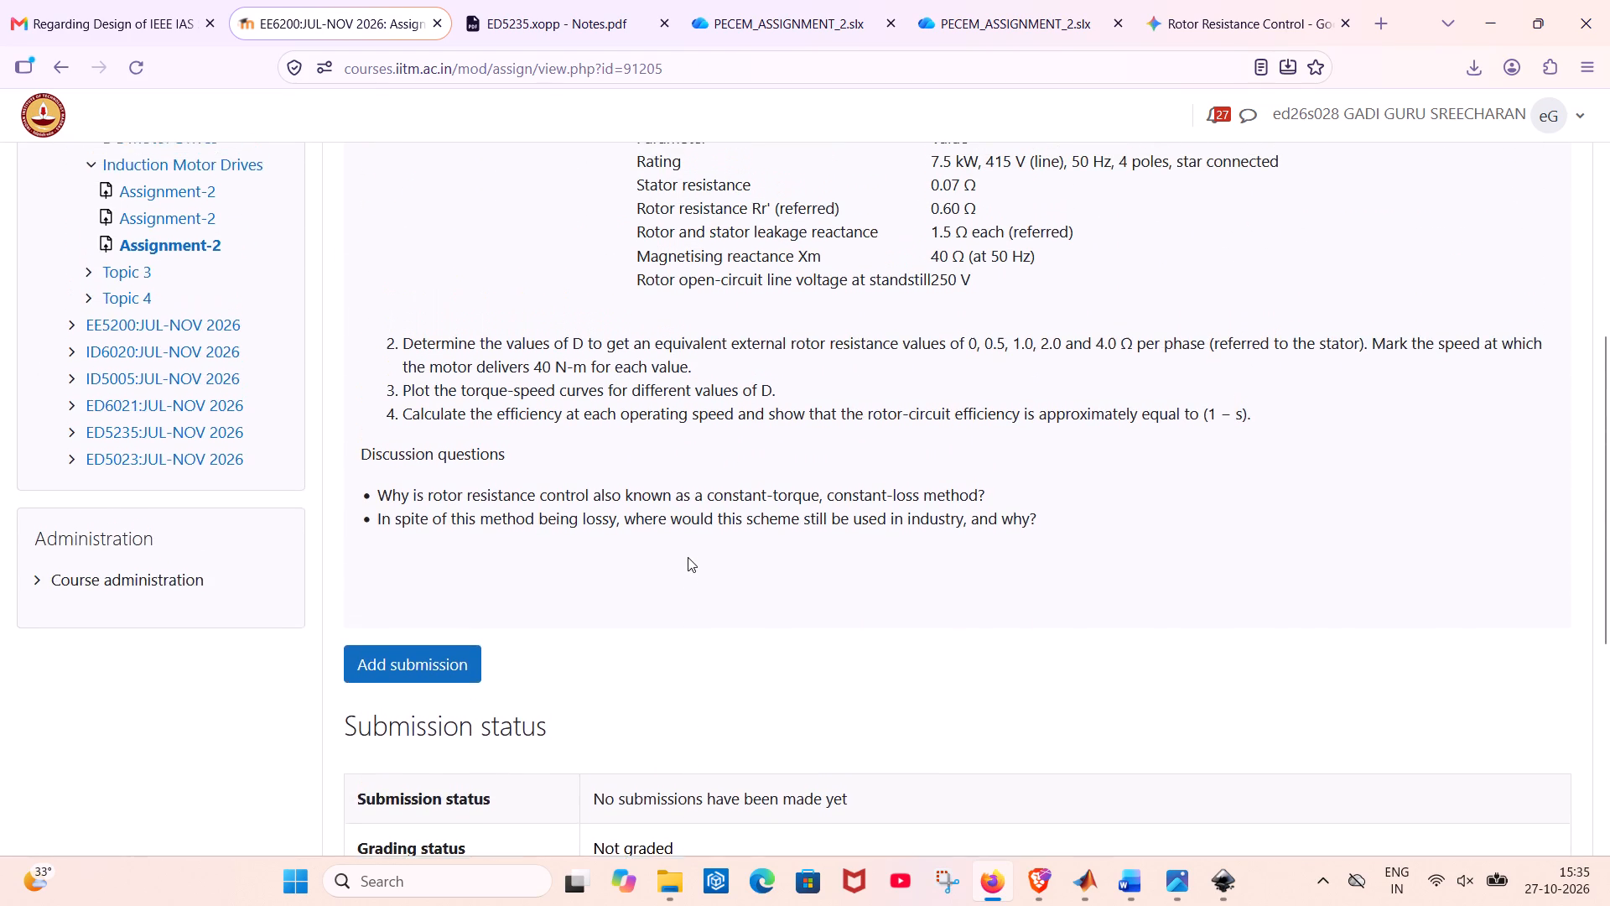
scroll(688, 557, "up", 4)
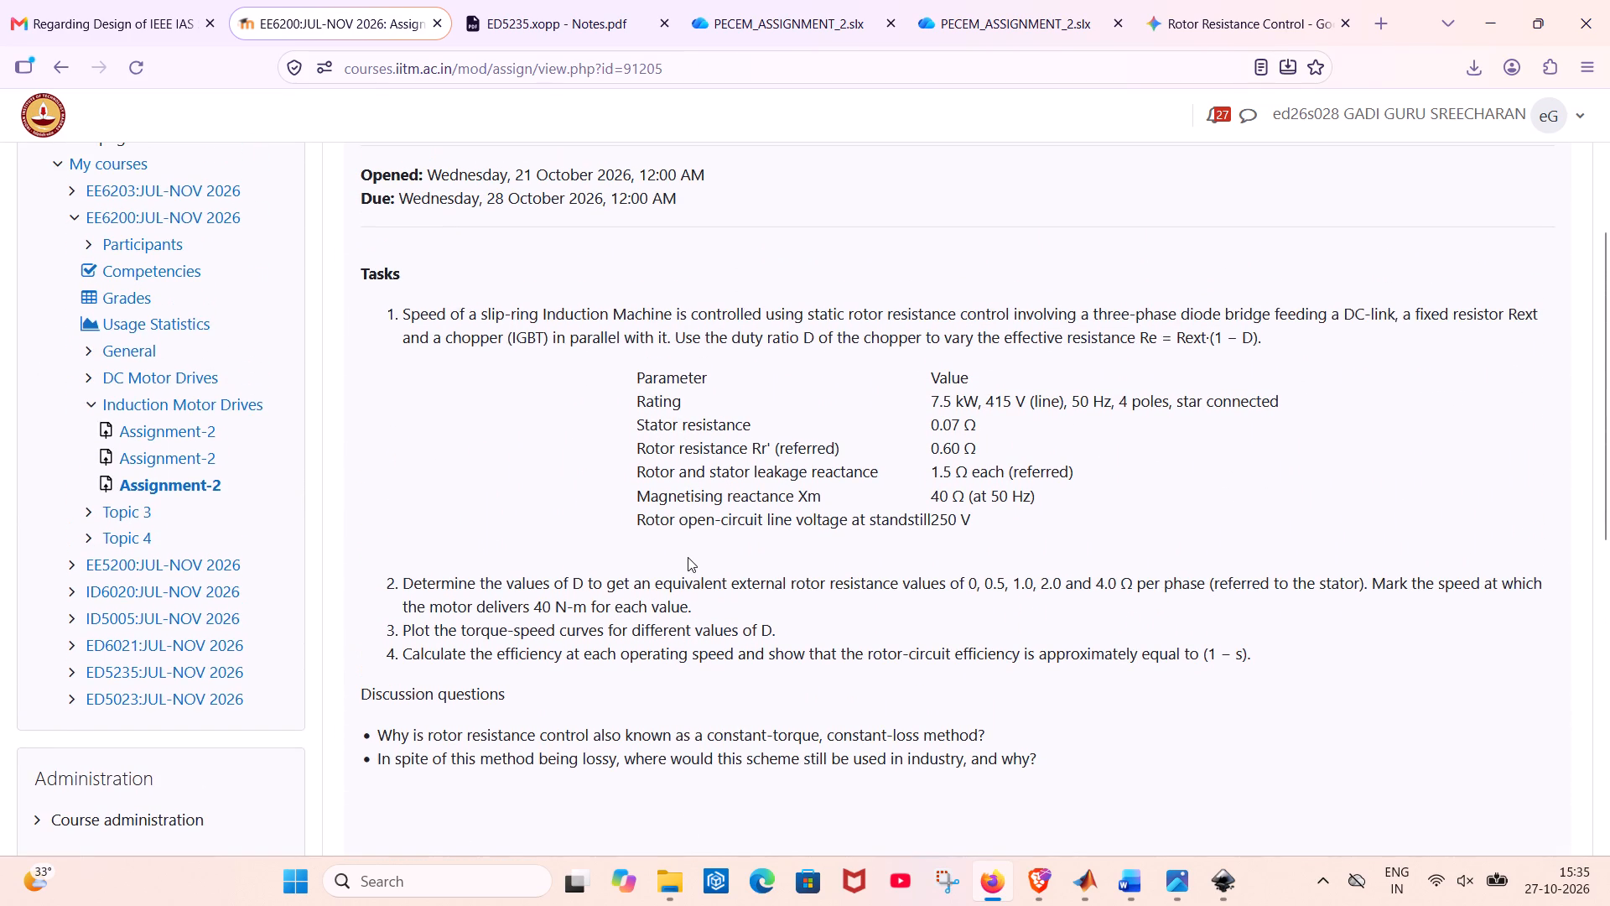
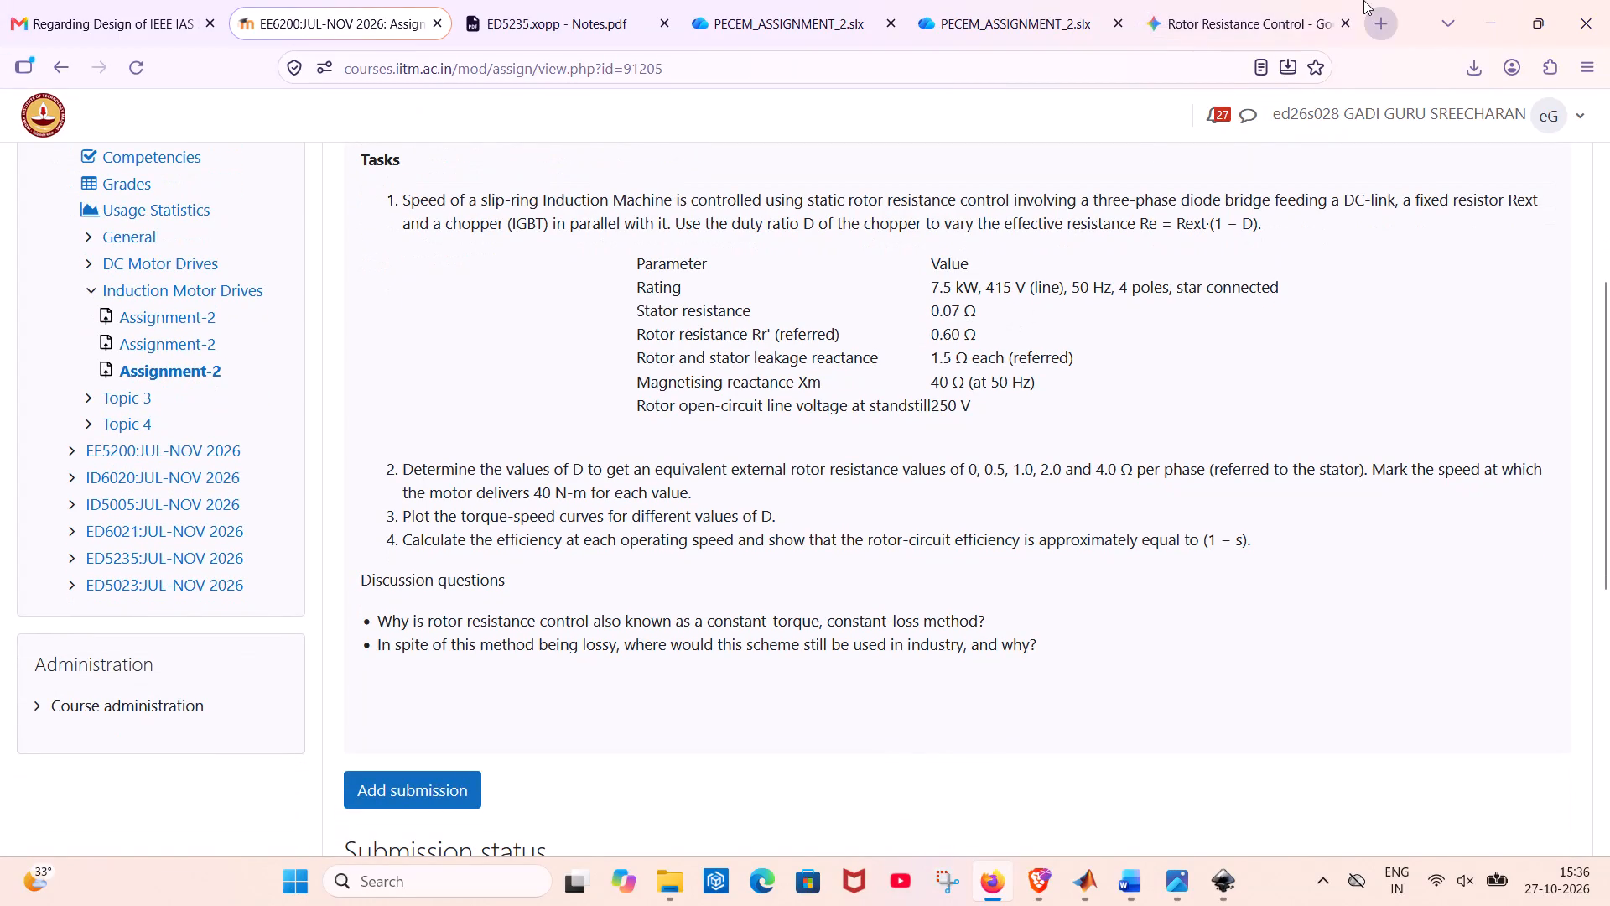
Minimize Firefox to reach the desktop and choose Sleep as the computer's action in the Shut Down Windows dialog.
left_click(1513, 13)
left_click(1513, 13)
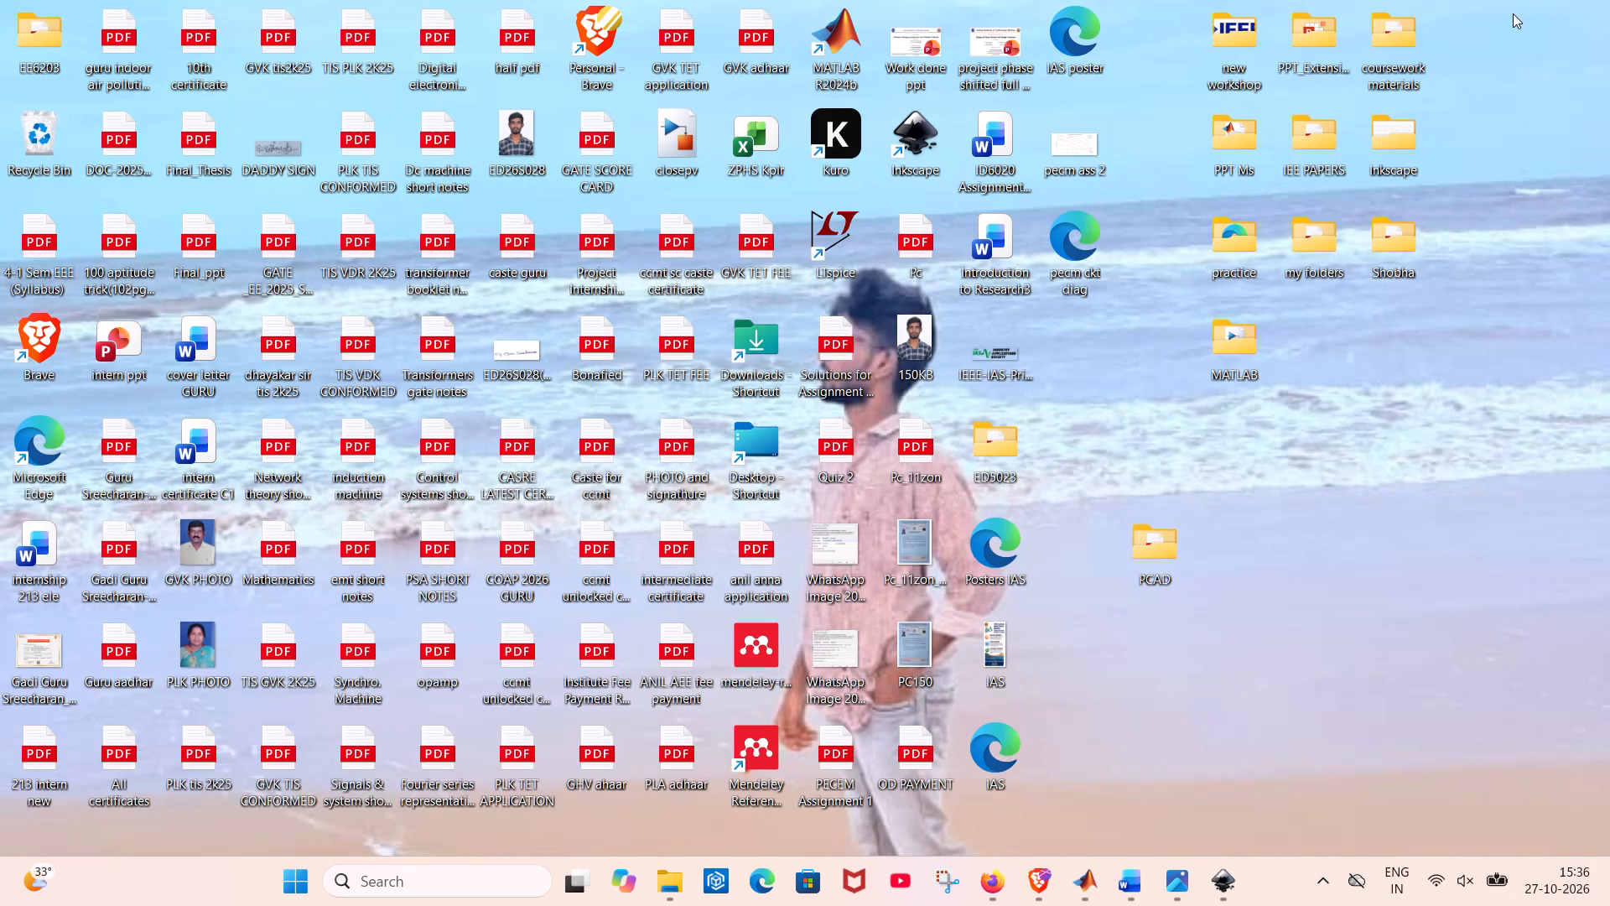
key("alt+F4")
key("Left")
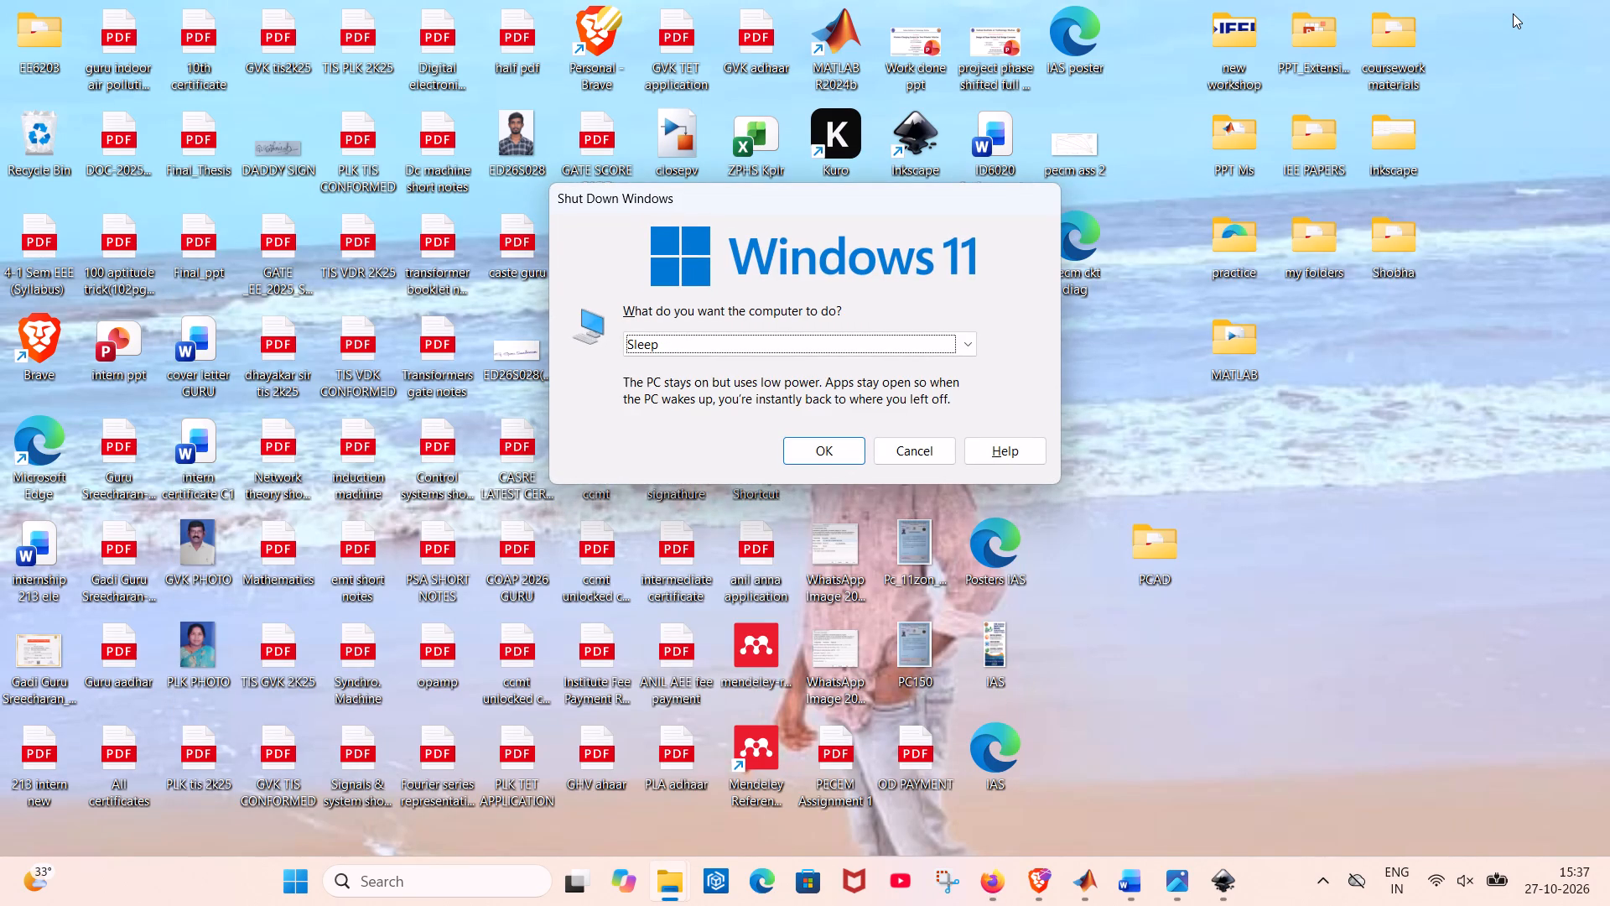